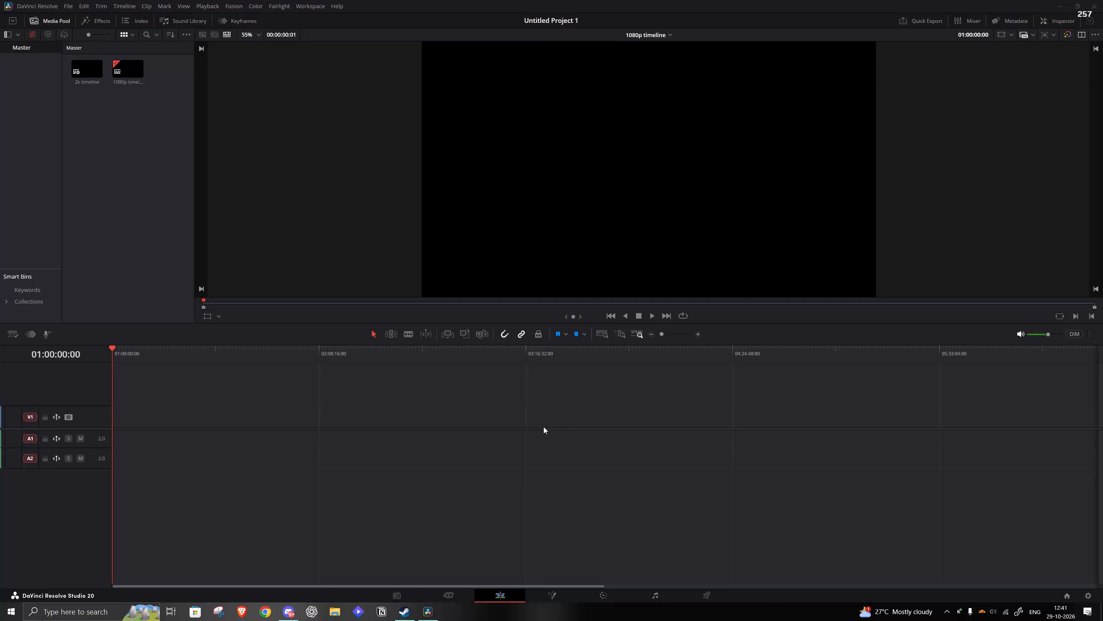
Import videos 1, 2, 3 and 4 from the F: drive's My Gameplay Videos > Plague Tale Resonance folder into the Master bin.
click(340, 607)
click(349, 300)
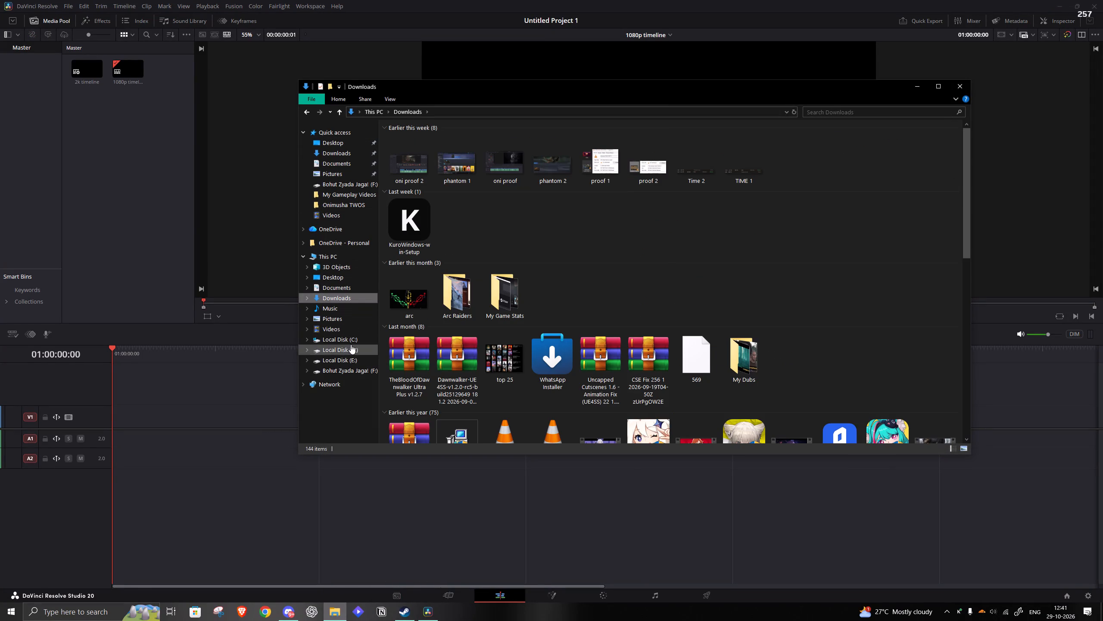
click(348, 364)
click(354, 367)
double_click(519, 165)
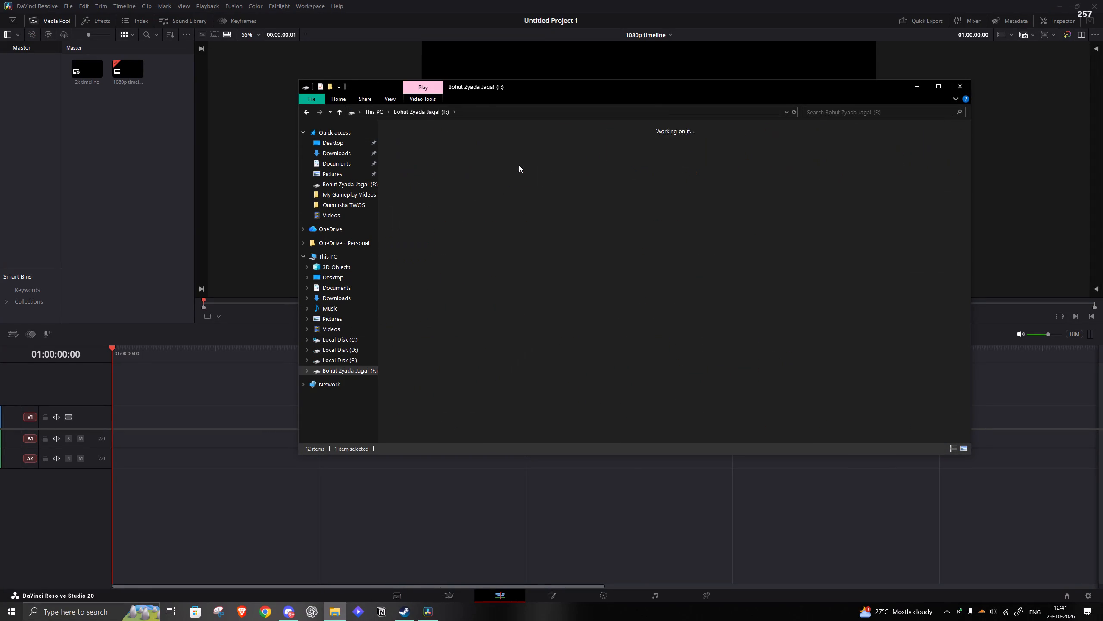
double_click(520, 216)
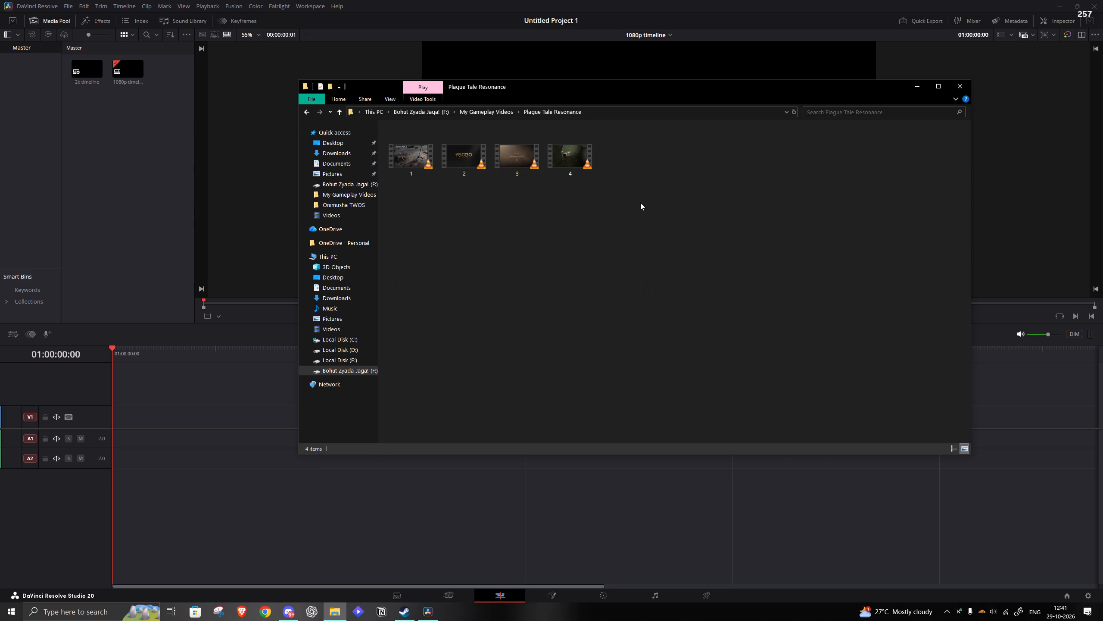
drag(640, 203, 400, 166)
drag(402, 142, 102, 141)
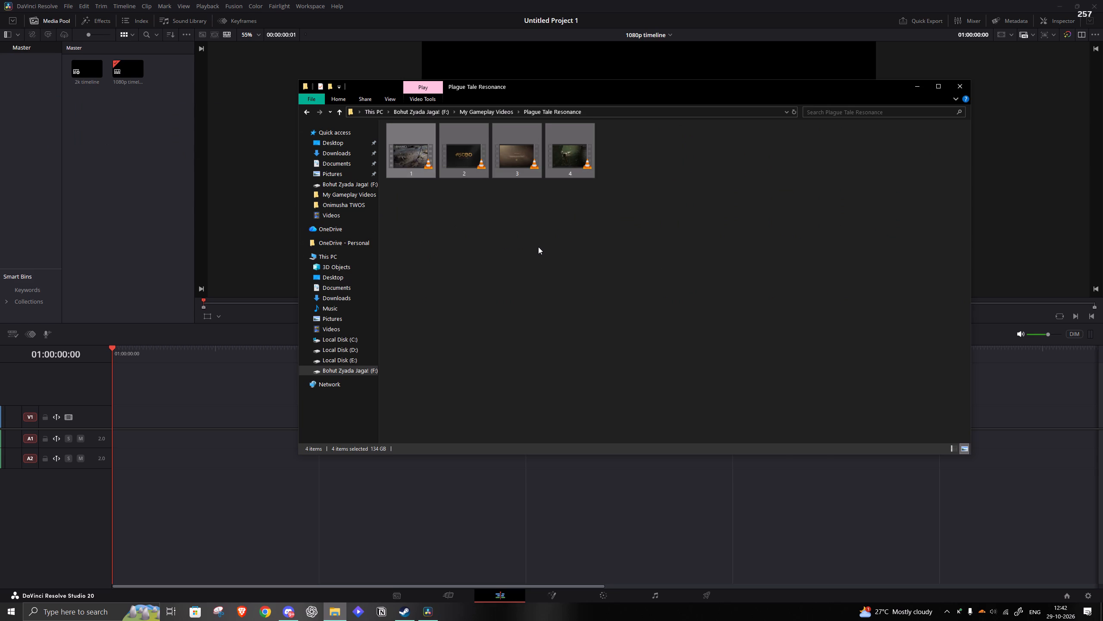
click(710, 212)
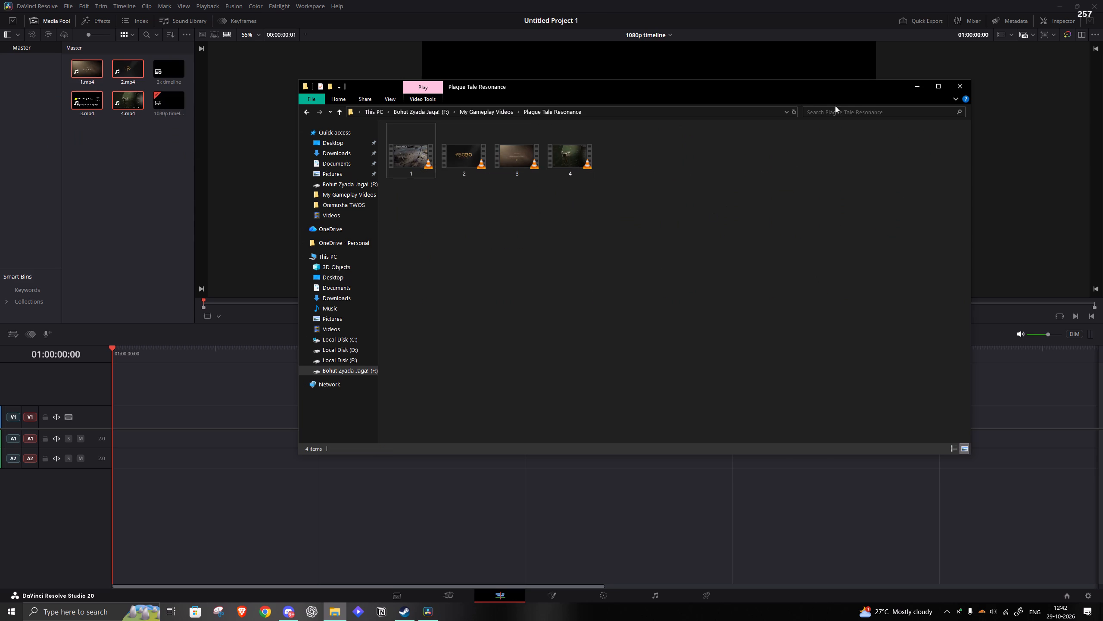
click(910, 92)
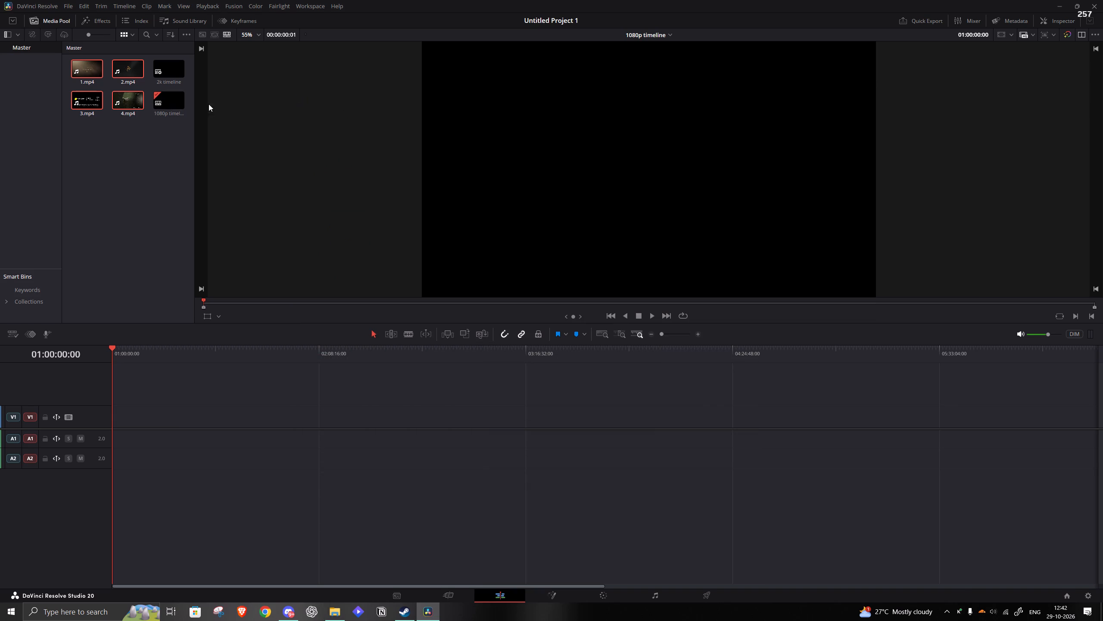
Place 1.mp4 at the very start of the 1080p timeline on V1 with its two audio tracks.
click(132, 135)
drag(84, 60, 124, 420)
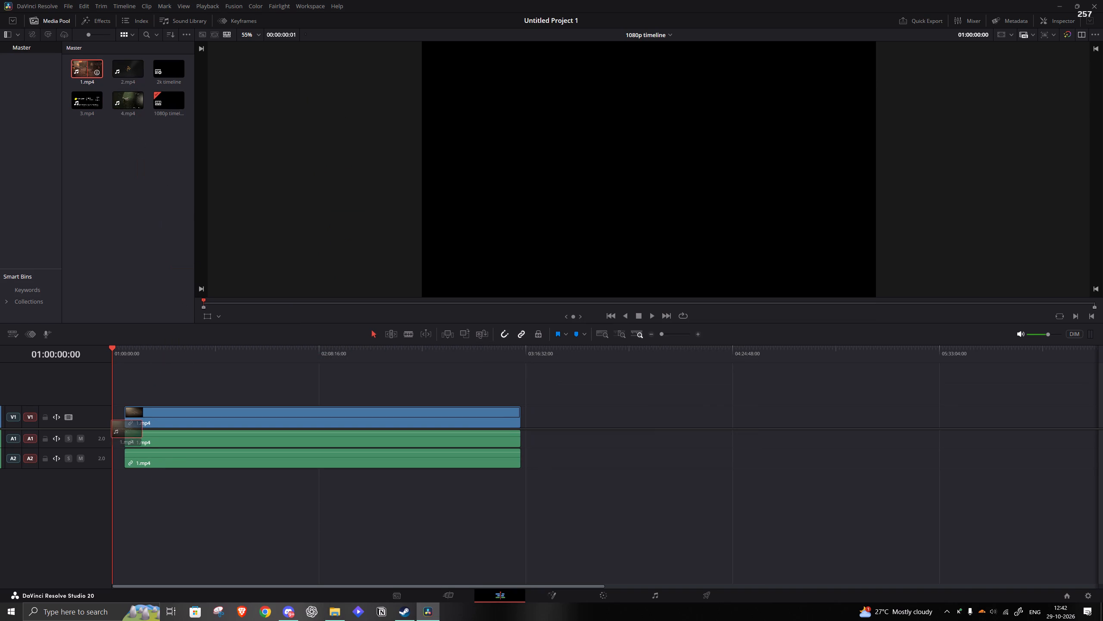
drag(124, 420, 112, 420)
click(499, 544)
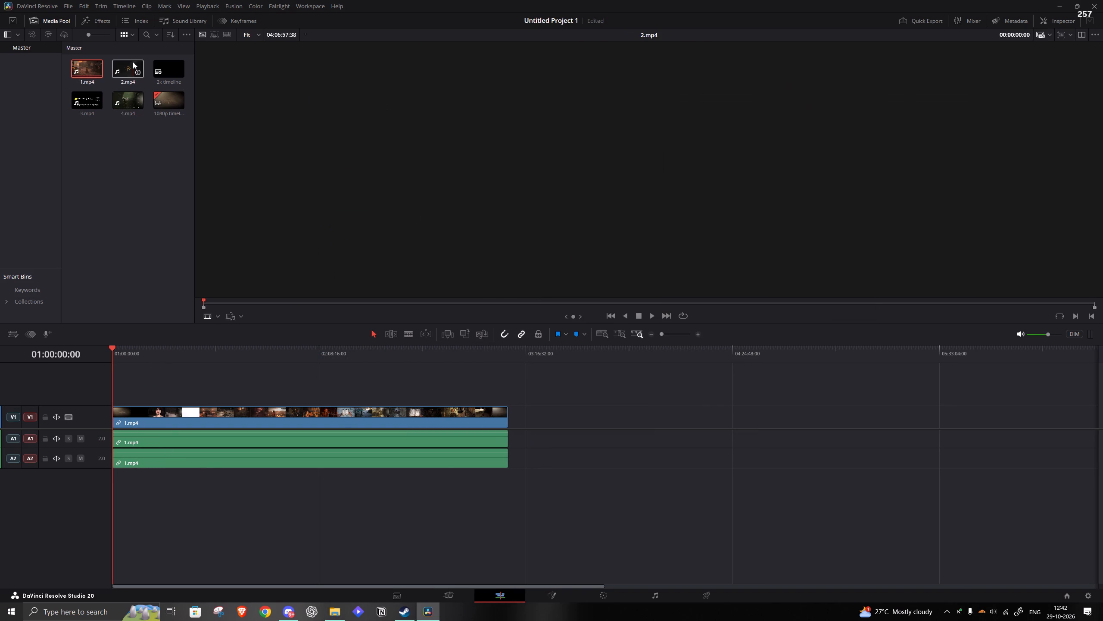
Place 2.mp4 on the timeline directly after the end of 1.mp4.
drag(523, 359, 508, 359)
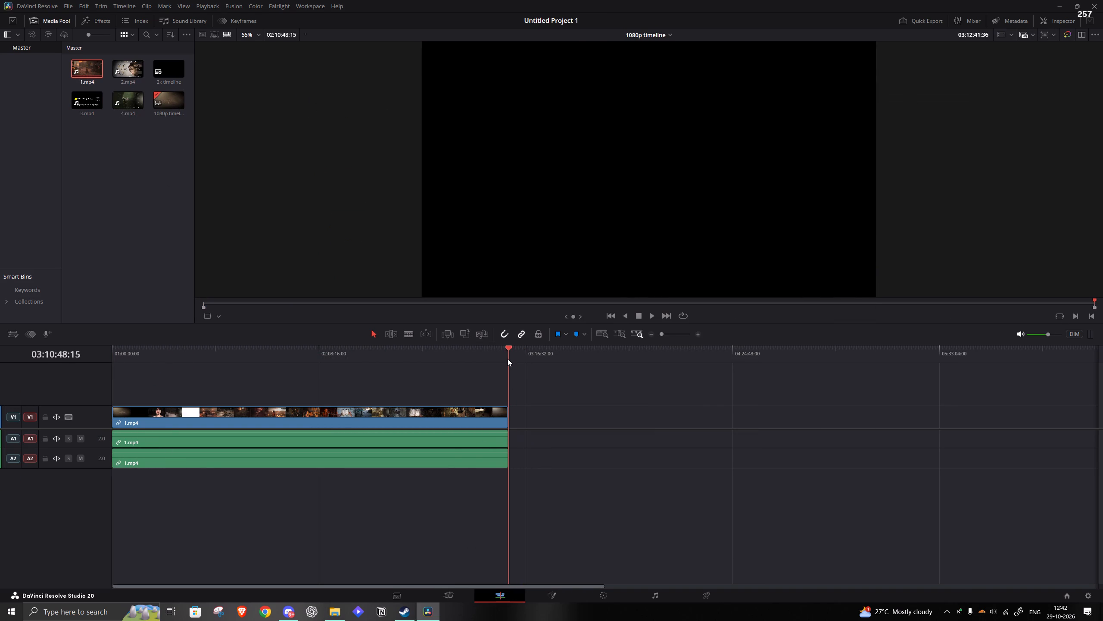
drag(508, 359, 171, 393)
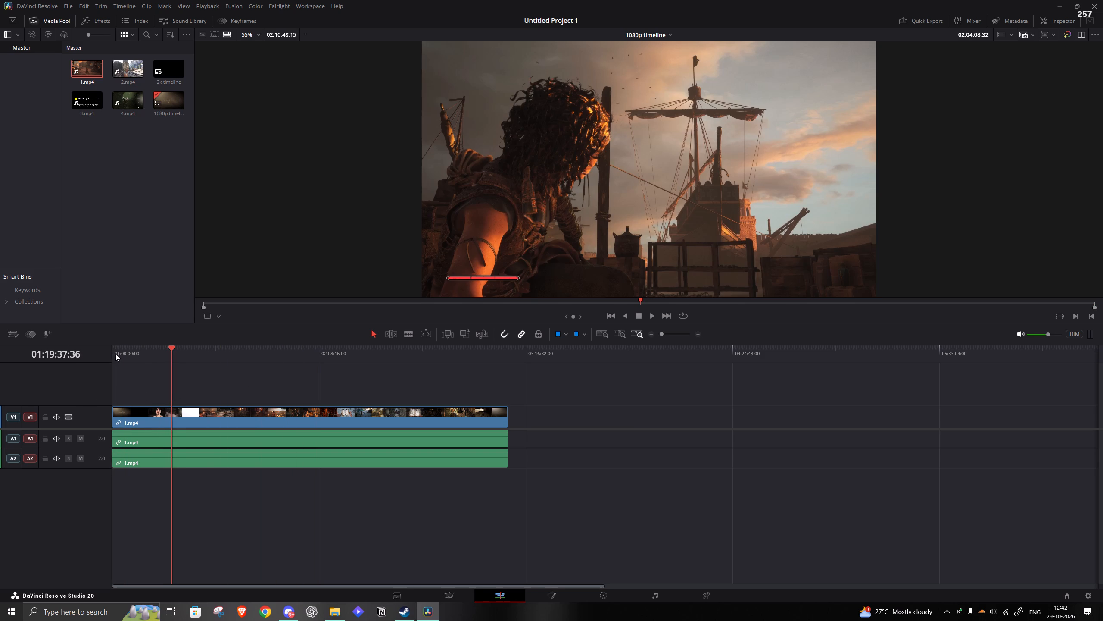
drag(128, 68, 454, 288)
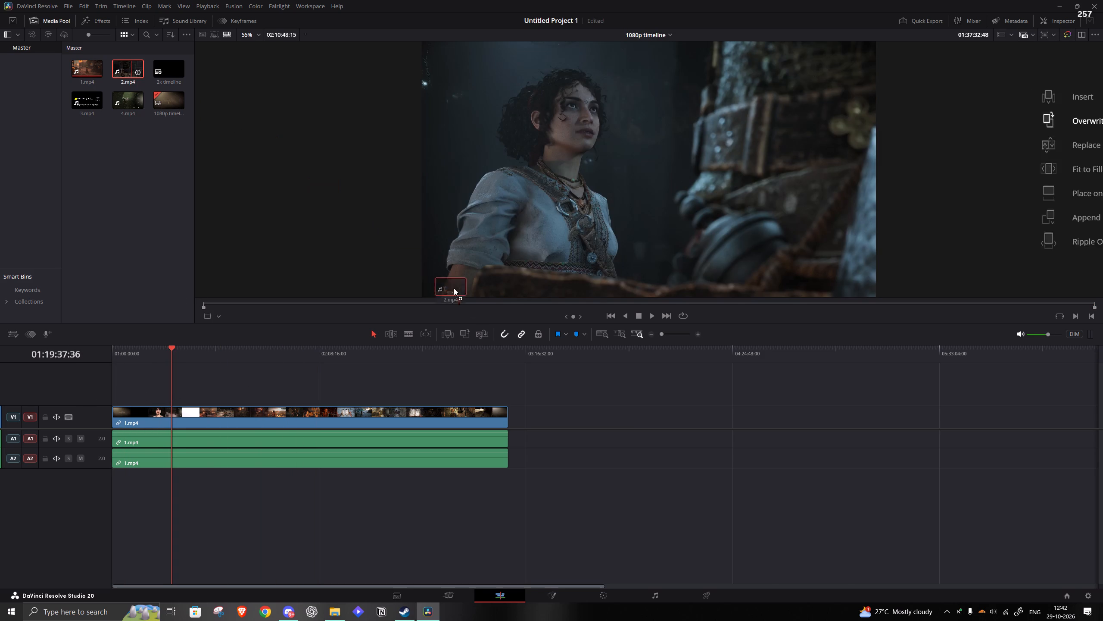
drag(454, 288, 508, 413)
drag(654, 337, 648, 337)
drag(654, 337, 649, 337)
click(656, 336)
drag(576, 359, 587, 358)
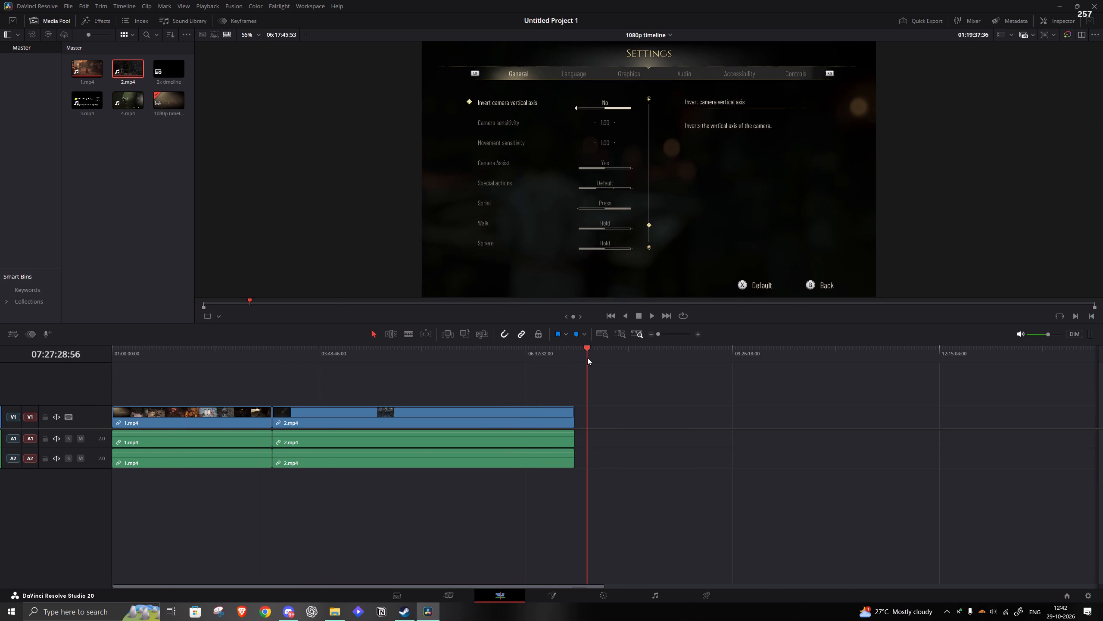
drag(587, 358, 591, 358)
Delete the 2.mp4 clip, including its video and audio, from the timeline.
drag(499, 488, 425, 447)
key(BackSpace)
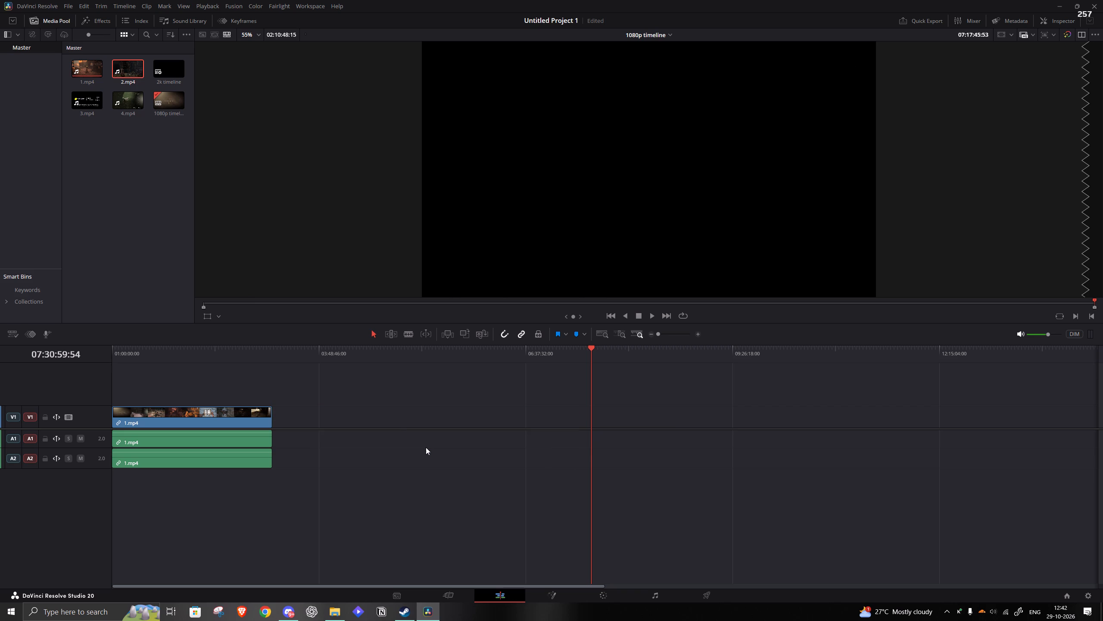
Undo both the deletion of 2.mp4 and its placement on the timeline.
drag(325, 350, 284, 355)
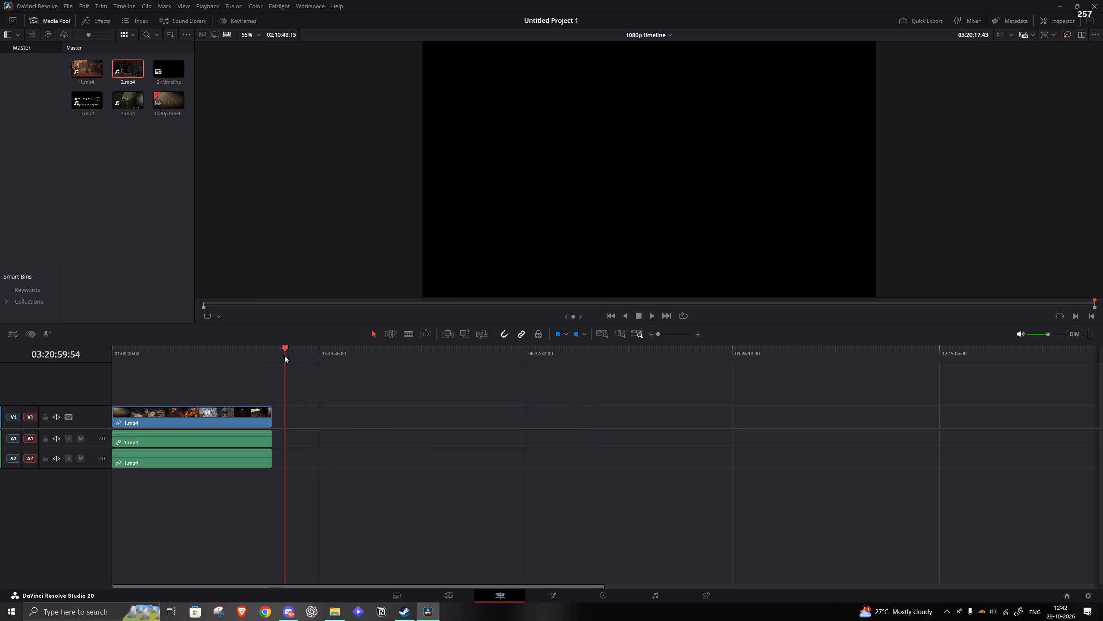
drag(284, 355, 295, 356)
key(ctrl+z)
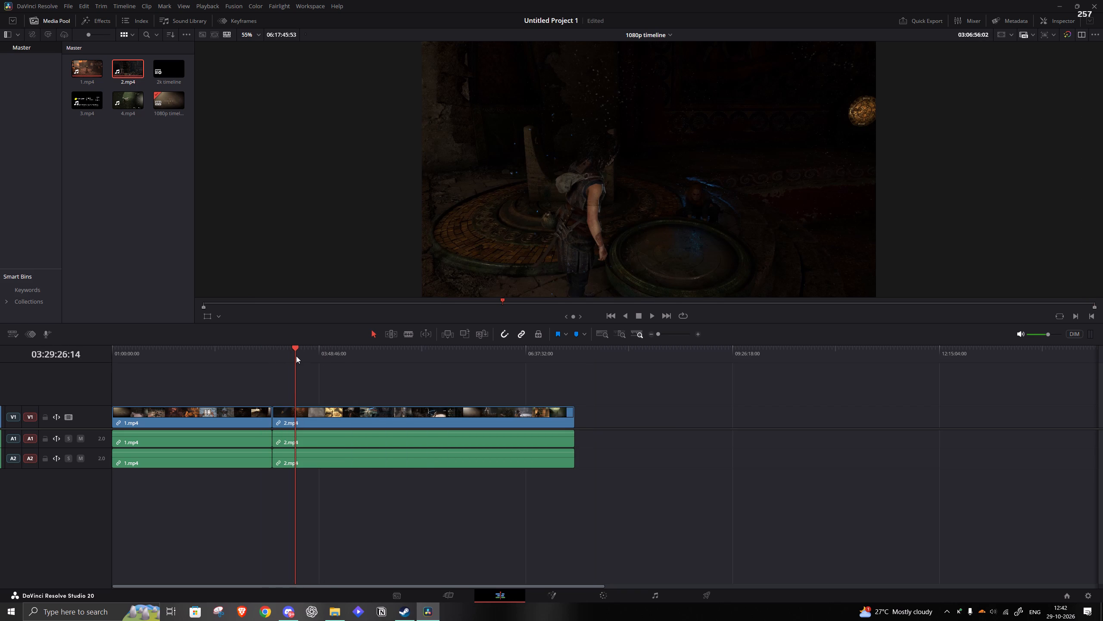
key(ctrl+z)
Play 1.mp4 from the start of the timeline at 01:00:00:00.
ctrl+drag(288, 356, 38, 389)
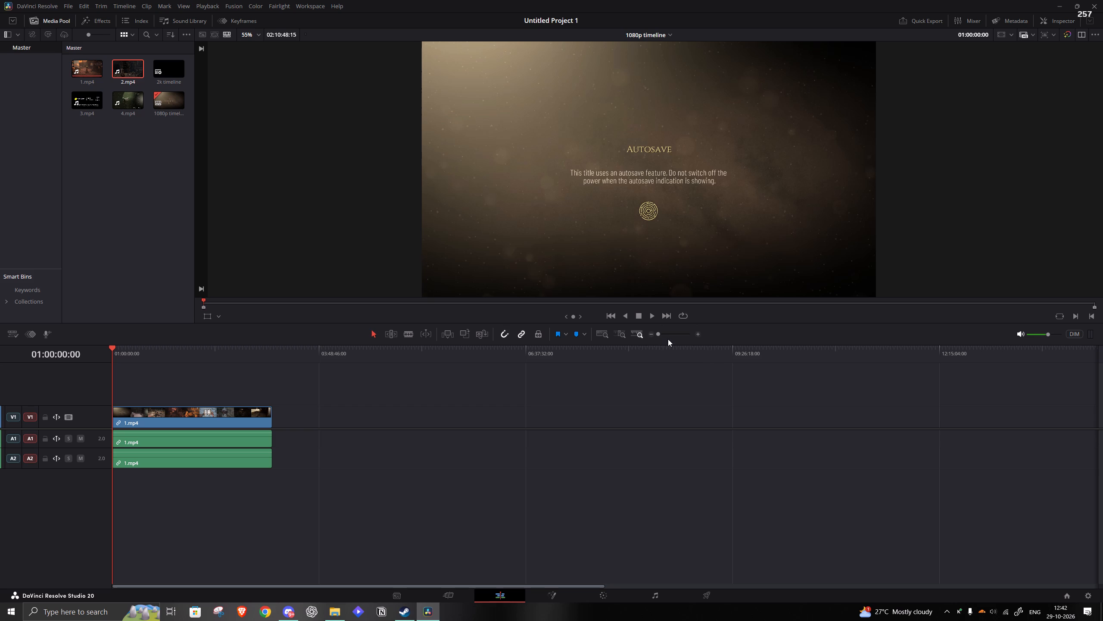
drag(668, 339, 672, 339)
drag(657, 336, 667, 336)
drag(666, 336, 667, 336)
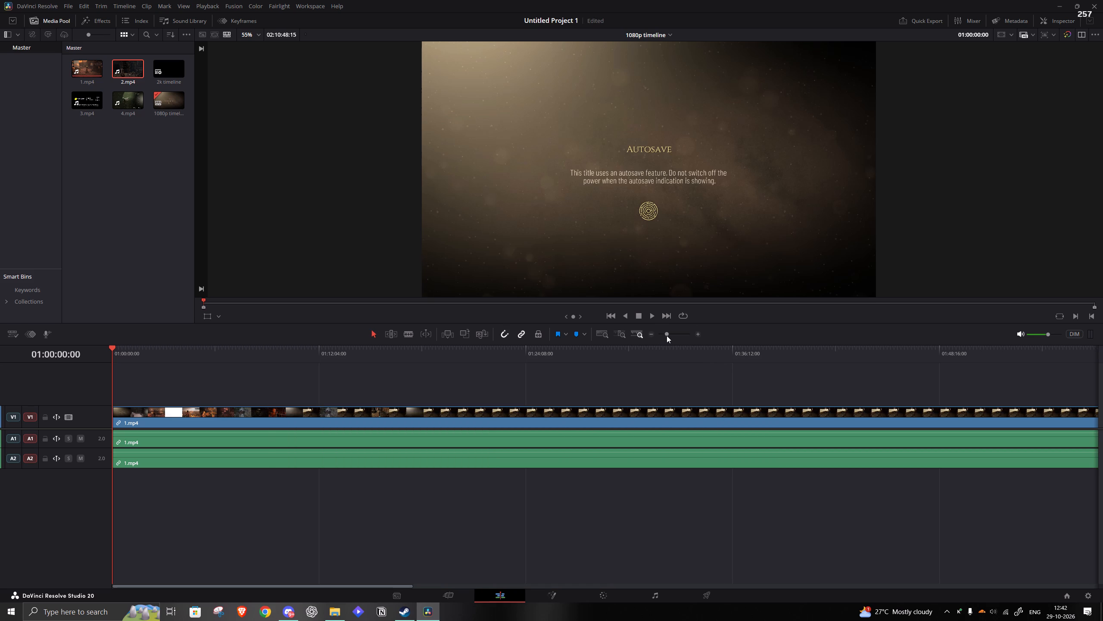
drag(667, 336, 675, 334)
key(space)
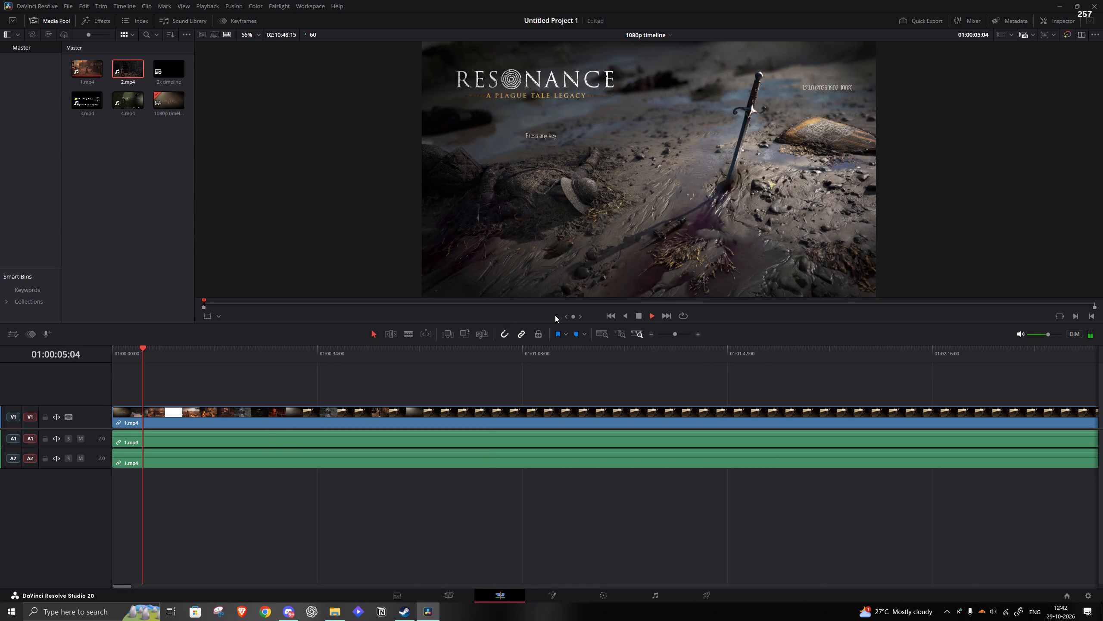
Raise the monitoring volume while 1.mp4 plays.
drag(1051, 338, 1052, 338)
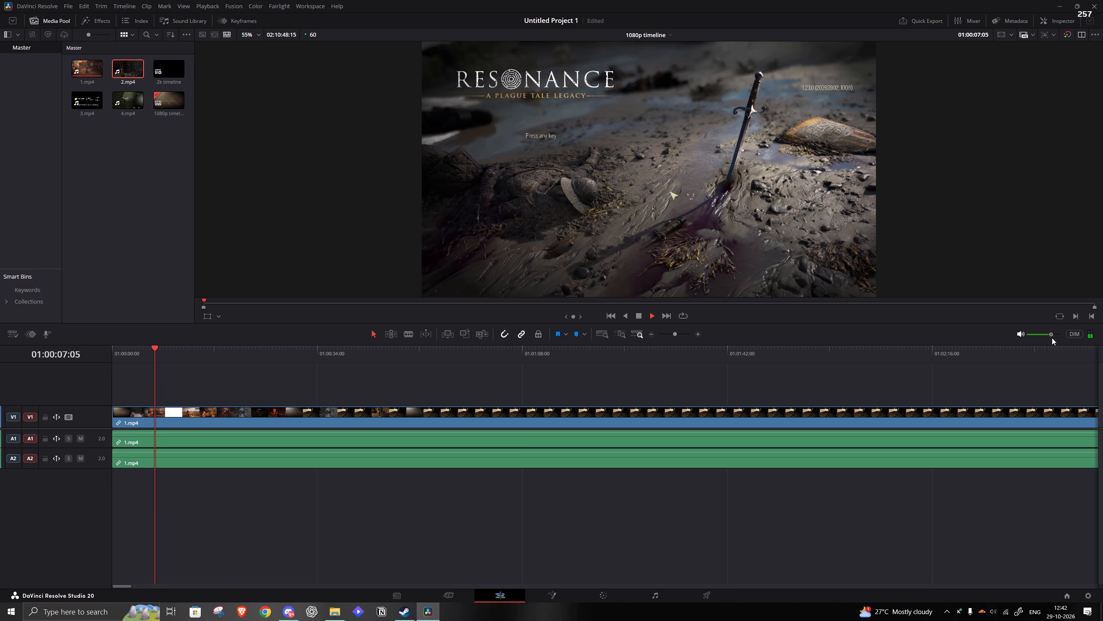
drag(1052, 338, 1057, 337)
drag(679, 333, 681, 333)
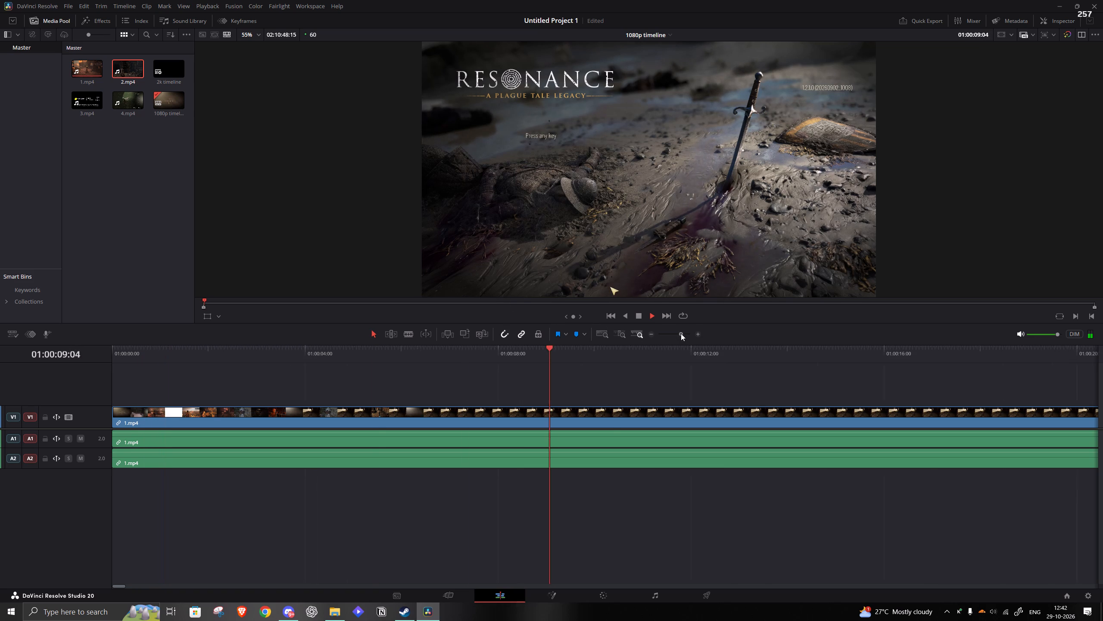
drag(681, 333, 675, 332)
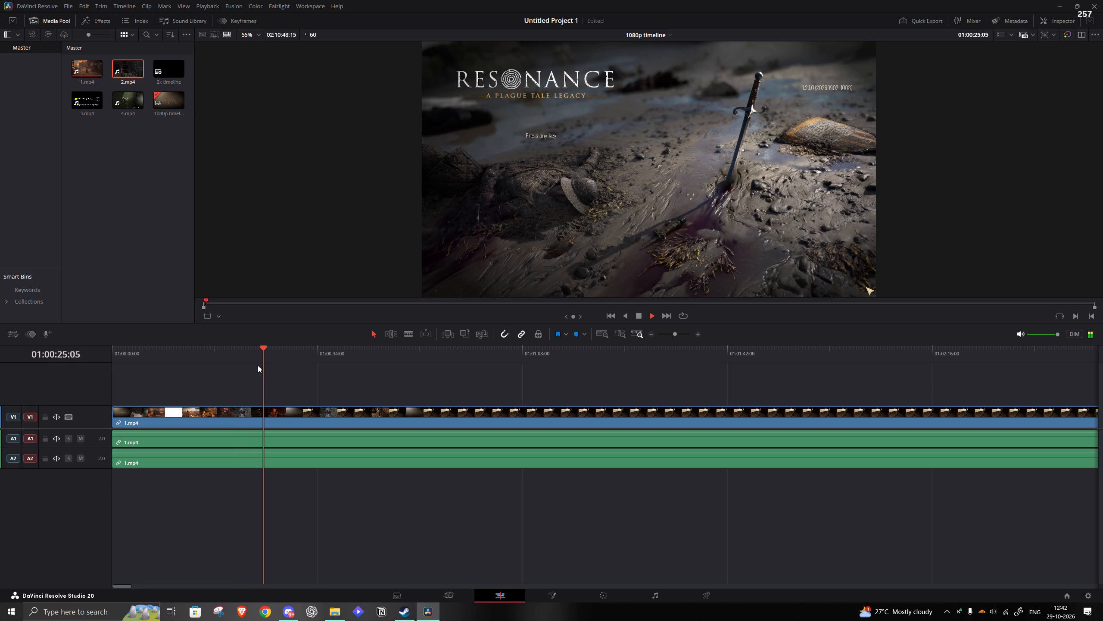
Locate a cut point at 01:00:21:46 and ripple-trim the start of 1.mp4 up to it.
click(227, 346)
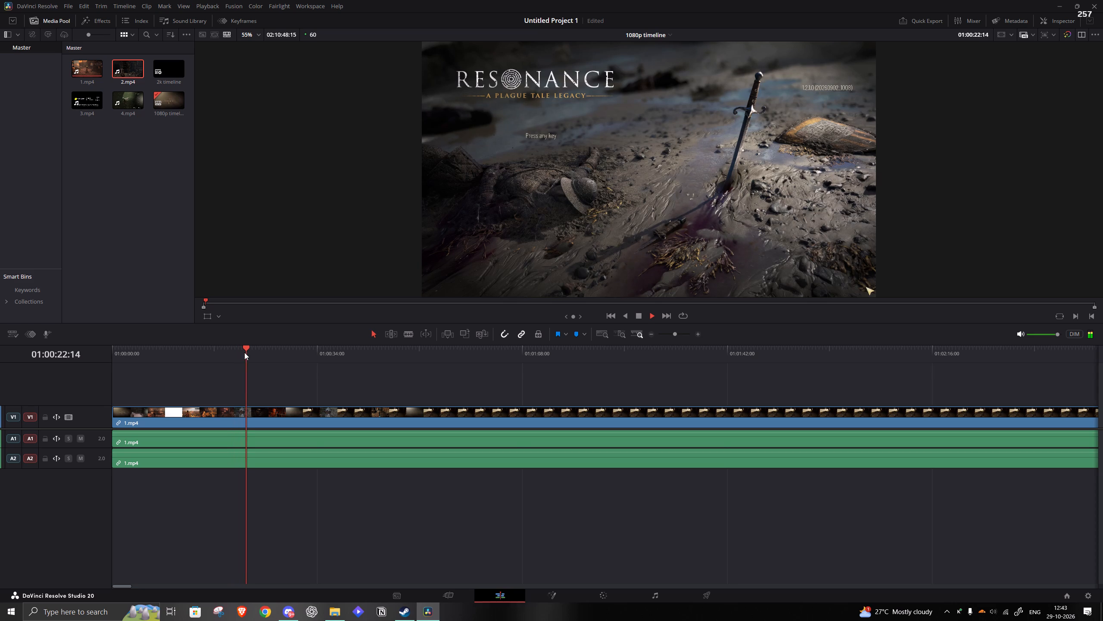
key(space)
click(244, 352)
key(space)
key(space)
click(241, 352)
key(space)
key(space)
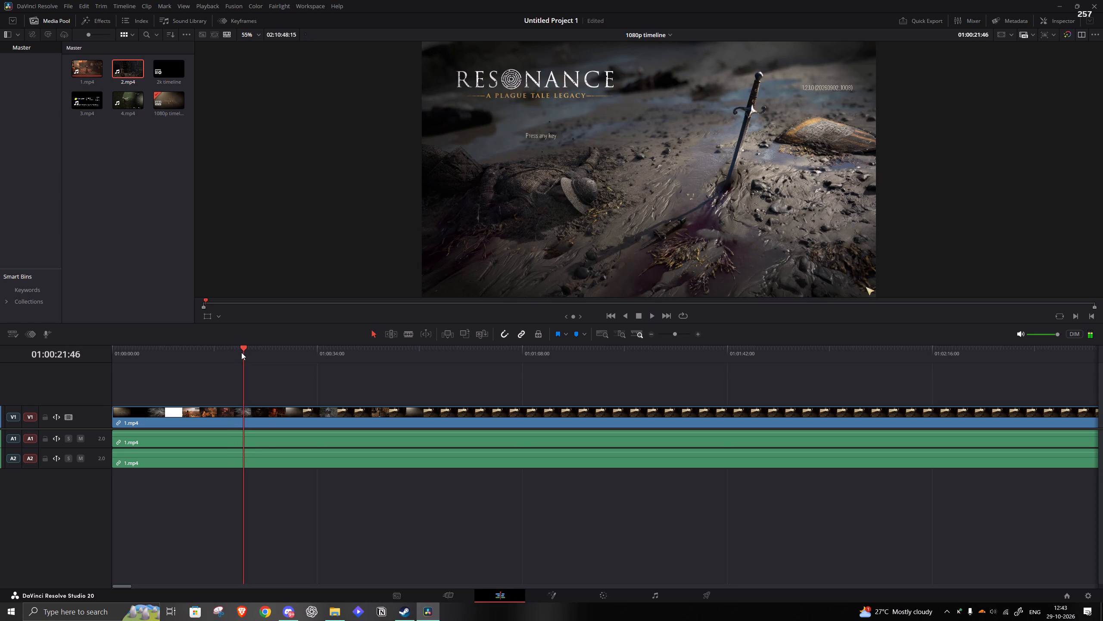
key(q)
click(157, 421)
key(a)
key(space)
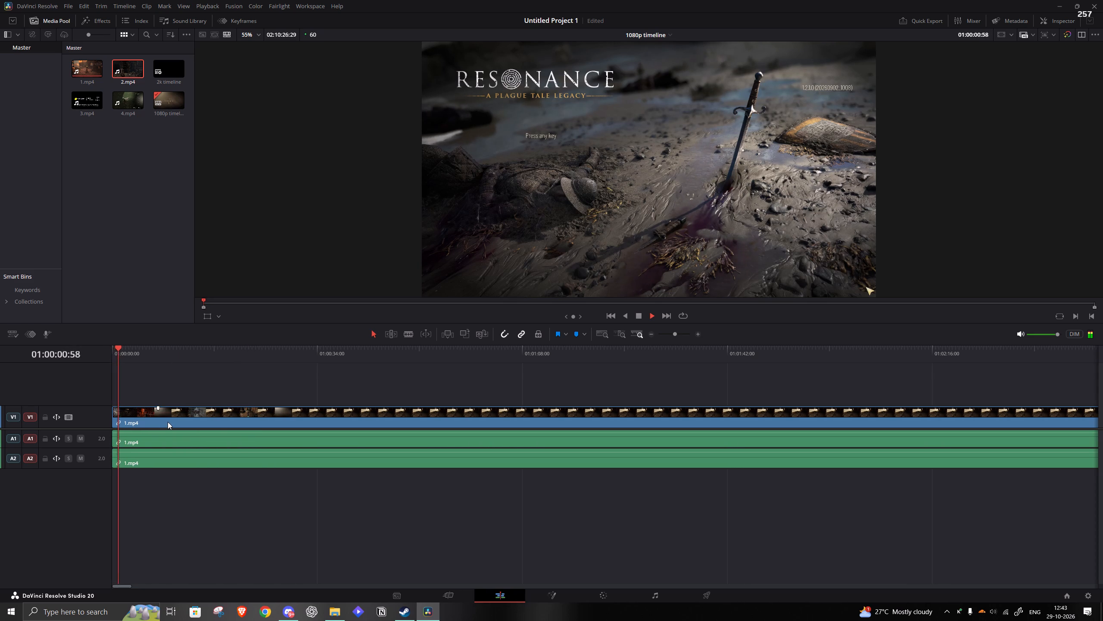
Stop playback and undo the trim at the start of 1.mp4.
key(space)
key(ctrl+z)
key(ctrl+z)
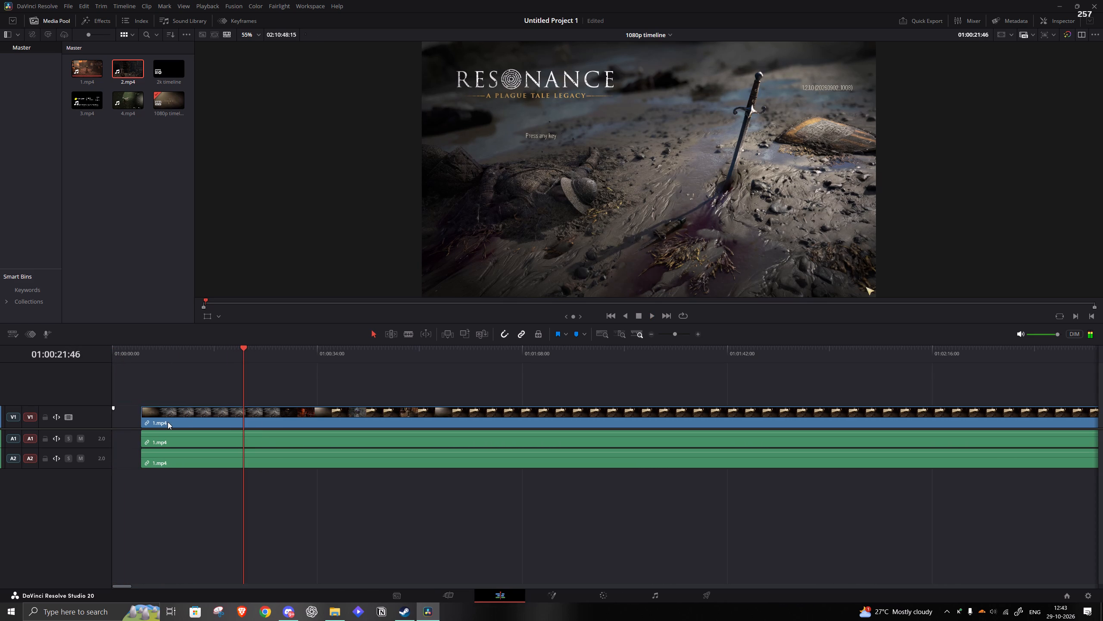
Review the title-screen opening of 1.mp4 from the timeline start past 01:01:00:00, looking for a cut point.
click(173, 361)
key(space)
click(137, 360)
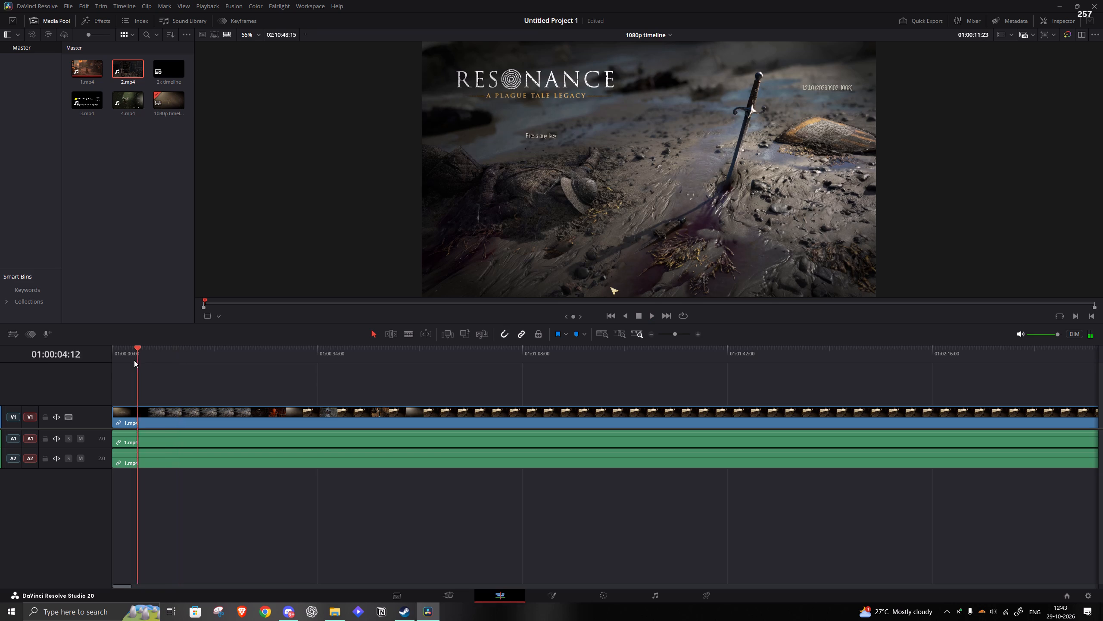
click(92, 356)
click(115, 358)
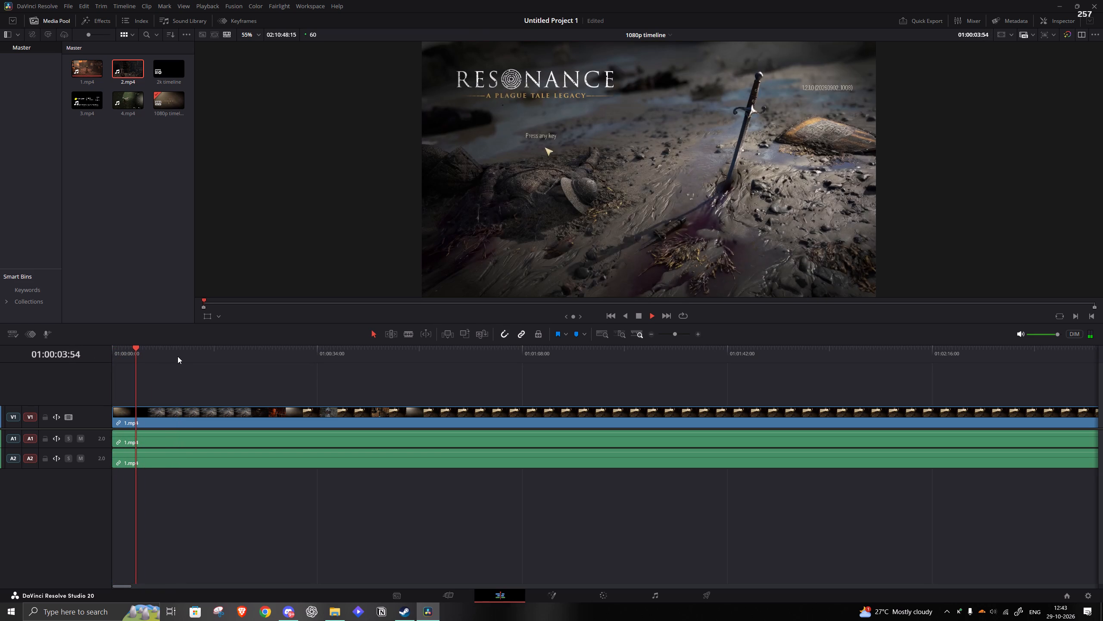
click(190, 356)
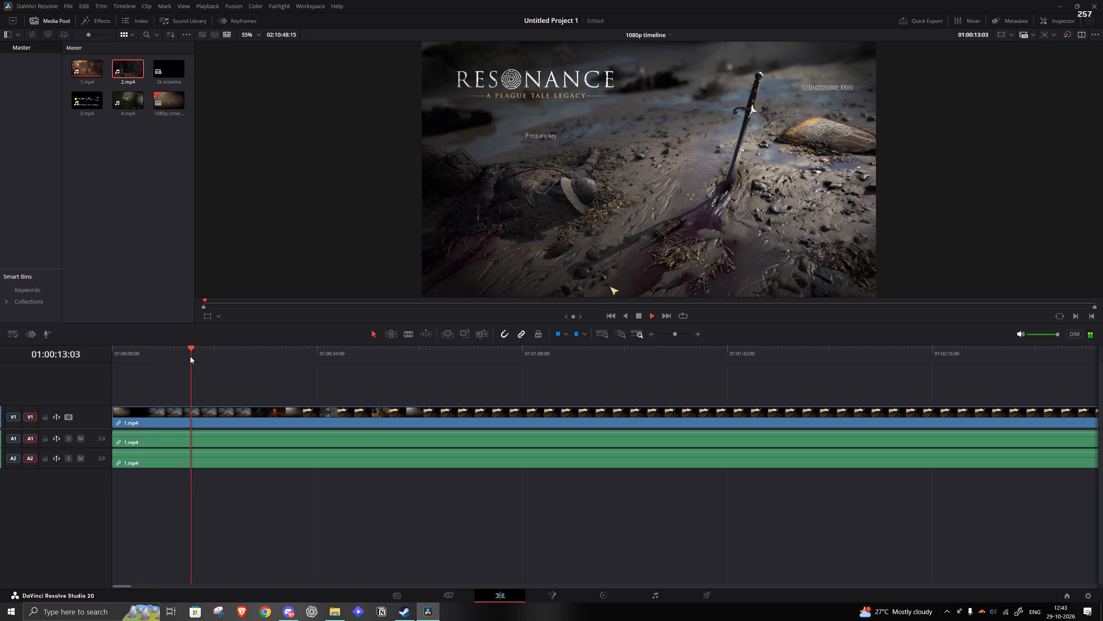
click(227, 356)
click(265, 357)
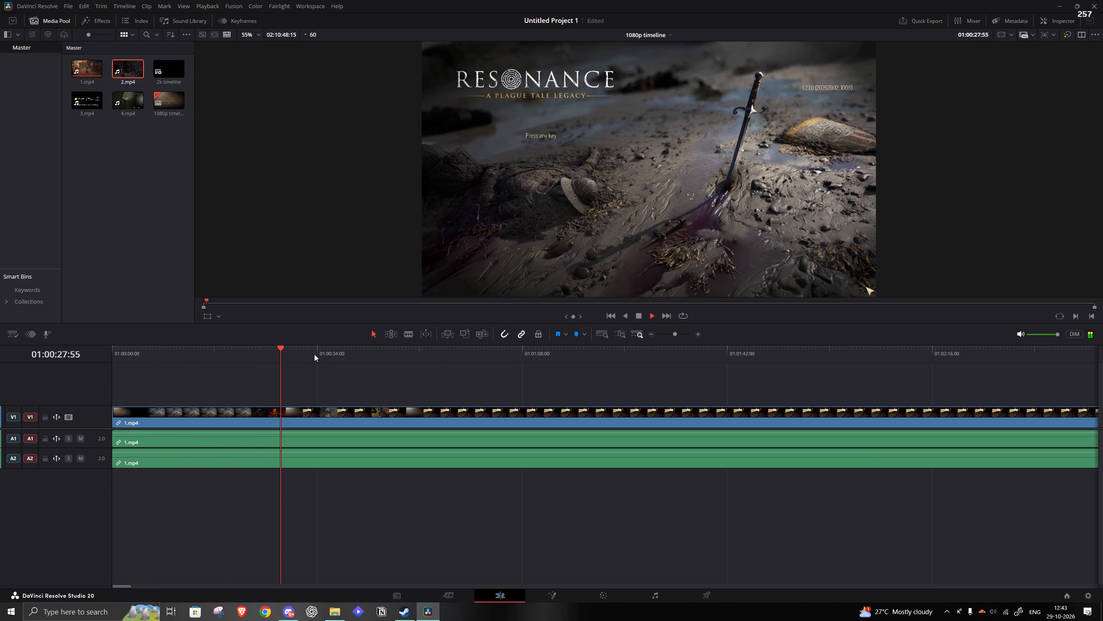
click(676, 333)
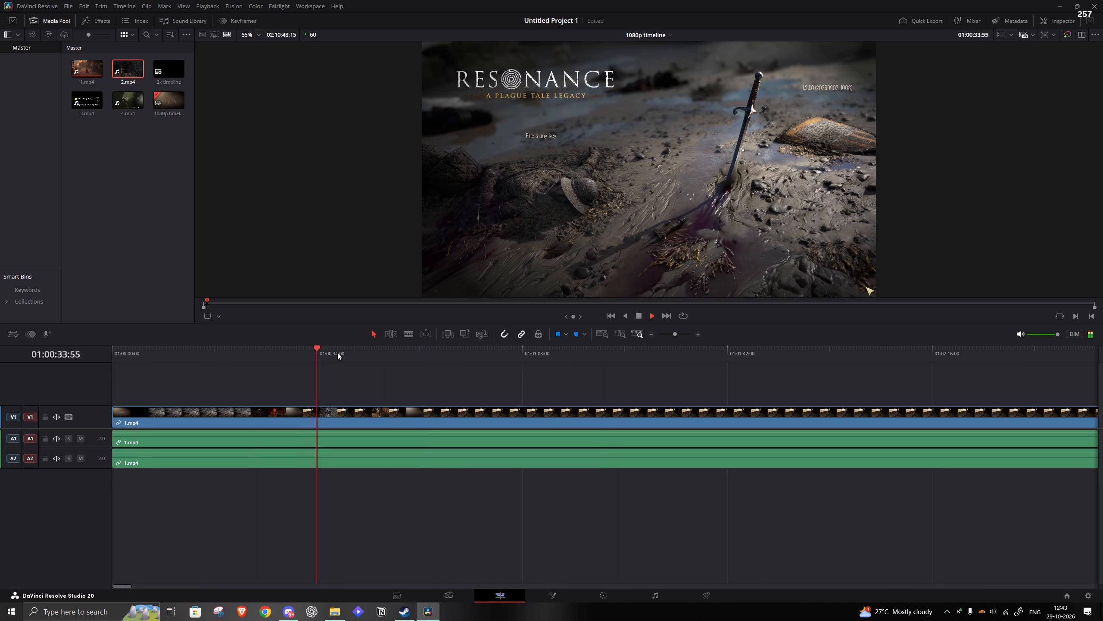
click(378, 353)
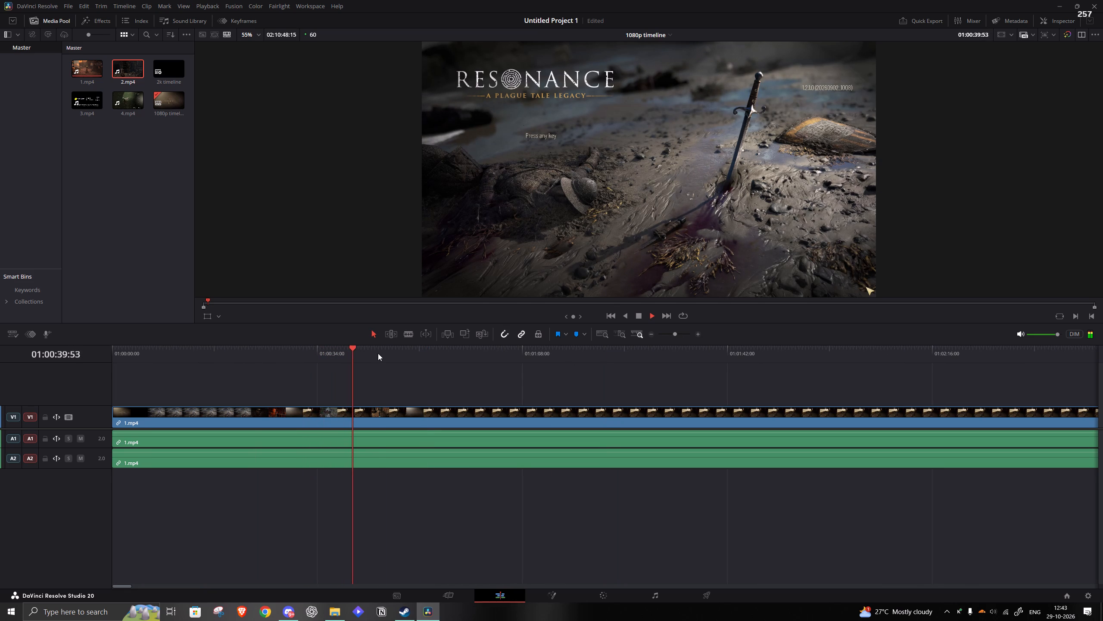
click(406, 349)
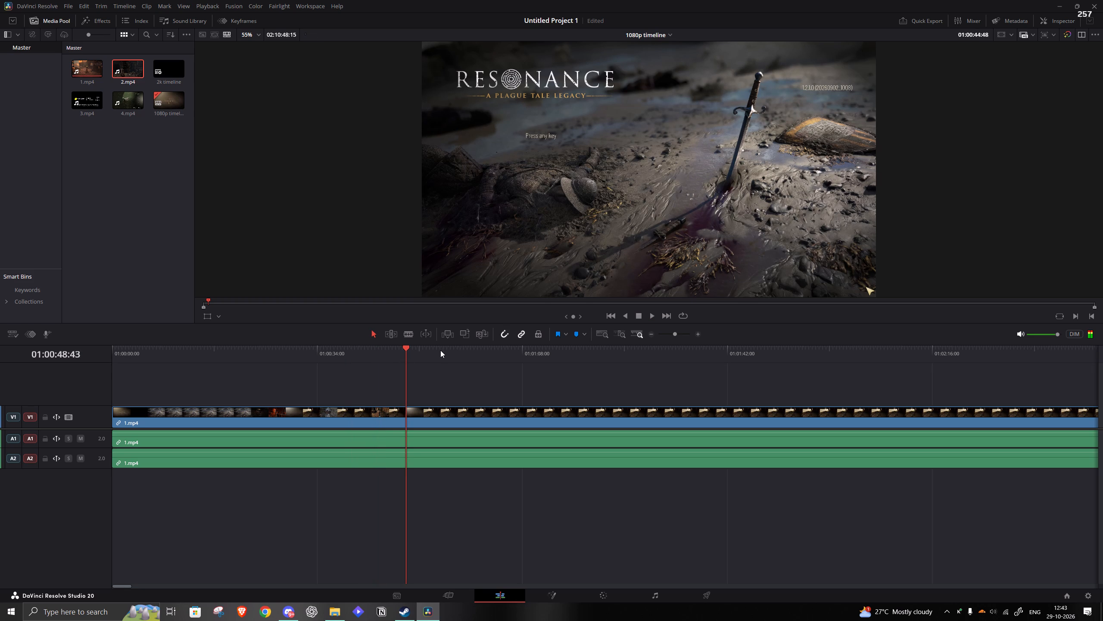
click(675, 334)
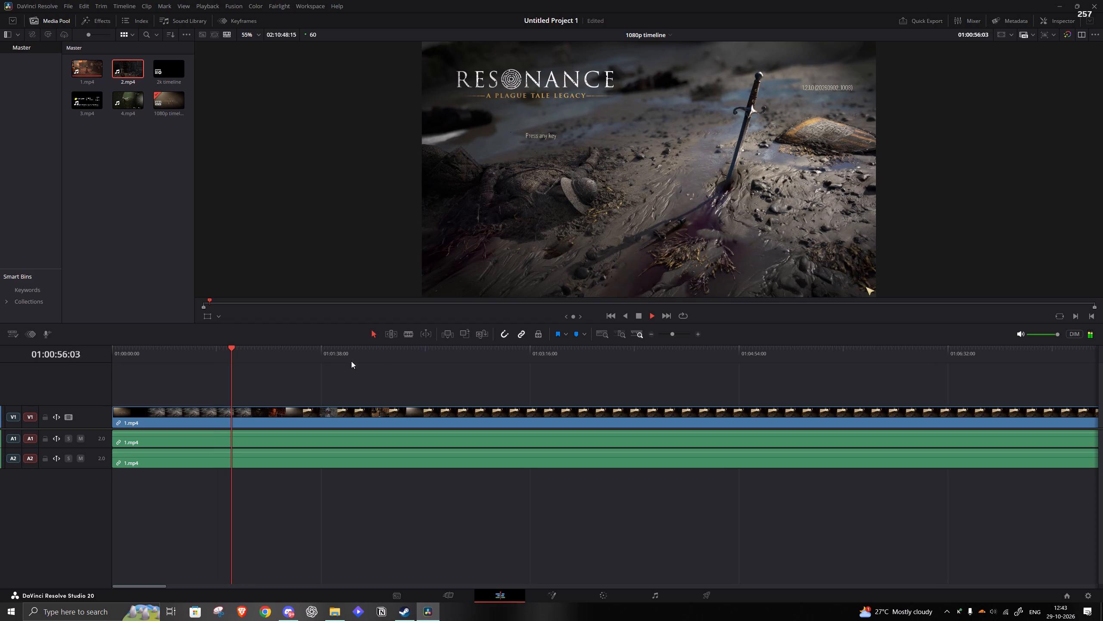
click(249, 355)
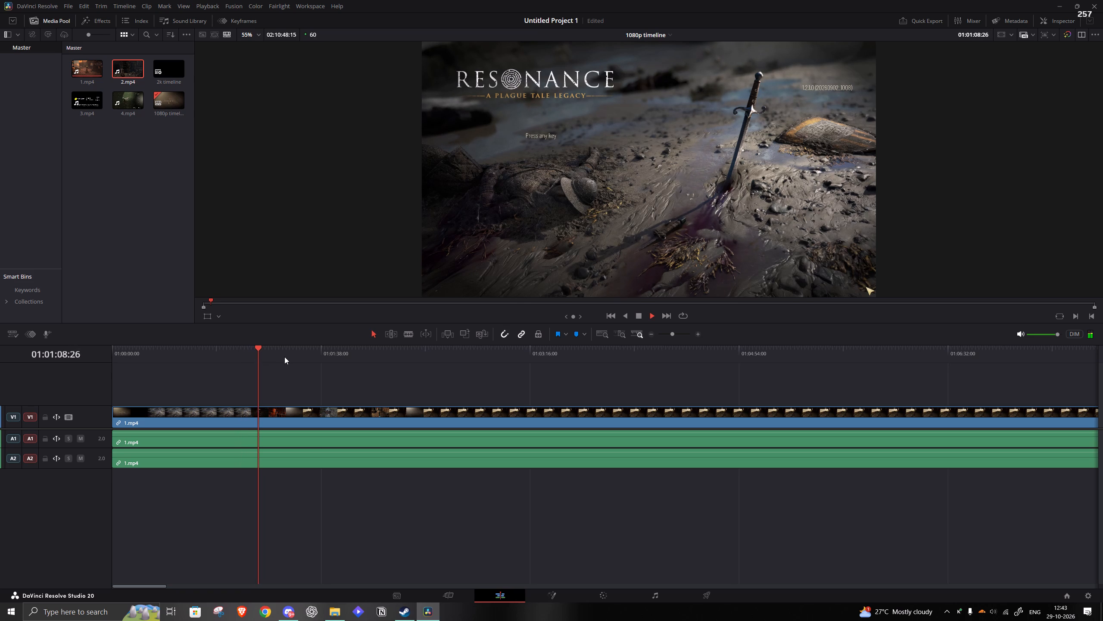
Play on through the title screen and split 1.mp4 with its linked audio at about 01:01:16:18.
key(space)
key(space)
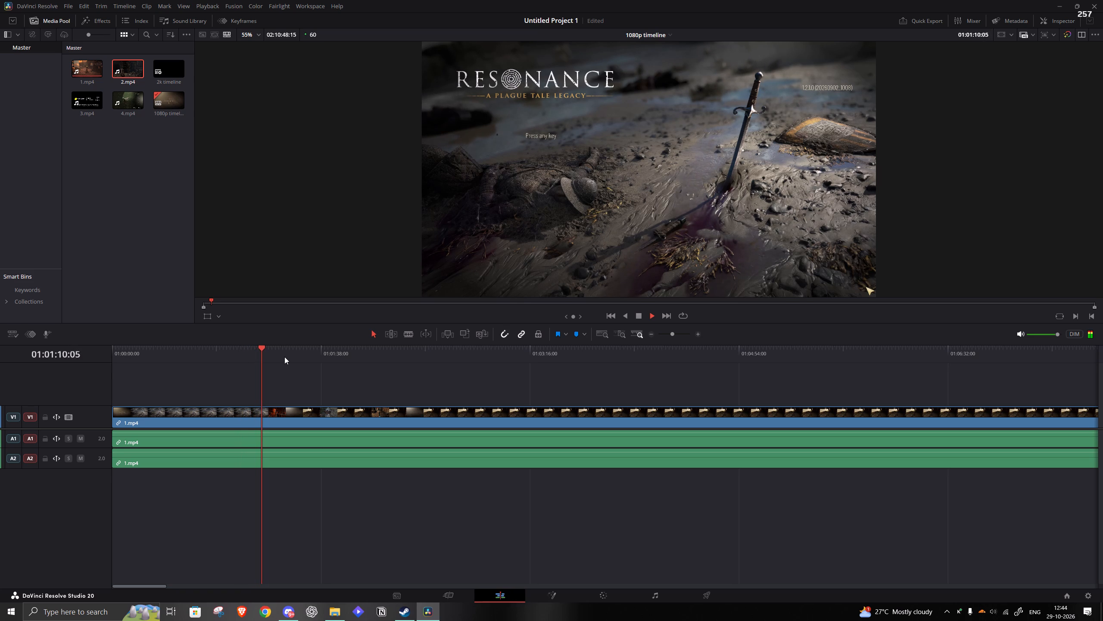
click(287, 356)
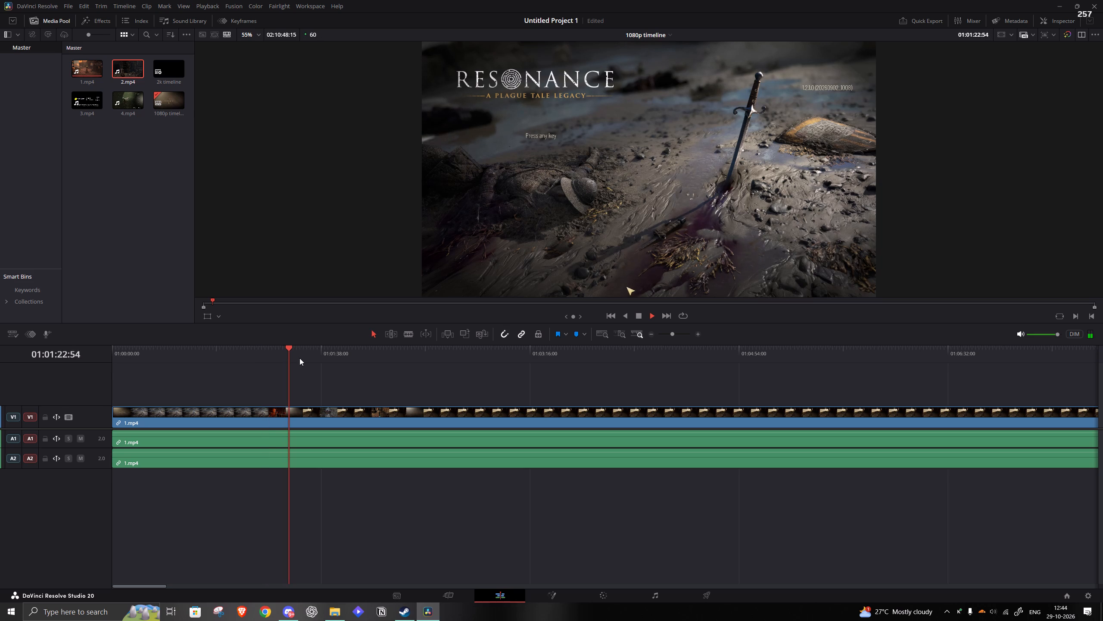
click(260, 352)
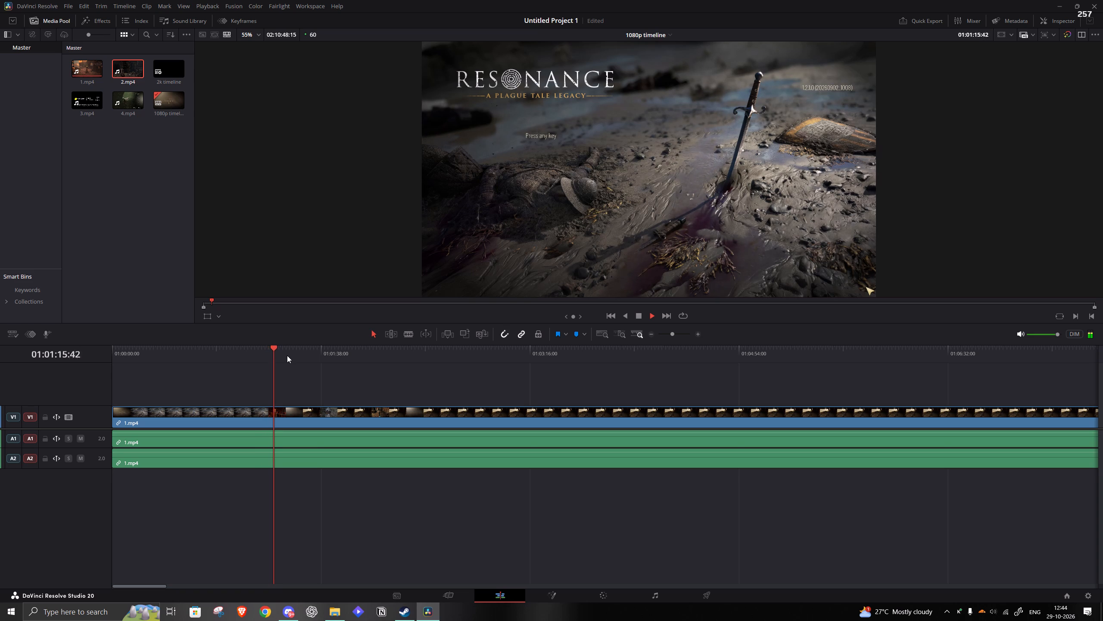
key(space)
key(s)
Skim the second 1.mp4 segment from about 01:02:17 to 01:04:30 to examine how far the settings-menu footage runs.
click(405, 350)
key(space)
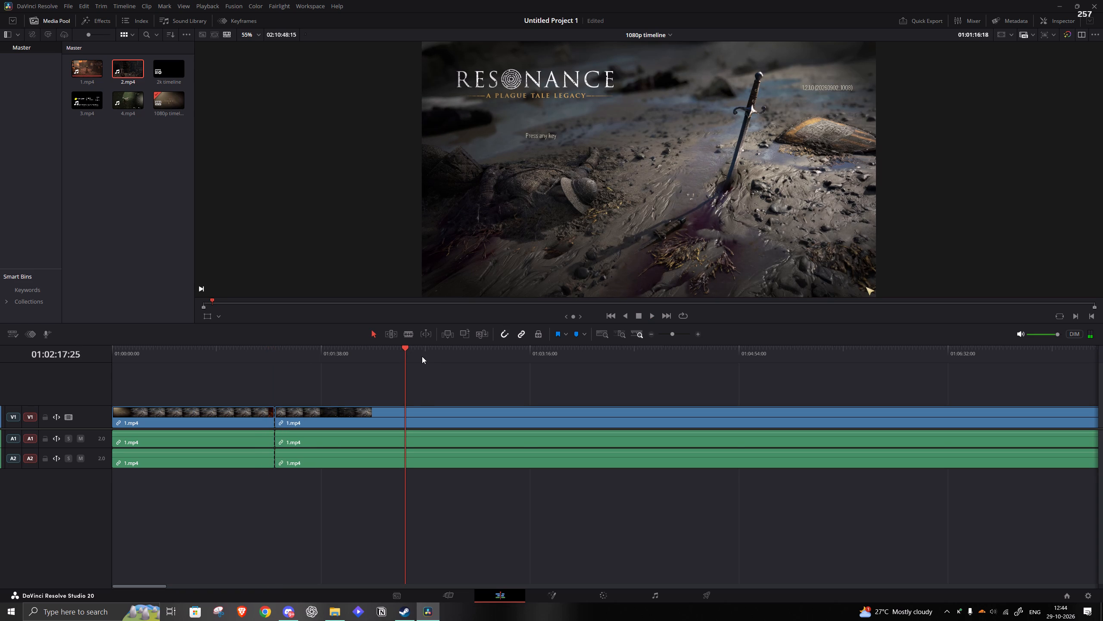
click(484, 351)
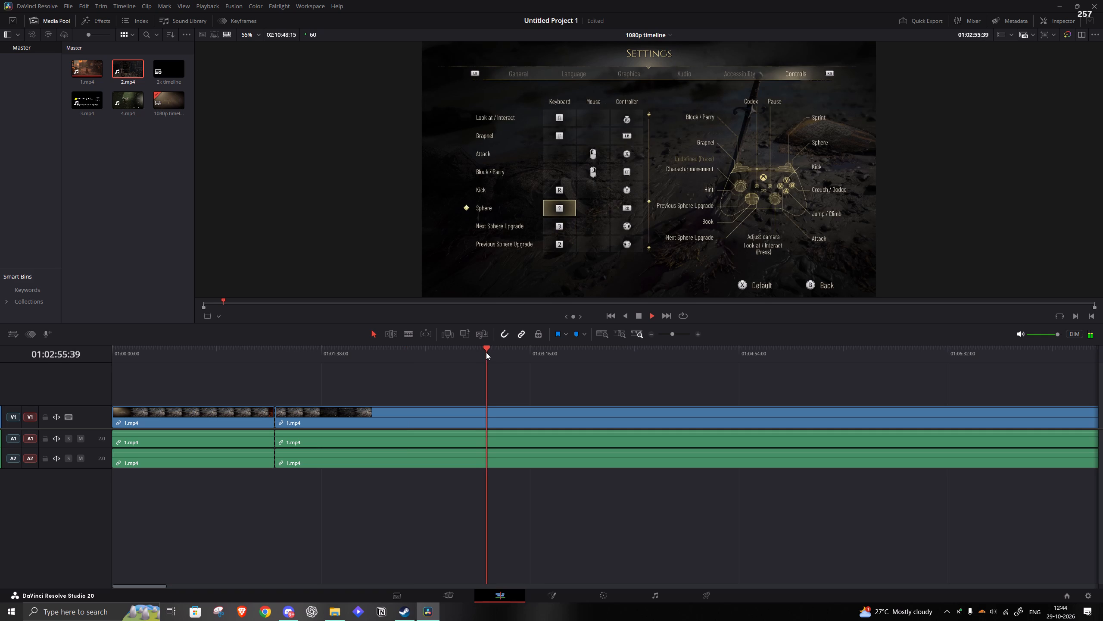
click(505, 355)
click(546, 352)
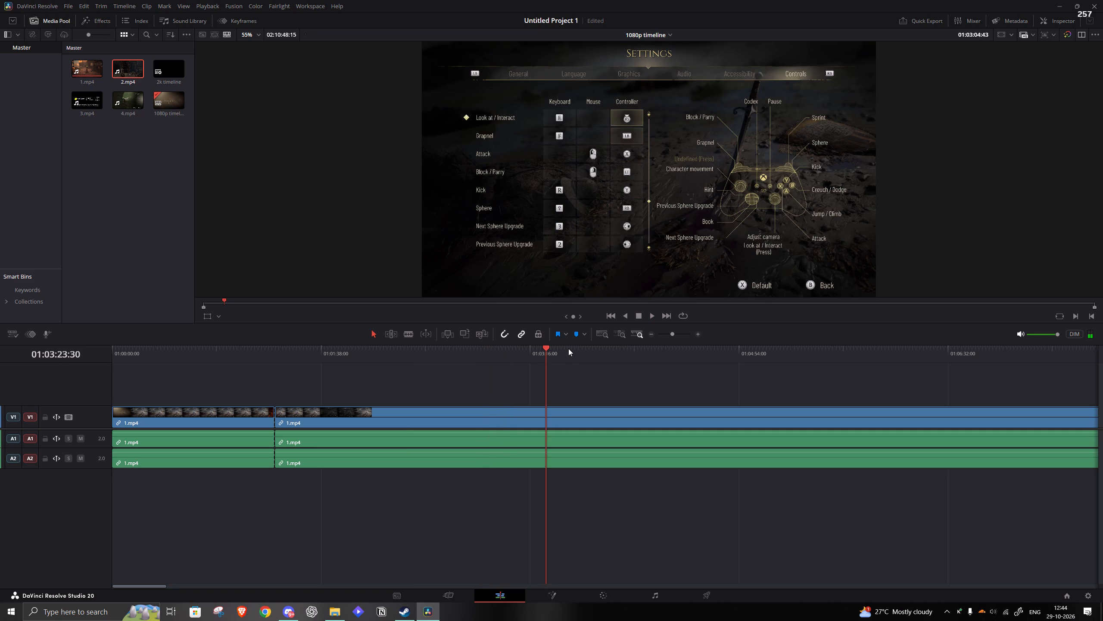
click(601, 356)
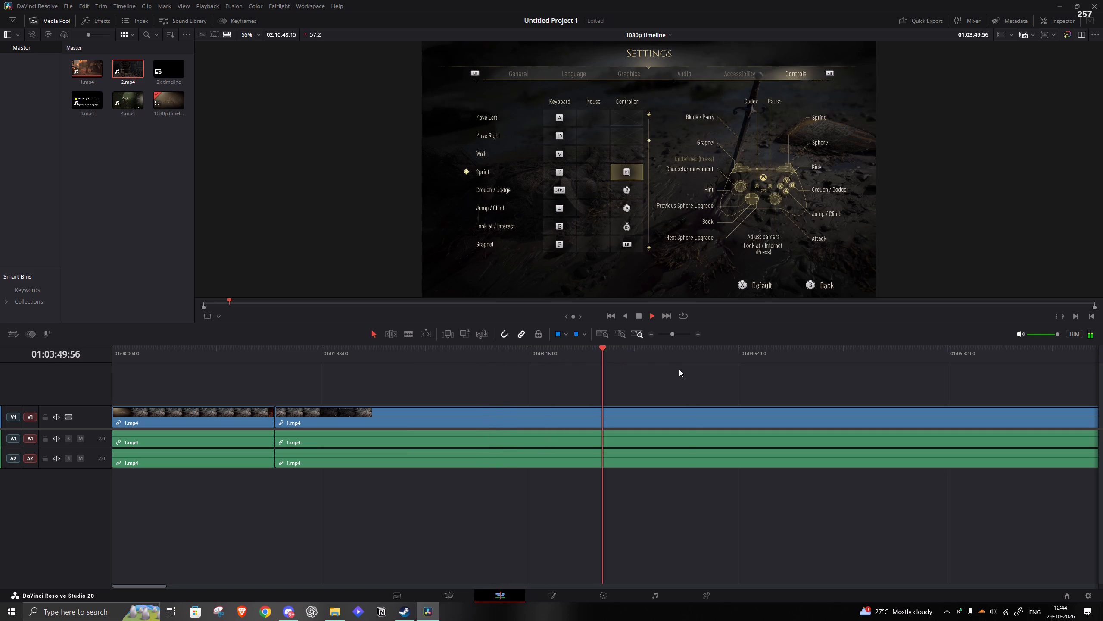
click(689, 350)
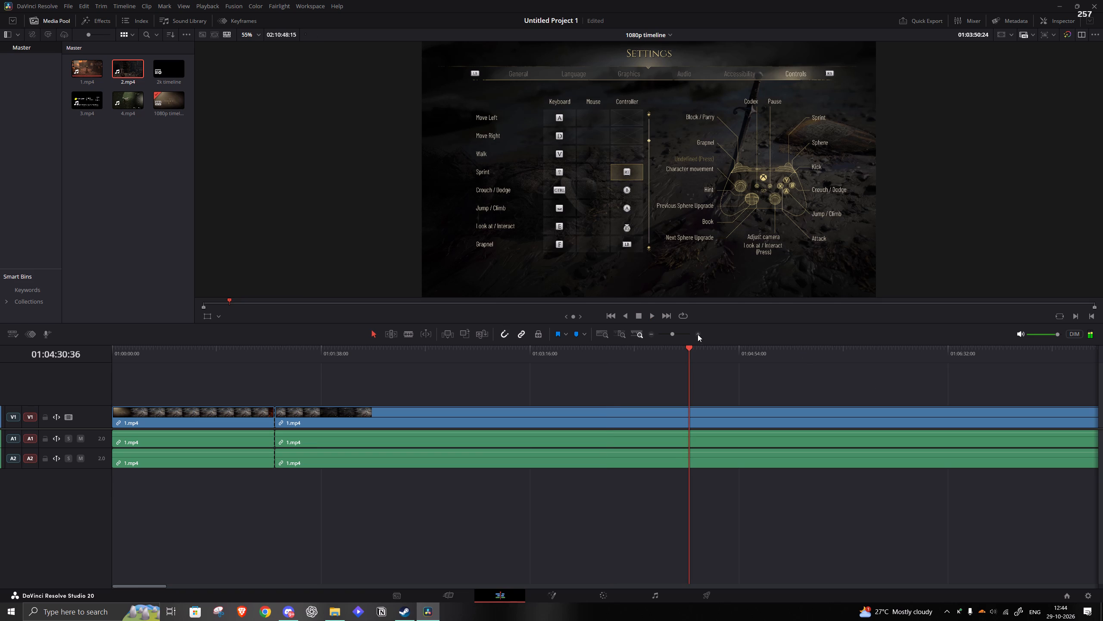
Stop playback and append 2.mp4 with its audio directly after the end of 1.mp4 on V1.
drag(675, 338, 668, 336)
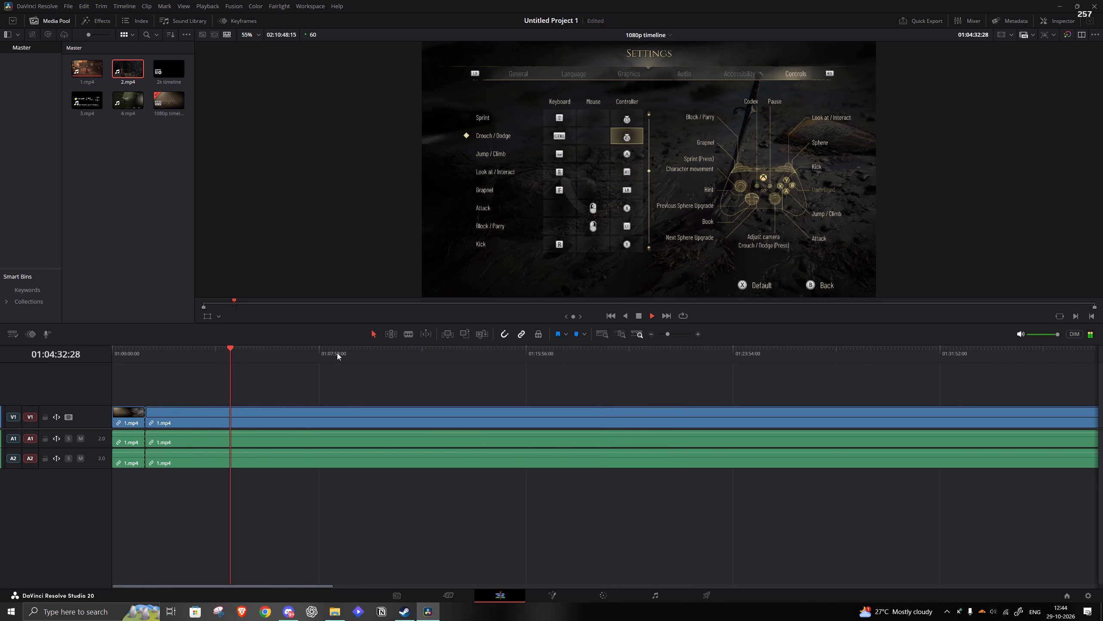
click(672, 328)
drag(676, 331, 663, 332)
key(space)
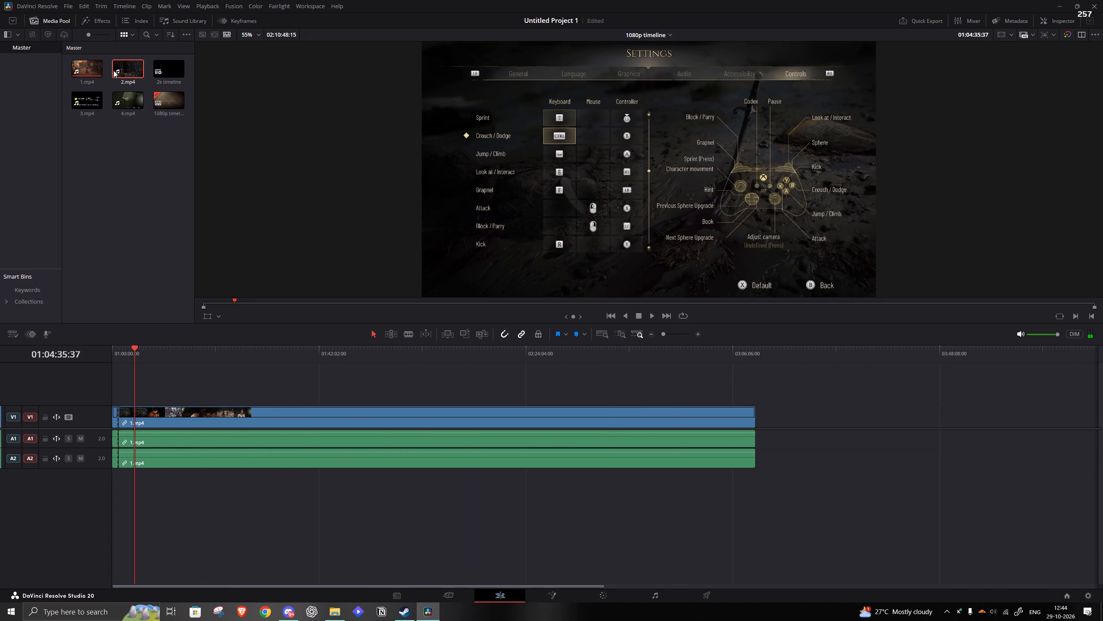
drag(118, 70, 757, 422)
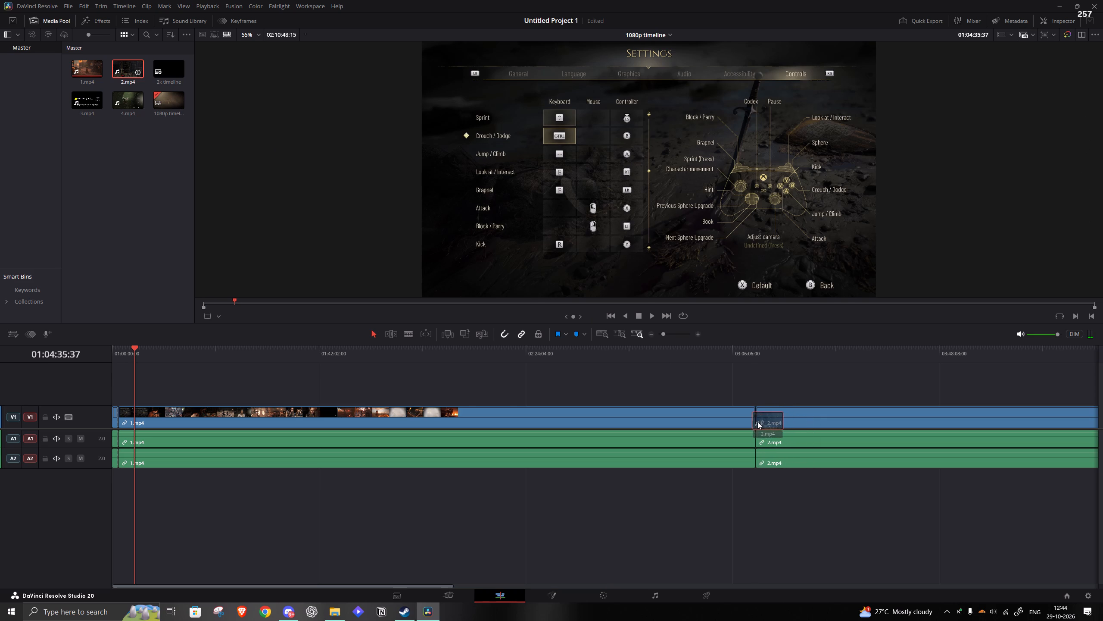
click(725, 517)
Save the project.
drag(666, 334, 671, 334)
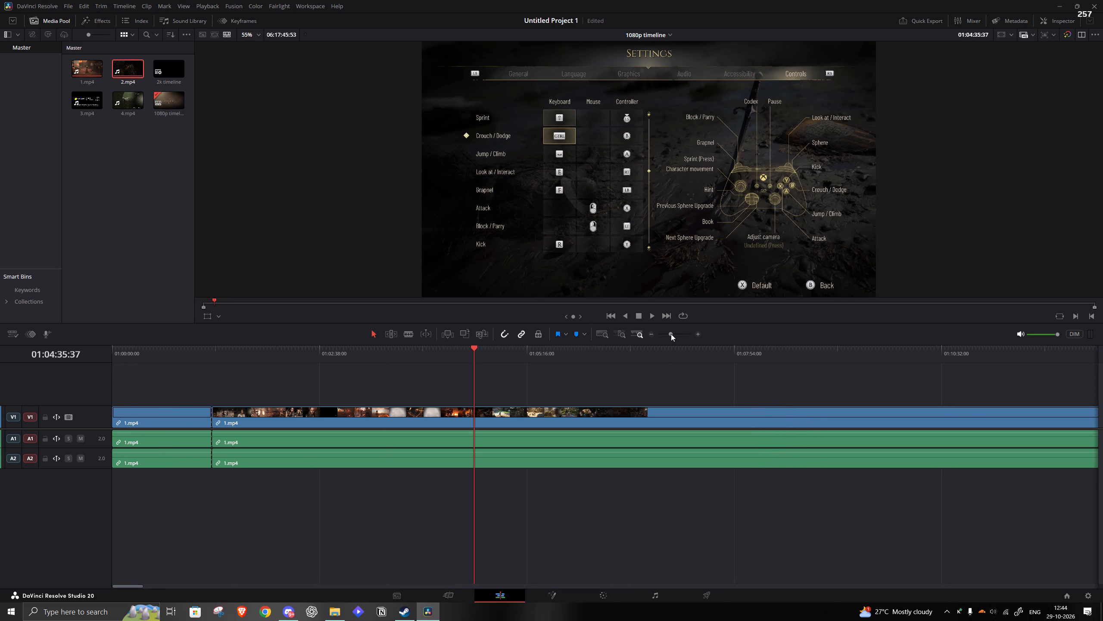
key(ctrl+s)
Find the end of the main-menu footage and trim the start of the second 1.mp4 segment to 01:06:23:27.
click(489, 458)
click(535, 511)
key(space)
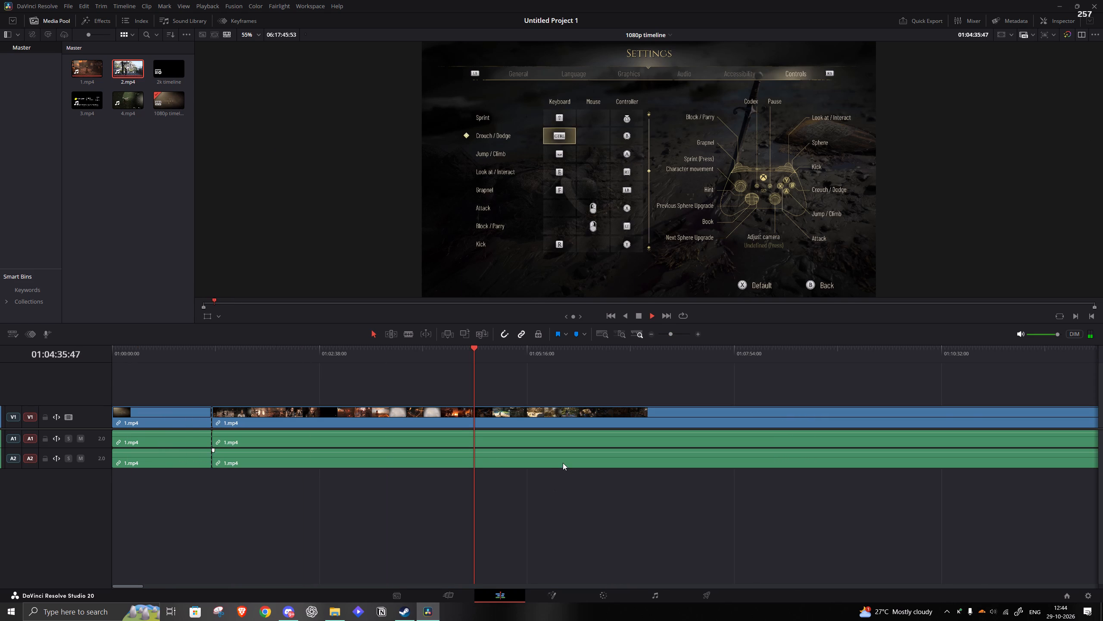
click(591, 354)
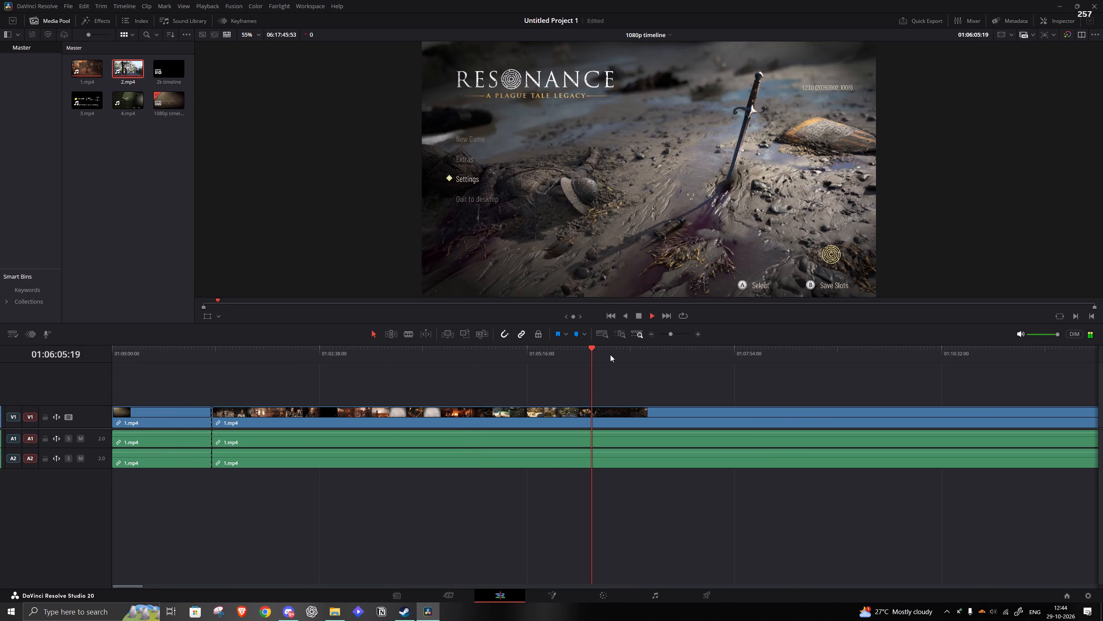
click(614, 354)
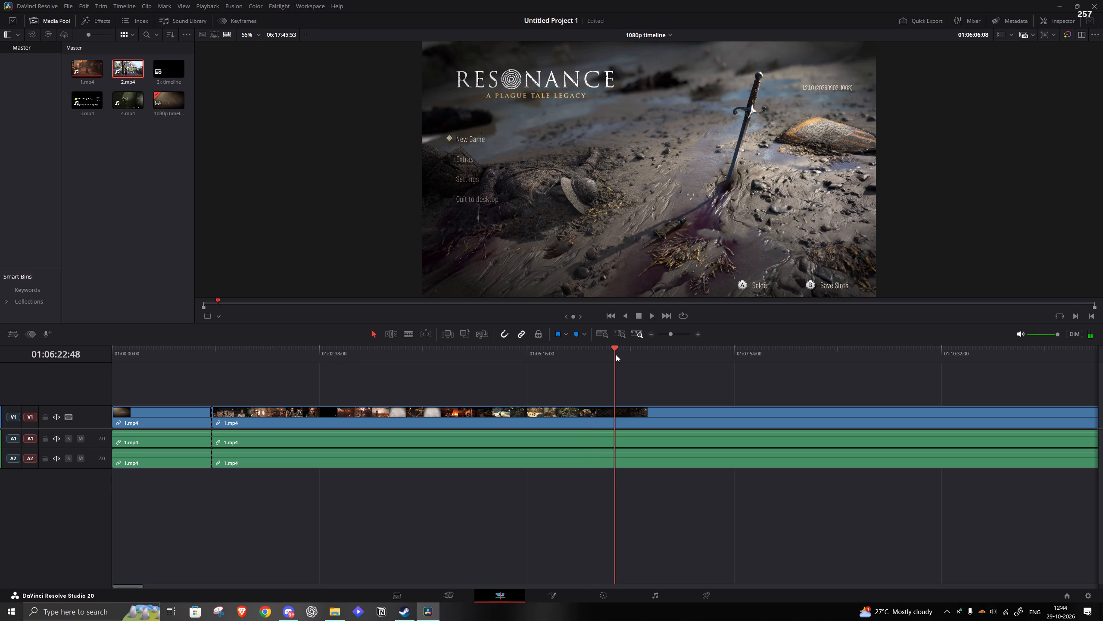
key(space)
key(q)
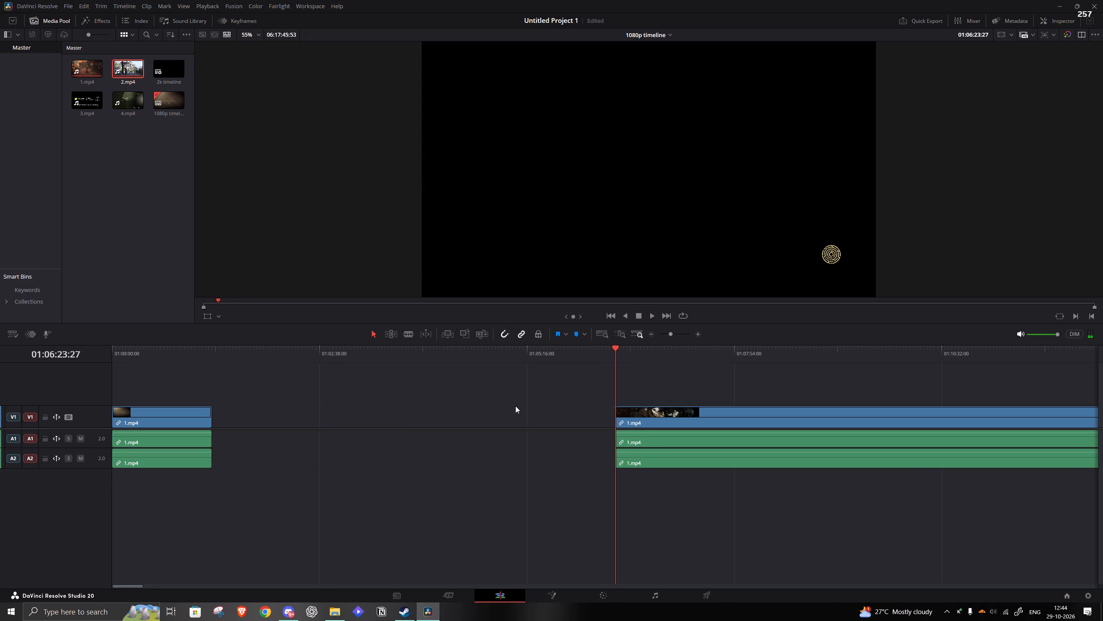
Ripple-delete the empty gap between the two 1.mp4 segments.
click(515, 406)
key(a)
Play and skim the opening cutscene from the join of the 1.mp4 segments to about 01:03:24, checking for unwanted footage.
key(space)
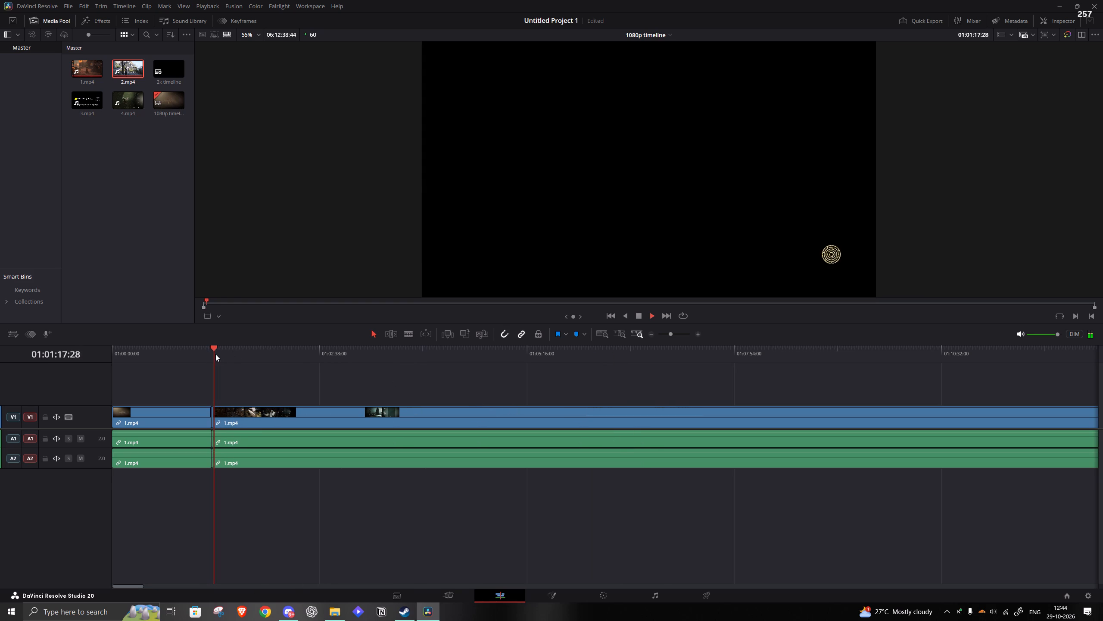
click(221, 353)
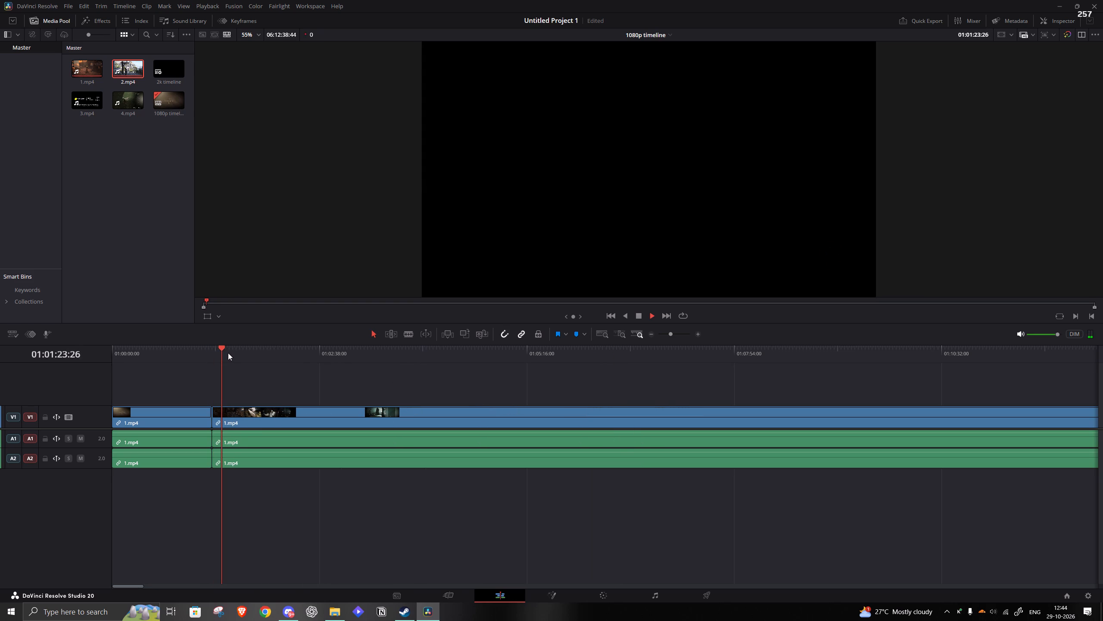
click(234, 354)
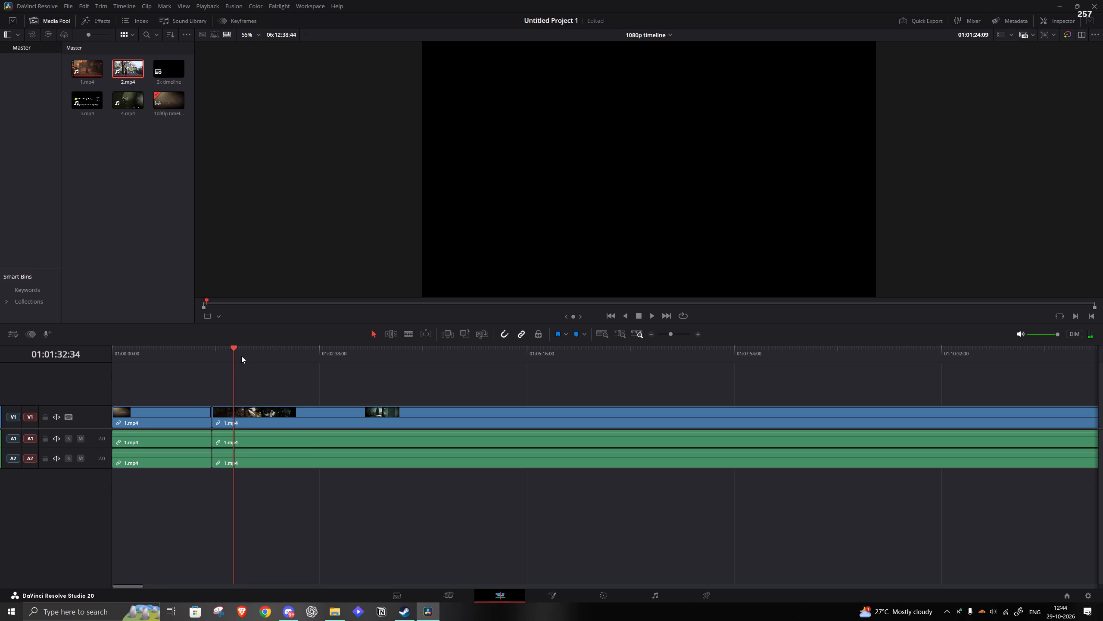
click(241, 356)
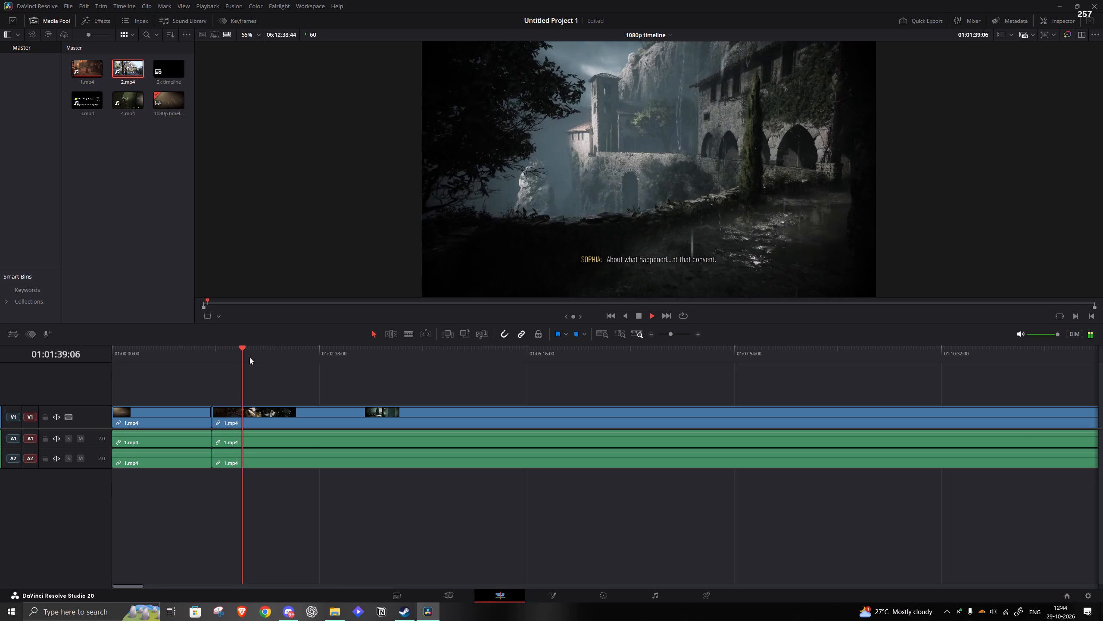
click(251, 356)
click(283, 355)
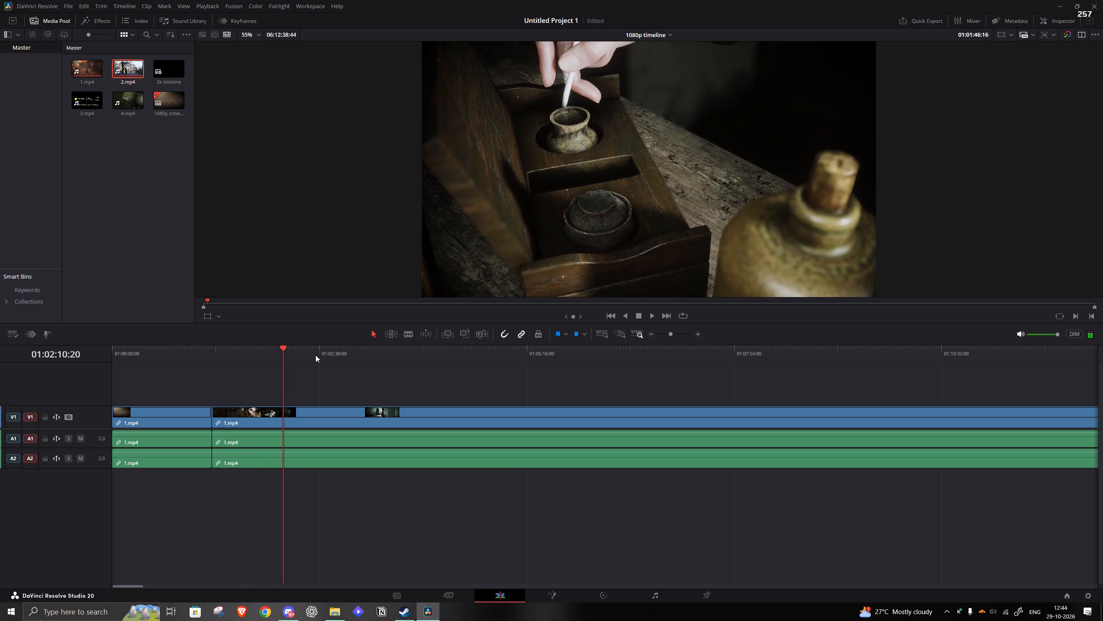
click(315, 355)
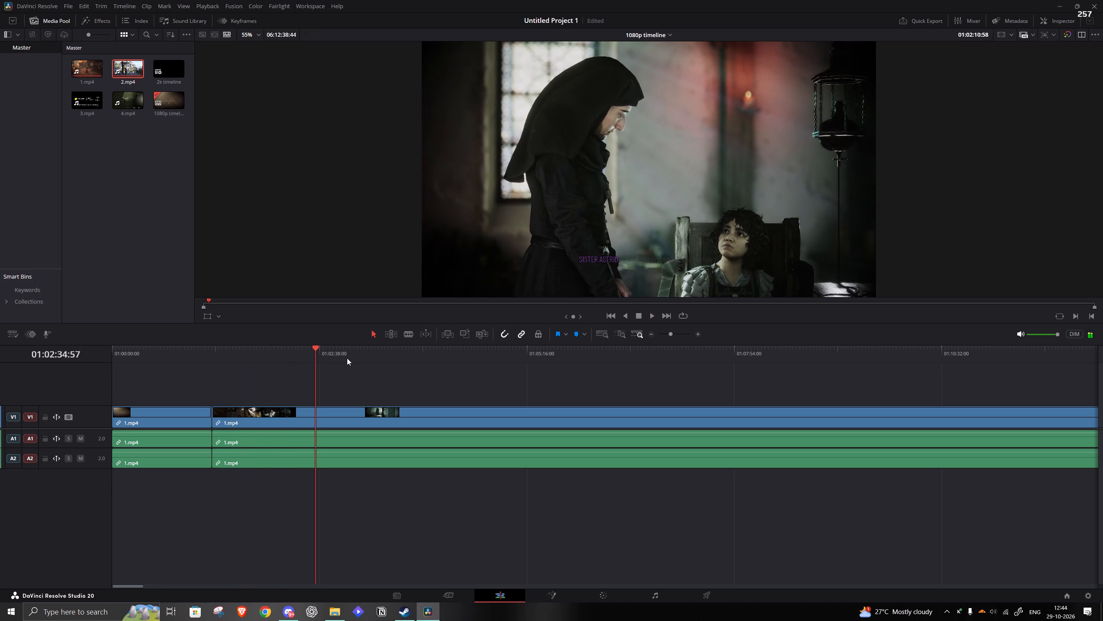
click(347, 357)
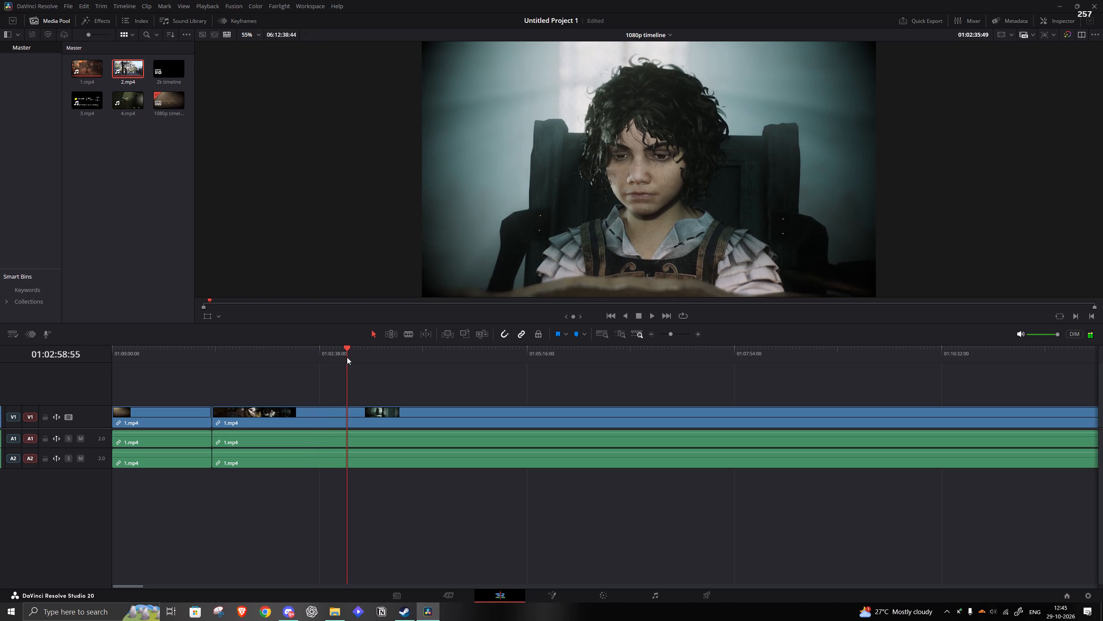
click(378, 360)
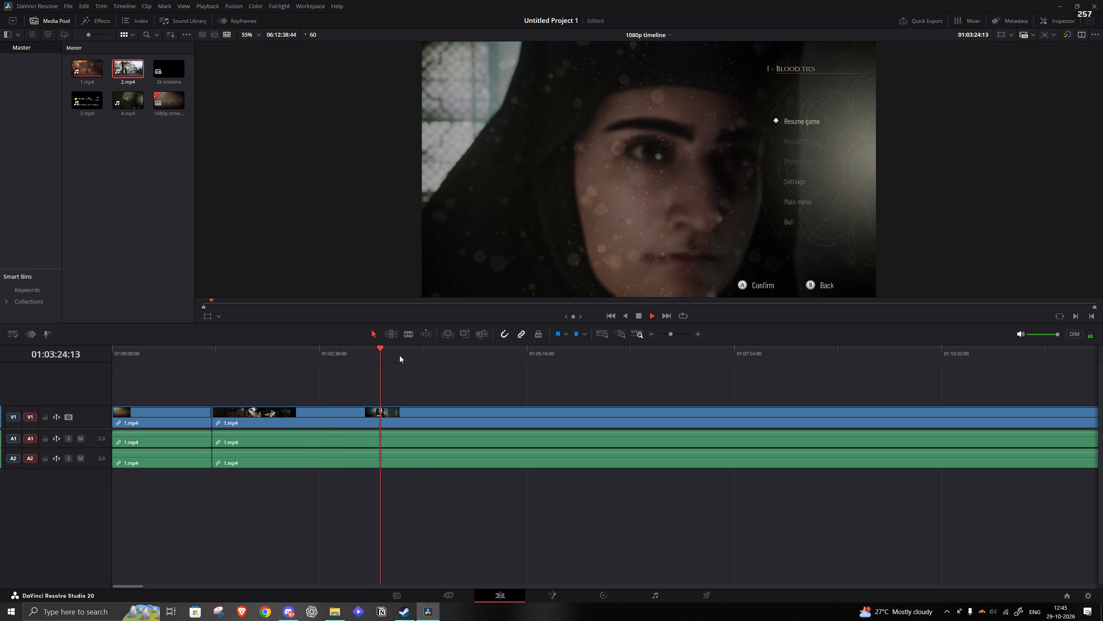
Find the cutscene moment before the pause menu appears and split 1.mp4 at 01:03:18:34.
click(368, 352)
drag(674, 331, 679, 331)
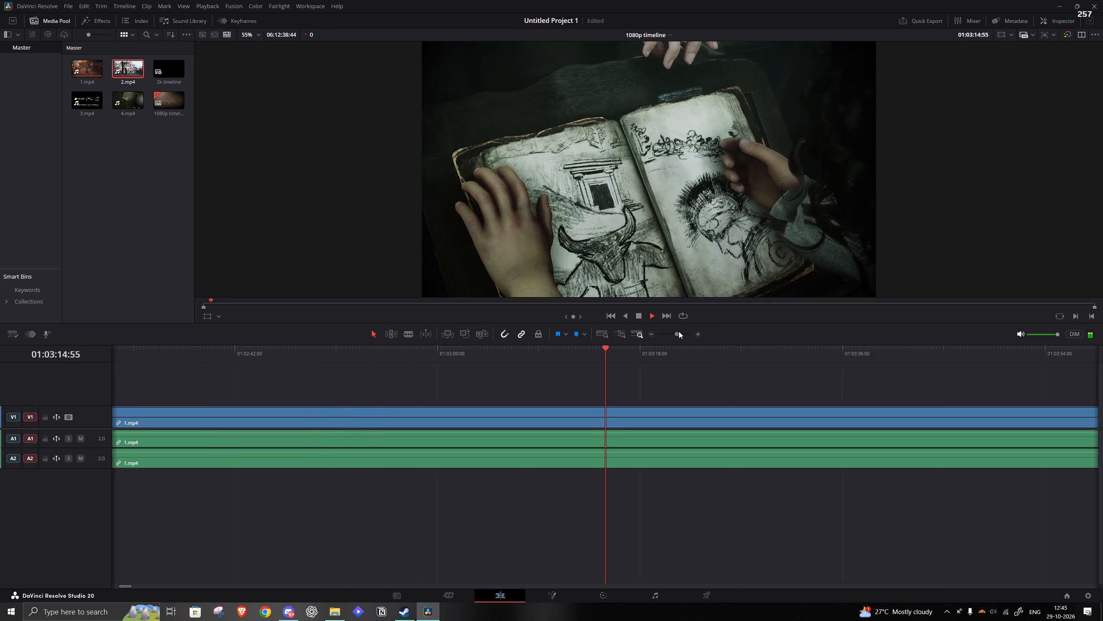
drag(679, 331, 679, 331)
click(635, 358)
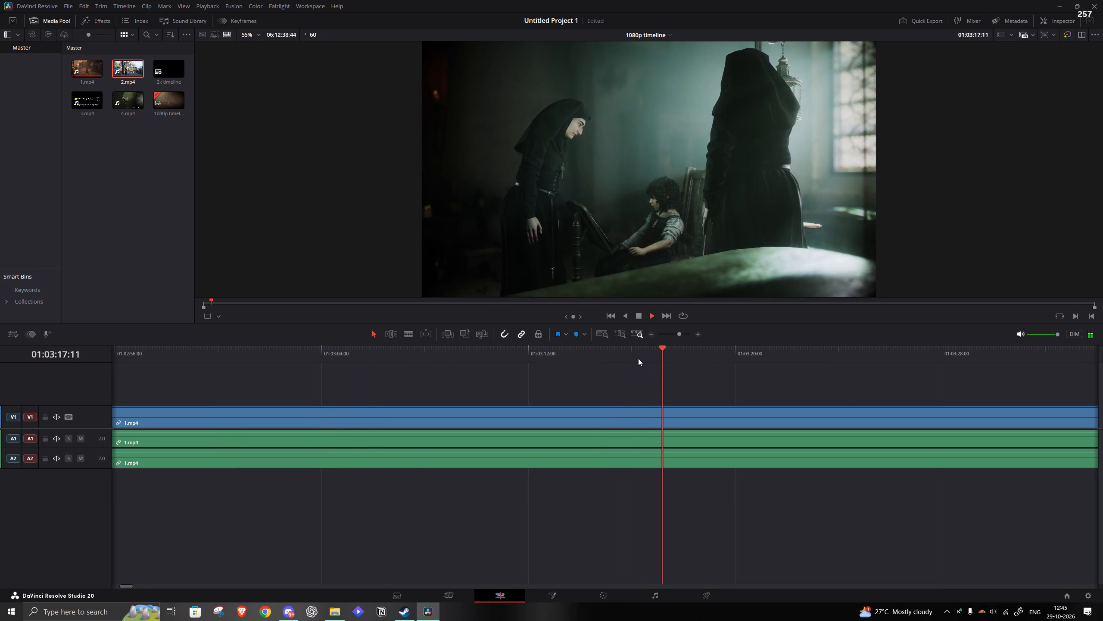
key(space)
key(s)
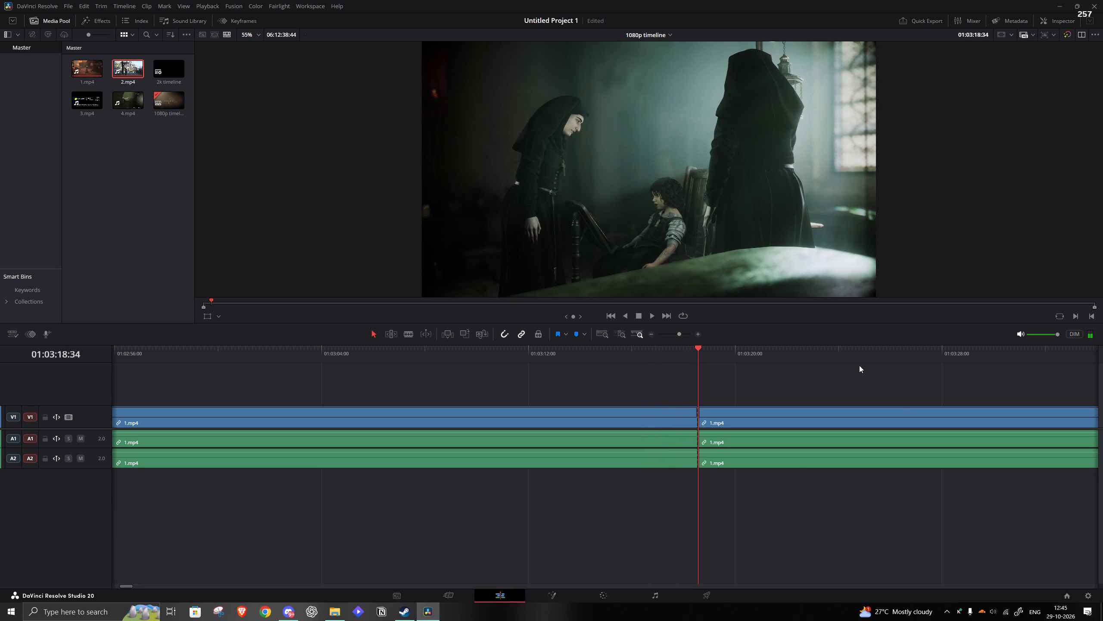
Find the end of the pause-menu footage and trim the start of the third 1.mp4 segment to 01:03:31:17.
click(859, 365)
click(809, 352)
key(space)
click(877, 355)
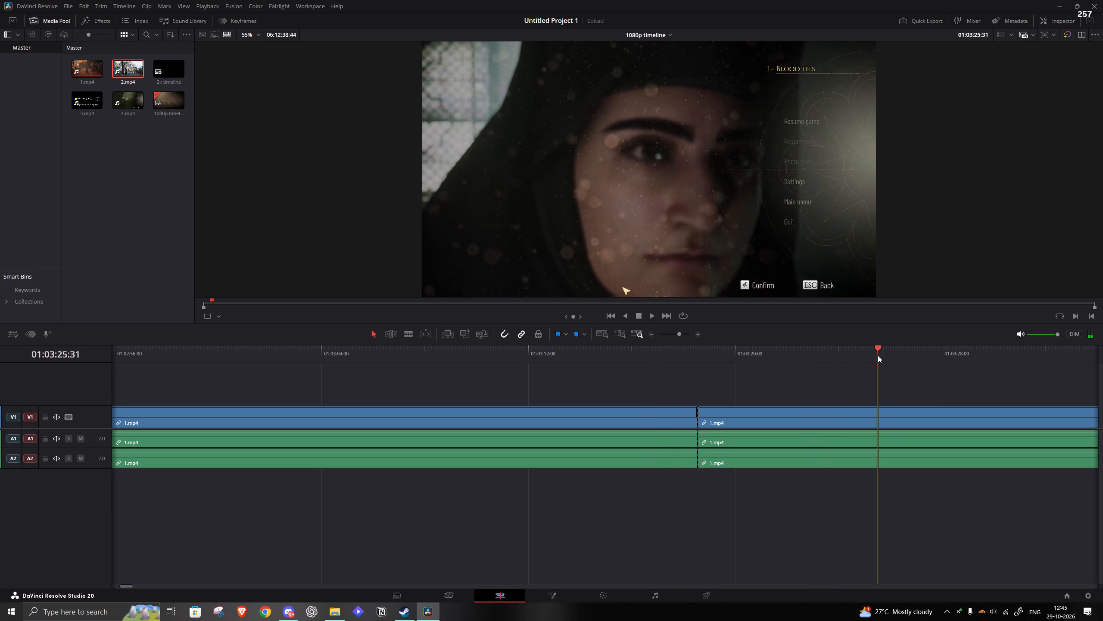
click(935, 353)
click(1012, 352)
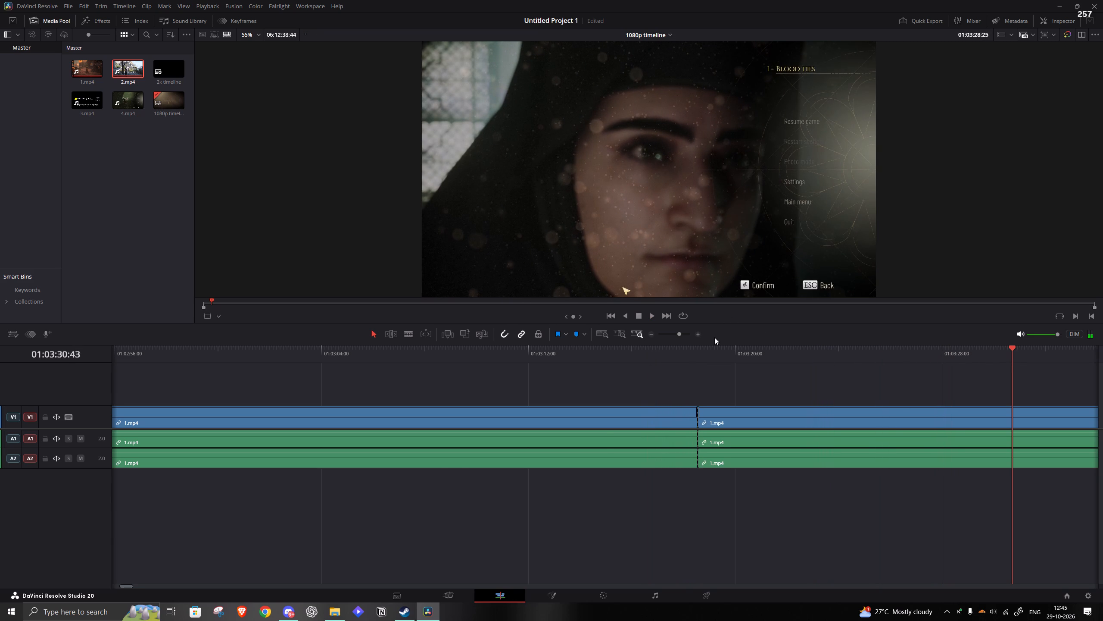
drag(682, 332, 677, 332)
key(space)
key(q)
Ripple-delete the empty gap between the second and third 1.mp4 segments.
click(531, 428)
key(a)
click(523, 421)
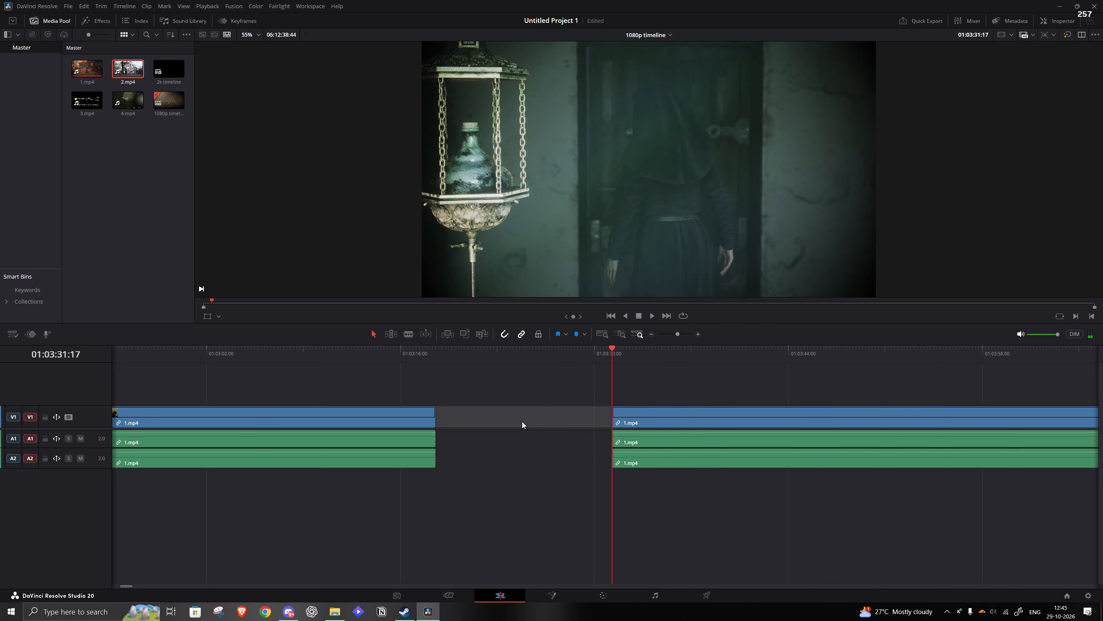
key(a)
Play across the new join and skim the cutscene to about 01:04:18, checking for unwanted footage.
key(space)
click(422, 363)
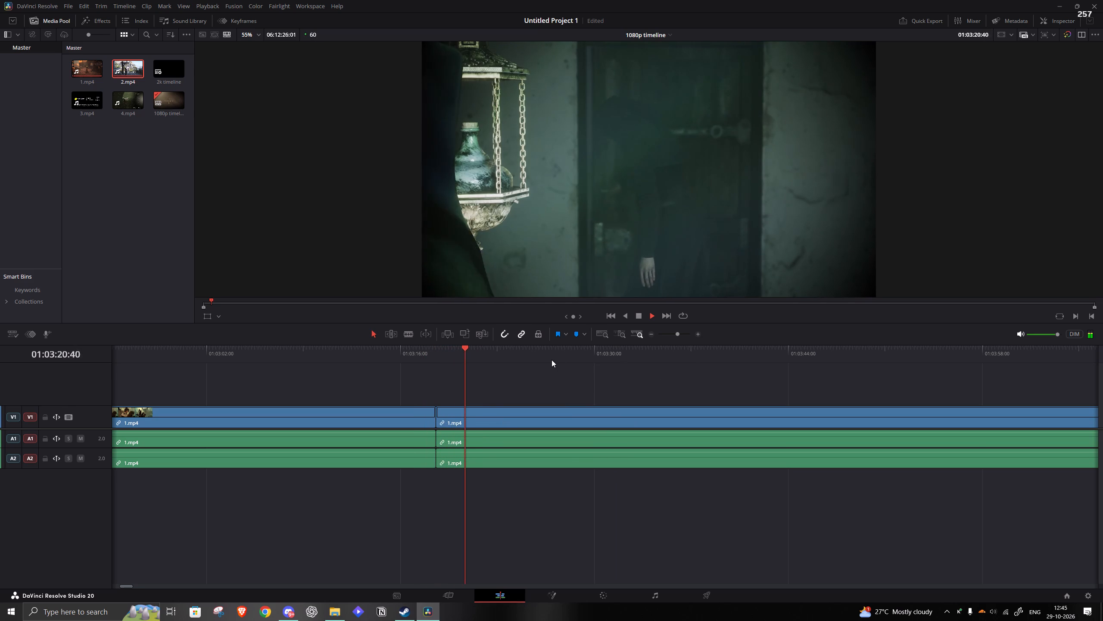
click(535, 357)
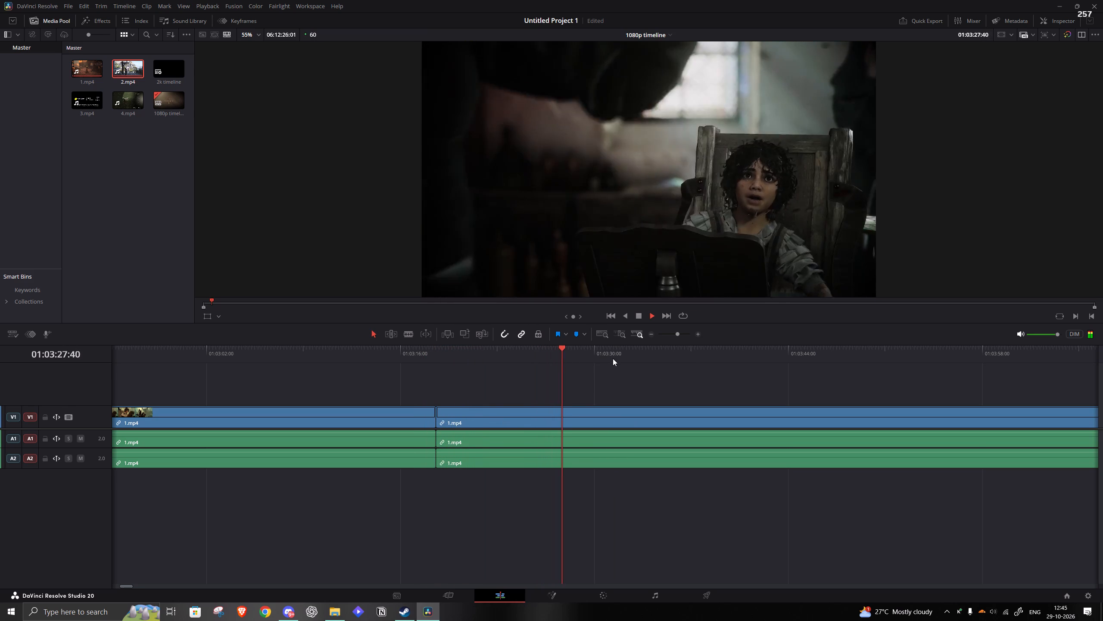
click(628, 358)
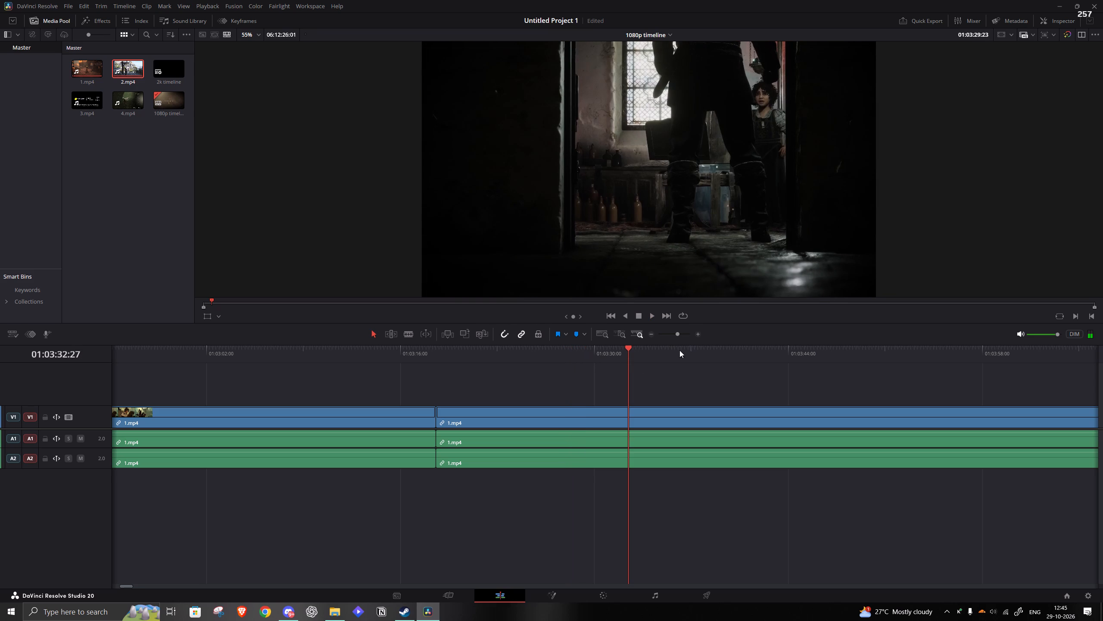
drag(681, 334, 676, 334)
drag(679, 336, 675, 335)
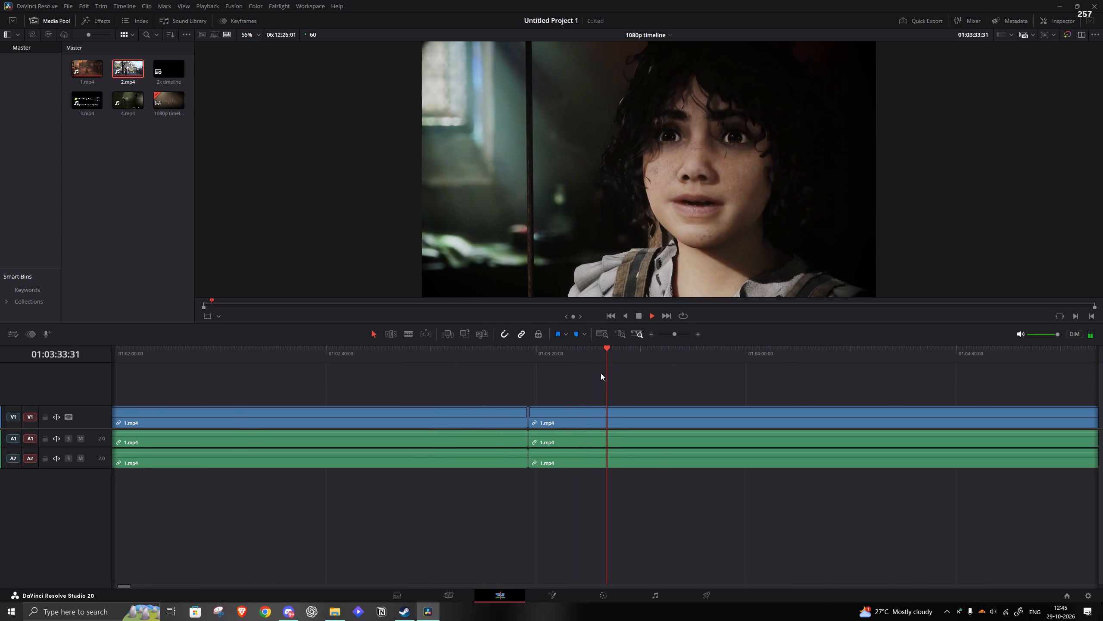
click(661, 349)
click(692, 352)
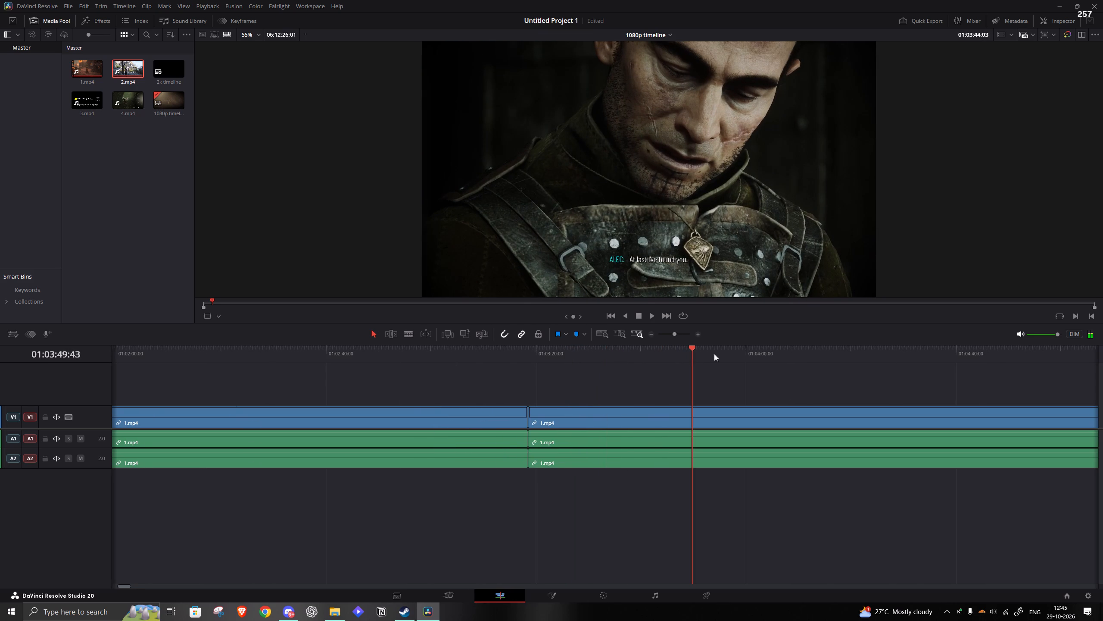
click(677, 336)
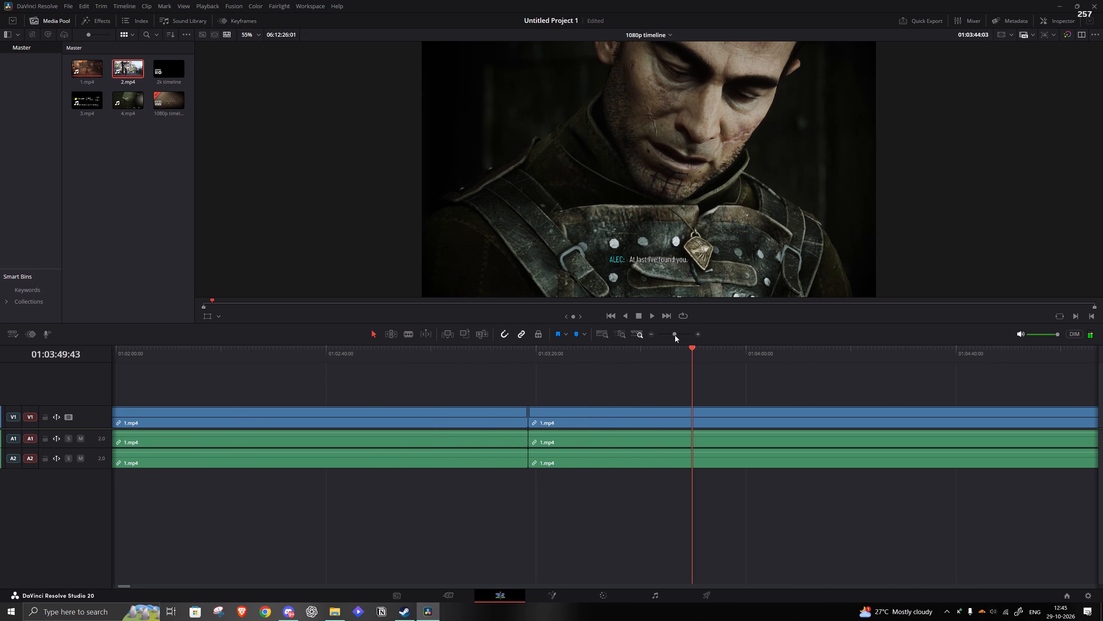
click(676, 335)
click(643, 354)
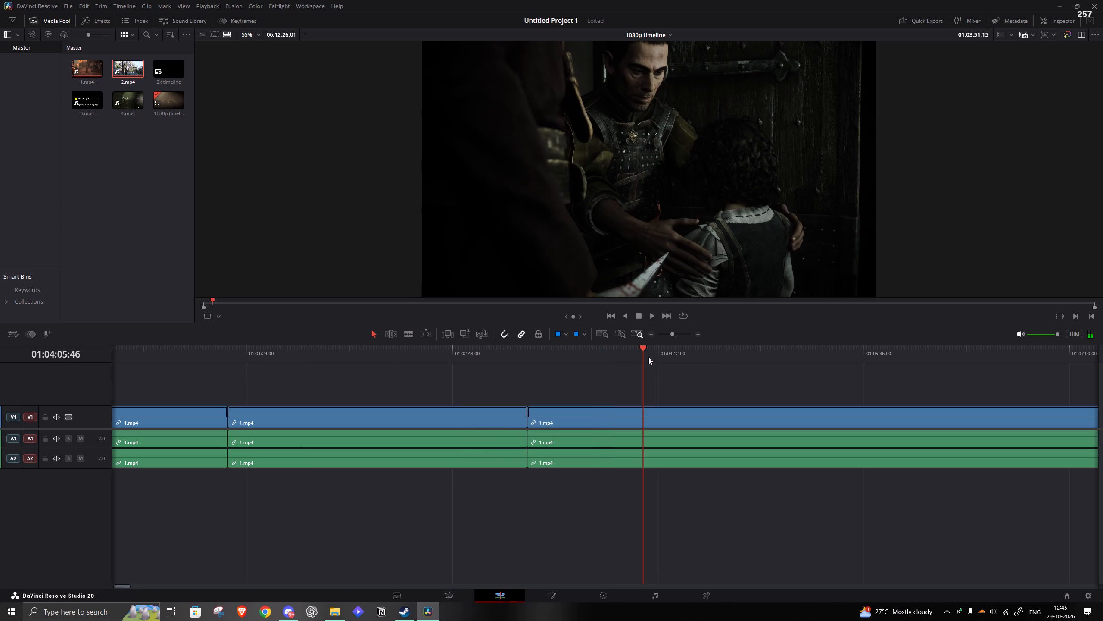
click(672, 360)
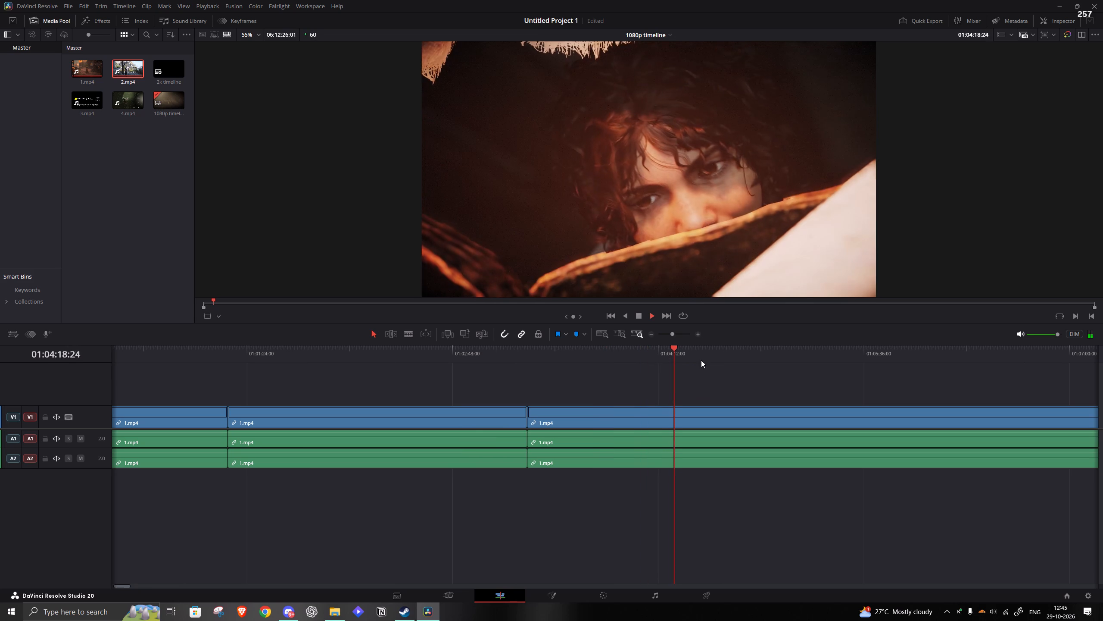
Skim the third 1.mp4 segment from about 01:04:18 to the gameplay at about 01:06:32, checking for unwanted footage.
drag(676, 334, 665, 333)
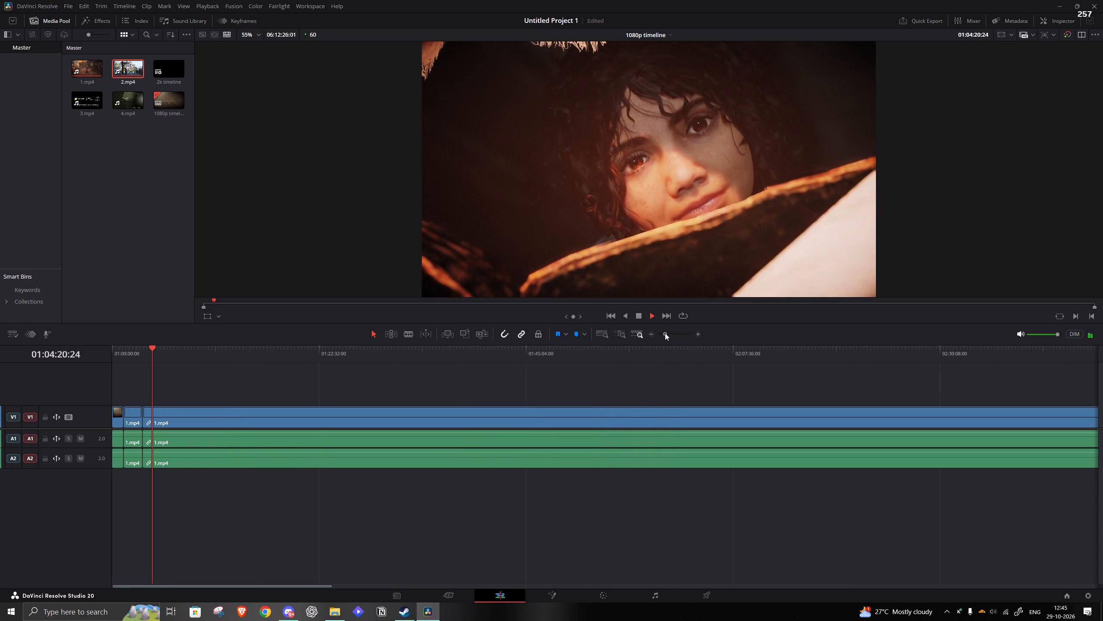
drag(665, 333, 669, 332)
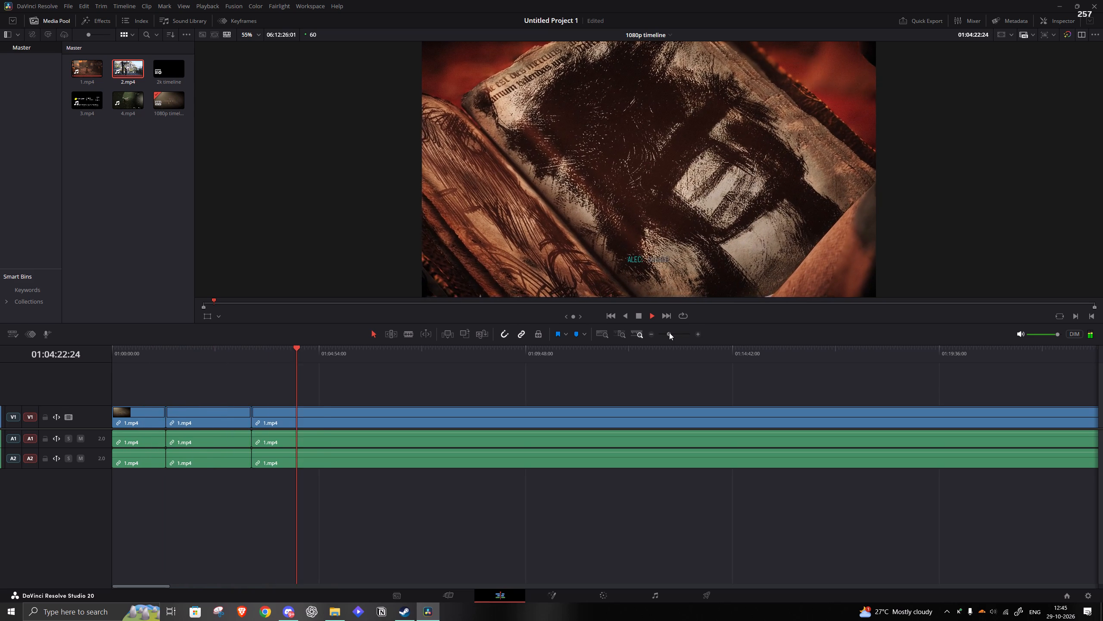
drag(669, 332, 670, 332)
click(670, 332)
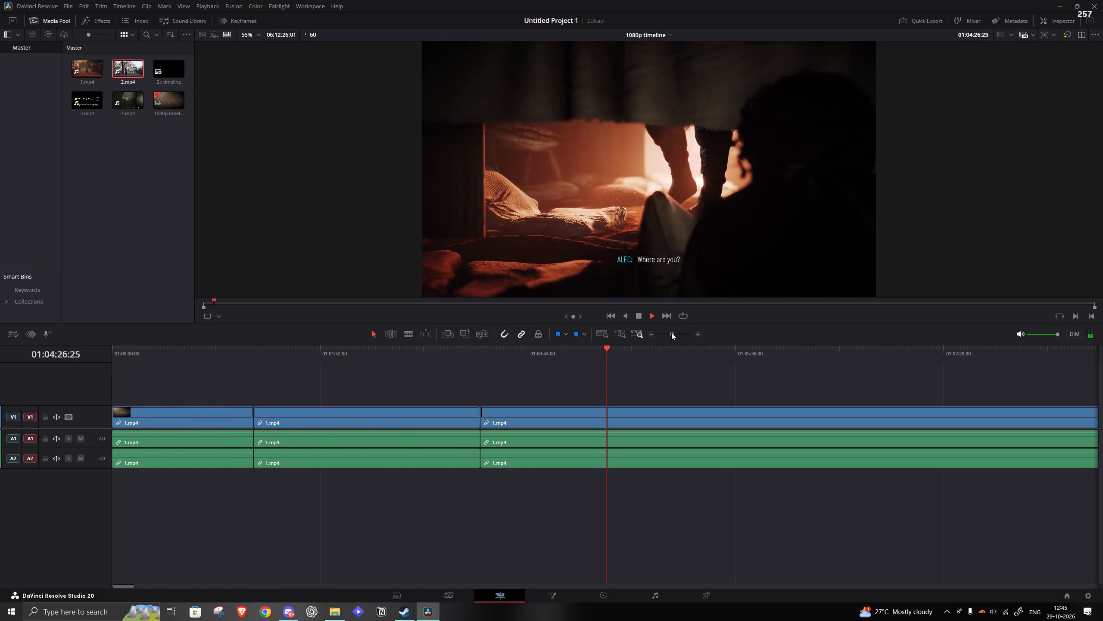
click(634, 354)
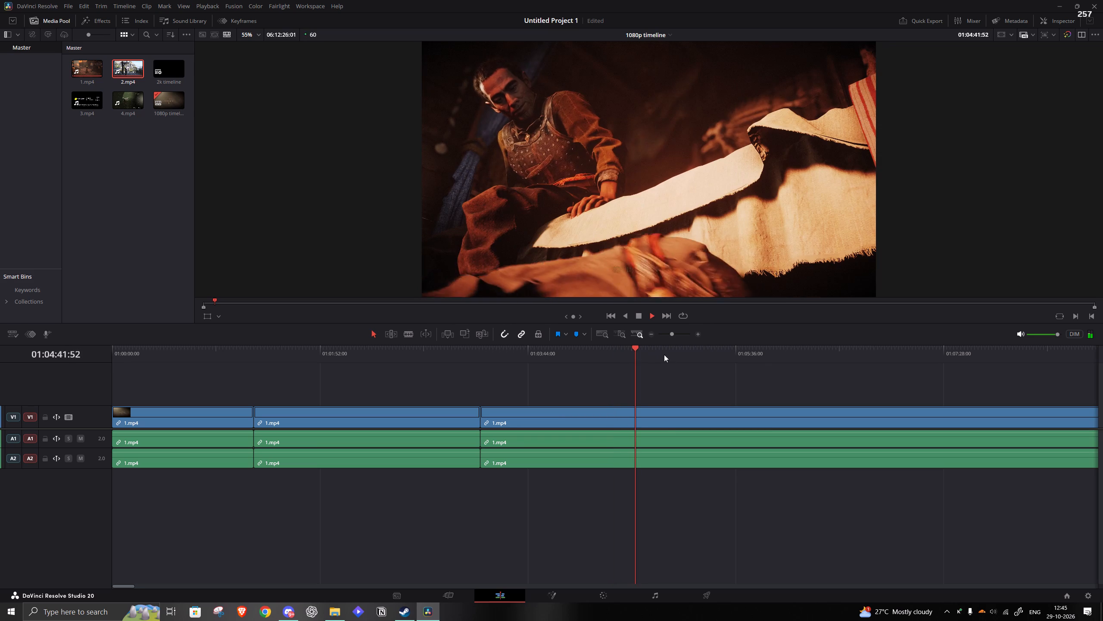
click(671, 353)
click(725, 353)
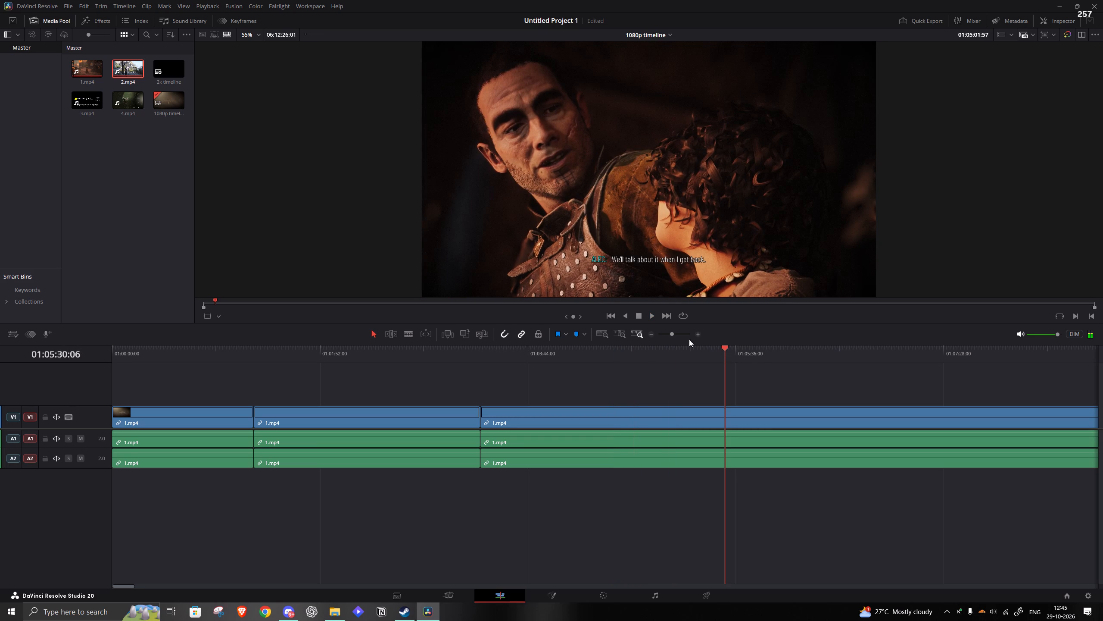
drag(670, 333, 678, 333)
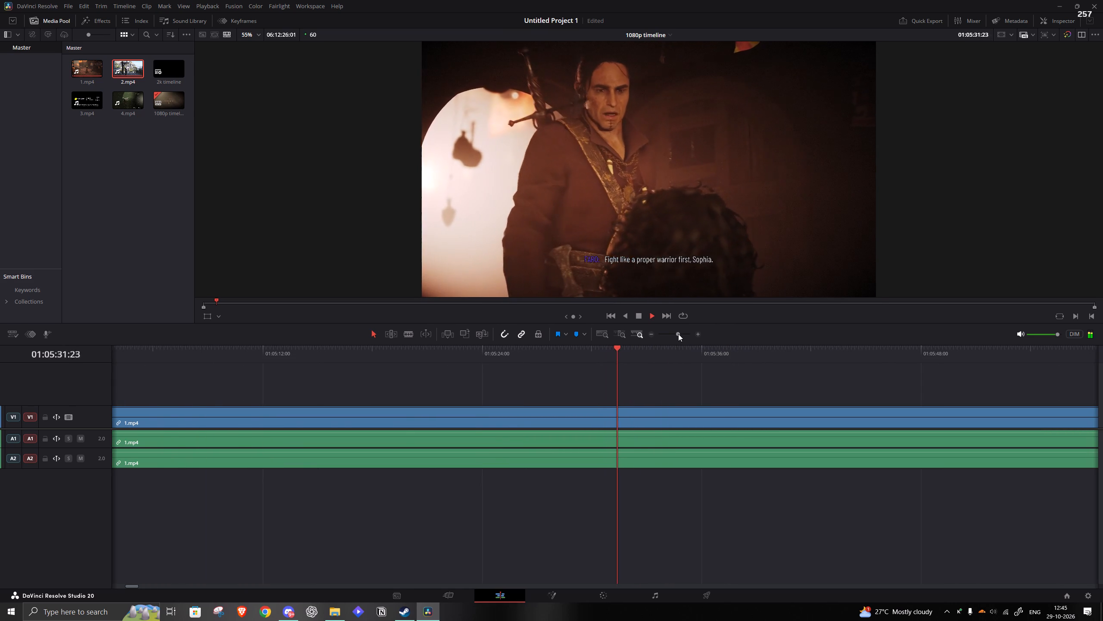
click(675, 369)
click(717, 352)
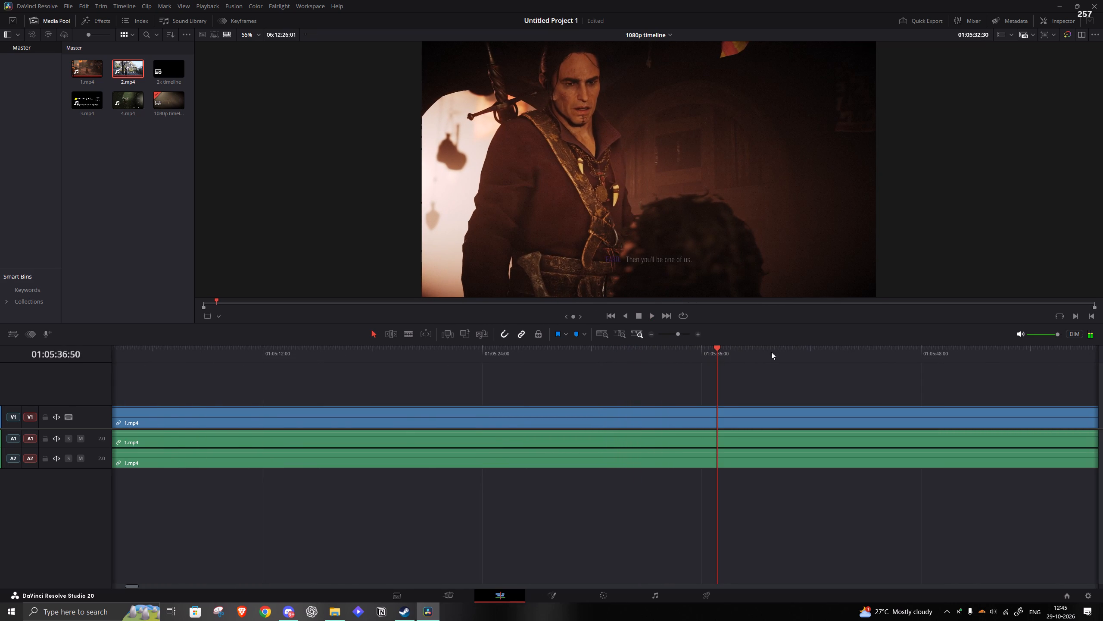
click(782, 350)
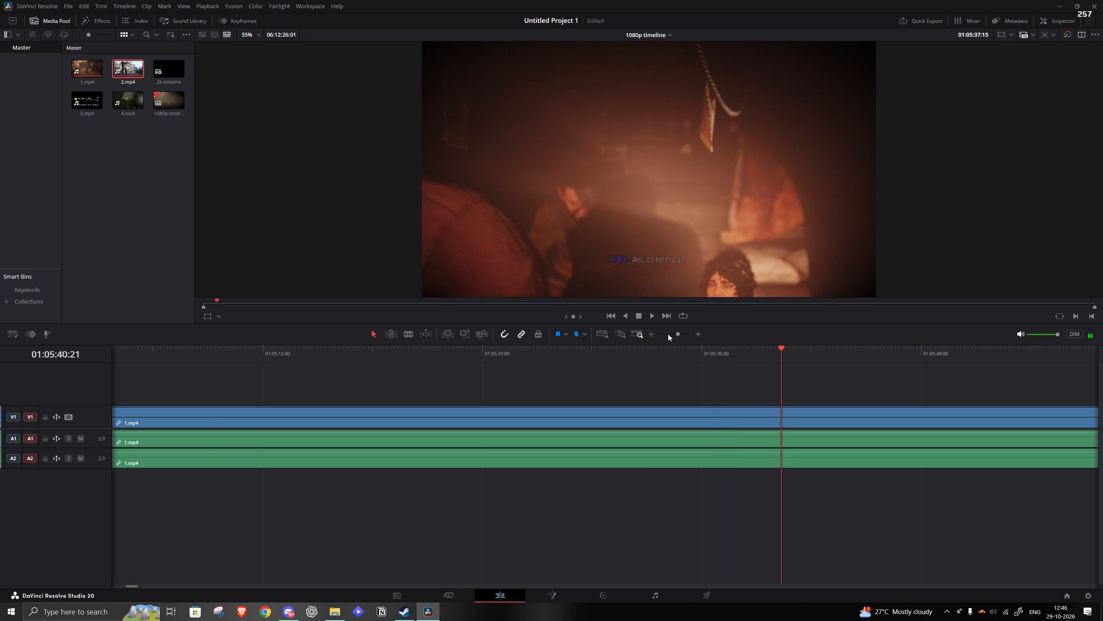
drag(676, 333, 671, 333)
click(611, 348)
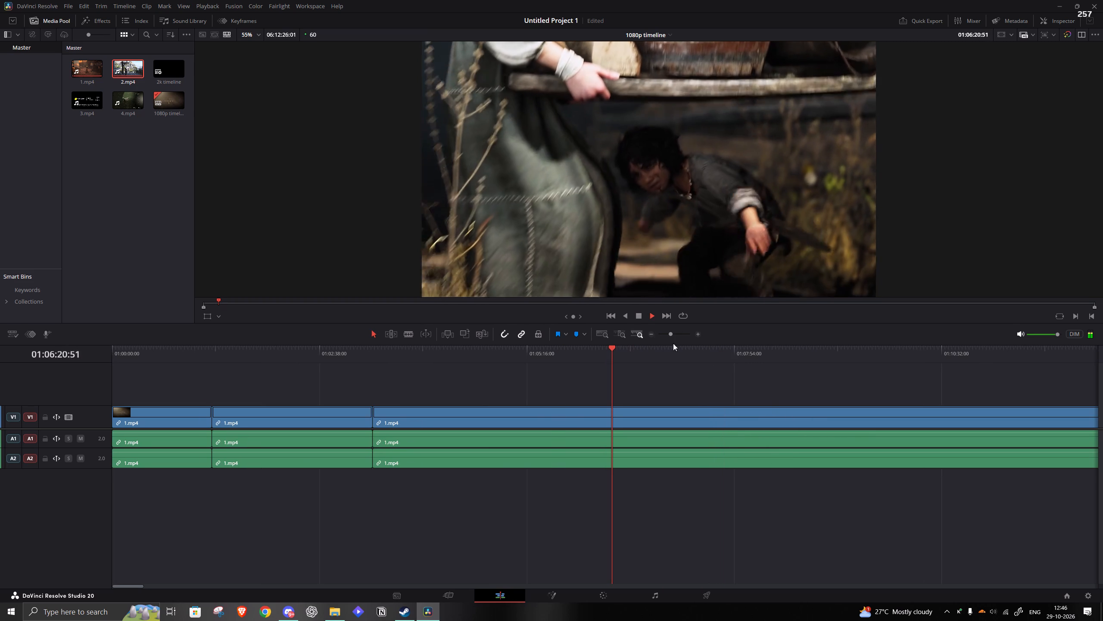
click(683, 341)
click(626, 347)
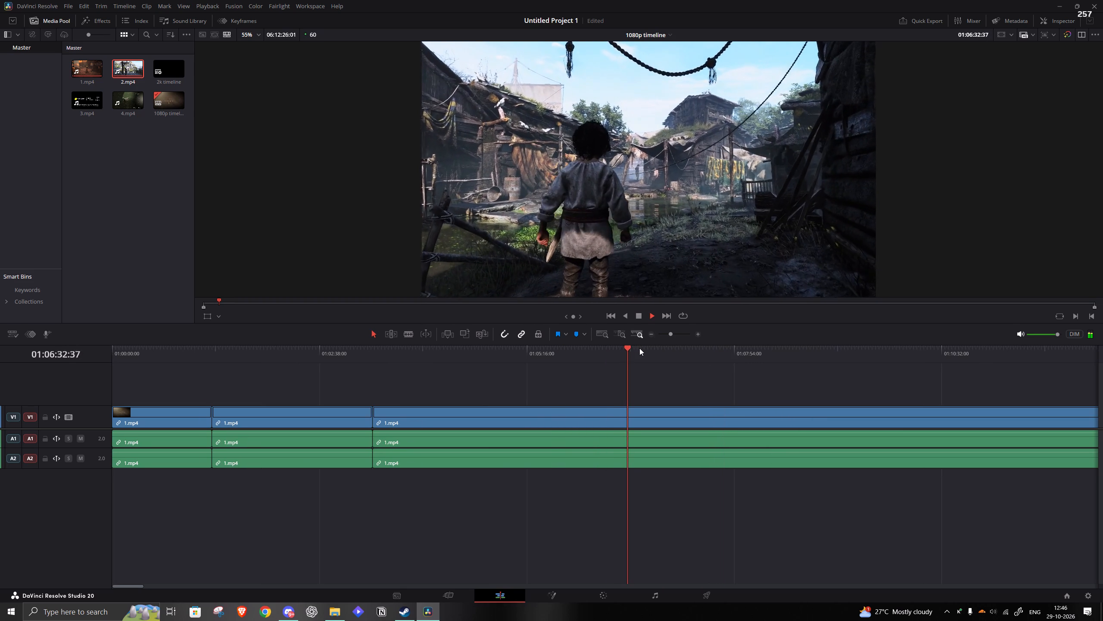
Find the gameplay moment before the settings menu opens and split 1.mp4 at 01:06:41:37.
click(646, 351)
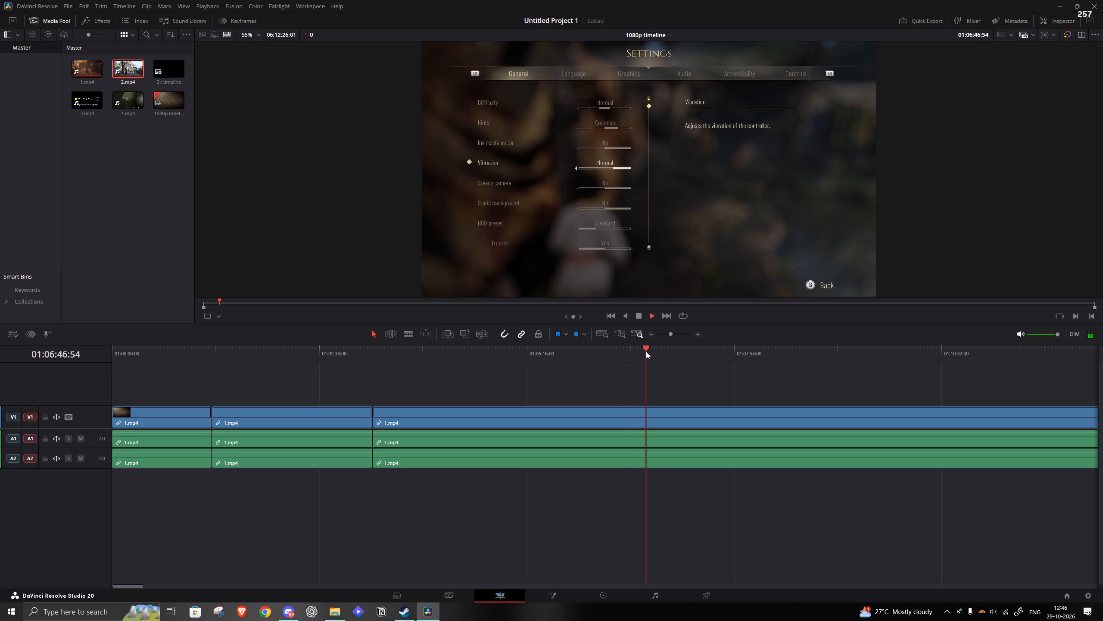
click(634, 351)
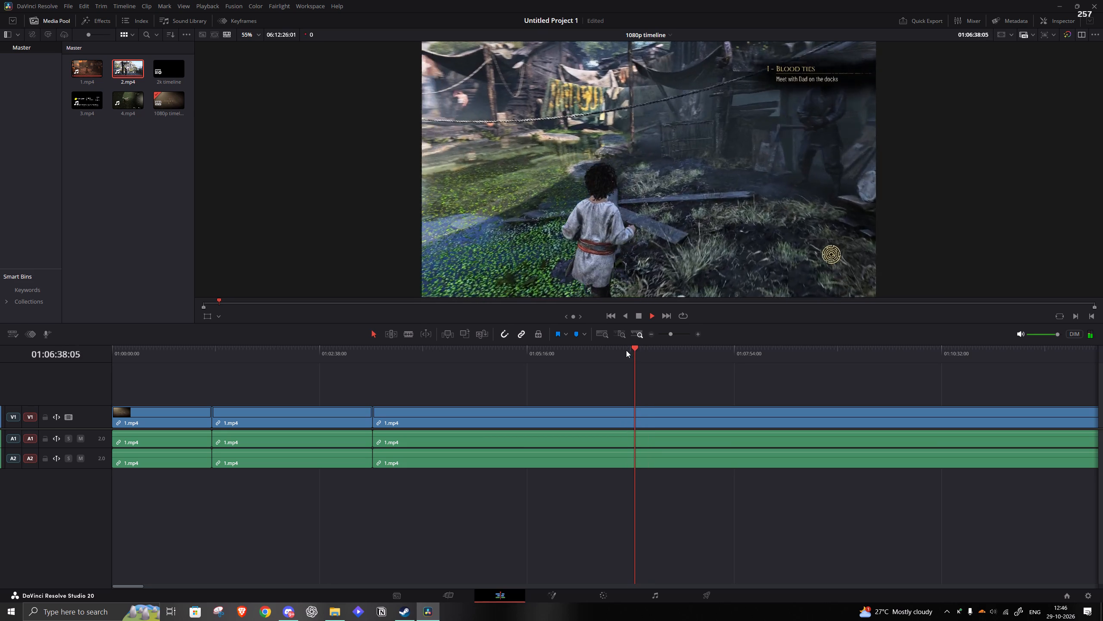
key(space)
key(space)
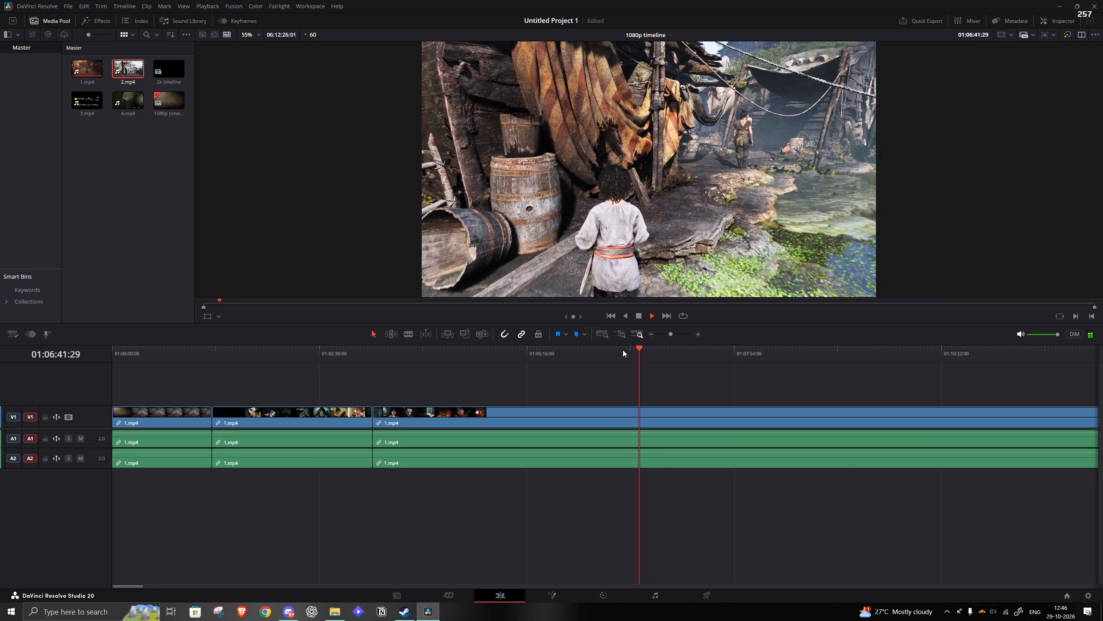
key(space)
key(s)
Save the project.
key(ctrl+s)
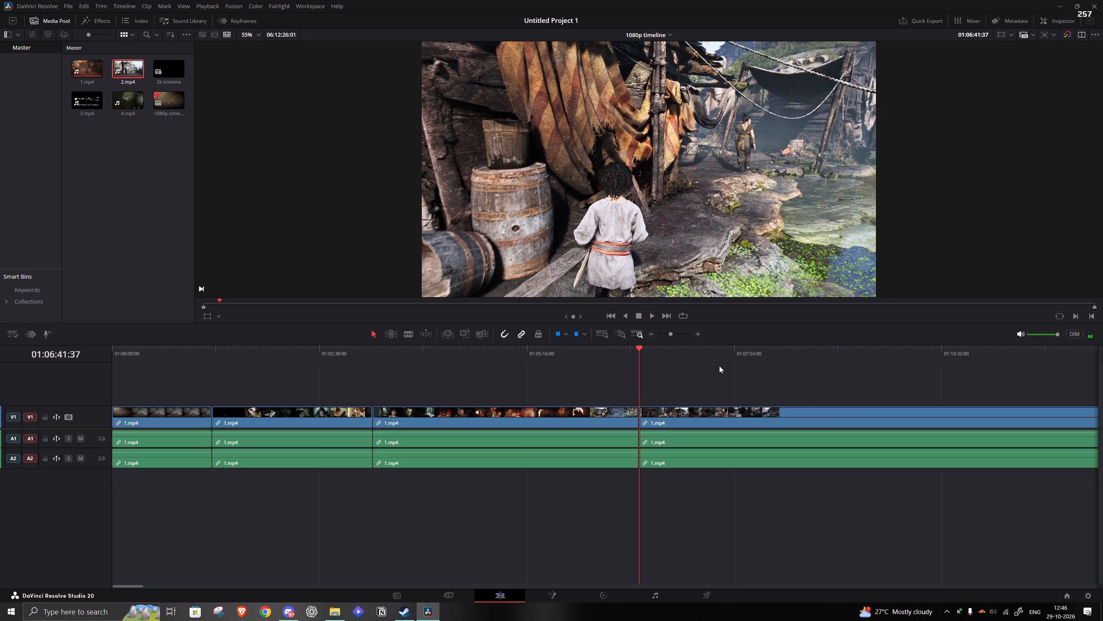
Bring the whole 1080p timeline into view, from the first 1.mp4 segment through 2.mp4.
click(716, 365)
drag(682, 330, 671, 331)
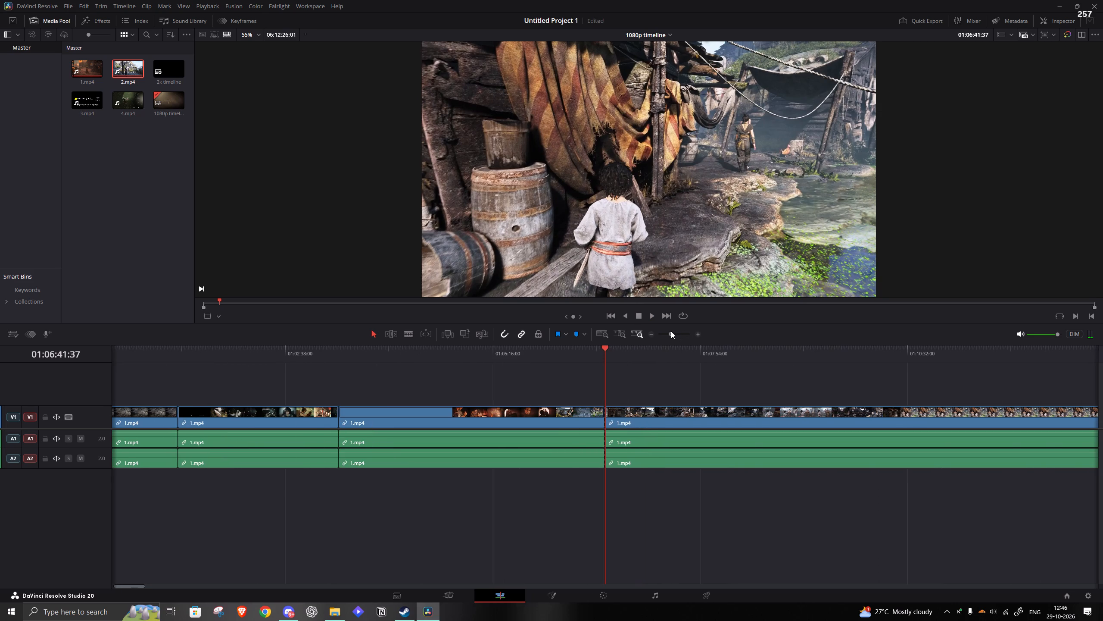
drag(671, 331, 661, 329)
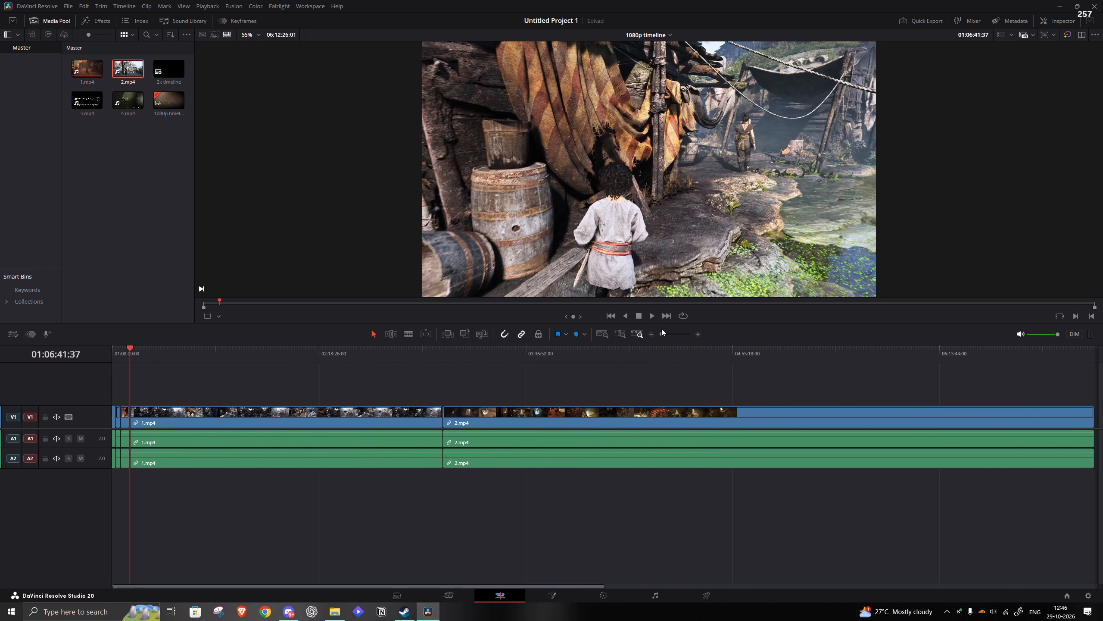
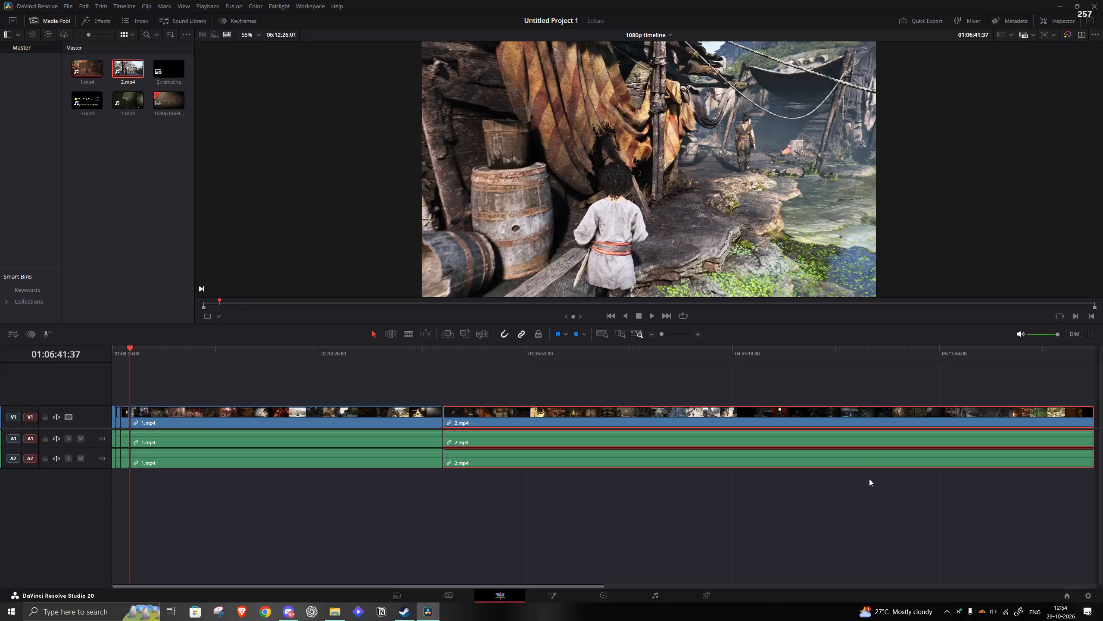
Delete the 2.mp4 clip with its linked audio from the end of the 1080p timeline.
drag(845, 537, 804, 411)
key(Delete)
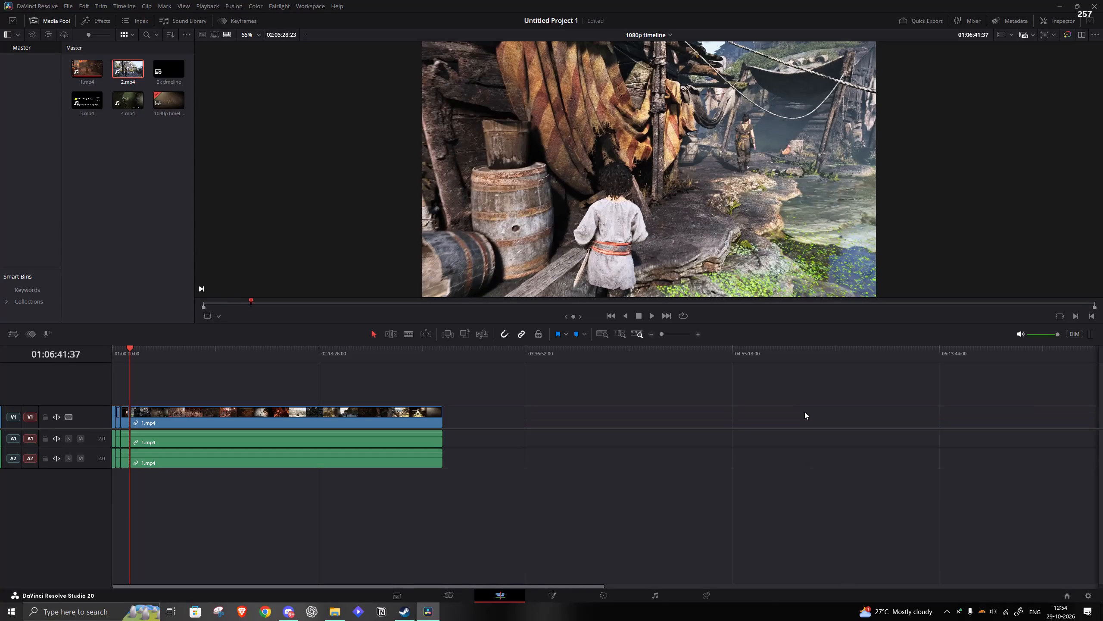
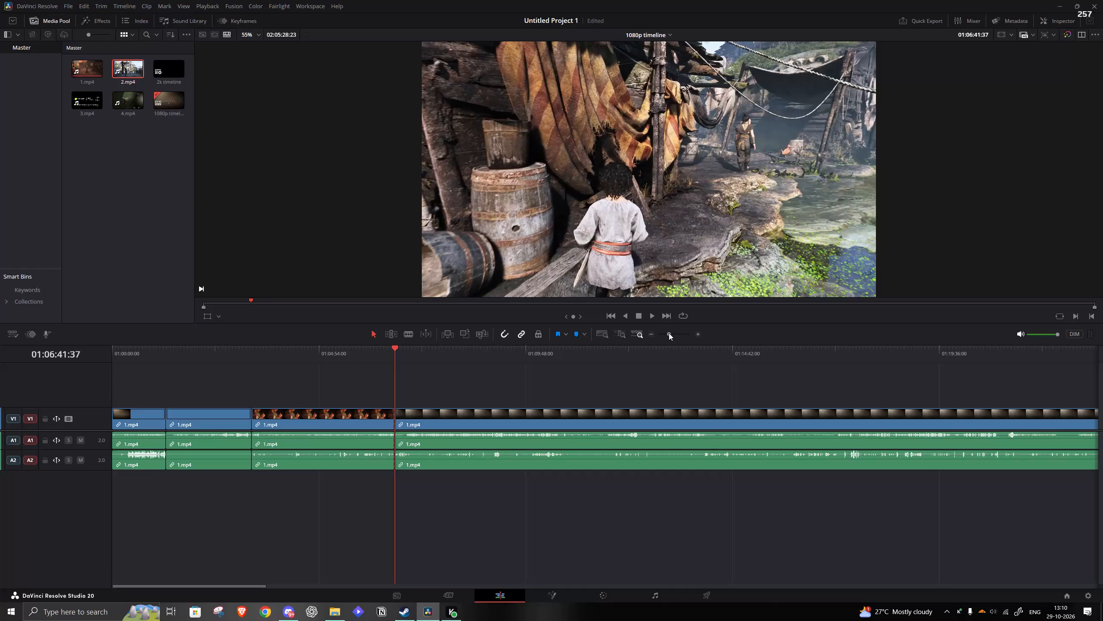
Add 2.mp4 from the media pool back onto the 1080p timeline, directly after the last 1.mp4 clip.
key(space)
drag(675, 332, 671, 332)
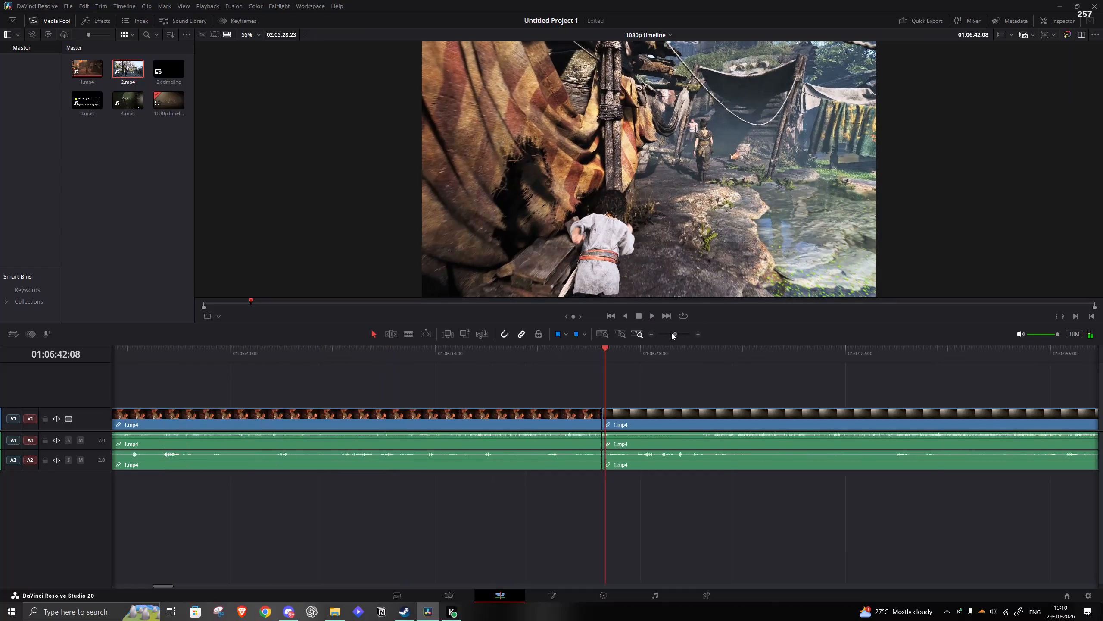
drag(671, 332, 656, 334)
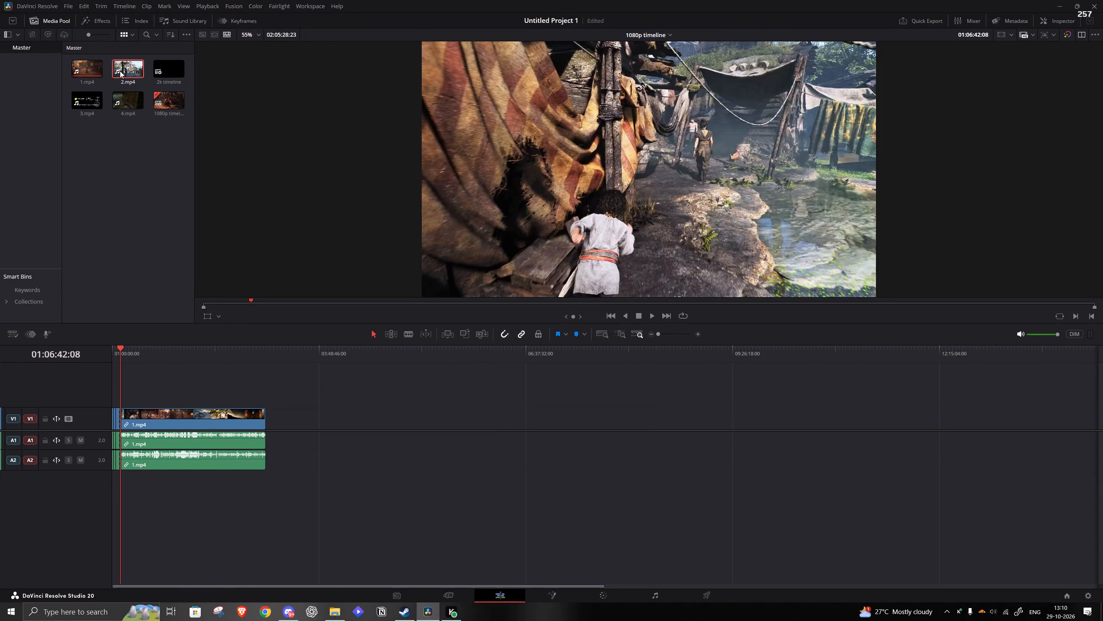
drag(127, 65, 282, 422)
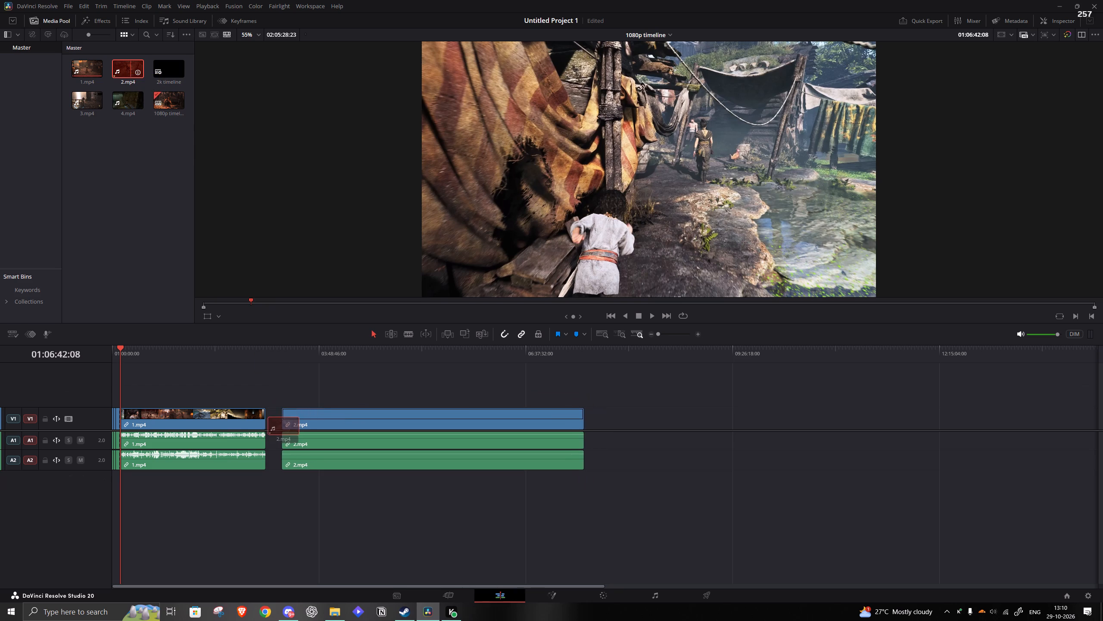
drag(282, 422, 268, 423)
click(301, 529)
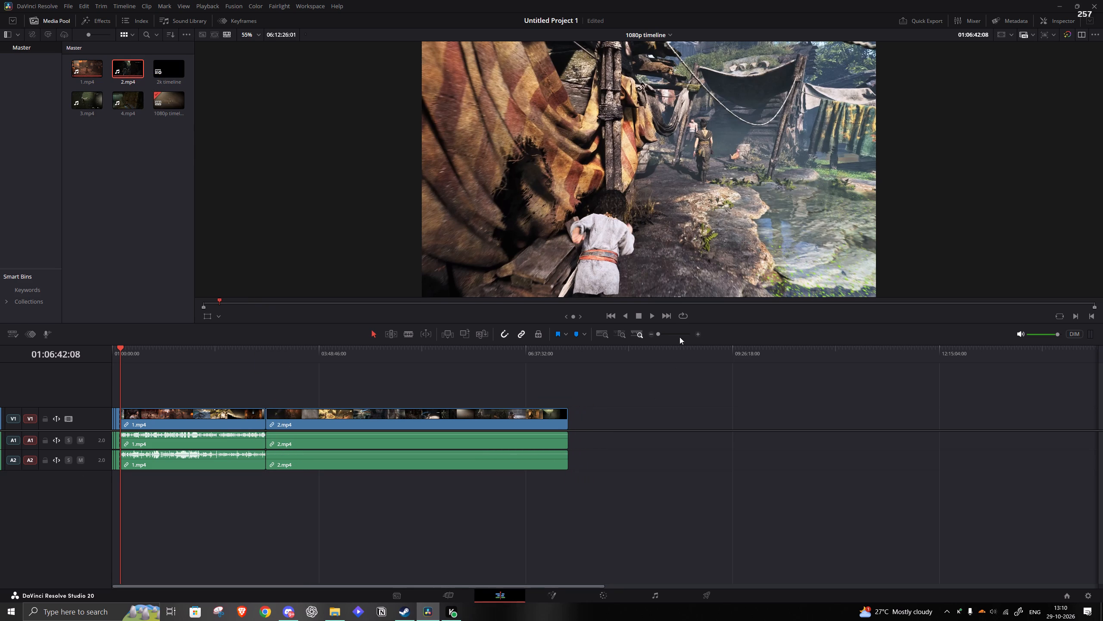
Cut the pause-menu footage from 1.mp4 between 01:06:41:37 and about 01:07:00, and close the gap.
drag(658, 337, 673, 337)
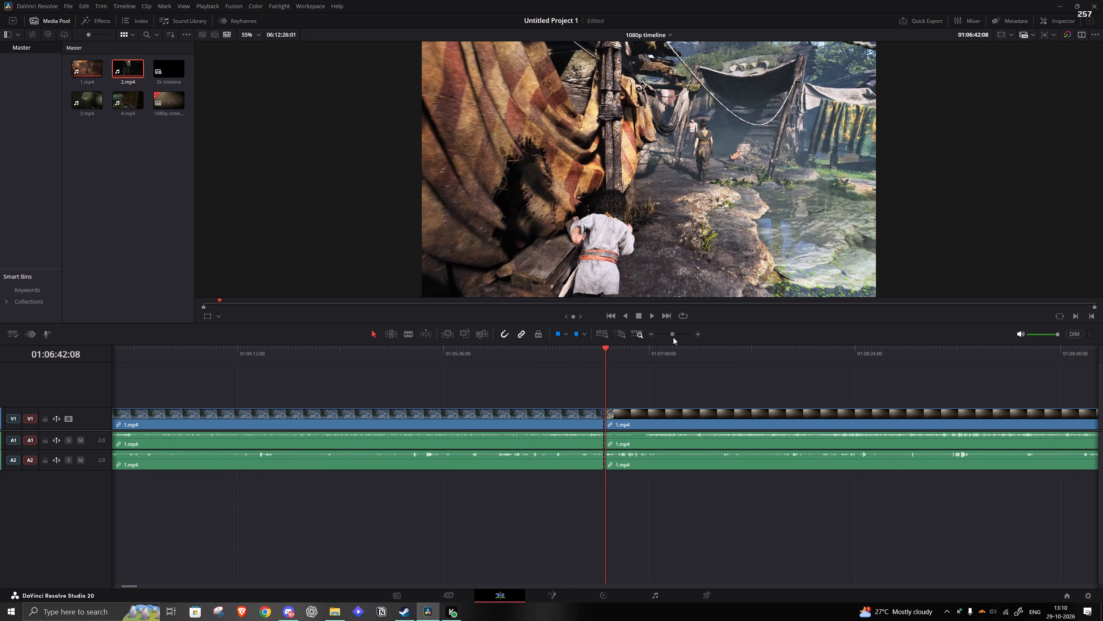
drag(673, 337, 674, 337)
key(space)
click(664, 359)
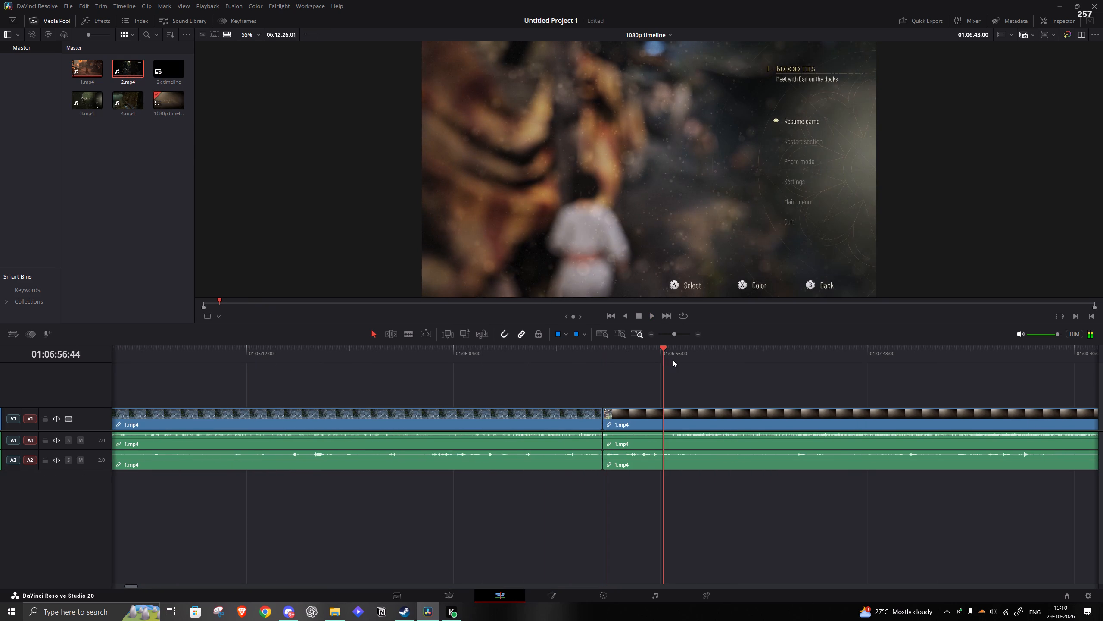
click(673, 360)
drag(673, 335, 670, 335)
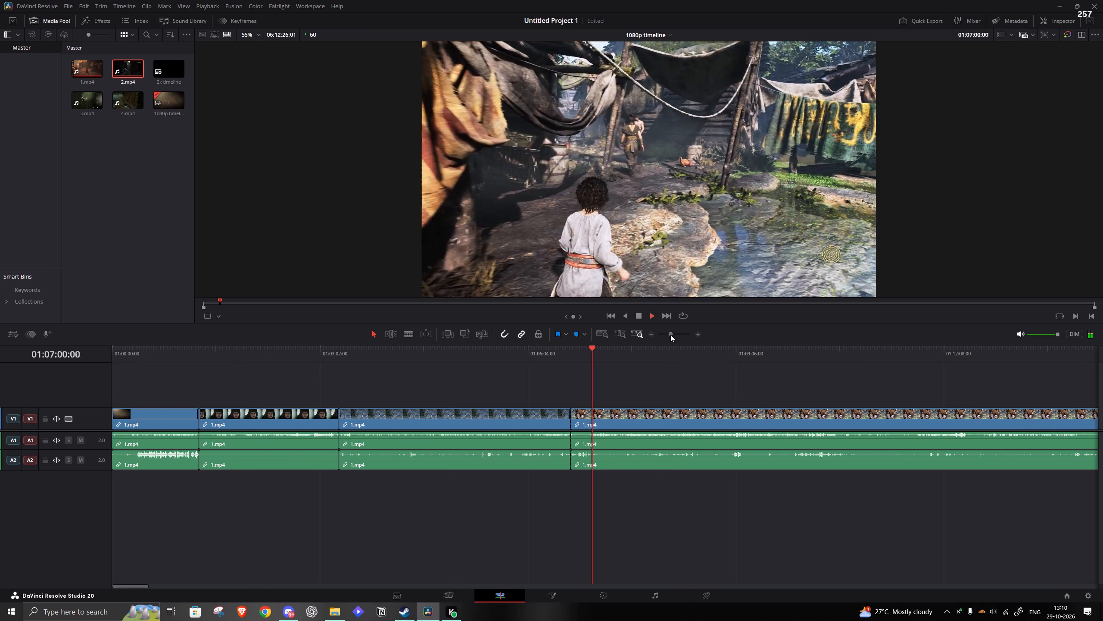
drag(670, 335, 680, 336)
key(space)
key(q)
click(585, 404)
click(577, 436)
key(a)
Play the timeline, set the system speaker volume to 100 and lower the editor's monitoring volume slightly.
key(space)
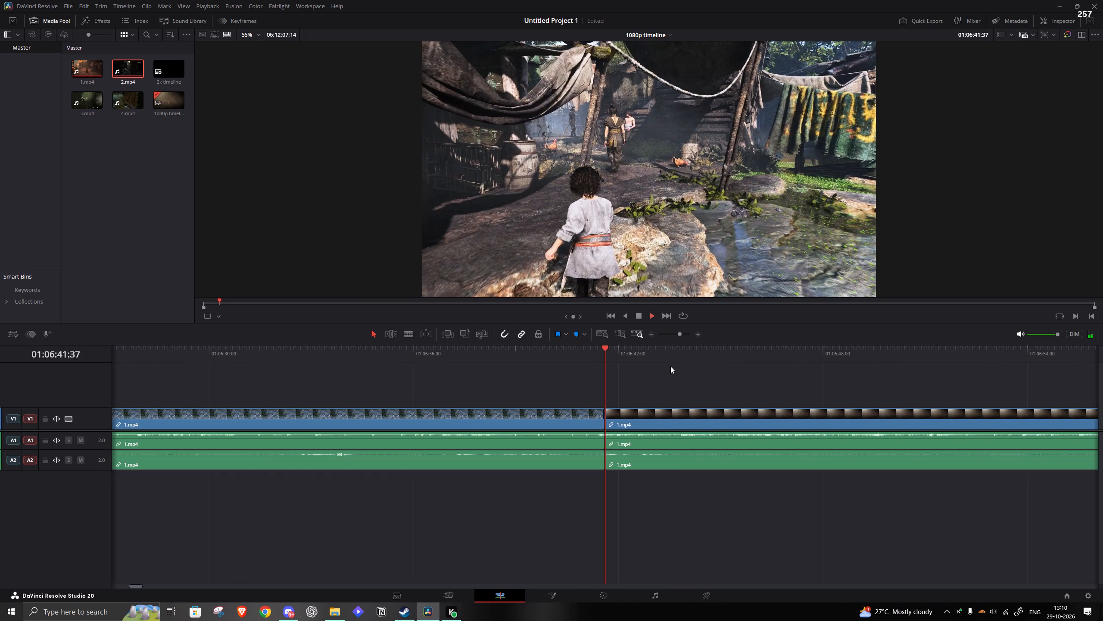
drag(677, 333, 667, 332)
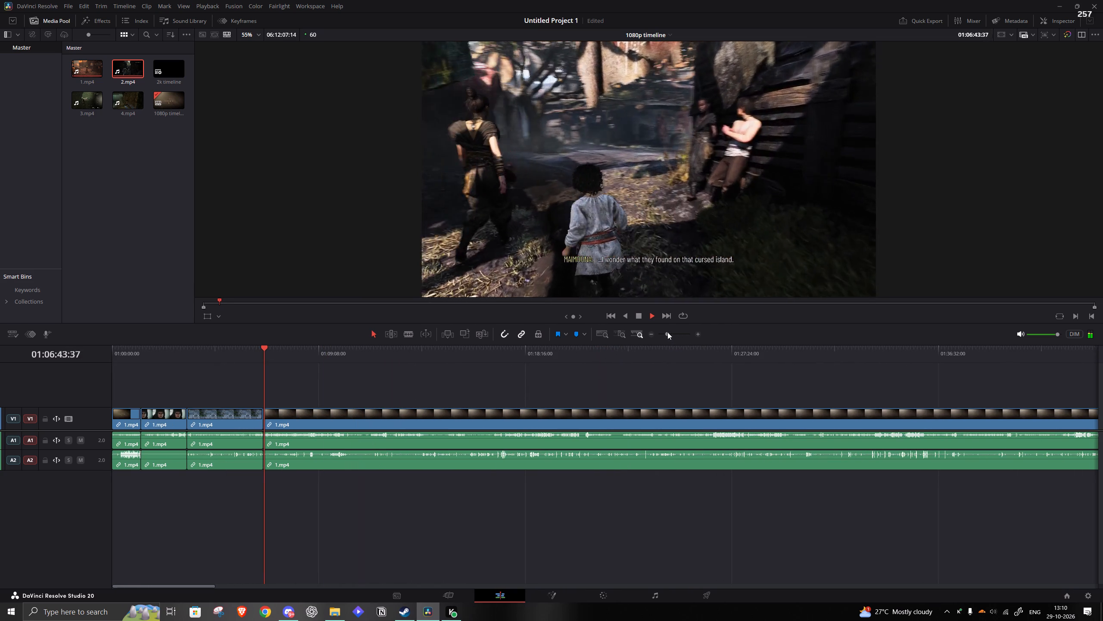
click(992, 607)
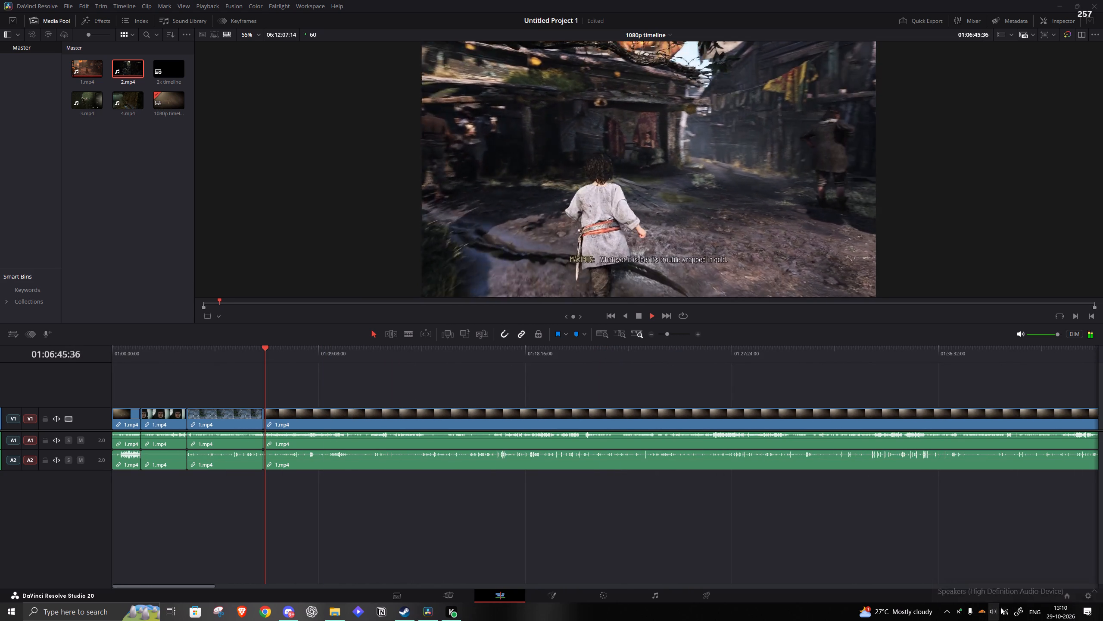
drag(1028, 592, 1083, 589)
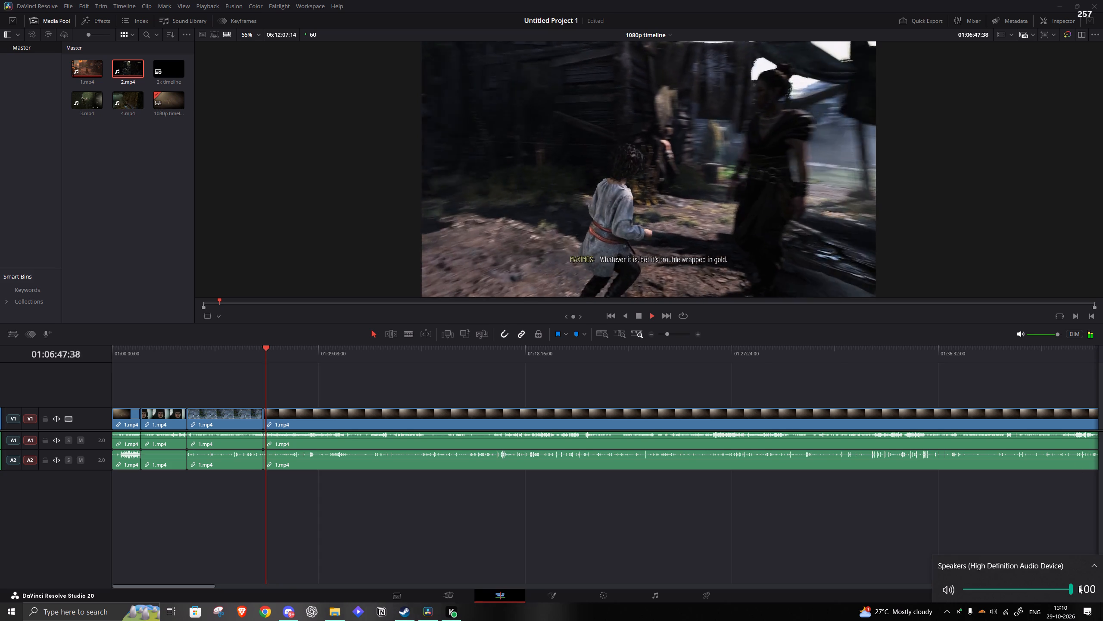
click(1042, 332)
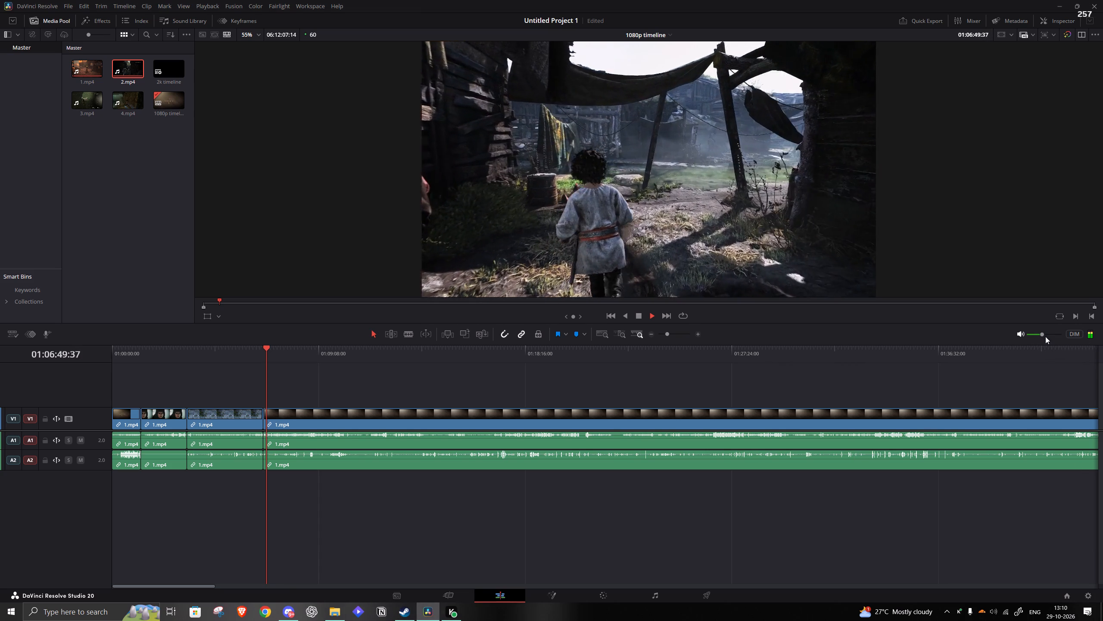
click(1047, 336)
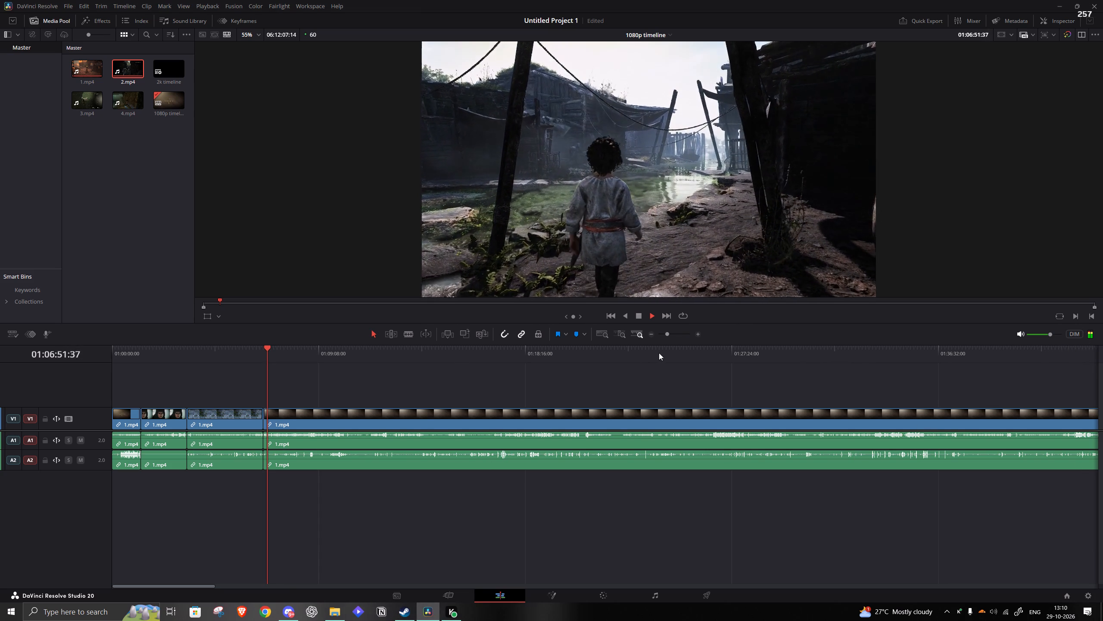
Split 1.mp4 with its linked audio at 01:06:54:59, where the boy crouches by the water.
drag(669, 328, 677, 329)
drag(669, 331, 675, 331)
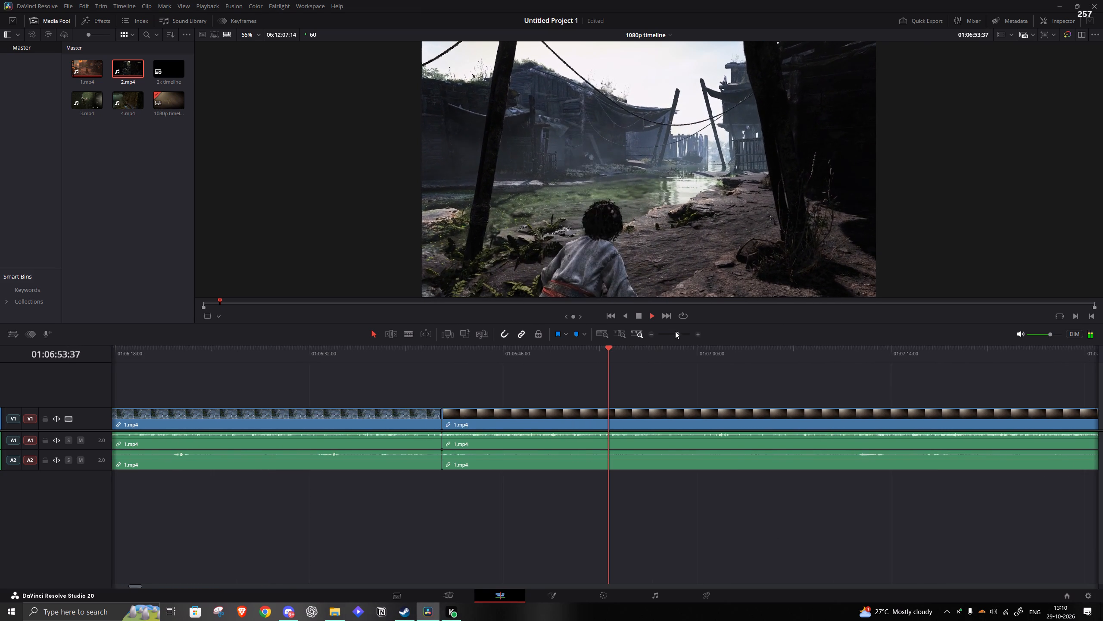
drag(675, 331, 674, 331)
key(space)
key(s)
Remove the 1.mp4 footage from the split at 01:06:54:59 up to 01:08:20:16 and close the gap.
click(770, 365)
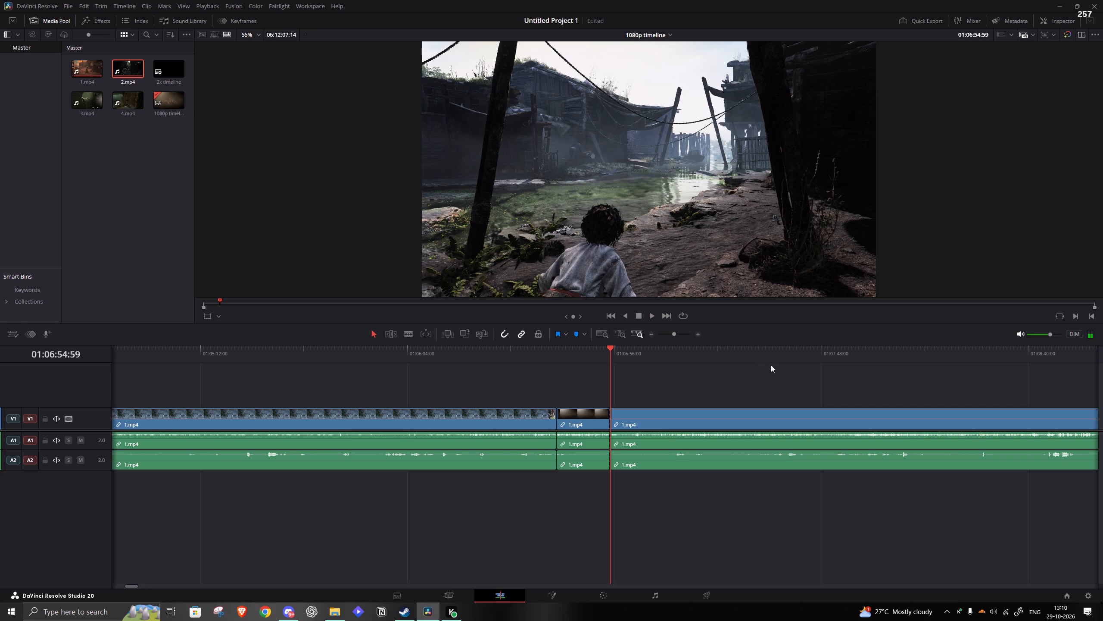
key(space)
click(784, 351)
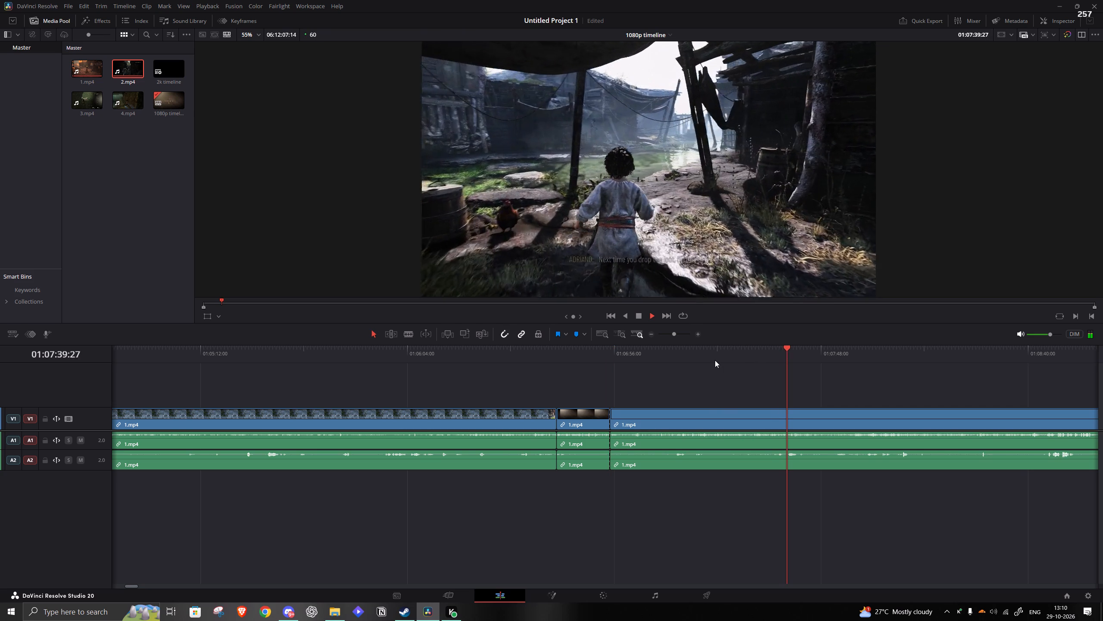
drag(679, 330, 672, 330)
click(717, 356)
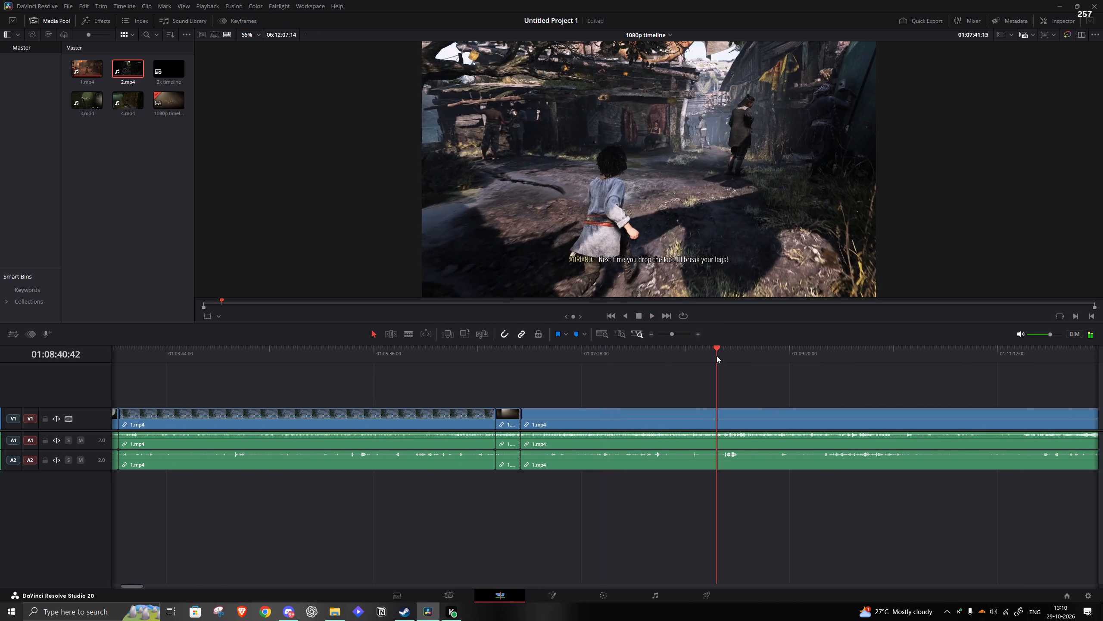
click(691, 352)
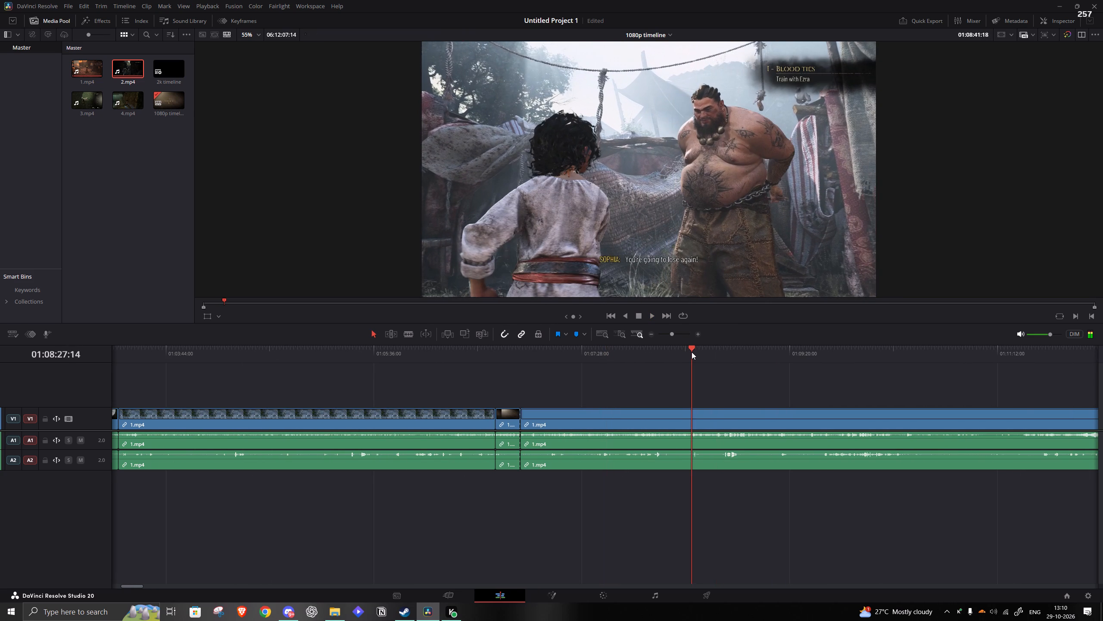
key(space)
click(678, 349)
key(space)
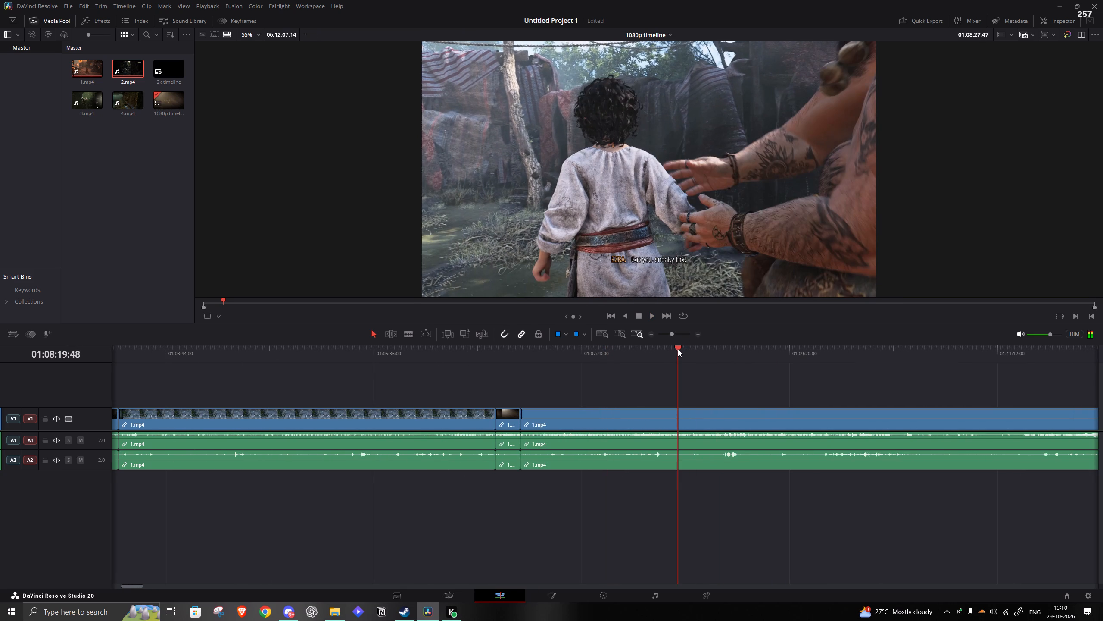
key(space)
text(q)
click(637, 407)
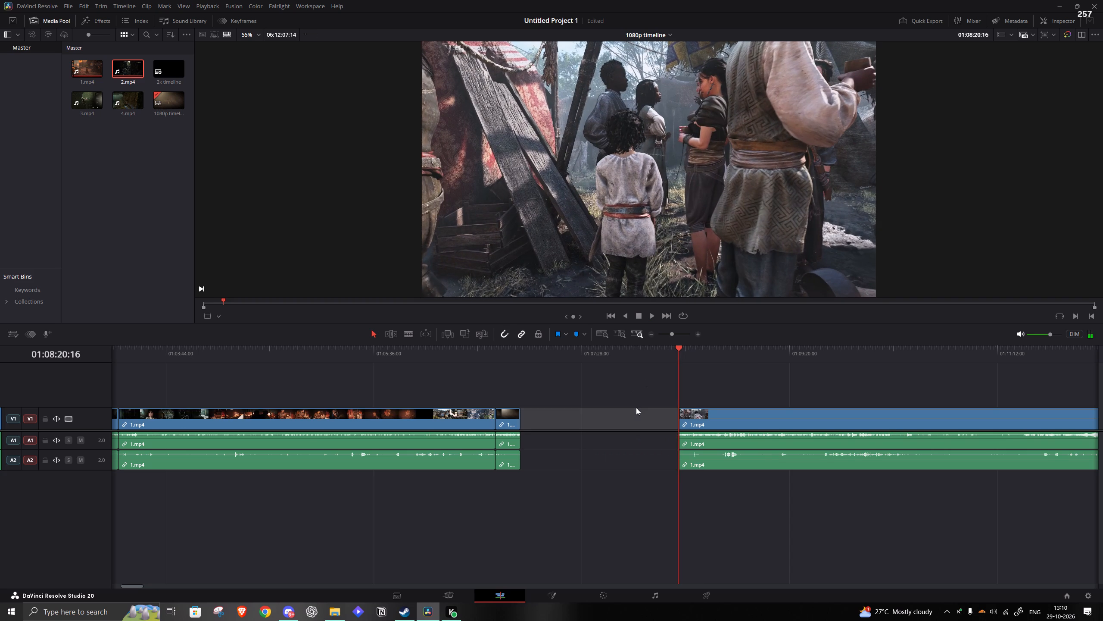
key(a)
Review the Ezra training scene and split 1.mp4 at 01:07:59:04, during the run to the pit.
key(space)
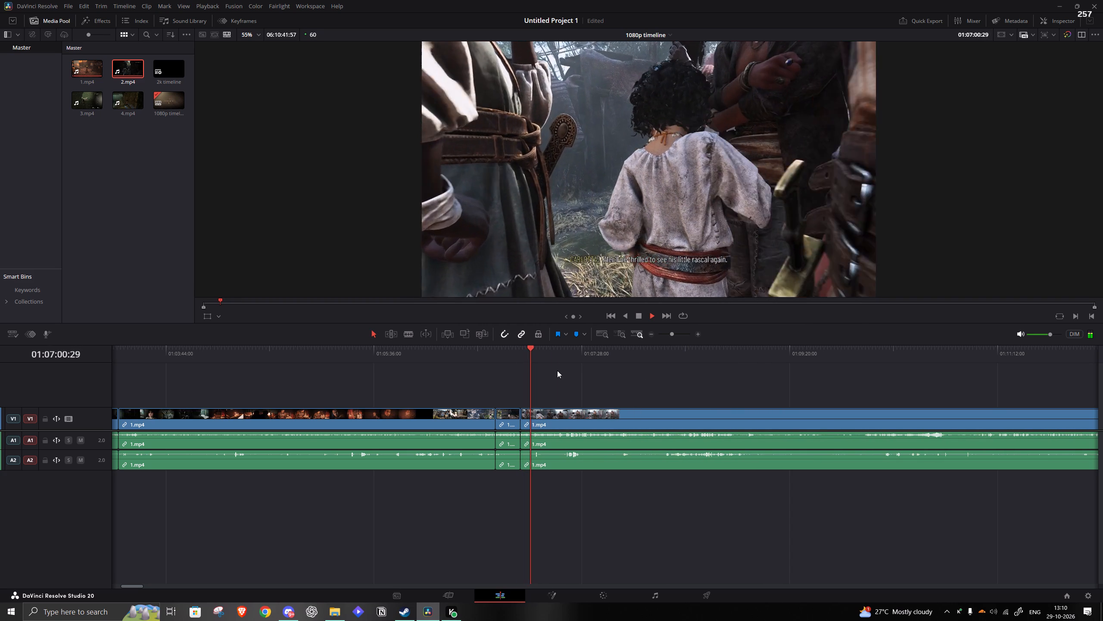
click(542, 352)
click(565, 354)
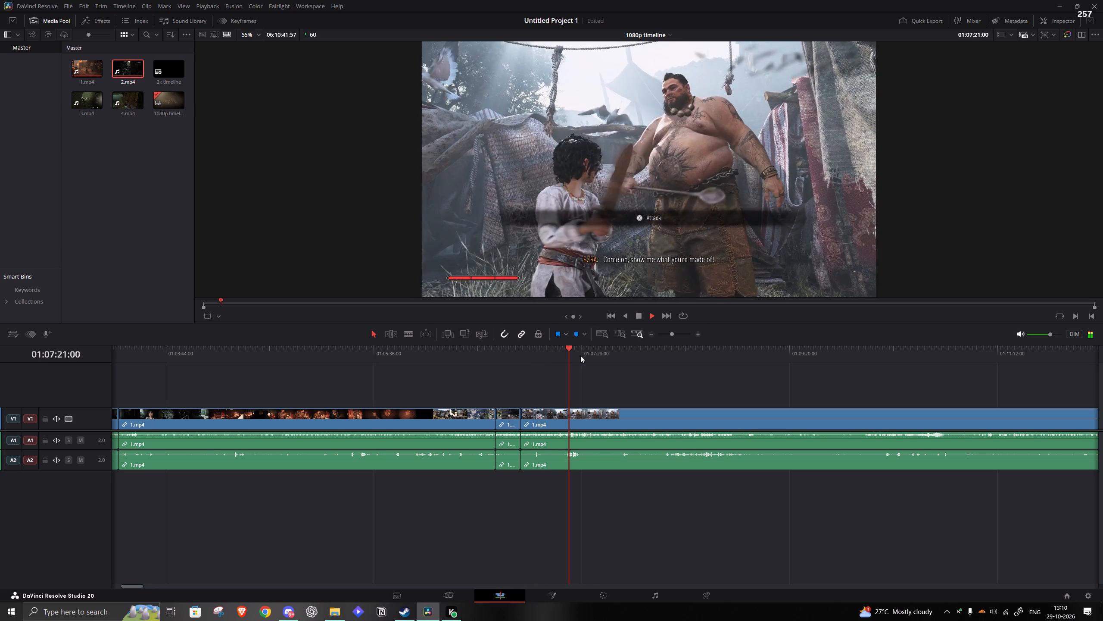
click(592, 354)
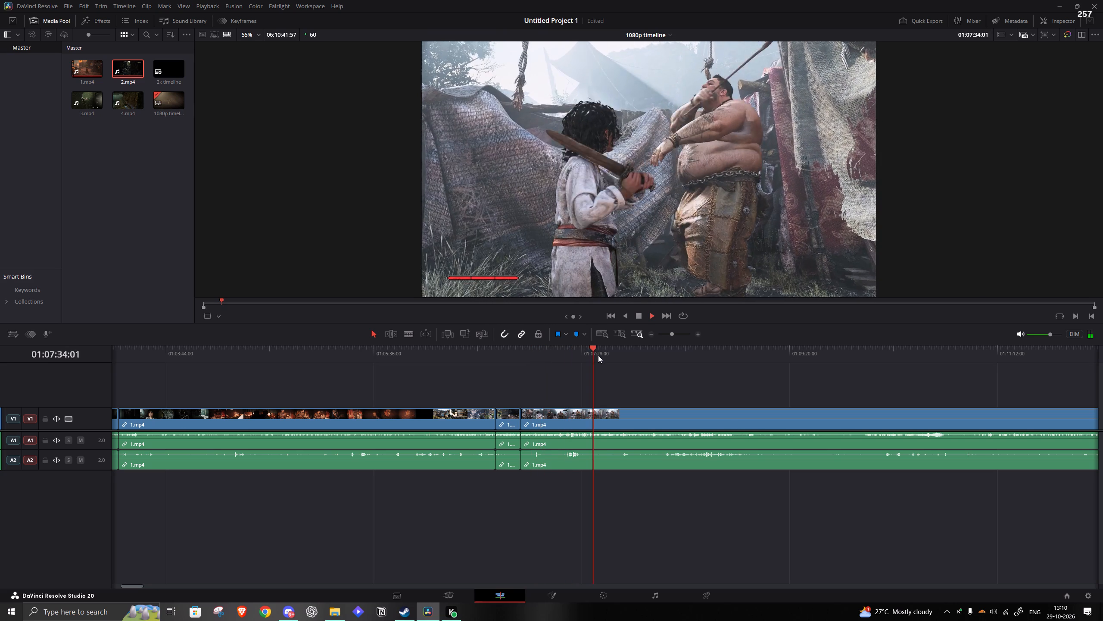
click(612, 356)
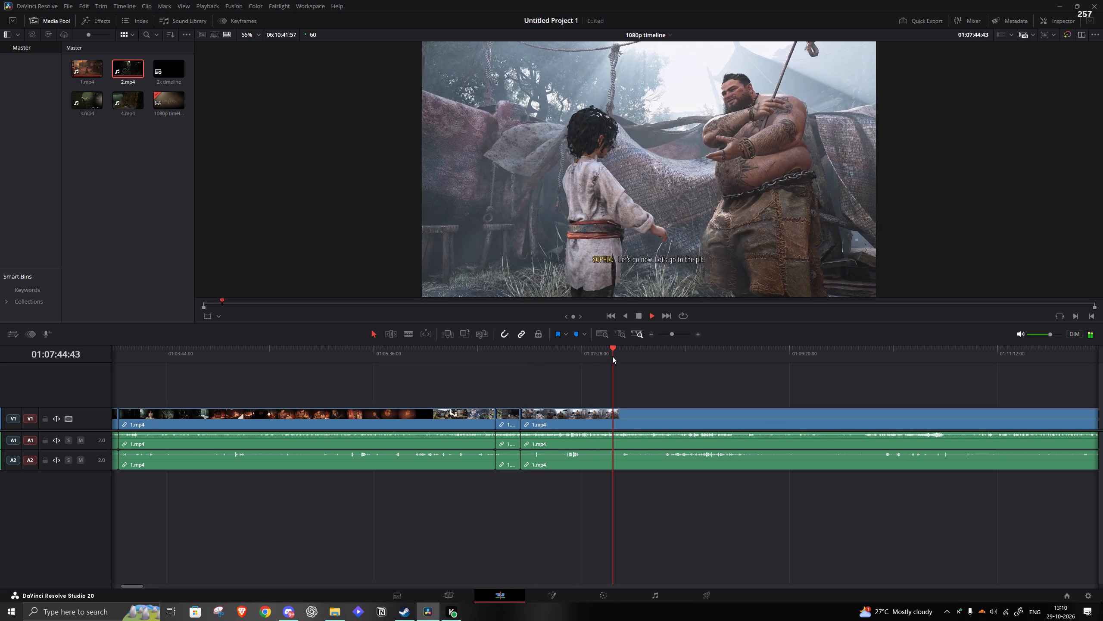
click(619, 357)
click(624, 358)
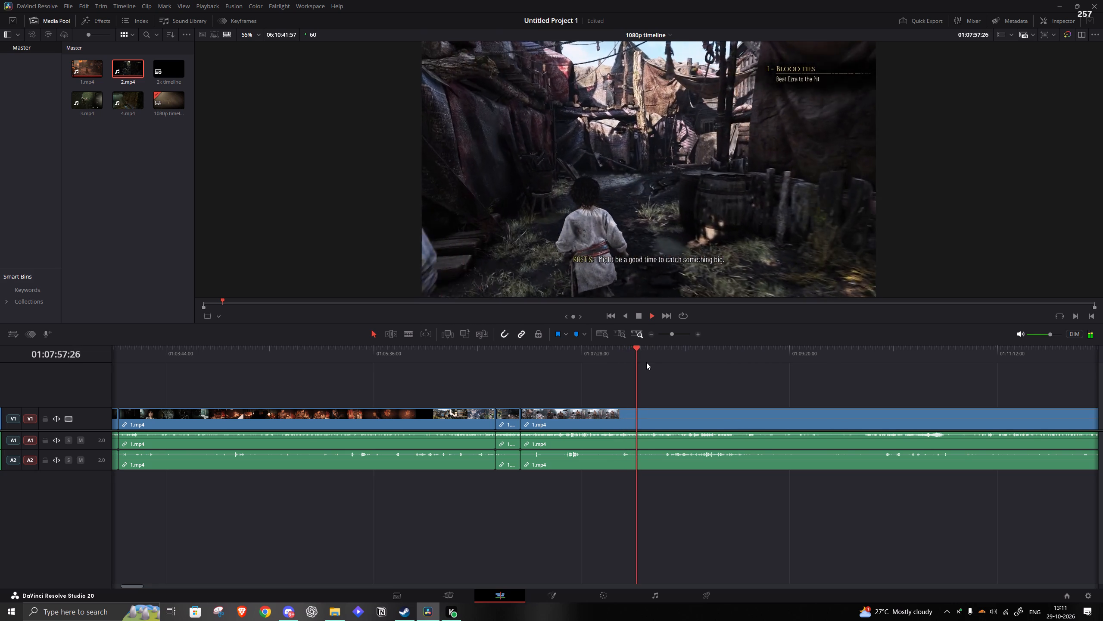
key(space)
key(s)
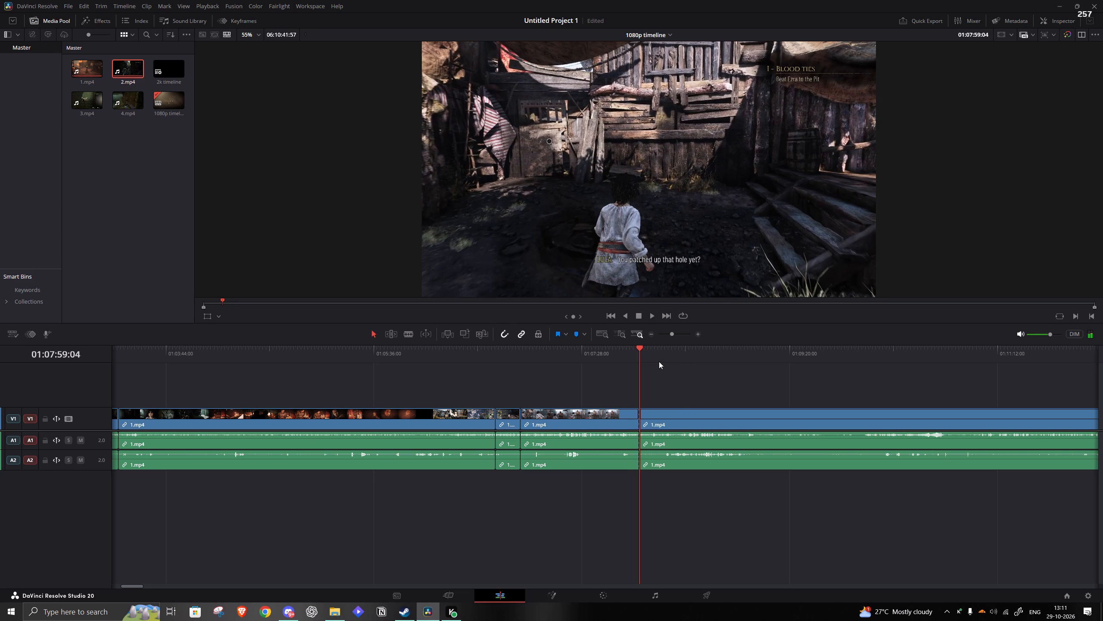
Remove the 1.mp4 footage from 01:07:59:04 to 01:08:23:57 and close the gap.
click(682, 353)
key(space)
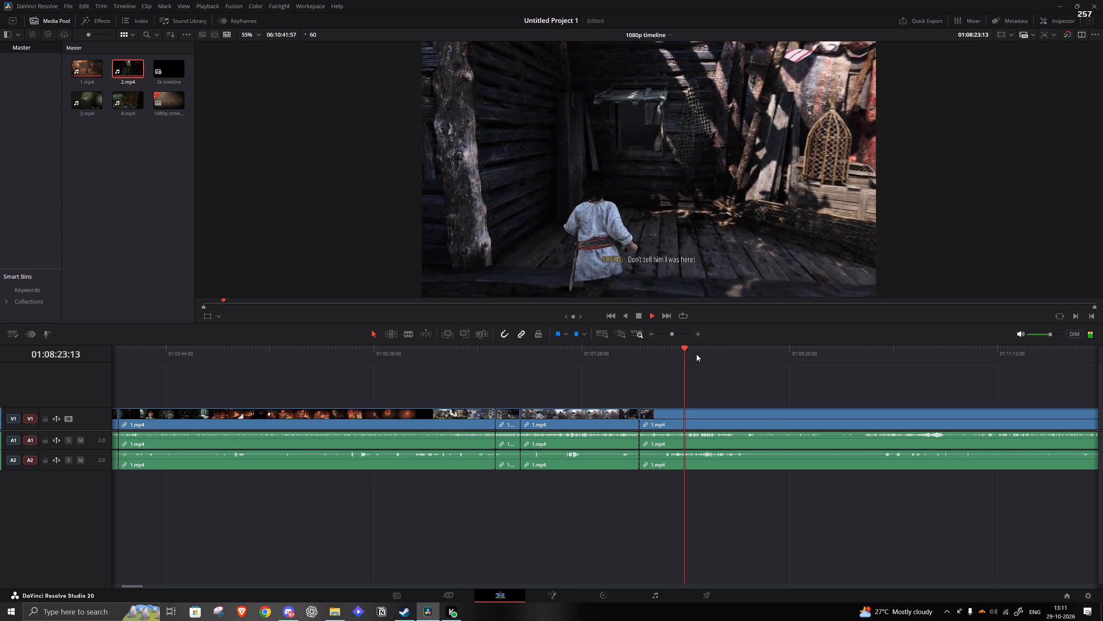
key(space)
key(space)
key(space)
text(q)
click(676, 411)
key(a)
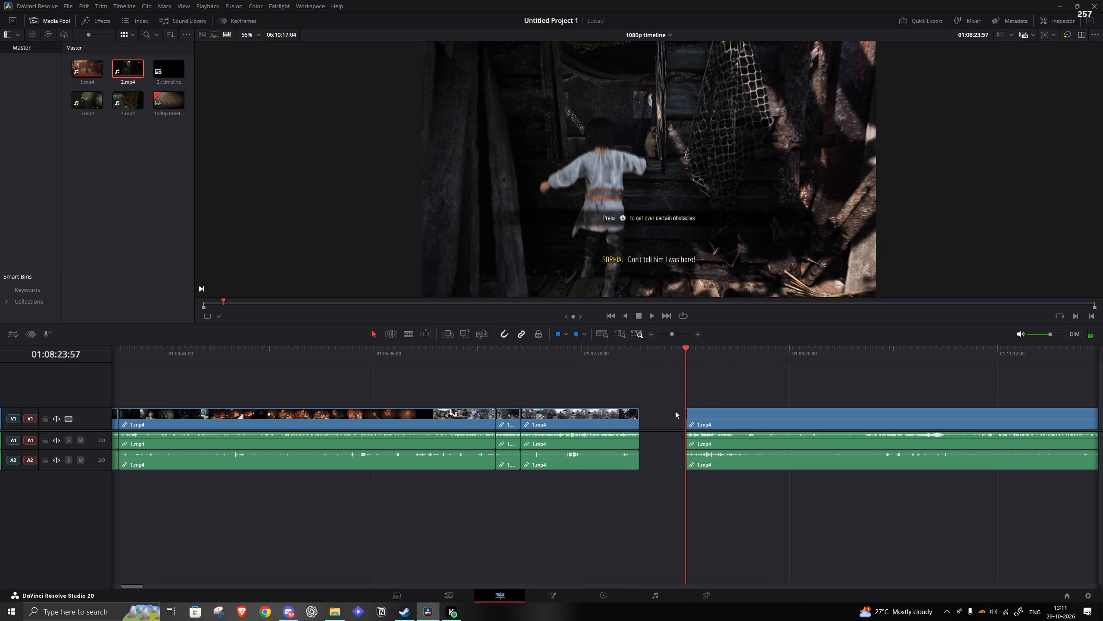
Review the passage and Ezra hug scenes, and split 1.mp4 at about 01:08:24.
key(space)
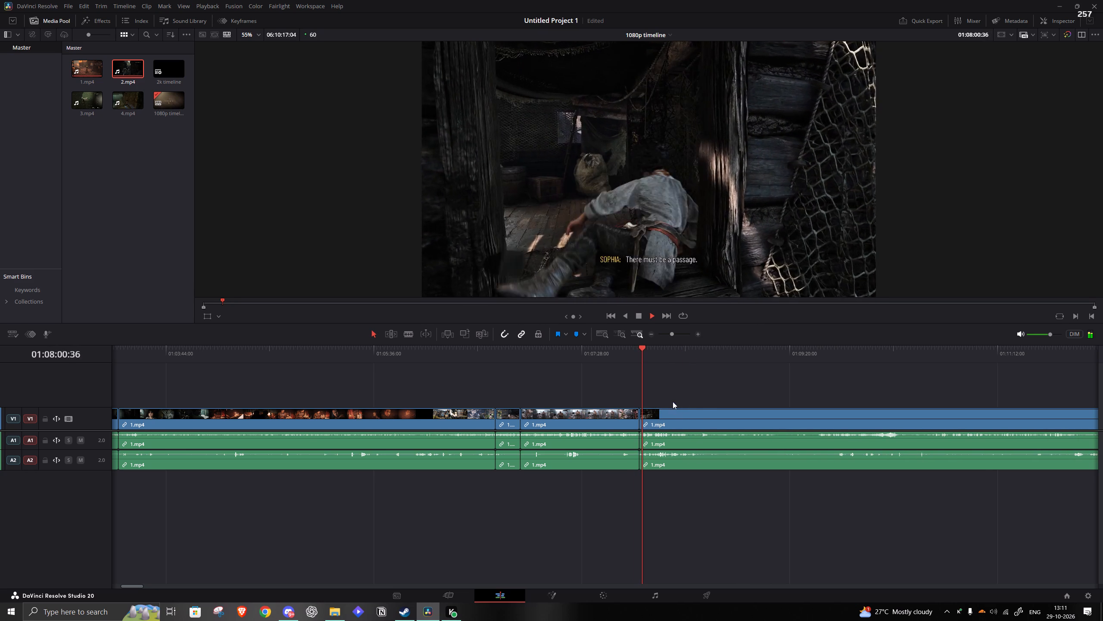
click(648, 351)
click(657, 352)
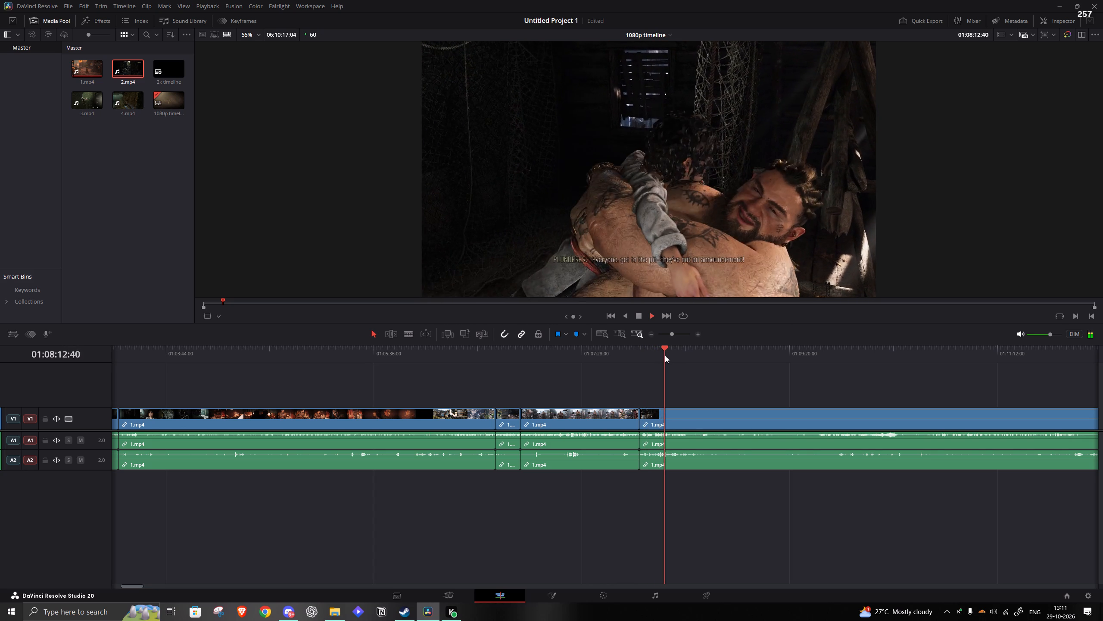
click(665, 355)
click(674, 357)
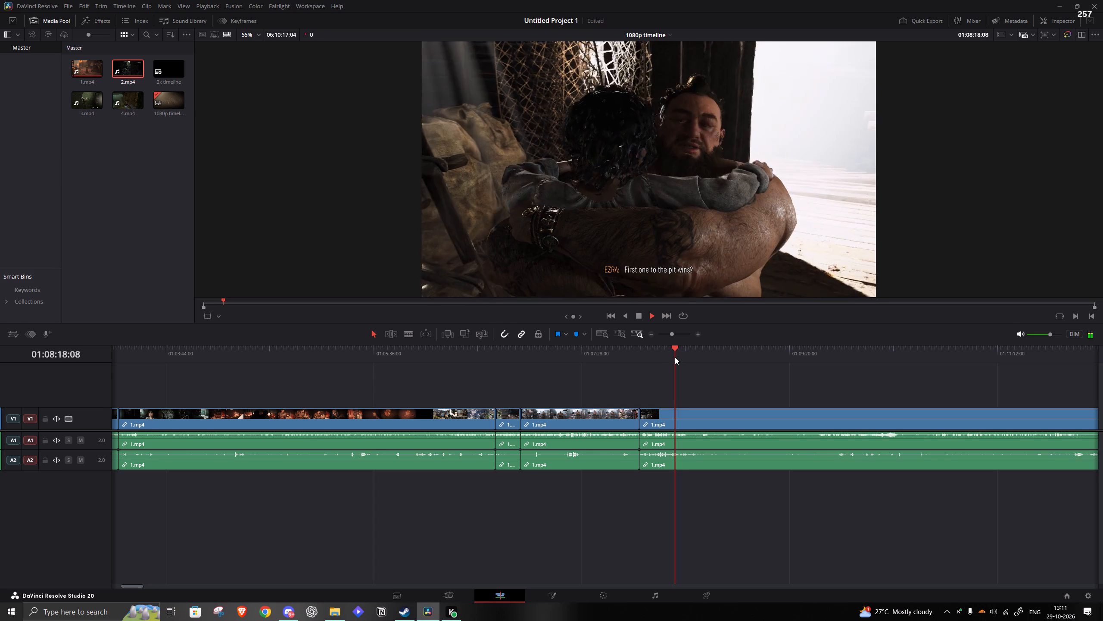
click(682, 359)
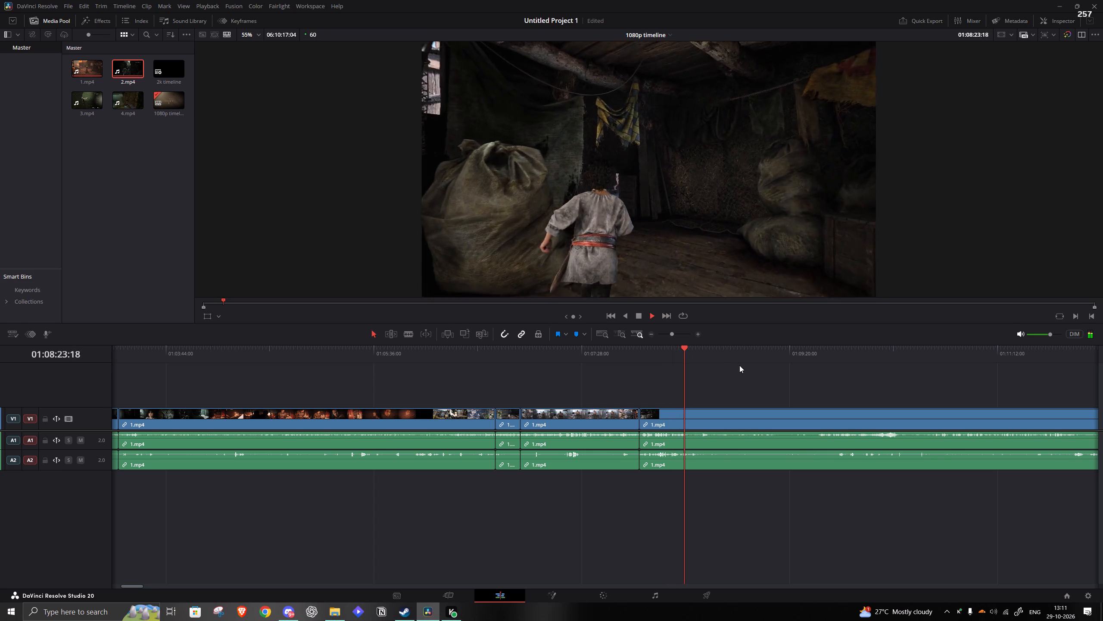
key(space)
key(s)
Remove the 1.mp4 footage from the split at about 01:08:24 up to 01:08:31:52 and close the gap.
click(831, 358)
key(space)
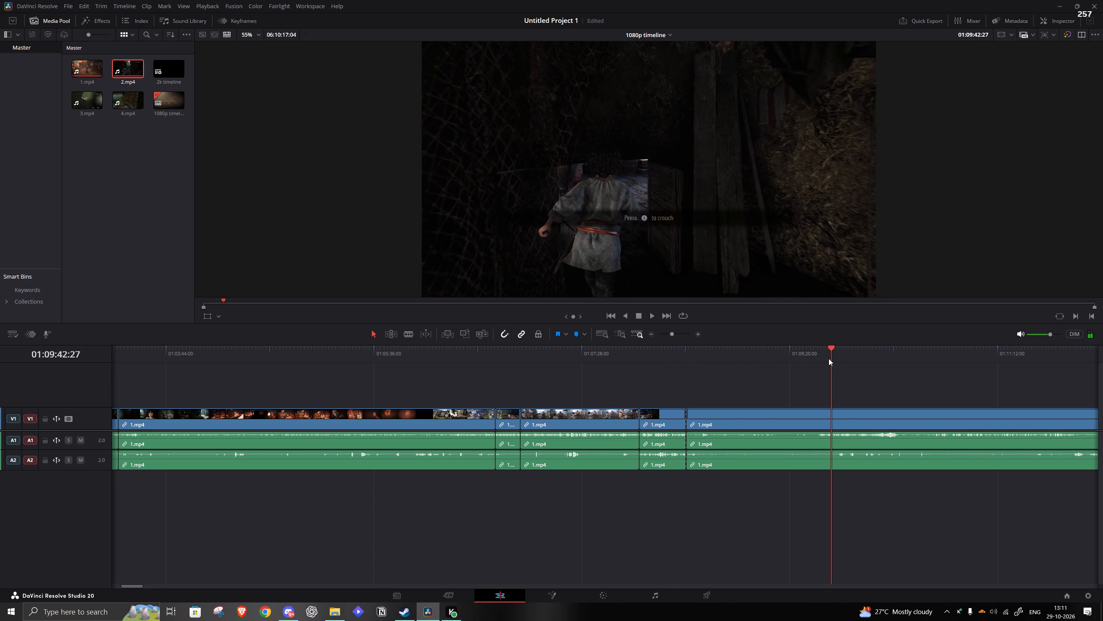
click(819, 358)
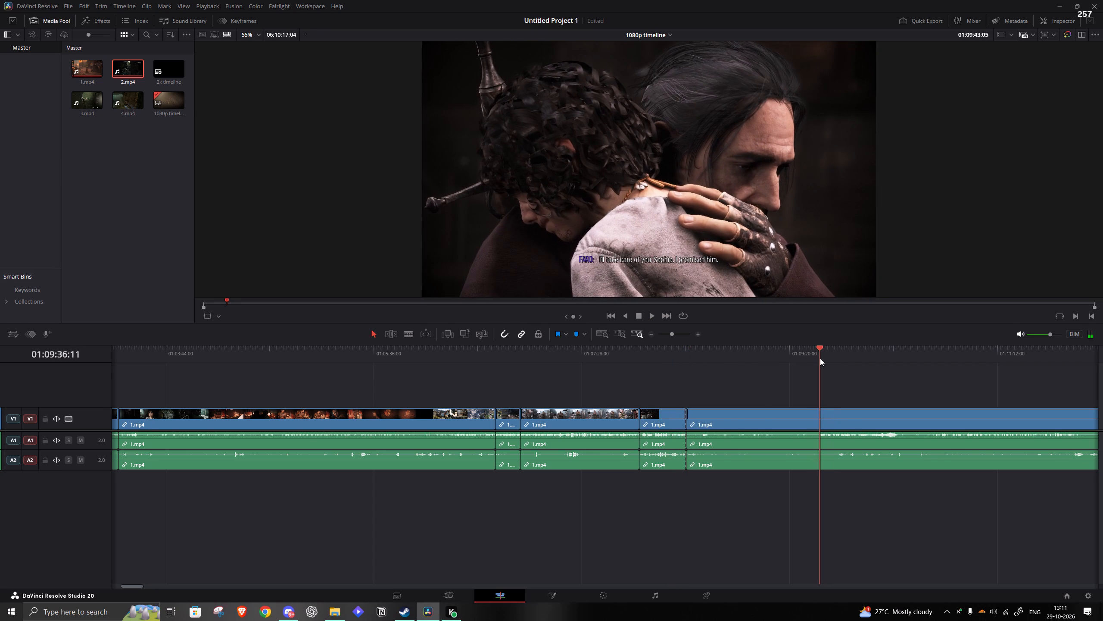
click(813, 358)
click(798, 358)
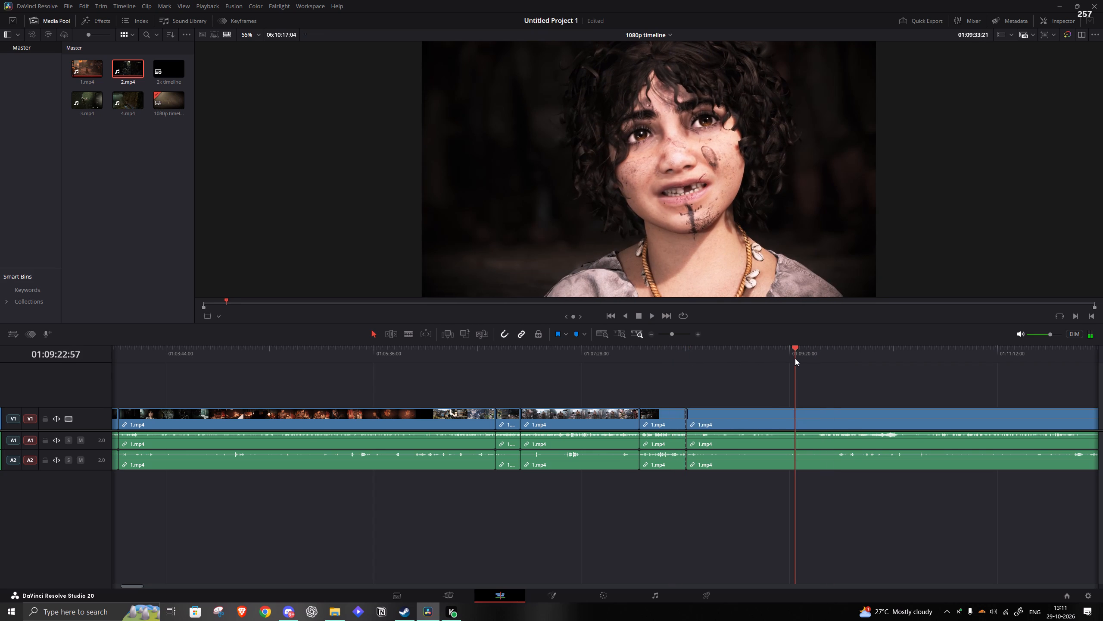
click(757, 351)
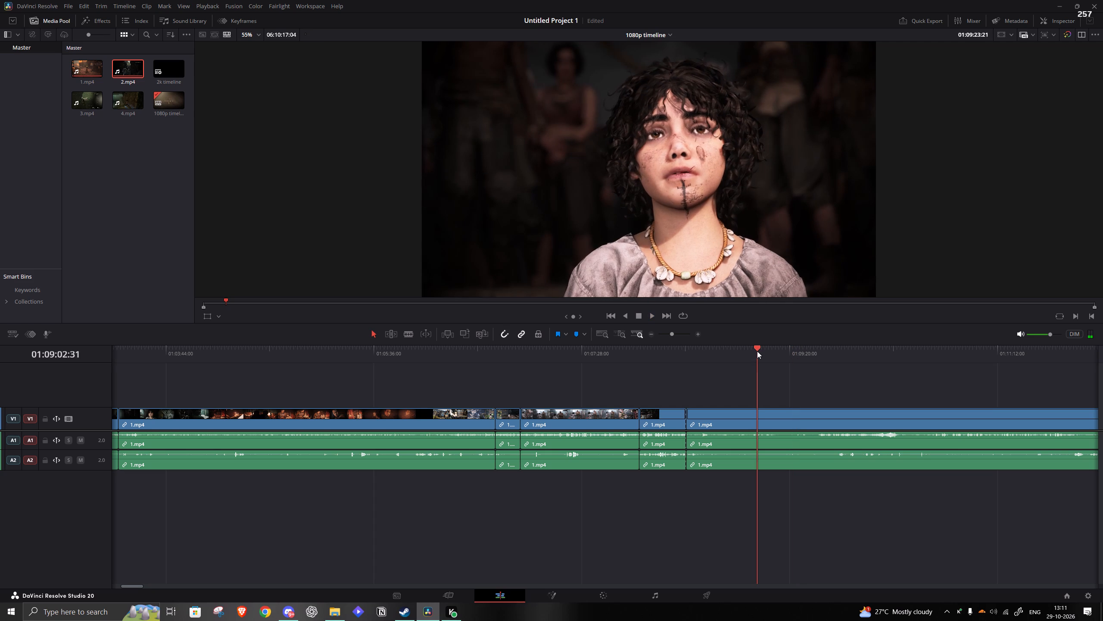
click(734, 351)
click(699, 351)
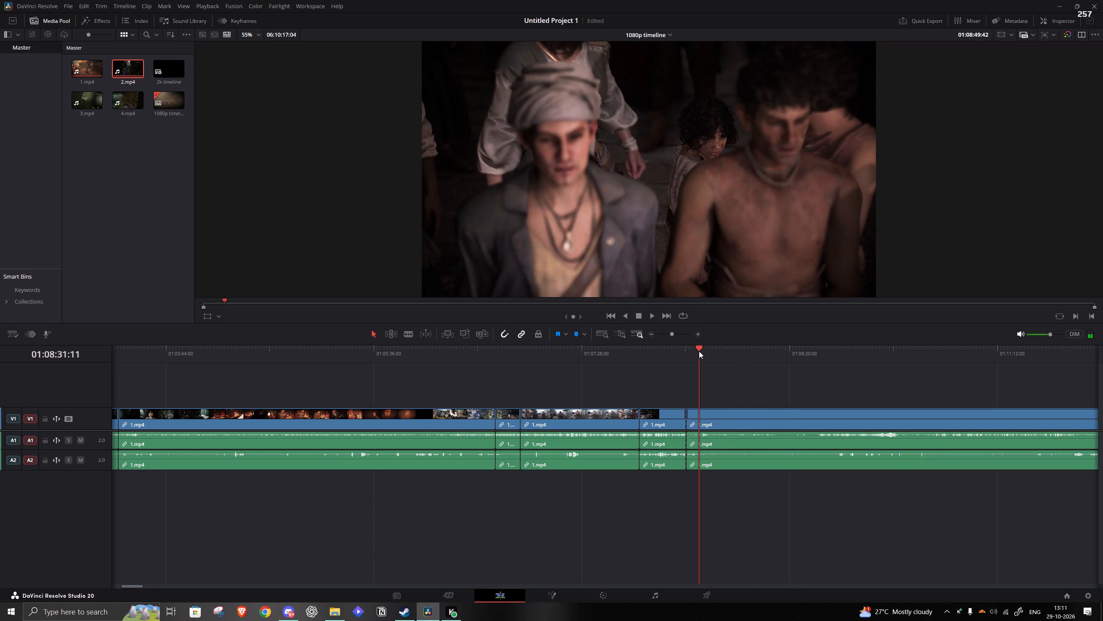
key(space)
key(q)
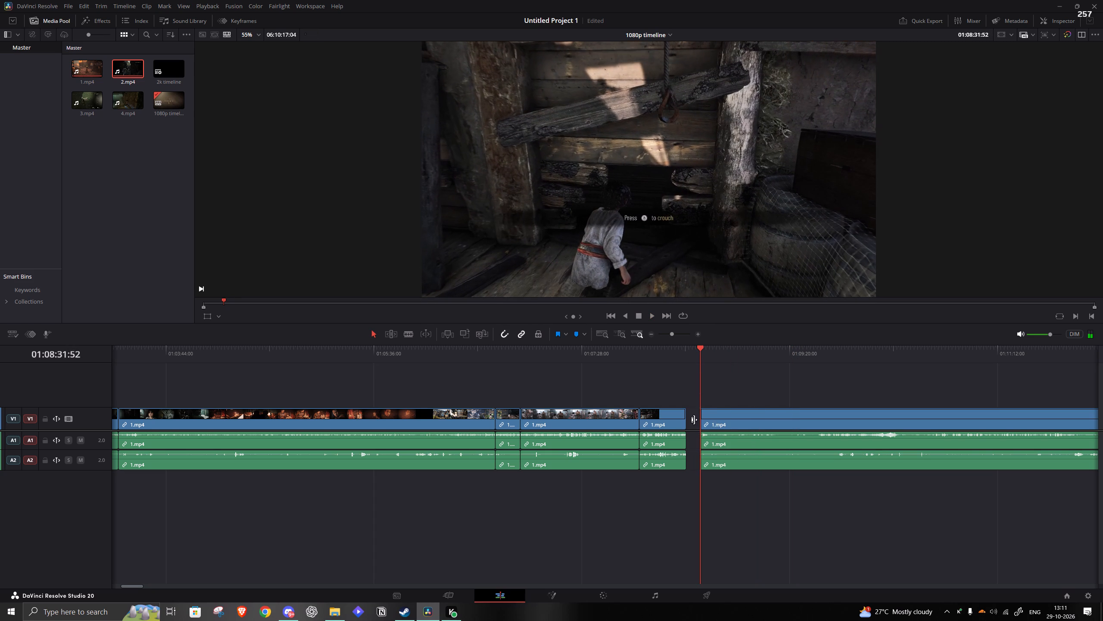
drag(673, 337, 682, 336)
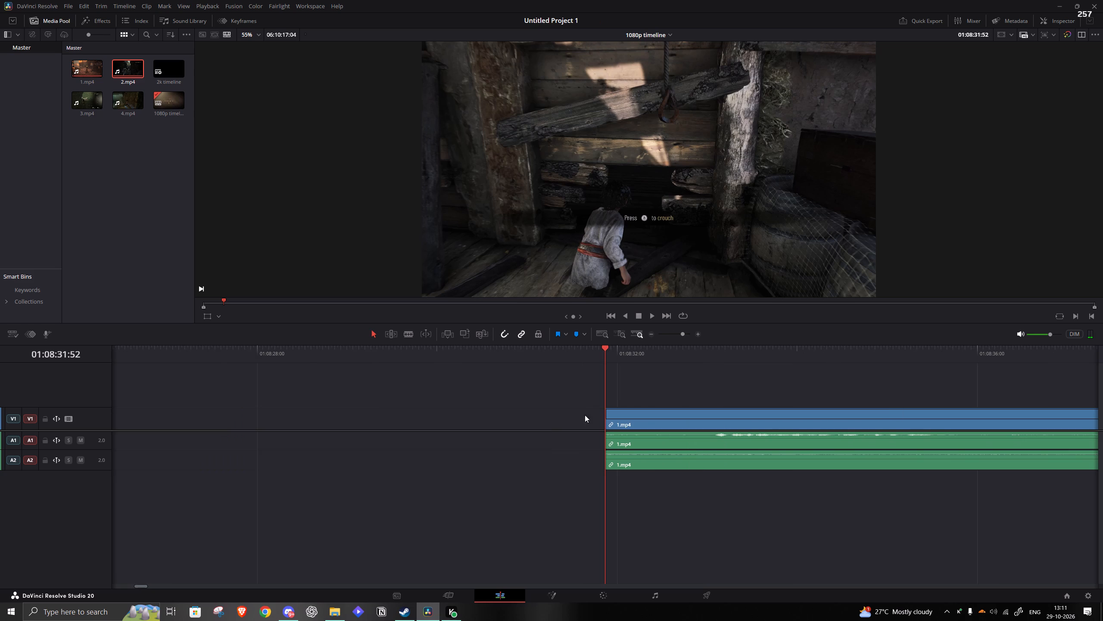
click(580, 403)
key(a)
click(595, 413)
key(a)
Trim the start of the 1.mp4 clip after the 01:08:24 cut up to 01:08:33:37 and close the gap.
key(space)
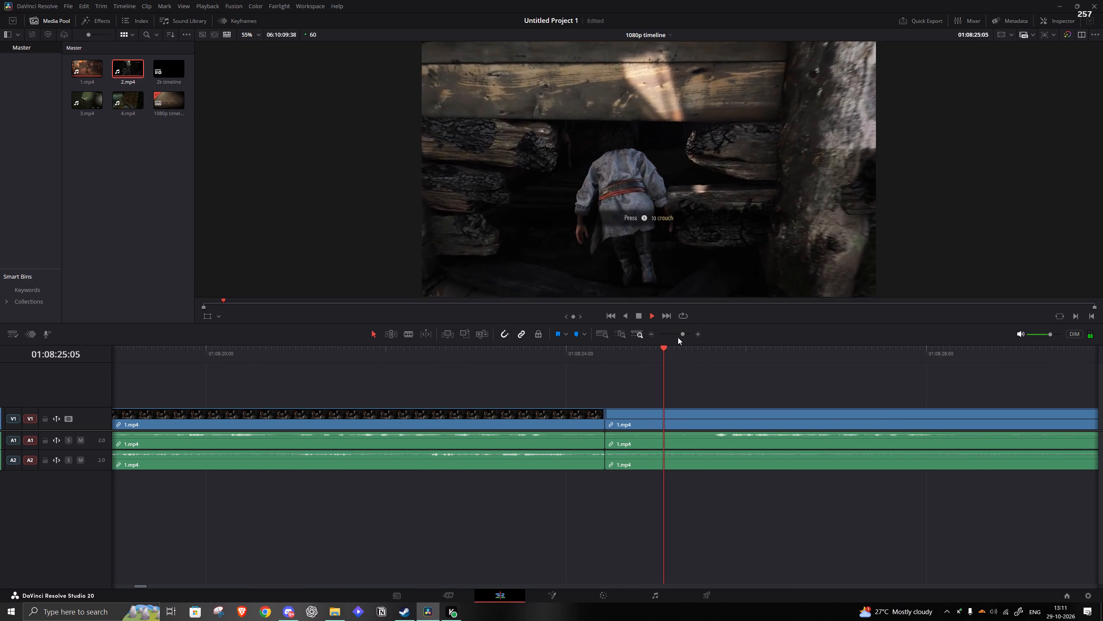
drag(678, 337, 672, 336)
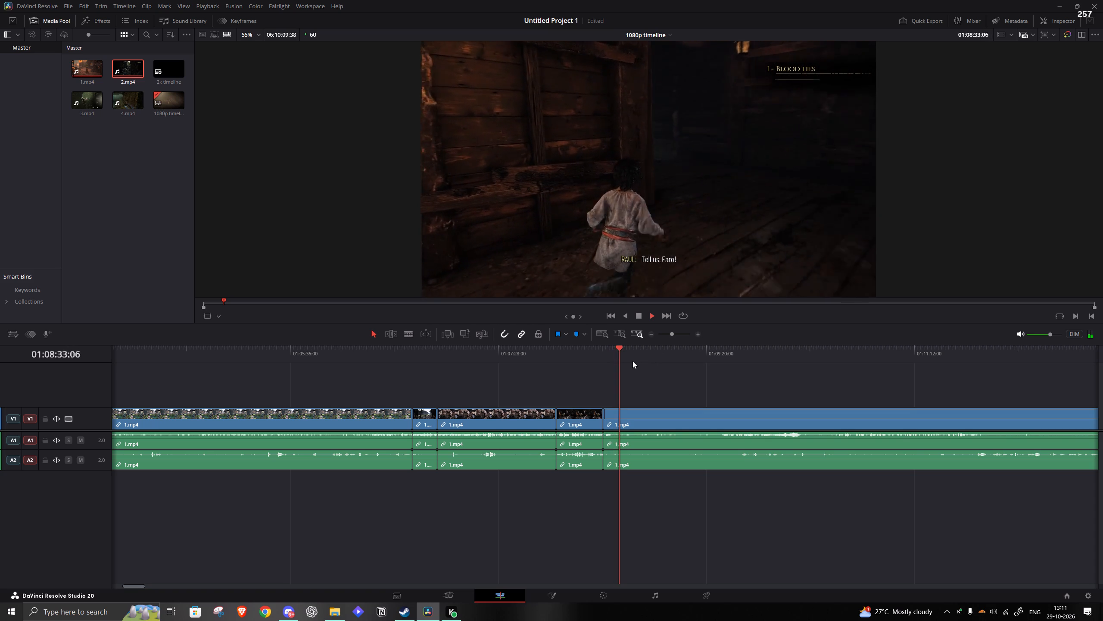
key(space)
text(q)
click(611, 415)
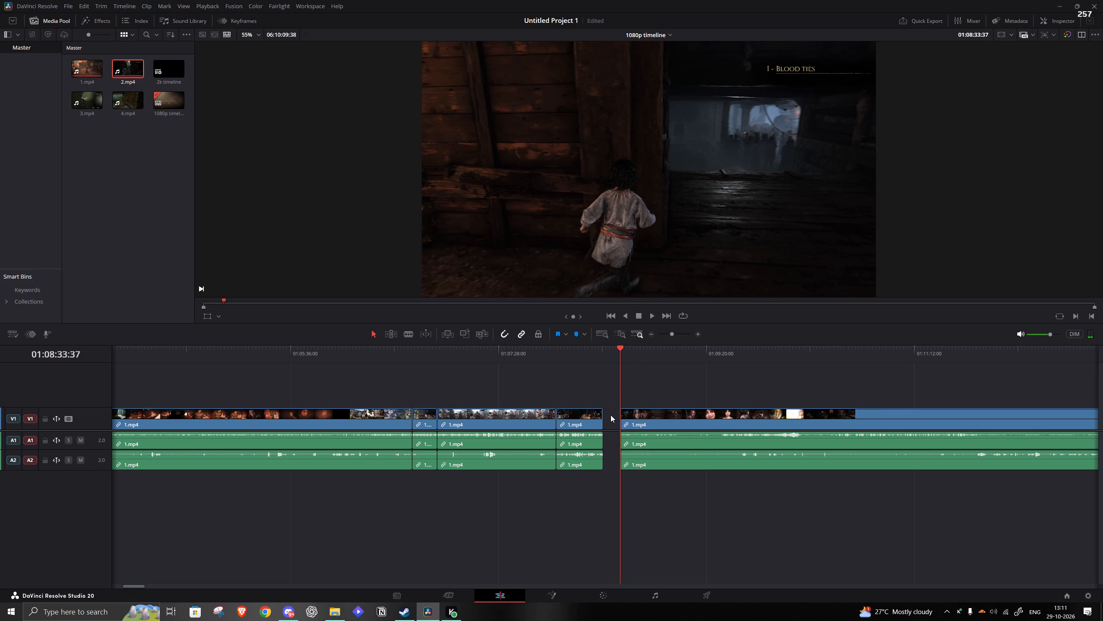
key(a)
Review the crowd, Faro hug and bedside scenes, and split 1.mp4 at about 01:10:08 as the bedside shot darkens.
key(space)
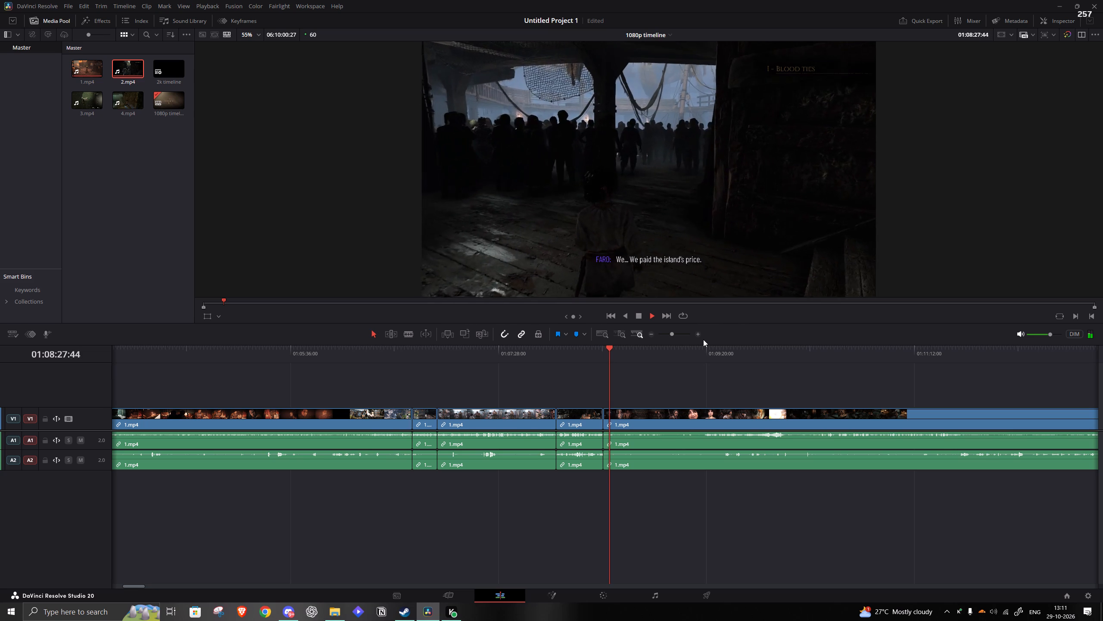
click(628, 361)
click(650, 367)
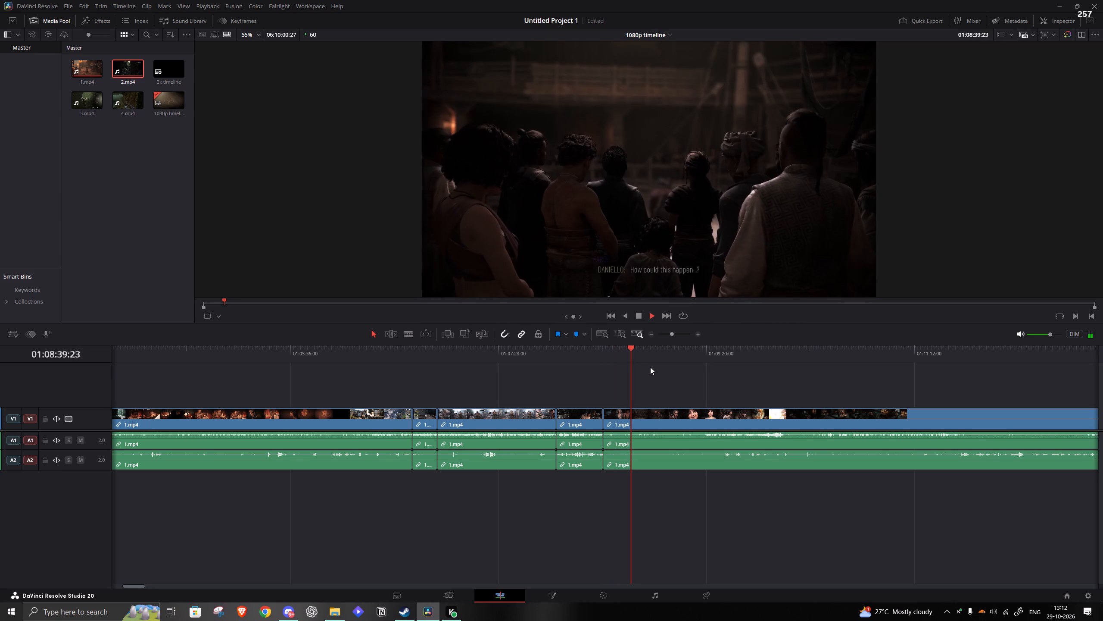
click(669, 356)
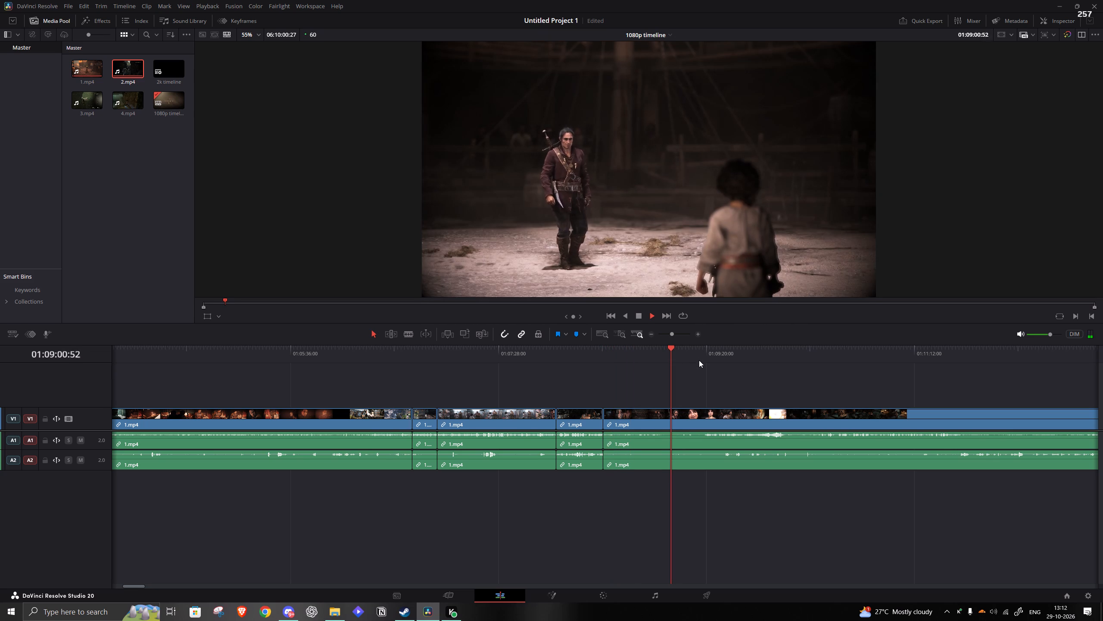
click(700, 360)
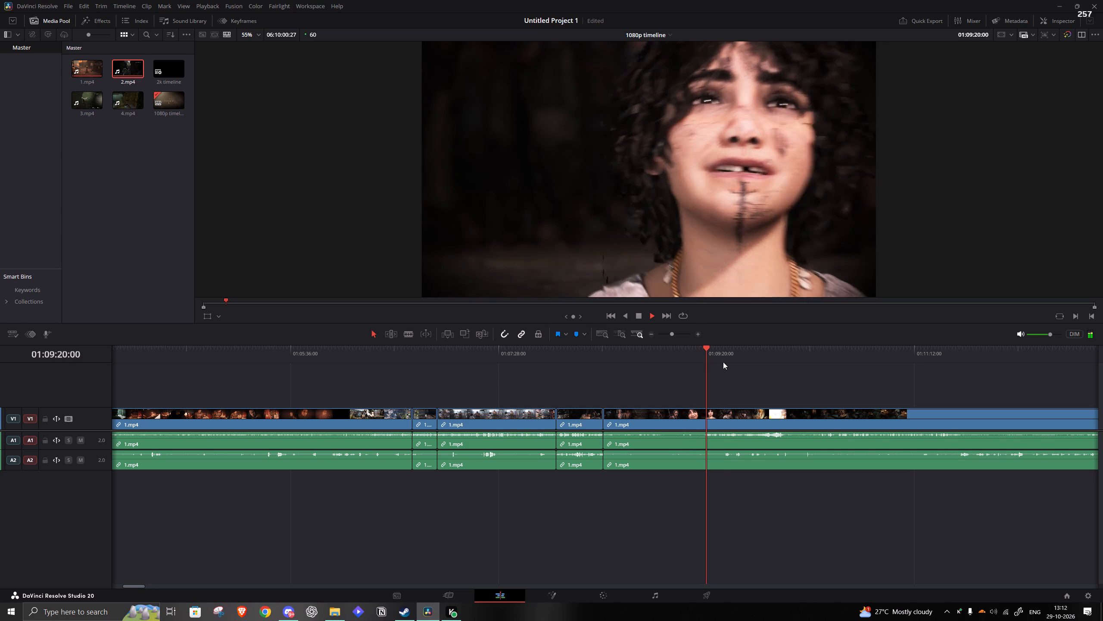
click(723, 362)
click(746, 361)
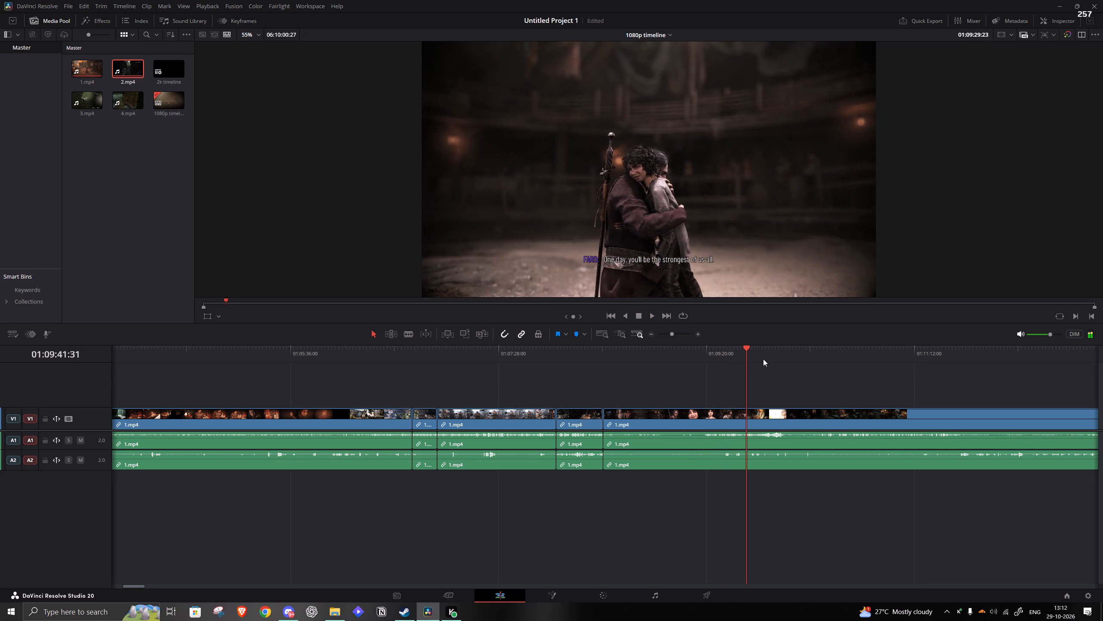
click(763, 360)
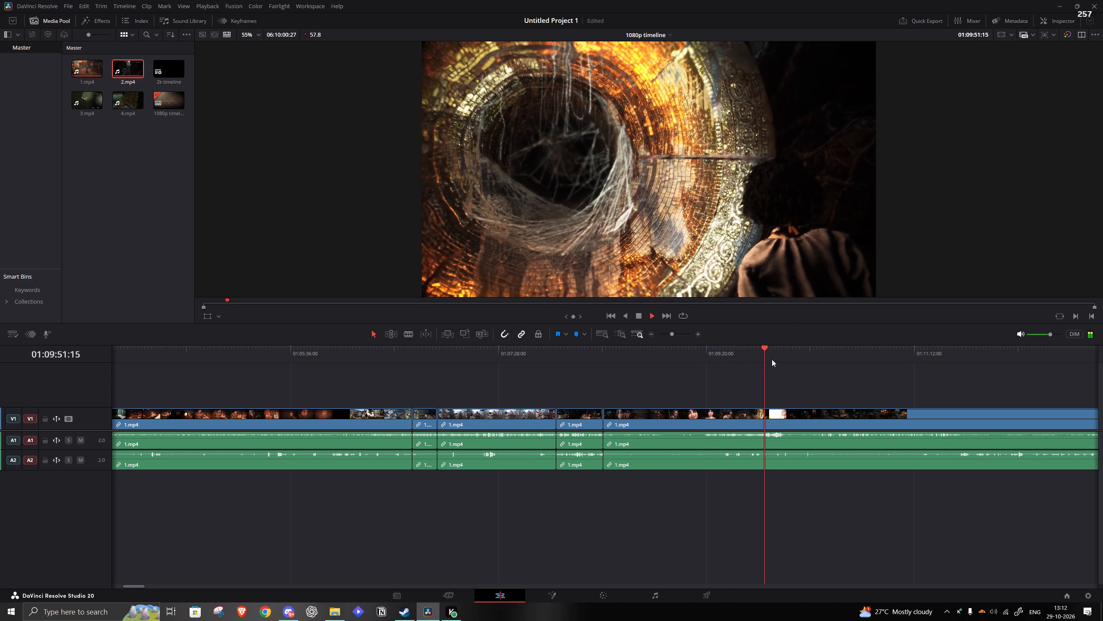
click(772, 359)
click(779, 360)
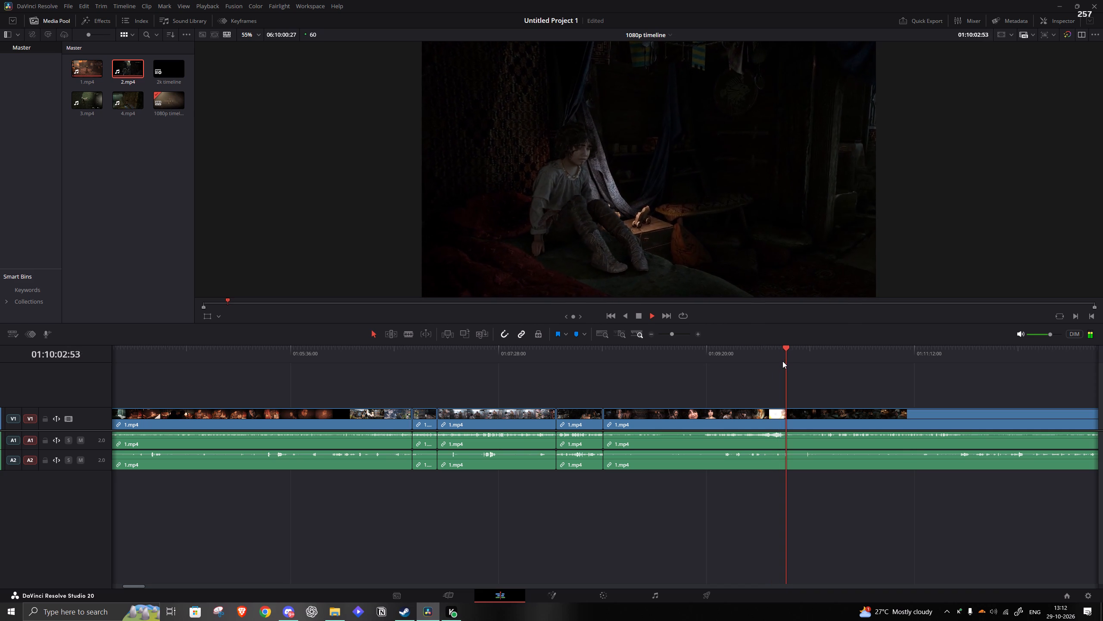
key(space)
key(space)
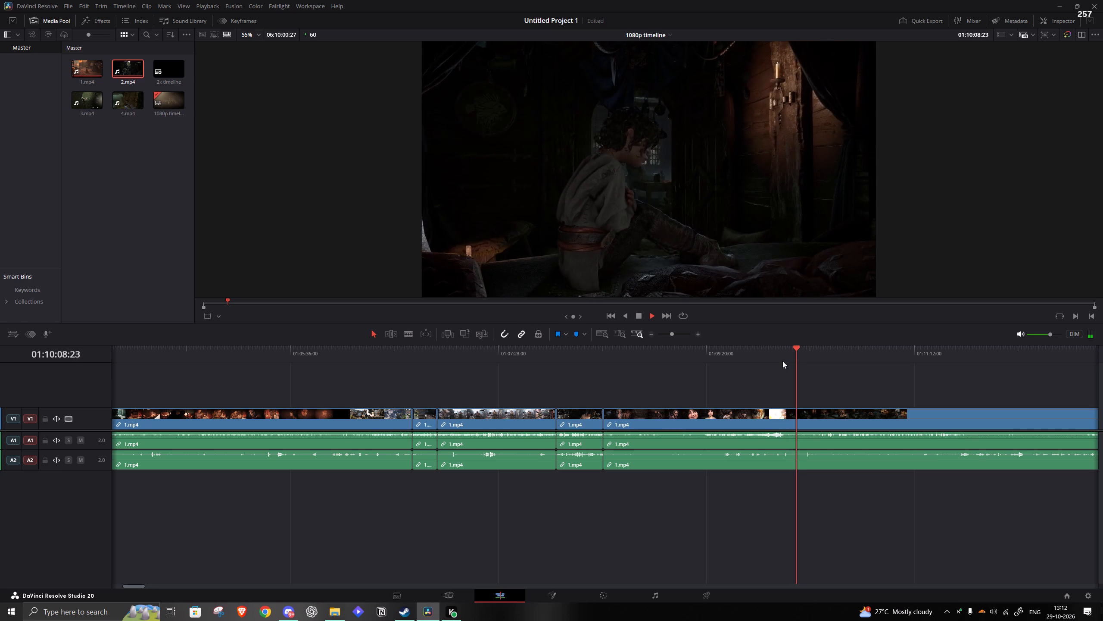
key(space)
key(s)
Remove the 1.mp4 footage from the split at about 01:10:08 up to 01:10:49:54 and close the gap.
click(884, 364)
key(space)
click(883, 356)
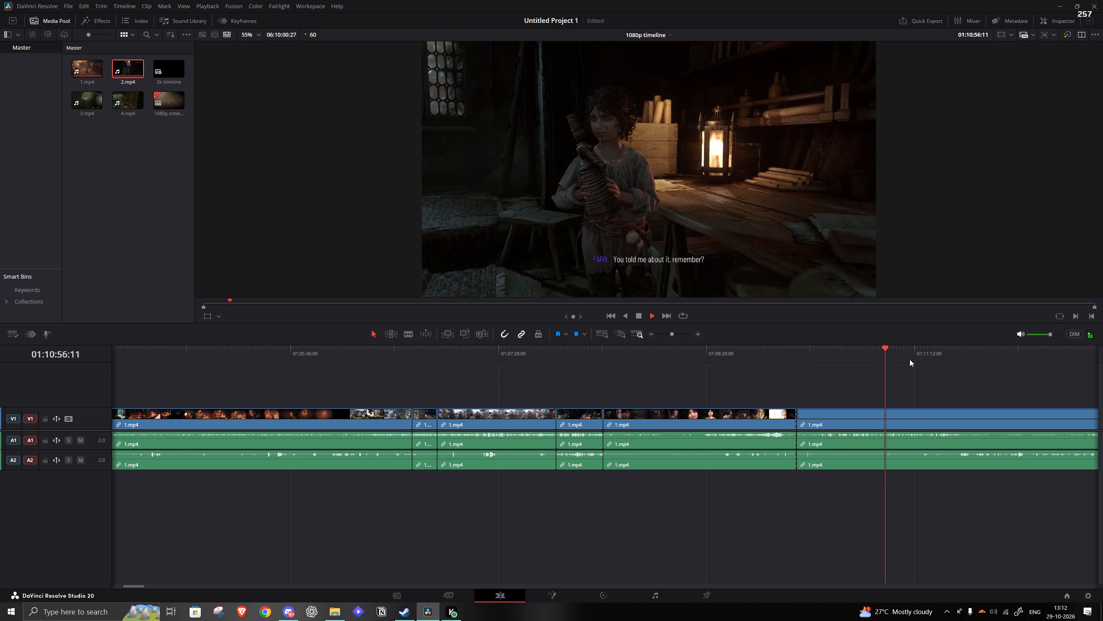
click(879, 361)
click(872, 358)
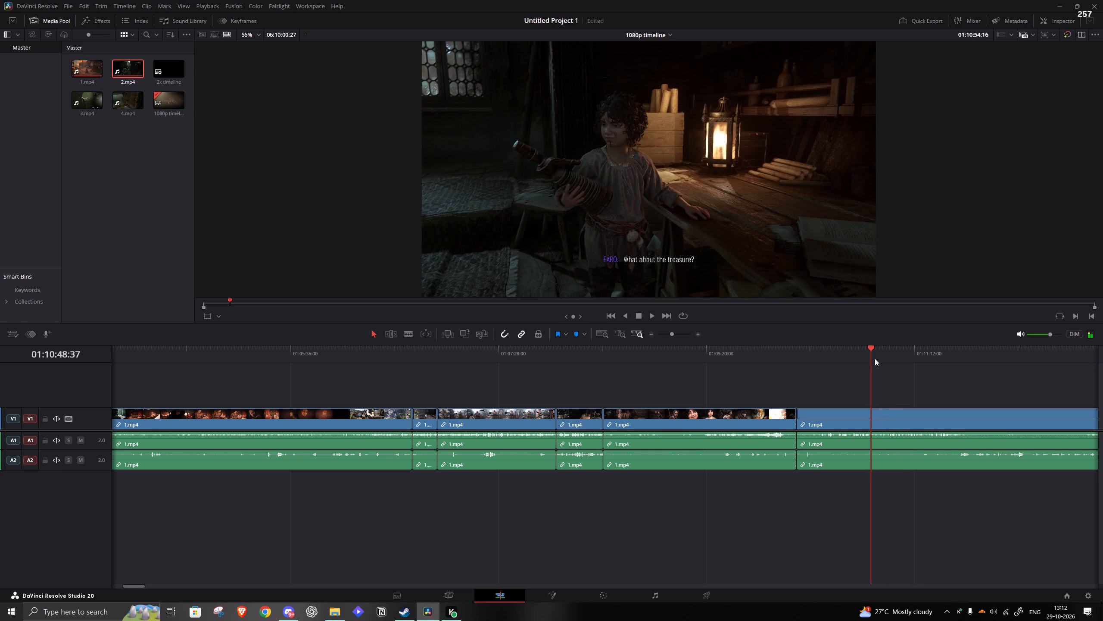
key(space)
key(q)
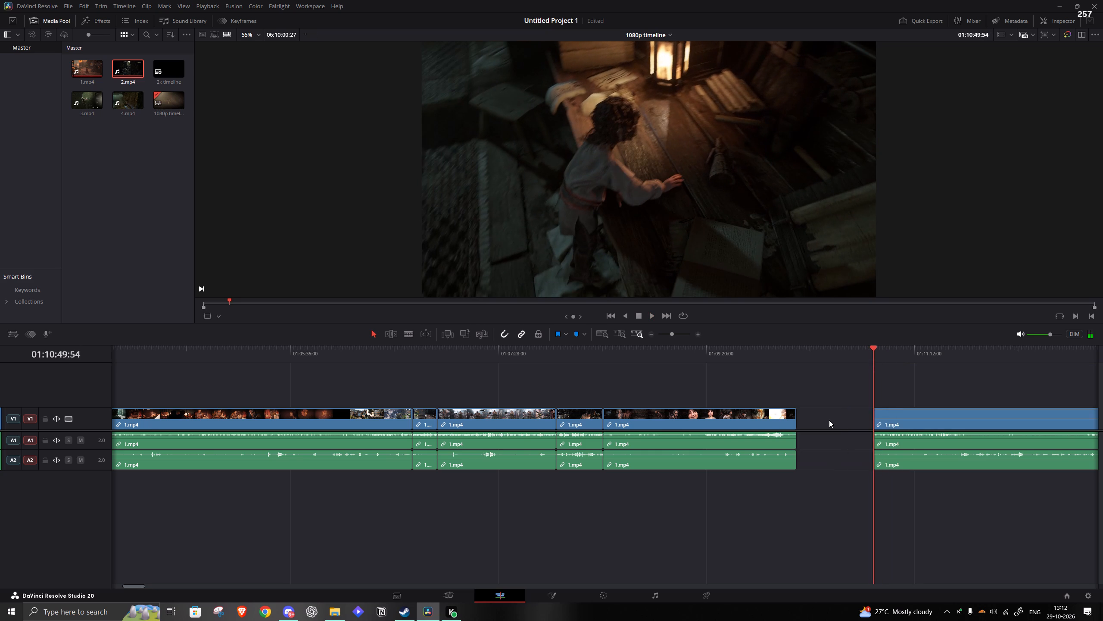
click(829, 420)
text(a)
Review the treasure conversation and split 1.mp4 at about 01:10:26, while the child stands at the lantern-lit table.
key(space)
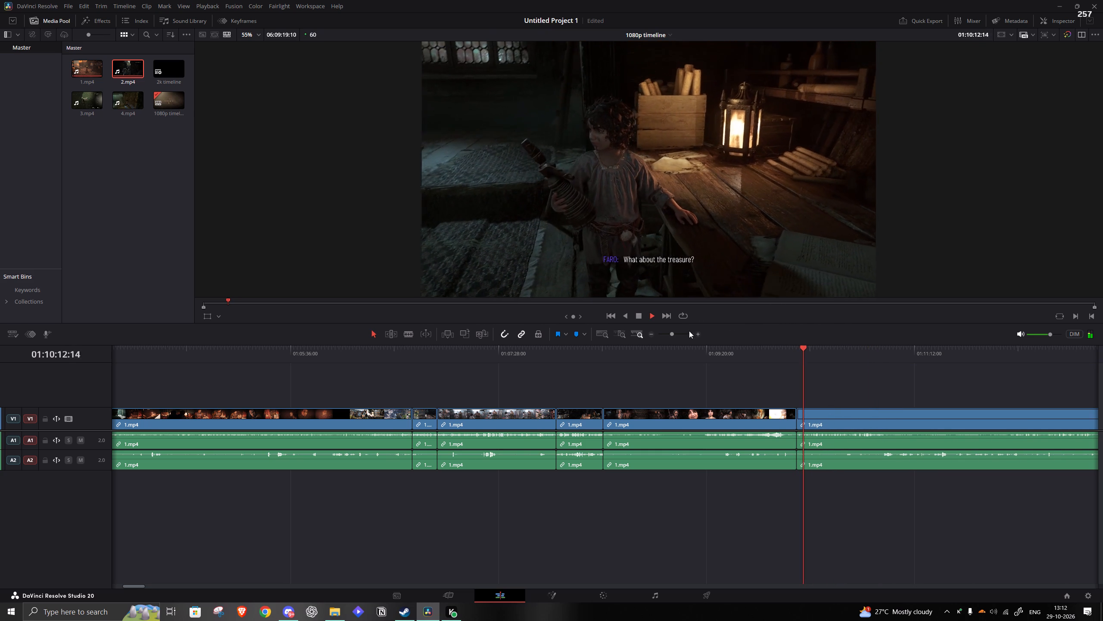
drag(670, 330, 675, 331)
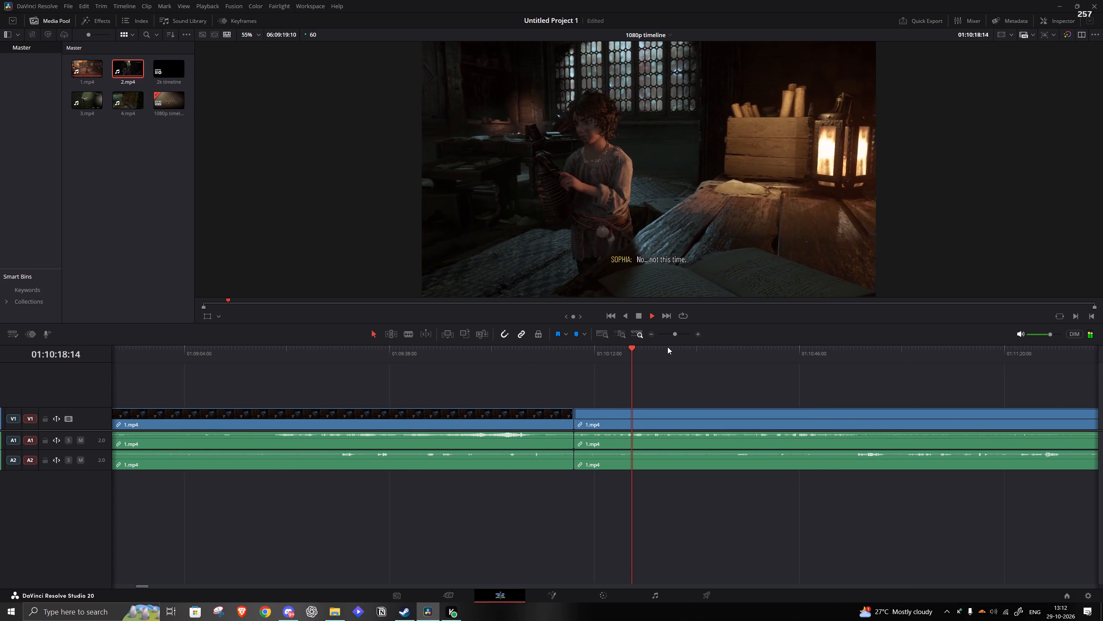
click(667, 347)
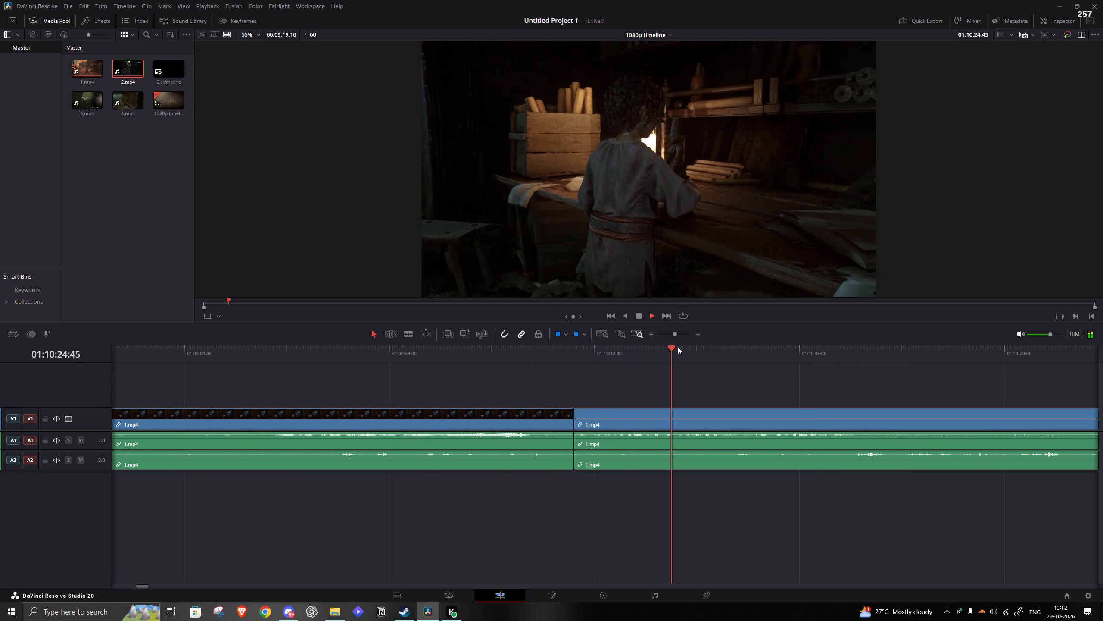
key(space)
key(s)
Remove the 1.mp4 footage from the split at about 01:10:26 up to about 01:10:42 and close the gap.
click(785, 349)
key(space)
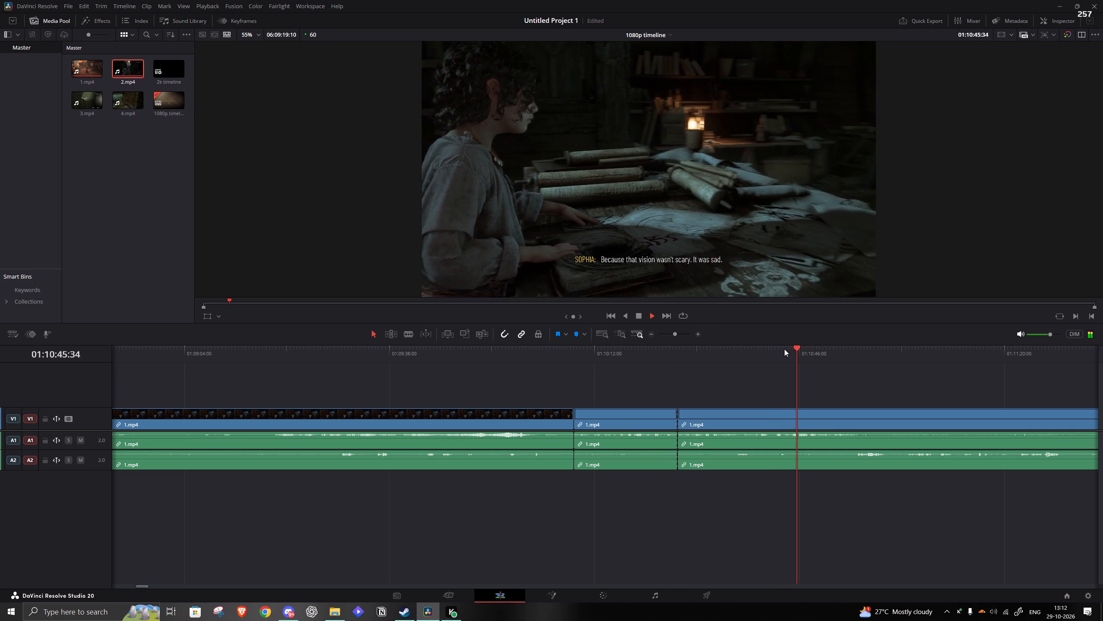
click(784, 349)
click(774, 348)
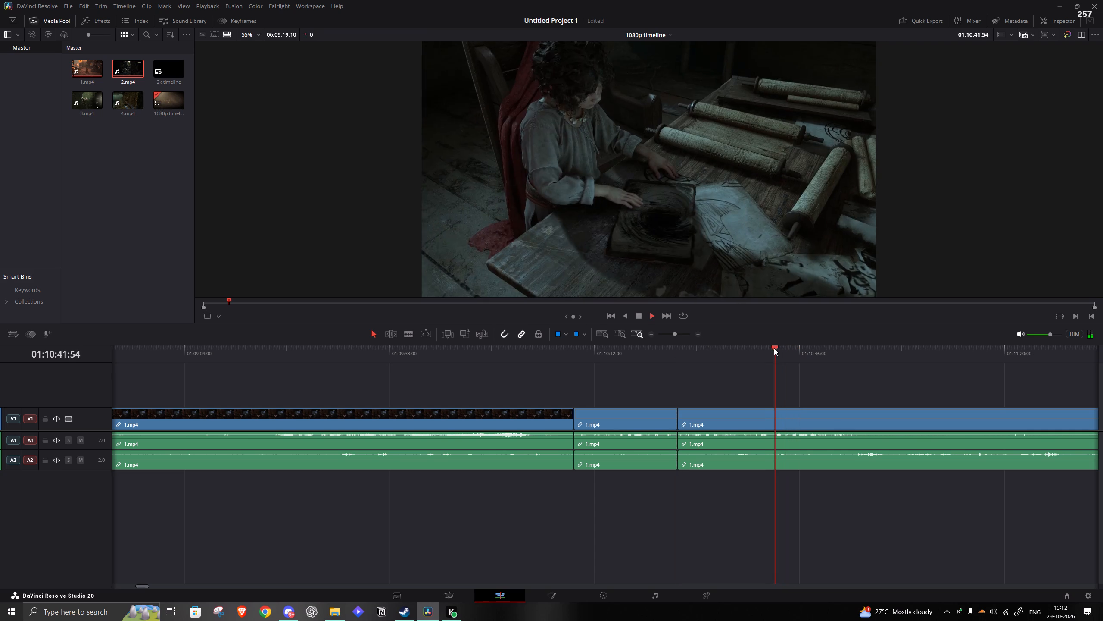
key(space)
click(774, 348)
key(q)
click(729, 420)
key(a)
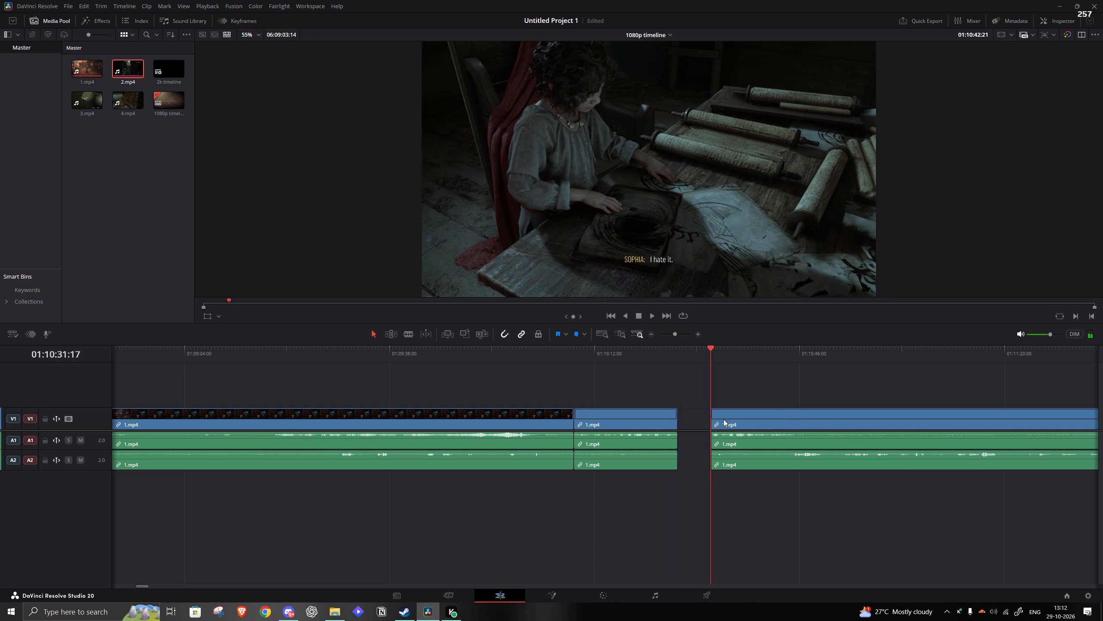
Review the conversation about visions and split 1.mp4 at 01:10:39:04, before the Settings menu appears.
key(space)
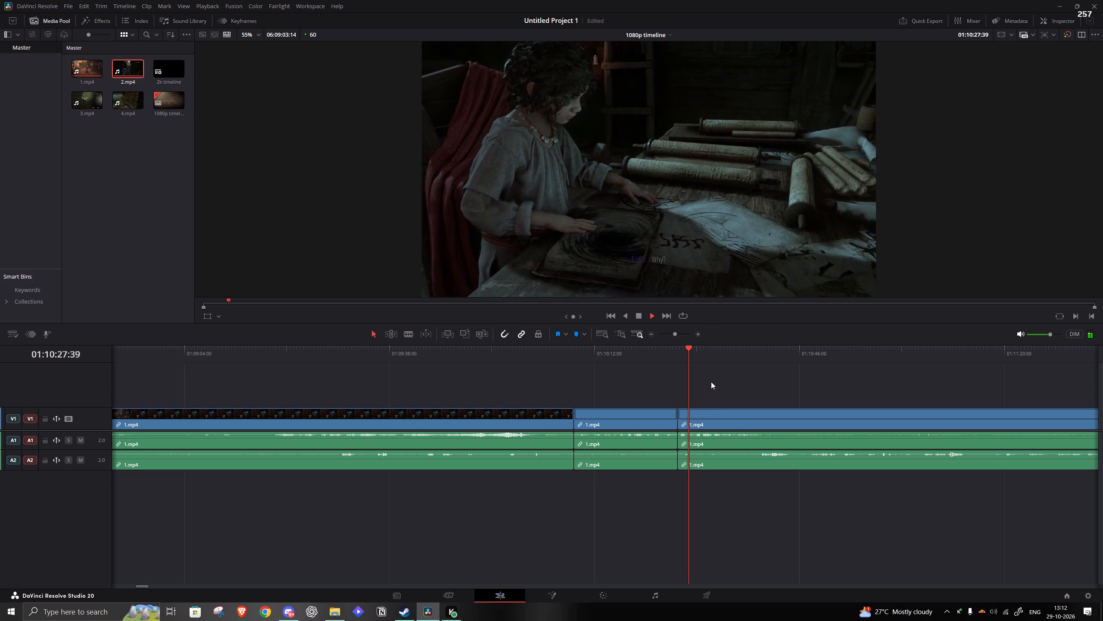
click(731, 353)
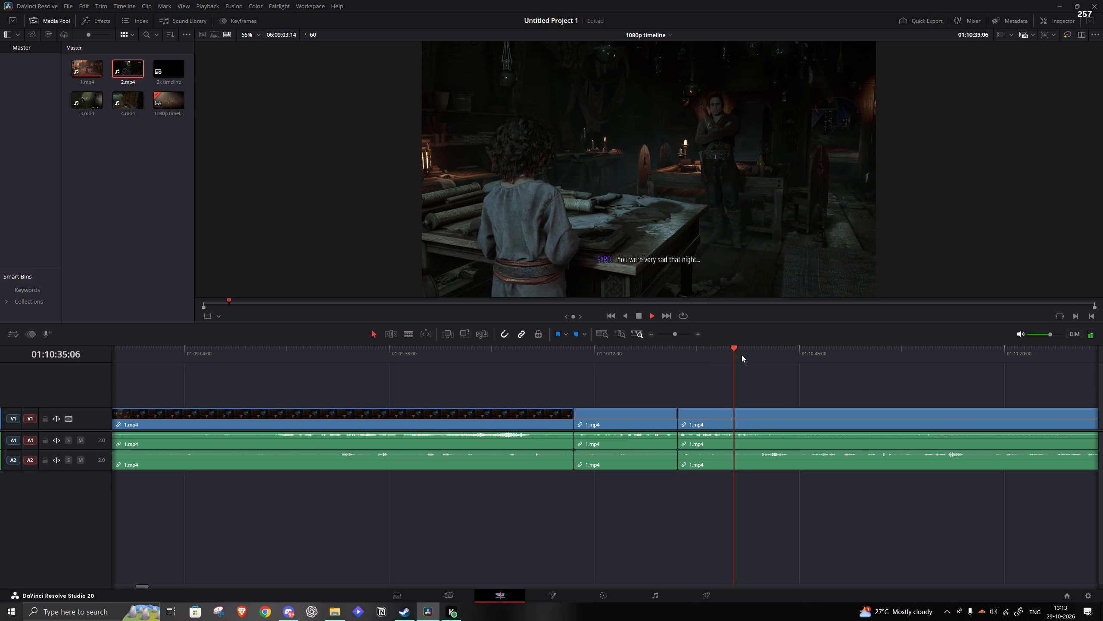
click(741, 355)
click(756, 358)
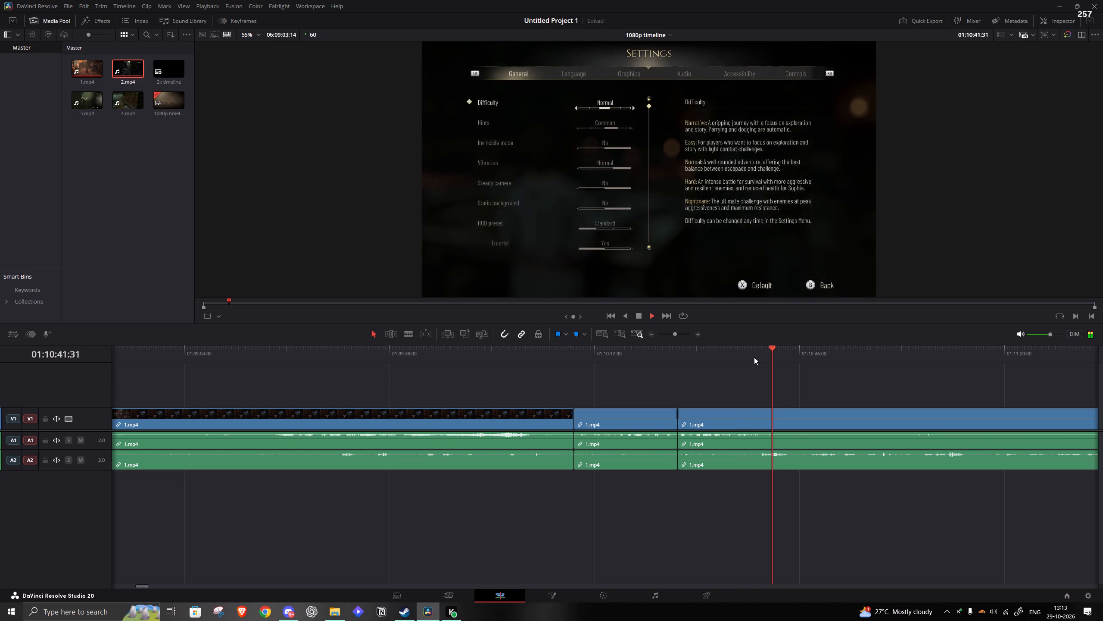
click(750, 354)
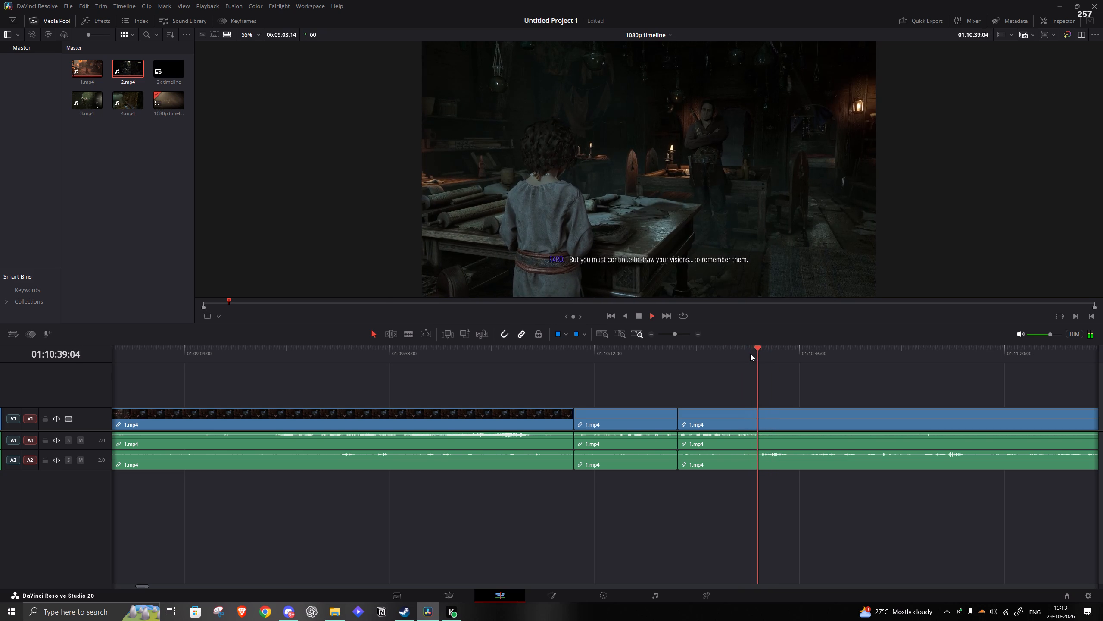
key(space)
click(750, 354)
key(space)
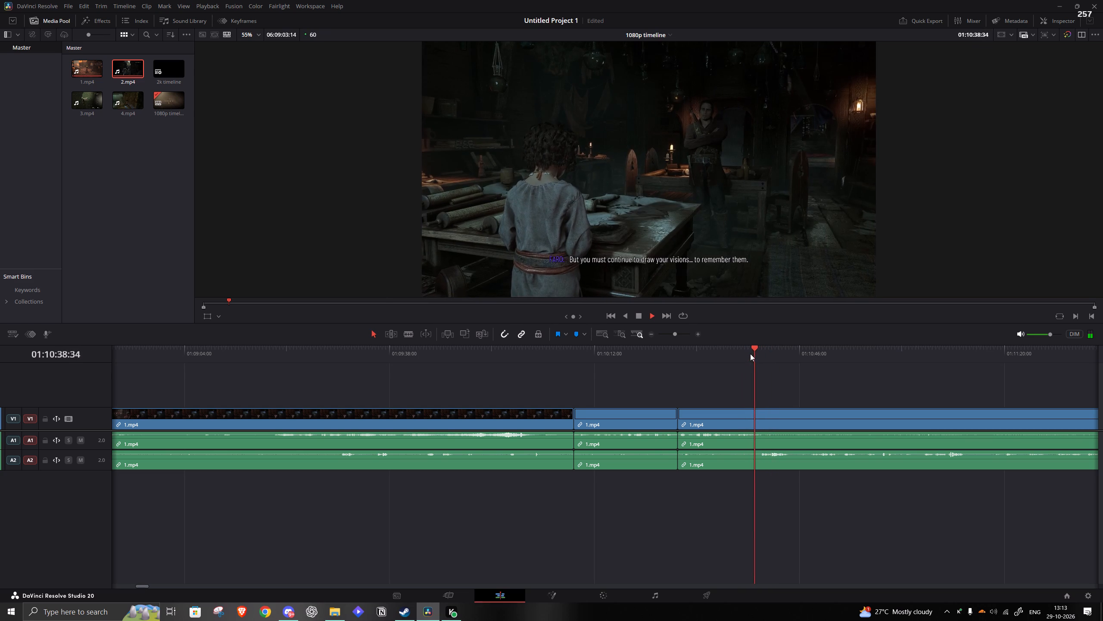
key(space)
key(s)
Find the end of the Settings menu footage, remove 1.mp4 from the split at 01:10:39:04 up to 01:11:48:31 and close the gap.
drag(685, 331, 680, 332)
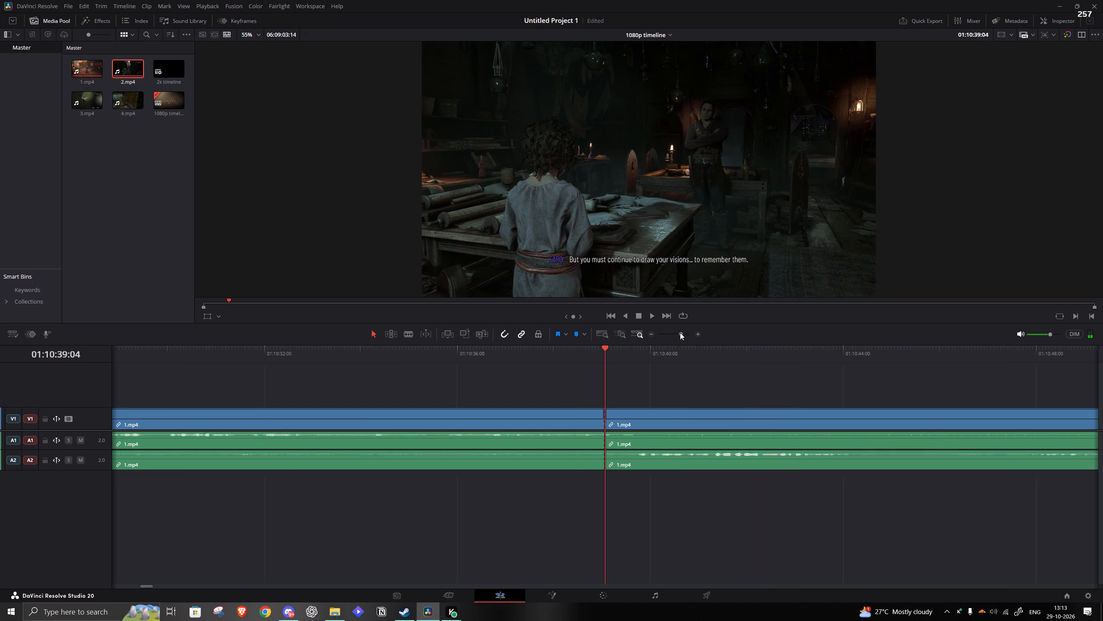
drag(680, 332, 677, 332)
drag(678, 328, 673, 327)
drag(685, 332, 676, 330)
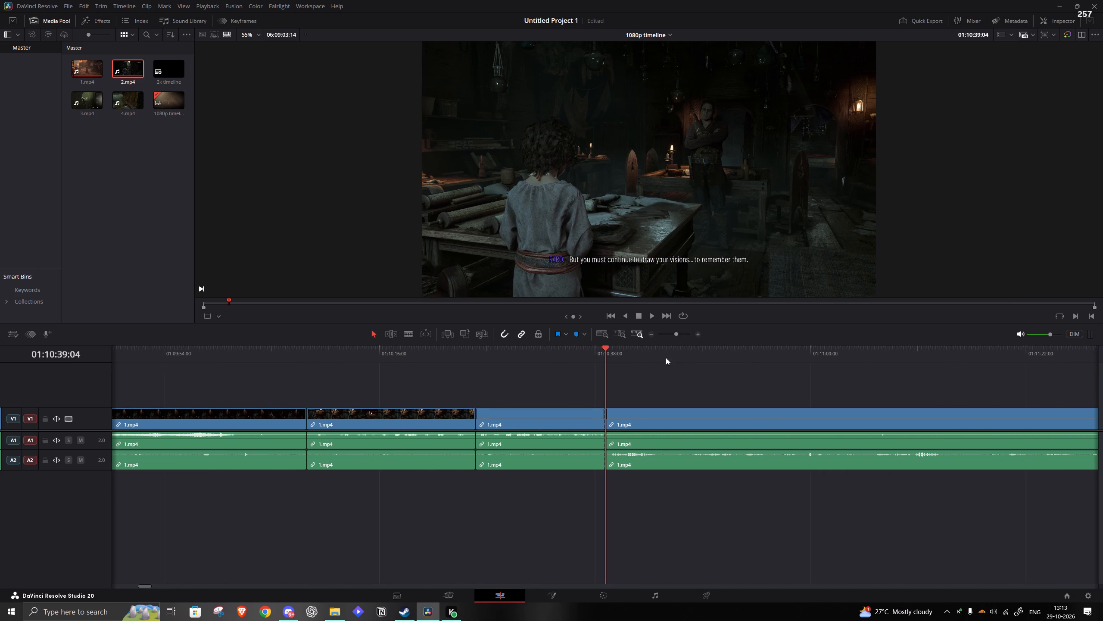
click(642, 351)
key(space)
click(689, 344)
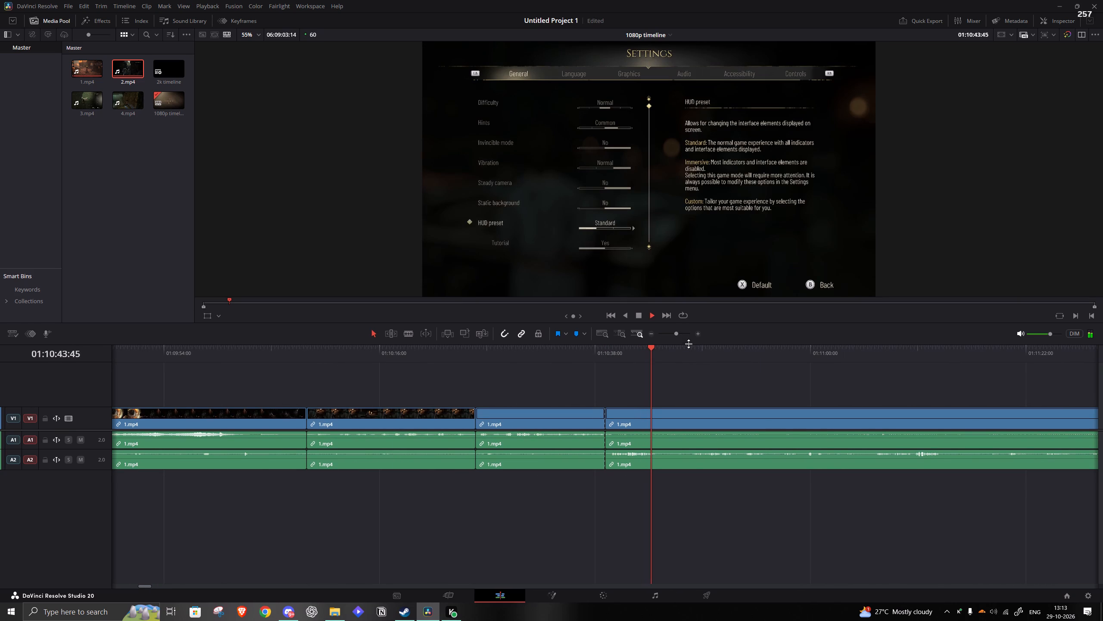
click(694, 354)
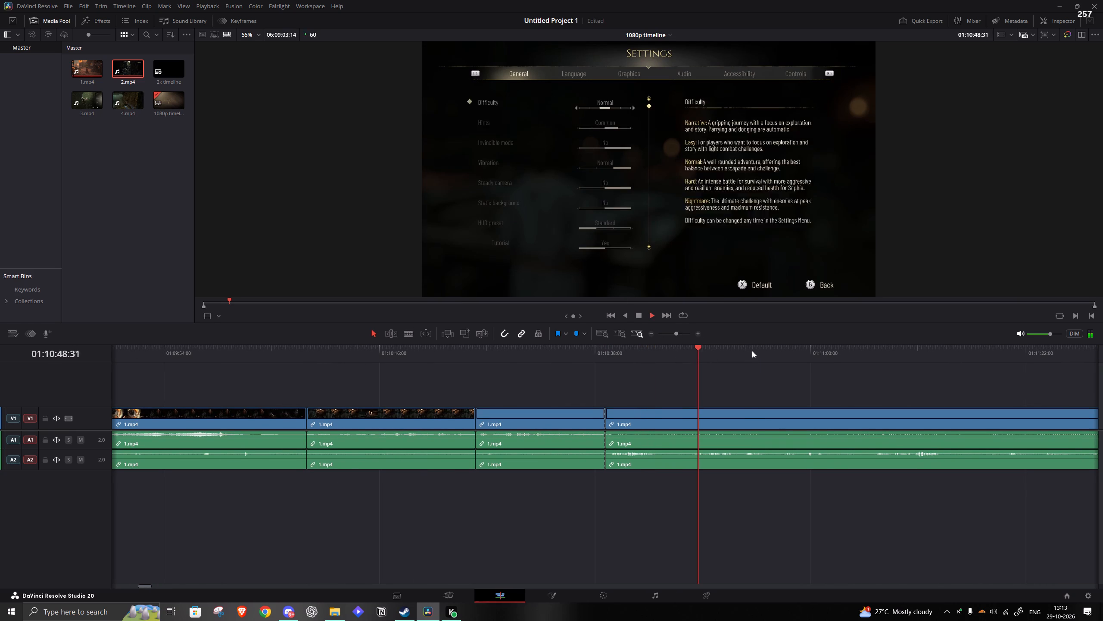
click(753, 351)
click(832, 365)
click(837, 351)
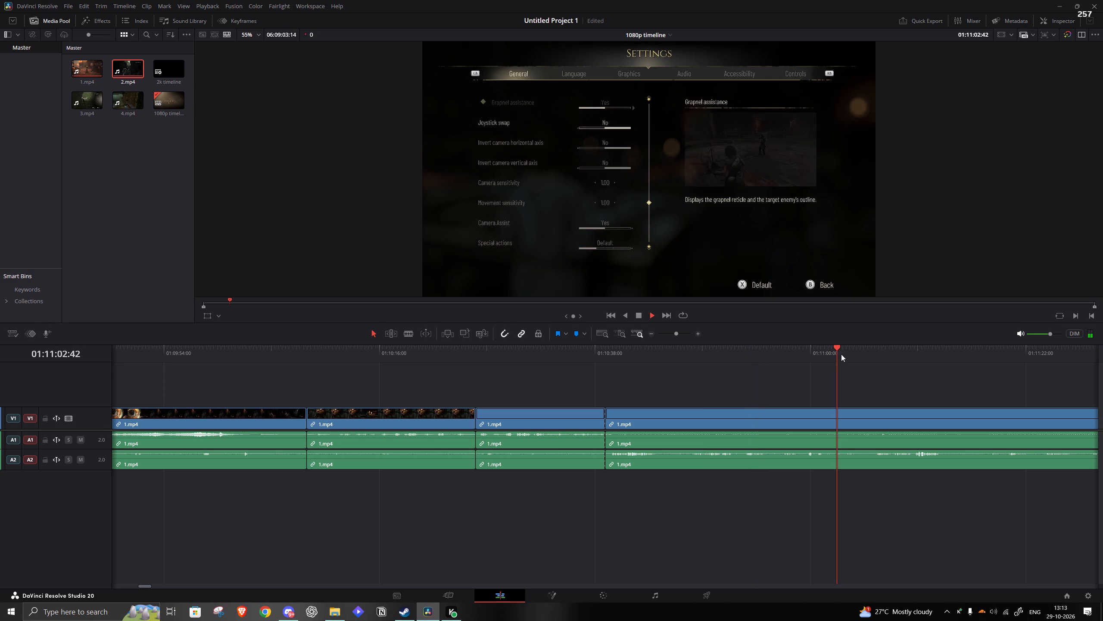
click(862, 358)
click(876, 359)
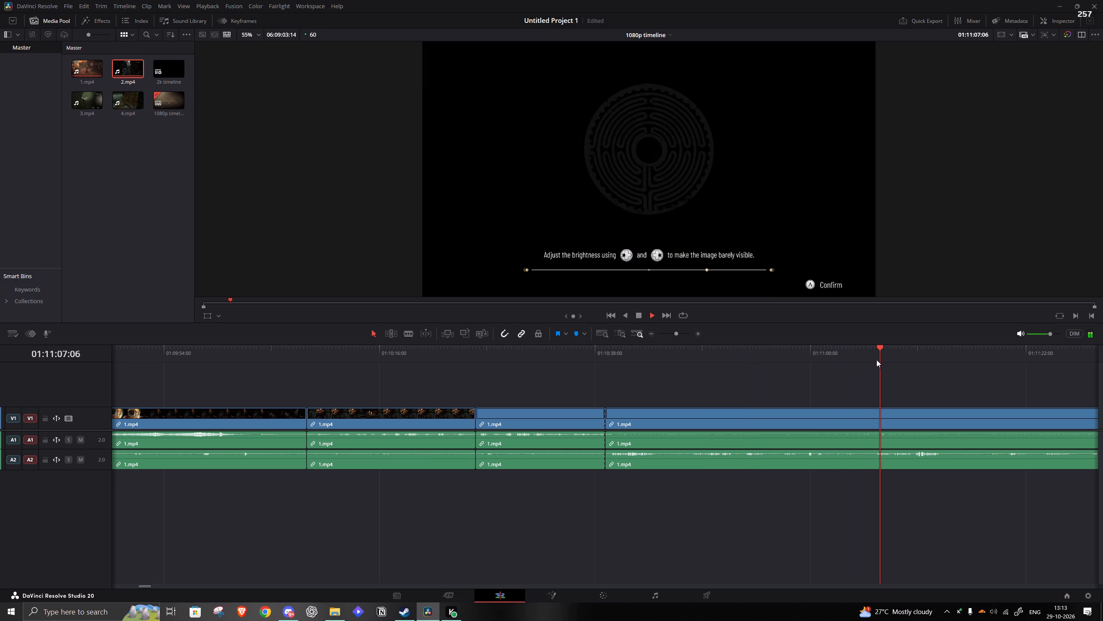
click(973, 360)
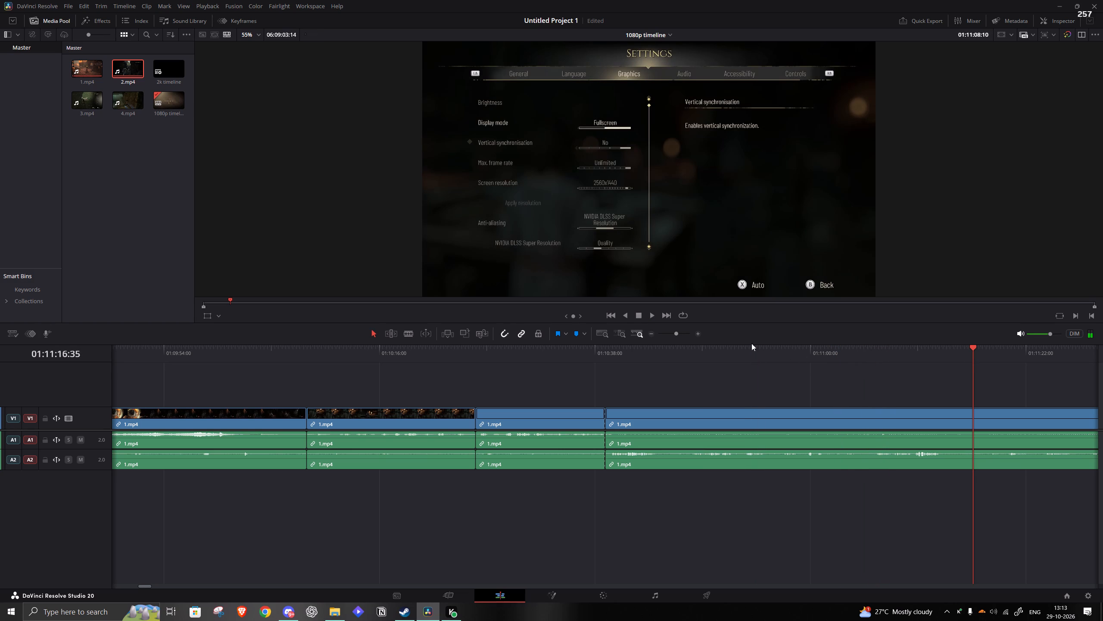
click(674, 334)
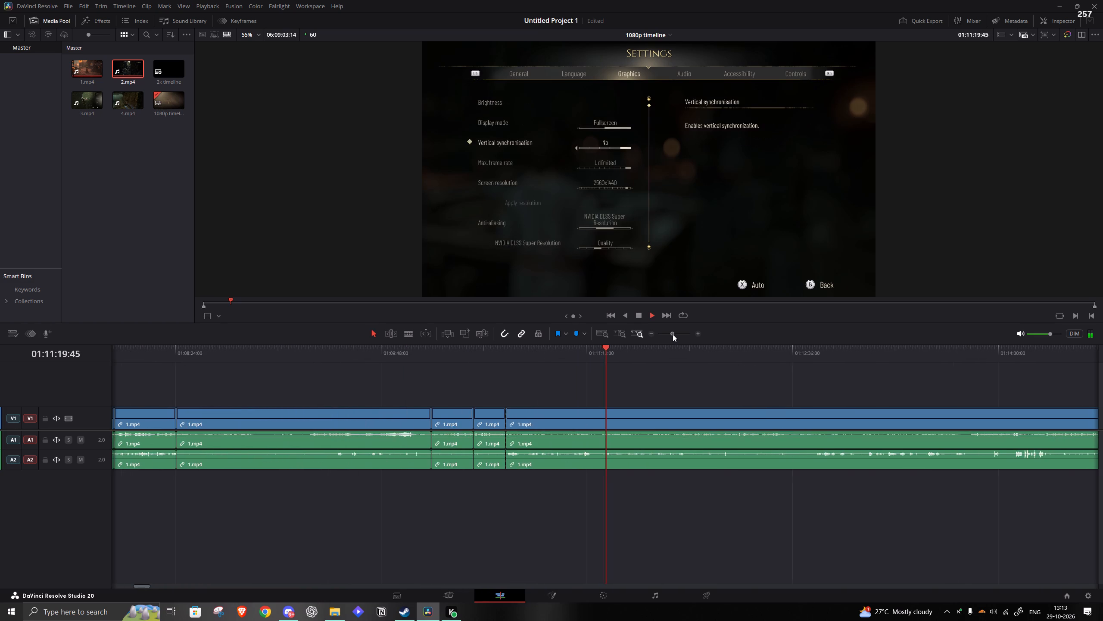
click(729, 354)
click(720, 350)
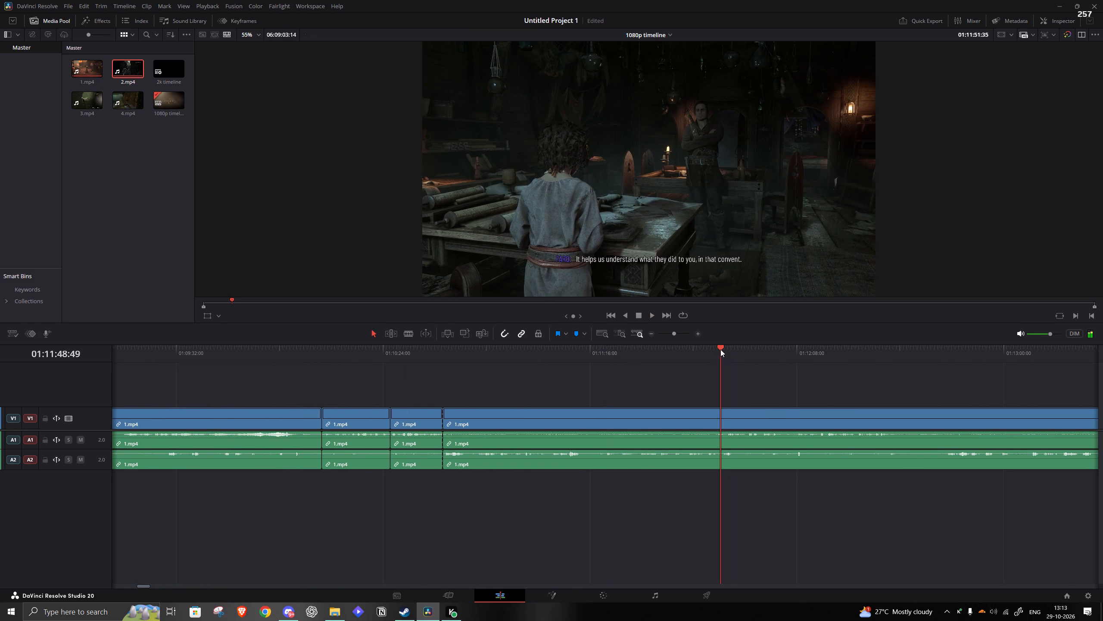
click(715, 349)
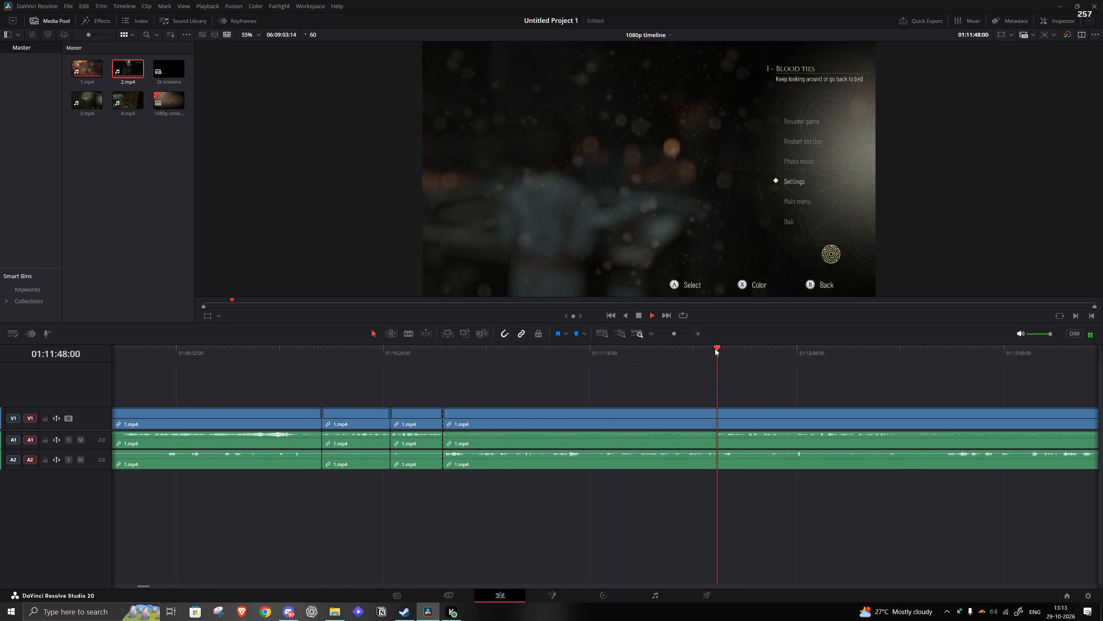
key(space)
key(q)
click(599, 405)
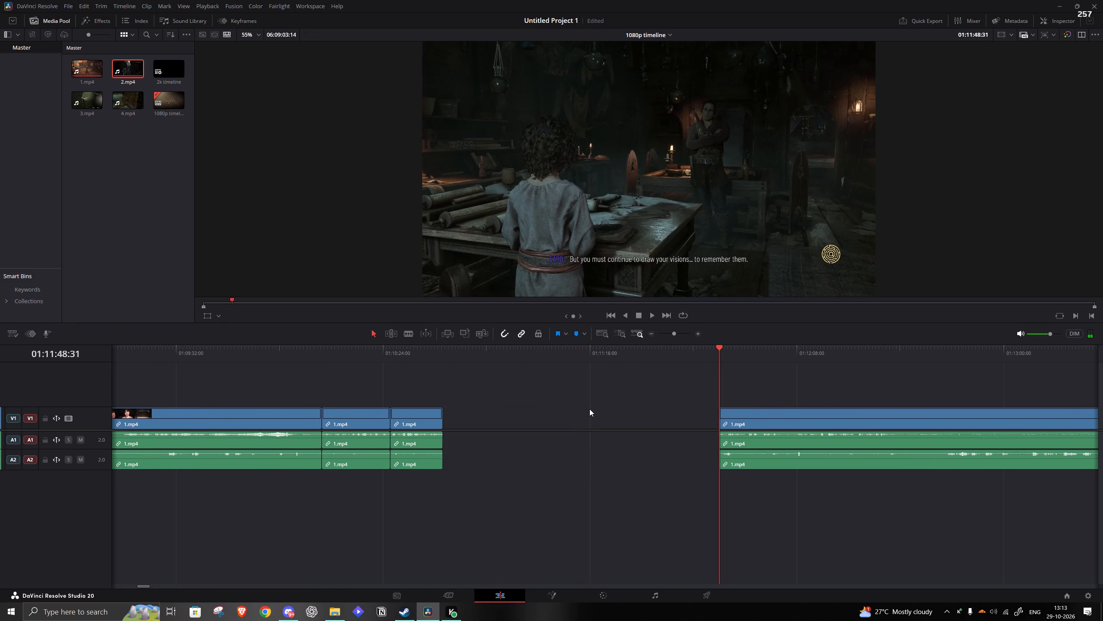
click(589, 409)
key(a)
Review the convent conversation and split 1.mp4 at 01:10:49:36, as the child walks away from the table.
key(space)
click(435, 357)
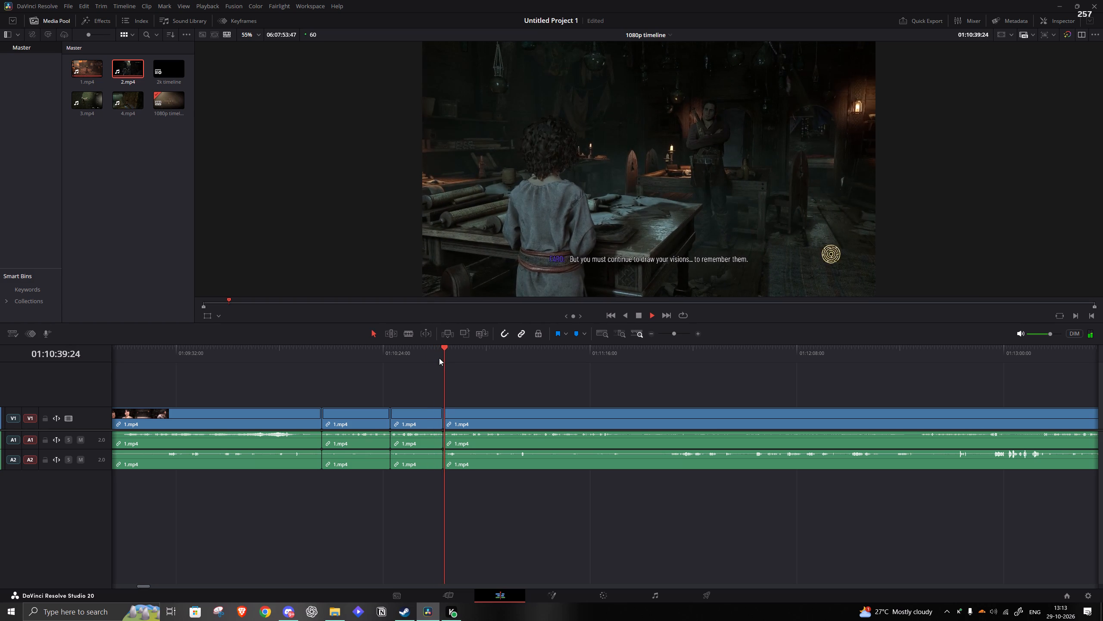
click(481, 351)
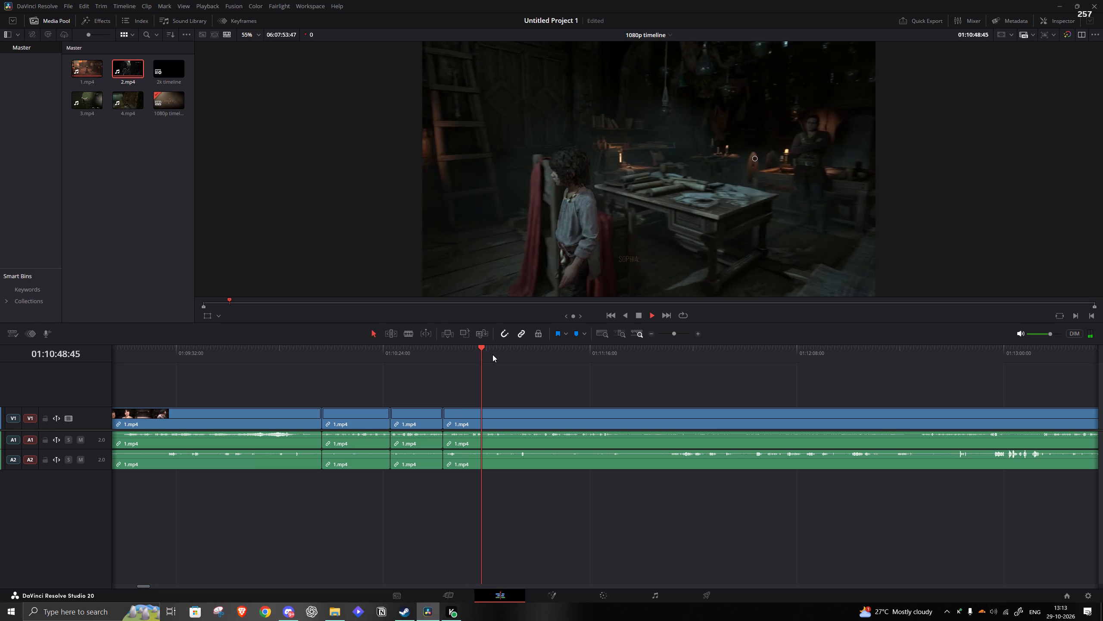
key(space)
key(s)
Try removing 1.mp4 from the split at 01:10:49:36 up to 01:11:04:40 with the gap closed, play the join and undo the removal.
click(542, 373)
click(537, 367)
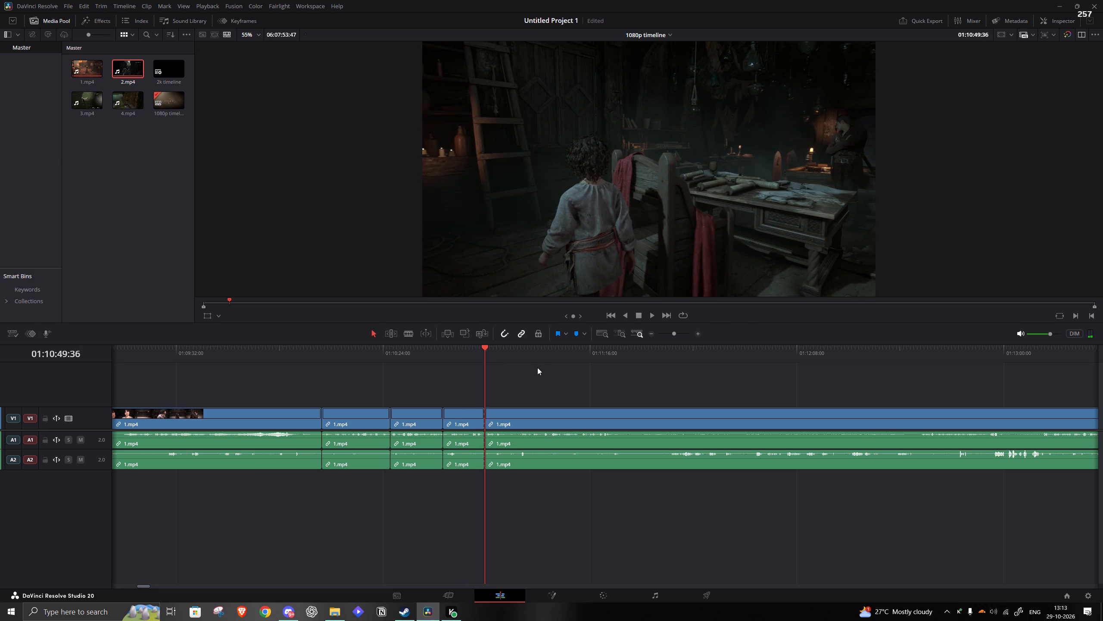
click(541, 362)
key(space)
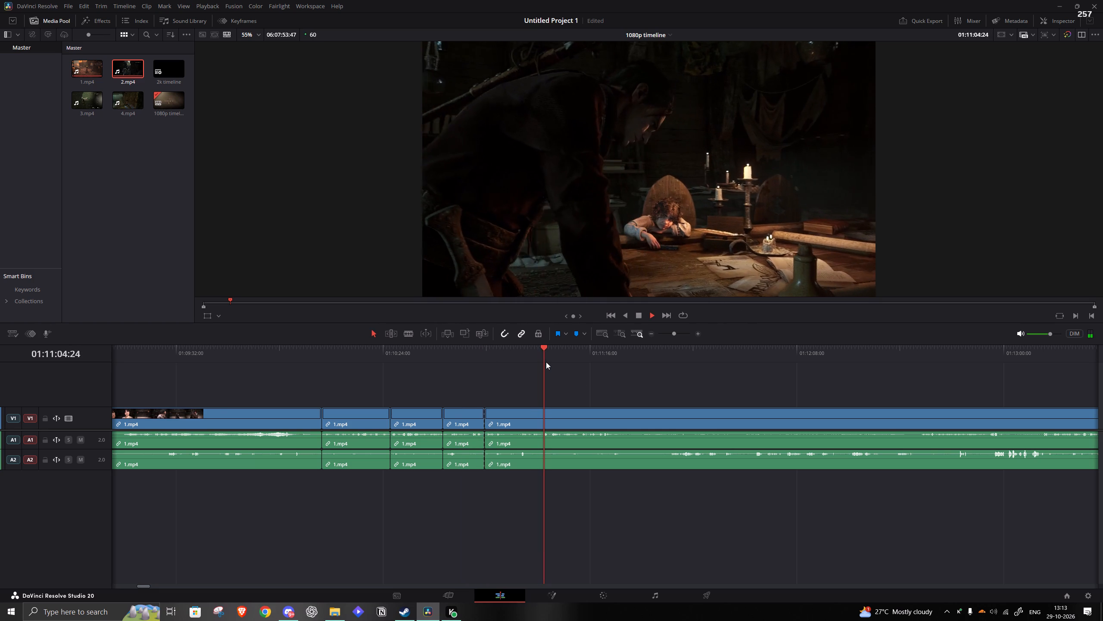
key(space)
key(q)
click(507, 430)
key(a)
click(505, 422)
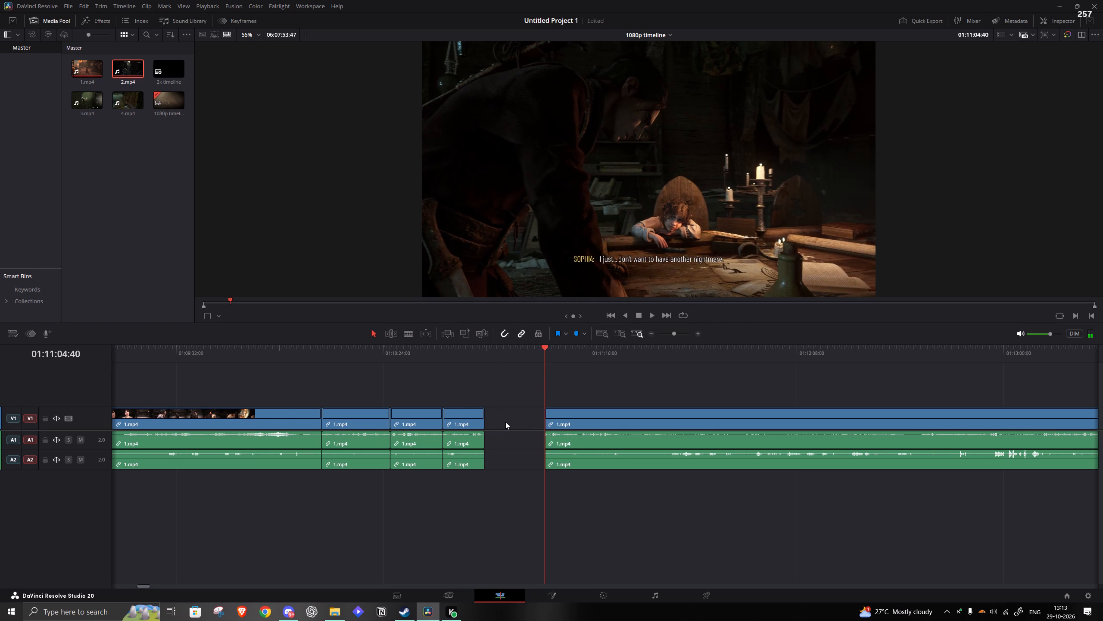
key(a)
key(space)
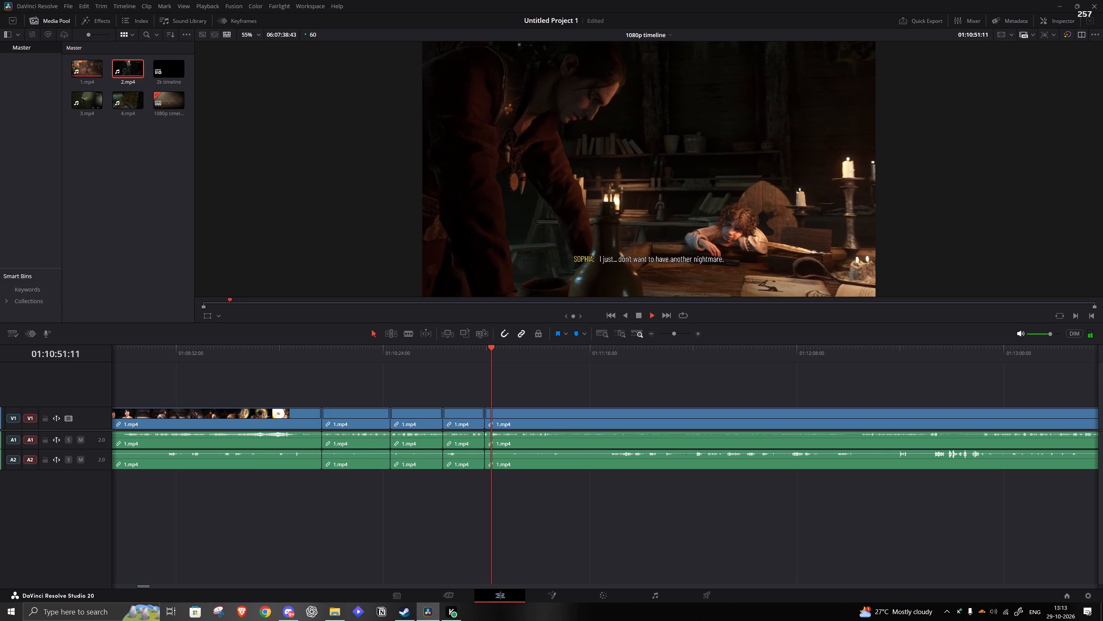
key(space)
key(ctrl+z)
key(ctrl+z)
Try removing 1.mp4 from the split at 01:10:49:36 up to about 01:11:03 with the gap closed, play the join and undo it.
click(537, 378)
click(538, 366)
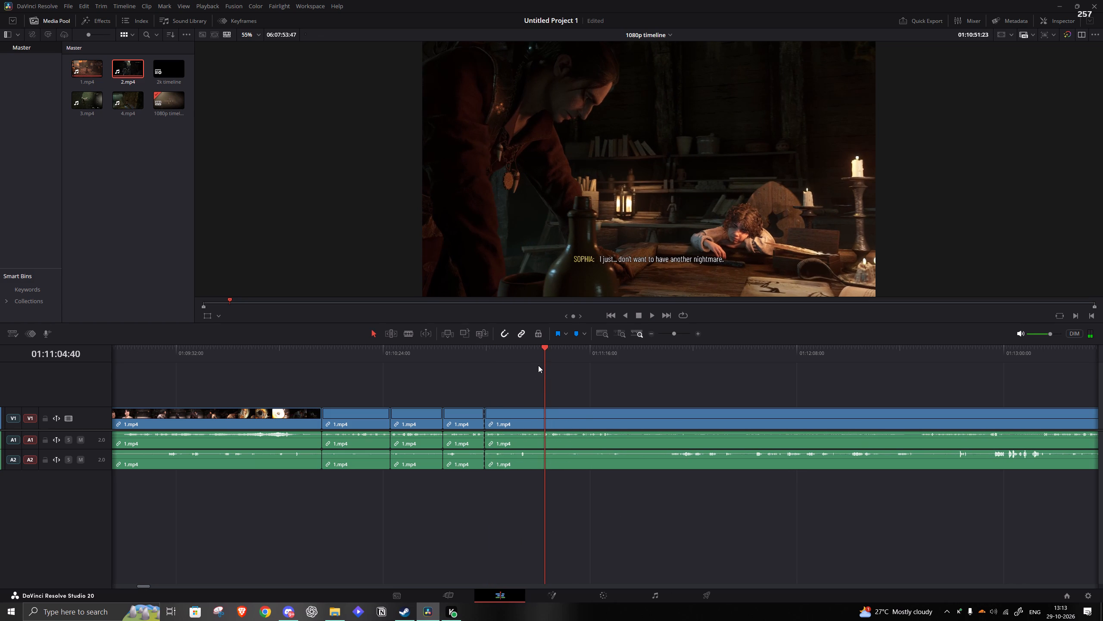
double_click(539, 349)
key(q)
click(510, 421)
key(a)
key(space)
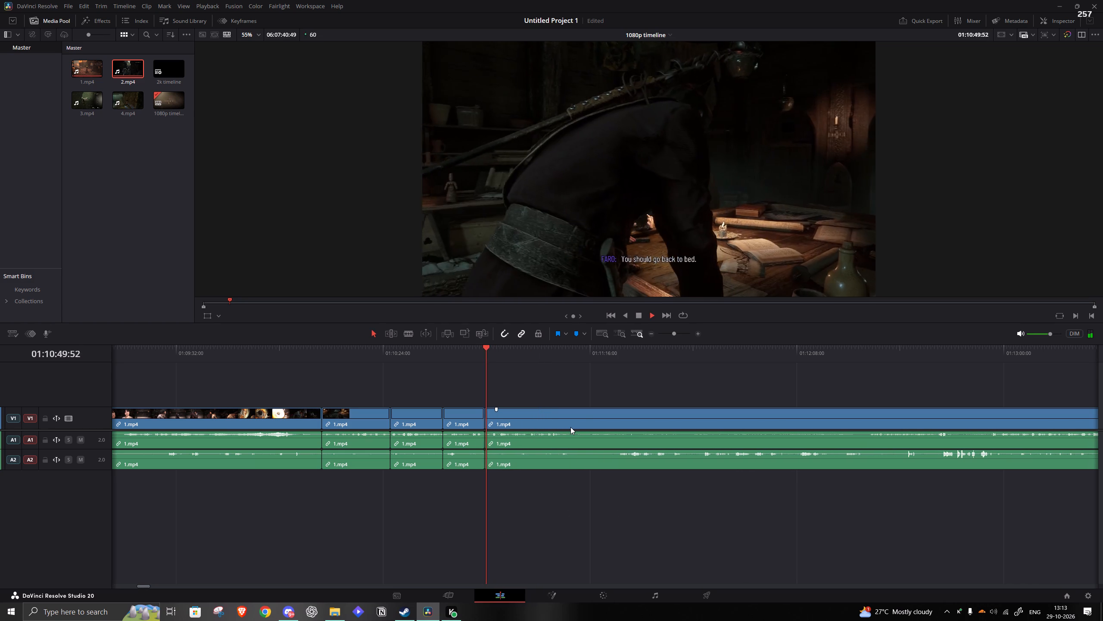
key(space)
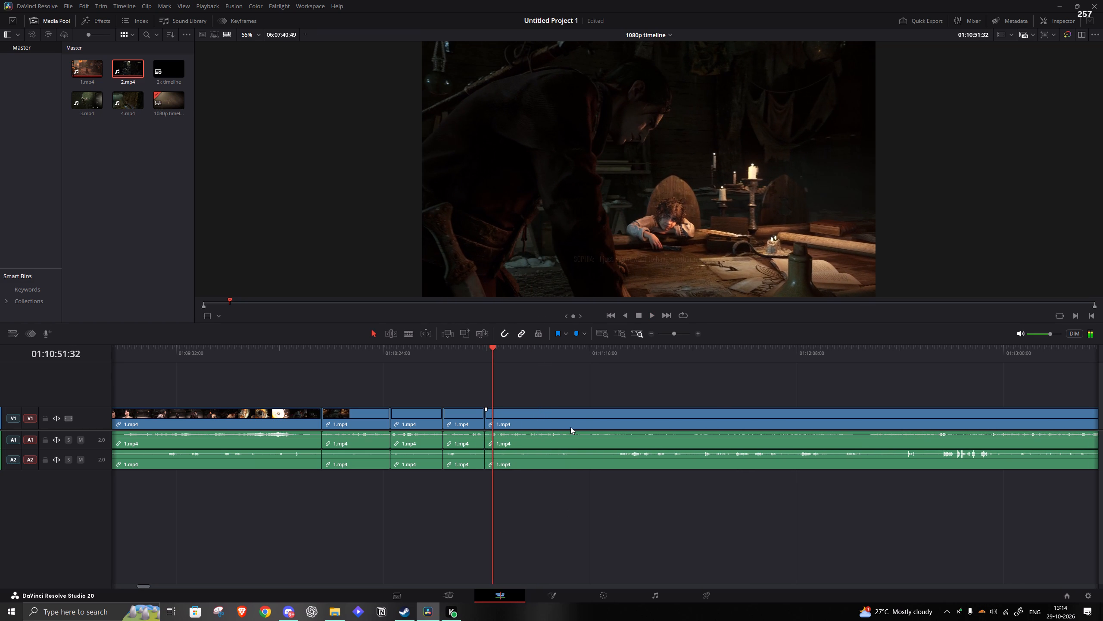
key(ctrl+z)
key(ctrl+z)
Remove the 1.mp4 footage from the split at 01:10:49:36 up to 01:10:58:01 and close the gap.
click(520, 361)
key(q)
click(498, 431)
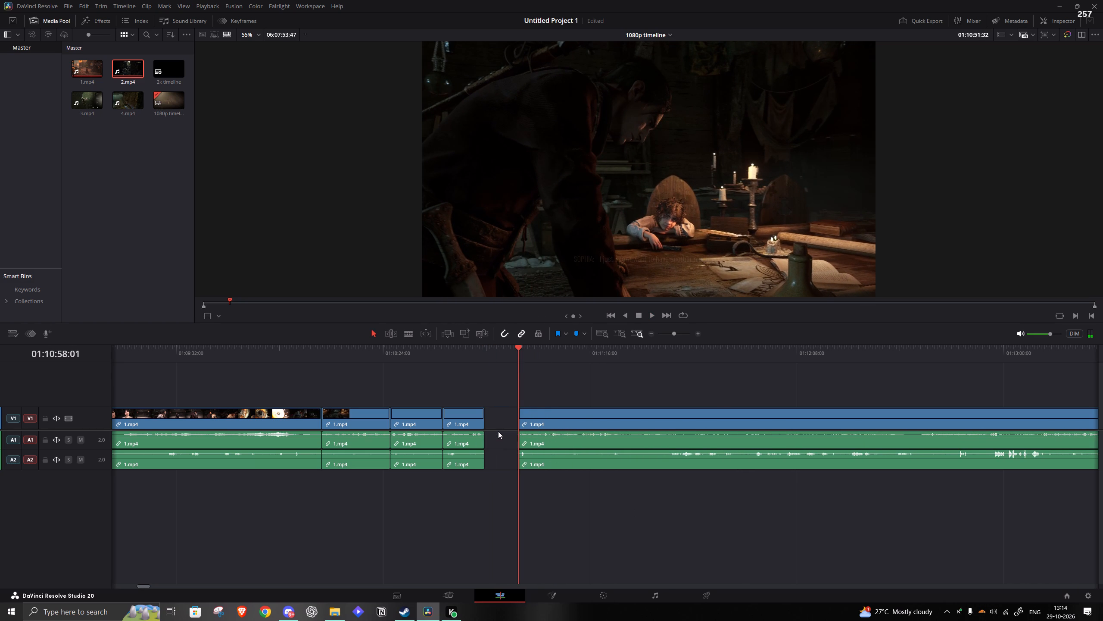
key(a)
Review the nightmare conversation and split 1.mp4 at 01:11:15:12, while the child walks through the candlelit workshop.
key(space)
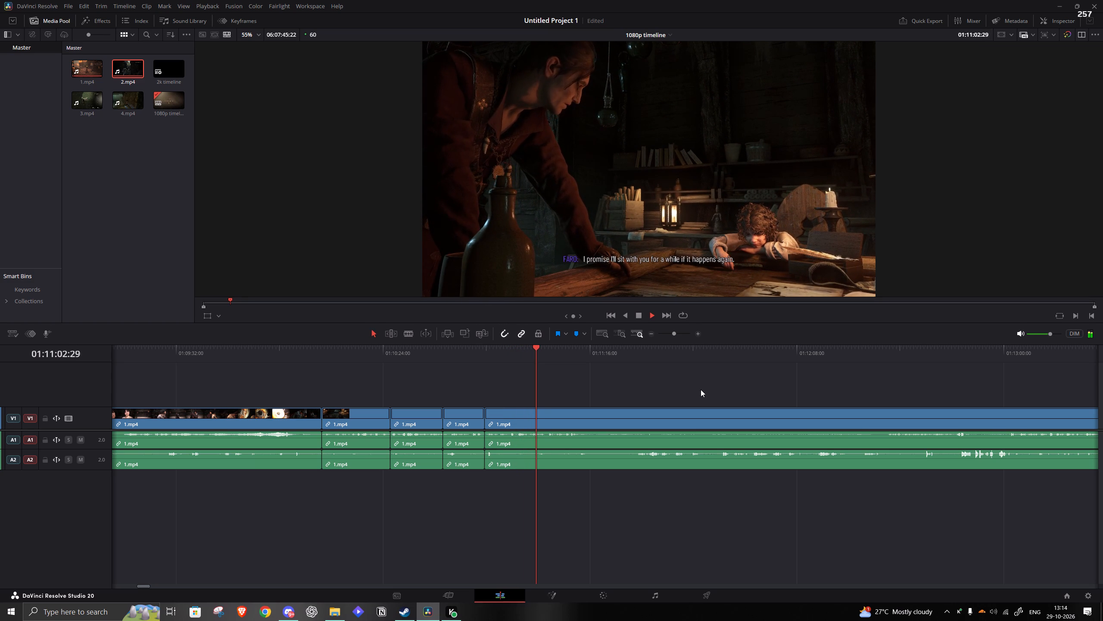
click(569, 342)
click(580, 353)
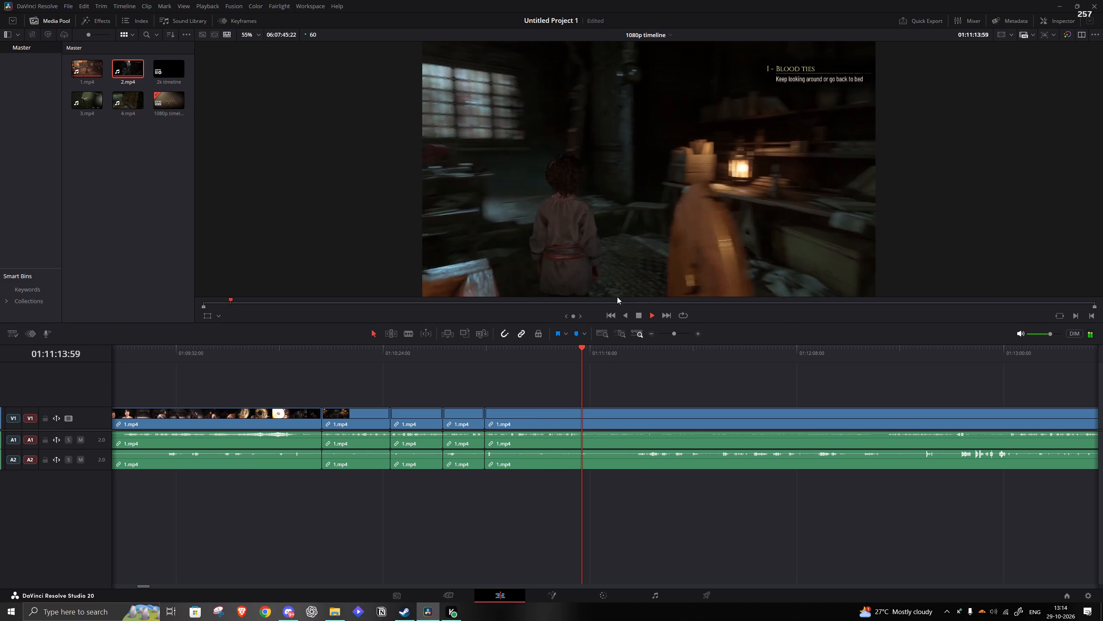
key(space)
key(s)
Remove the 1.mp4 footage from the split at 01:11:15:12 up to about 01:12:30:48, where the arena scene plays, and close the gap.
click(631, 341)
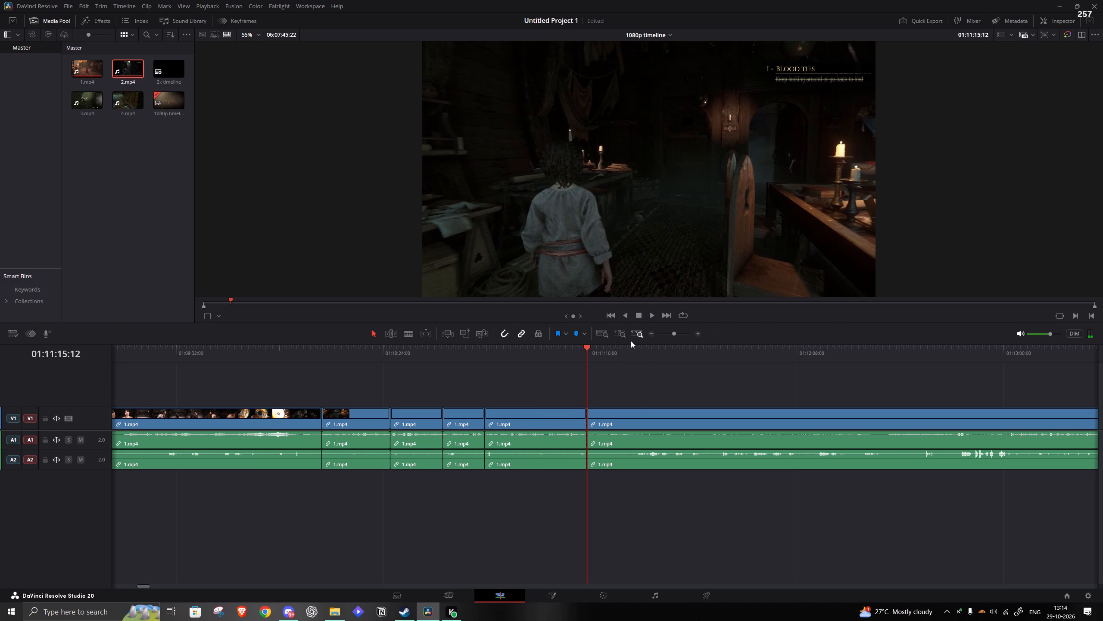
click(641, 353)
key(space)
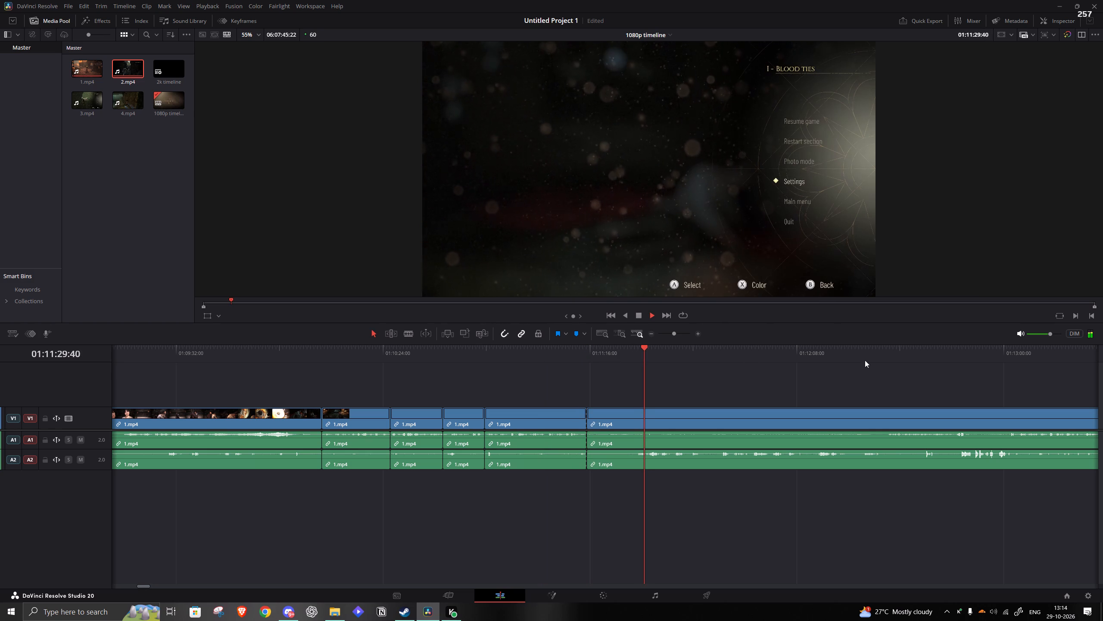
click(950, 344)
click(908, 354)
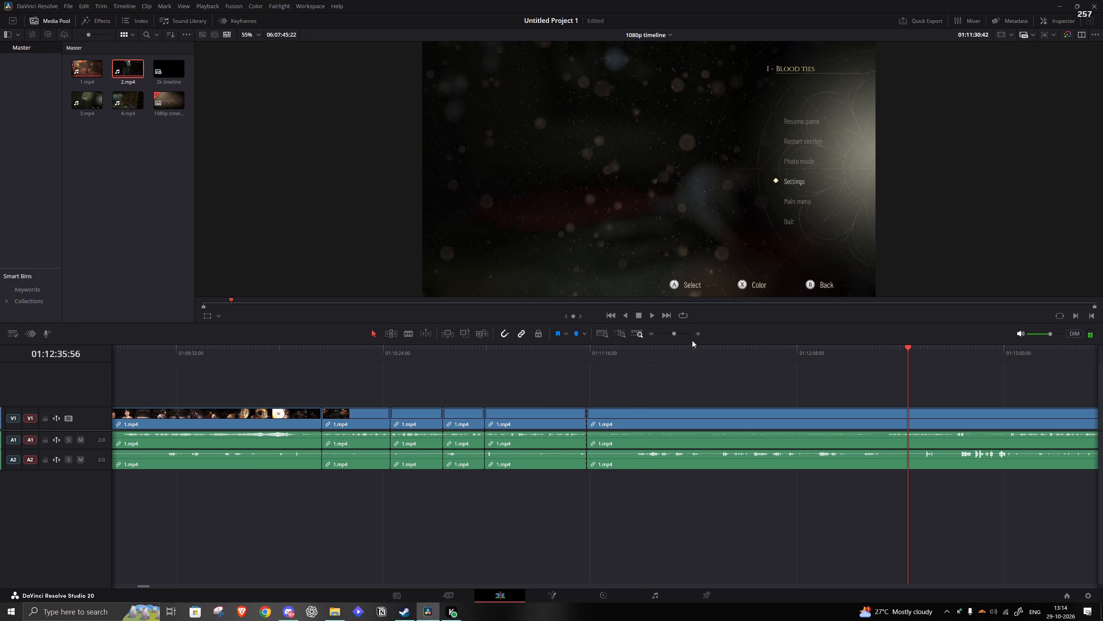
click(680, 336)
key(space)
click(499, 357)
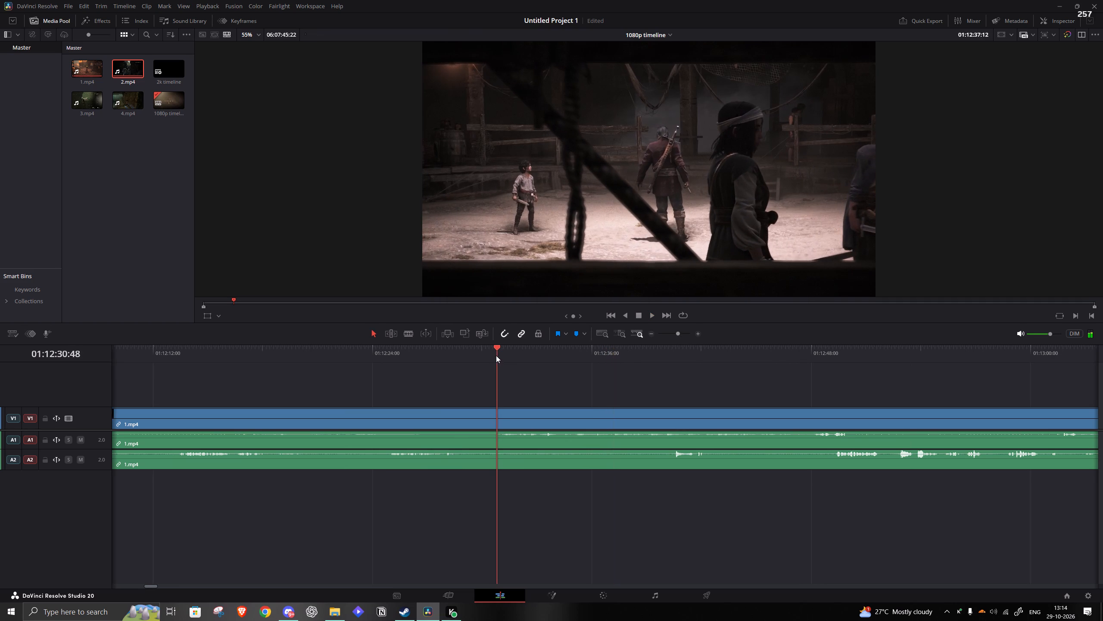
key(q)
click(432, 403)
key(a)
click(436, 416)
key(a)
Review the join at about 01:11:15 between the workshop footage and the arena training scene.
key(space)
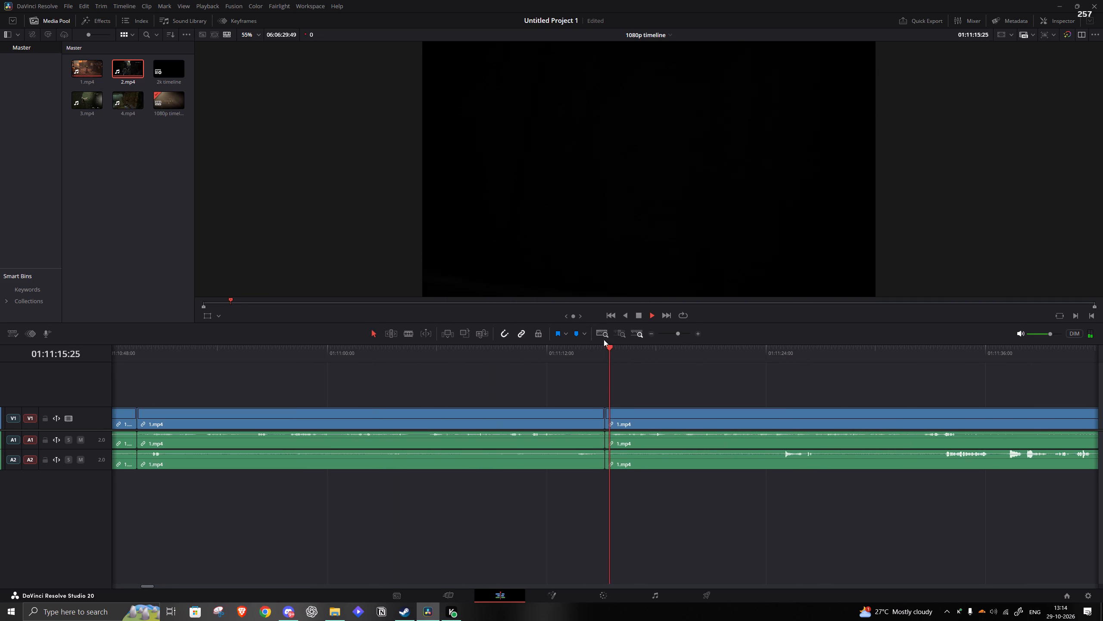
drag(678, 338, 672, 337)
click(593, 352)
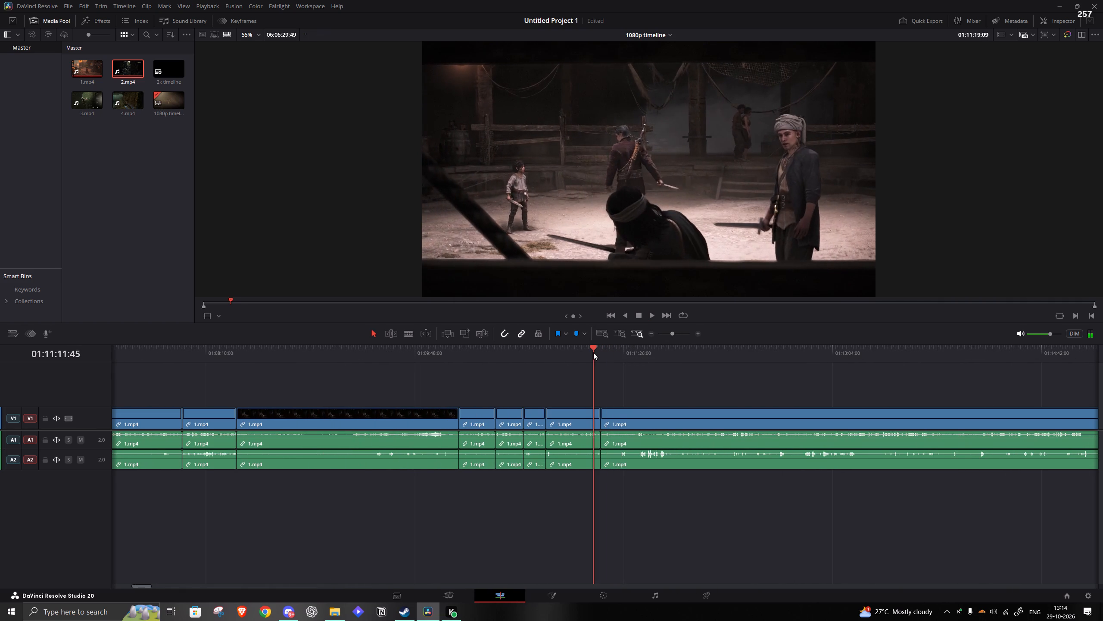
click(597, 353)
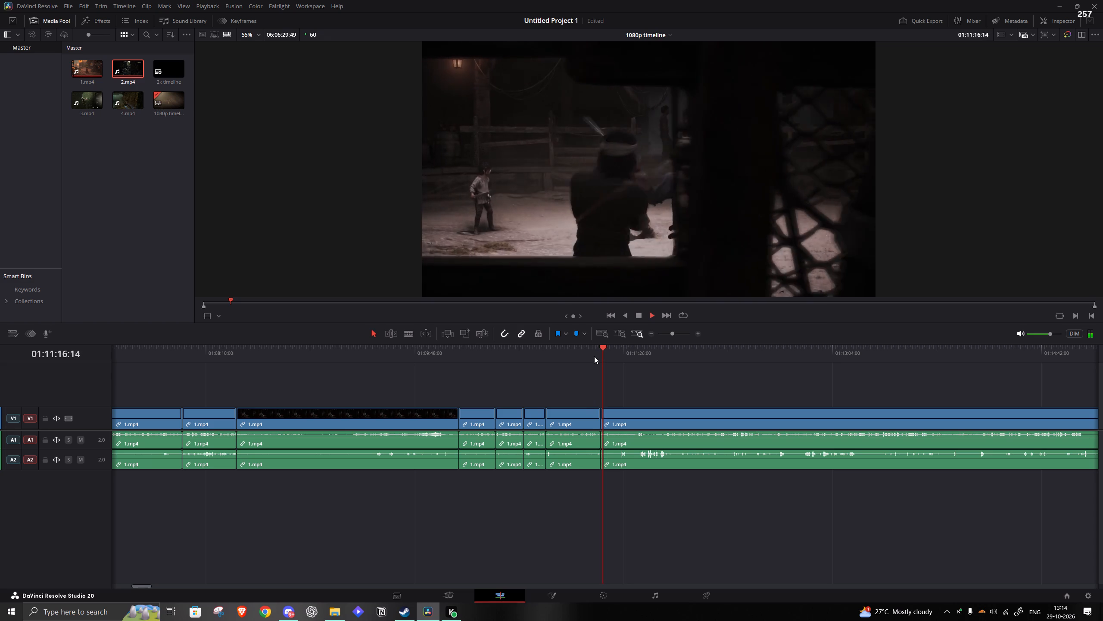
click(592, 356)
drag(670, 336, 671, 336)
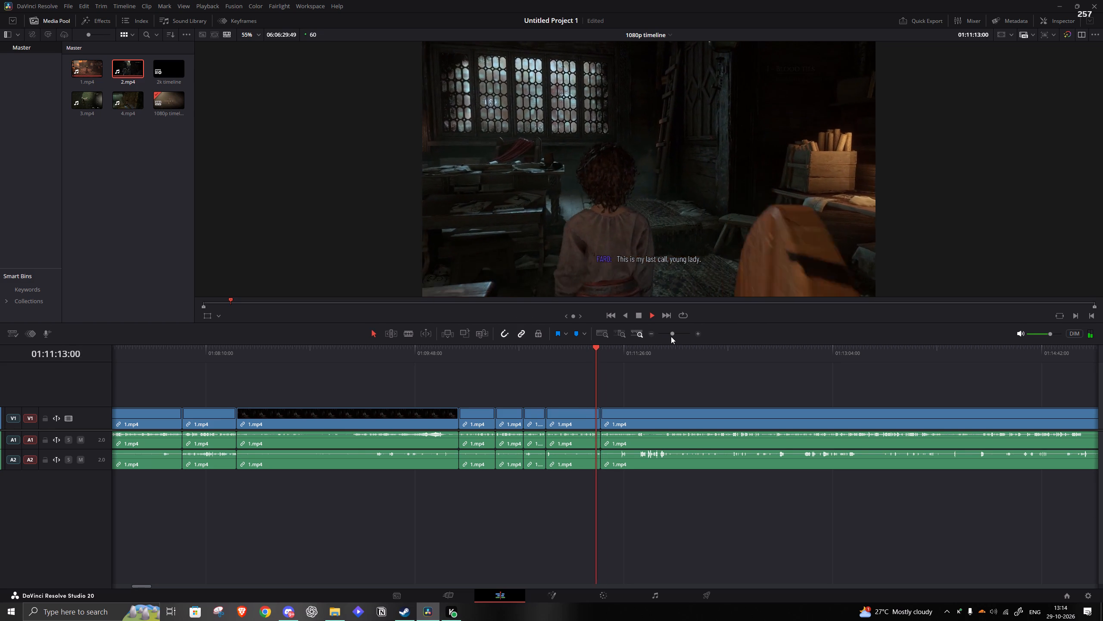
drag(671, 336, 676, 336)
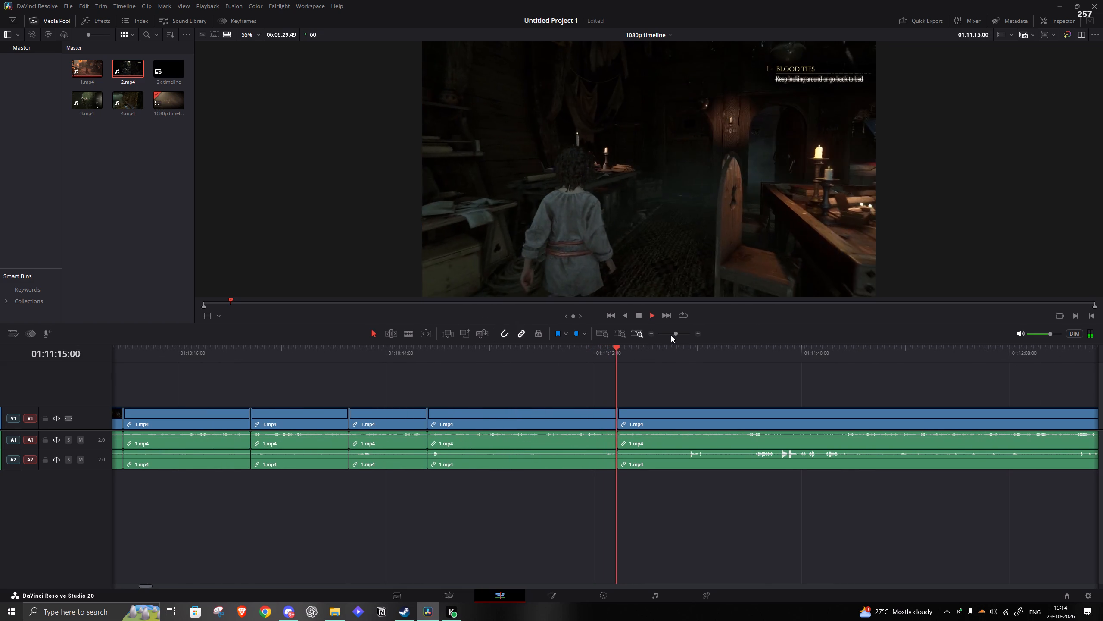
drag(678, 337, 674, 336)
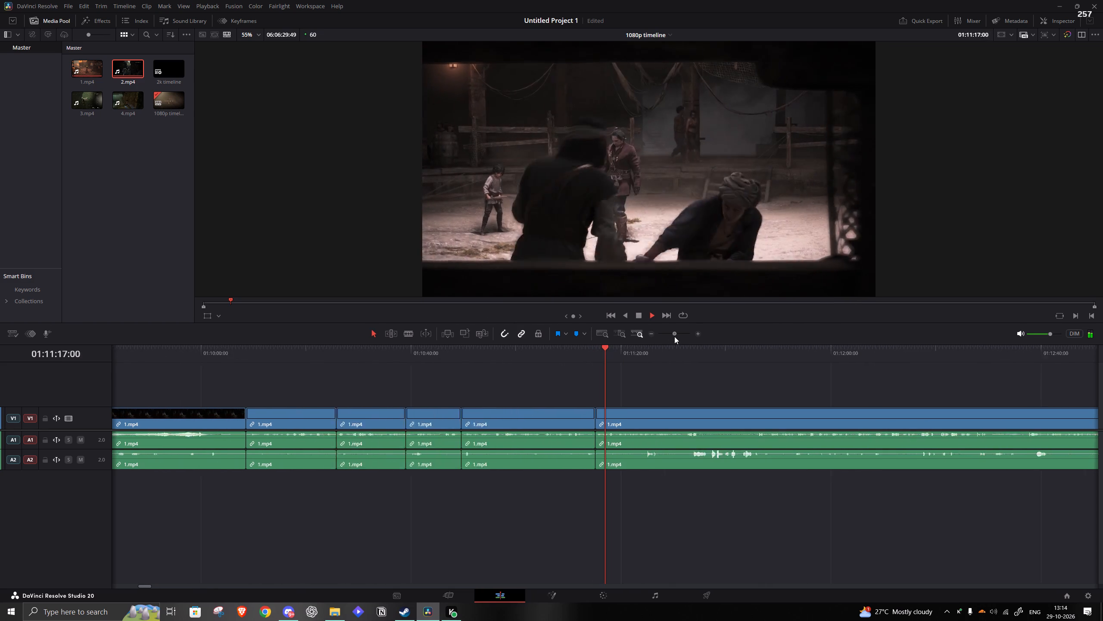
drag(674, 336, 672, 336)
Find the settings menu footage in the Train with Faro section and split 1.mp4 at 01:11:36:04.
click(634, 358)
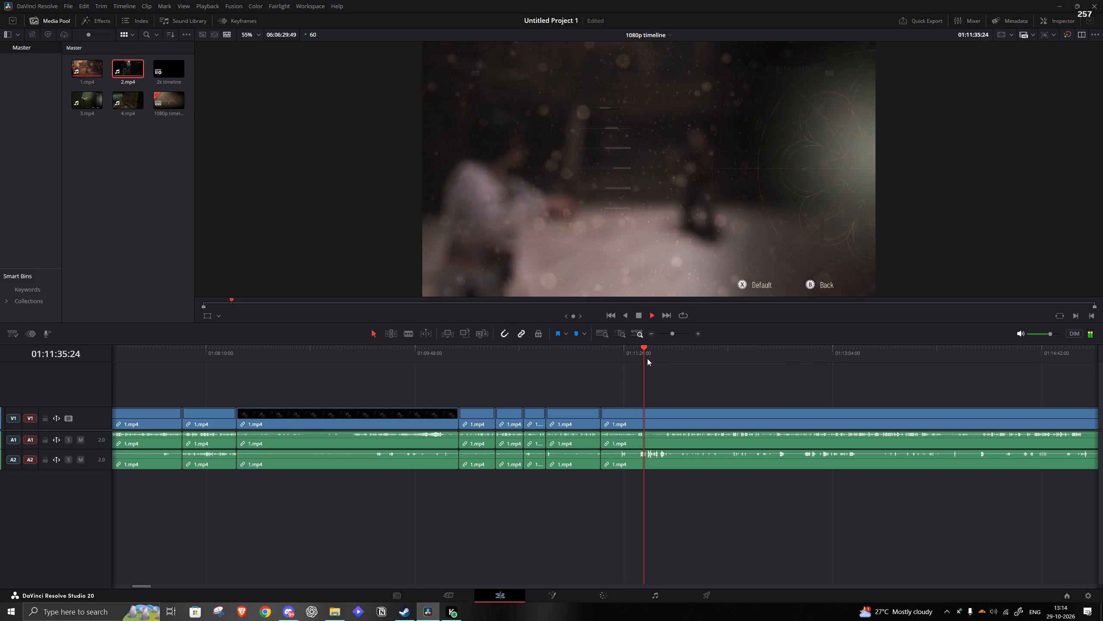
click(637, 355)
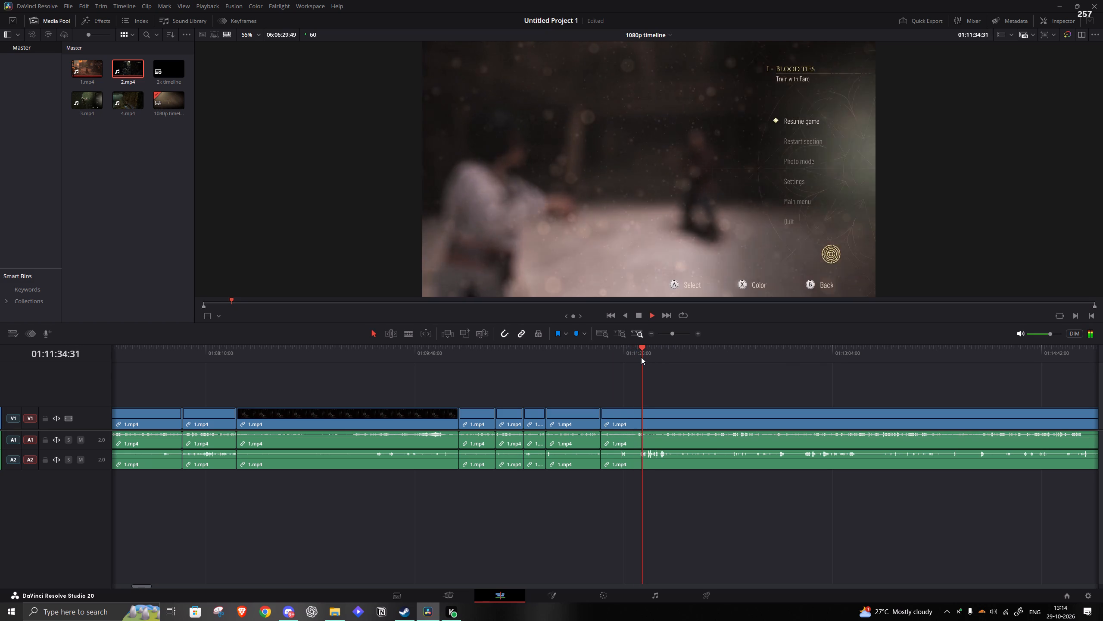
key(space)
text(s)
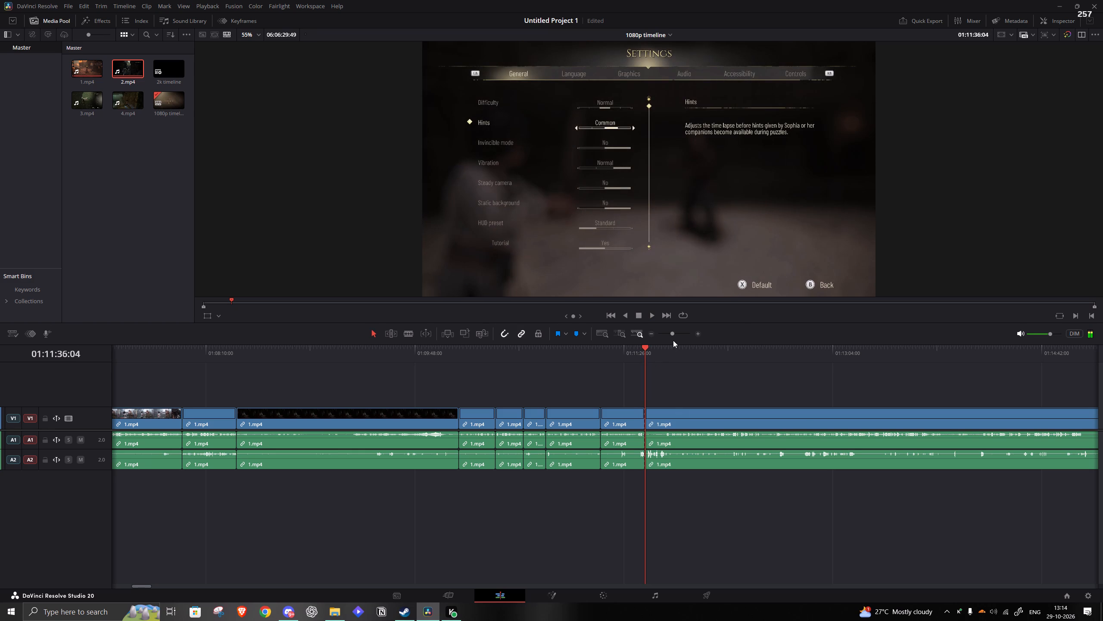
Remove the 1.mp4 menu footage from the split at 01:11:36:04 up to 01:11:46:02 and close the gap.
click(666, 356)
key(space)
key(space)
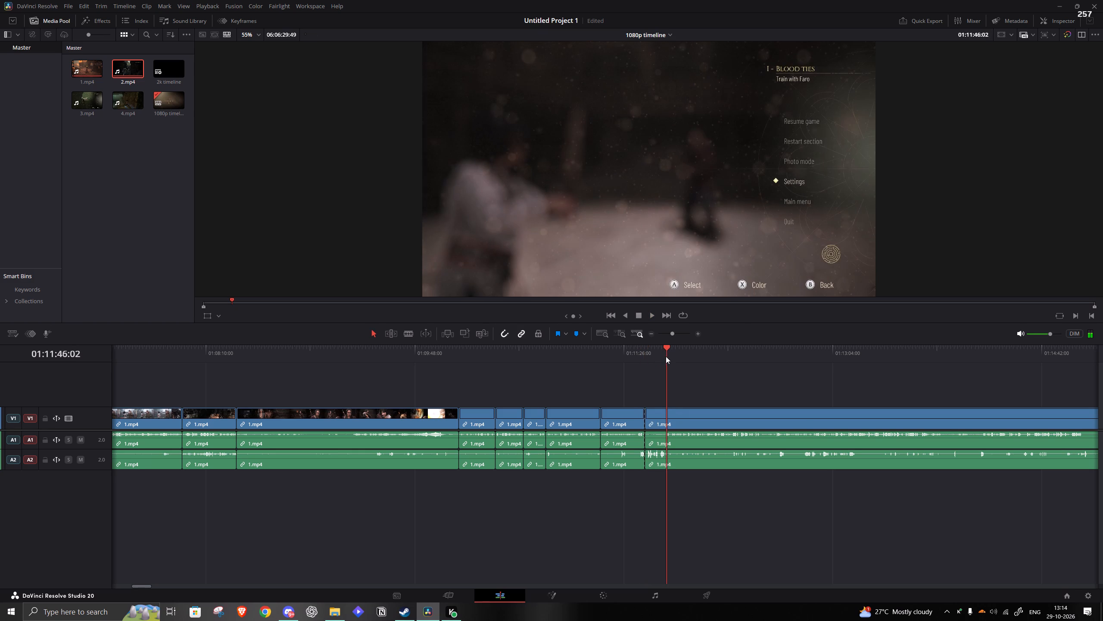
key(q)
click(653, 420)
key(a)
Review the child's sword training with Faro and split 1.mp4 at about 01:12:14, during the sparring.
key(space)
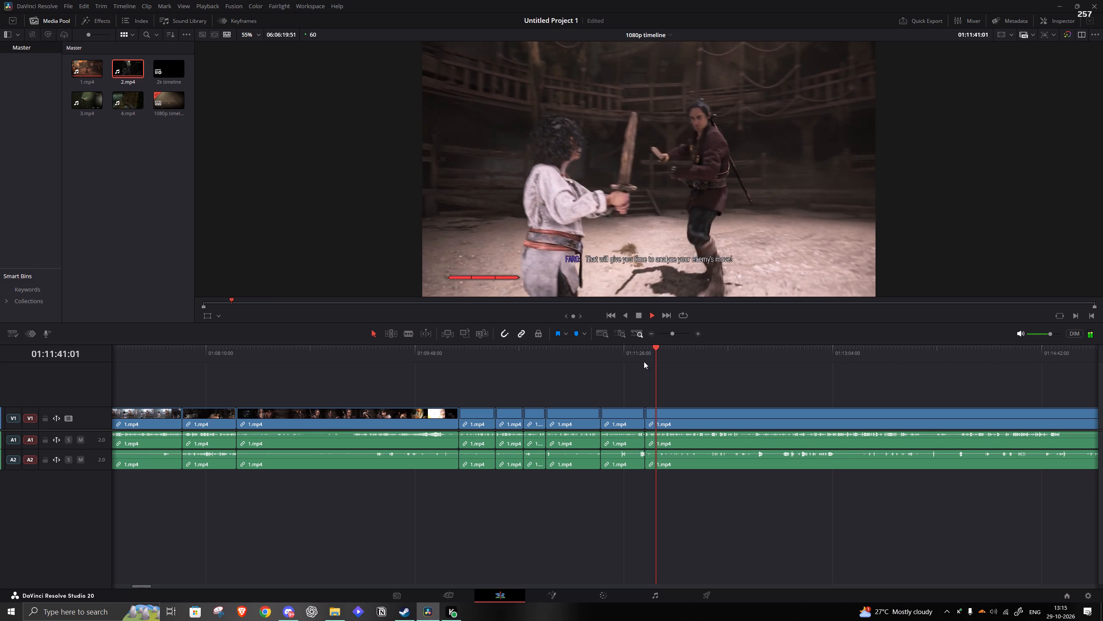
click(673, 361)
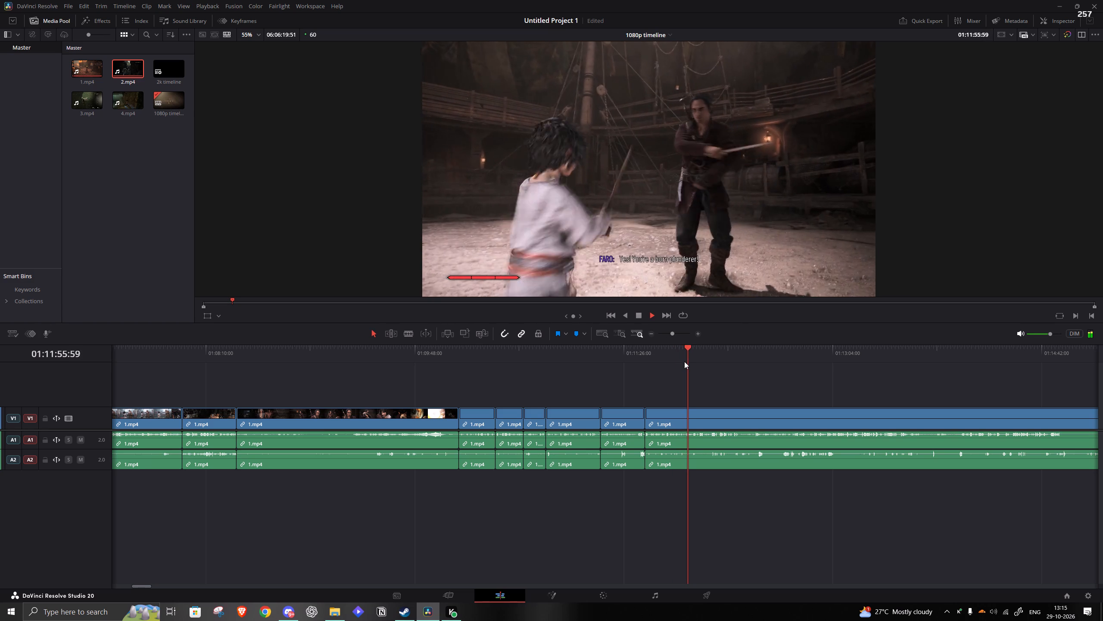
click(715, 353)
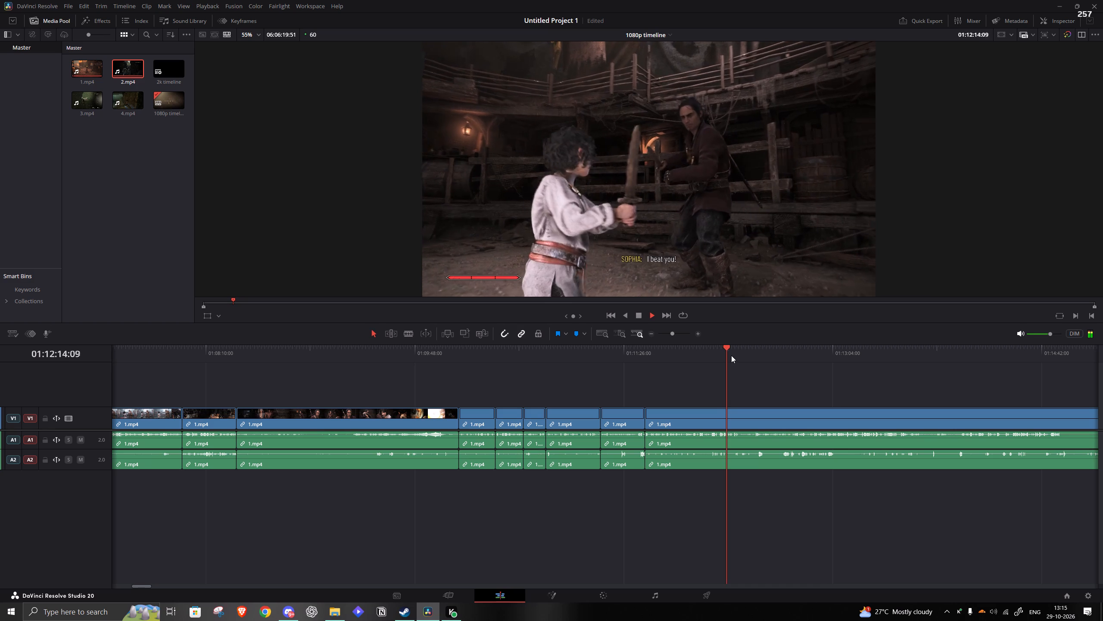
key(space)
key(s)
Remove the 1.mp4 sparring footage from the split at about 01:12:14 up to 01:12:16:55, just before the sword-drop scene, and close the gap.
click(783, 349)
key(space)
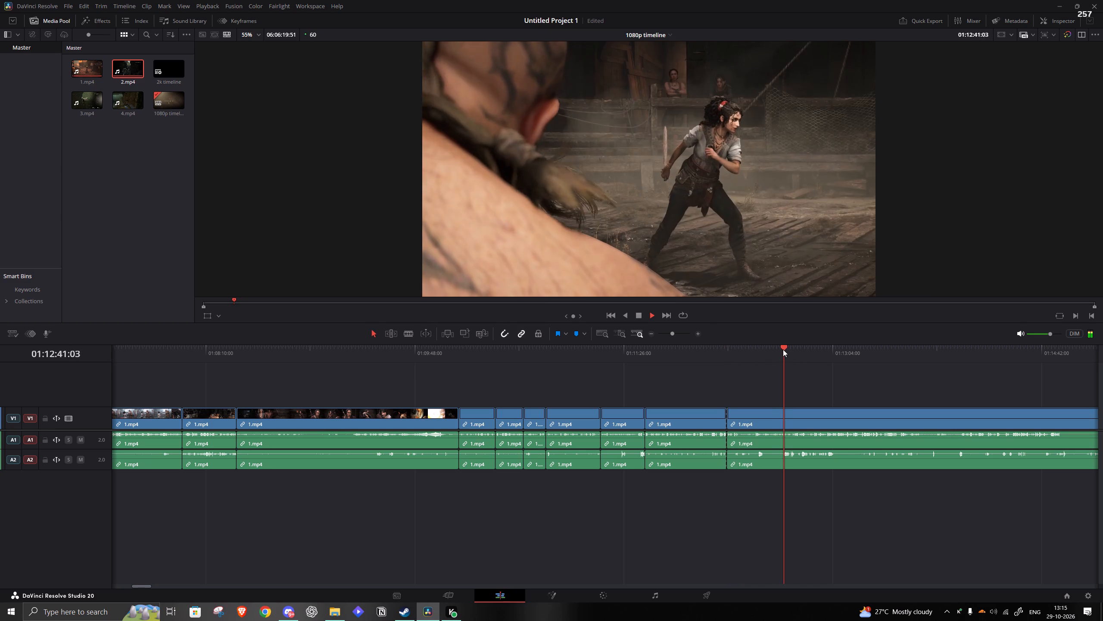
click(767, 352)
click(743, 349)
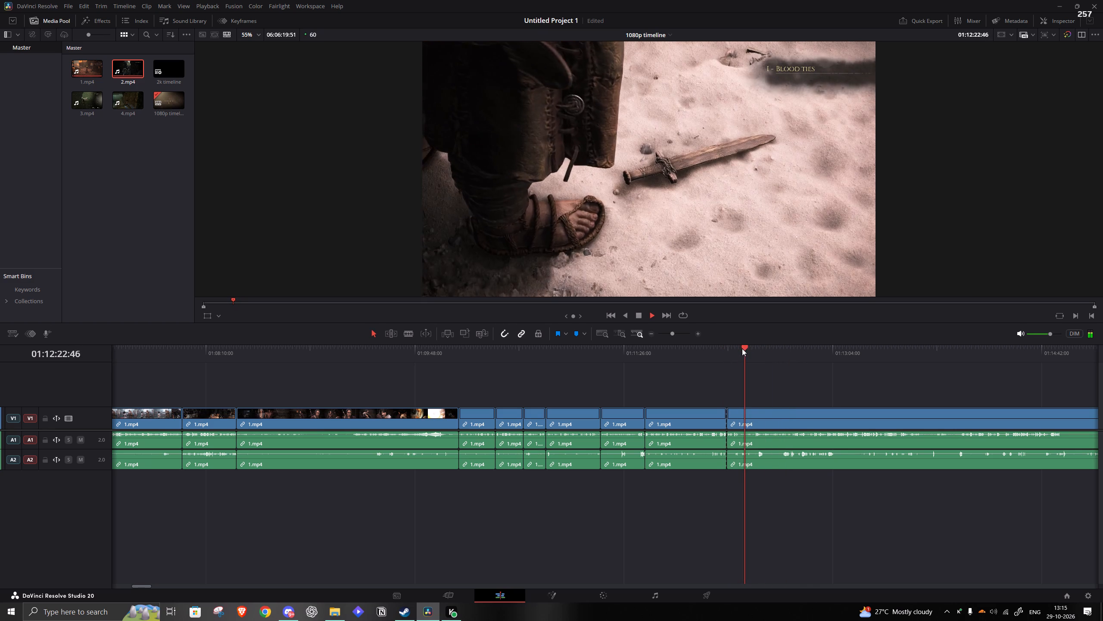
click(738, 347)
click(733, 346)
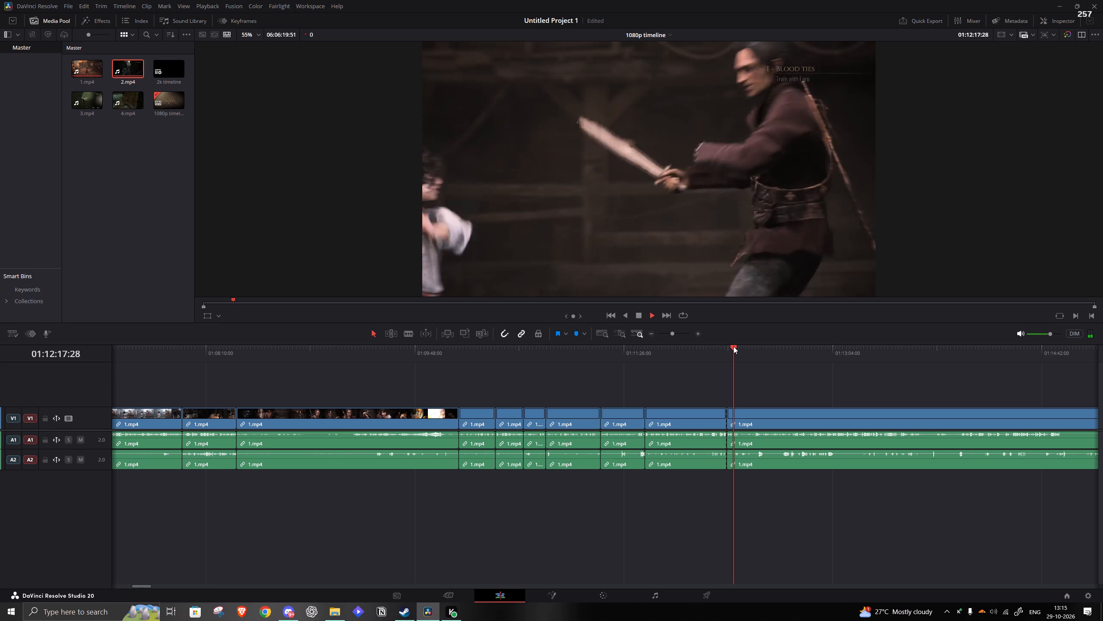
key(space)
key(space)
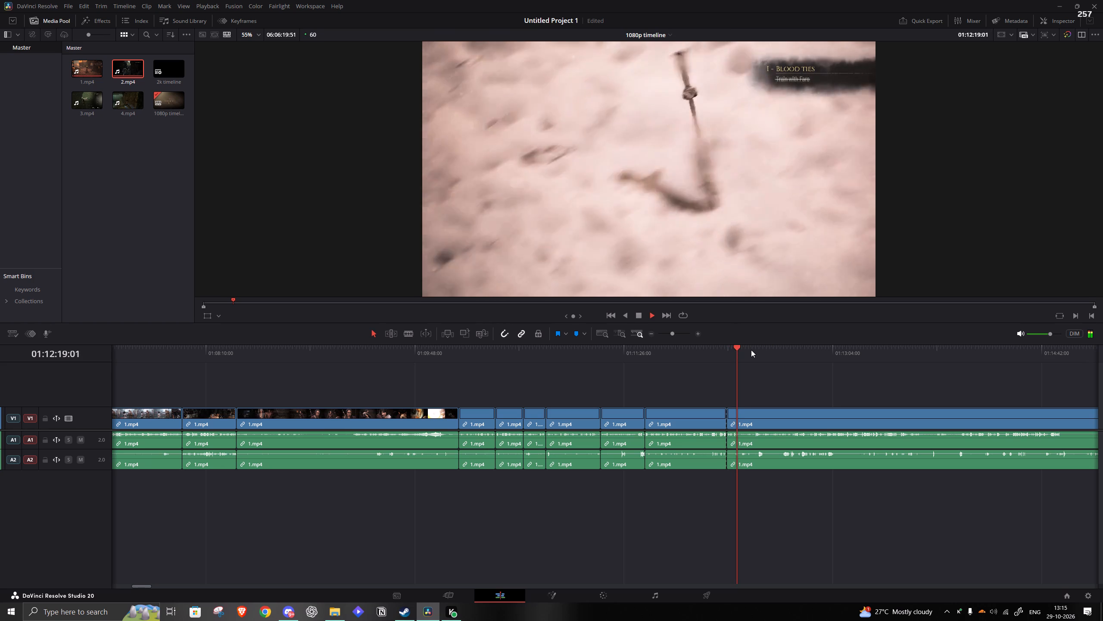
double_click(679, 332)
click(471, 379)
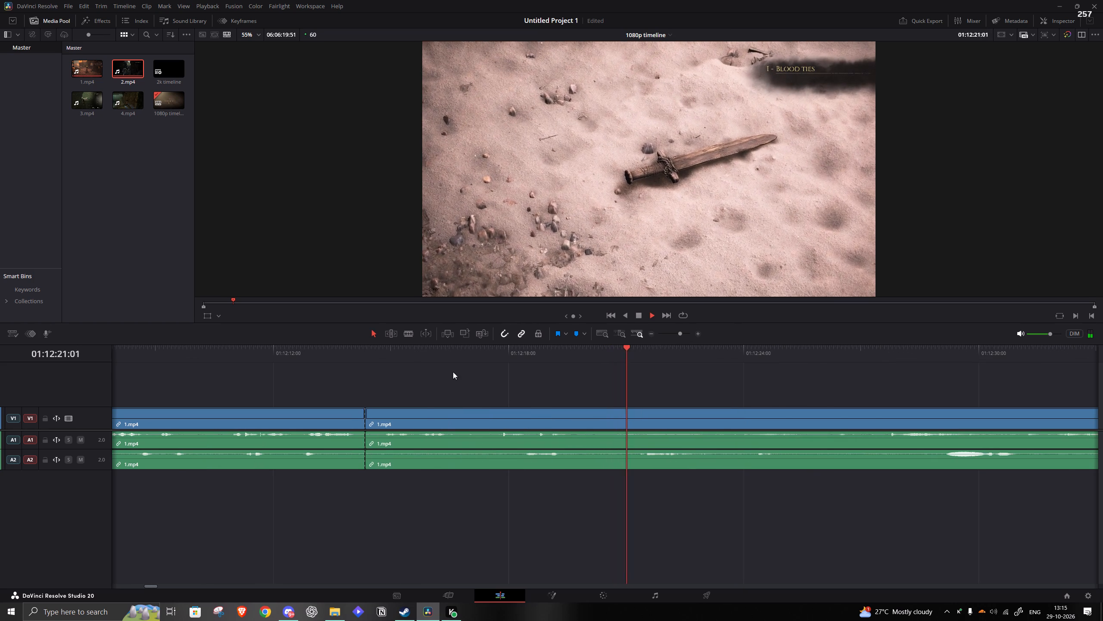
click(427, 359)
key(space)
key(q)
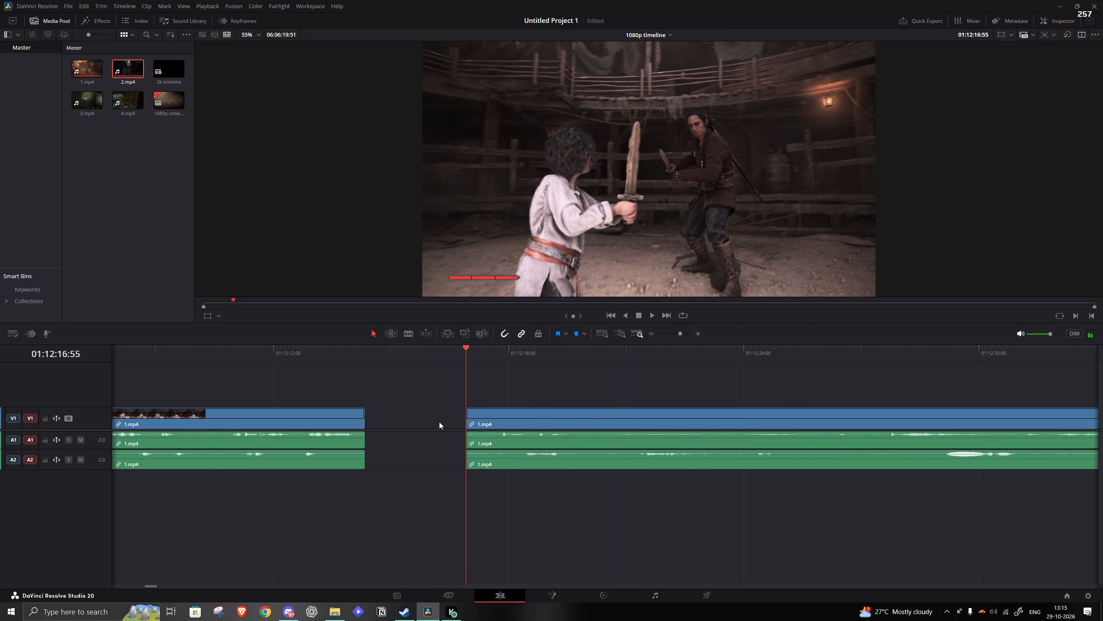
click(440, 422)
key(a)
Review the join at about 01:12:14 and the following arena cutscene up to the start of the adult duel.
key(space)
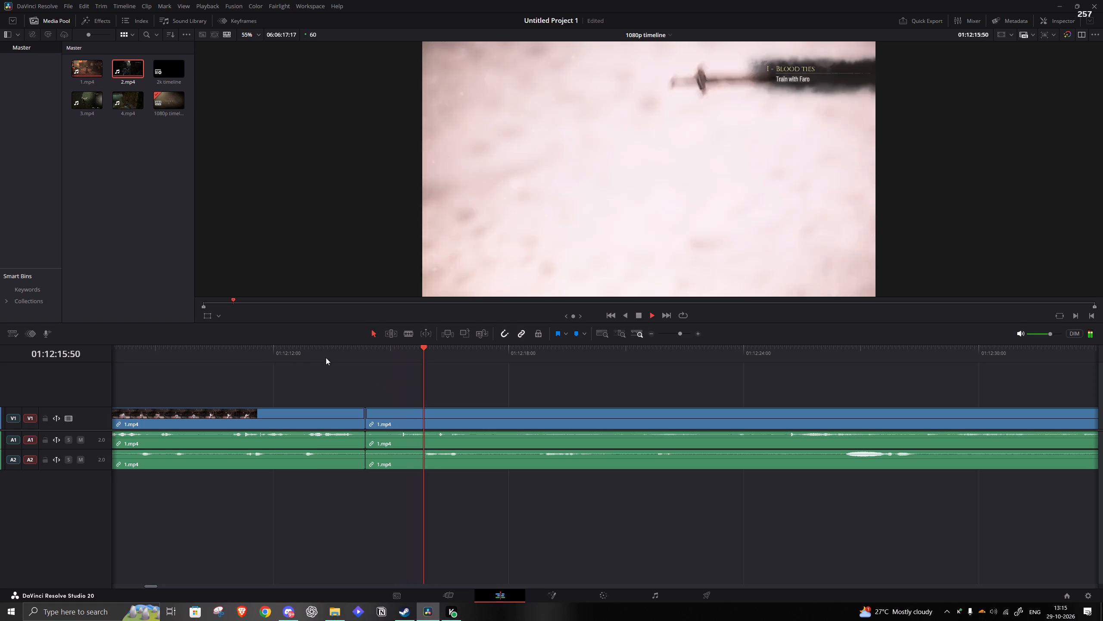
click(327, 351)
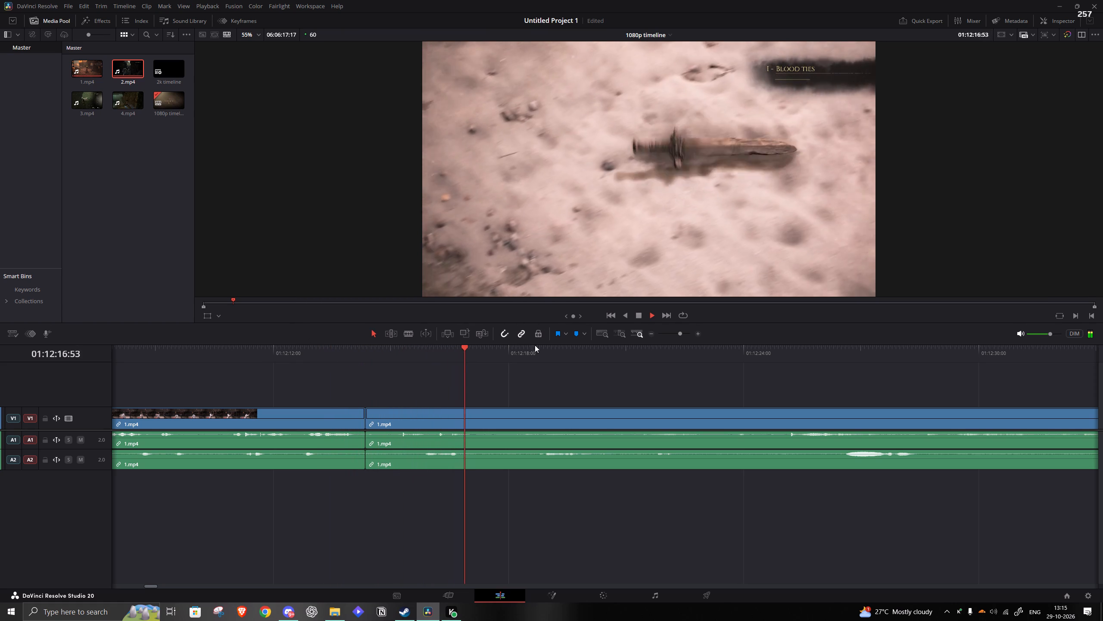
click(679, 334)
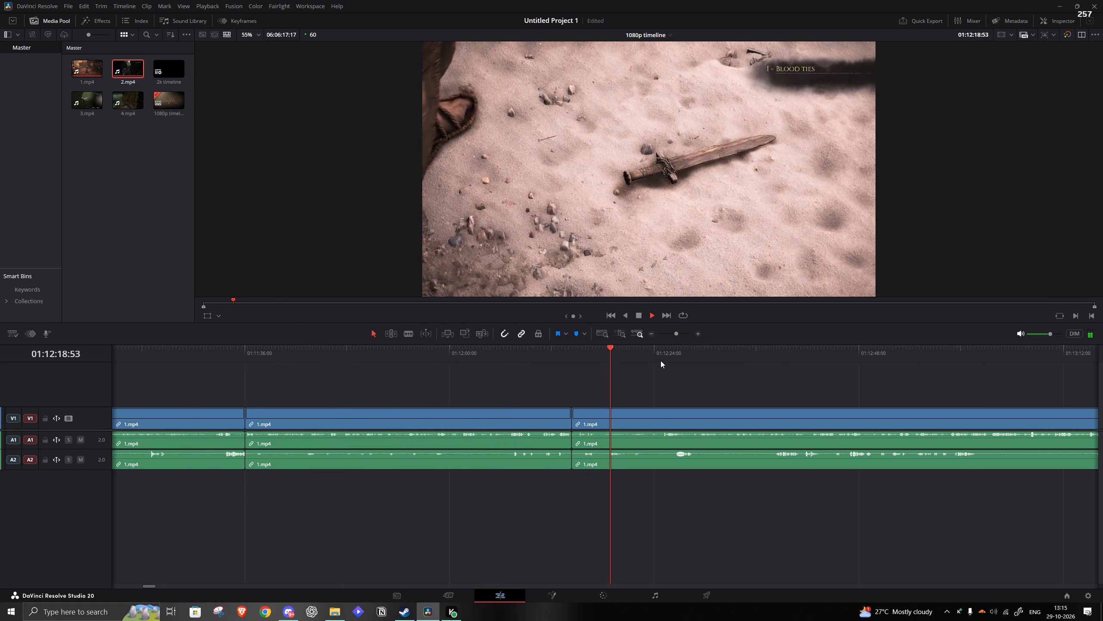
click(661, 361)
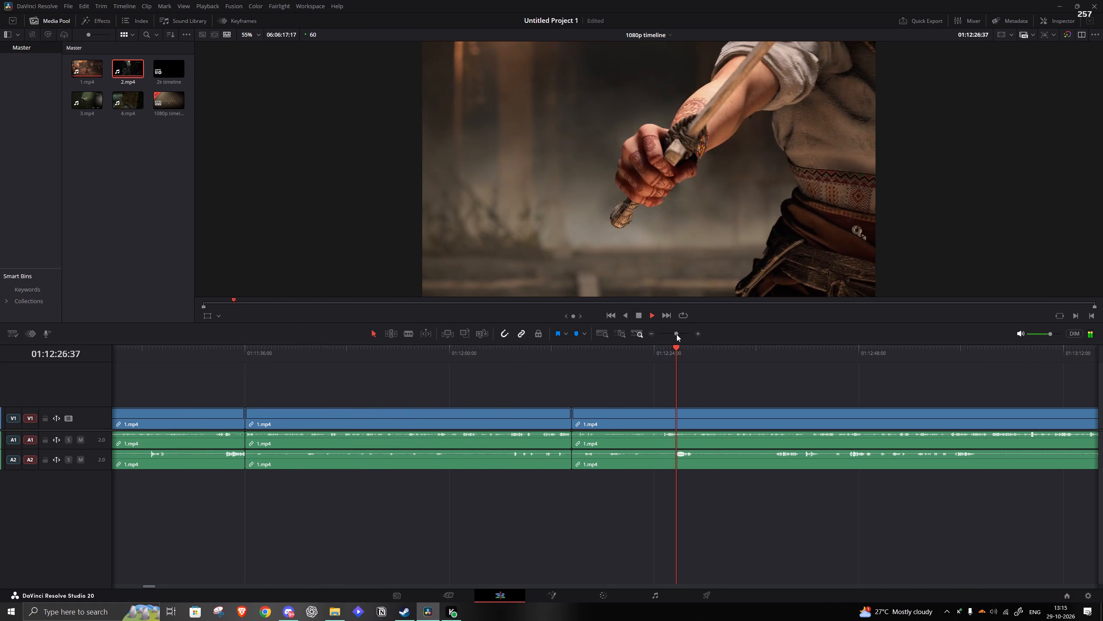
click(676, 334)
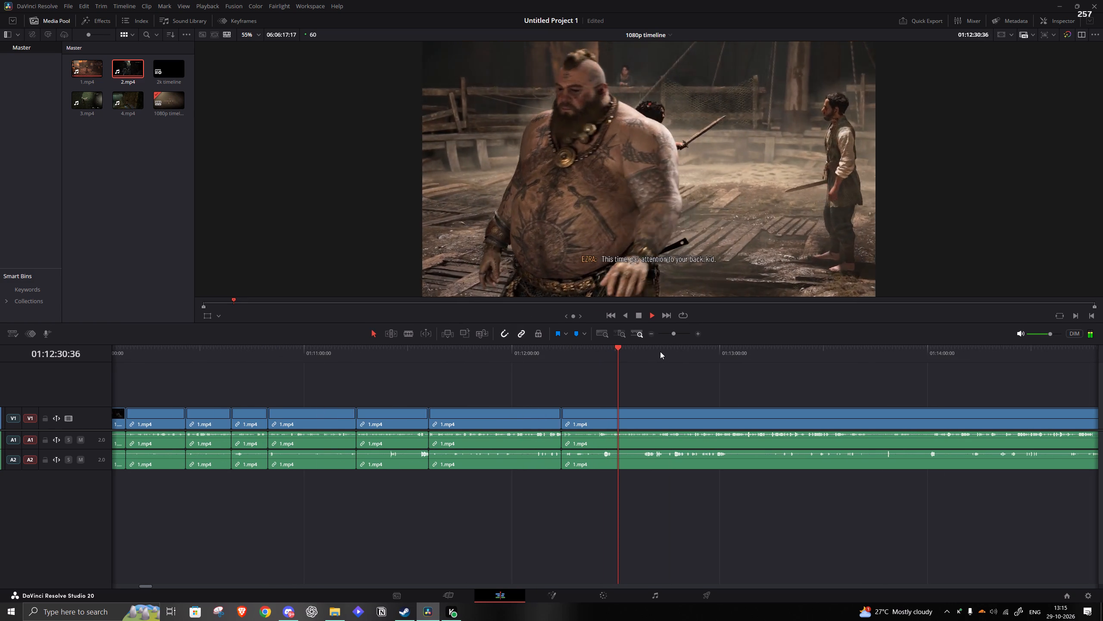
click(651, 353)
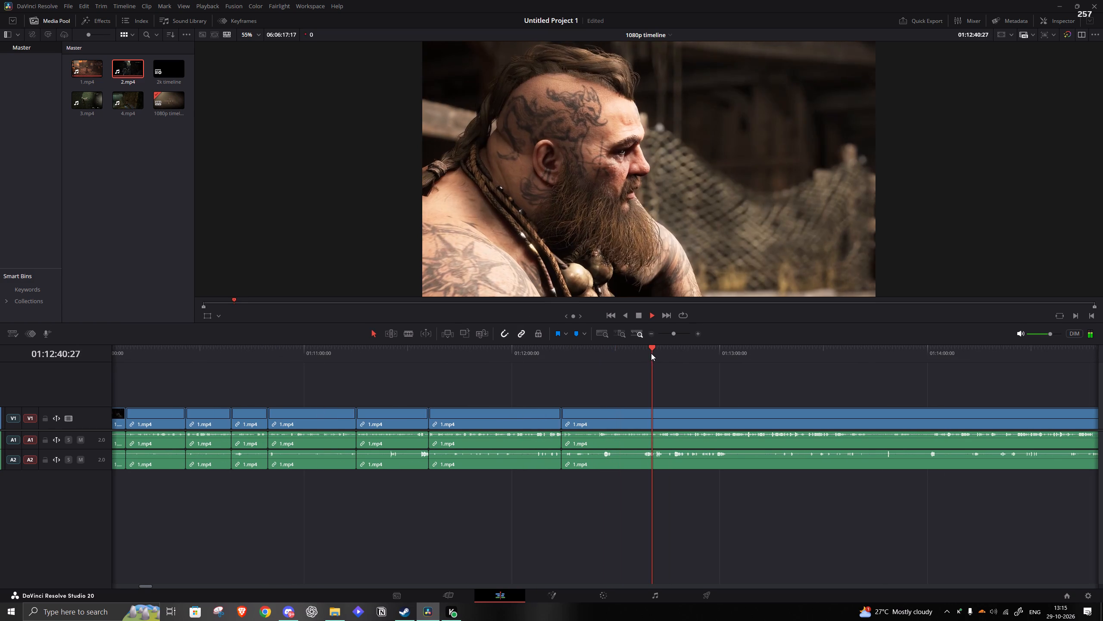
click(658, 354)
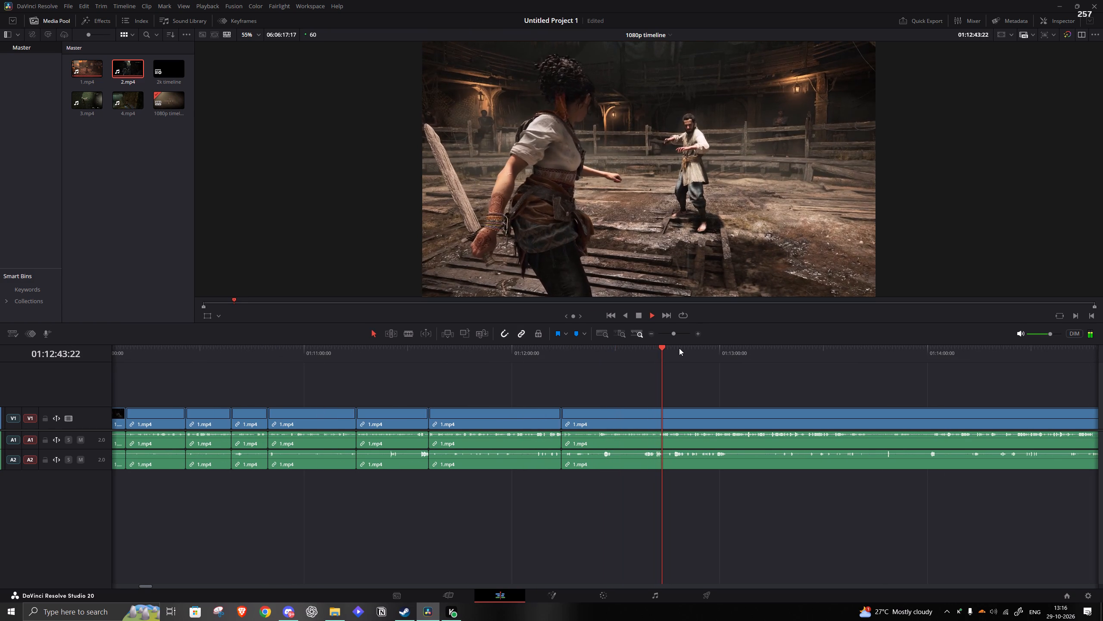
click(679, 348)
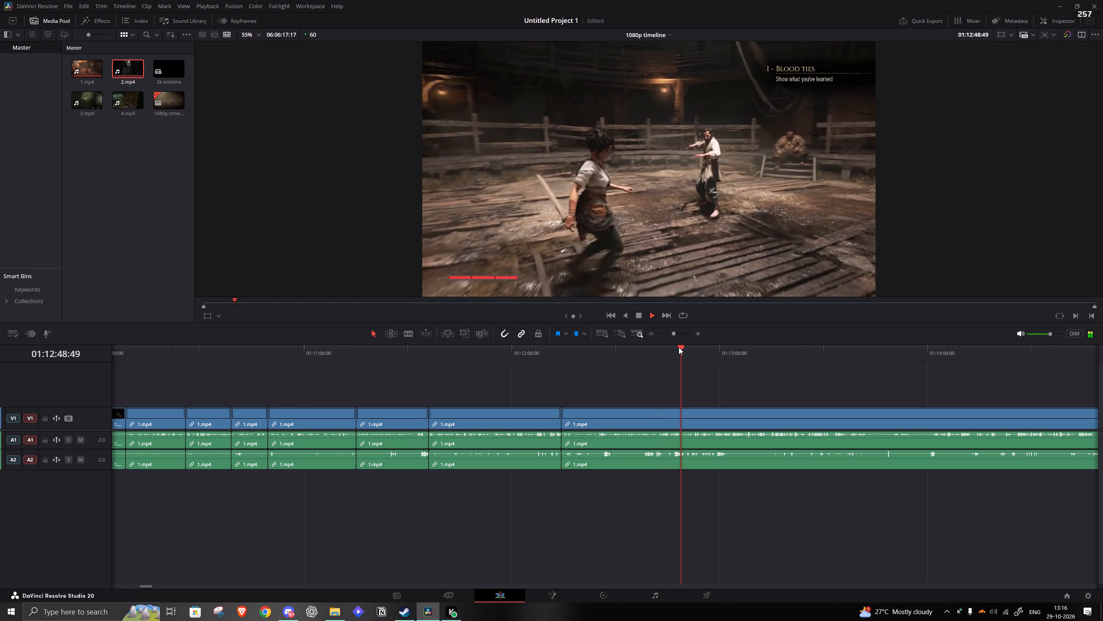
Review the parry tutorial duel in the arena and split 1.mp4 at 01:13:03:12.
click(711, 356)
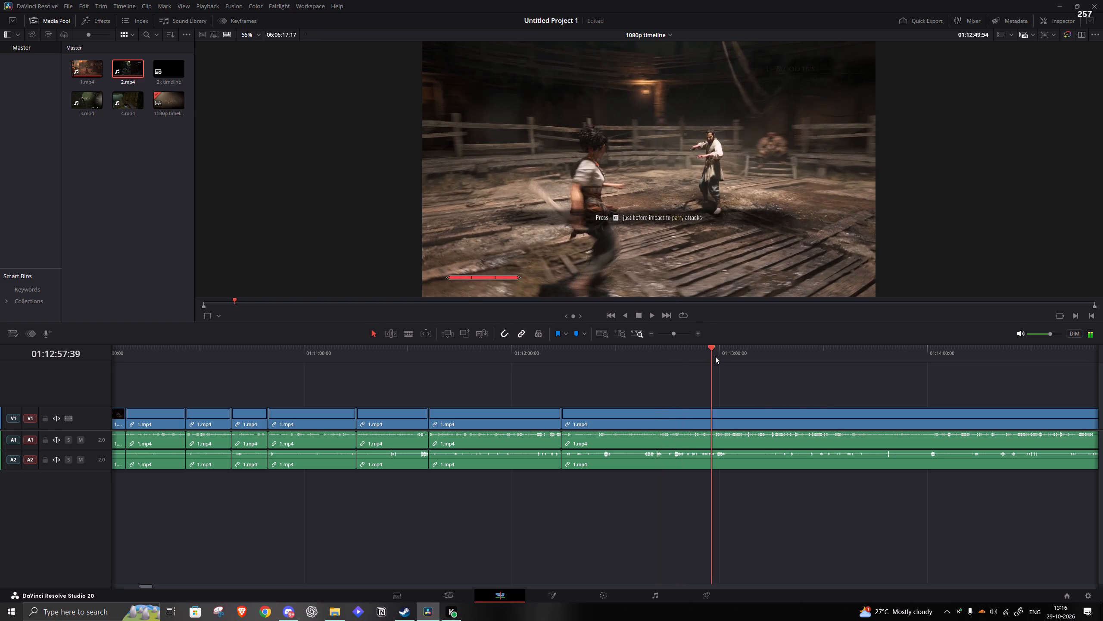
click(718, 357)
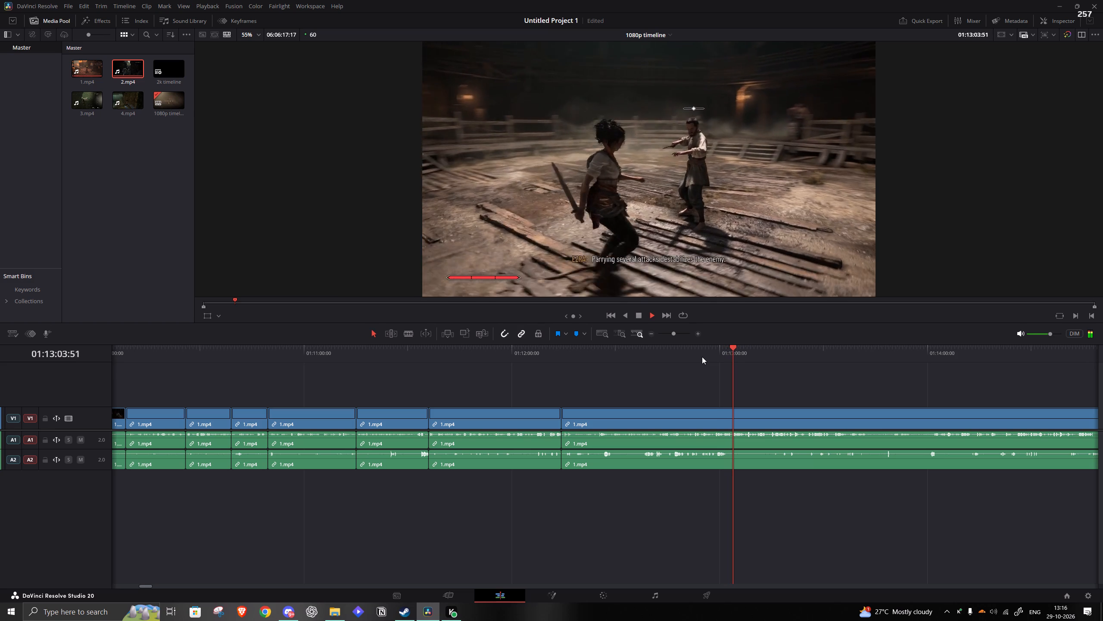
key(space)
click(696, 357)
key(space)
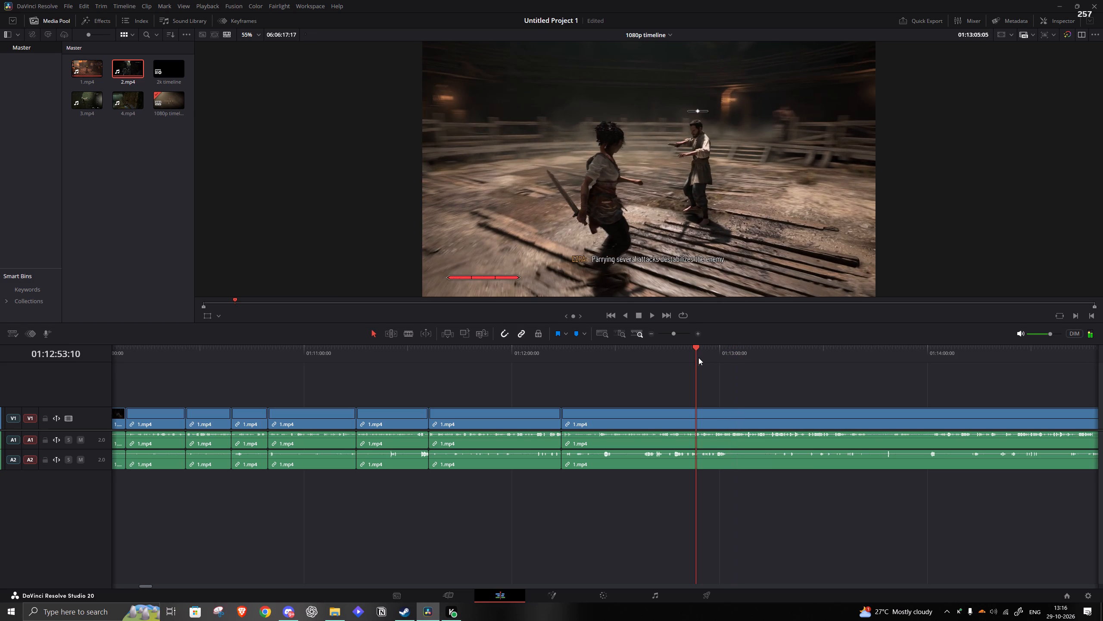
click(712, 358)
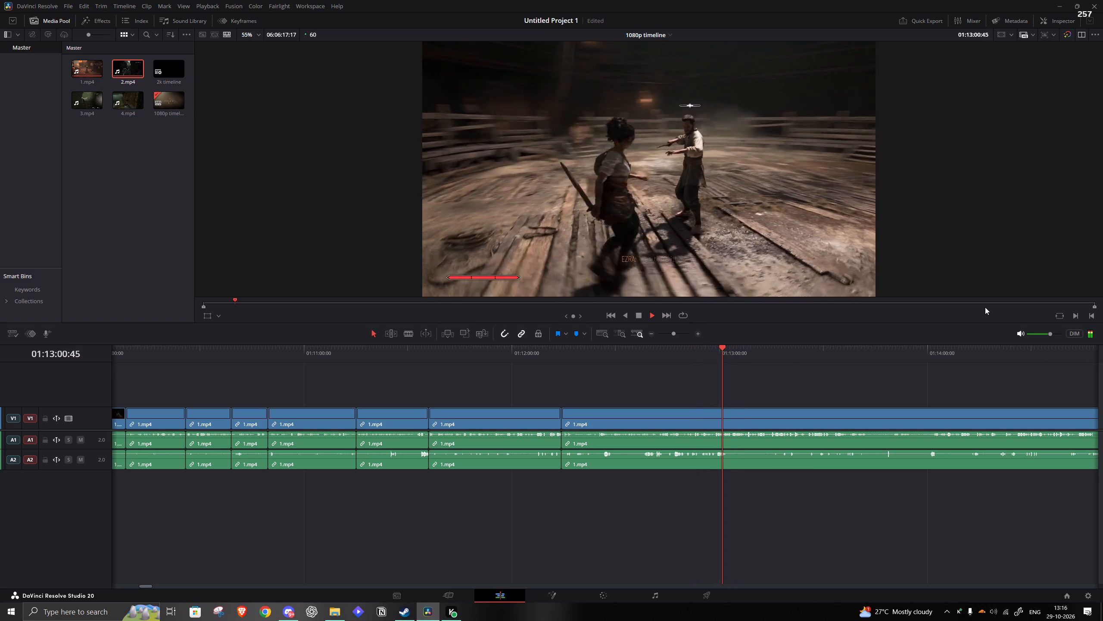
key(space)
key(space)
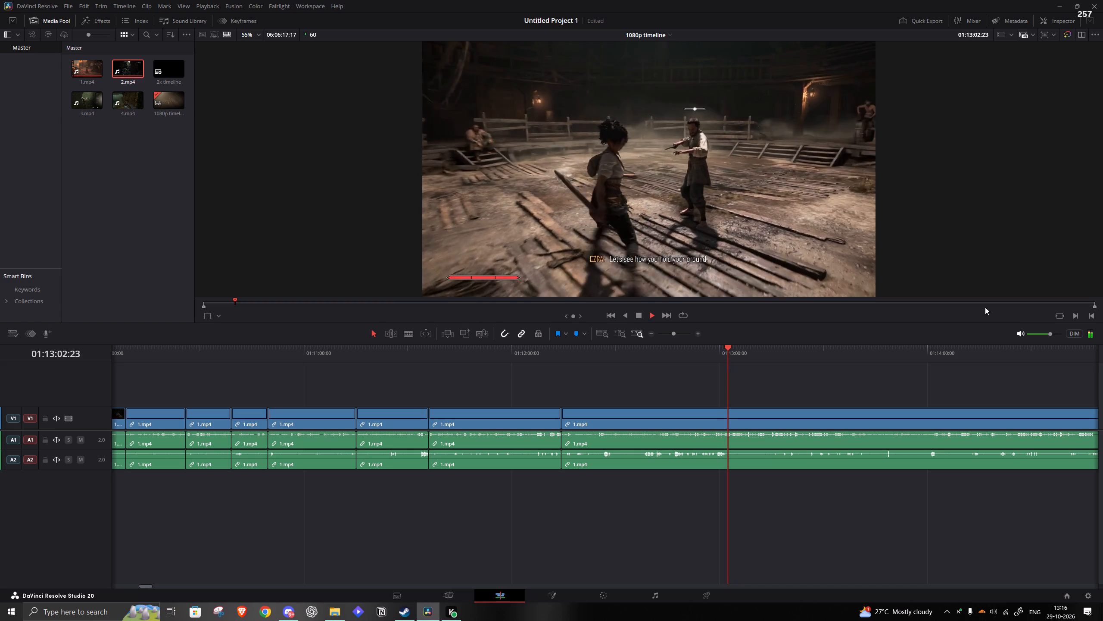
key(space)
key(s)
Remove the 1.mp4 duel footage from the split at 01:13:03:12 up to 01:13:32:23 and close the gap.
click(854, 337)
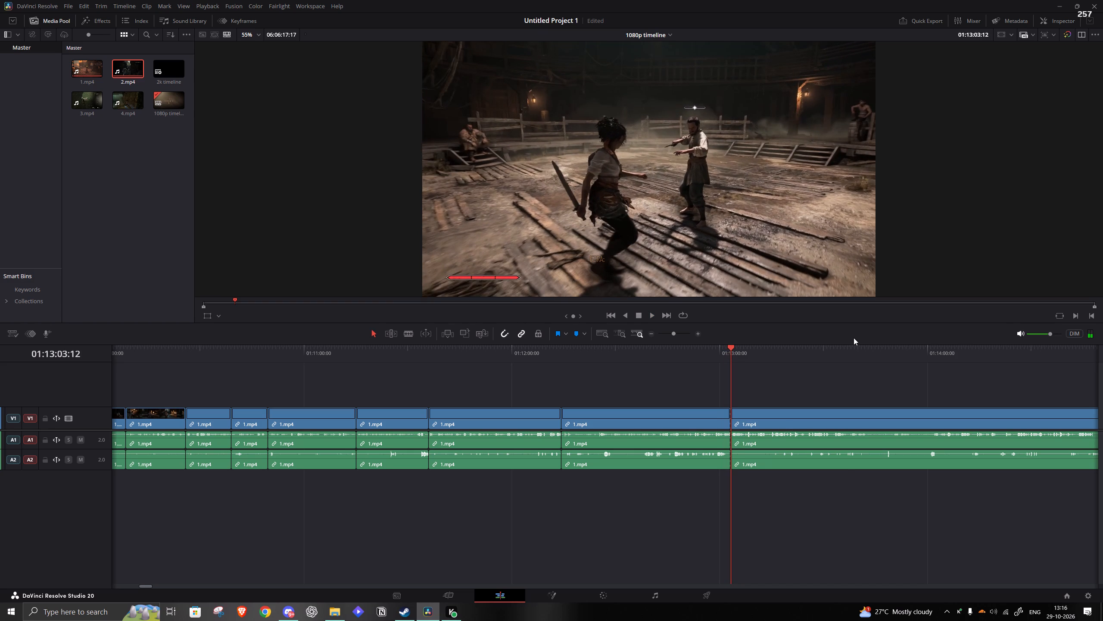
key(space)
click(847, 349)
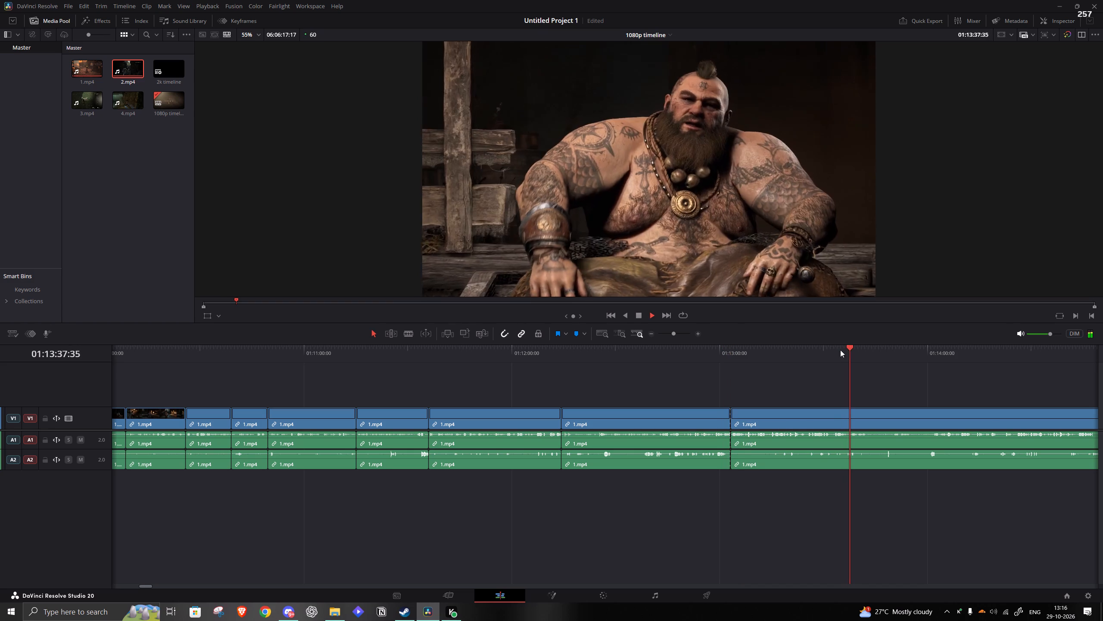
click(829, 349)
key(space)
key(q)
click(775, 419)
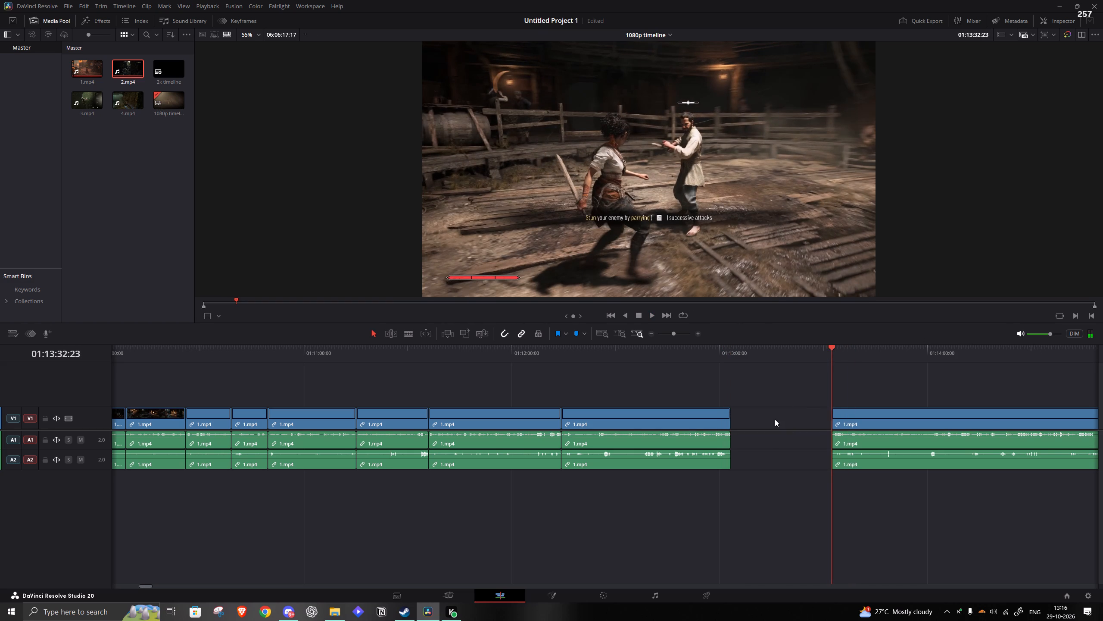
text(a)
Review the arena cutscene with Ezra and split 1.mp4 at about 01:13:34, where the next duel starts.
key(space)
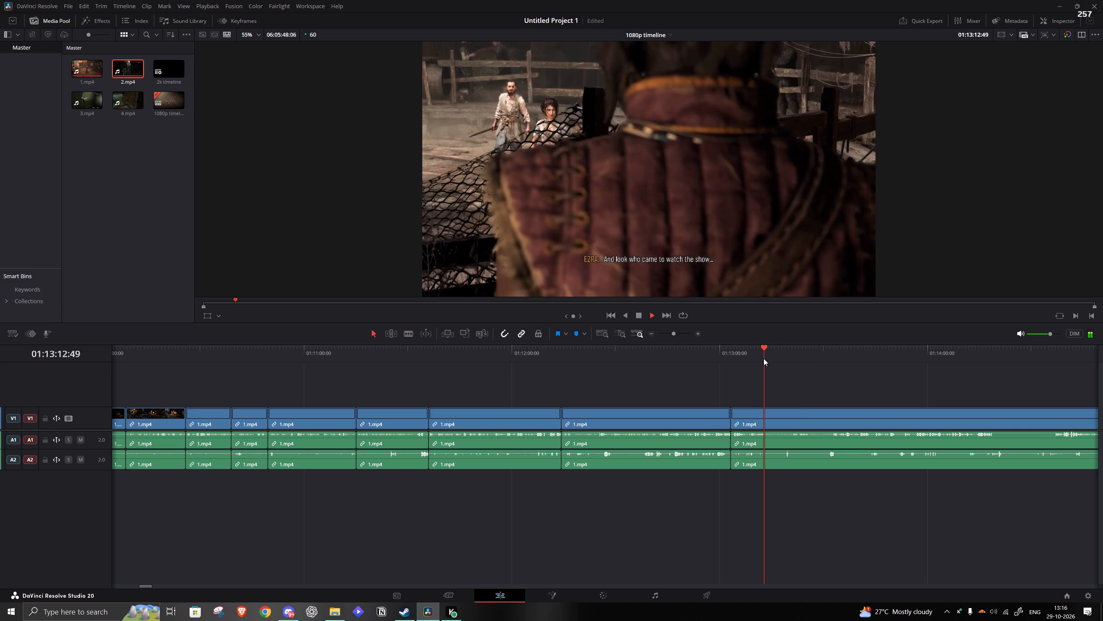
click(807, 354)
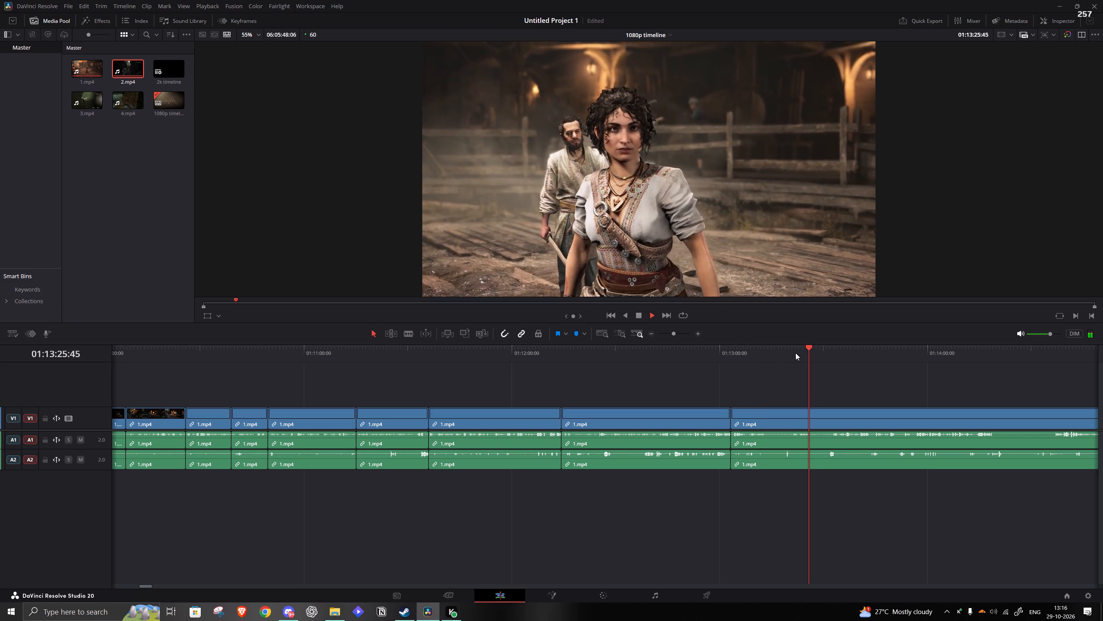
click(826, 359)
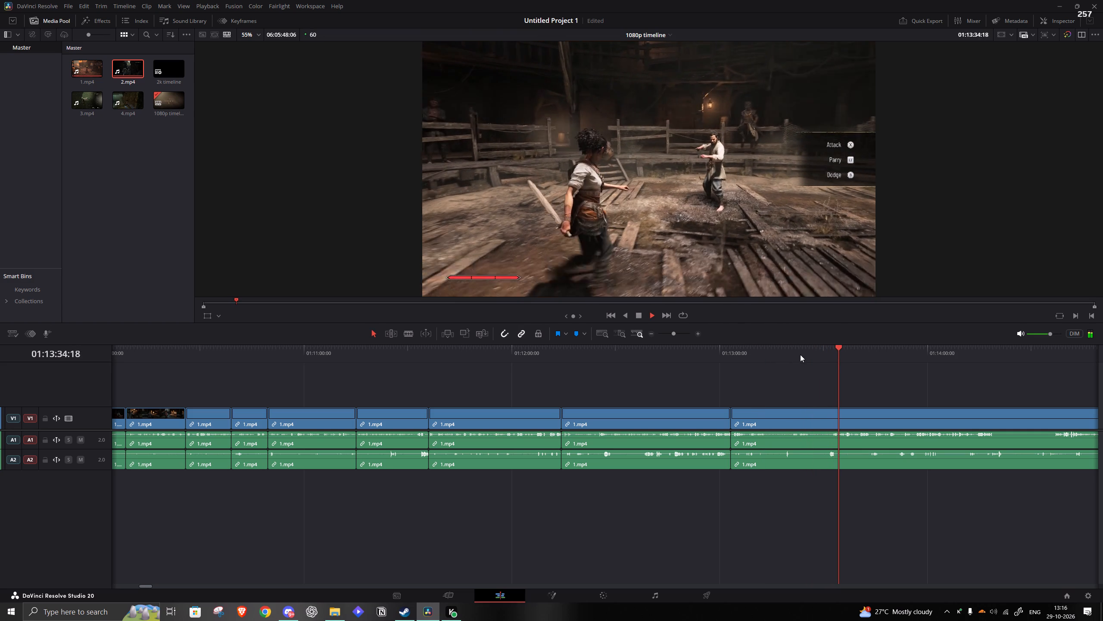
key(space)
key(s)
Remove the 1.mp4 duel footage from the split at about 01:13:34 up to about 01:13:58 and close the gap.
click(923, 361)
key(space)
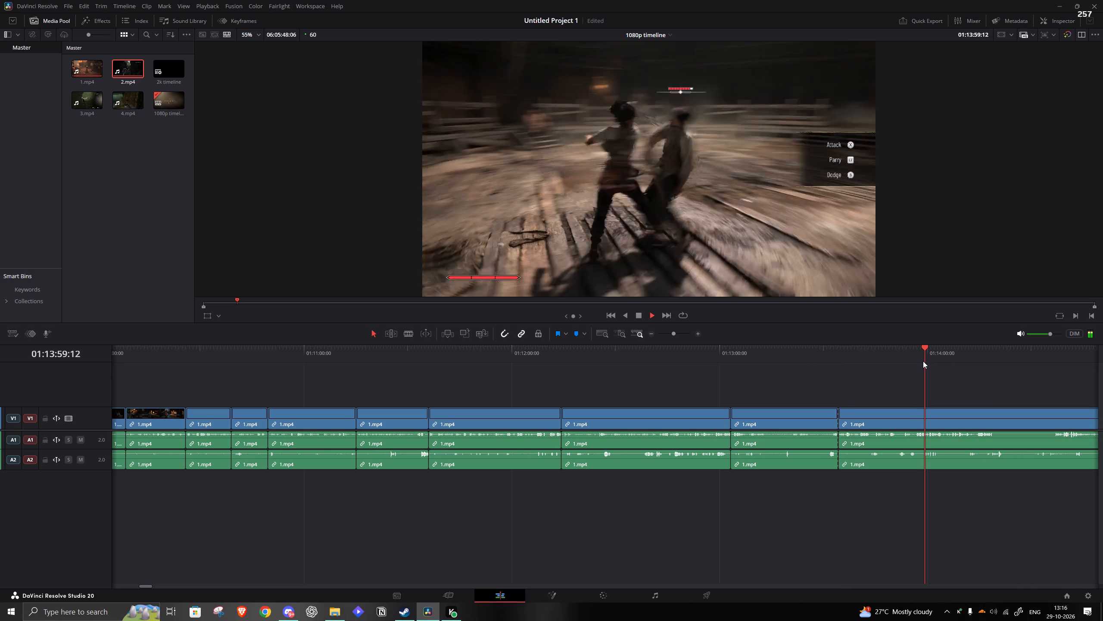
click(921, 361)
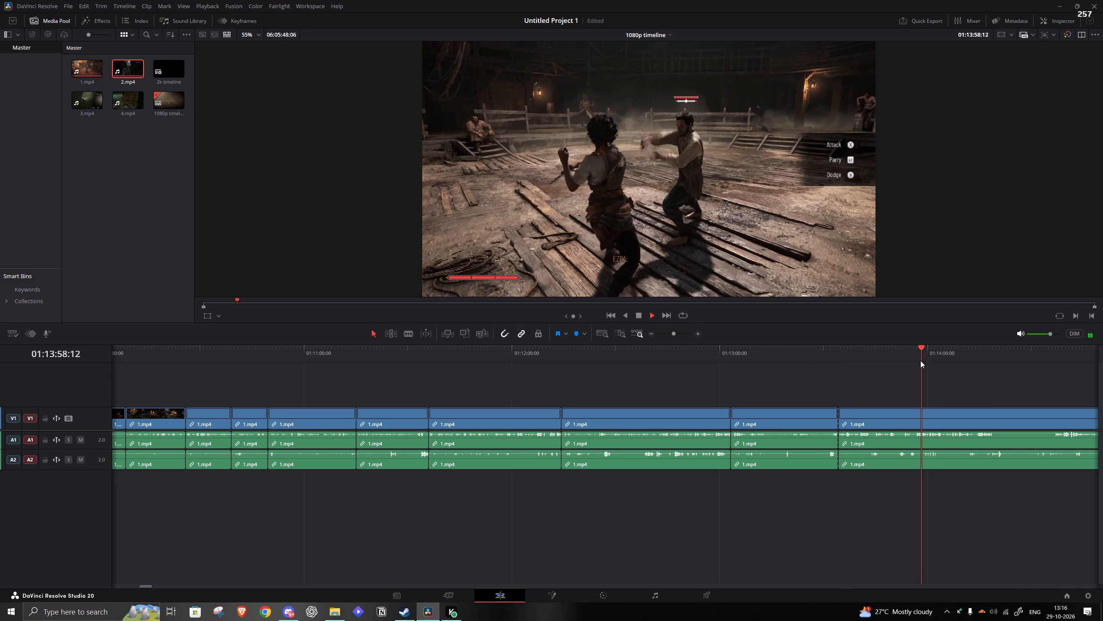
key(space)
key(q)
click(868, 424)
text(a)
Remove the 1.mp4 duel and pause-menu footage from the split at about 01:13:34 up to 01:14:15:19 and close the gap.
key(space)
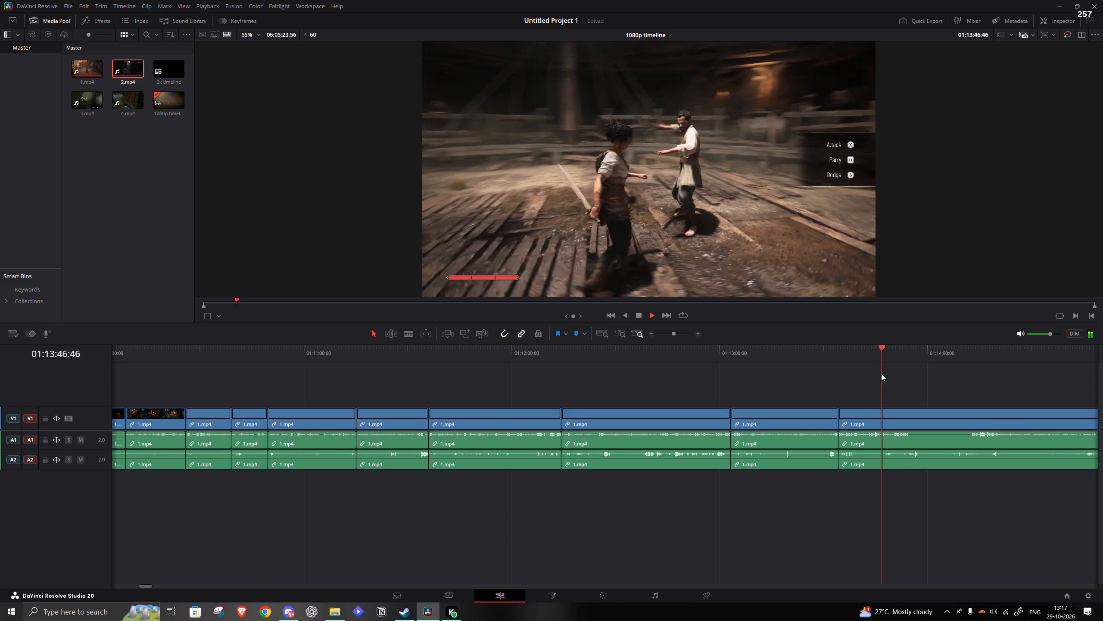
click(674, 332)
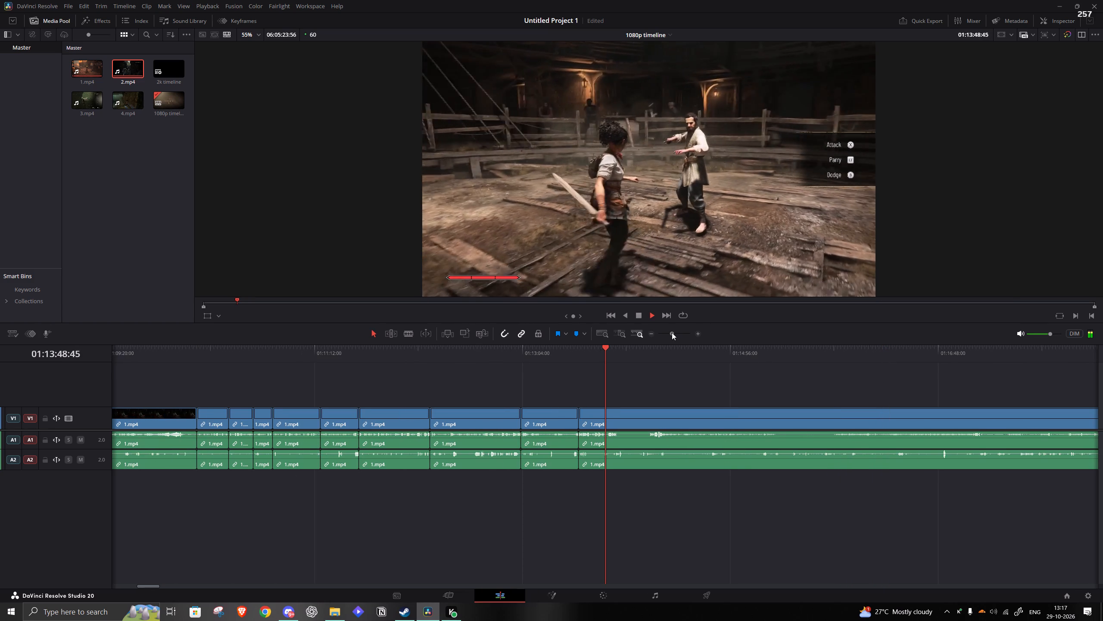
drag(672, 332, 678, 331)
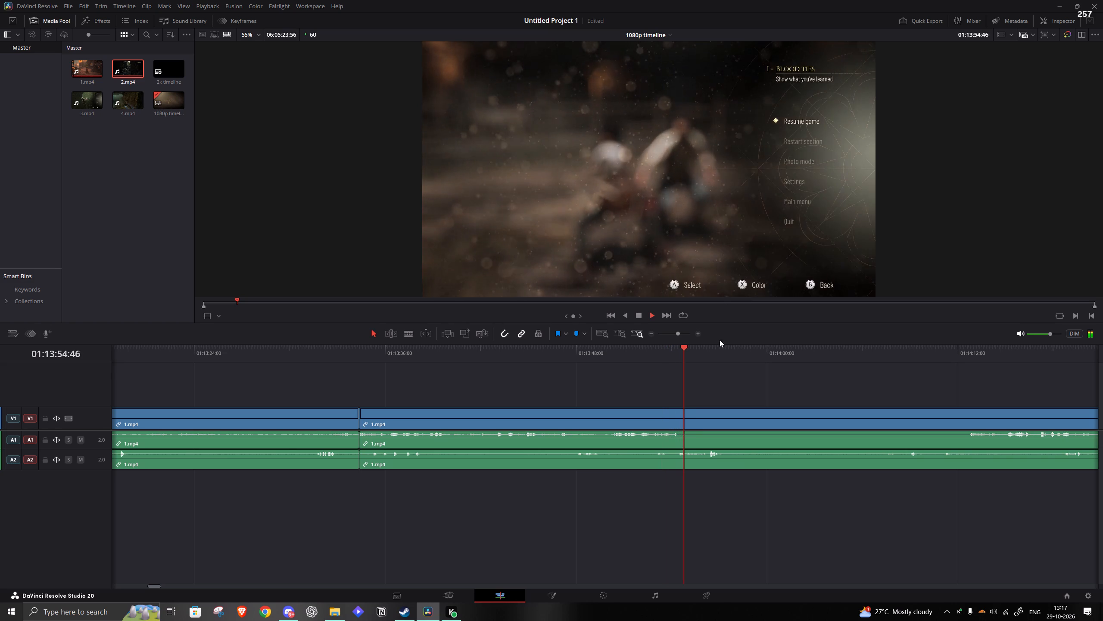
click(663, 359)
key(space)
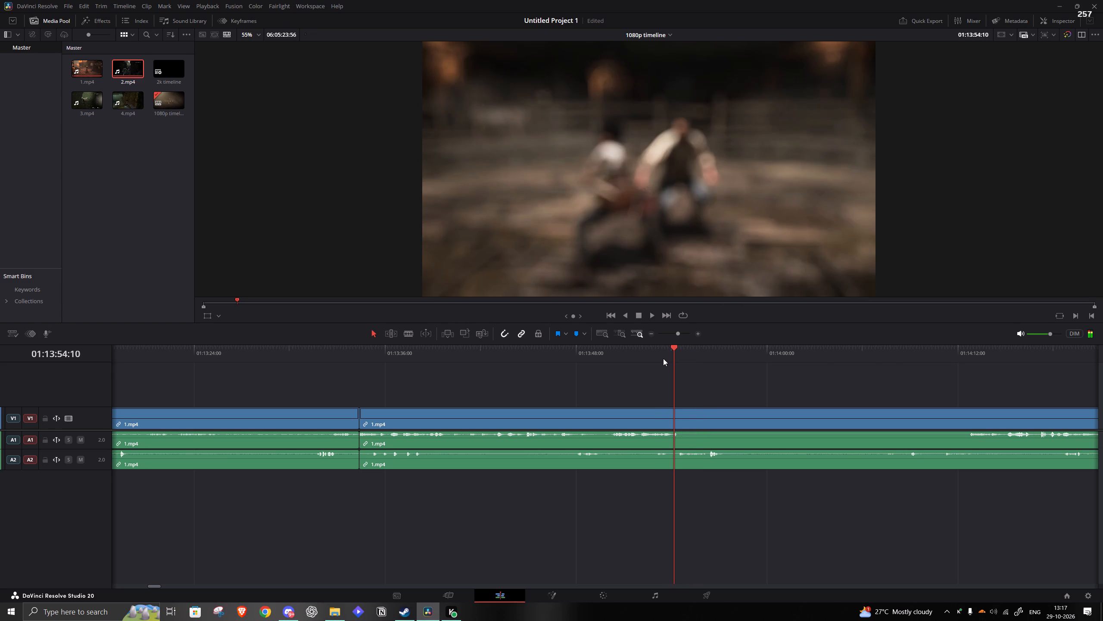
key(space)
click(950, 370)
click(972, 364)
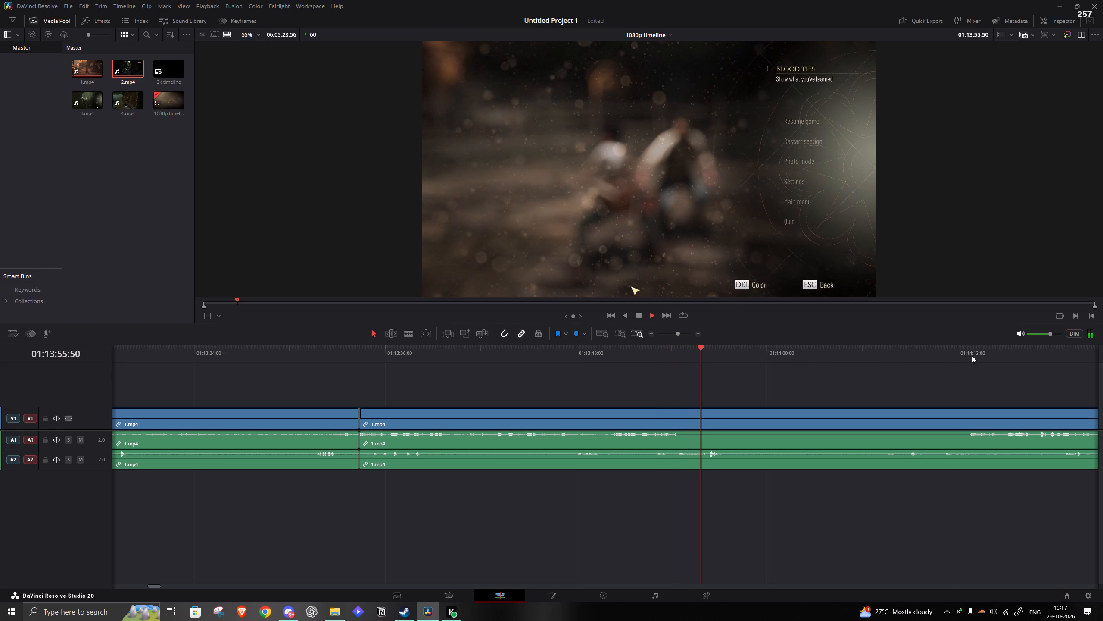
click(975, 356)
click(671, 332)
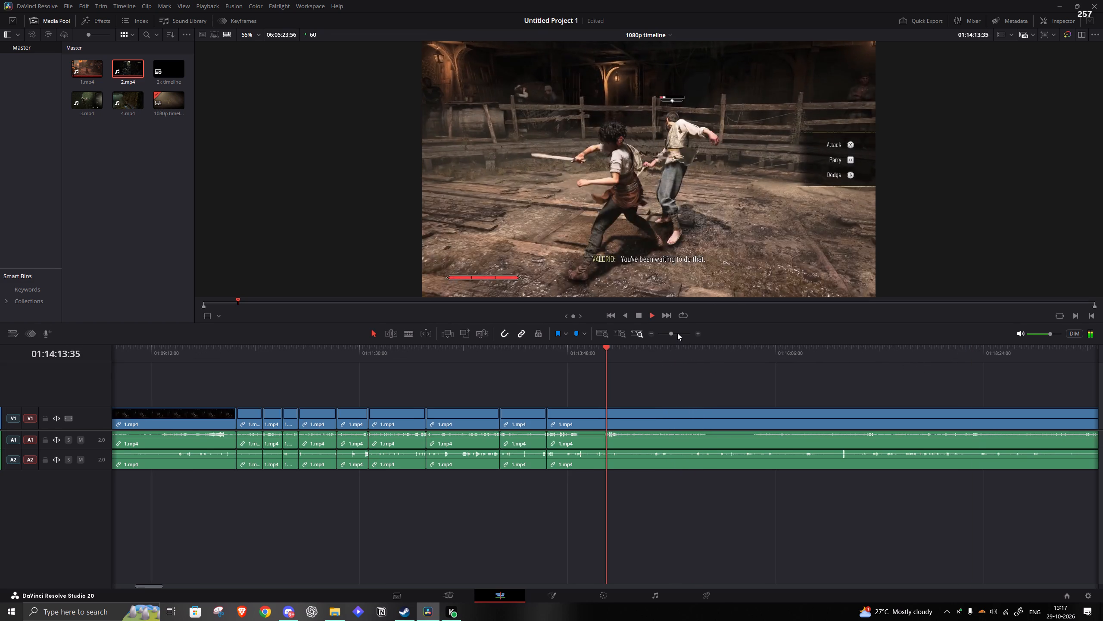
click(677, 333)
key(space)
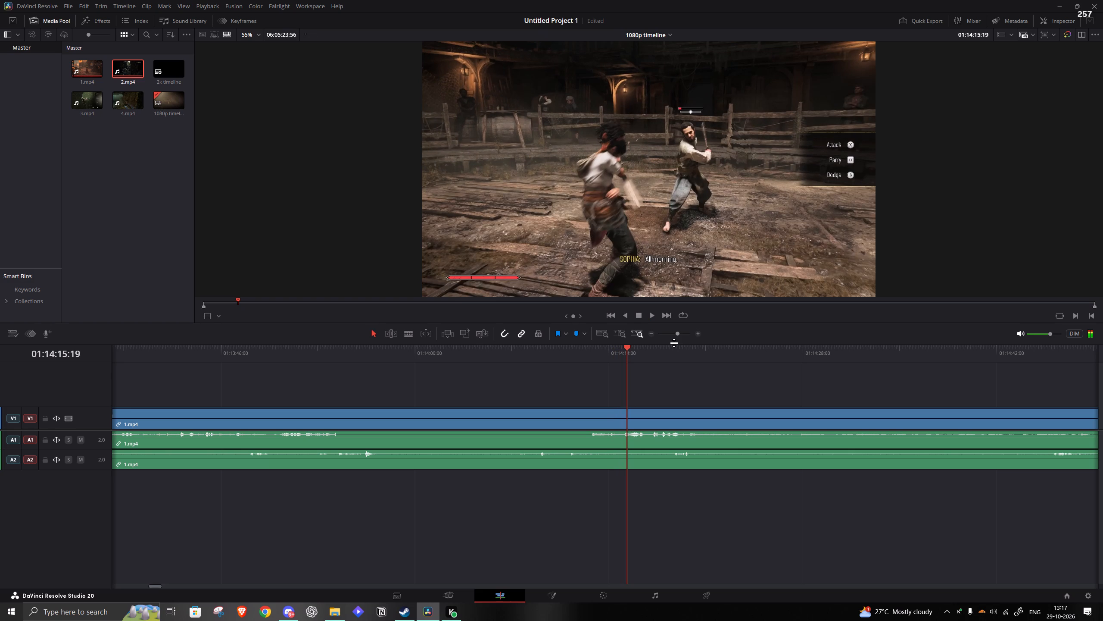
key(q)
click(509, 408)
key(a)
Review the cutscene with Irene and split 1.mp4 at 01:14:39:03, where the pause menu opens.
key(space)
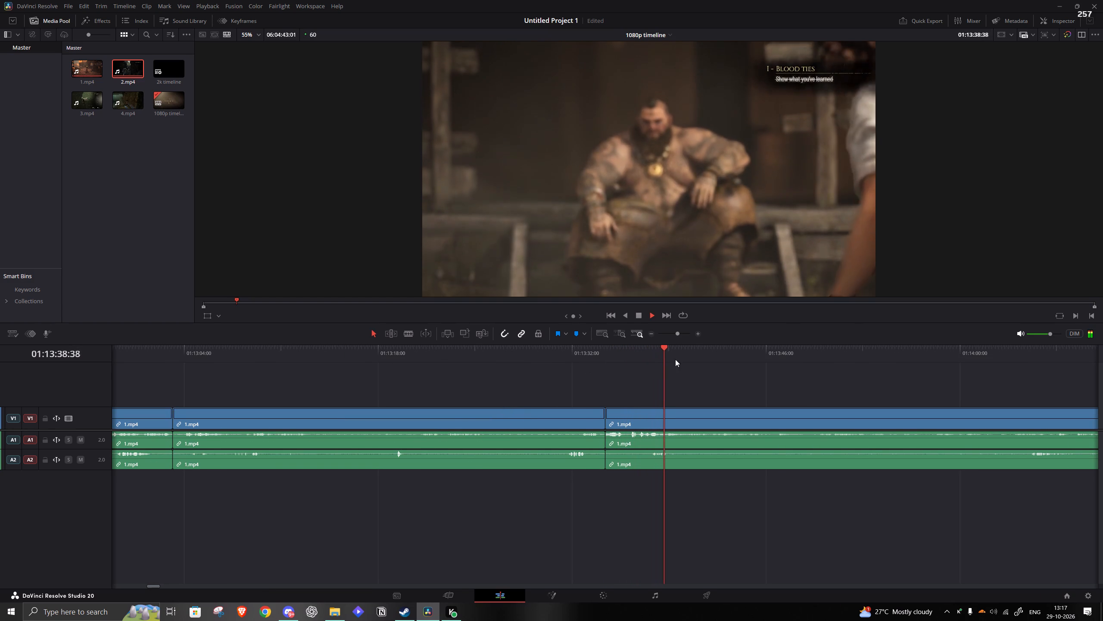
drag(683, 340, 679, 339)
click(676, 334)
click(623, 359)
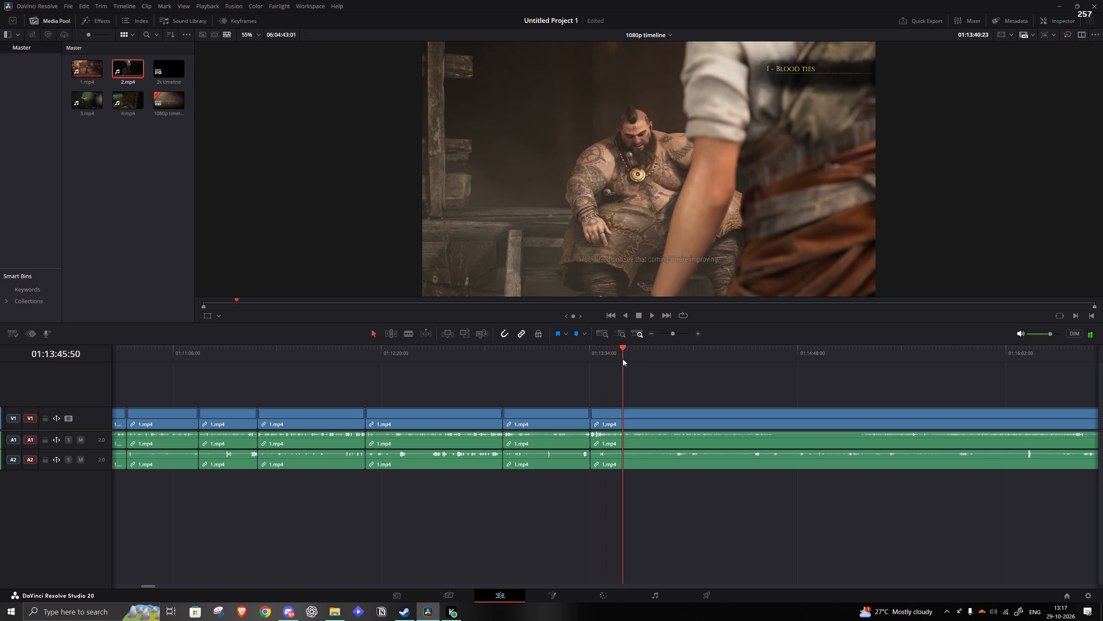
click(635, 362)
click(648, 363)
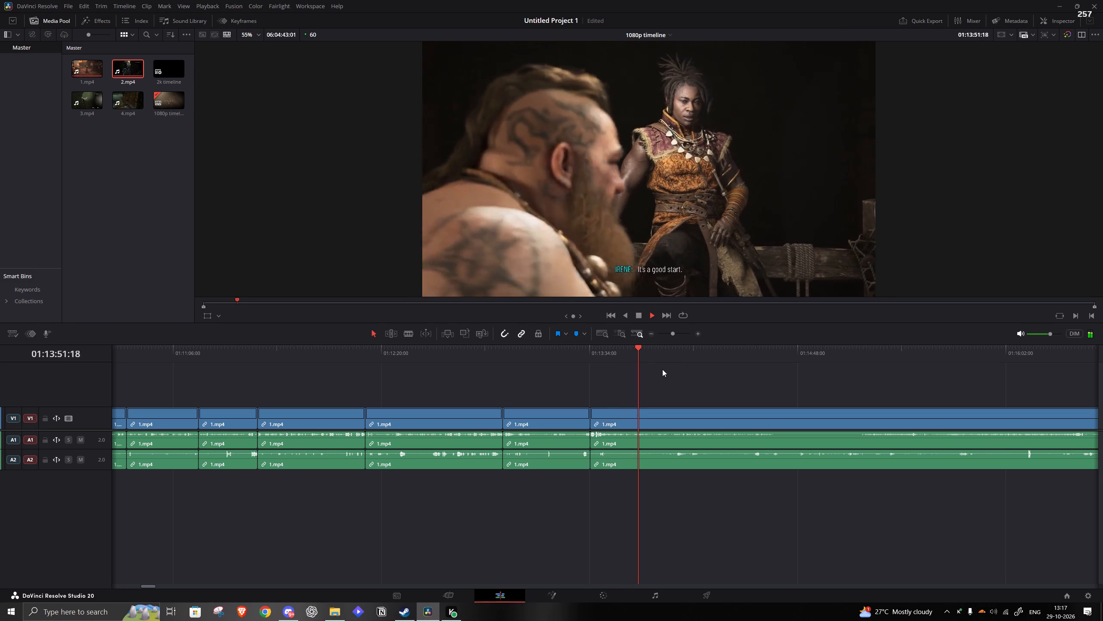
click(662, 369)
click(664, 352)
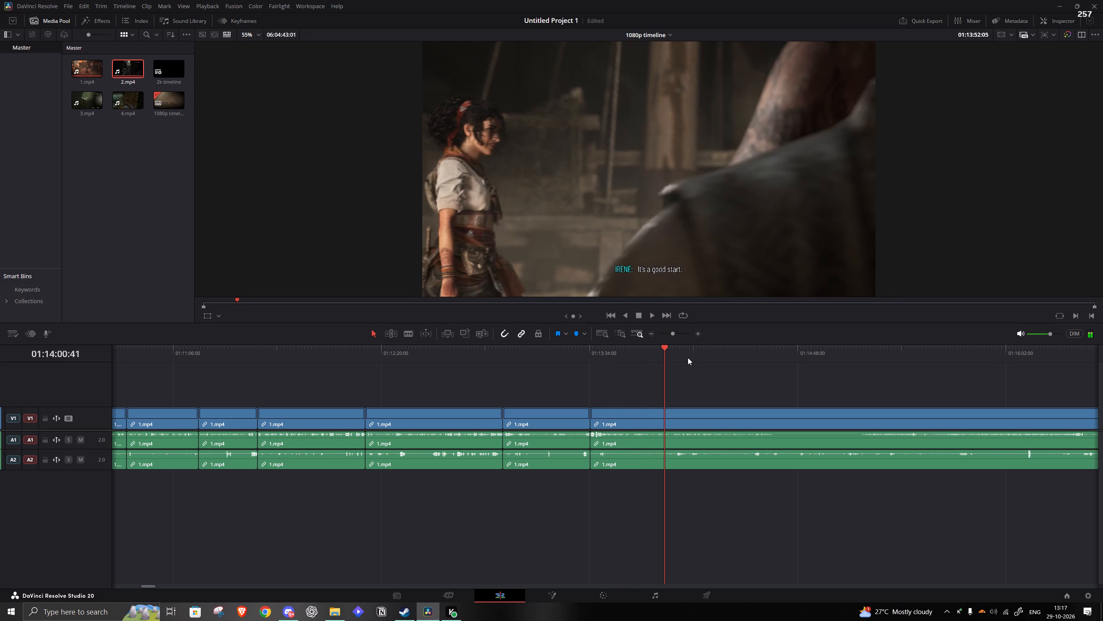
click(687, 357)
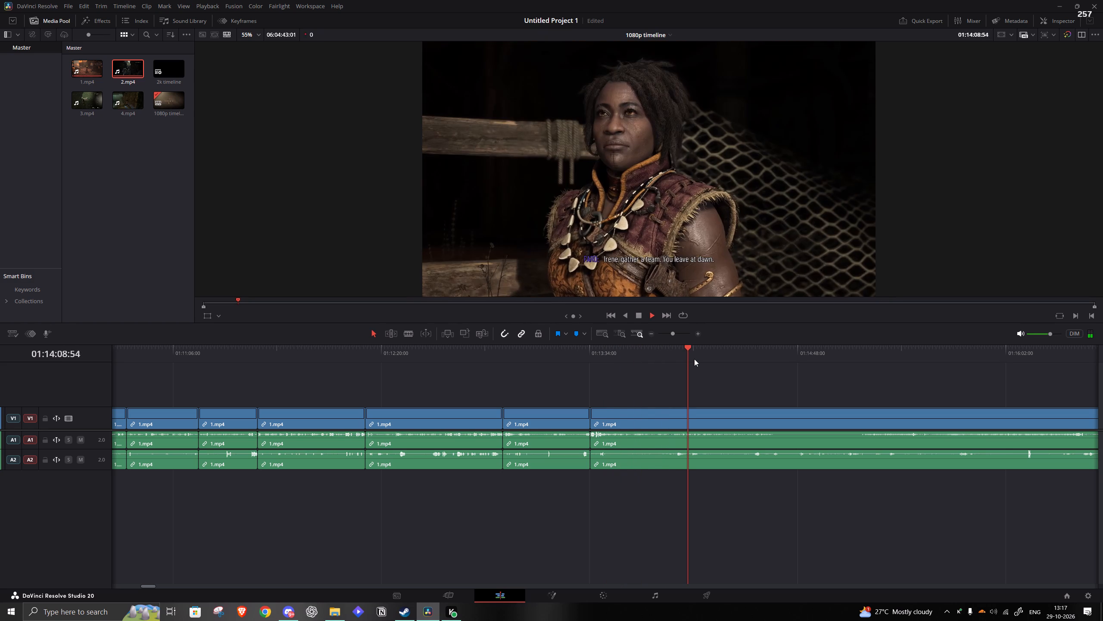
click(701, 359)
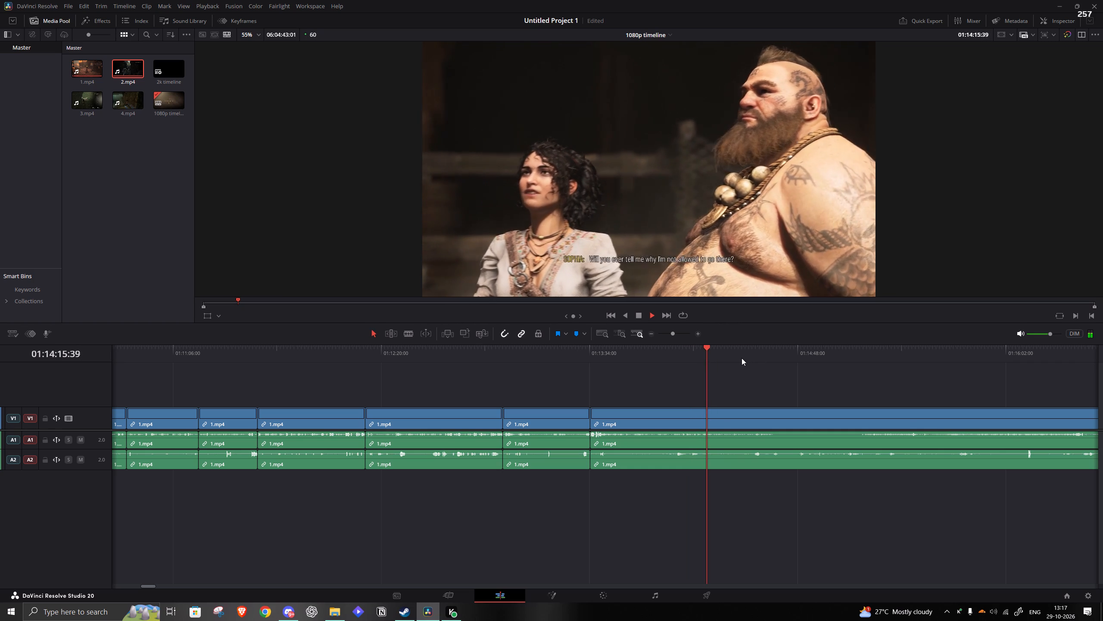
click(742, 350)
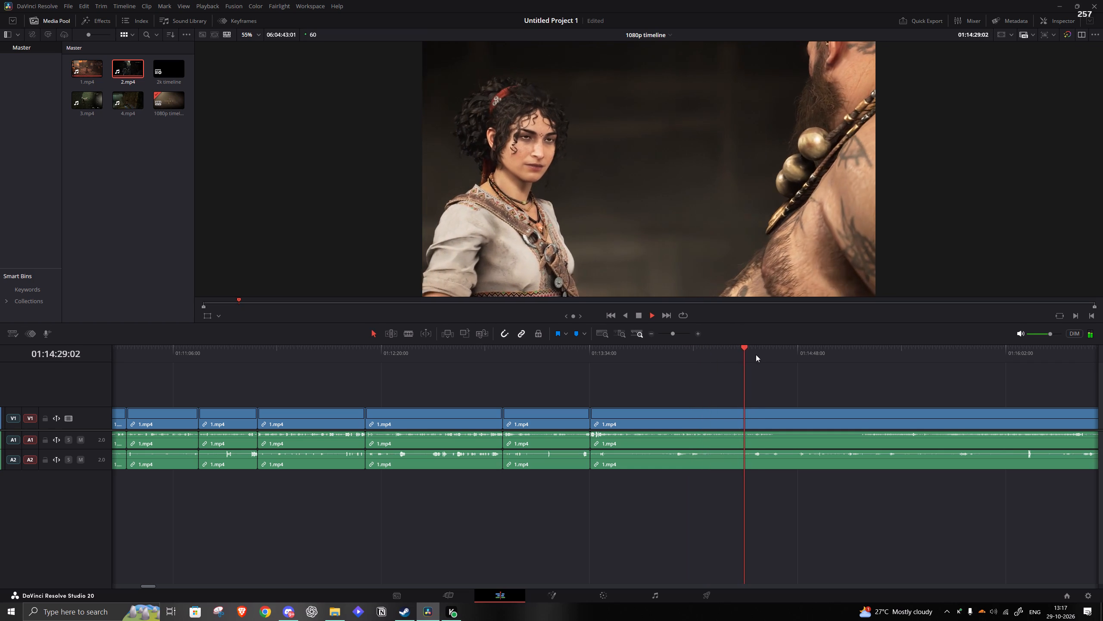
click(757, 354)
click(768, 355)
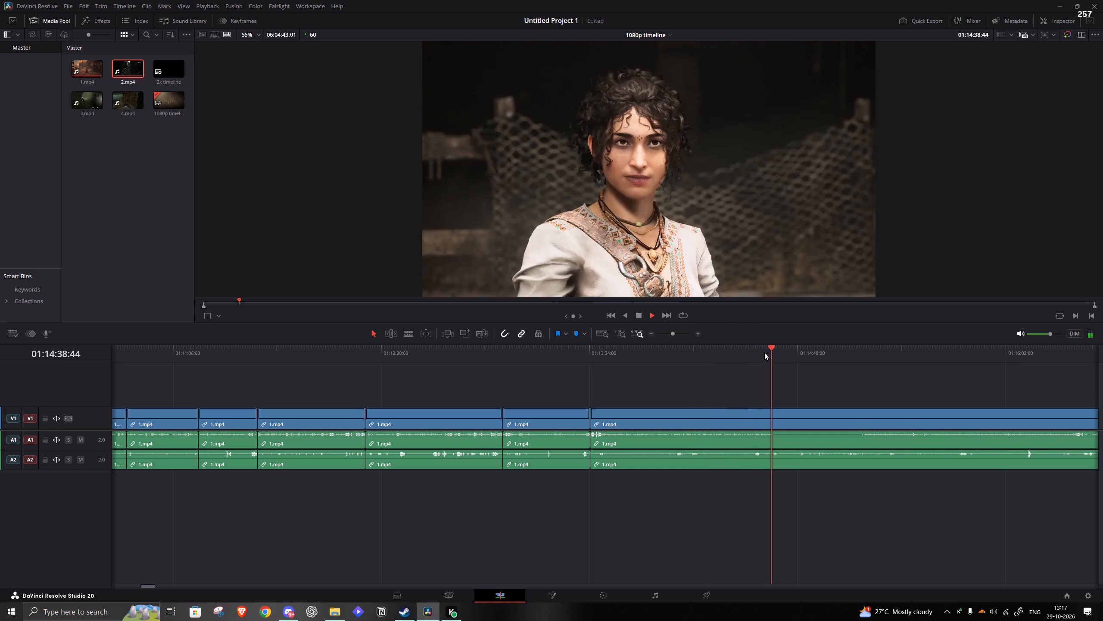
click(764, 352)
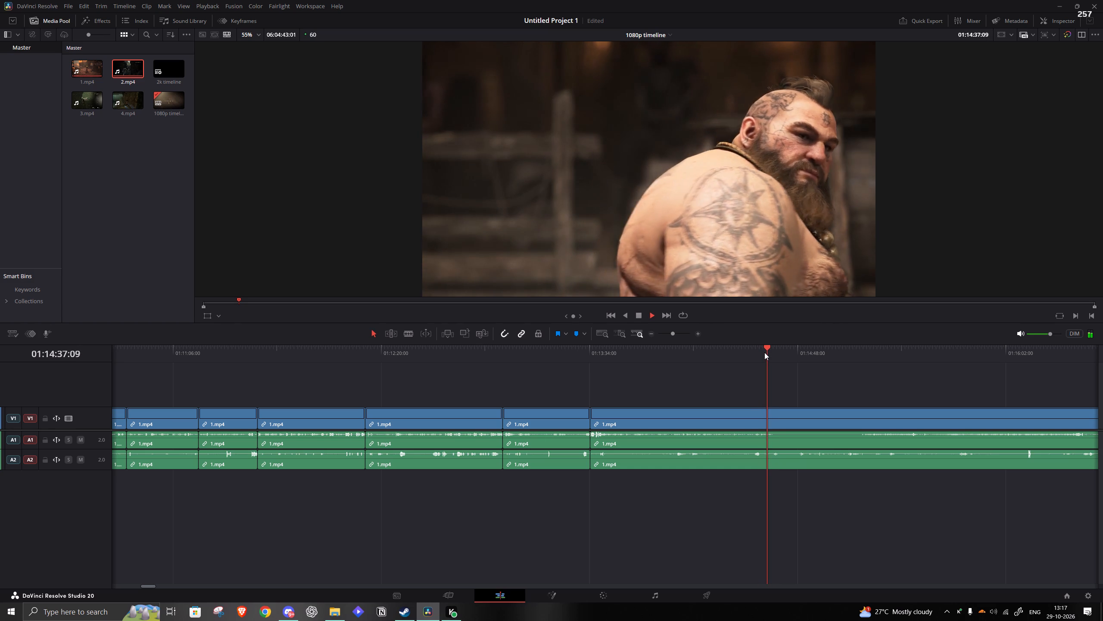
key(space)
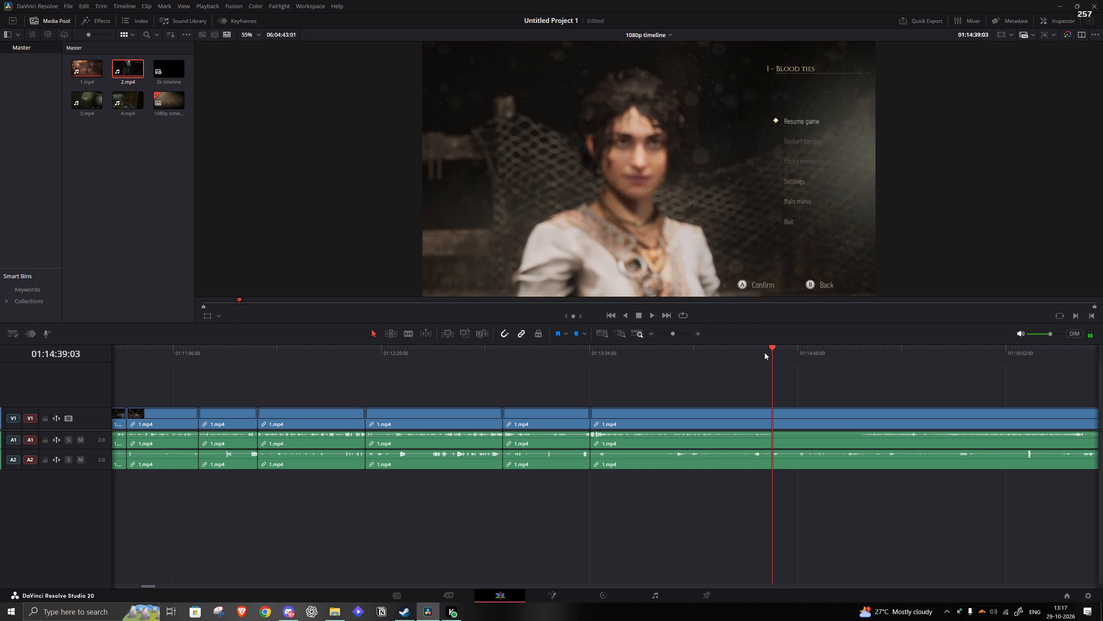
key(s)
Remove the 1.mp4 pause-menu footage from the split at 01:14:39:03 up to about 01:15:12 and close the gap.
click(863, 356)
key(space)
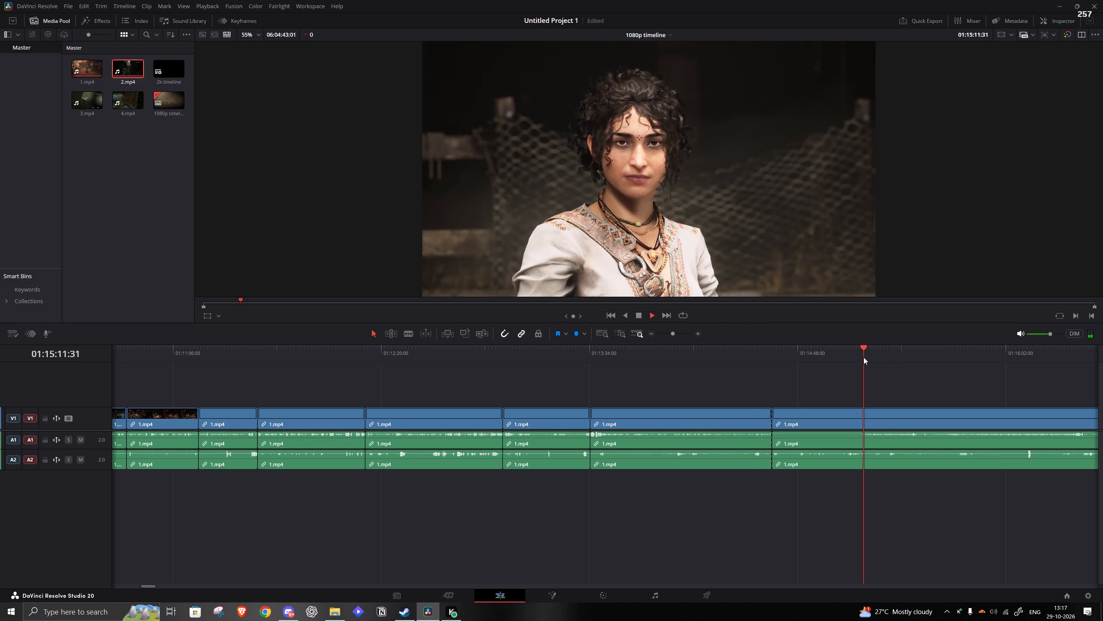
key(space)
key(q)
click(798, 414)
text(a)
Replay the join at about 01:14:39 to check how the cutscene continues across the cut.
key(space)
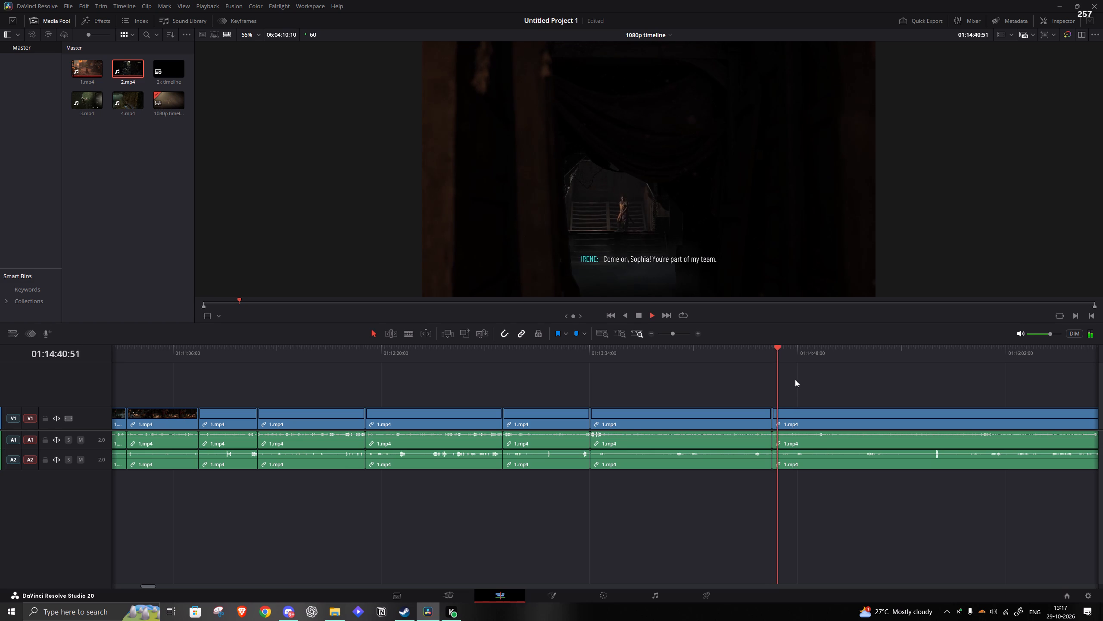
key(space)
click(761, 357)
click(765, 352)
key(space)
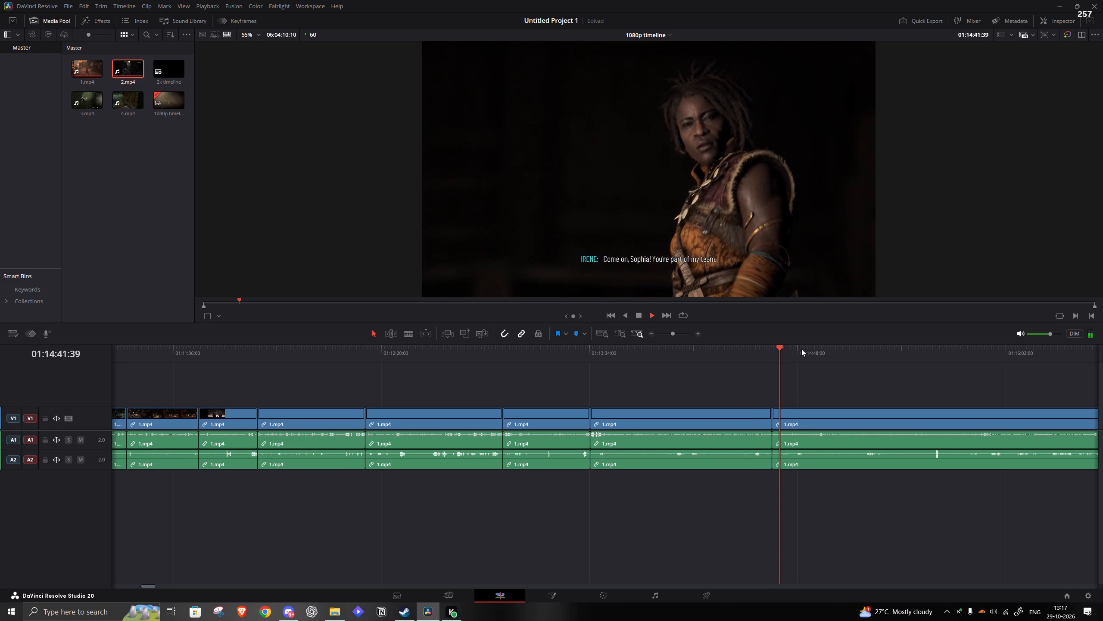
click(775, 345)
click(773, 346)
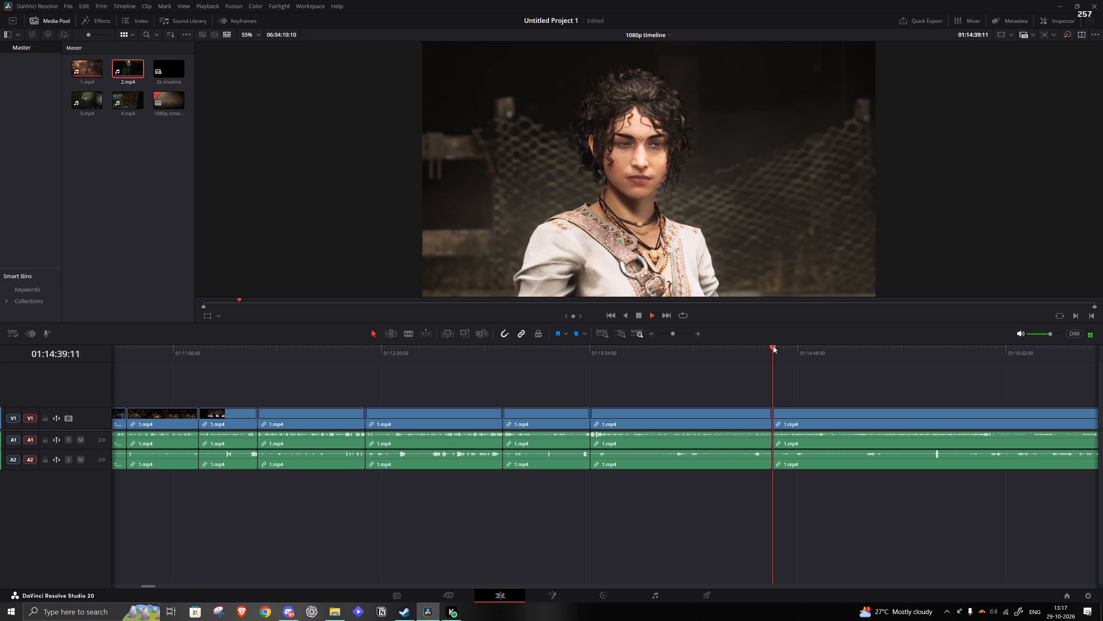
click(772, 346)
click(769, 345)
Review the desert ruins cutscene and the walk that follows, and split 1.mp4 at 01:15:56:12.
click(794, 348)
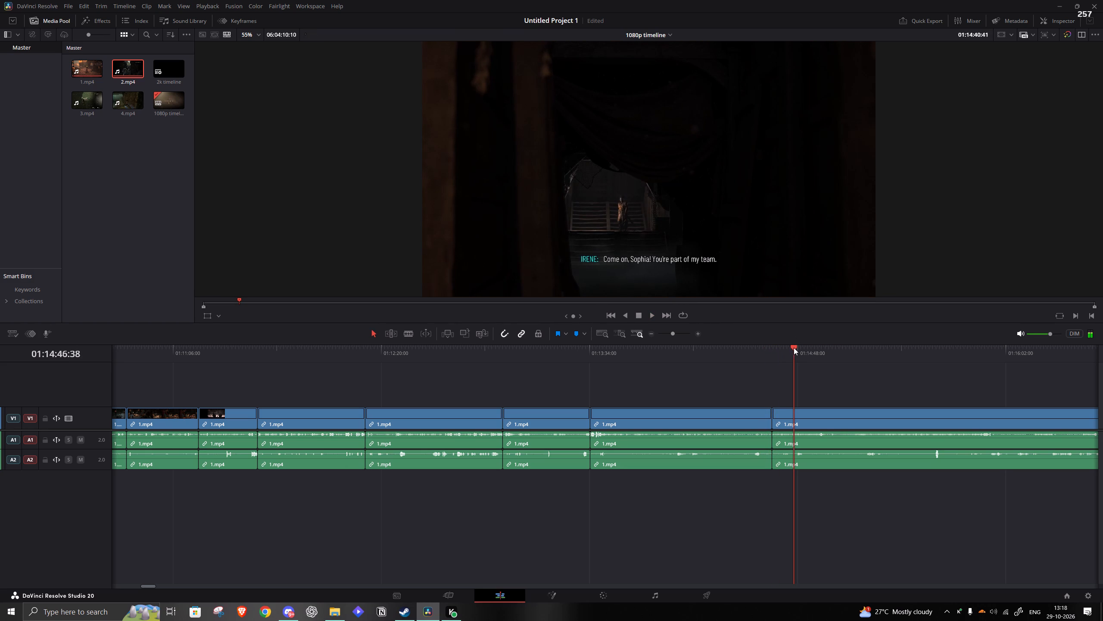
click(835, 356)
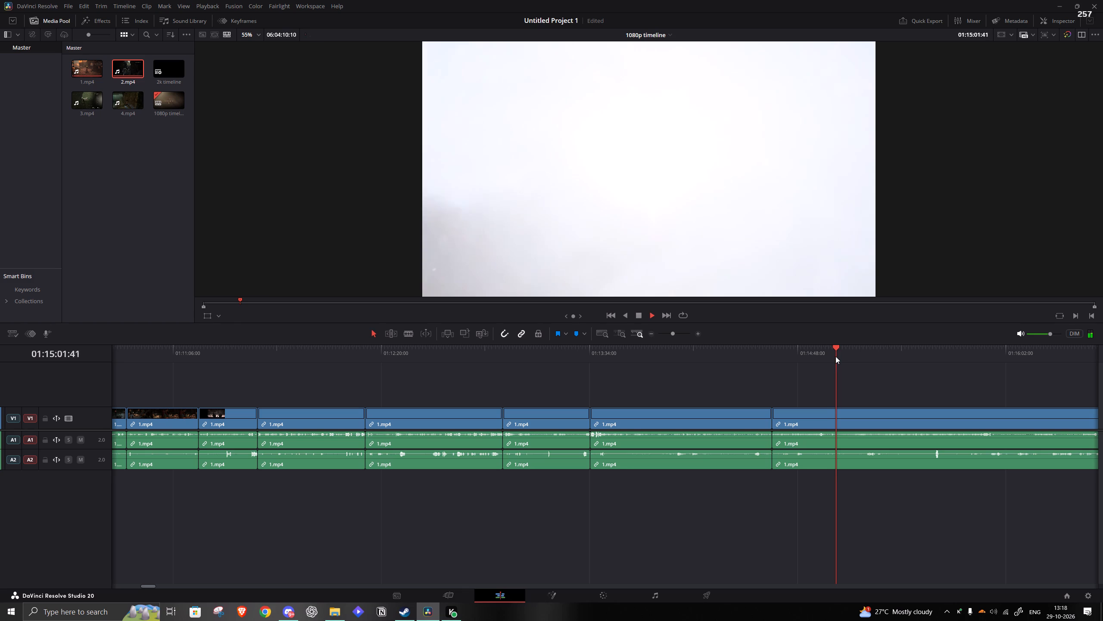
click(851, 359)
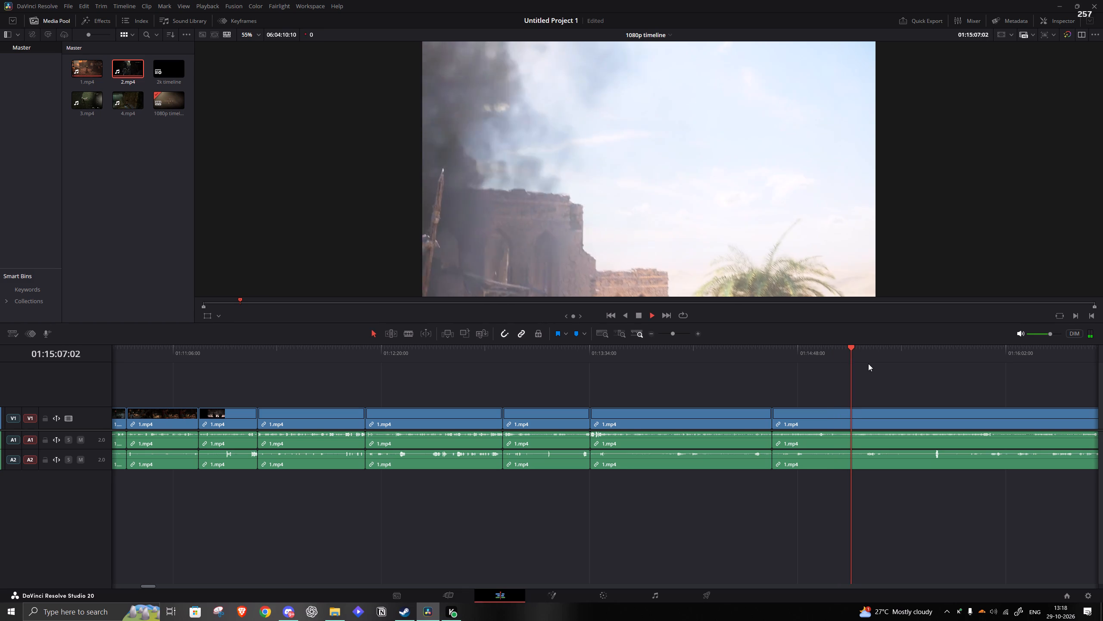
click(868, 364)
click(868, 363)
click(867, 351)
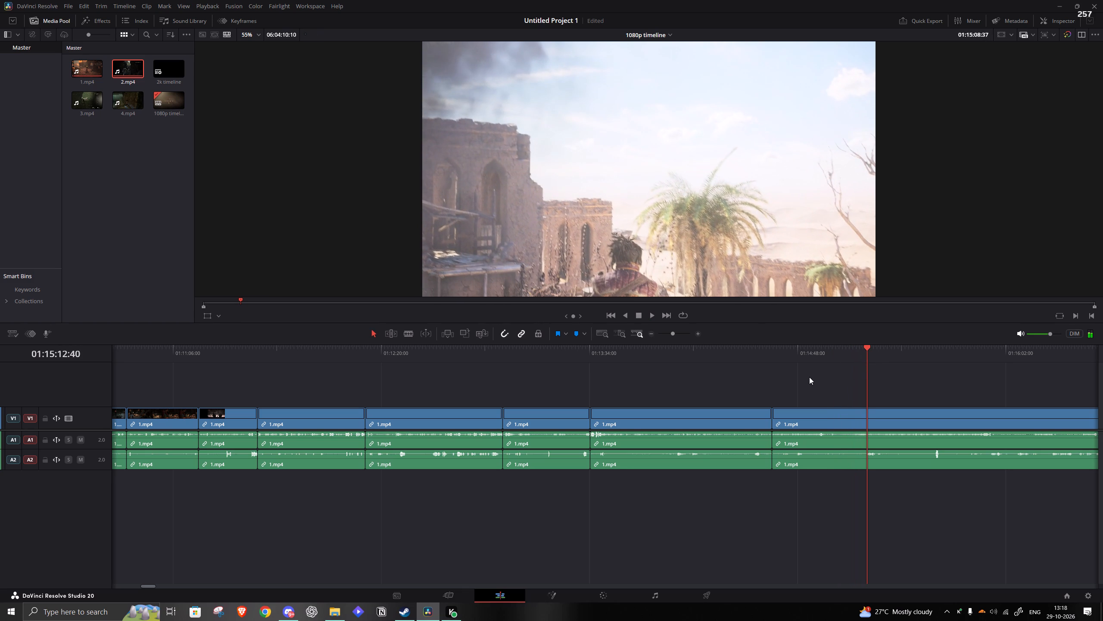
click(671, 334)
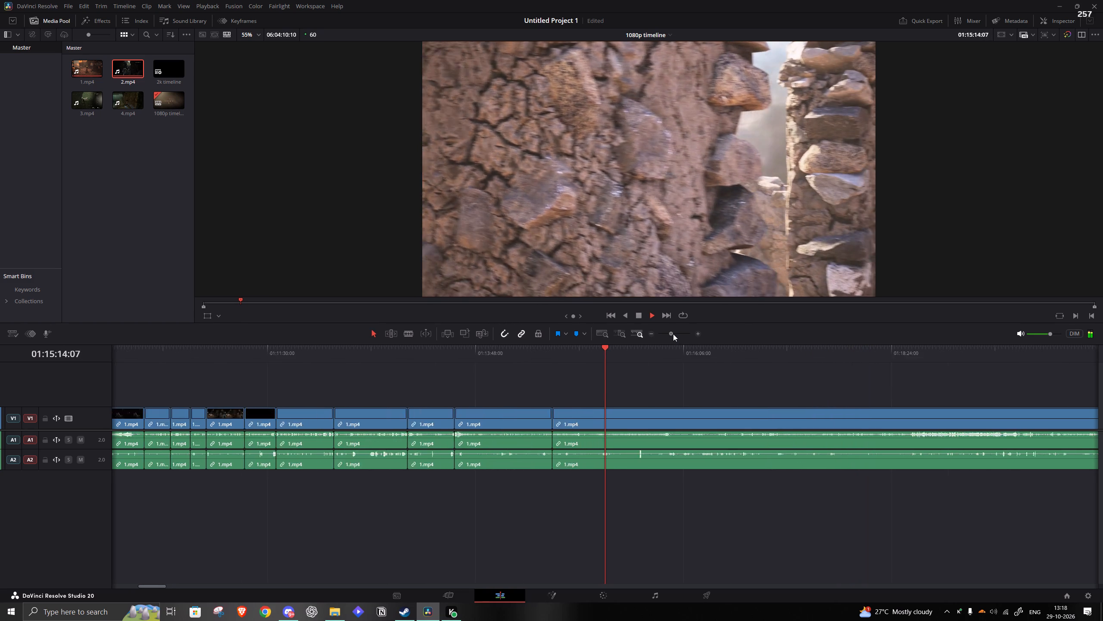
click(625, 355)
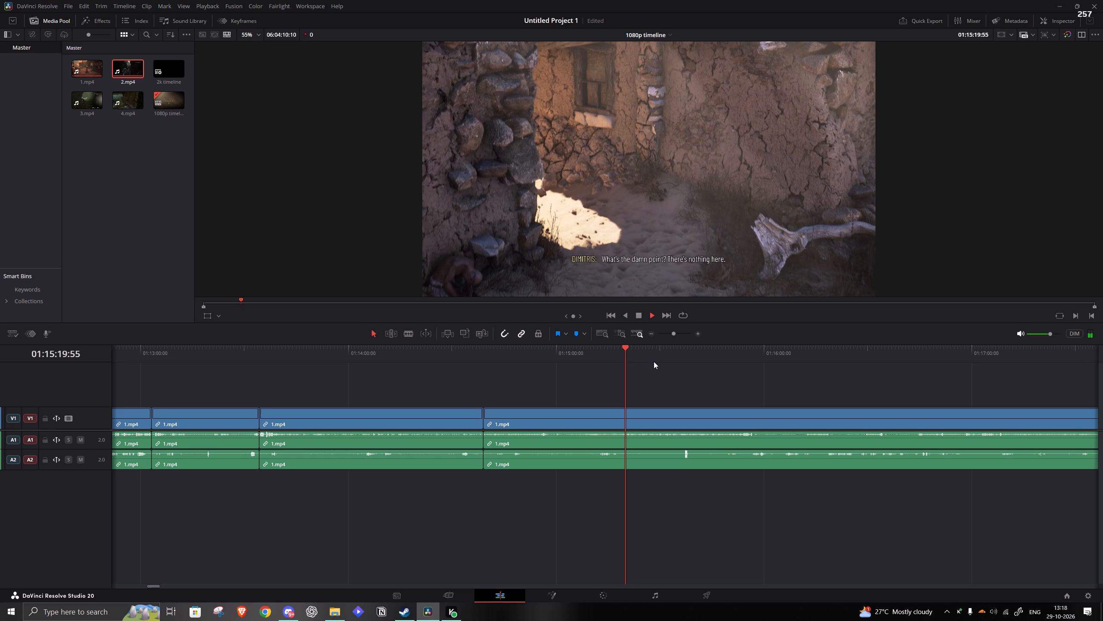
click(652, 356)
click(679, 354)
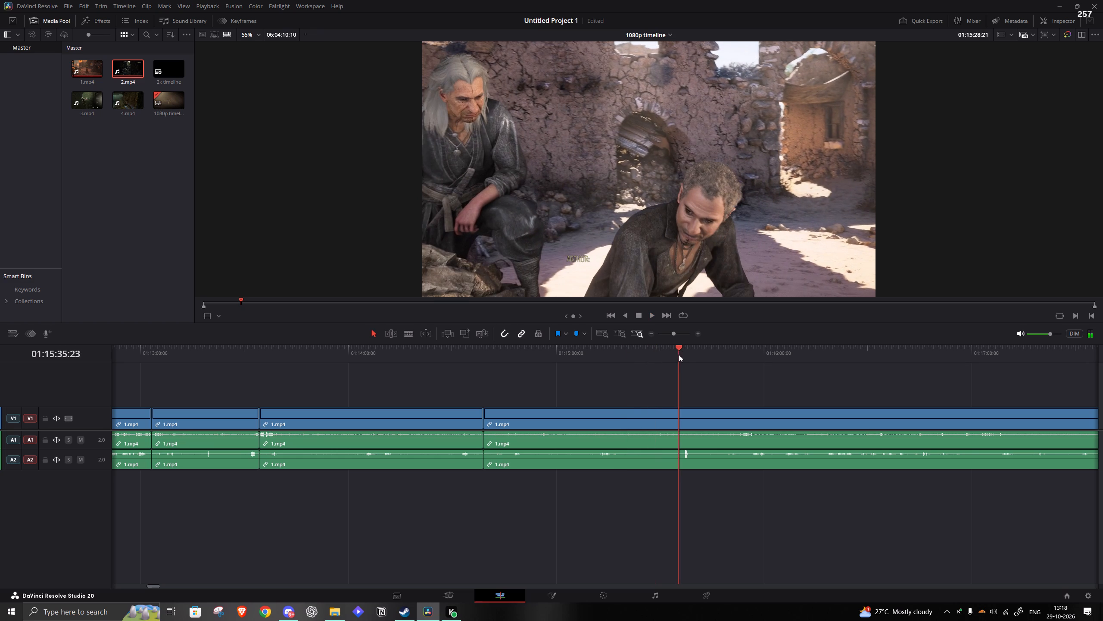
click(692, 356)
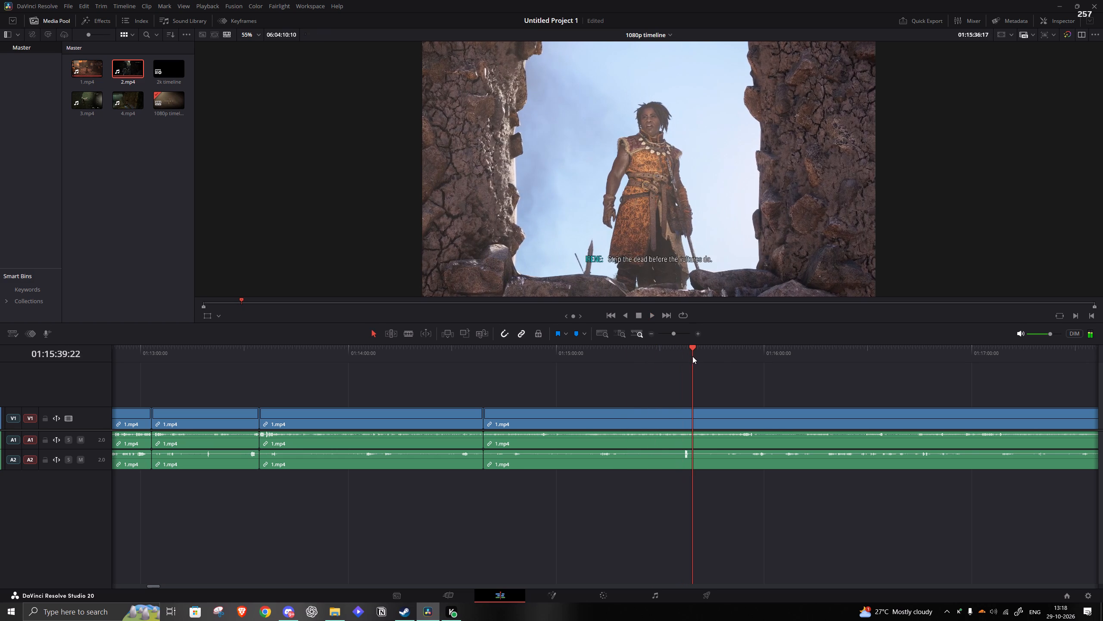
click(720, 354)
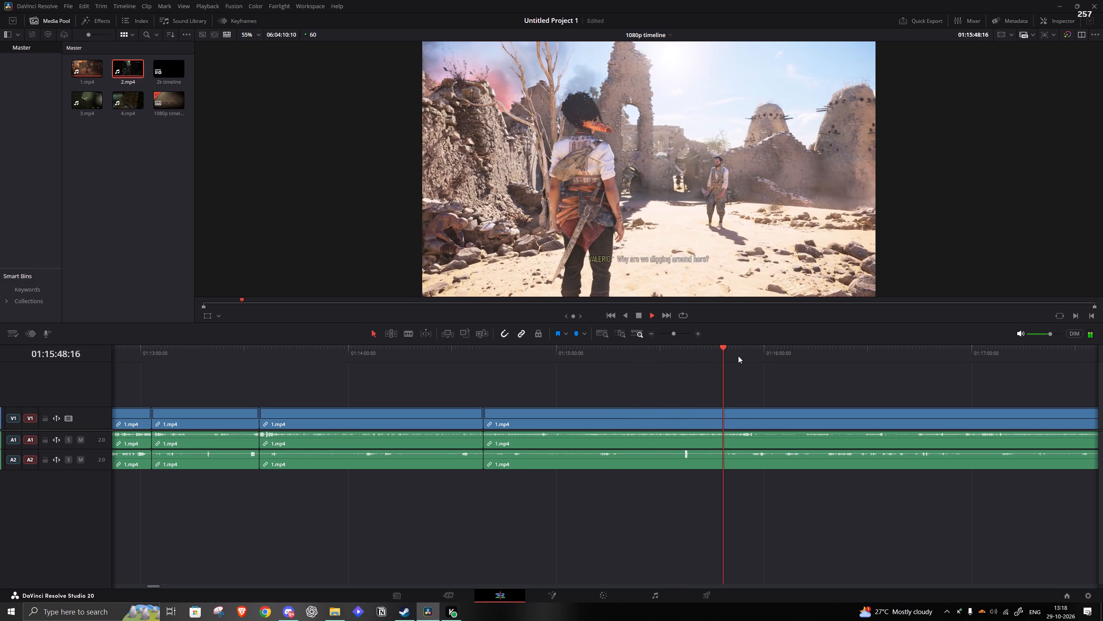
click(738, 356)
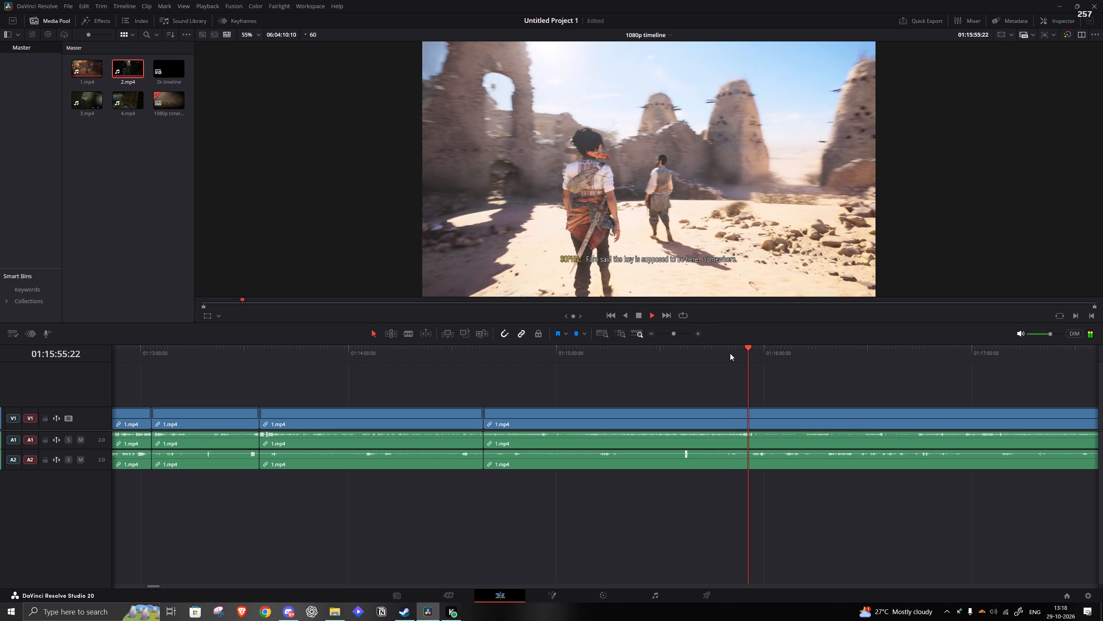
key(space)
key(s)
Remove the 1.mp4 footage from the split at 01:15:56:12 up to about 01:17:58 and close the gap.
click(907, 363)
key(space)
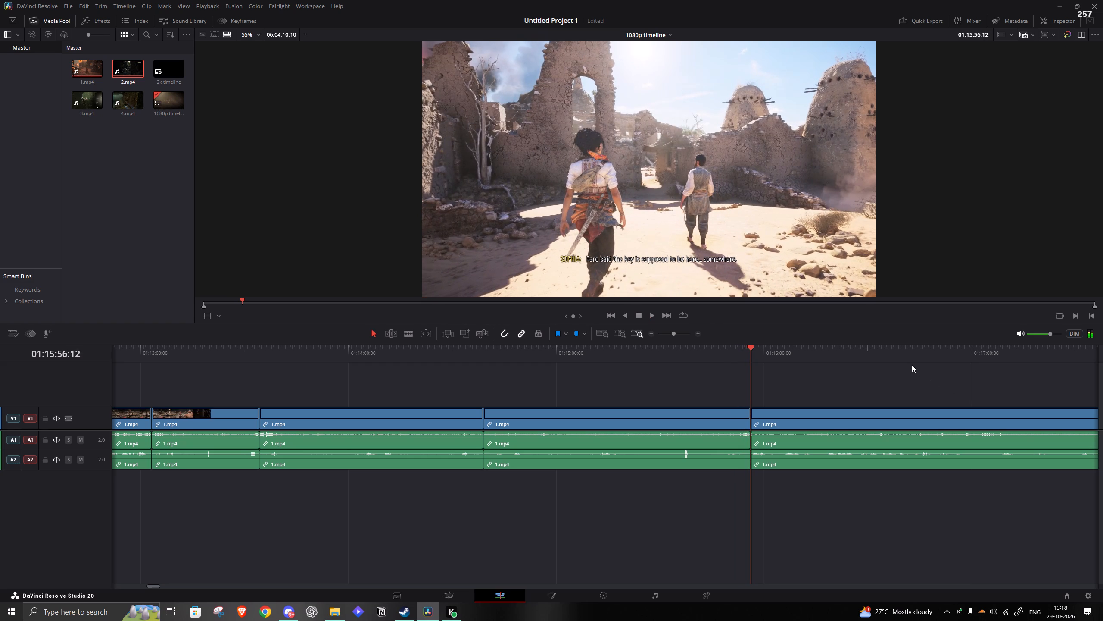
click(668, 333)
click(603, 357)
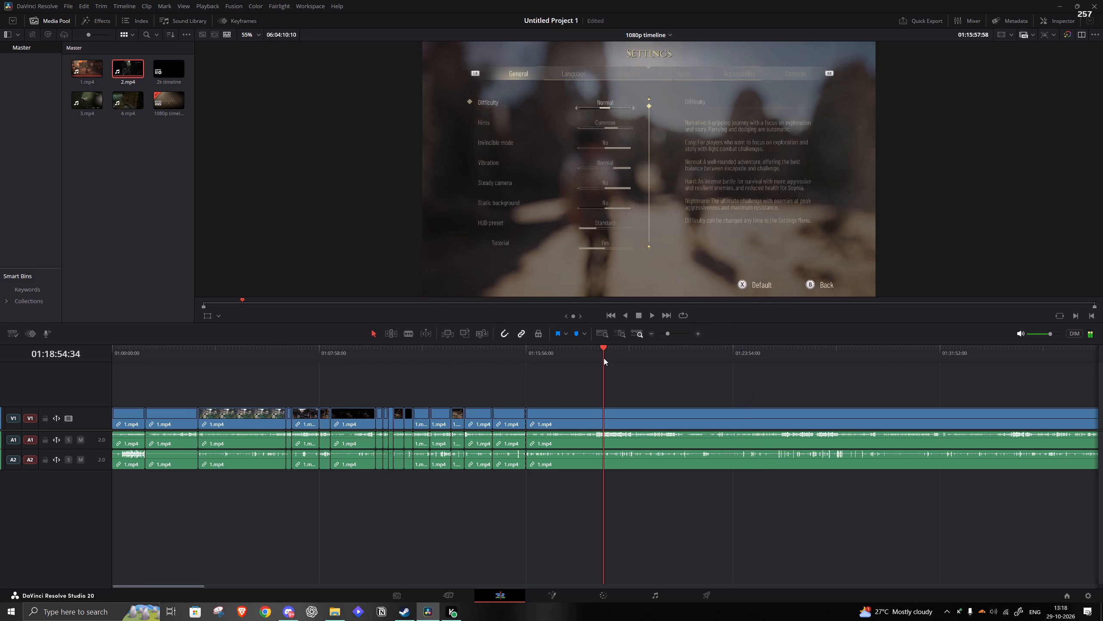
click(589, 354)
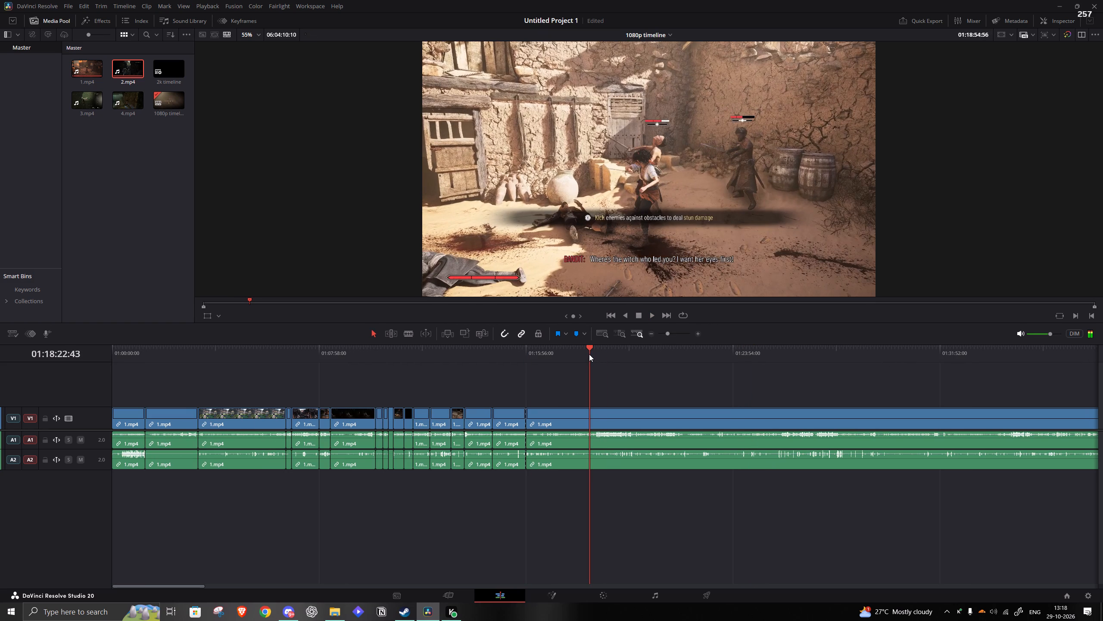
click(579, 352)
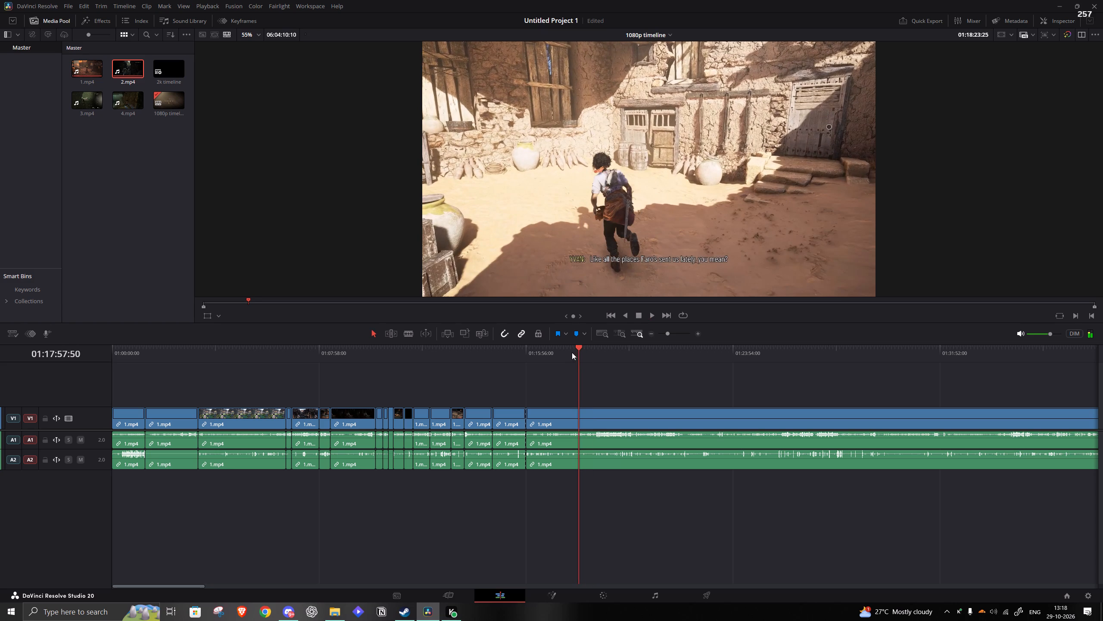
key(space)
key(q)
click(562, 411)
text(a)
Review 1.mp4 from the new join at 01:15:56:12 through the village walk and ambush cutscene to about 01:17:45.
key(space)
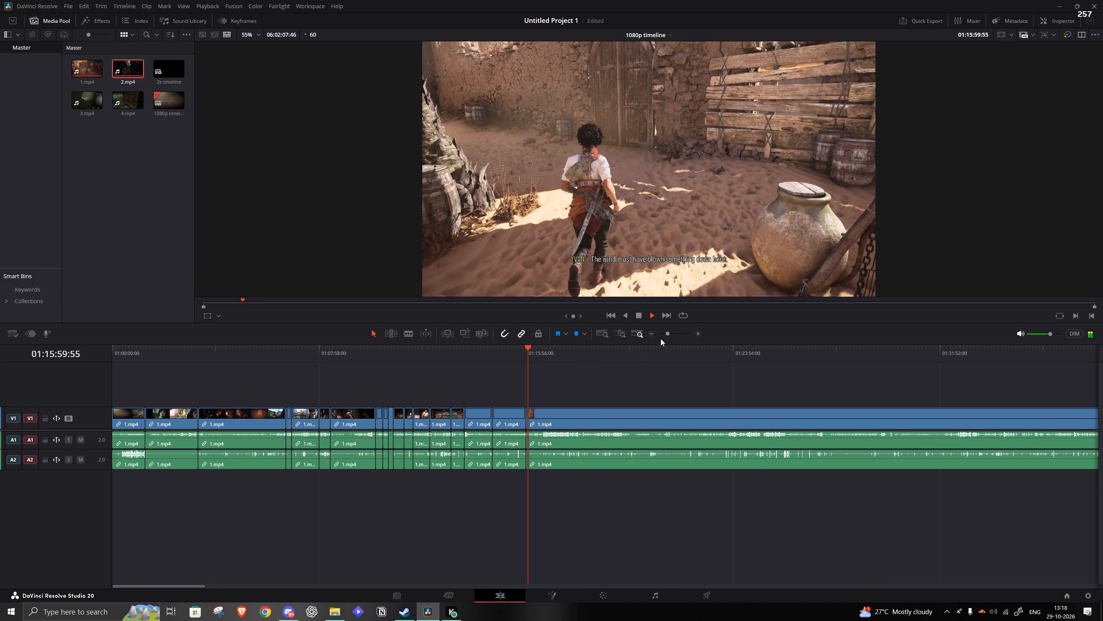
drag(668, 336, 675, 338)
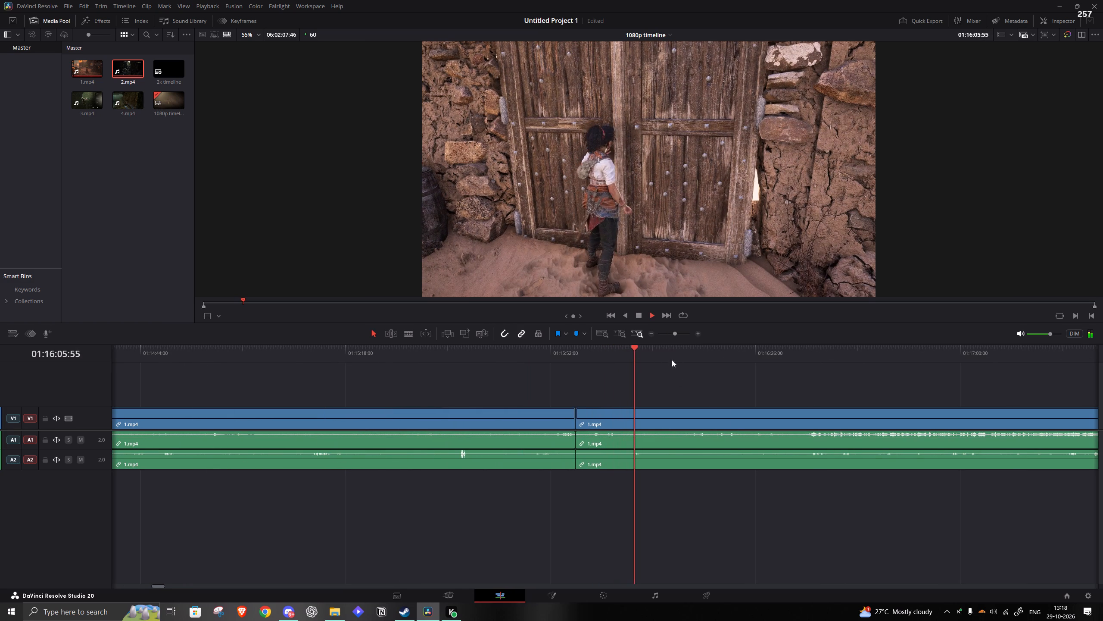
click(679, 354)
click(729, 354)
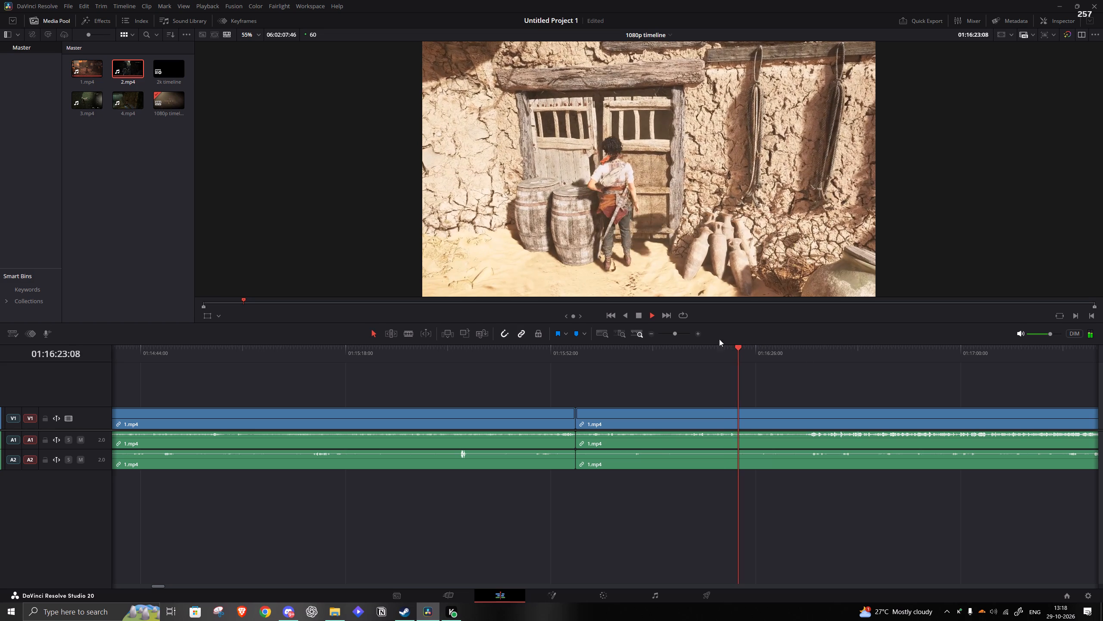
drag(667, 335, 673, 332)
click(639, 357)
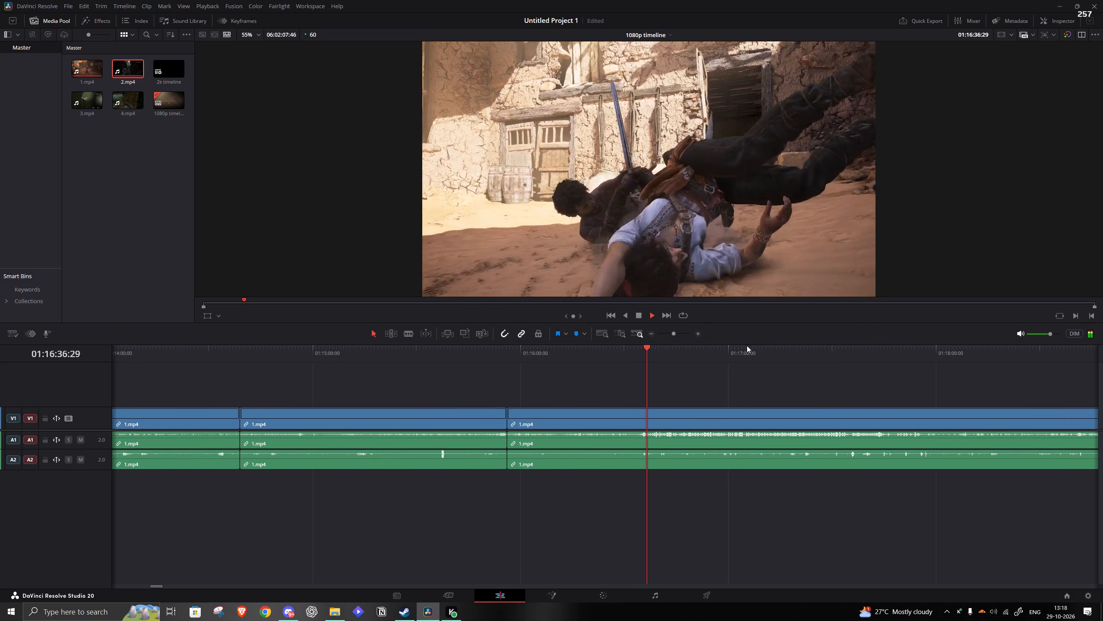
click(710, 354)
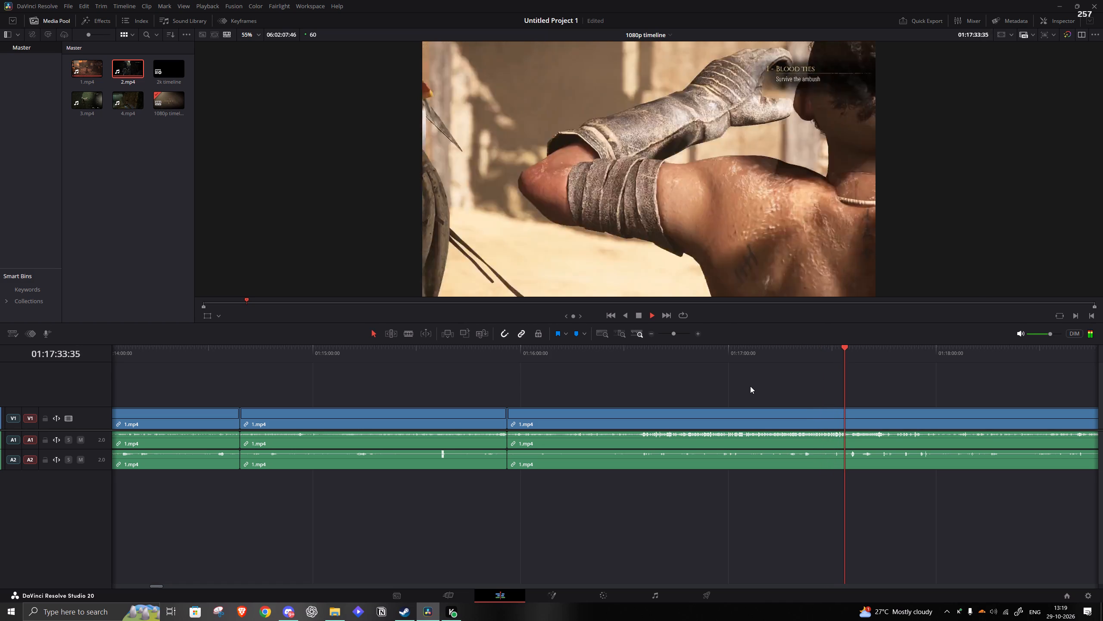
click(872, 367)
click(873, 361)
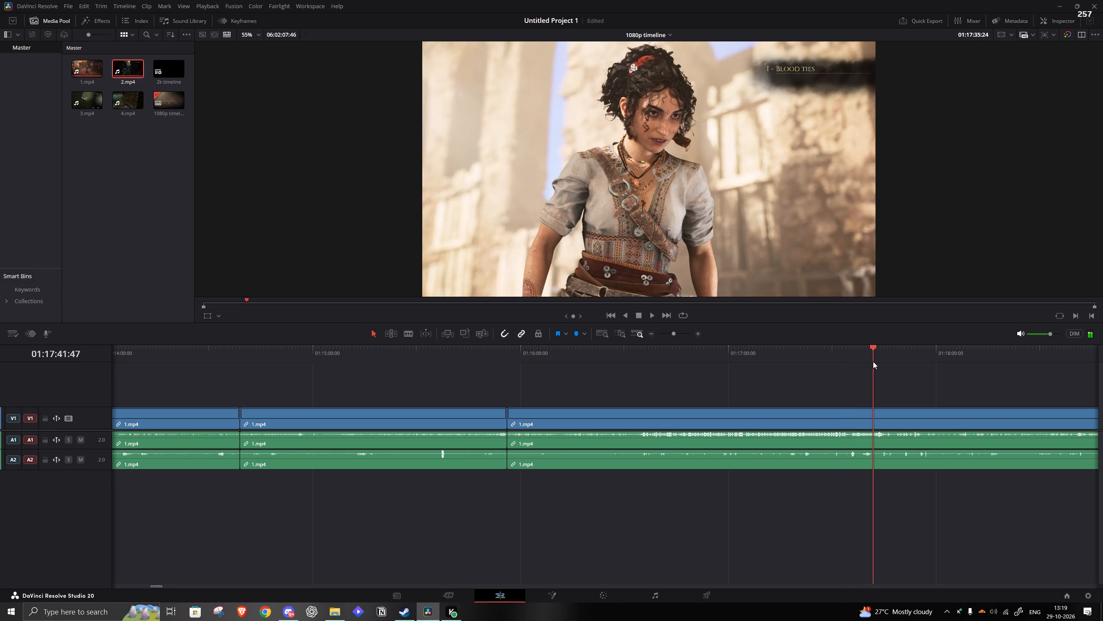
click(885, 361)
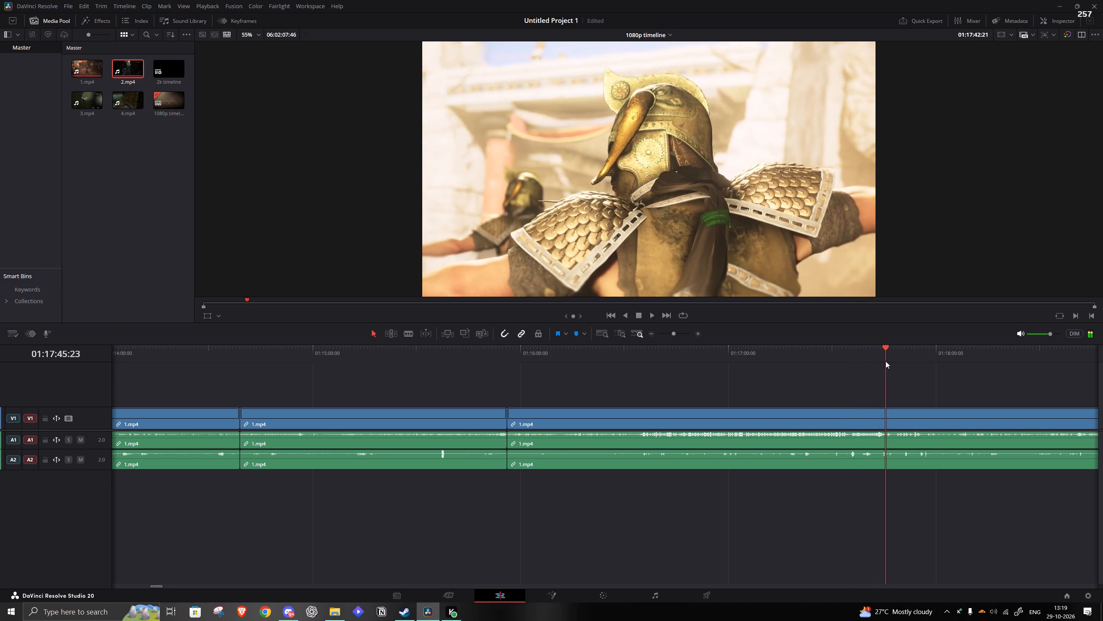
Review the rest of the ambush scene and the training fight with Irene, up to about 01:20:10.
drag(671, 335, 667, 334)
click(467, 358)
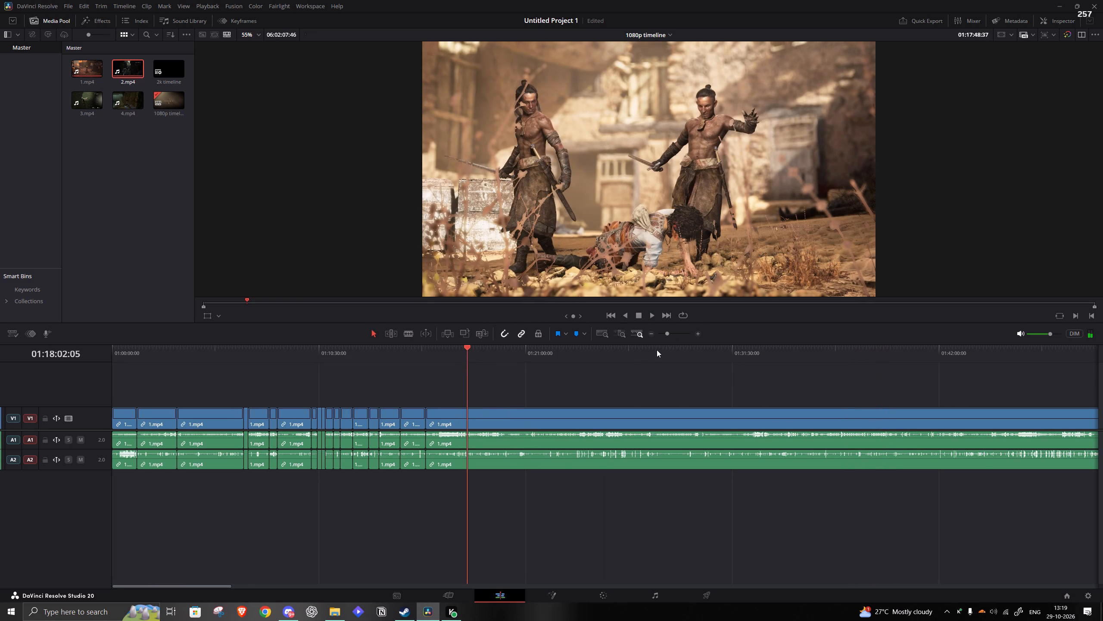
click(666, 332)
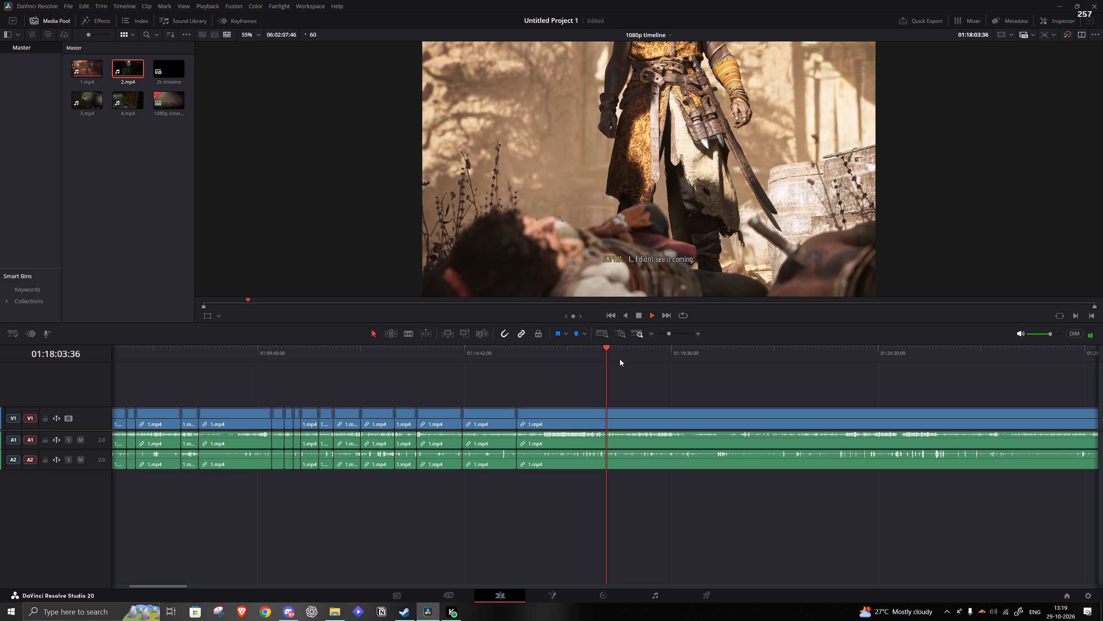
click(619, 358)
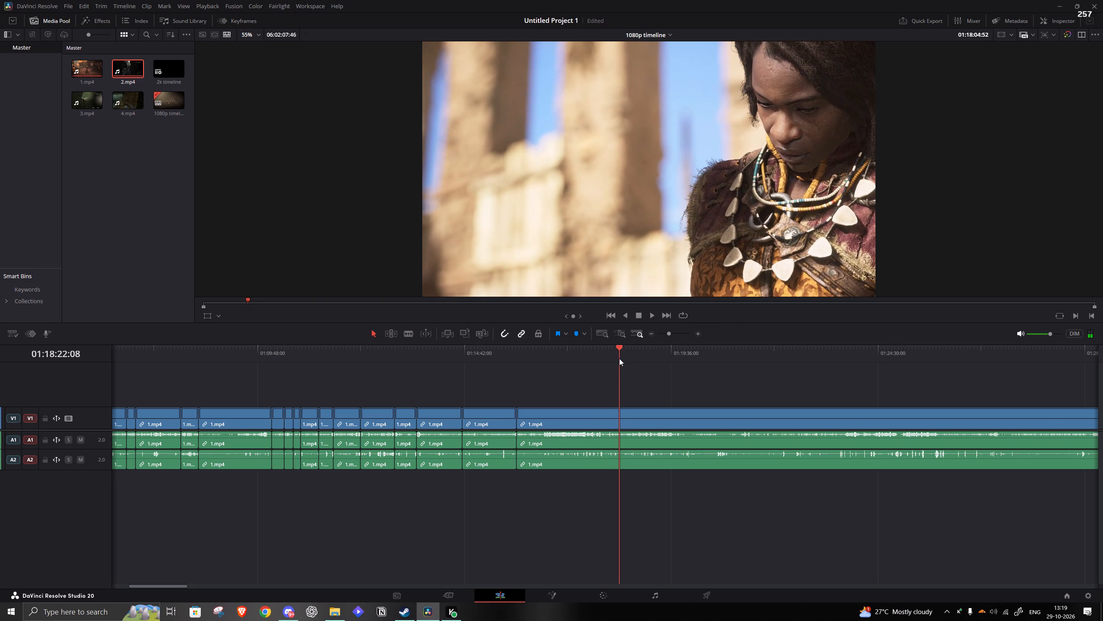
click(629, 358)
click(640, 362)
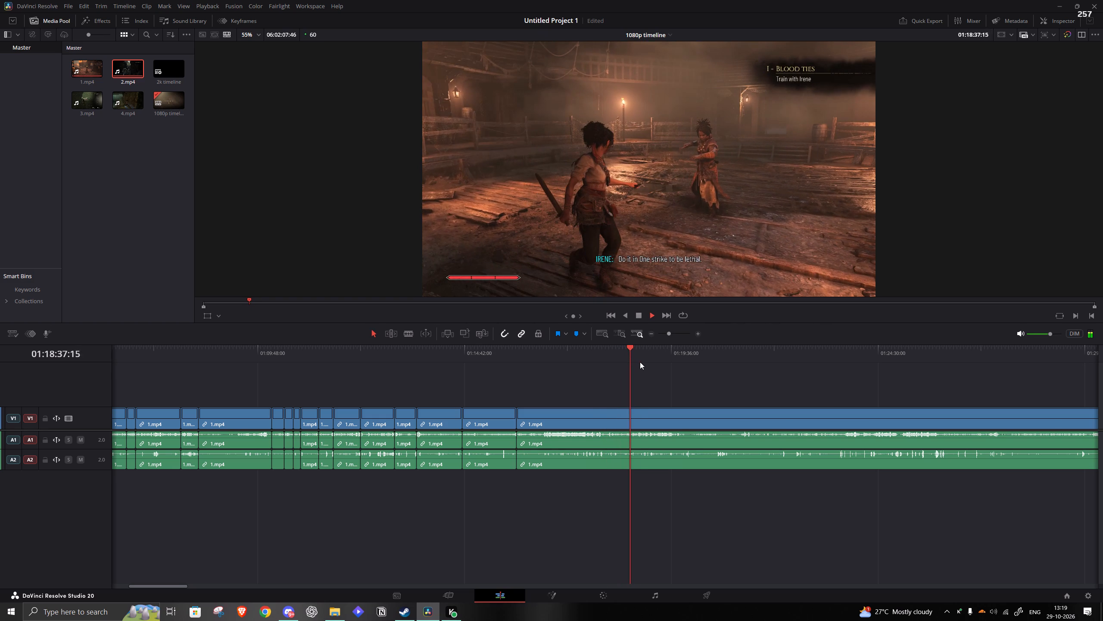
click(658, 362)
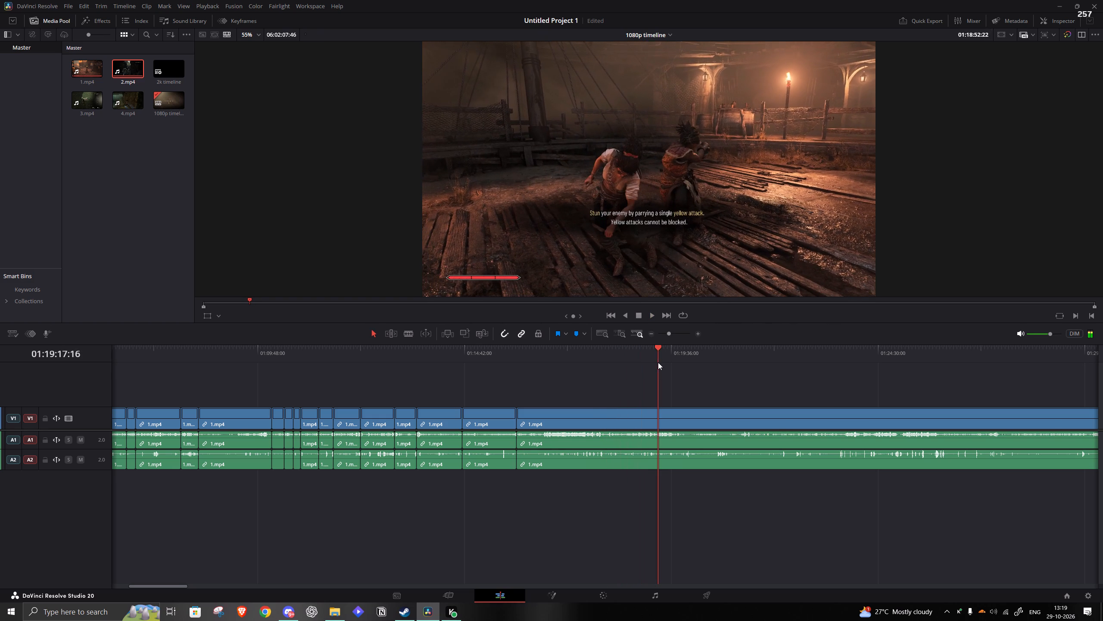
click(673, 361)
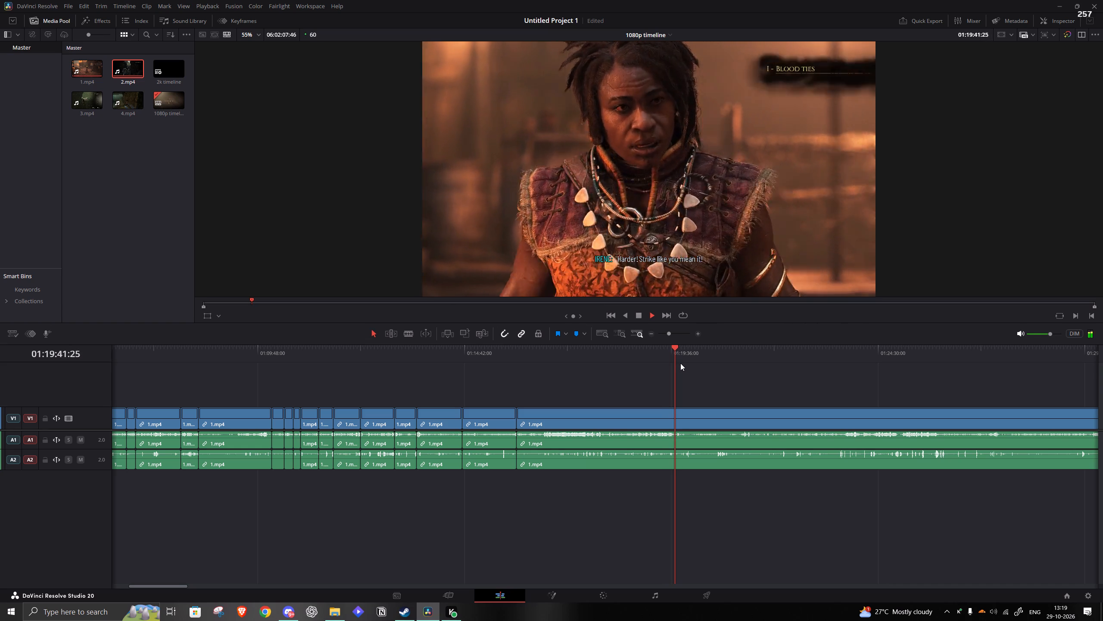
click(680, 363)
click(680, 363)
click(683, 354)
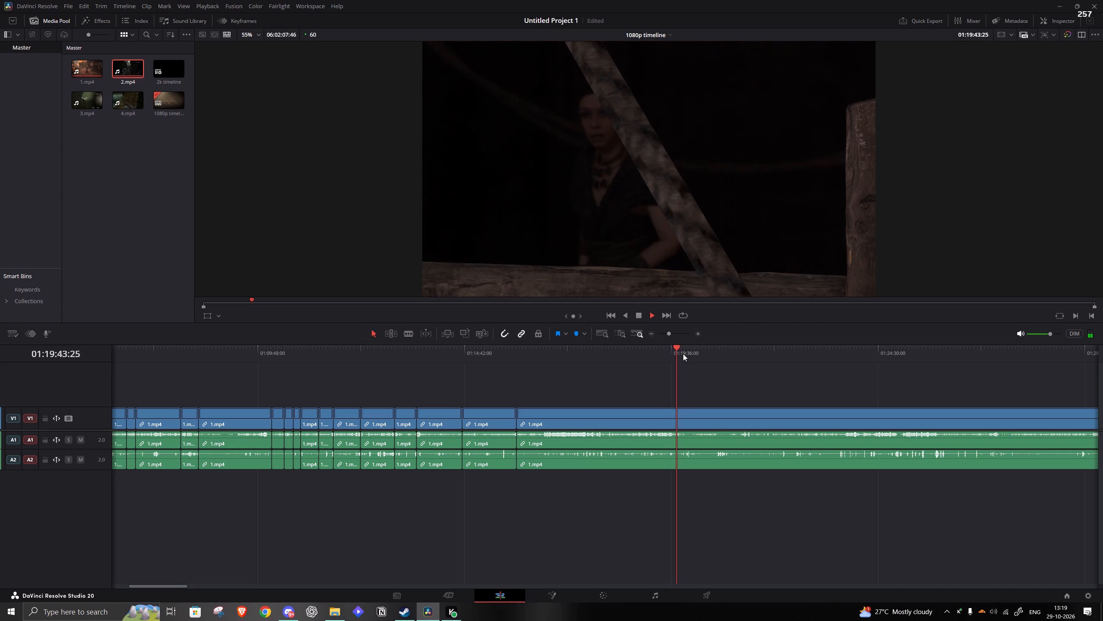
click(695, 355)
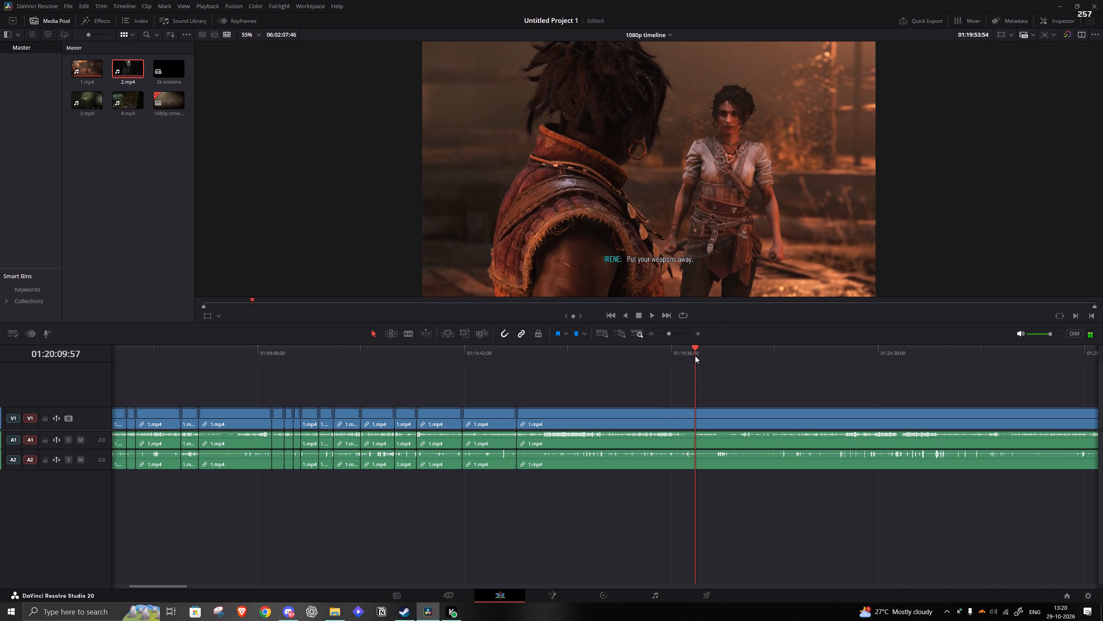
Review the cutscenes after the training, from about 01:20:35 to the start of the mercenary fight near 01:23:59.
click(713, 360)
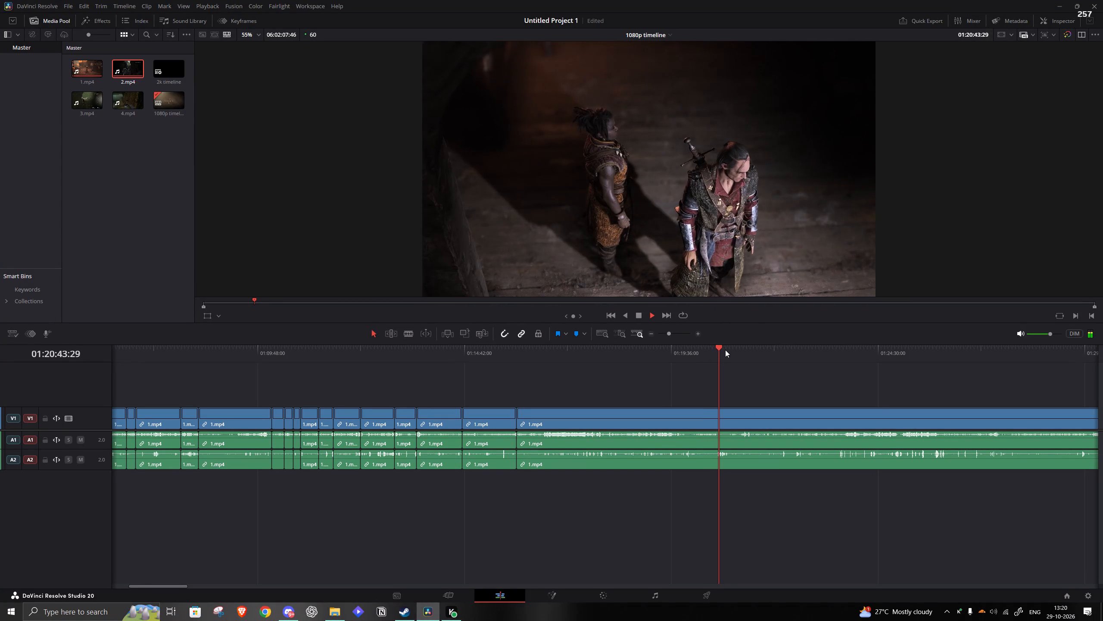
click(725, 350)
click(732, 351)
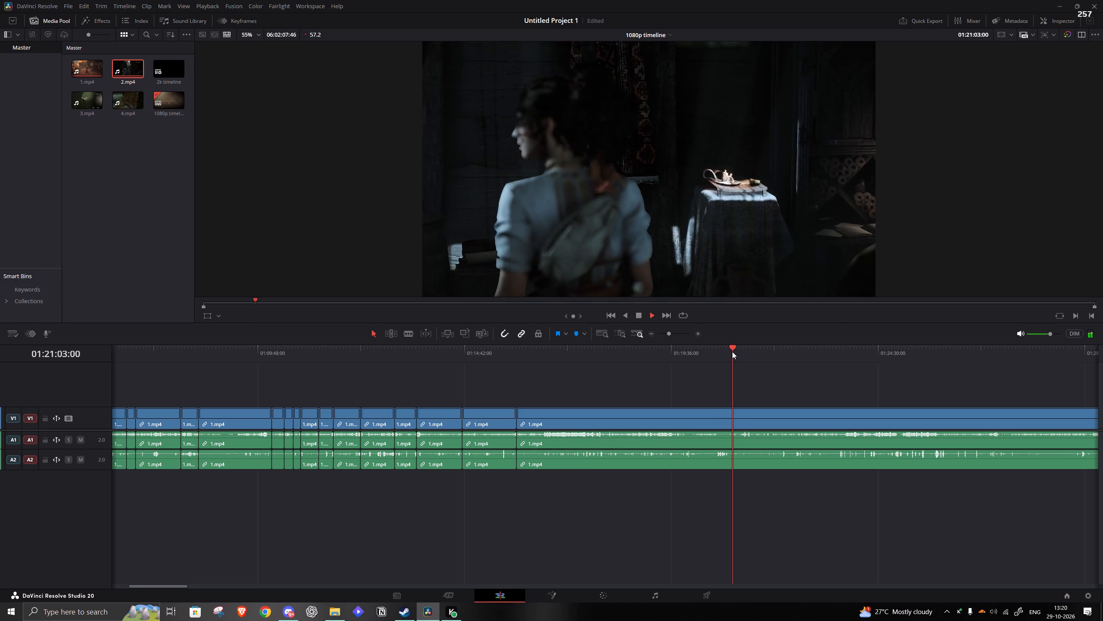
click(743, 353)
click(756, 355)
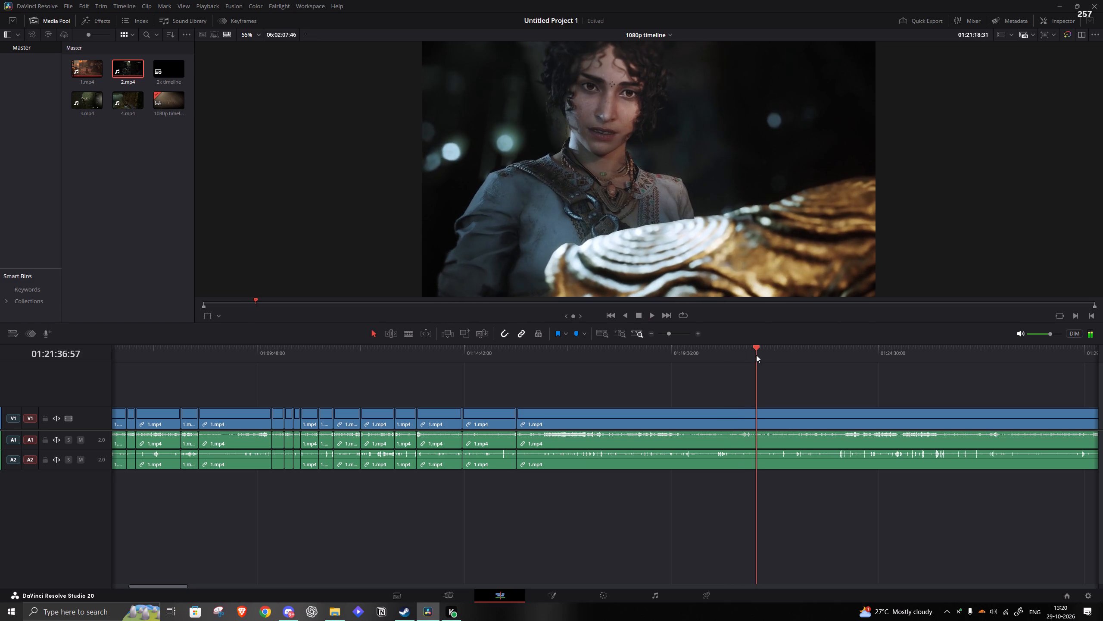
click(767, 355)
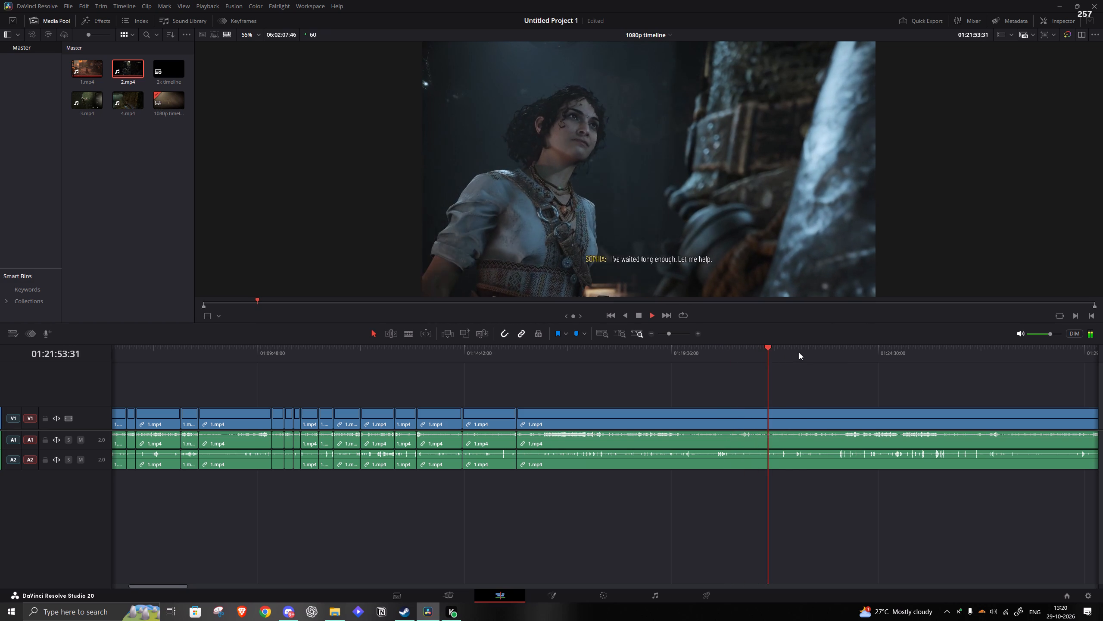
click(799, 352)
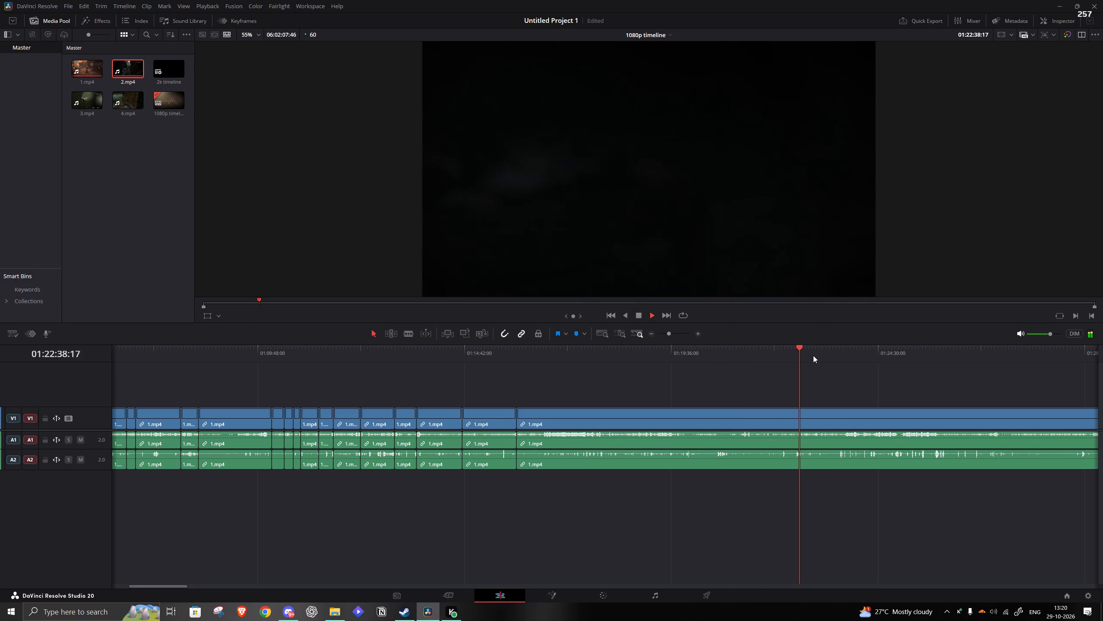
click(813, 355)
click(837, 361)
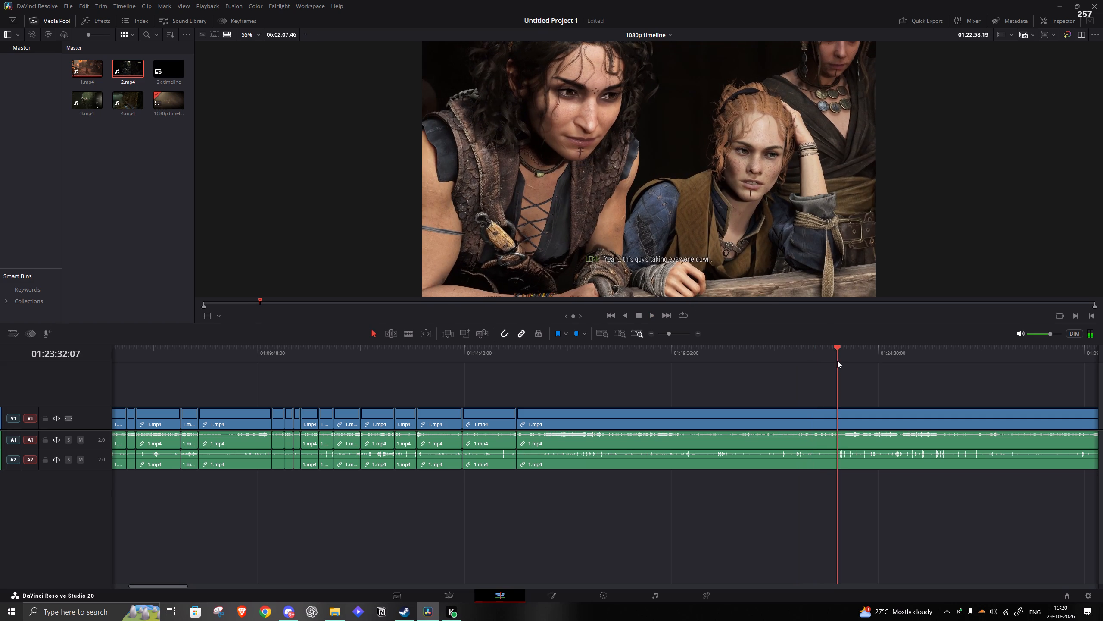
click(849, 361)
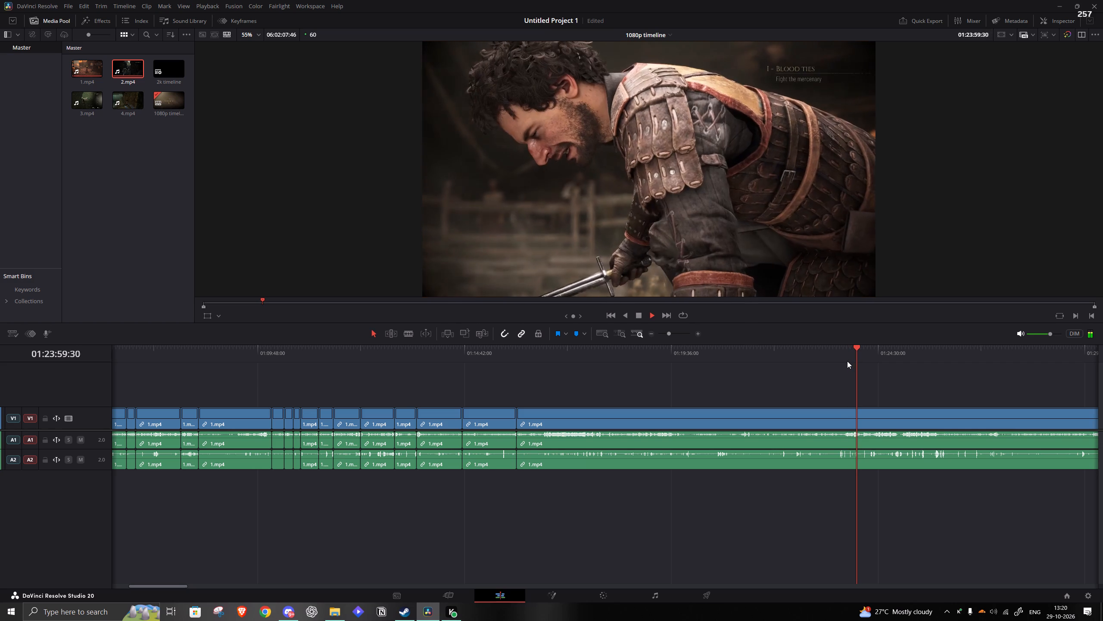
Remove the arena-fight footage in 1.mp4 from 01:24:28:29 to 01:24:45:02 and close the gap.
click(866, 364)
click(864, 358)
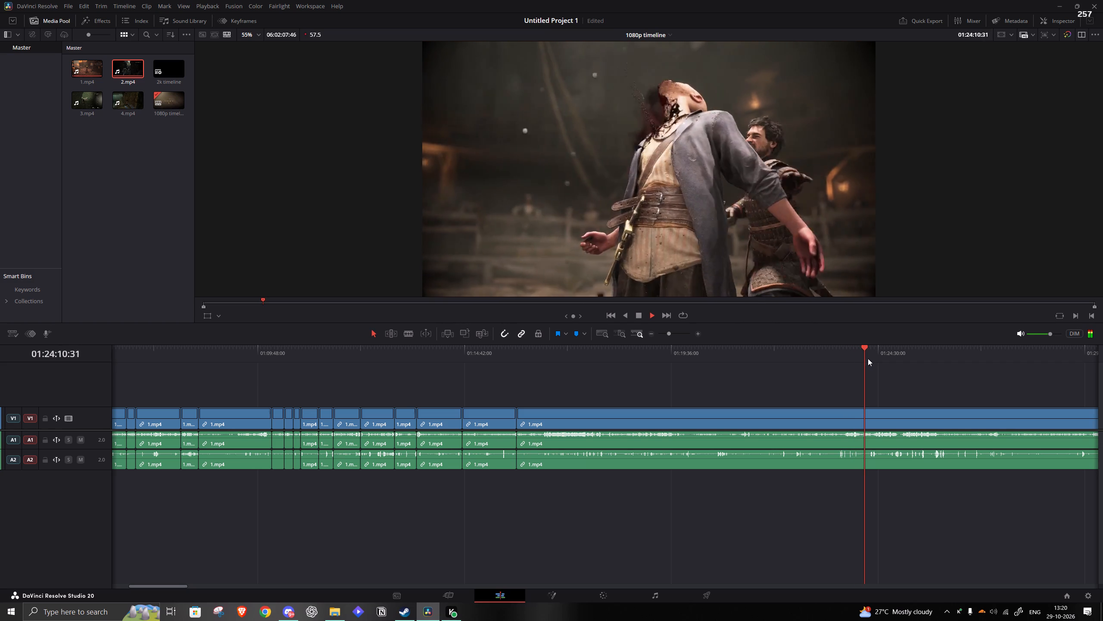
click(873, 358)
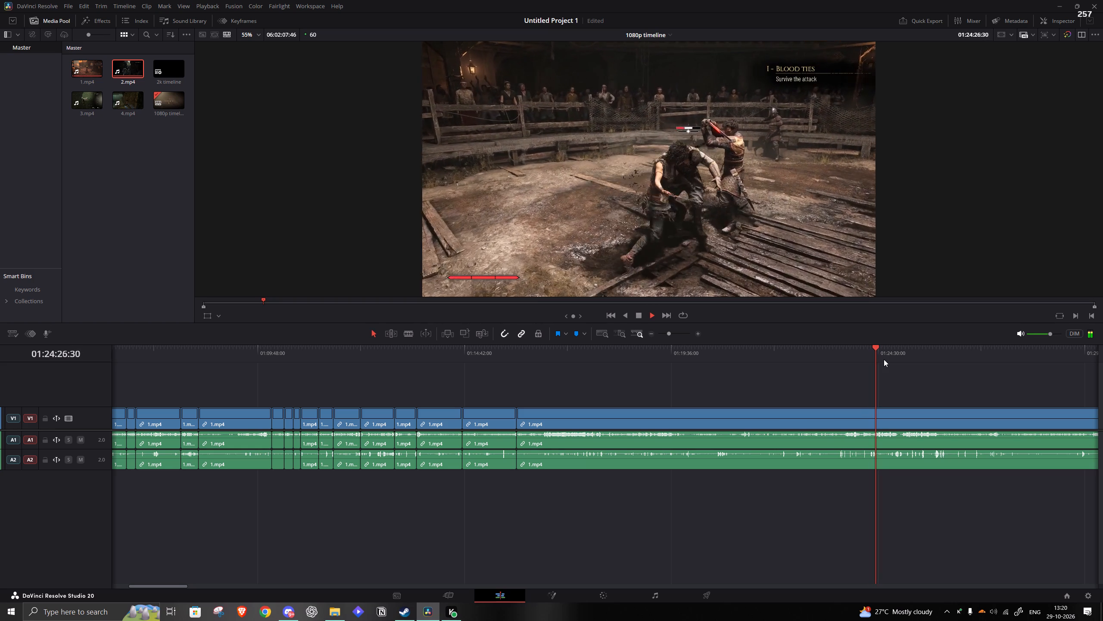
key(space)
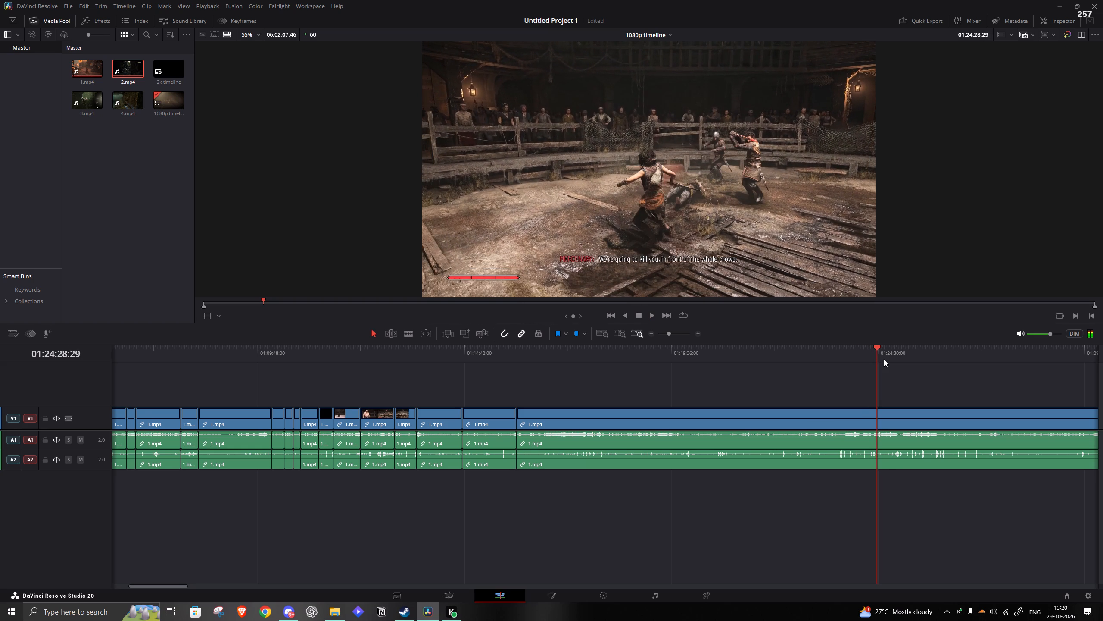
key(s)
click(888, 352)
key(q)
click(879, 413)
key(s)
text(a)
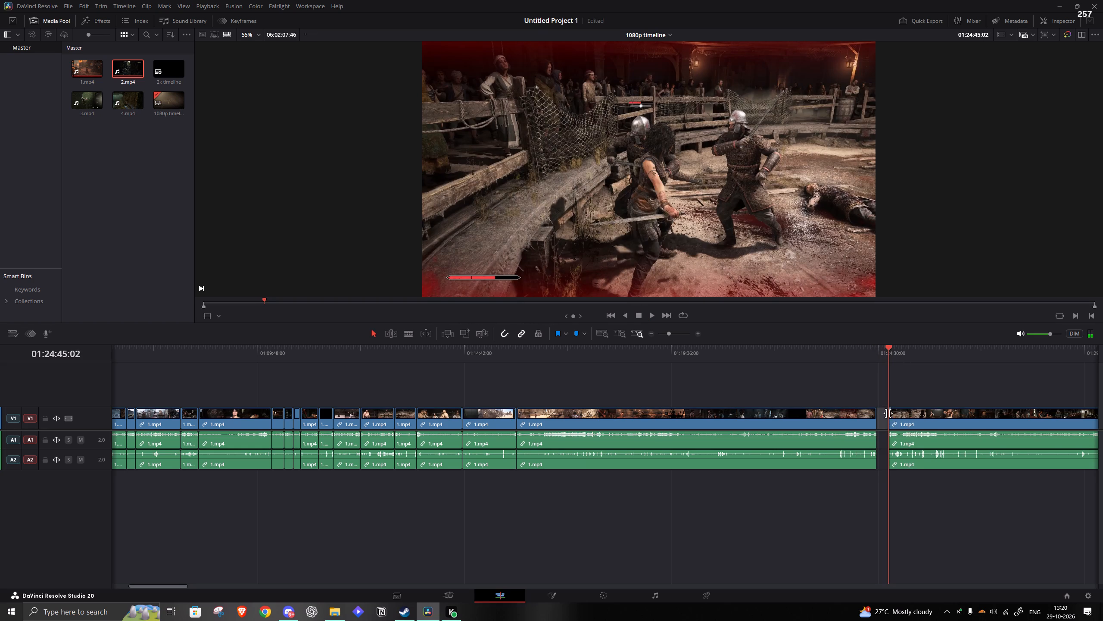
Review the arena fight in 1.mp4 from the new join at 01:24:28:29 to the cutscene near 01:25:49.
key(space)
key(space)
key(space)
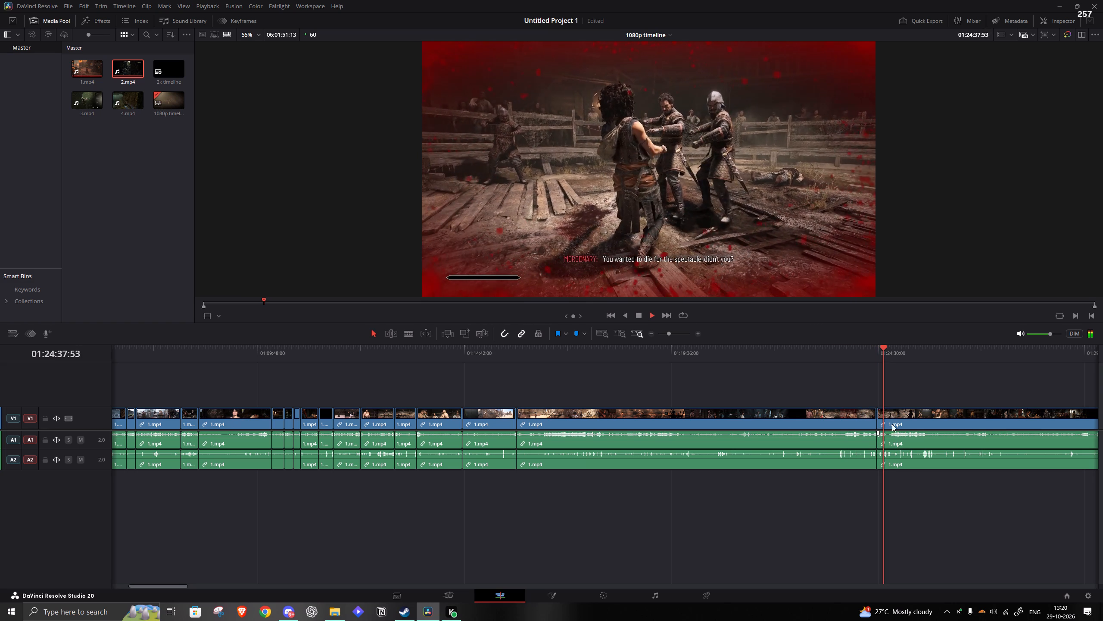
click(892, 354)
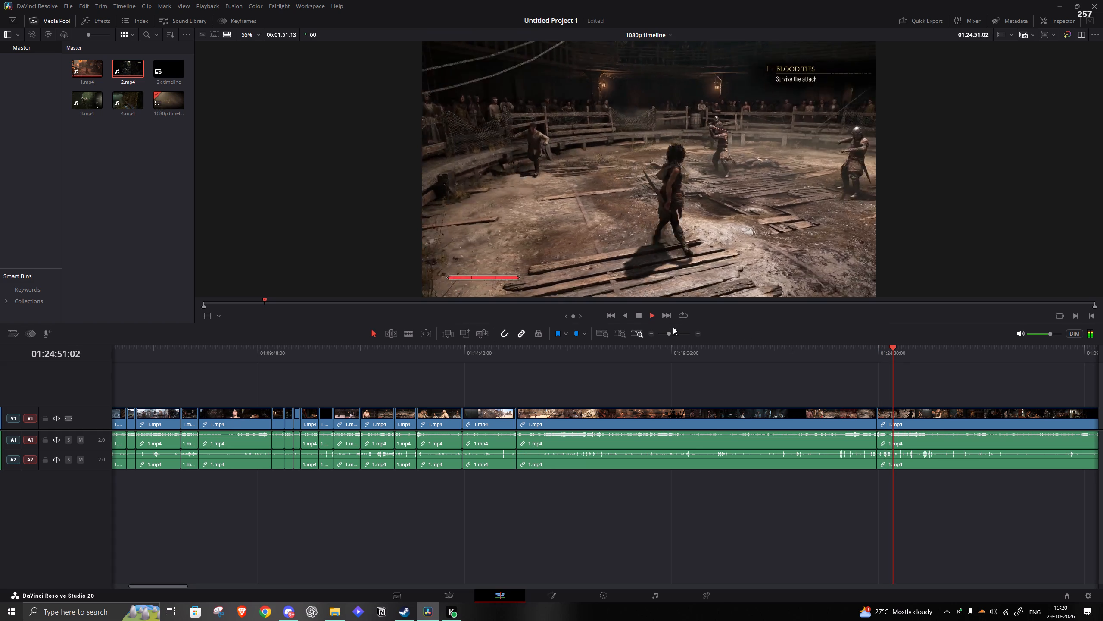
drag(670, 340, 683, 342)
drag(668, 330, 679, 331)
click(679, 331)
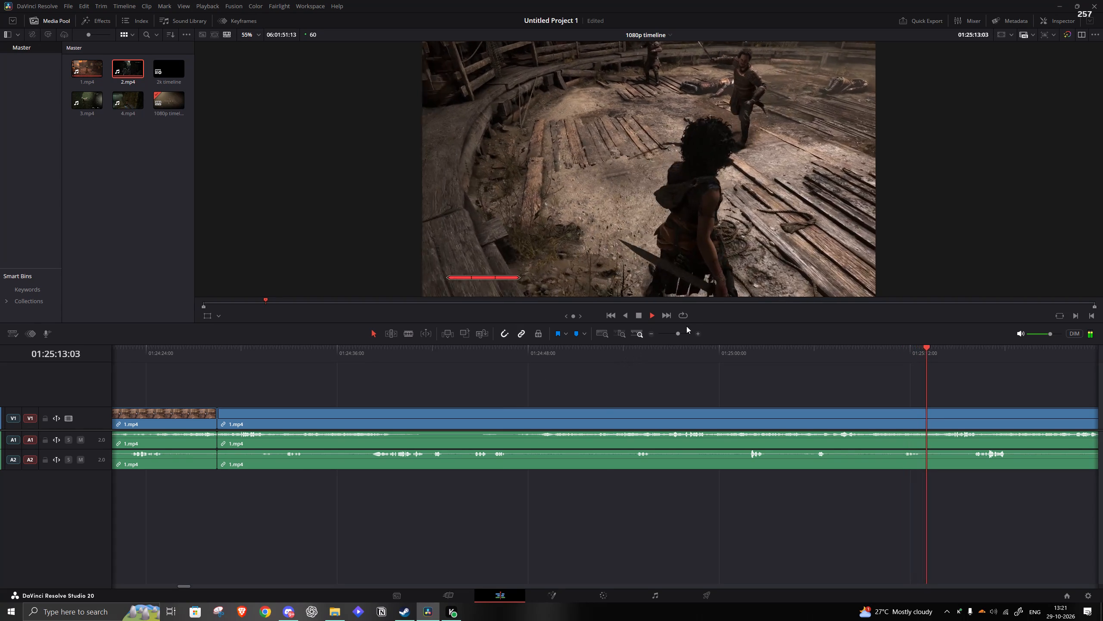
drag(677, 330, 673, 330)
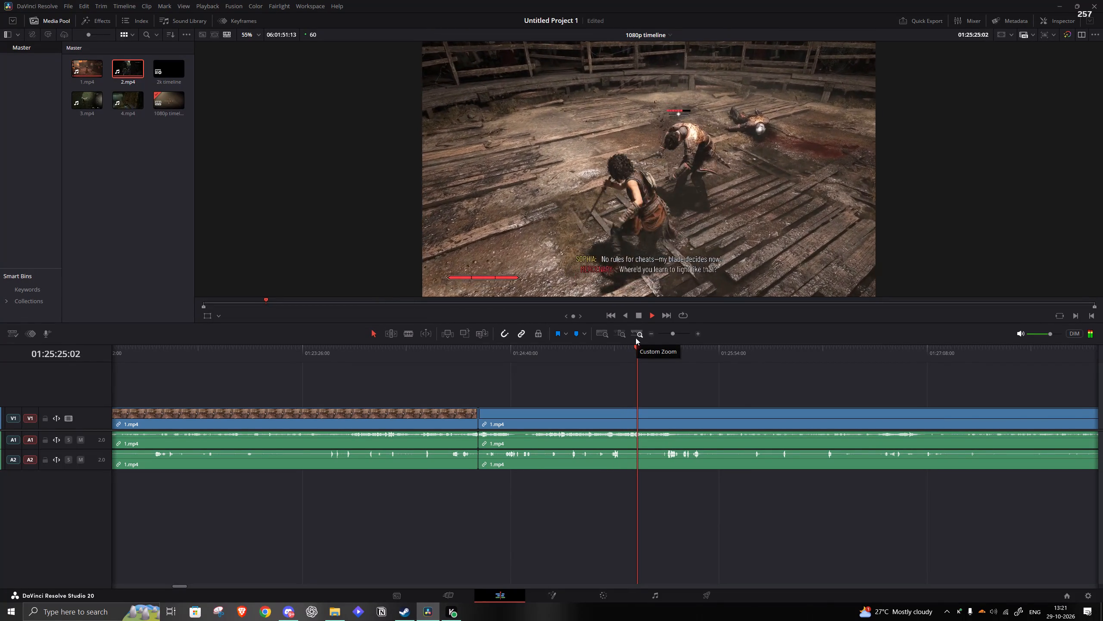
click(665, 352)
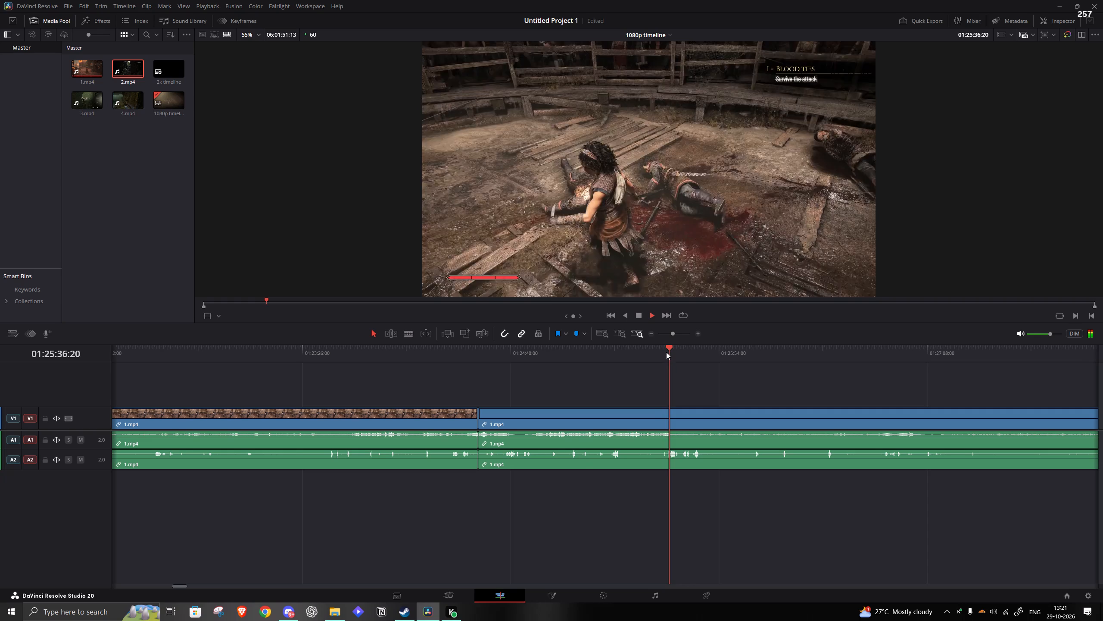
click(683, 353)
click(695, 350)
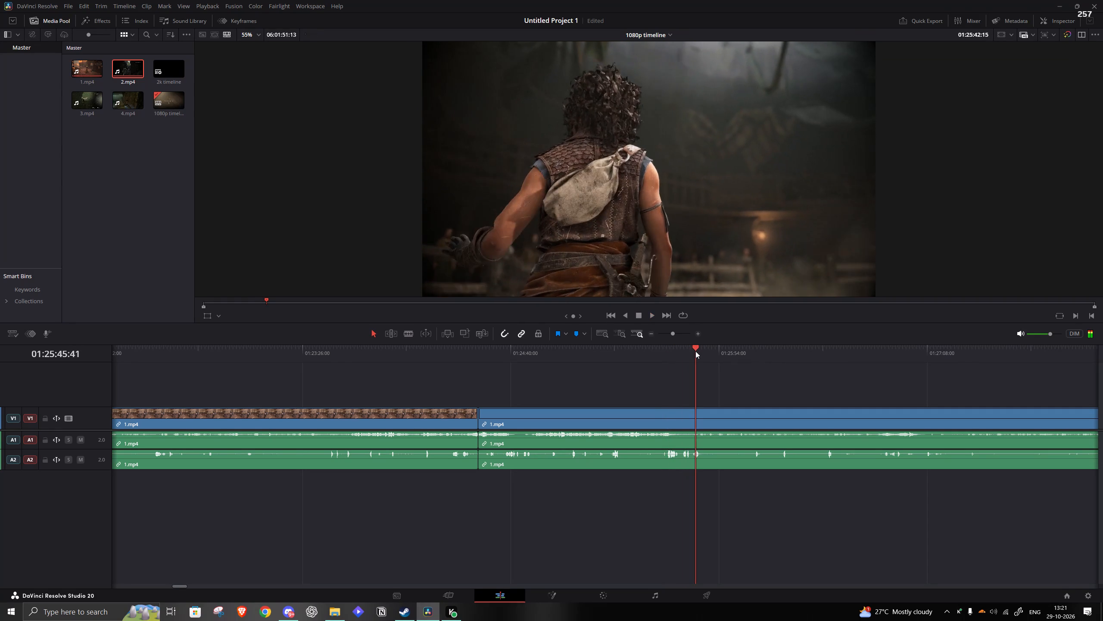
click(705, 351)
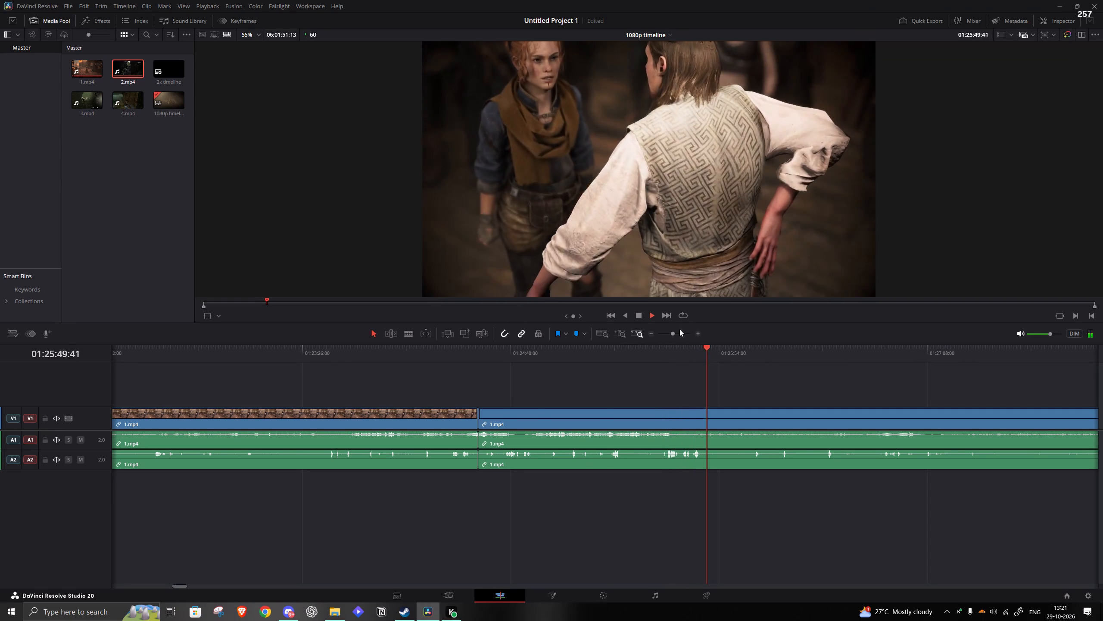
Review the post-fight cutscenes, the Resonance title and the heist planning scene, from about 01:26:32 to 01:29:20.
click(670, 330)
click(623, 348)
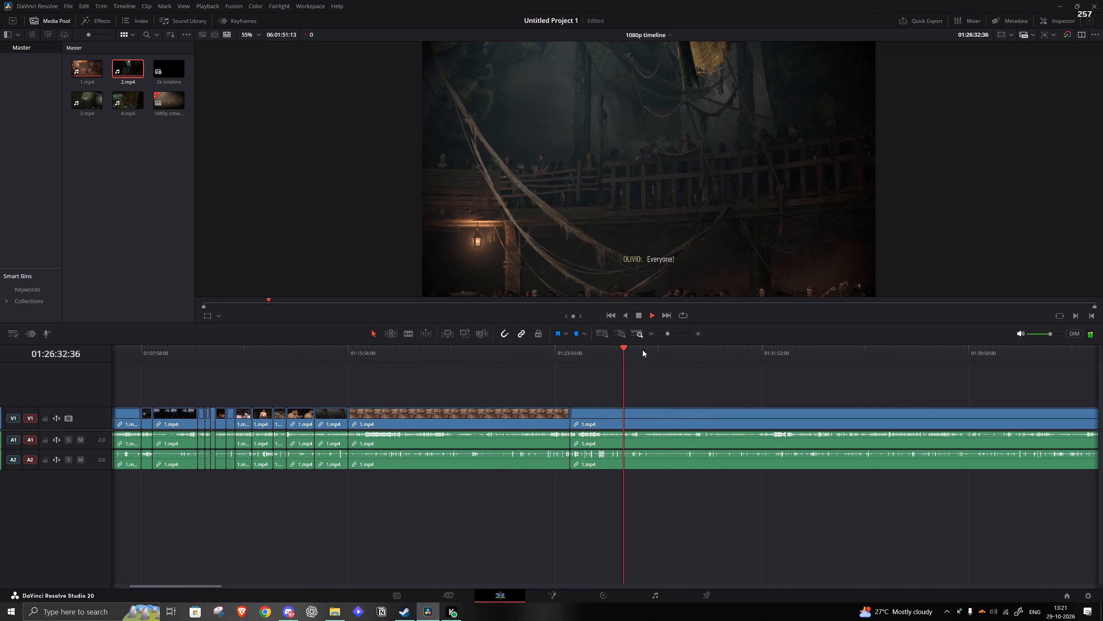
click(630, 348)
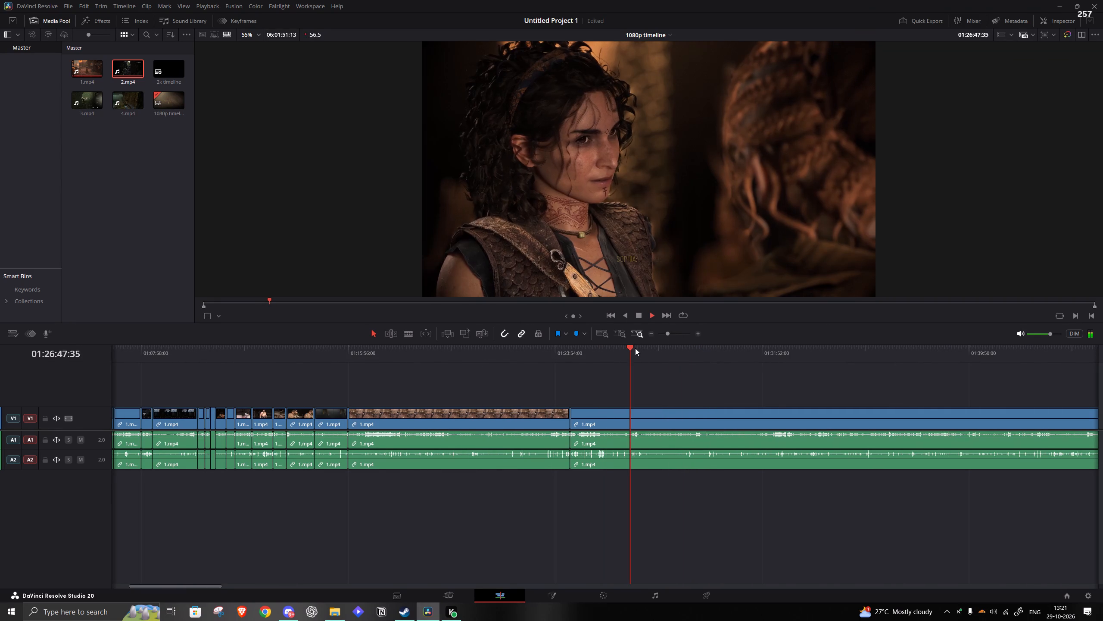
click(635, 348)
click(639, 348)
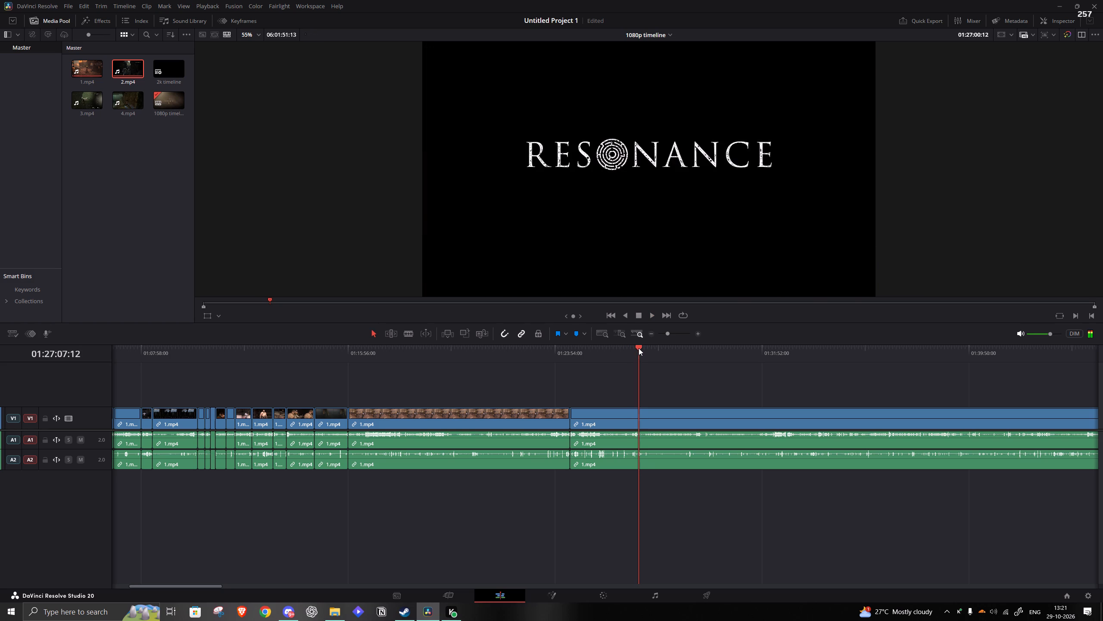
click(641, 348)
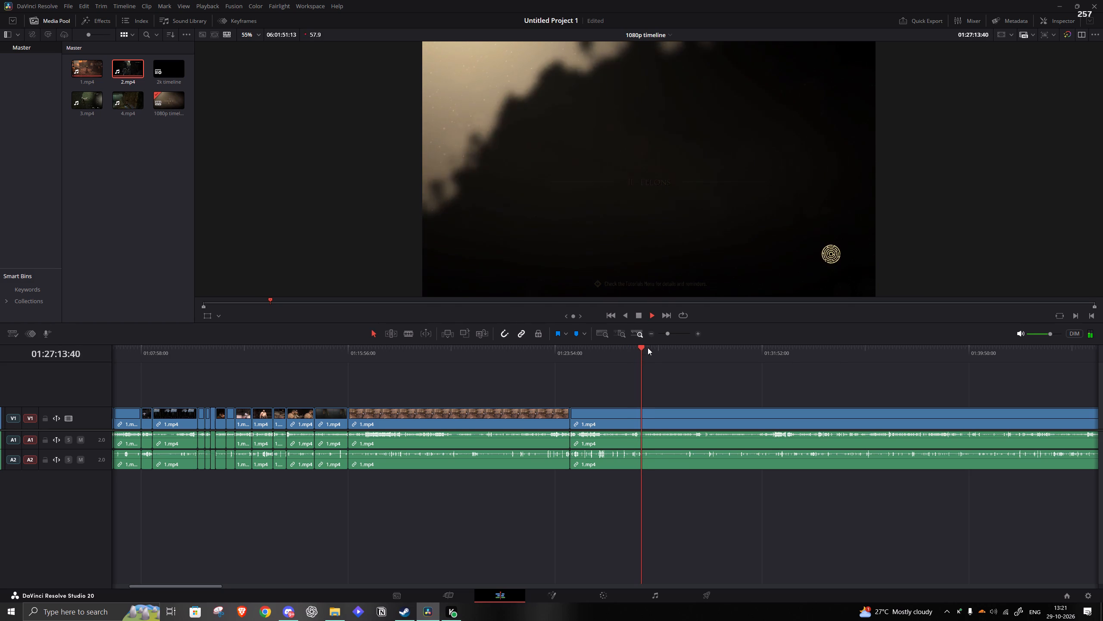
click(648, 348)
click(655, 348)
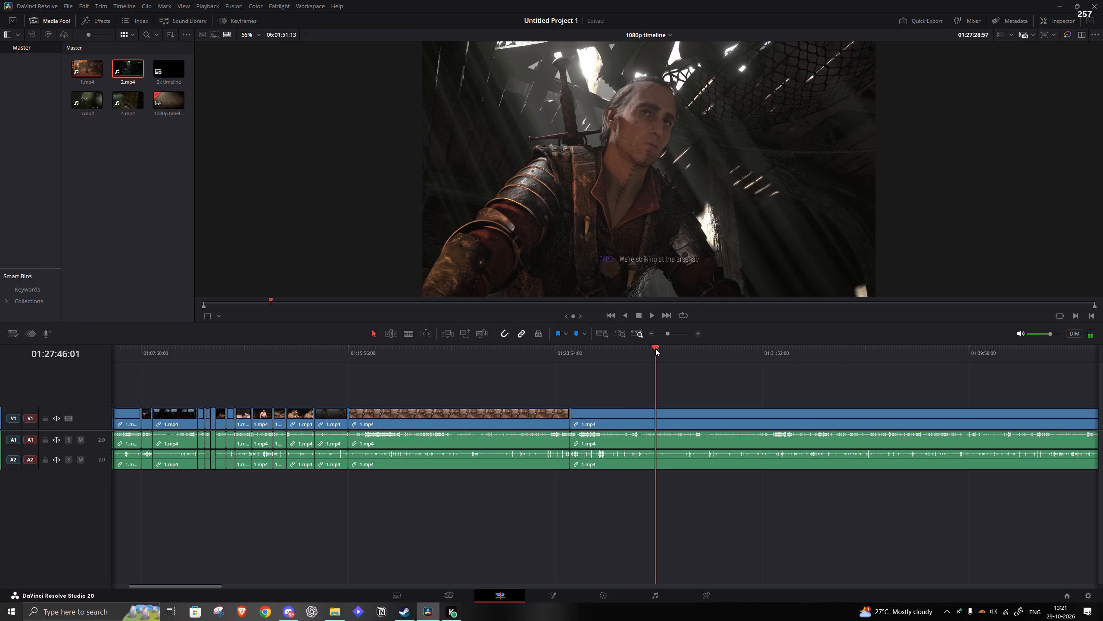
click(682, 351)
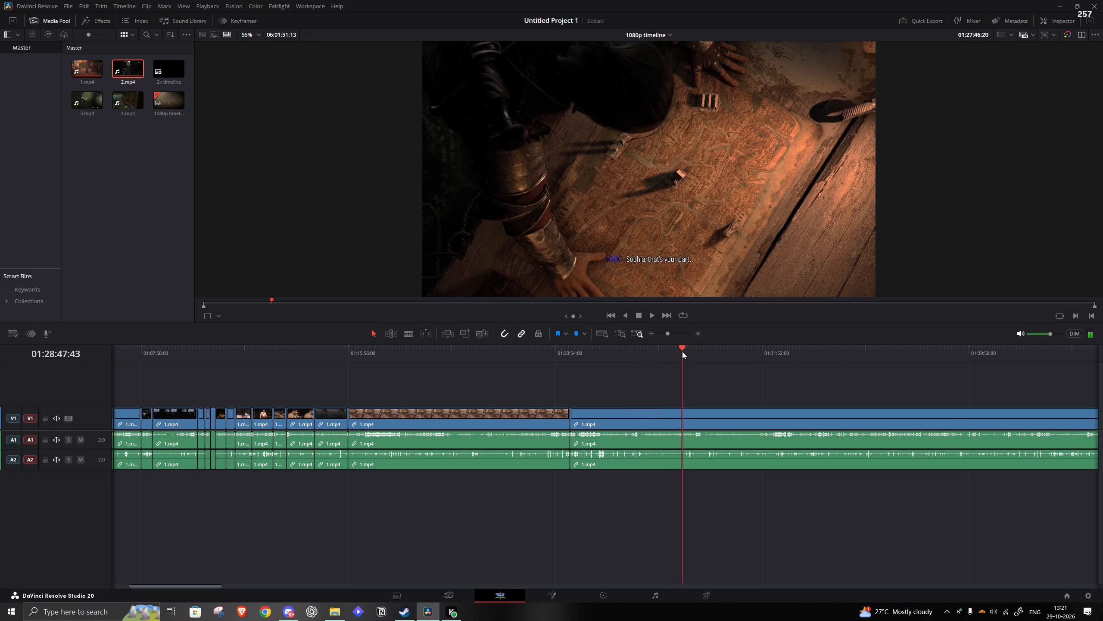
click(692, 352)
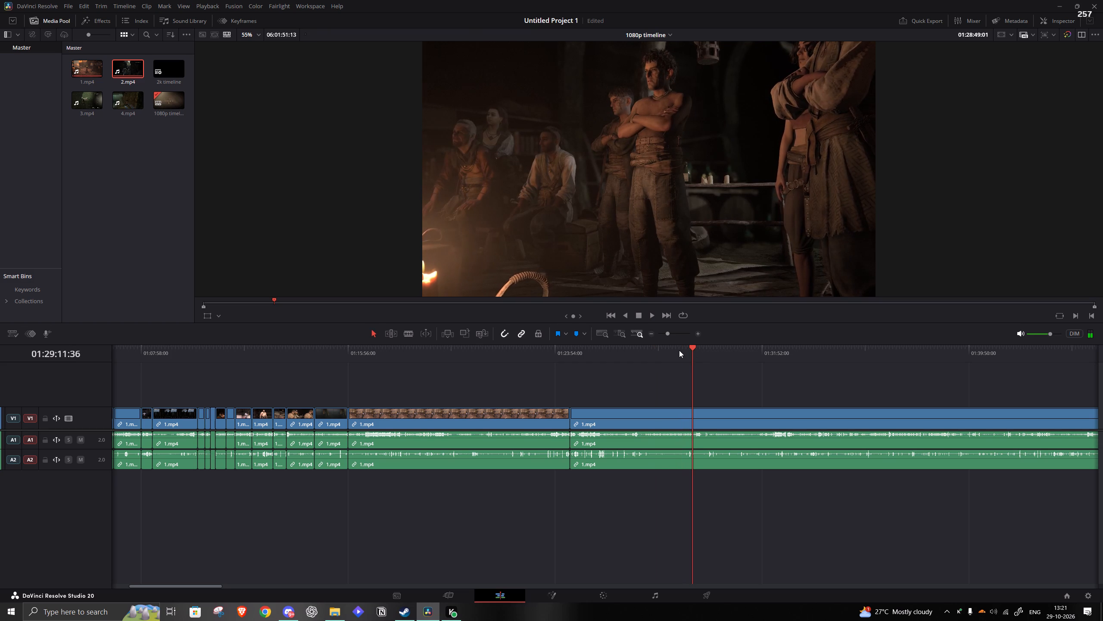
click(696, 354)
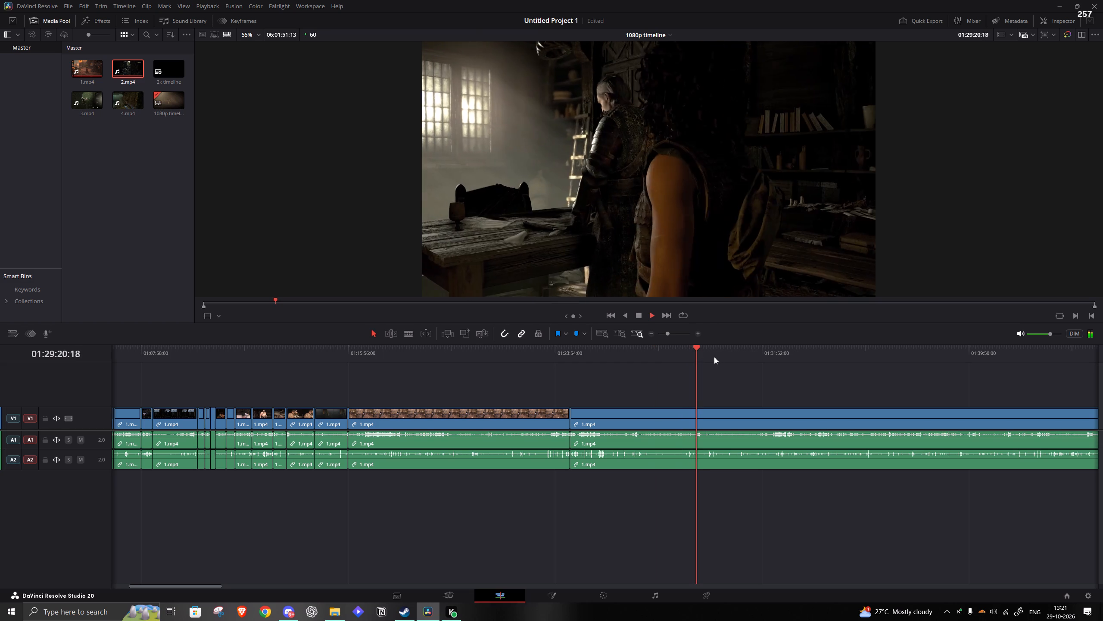
Review the start of chapter II - Felons, from about 01:29:52 through the boat ride and rooftops to the guard takedown near 01:32:36.
click(710, 355)
click(721, 357)
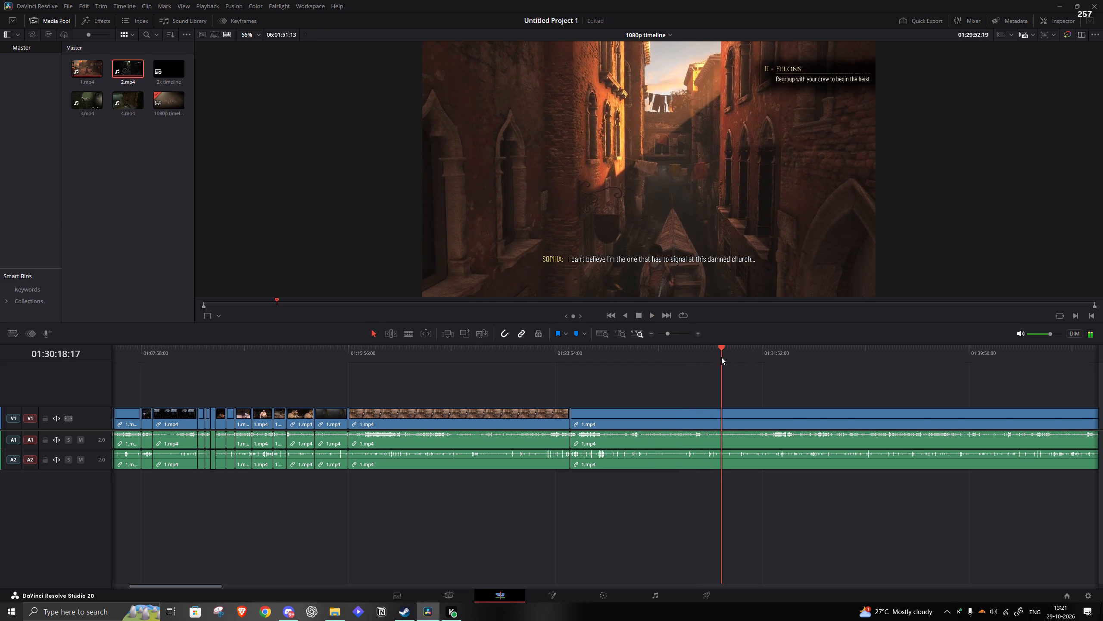
click(742, 353)
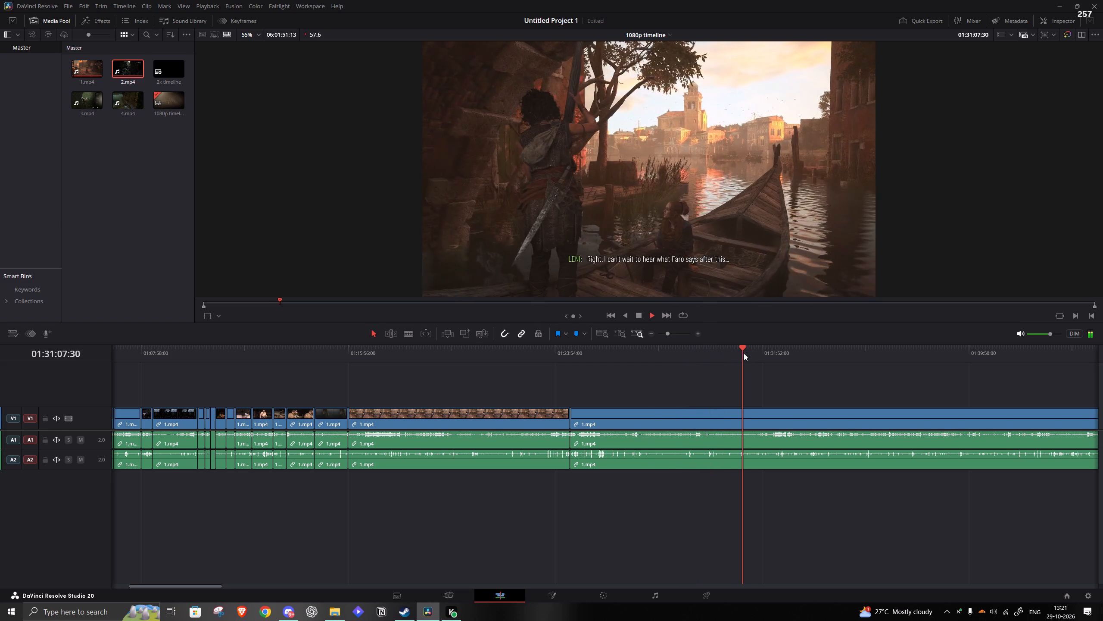
click(751, 354)
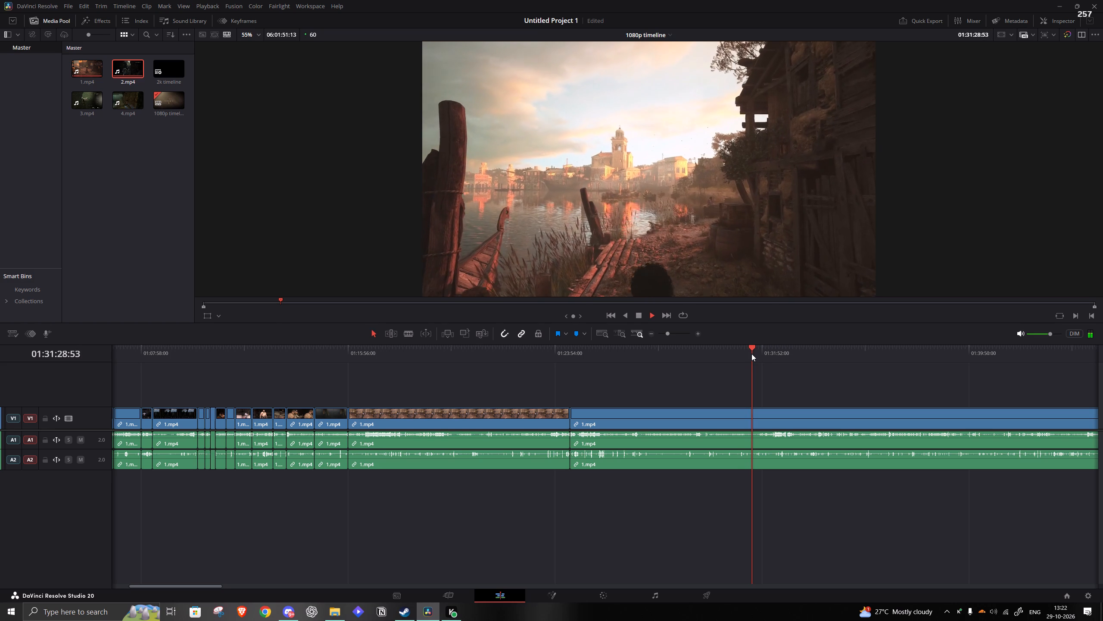
click(766, 355)
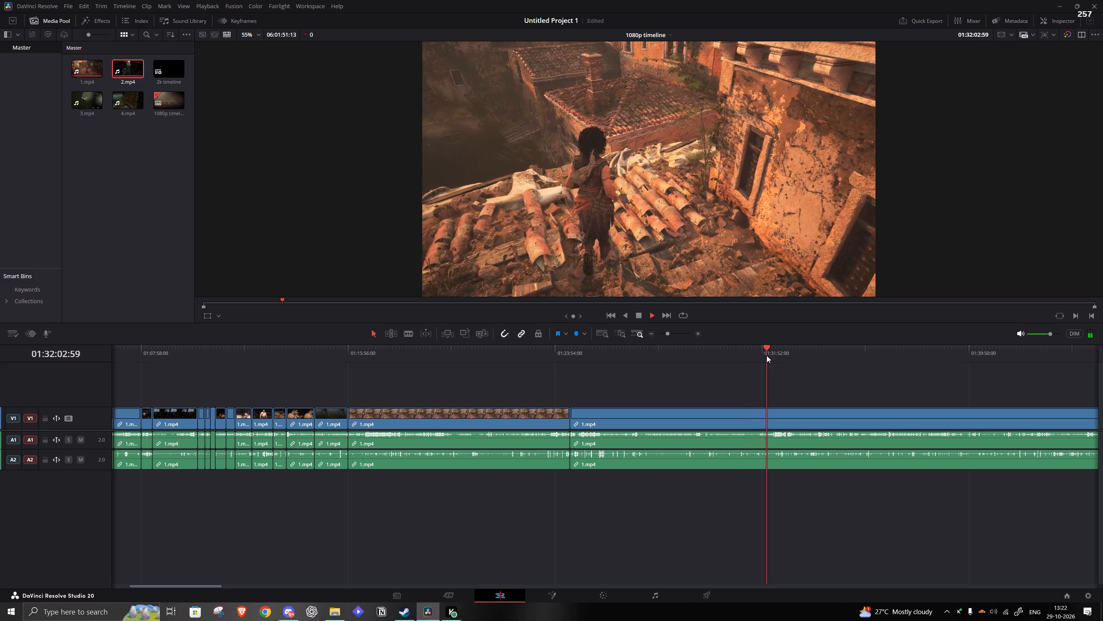
click(771, 355)
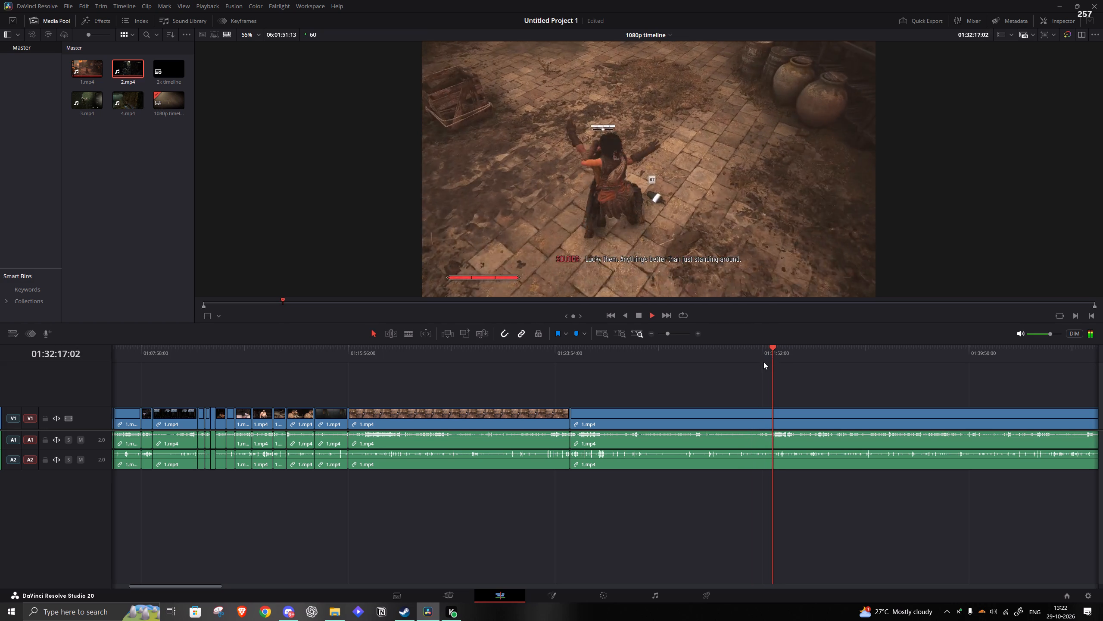
click(780, 351)
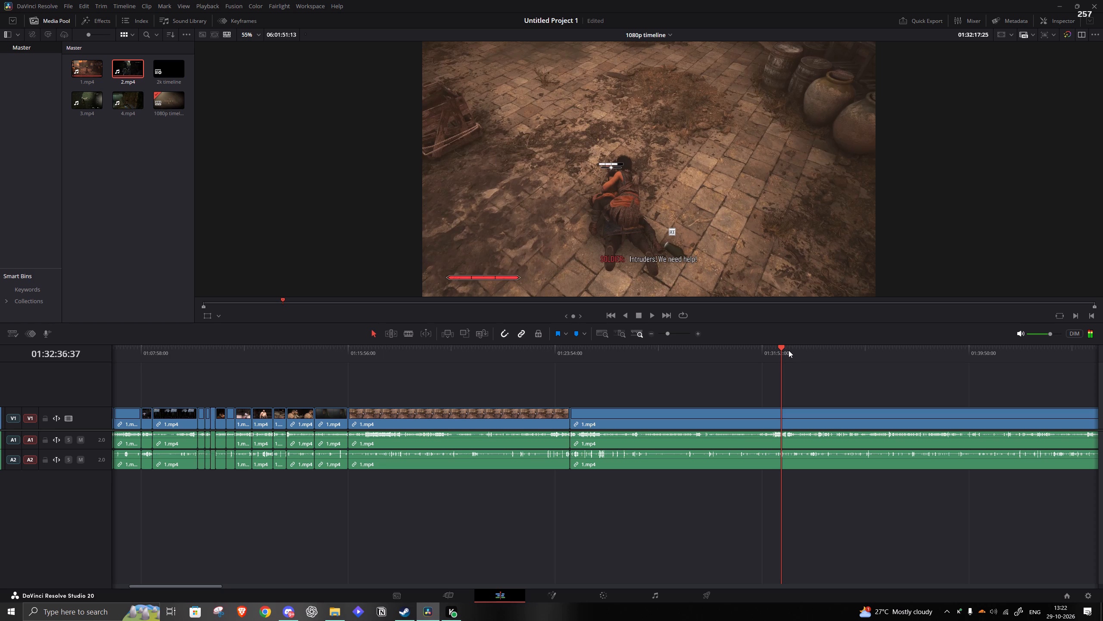
Remove the 1.mp4 footage from the closed wooden door at about 01:33:11 to the barrel scene at 01:34:02:59 and close the gap.
click(795, 352)
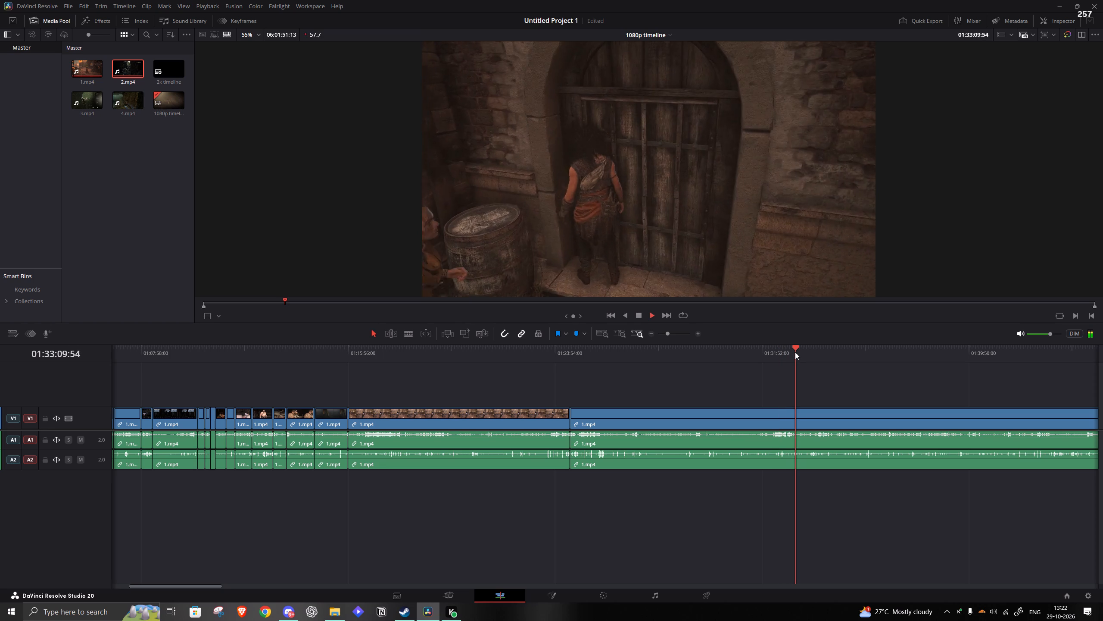
key(space)
key(s)
click(814, 352)
key(space)
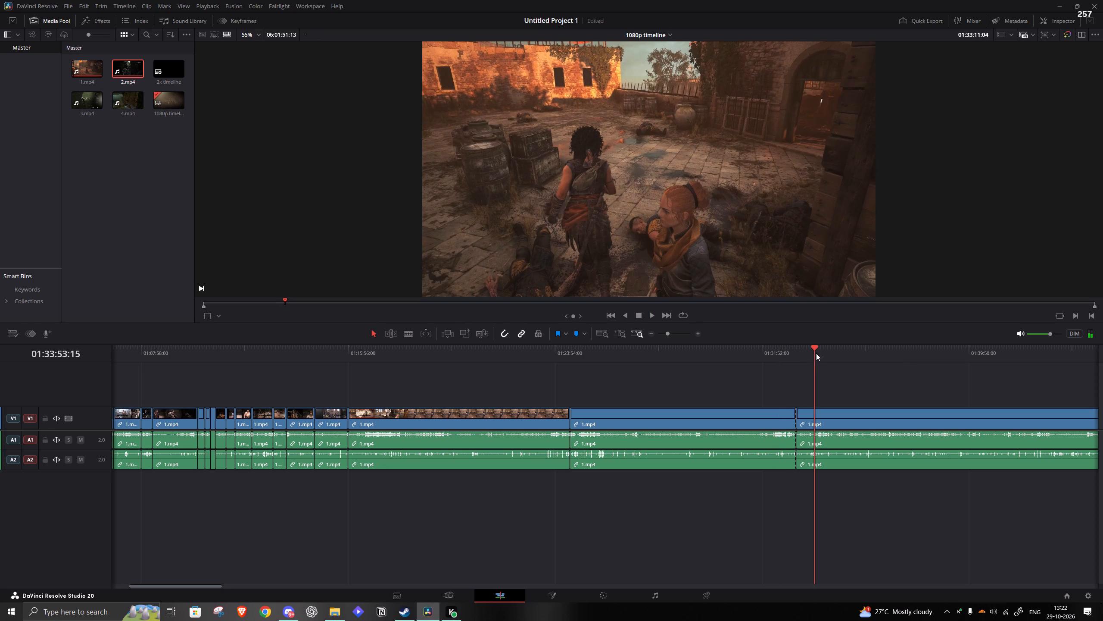
click(857, 356)
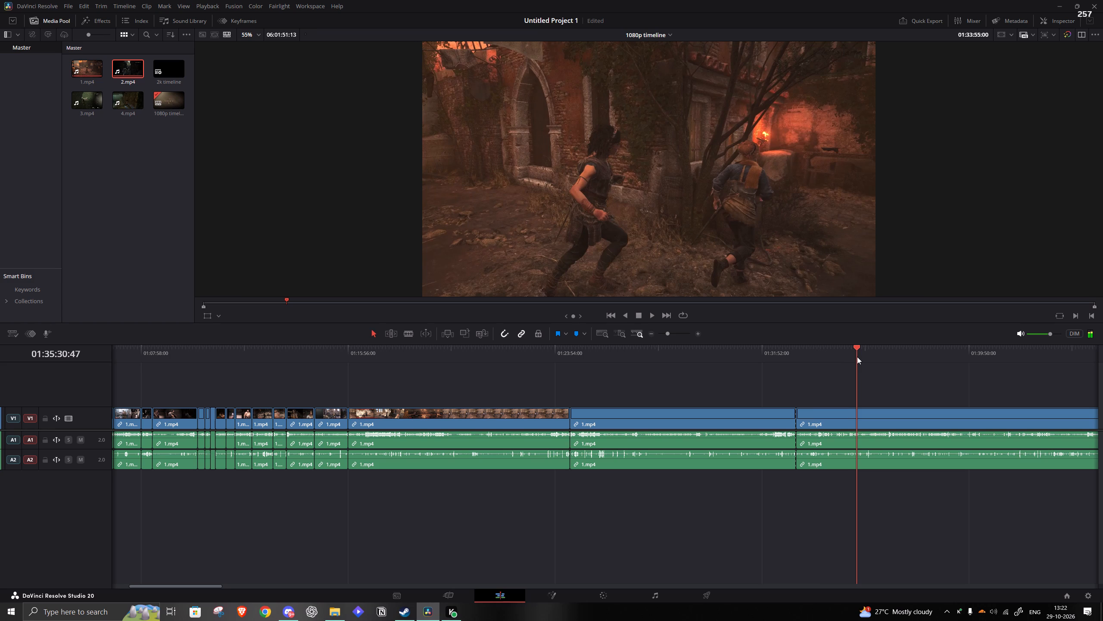
click(882, 357)
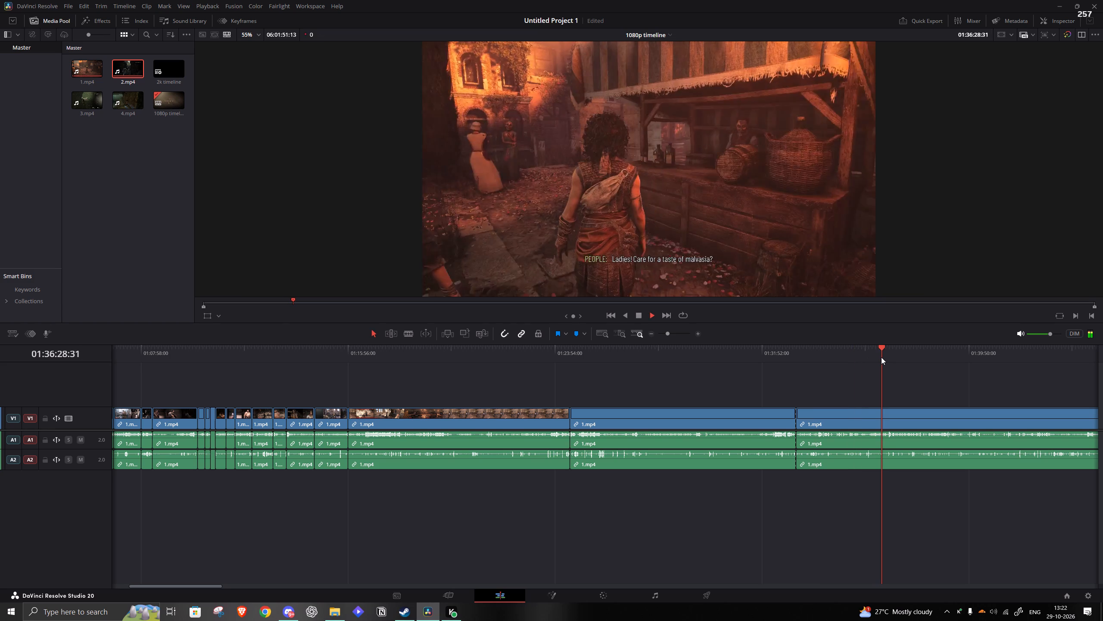
click(851, 356)
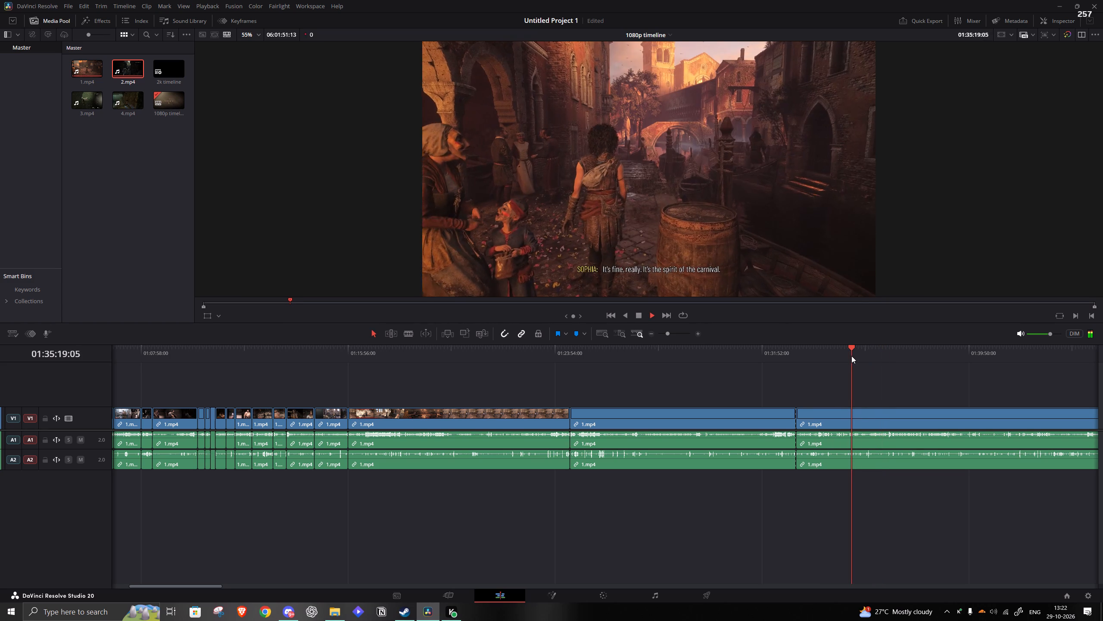
click(842, 355)
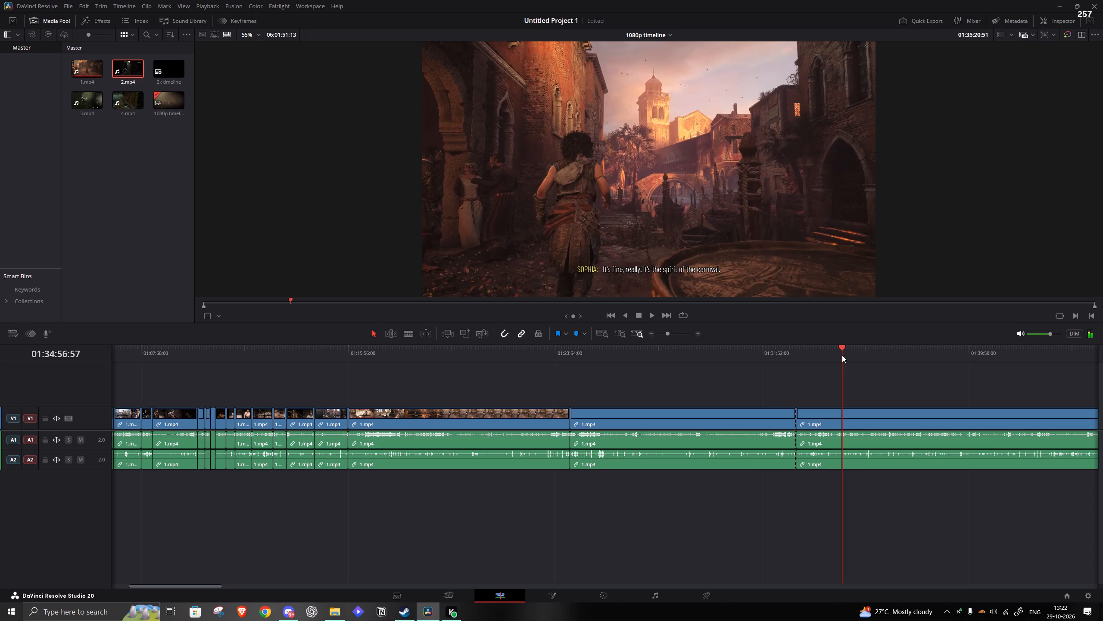
click(836, 354)
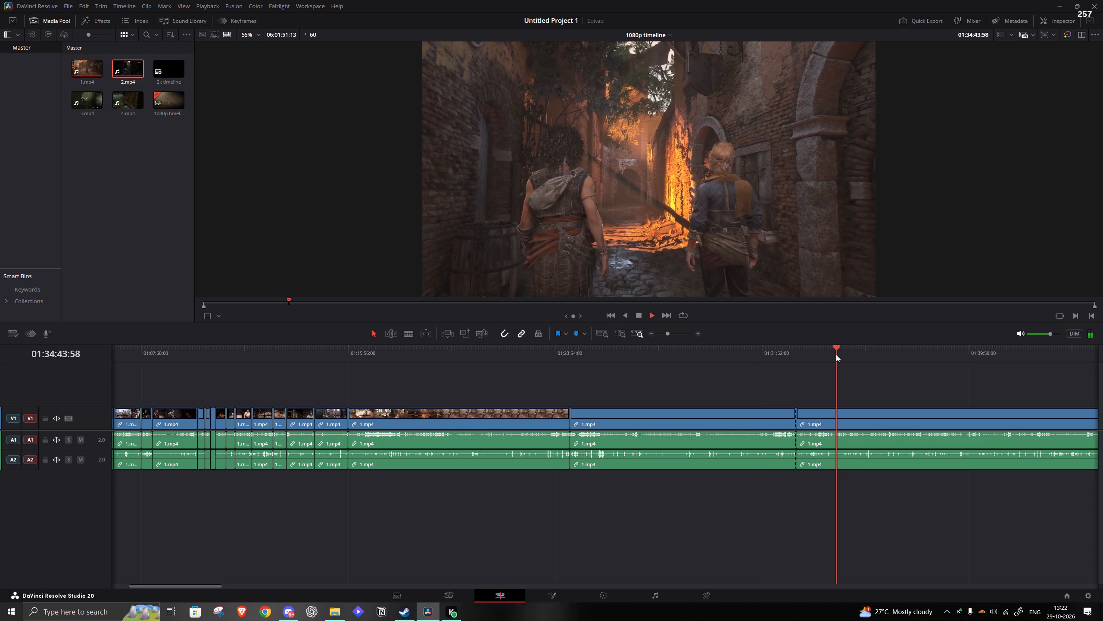
click(818, 354)
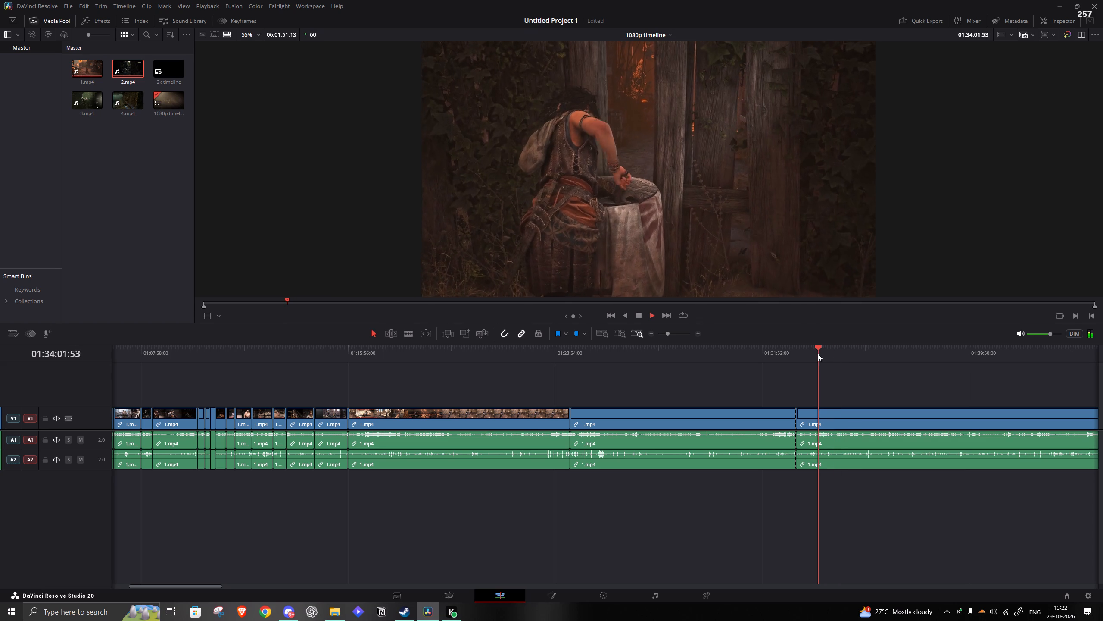
key(space)
key(q)
click(804, 415)
key(a)
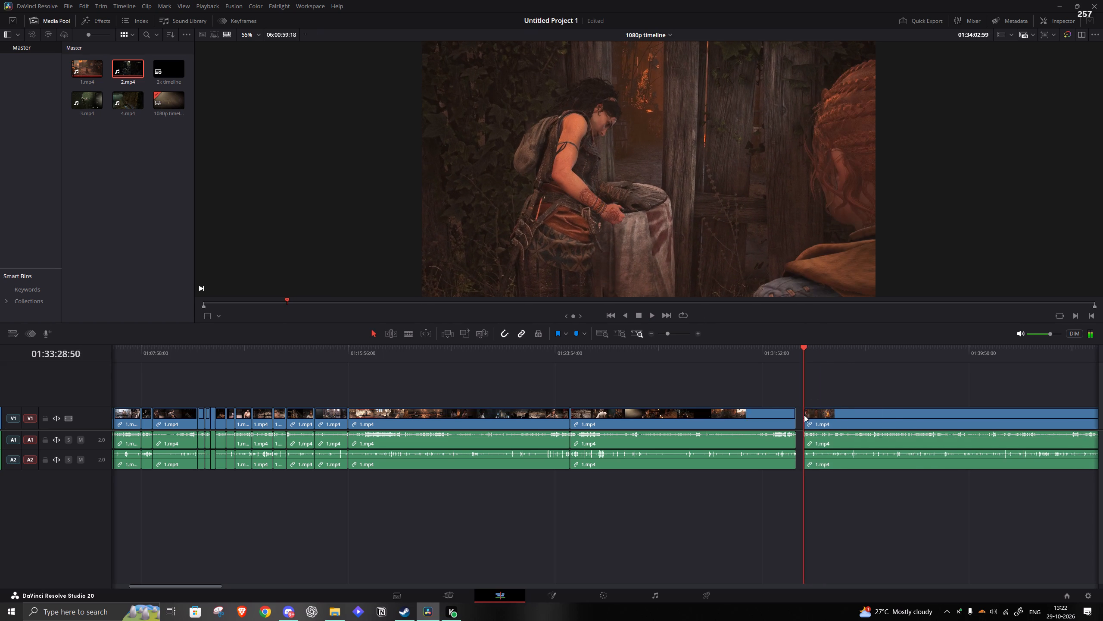
Review 1.mp4 from the barrel scene after the new join through the carnival streets to the approach near 01:35:57.
key(space)
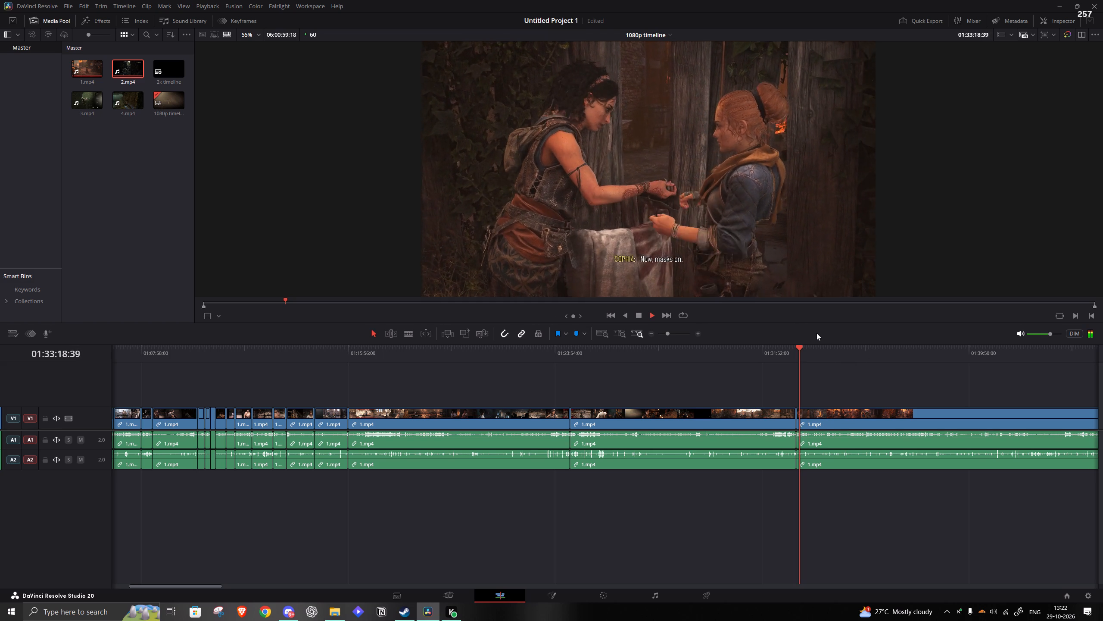
click(804, 353)
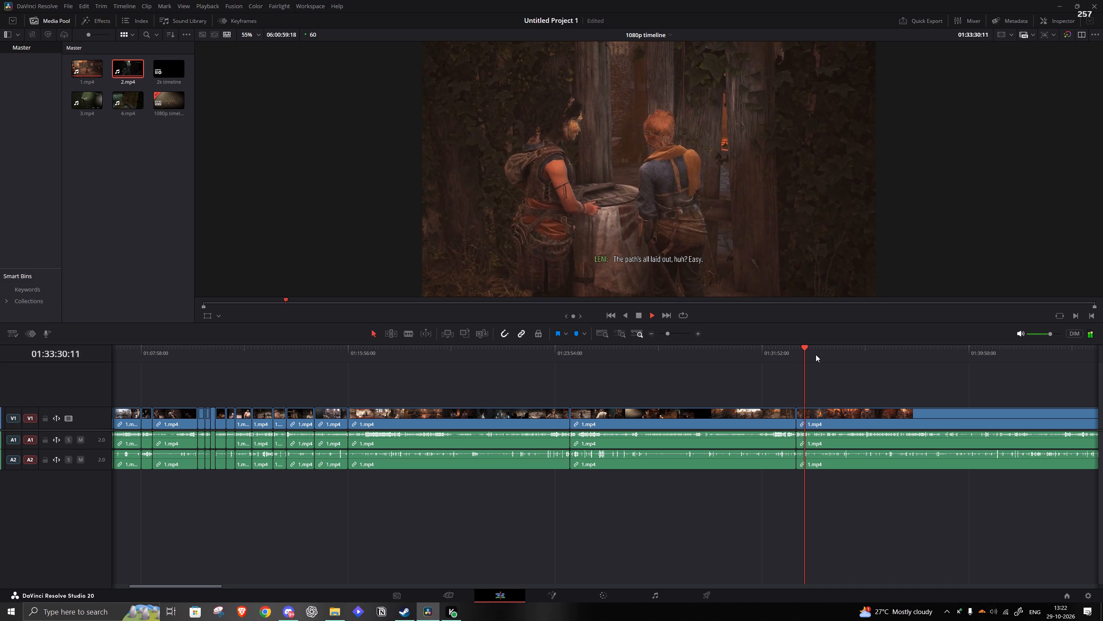
click(816, 354)
click(826, 357)
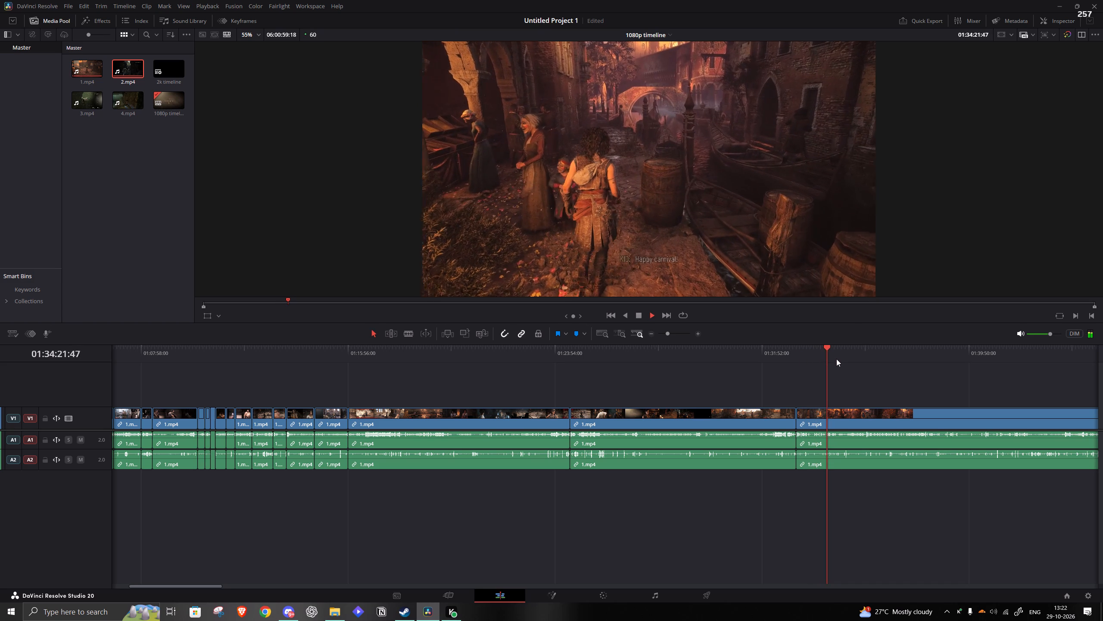
click(836, 359)
click(844, 361)
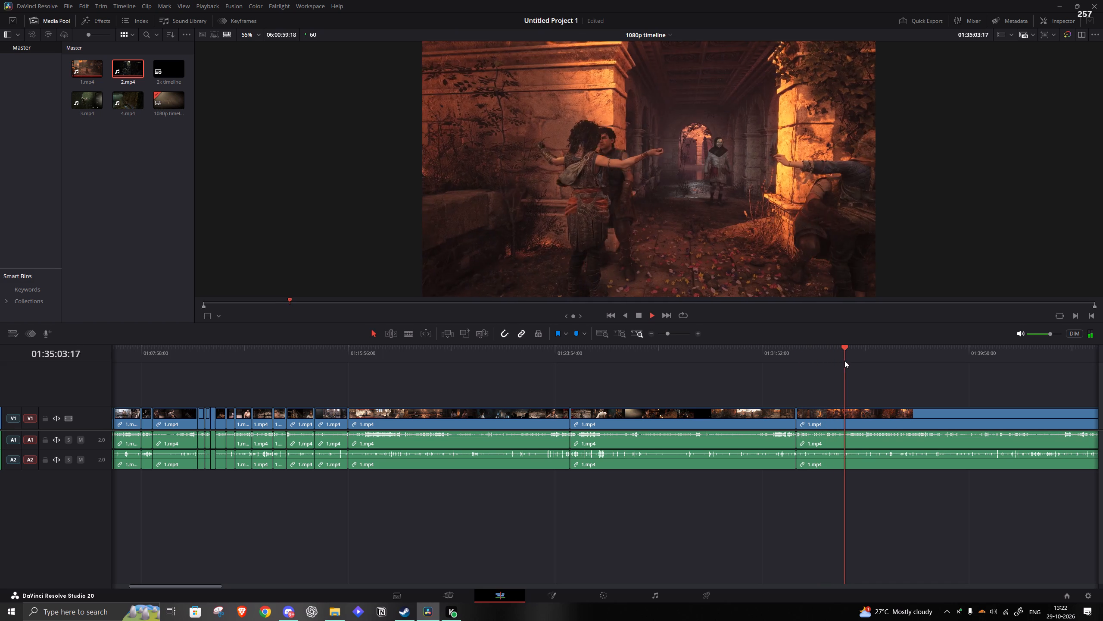
click(855, 363)
click(858, 364)
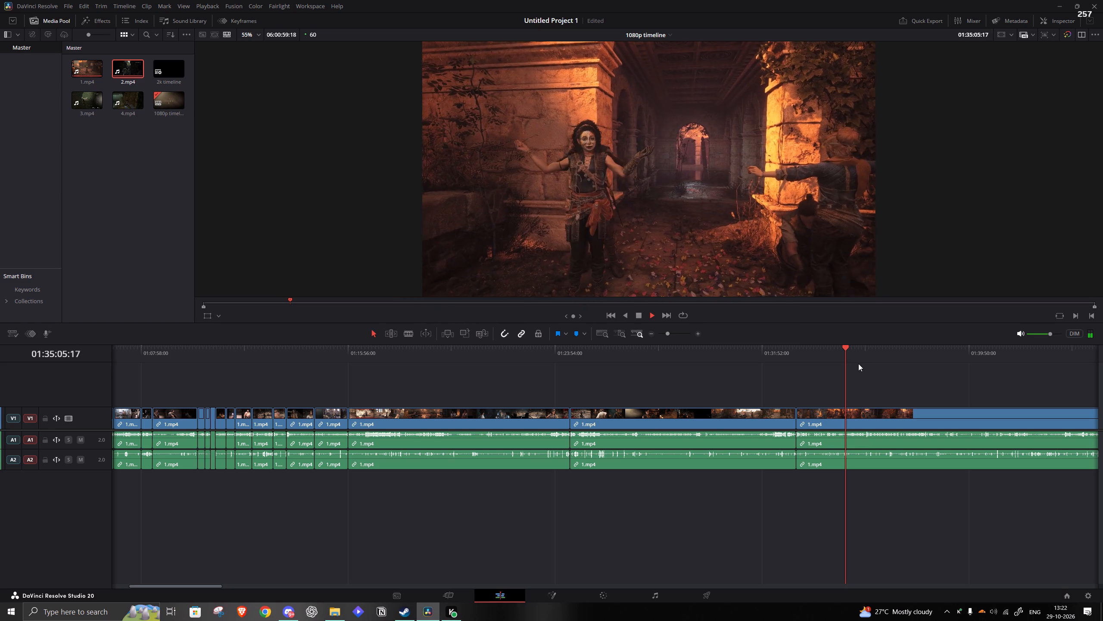
click(857, 368)
click(858, 354)
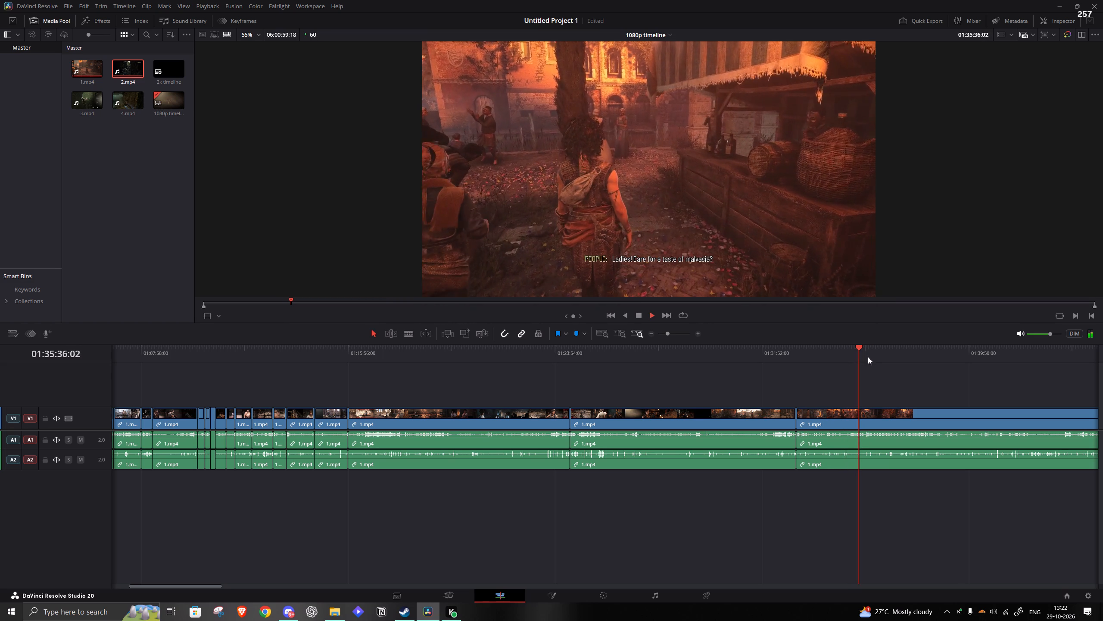
click(868, 357)
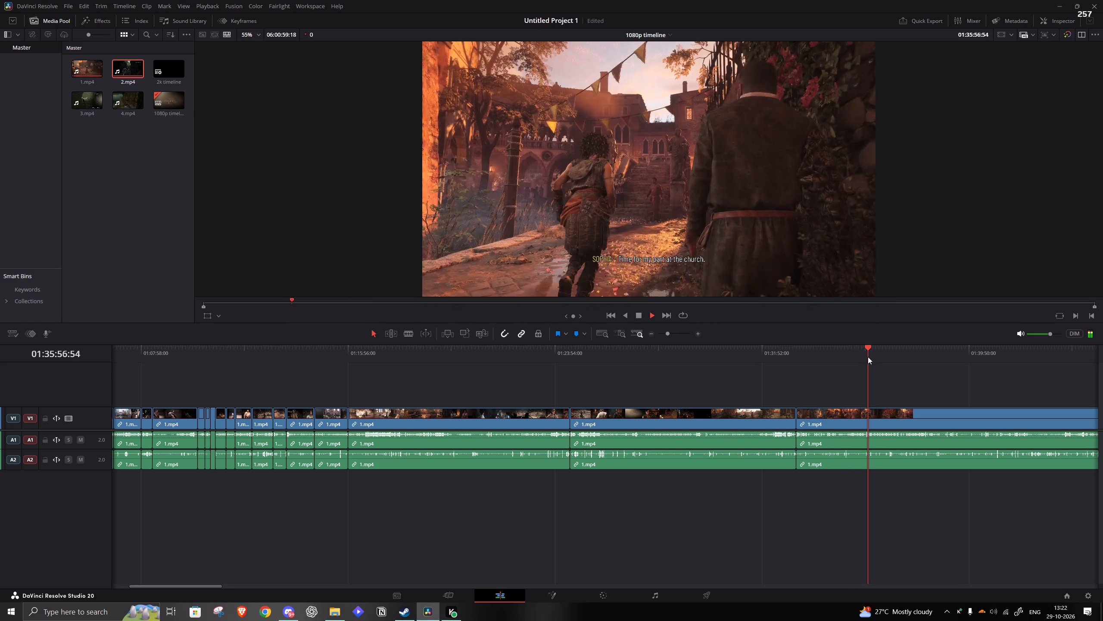
Remove the 1.mp4 footage from 01:35:58:26 to 01:37:35:56, close the gap and play past the new join.
key(space)
key(s)
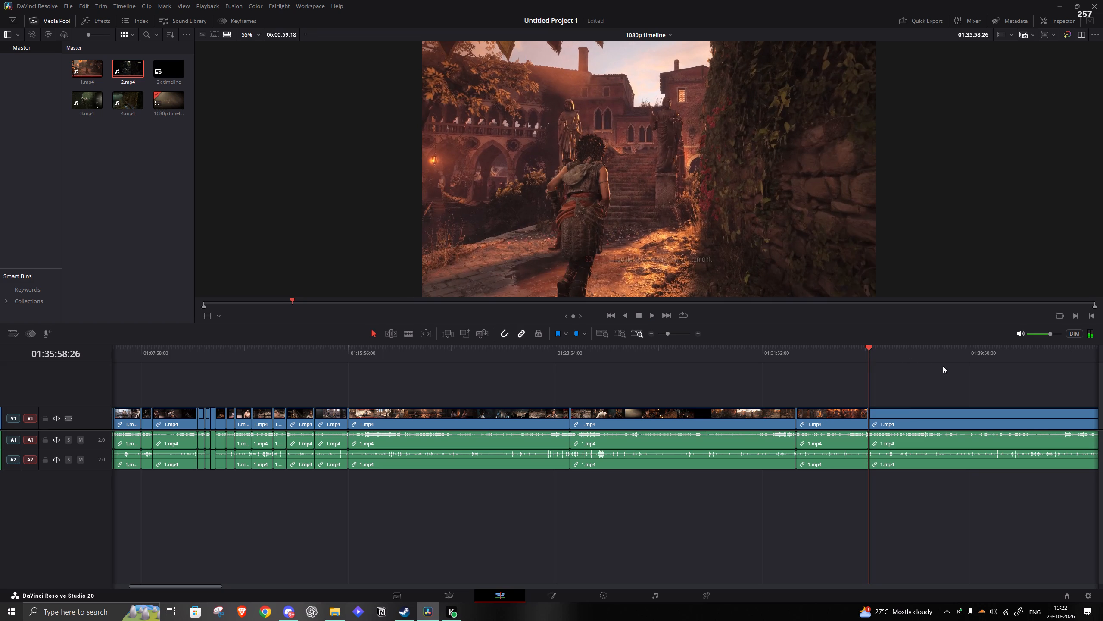
click(943, 366)
key(space)
click(932, 363)
click(931, 357)
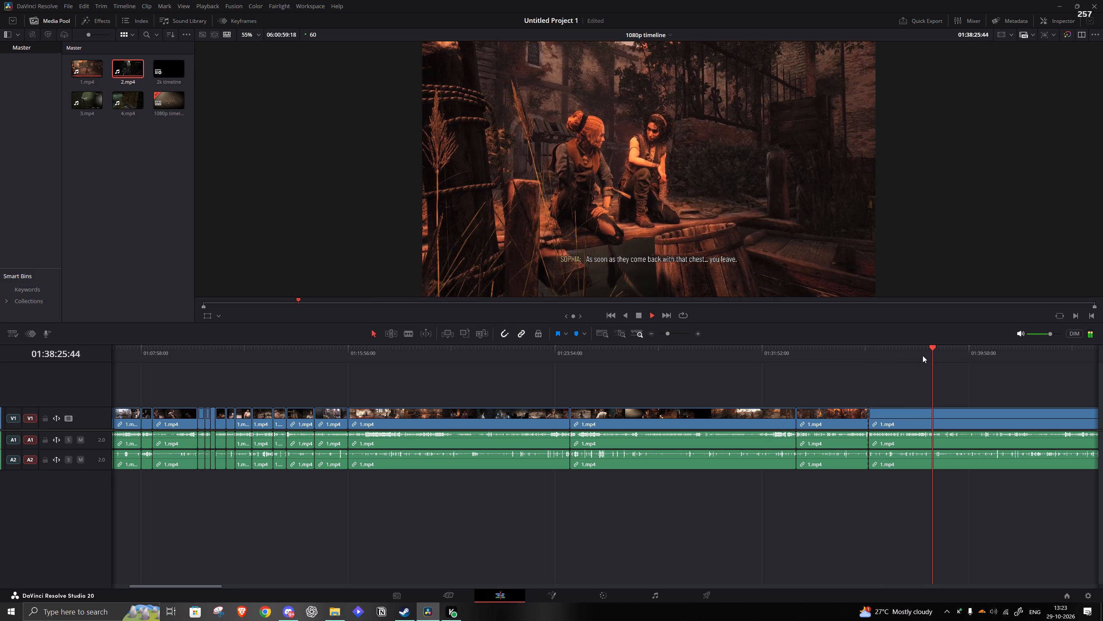
click(922, 355)
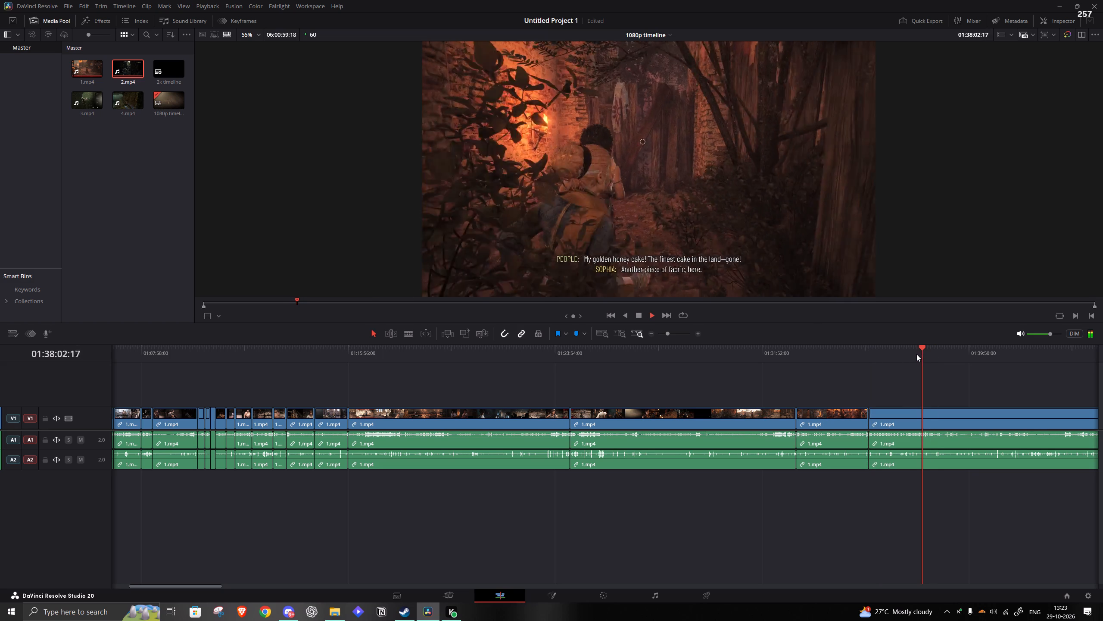
click(916, 354)
click(910, 354)
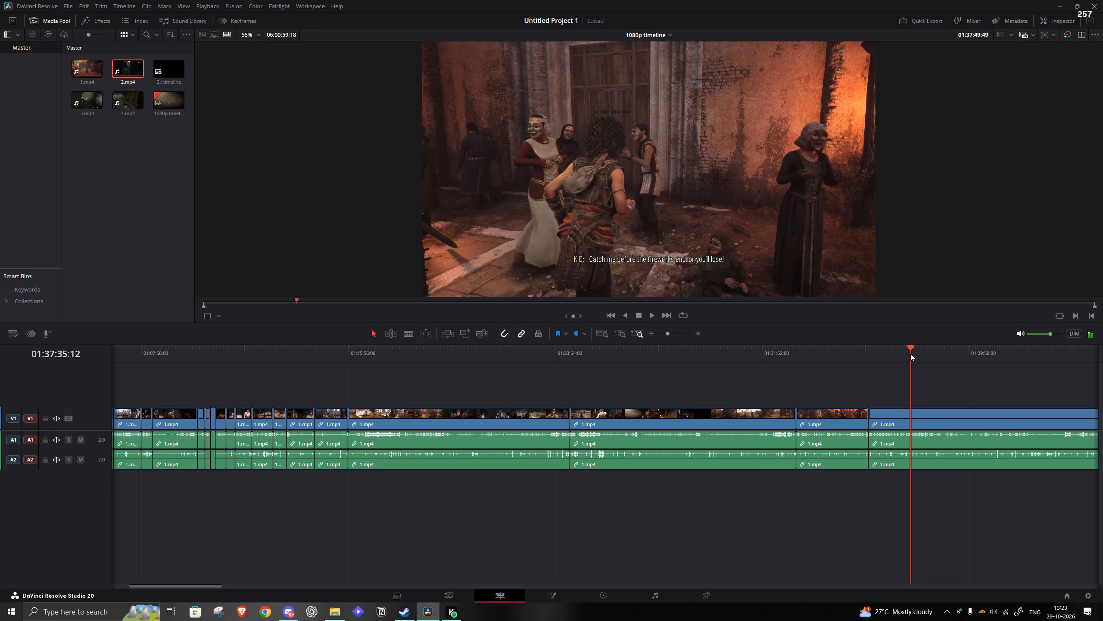
key(space)
key(q)
click(882, 406)
click(888, 412)
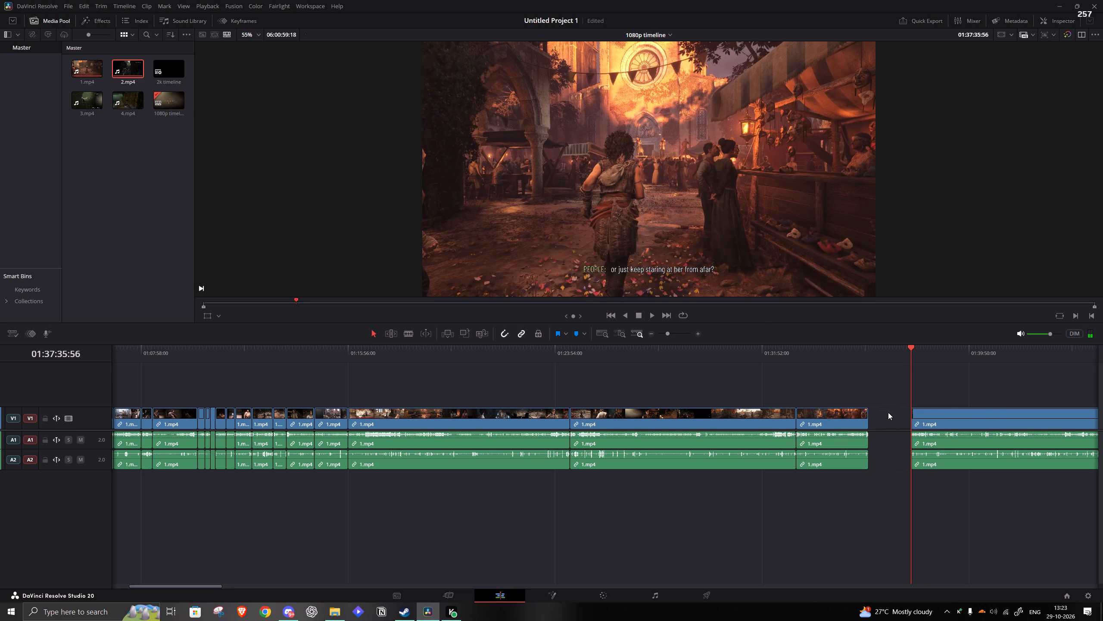
key(a)
key(space)
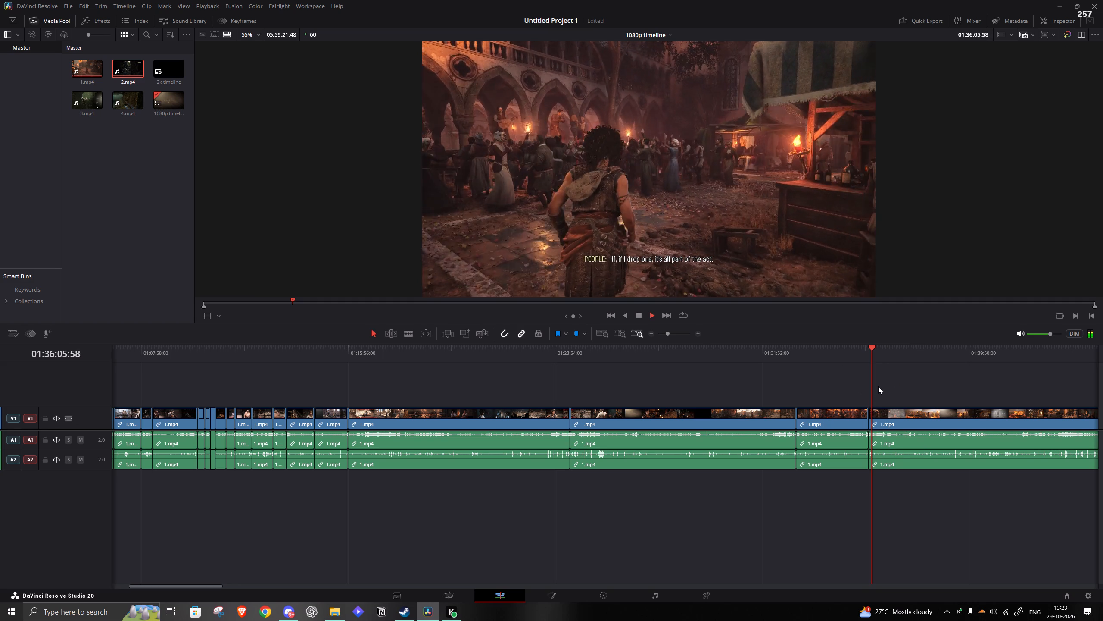
click(879, 357)
click(892, 358)
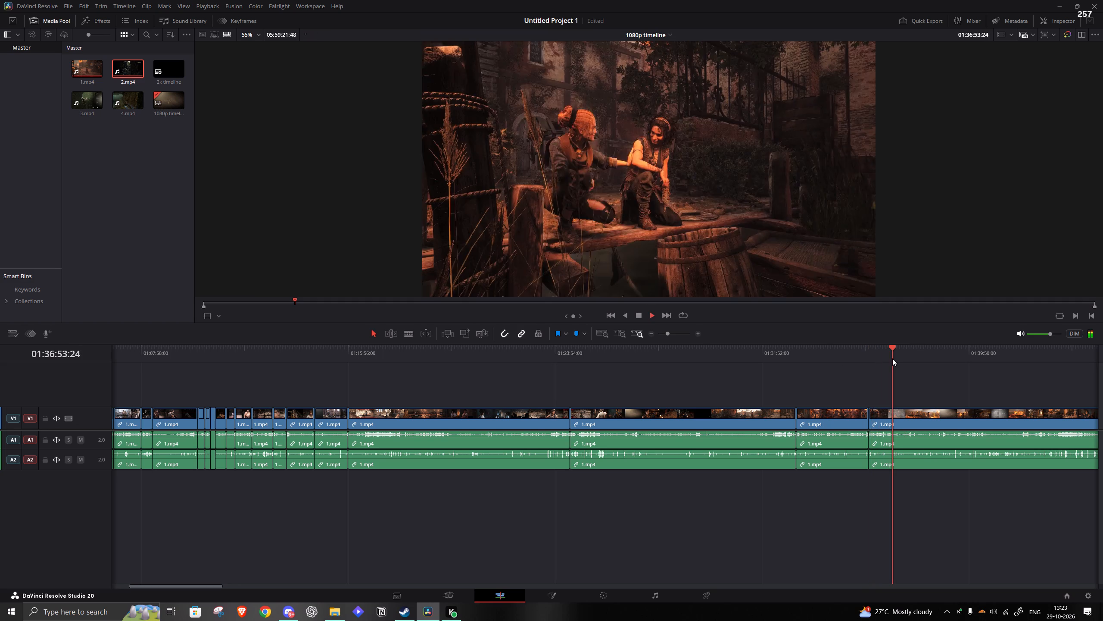
Place 3.mp4 on the timeline directly after the end of 2.mp4.
drag(673, 329, 666, 329)
drag(664, 336, 656, 341)
key(space)
drag(78, 101, 344, 244)
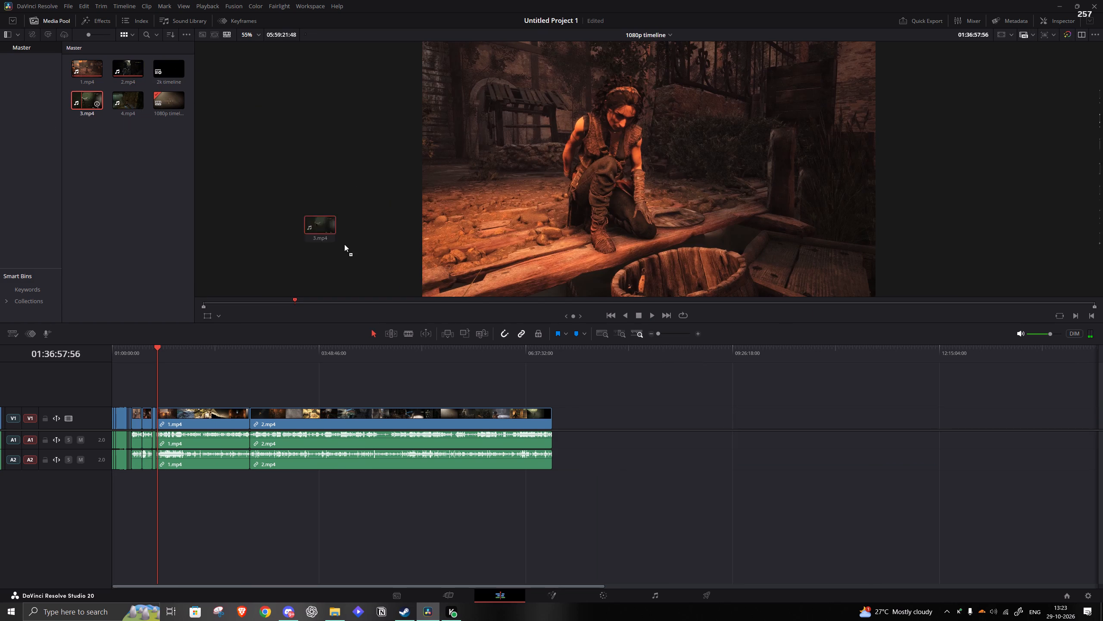
drag(344, 244, 554, 425)
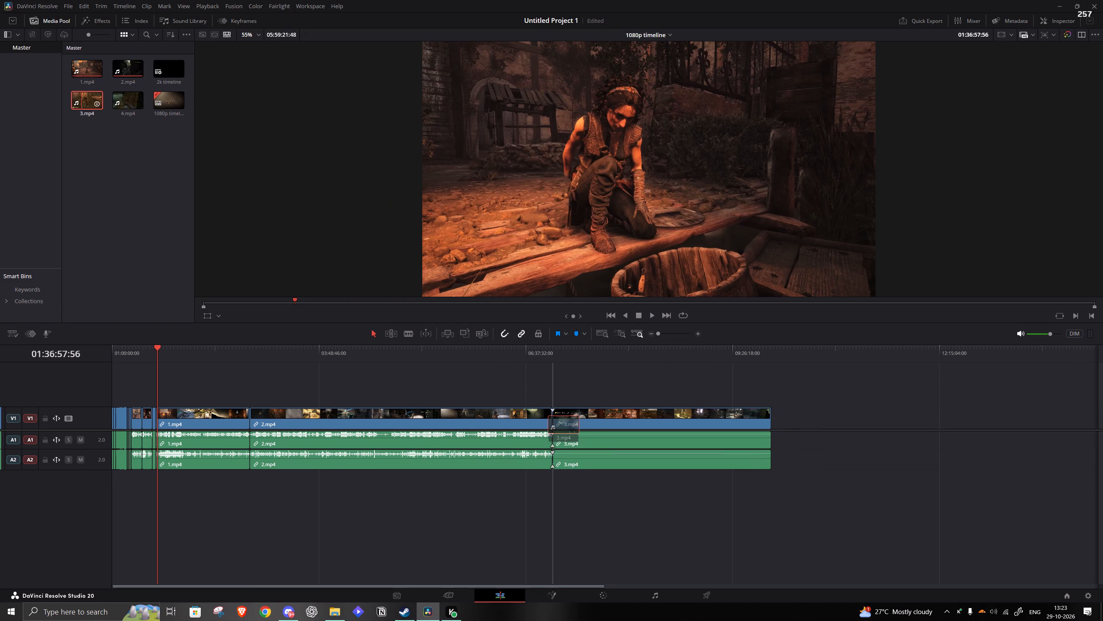
drag(554, 425, 555, 425)
click(556, 478)
Split 1.mp4 at about 01:37:05, where the Falchion technique notice shows.
drag(659, 331, 673, 335)
key(space)
click(618, 354)
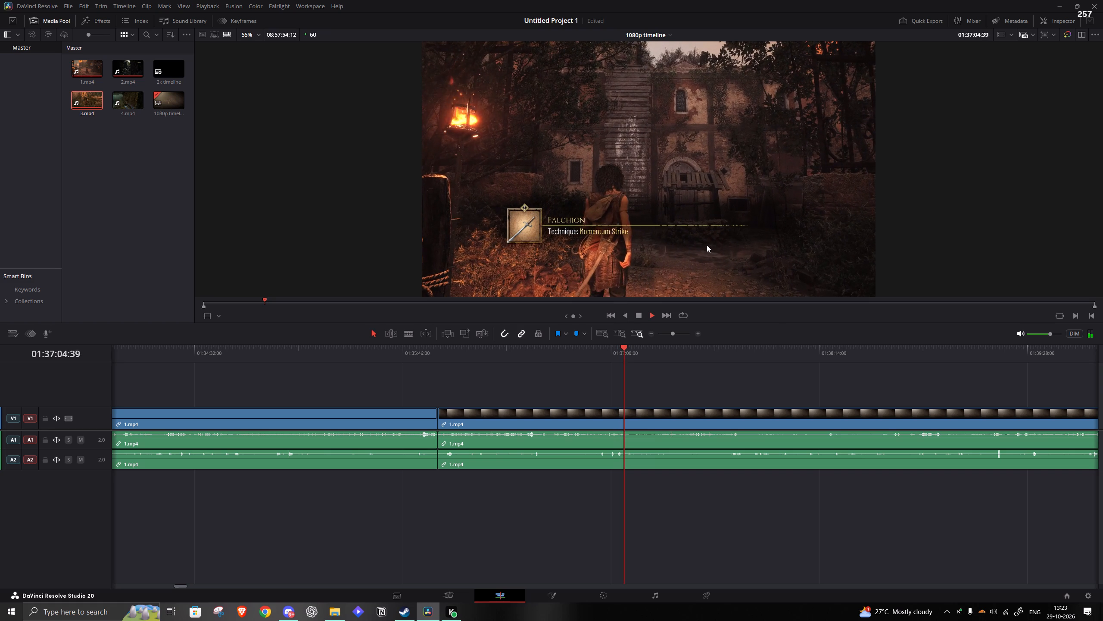
key(space)
key(s)
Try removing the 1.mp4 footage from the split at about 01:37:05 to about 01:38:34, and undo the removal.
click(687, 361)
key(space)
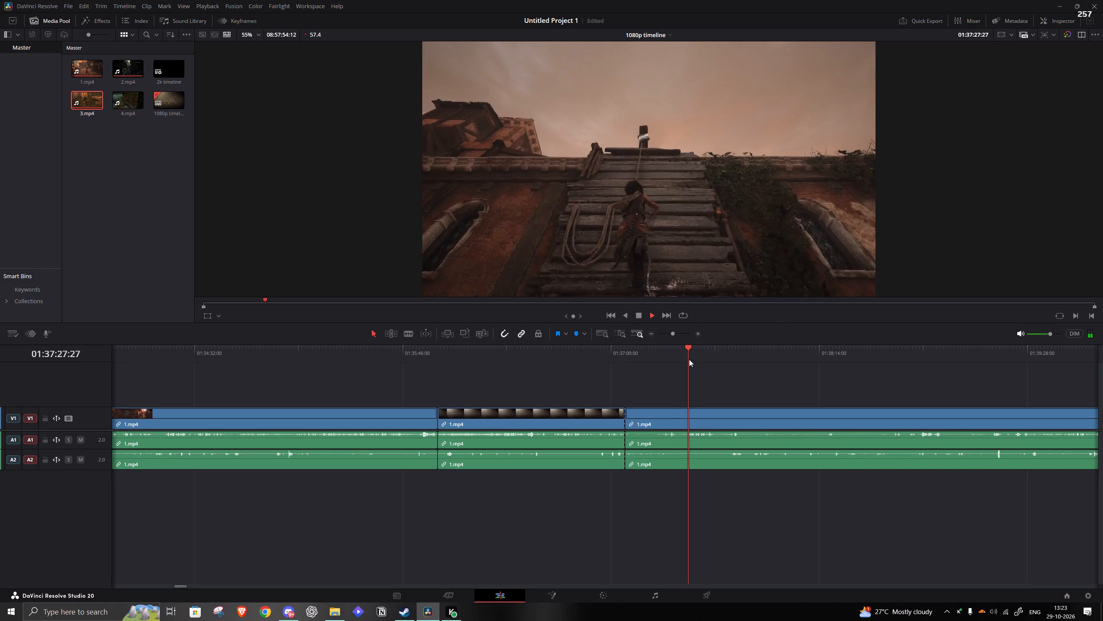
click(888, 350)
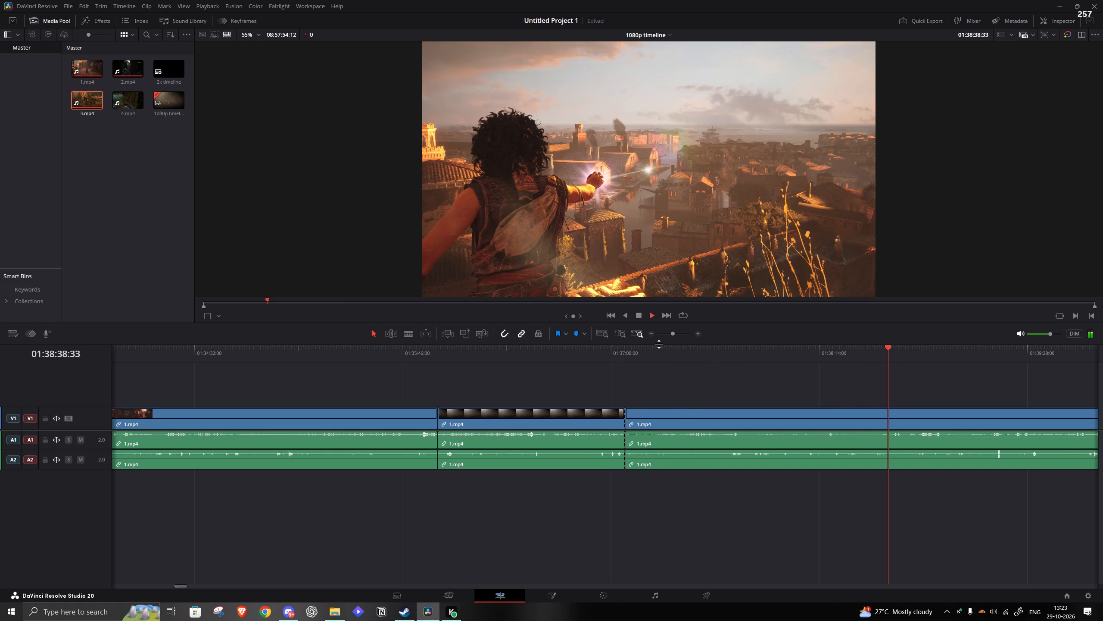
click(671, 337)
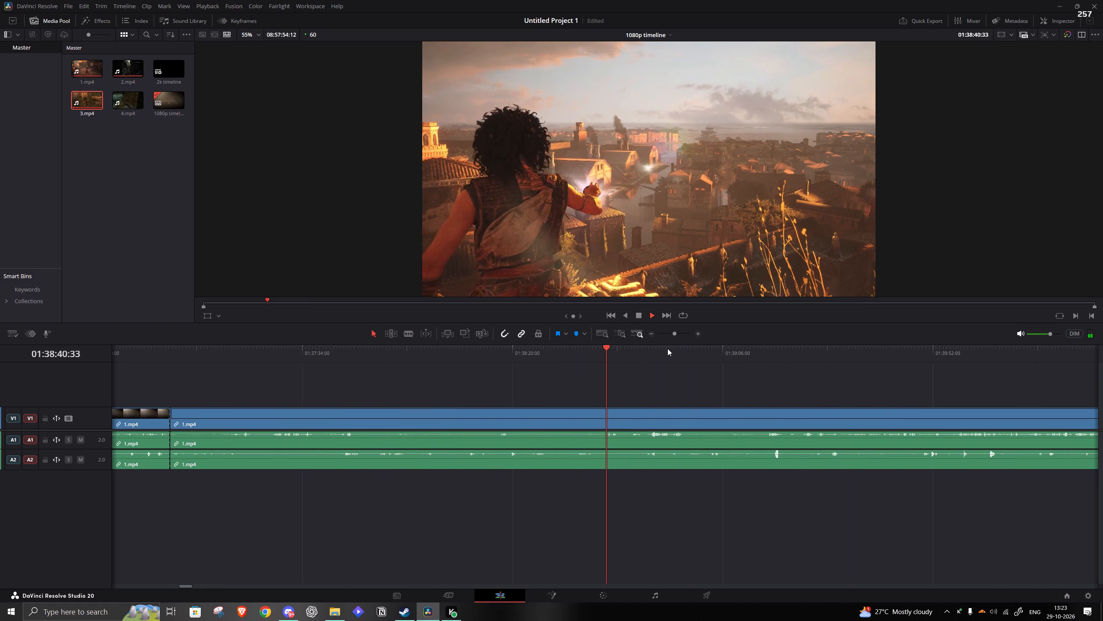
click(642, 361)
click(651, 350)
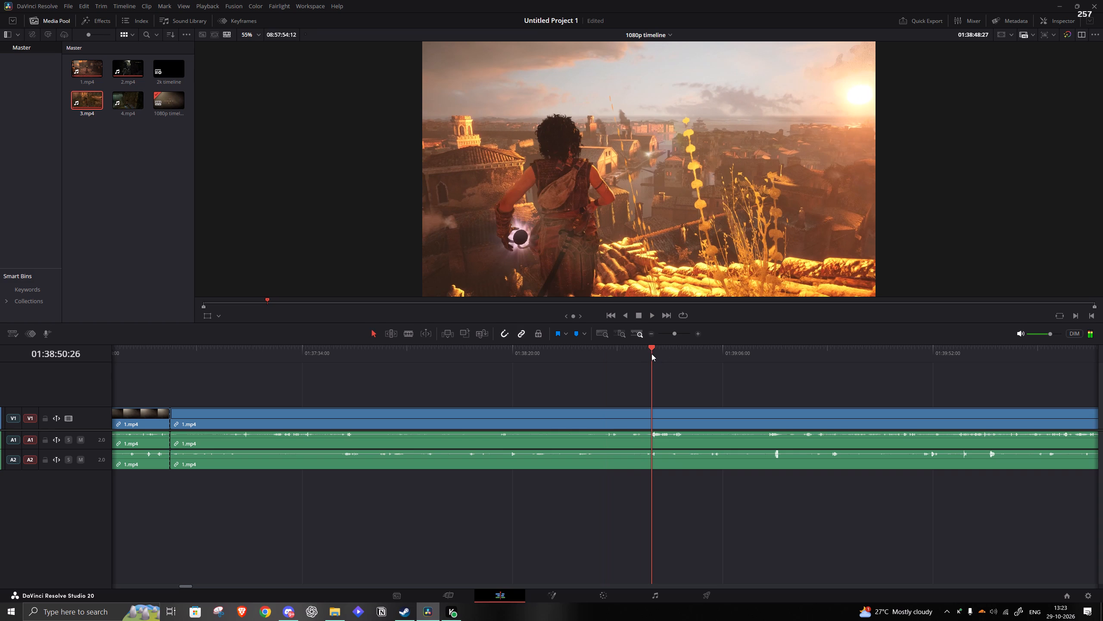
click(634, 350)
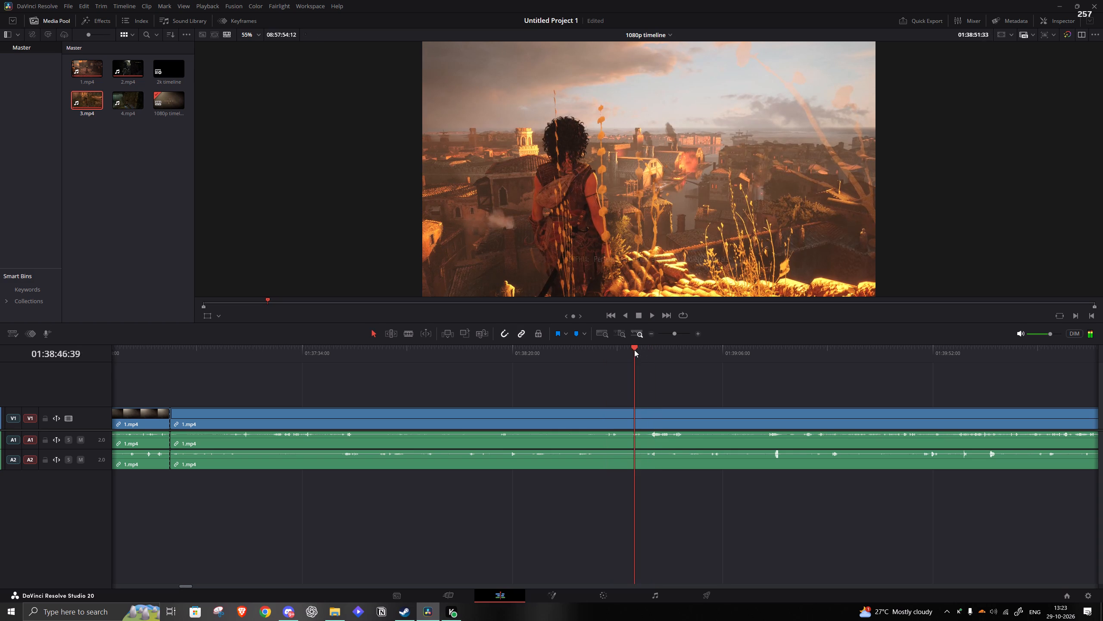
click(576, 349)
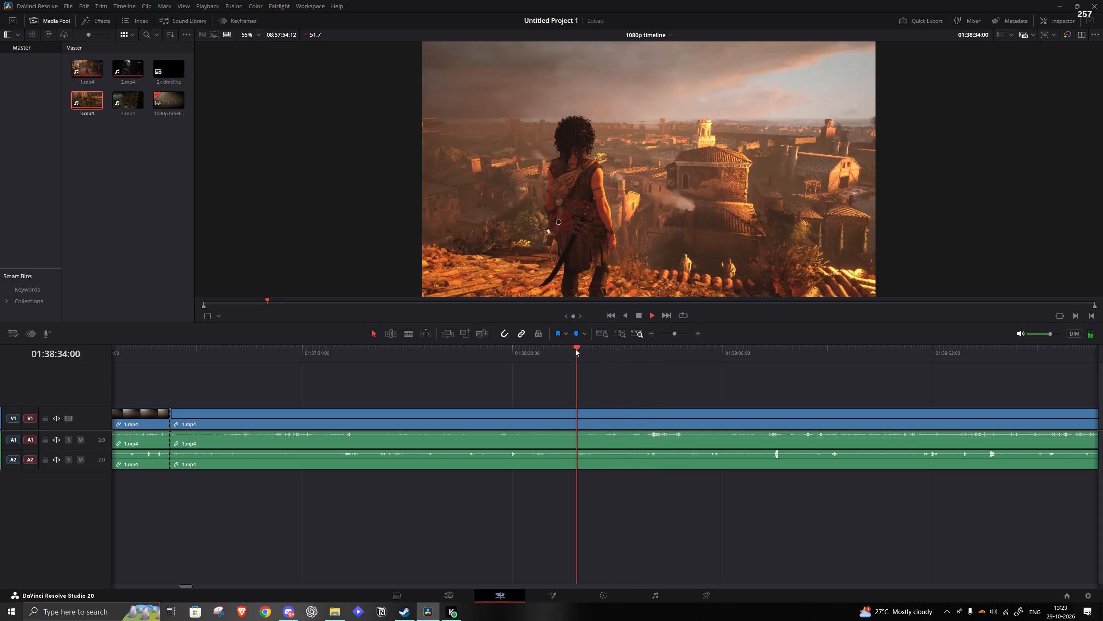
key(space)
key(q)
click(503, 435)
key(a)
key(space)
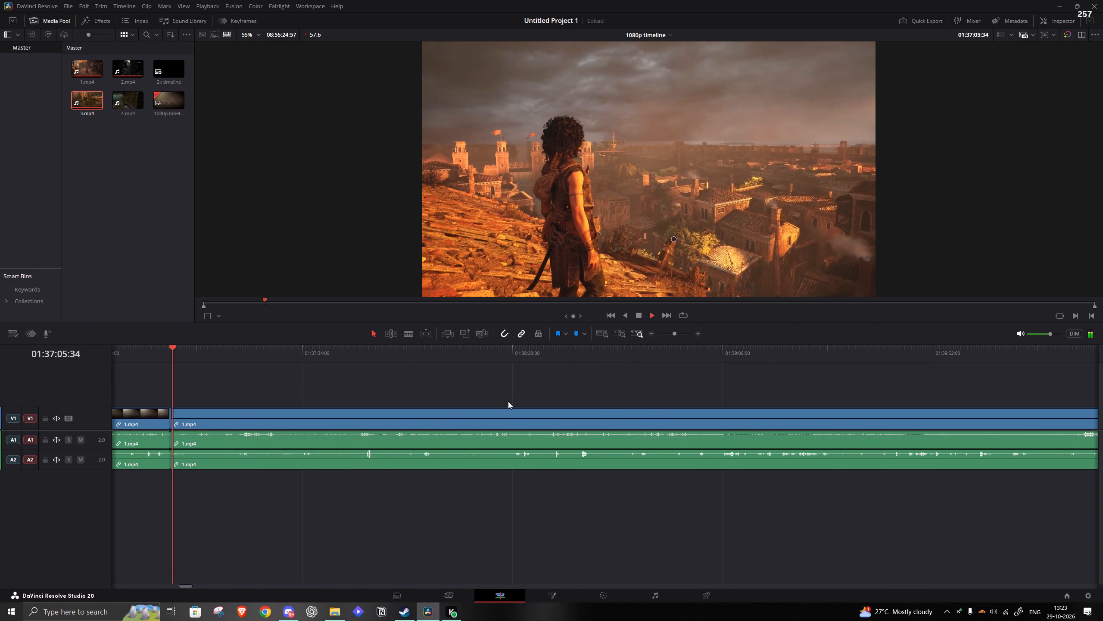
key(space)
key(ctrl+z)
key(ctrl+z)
Remove the 1.mp4 footage from the split at about 01:37:05 to about 01:38:16 and close the gap.
drag(522, 348, 515, 349)
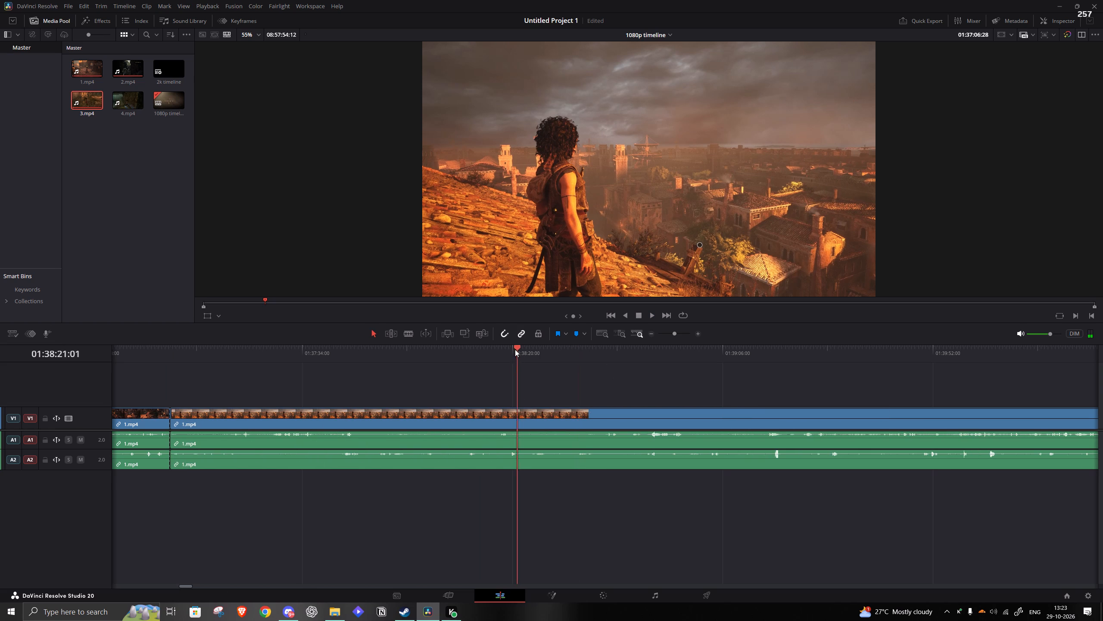
drag(515, 349, 497, 354)
key(q)
click(443, 412)
key(a)
Remove the 1.mp4 rooftop footage from 01:37:16:35 to 01:37:33:35 and close the gap.
key(space)
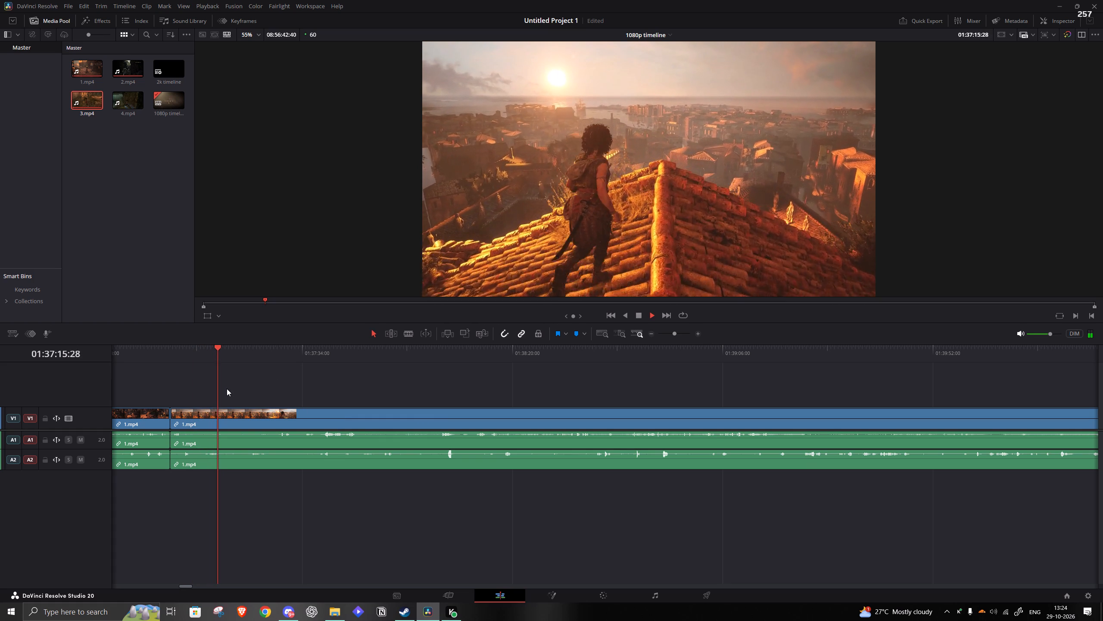
key(space)
key(s)
click(300, 364)
click(300, 361)
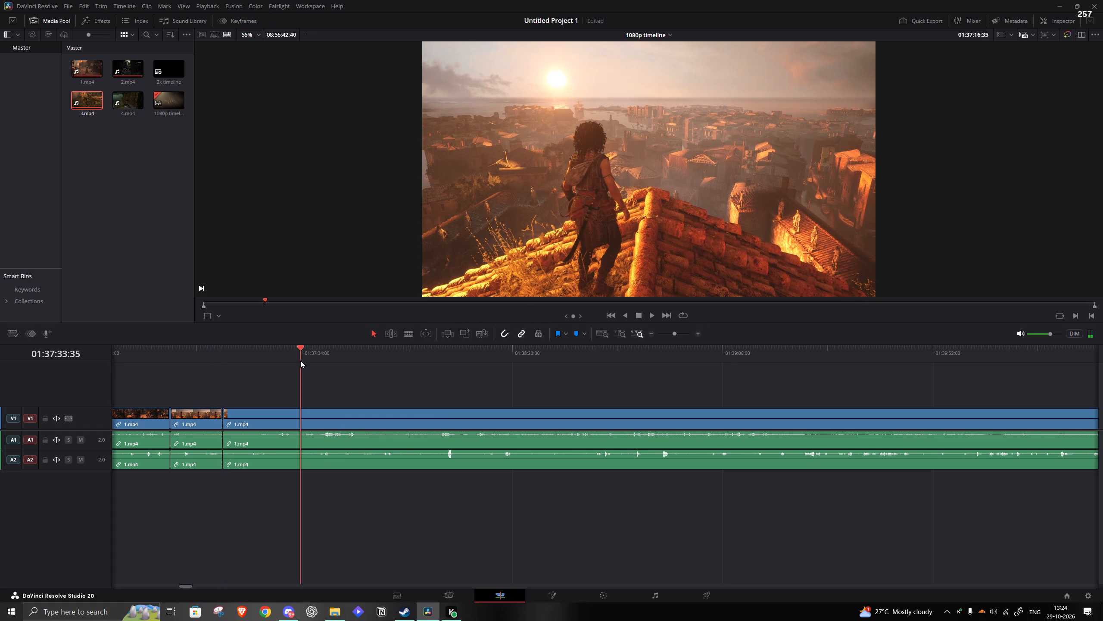
key(q)
click(263, 412)
key(a)
Split 1.mp4 at 01:37:29:10, after the rooftop view with the "Leave the carnival" objective.
key(space)
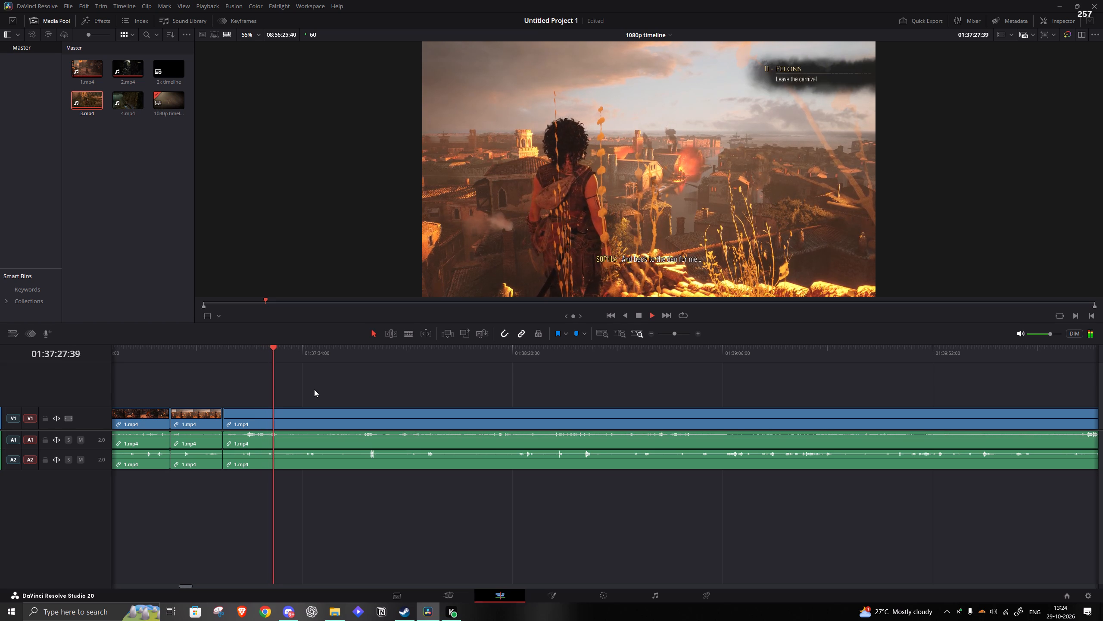
key(space)
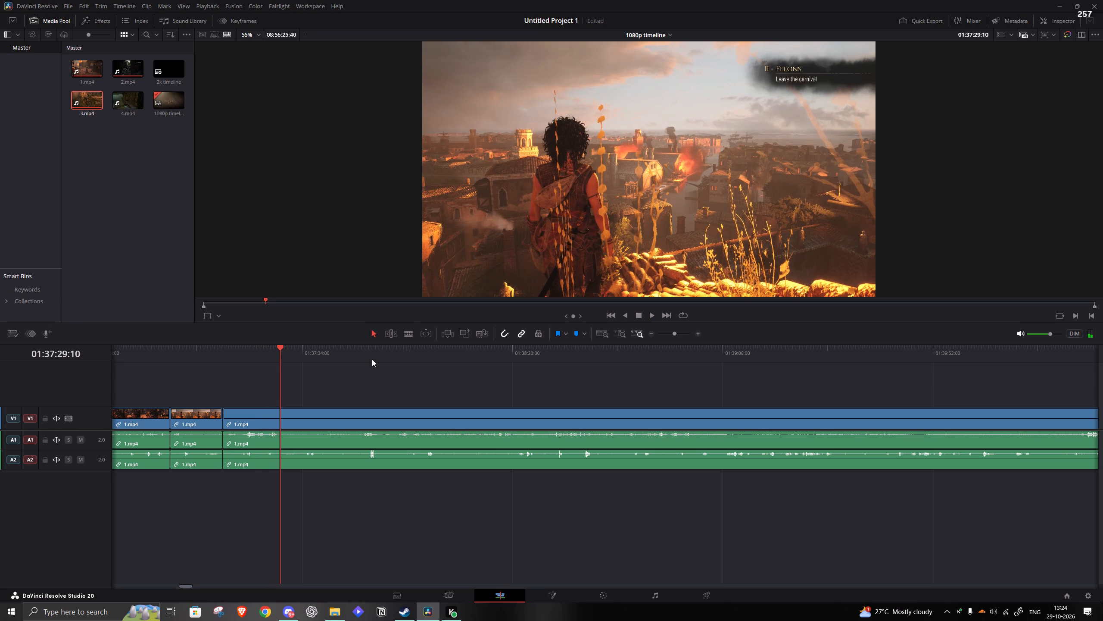
key(s)
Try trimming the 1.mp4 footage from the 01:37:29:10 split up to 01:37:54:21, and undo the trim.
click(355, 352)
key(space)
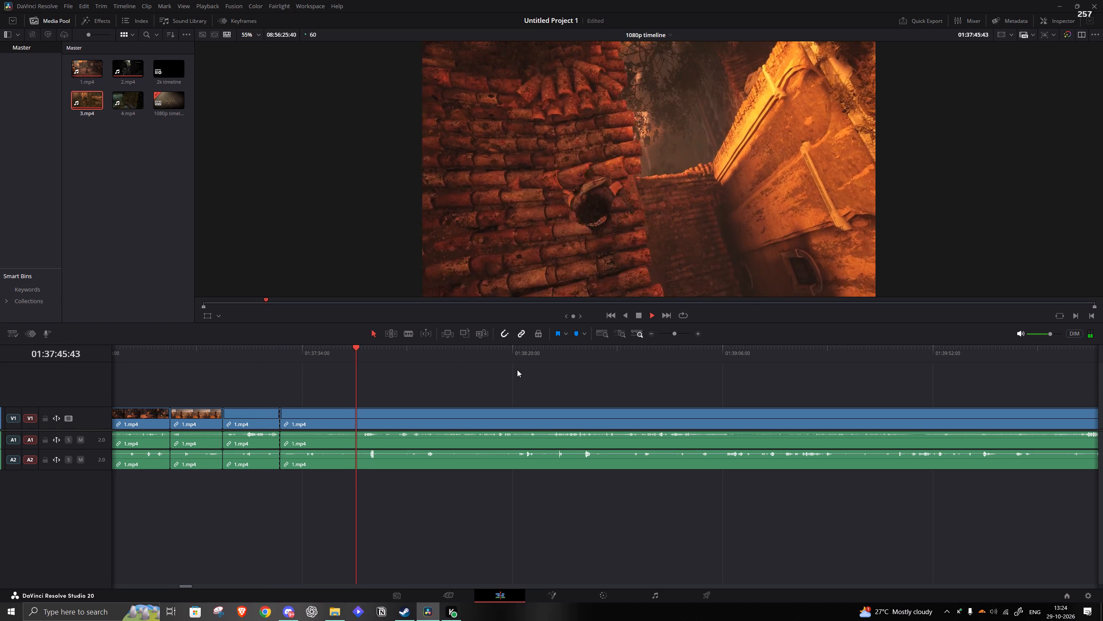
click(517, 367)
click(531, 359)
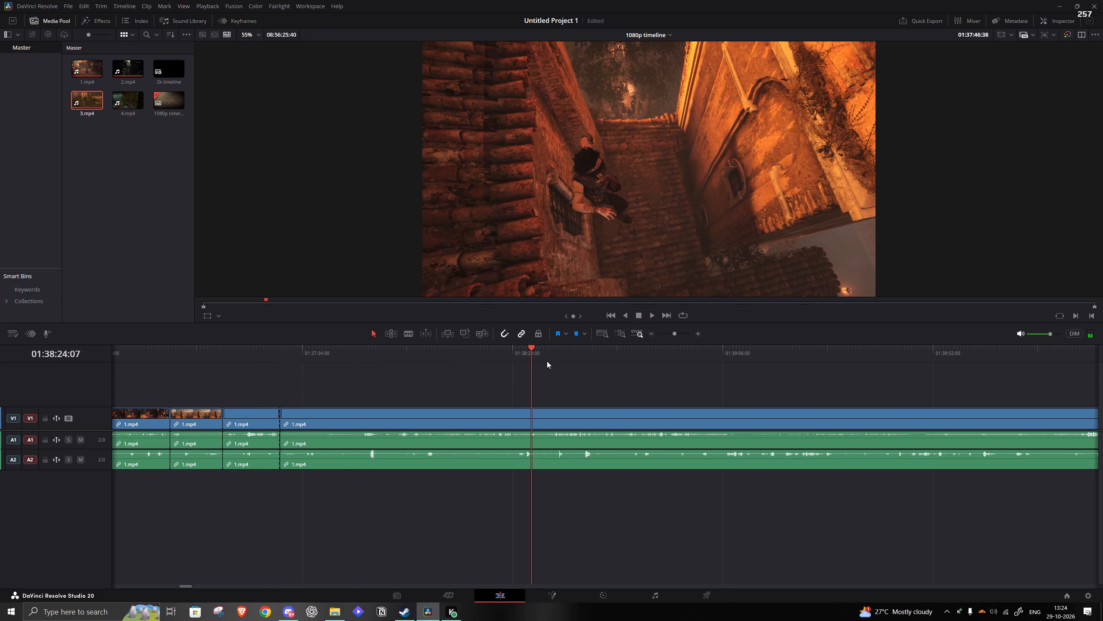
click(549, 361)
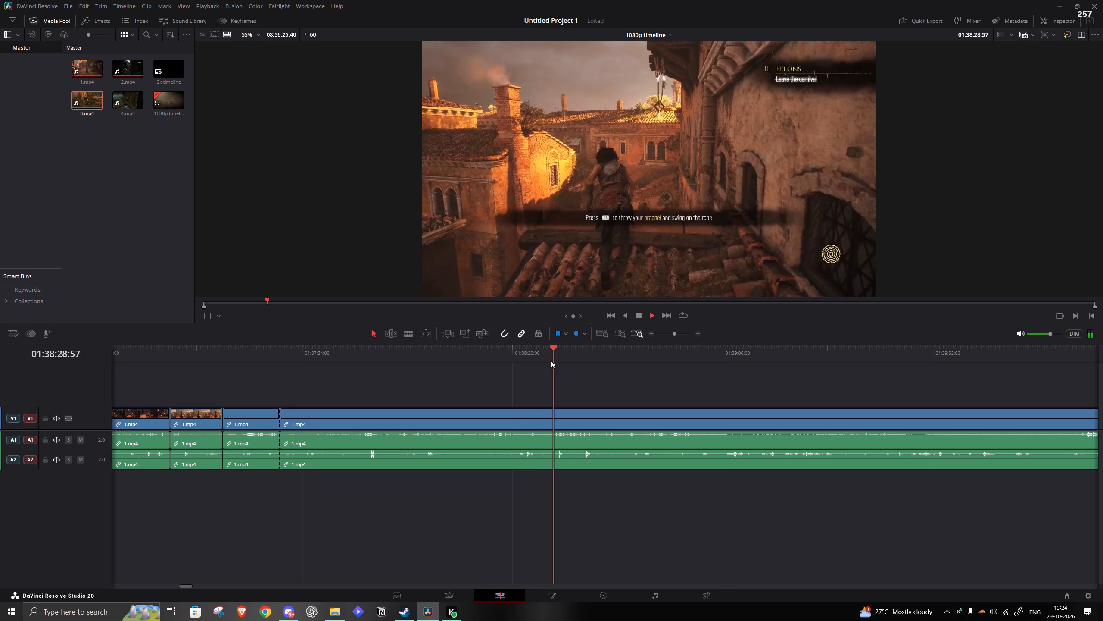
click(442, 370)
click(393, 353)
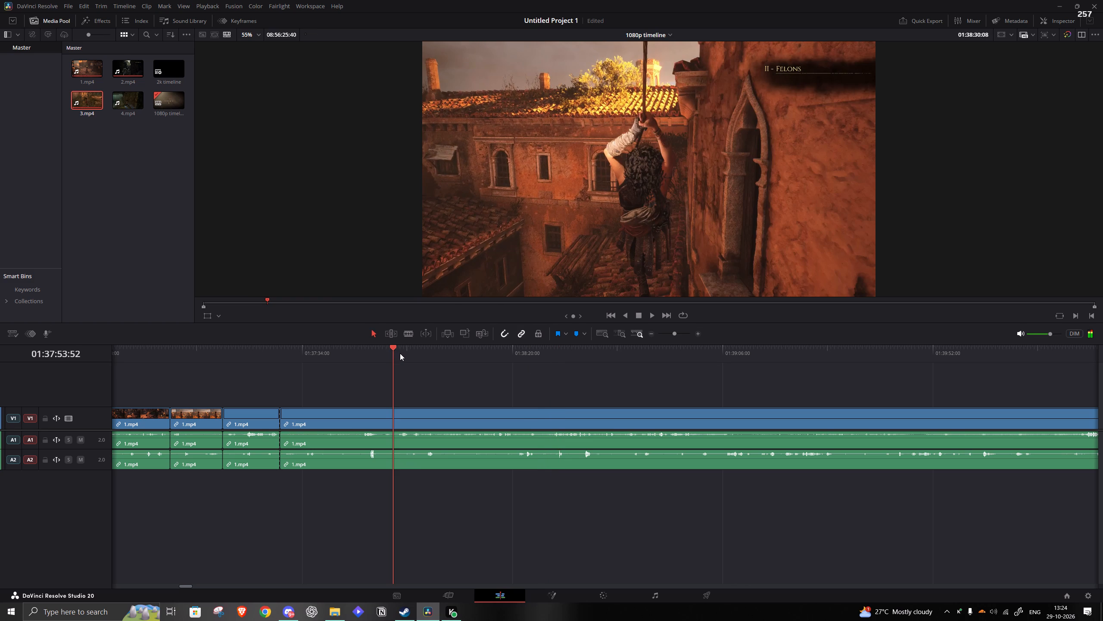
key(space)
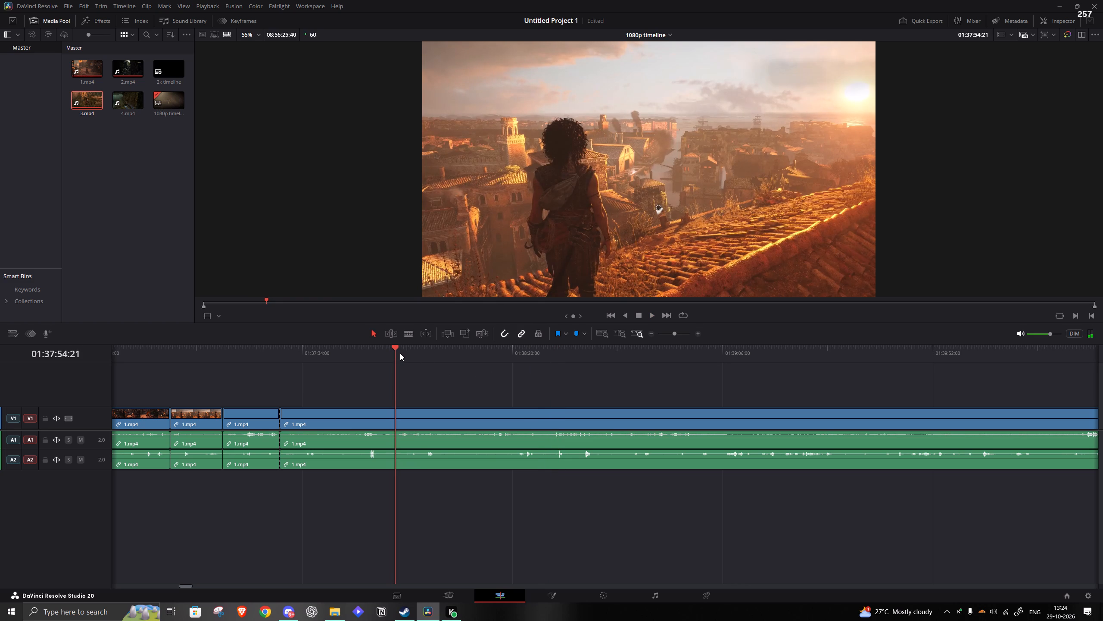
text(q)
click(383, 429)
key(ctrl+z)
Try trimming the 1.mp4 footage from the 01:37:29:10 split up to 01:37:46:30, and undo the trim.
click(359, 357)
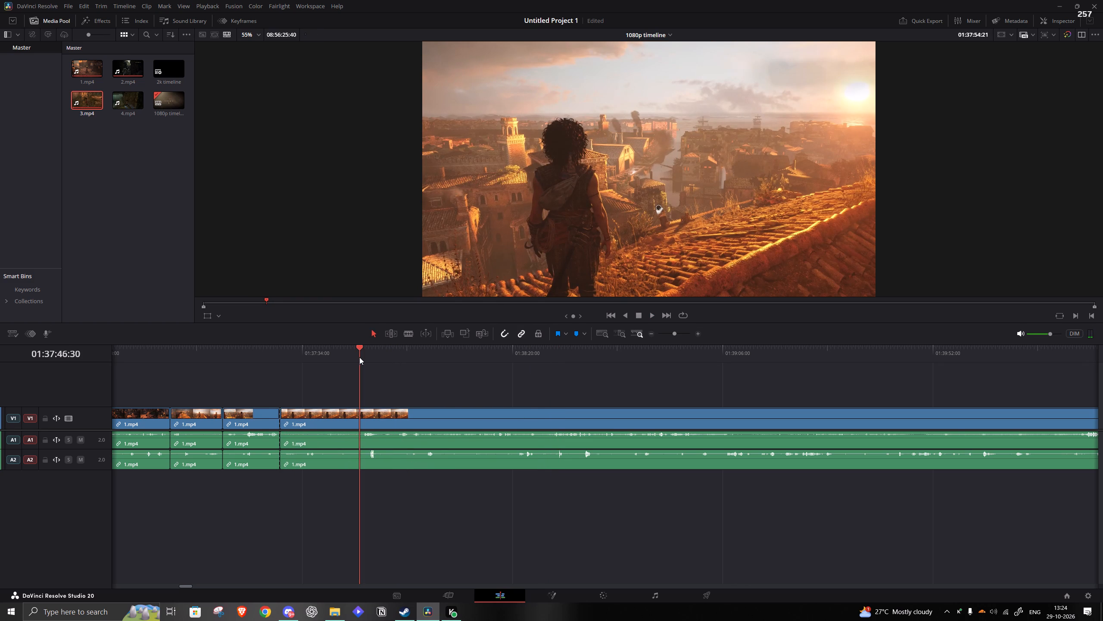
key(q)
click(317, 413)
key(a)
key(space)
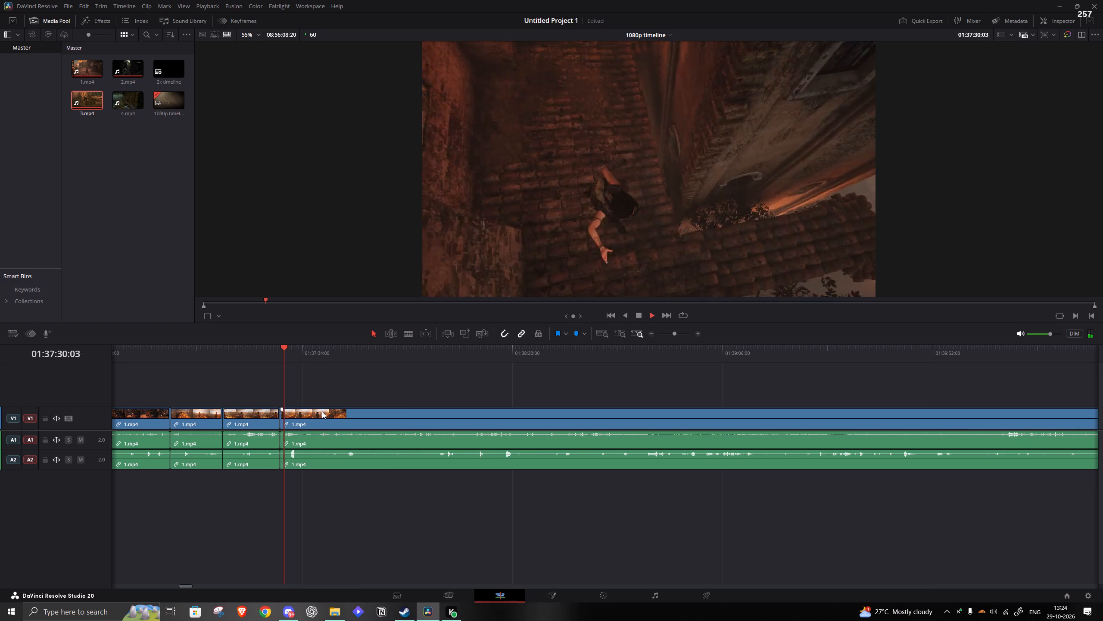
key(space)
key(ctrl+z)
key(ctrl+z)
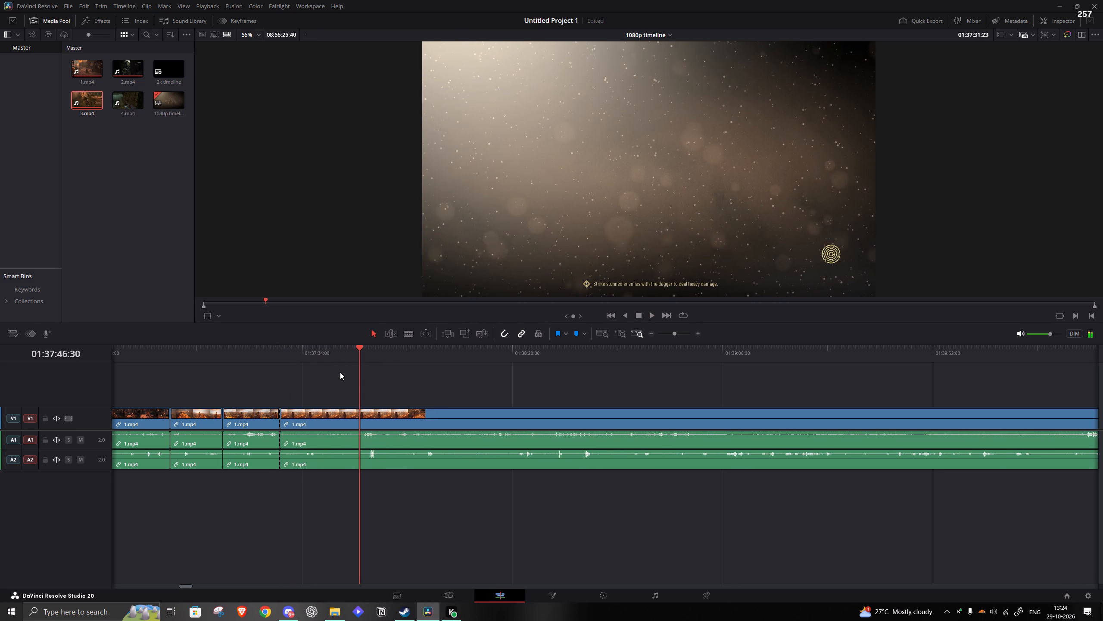
Remove the 1.mp4 footage from the 01:37:29:10 split to about 01:37:43 and close the gap.
click(339, 371)
click(345, 354)
key(q)
click(322, 419)
key(a)
Split 1.mp4 at about 01:37:36, remove the footage from there to about 01:37:41:30, and close the gap.
key(space)
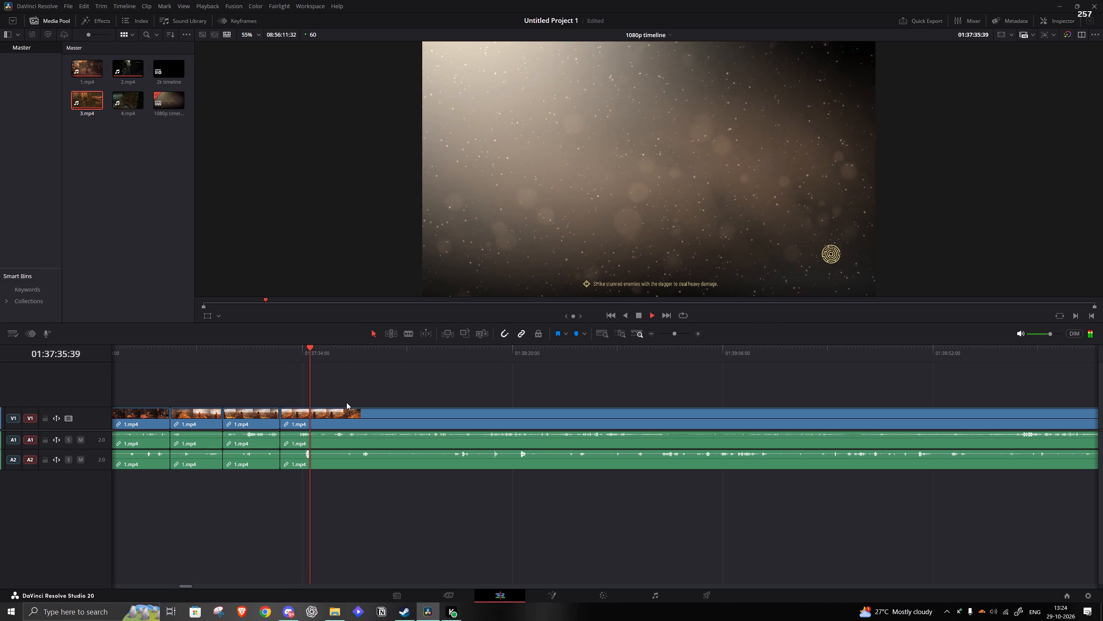
key(space)
key(s)
click(337, 349)
key(q)
click(321, 426)
key(a)
Review the rooftop footage with the soldiers' dialogue and split 1.mp4 at 01:38:05:26.
key(space)
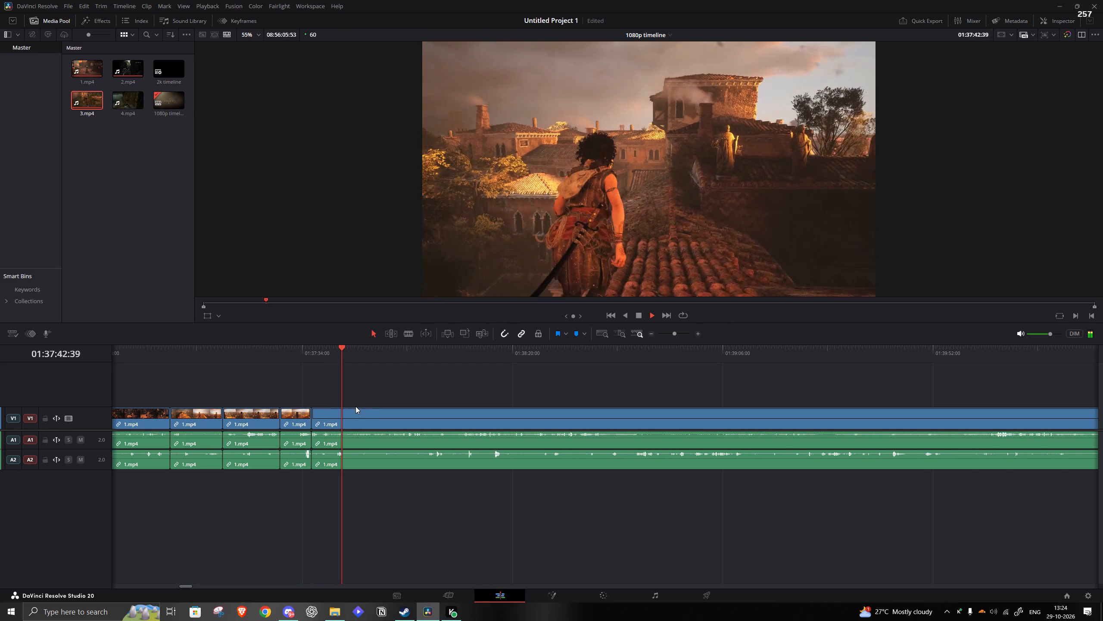
click(311, 358)
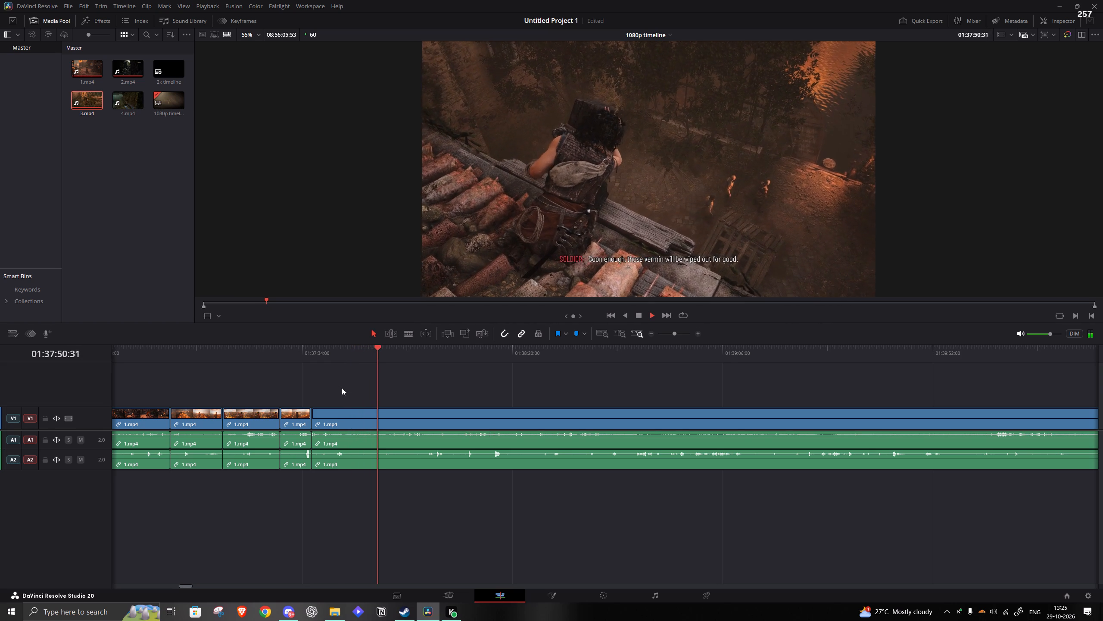
click(395, 360)
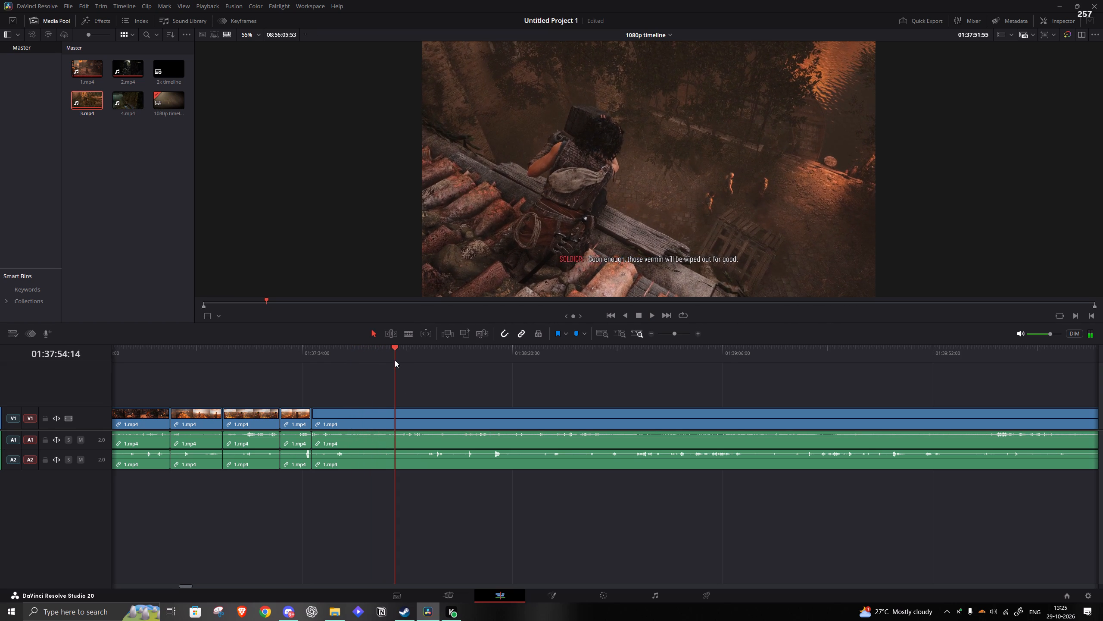
click(400, 359)
click(410, 359)
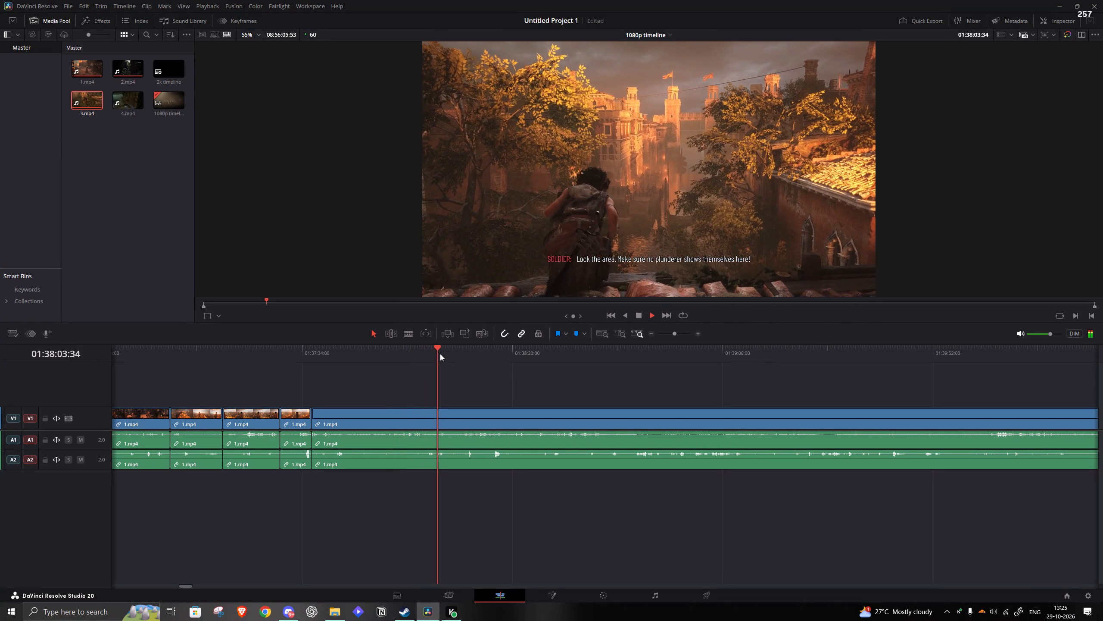
key(space)
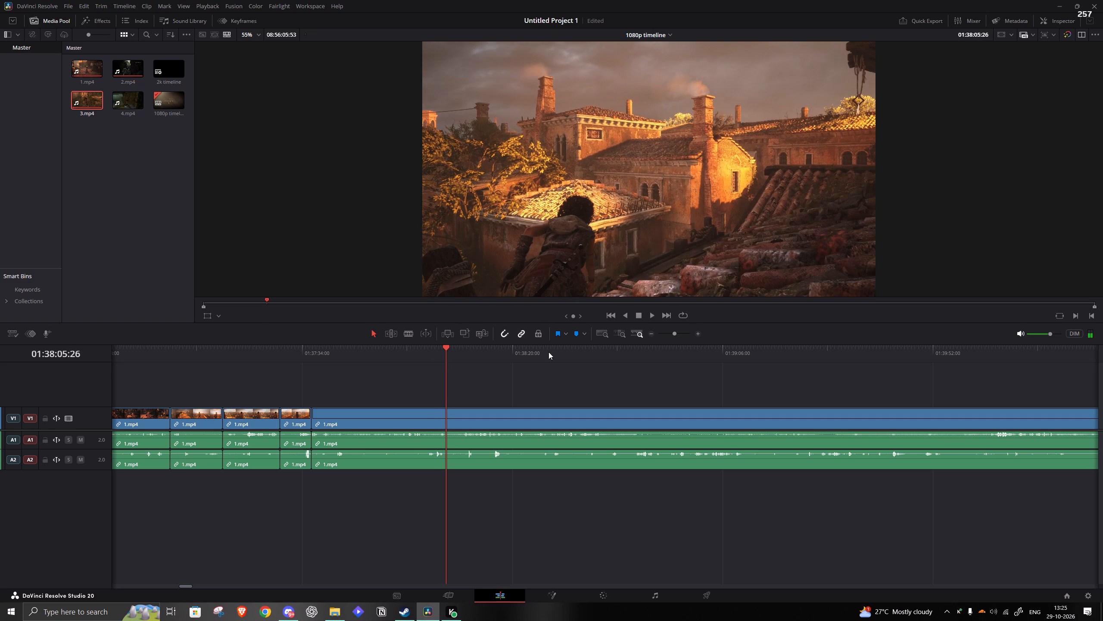
key(s)
Remove the 1.mp4 footage containing the Settings menu, from 01:38:05:26 to about 01:39:56, and close the gap.
click(641, 343)
click(643, 354)
key(space)
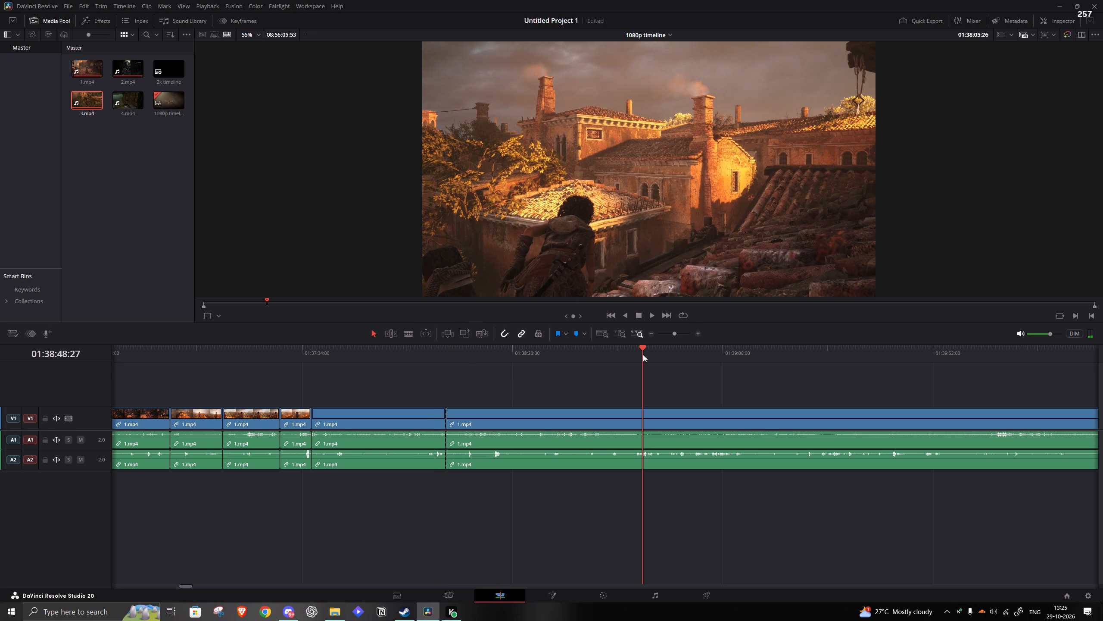
click(992, 354)
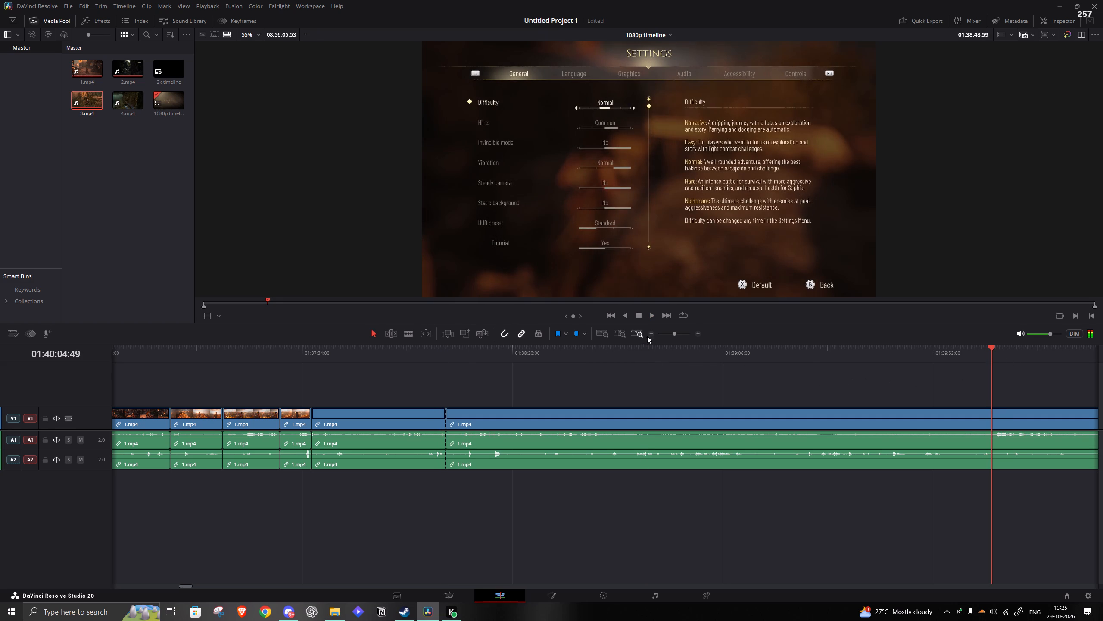
drag(677, 330, 671, 331)
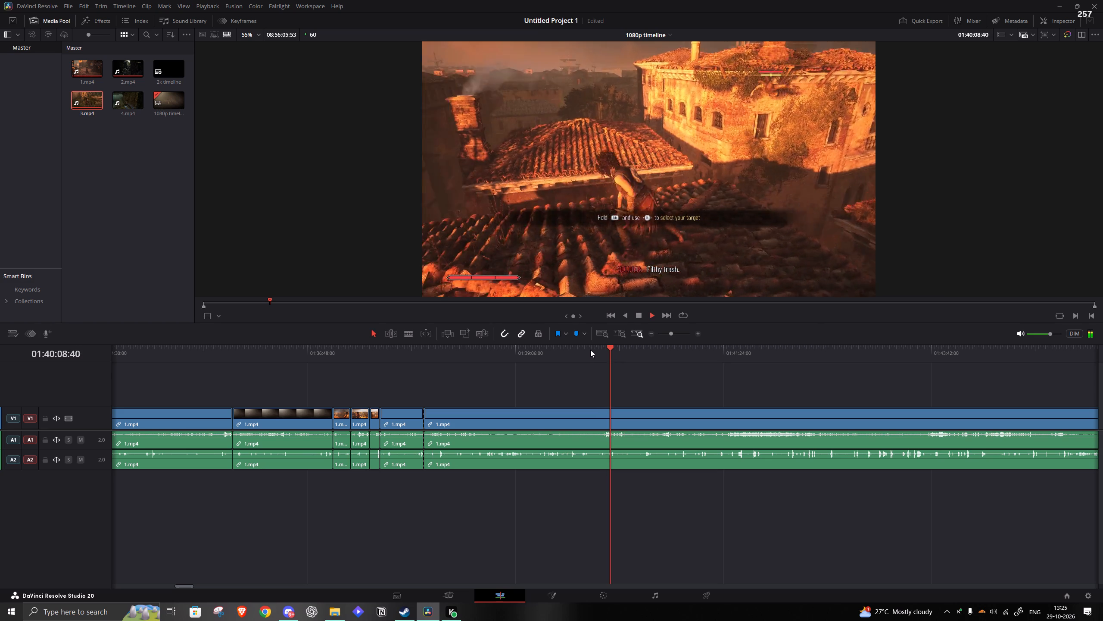
click(589, 350)
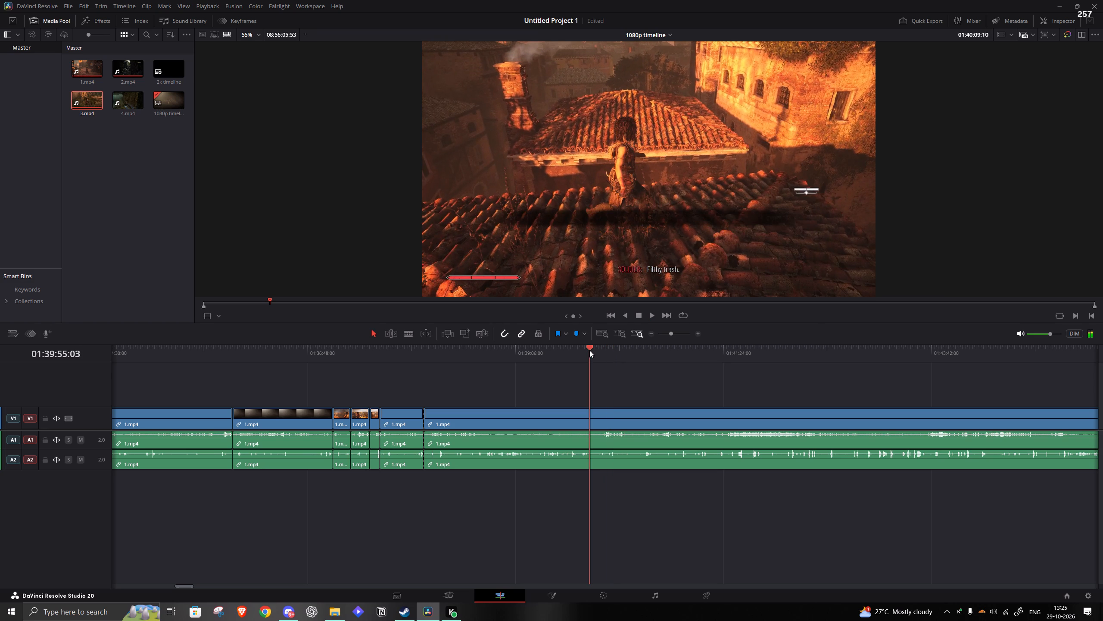
key(space)
text(q)
click(530, 433)
key(a)
Play on through the rooftop run and split 1.mp4 at 01:38:36:04.
key(space)
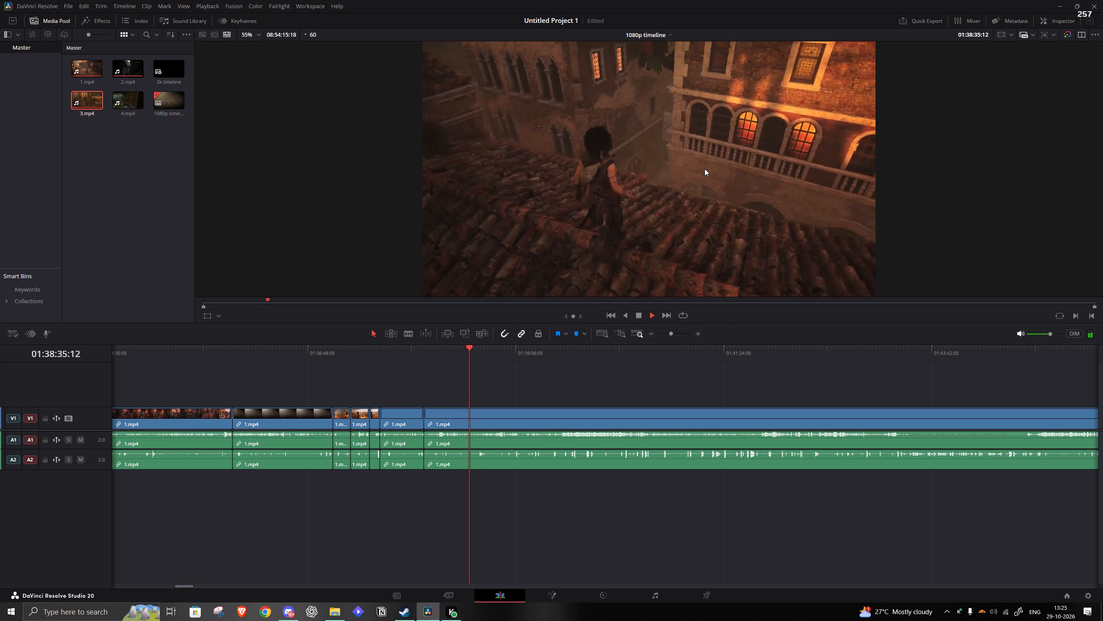
key(space)
key(s)
Remove the 1.mp4 footage from the 01:38:36:04 split to about 01:39:30, before the dockside fight, and close the gap.
click(506, 366)
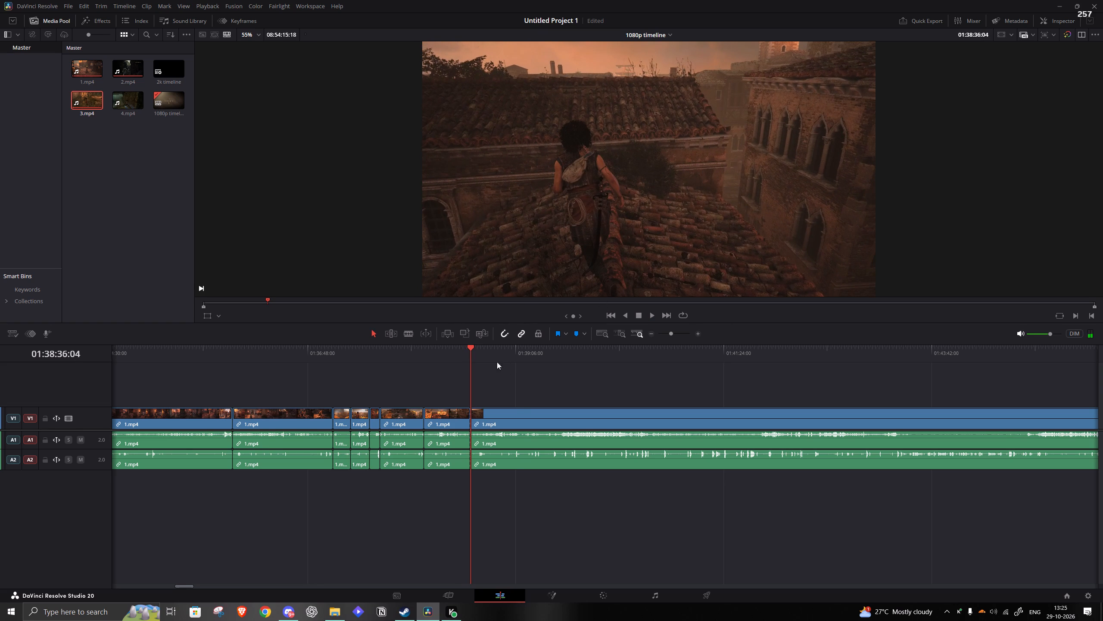
click(494, 359)
key(space)
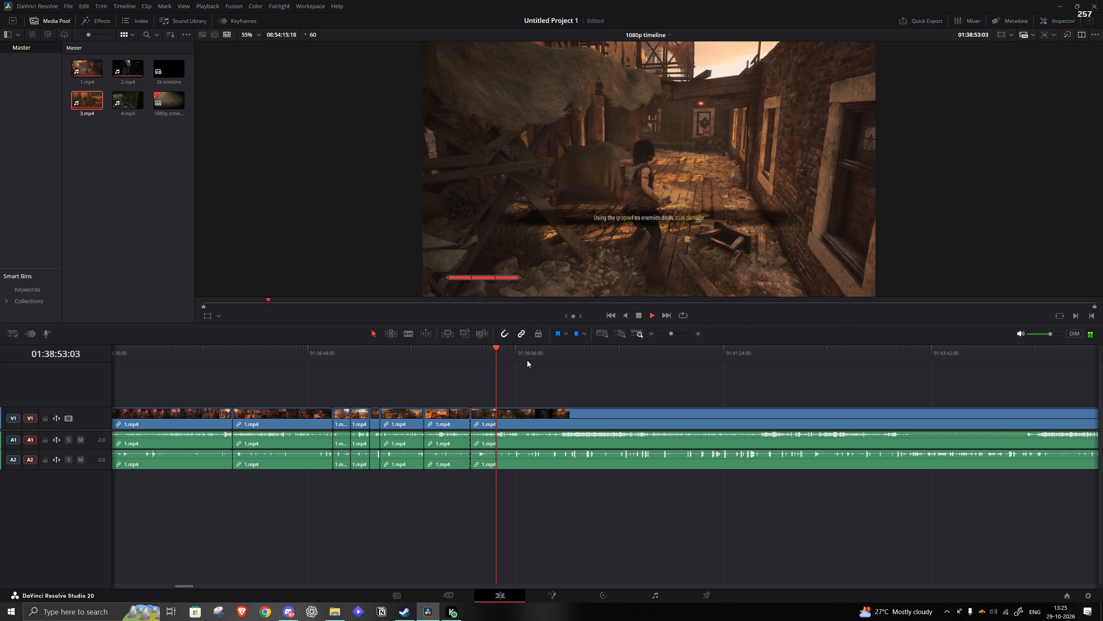
click(527, 360)
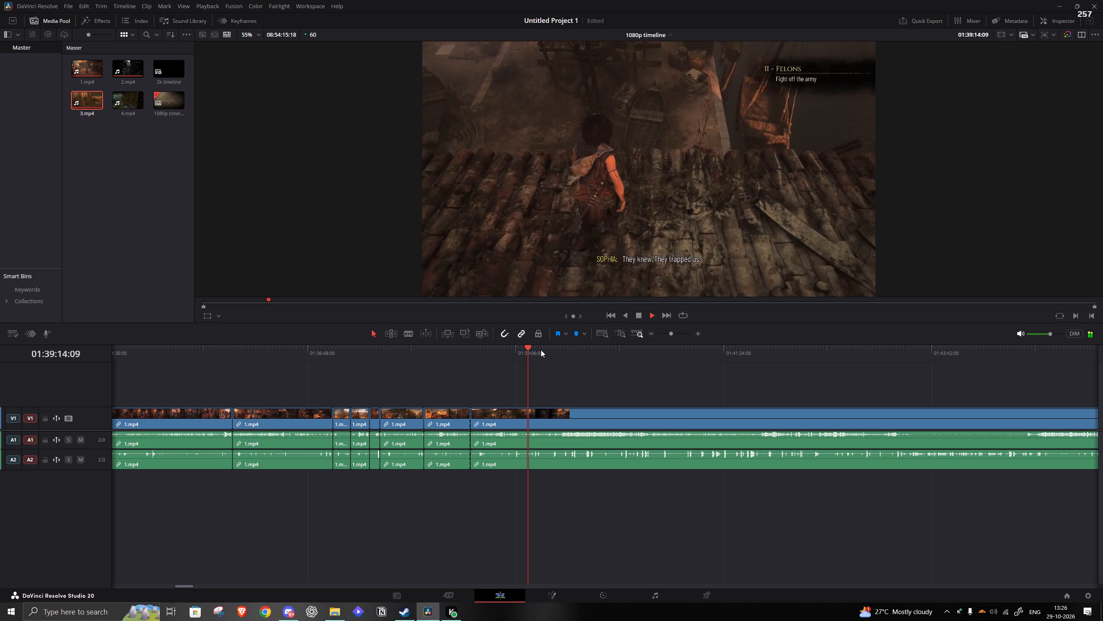
click(539, 349)
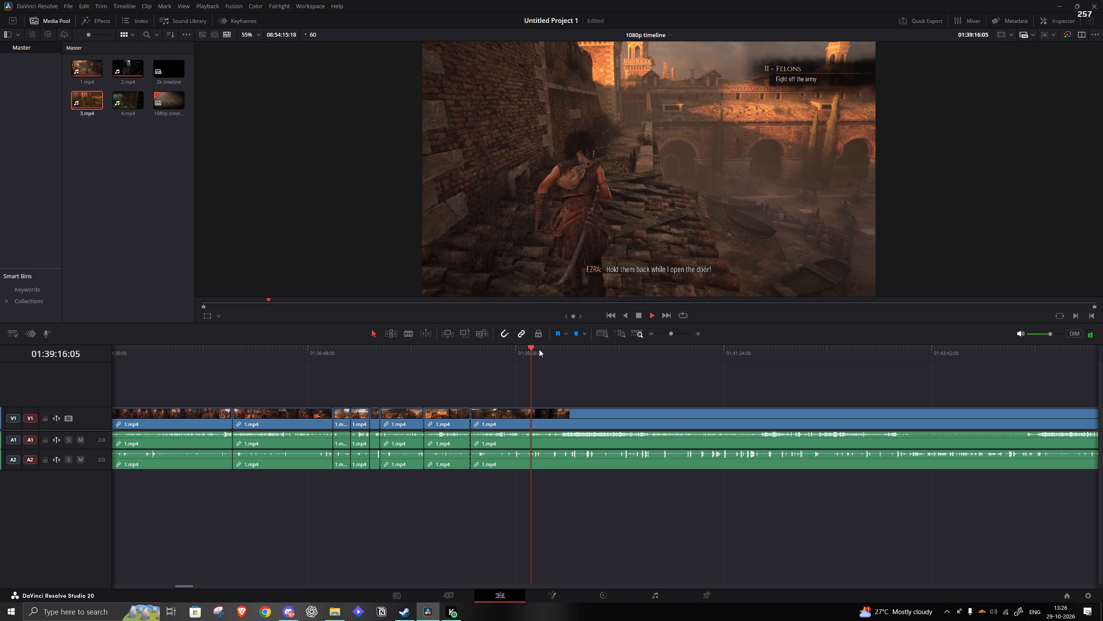
click(548, 348)
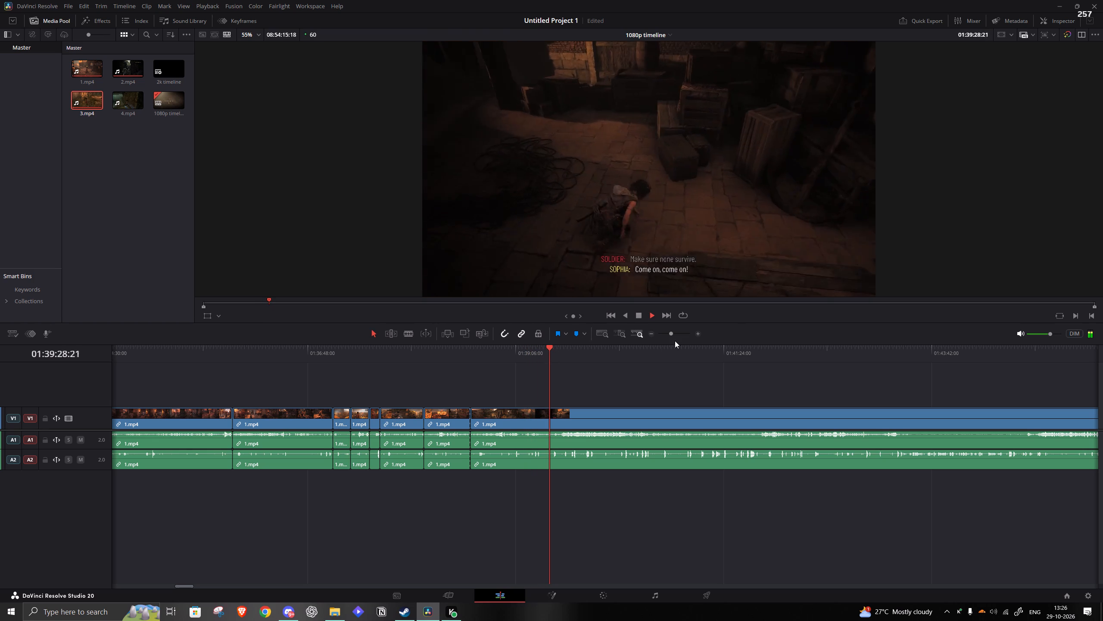
click(637, 354)
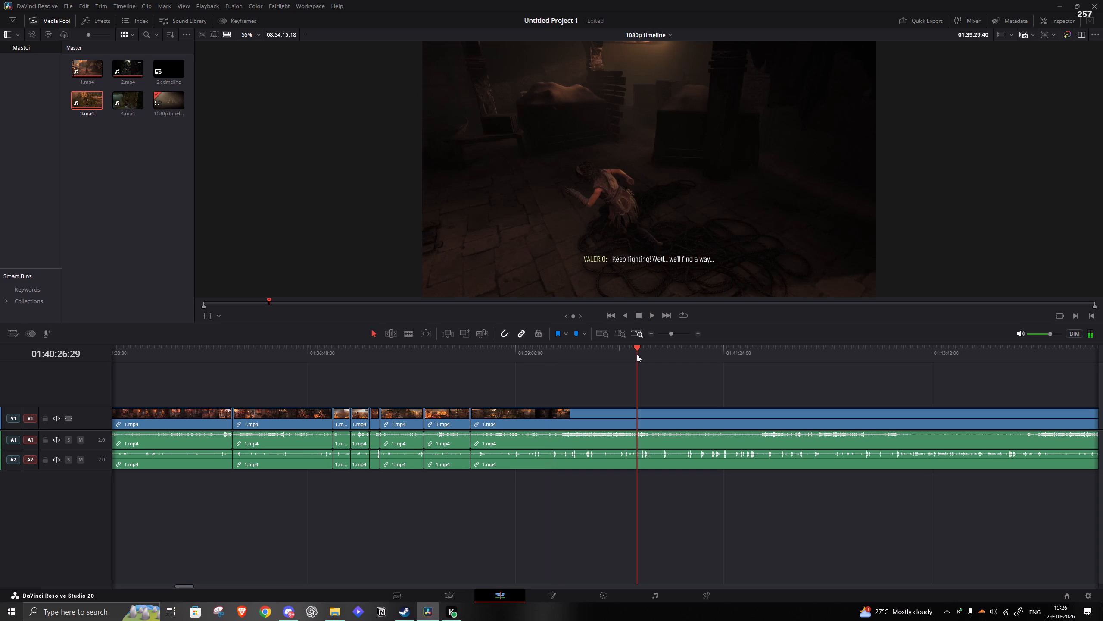
click(617, 354)
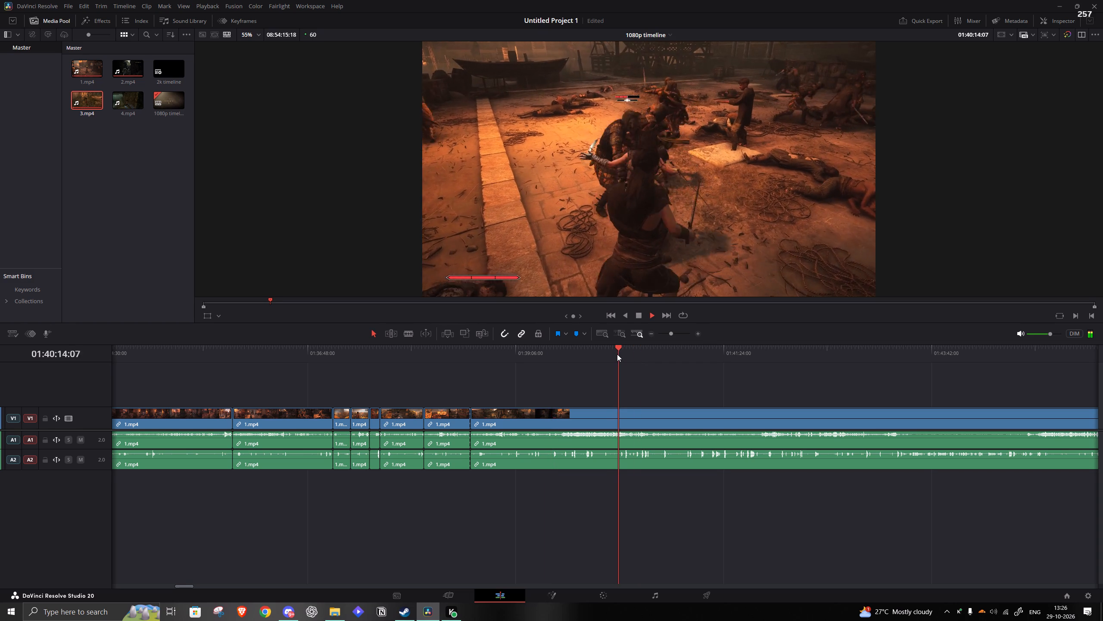
click(597, 353)
click(616, 351)
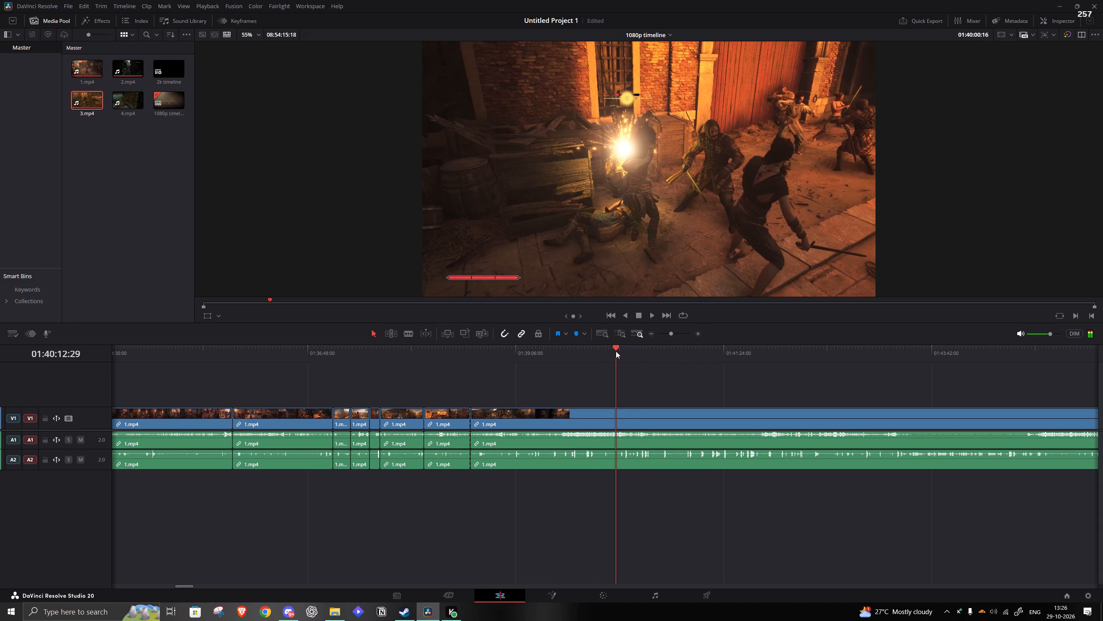
click(565, 345)
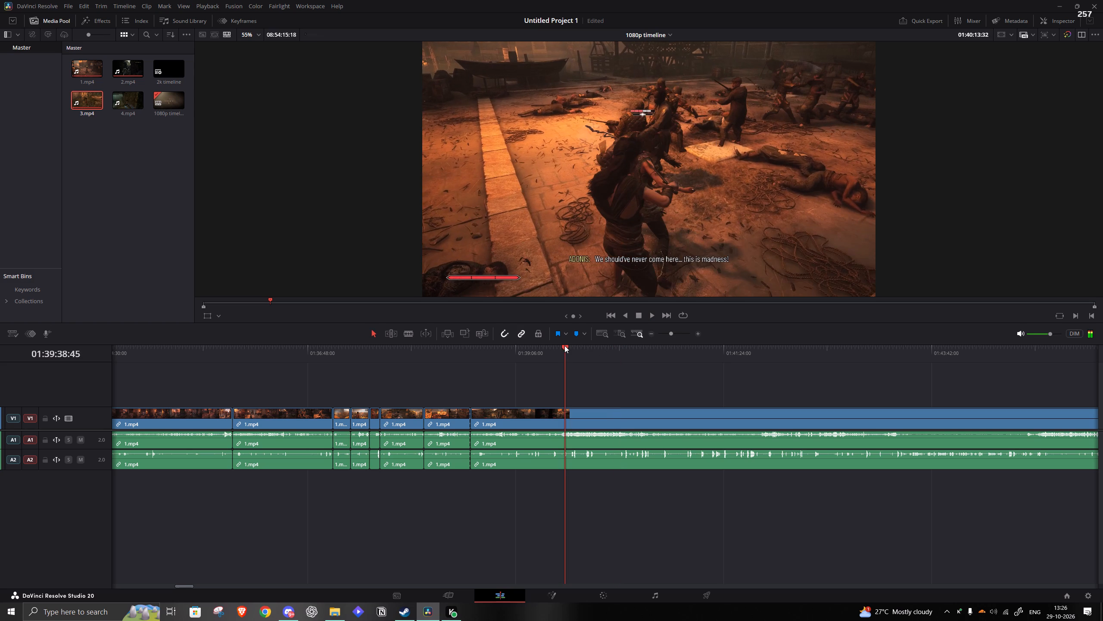
click(551, 346)
key(space)
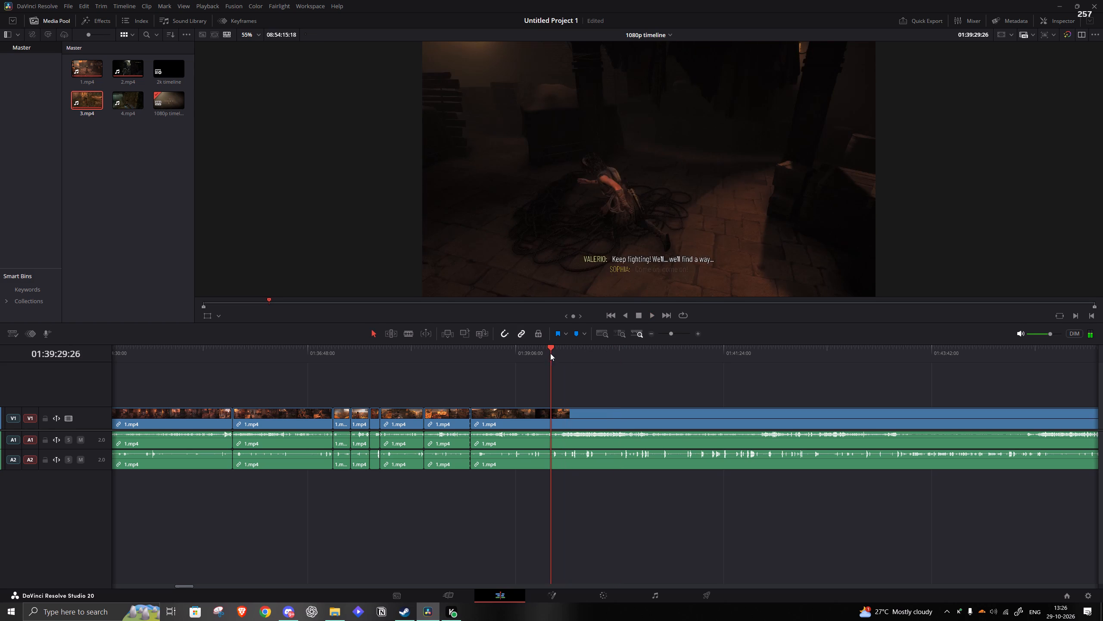
key(space)
key(space)
key(q)
click(536, 426)
key(a)
Split 1.mp4 at 01:38:48:08, during Adonis's line at the start of the fight.
key(space)
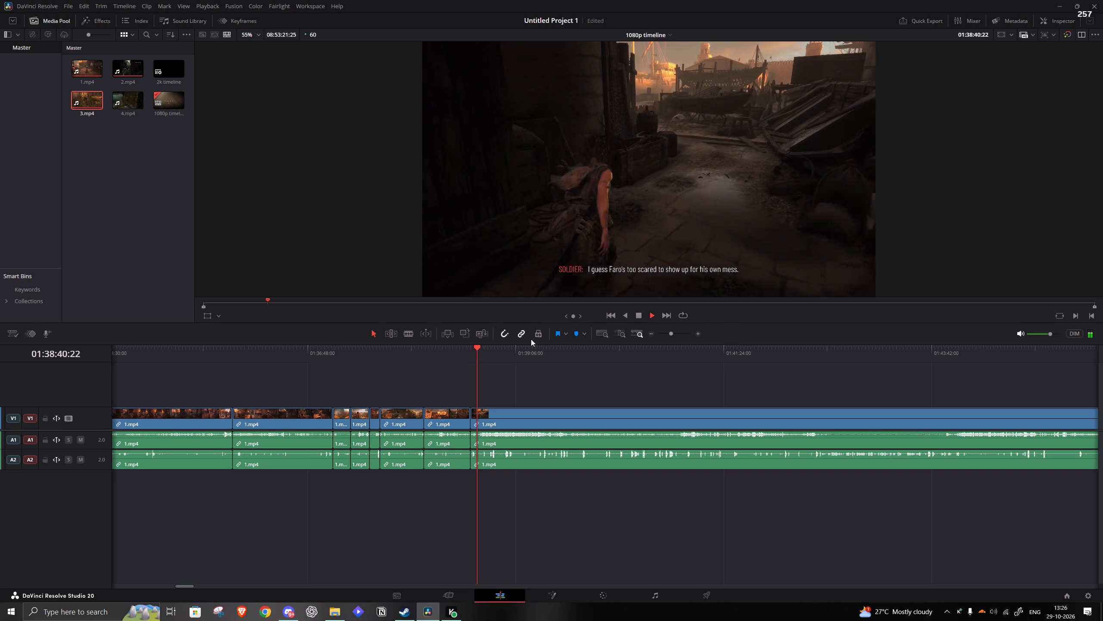
click(484, 349)
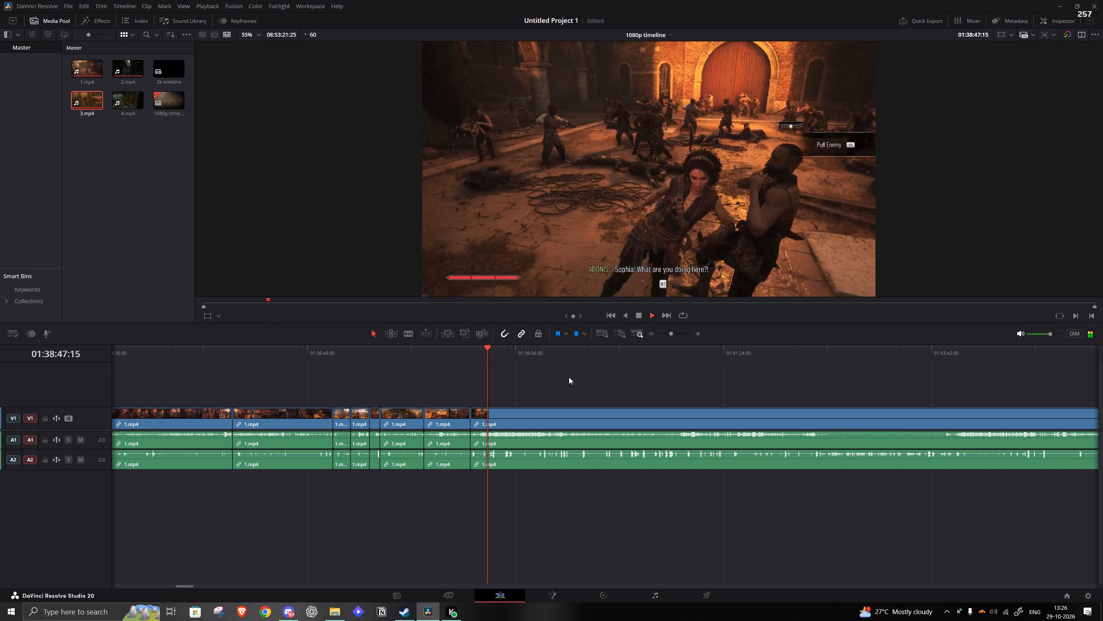
key(space)
key(s)
Remove the 1.mp4 fight footage from 01:38:48:08 to 01:39:17:13 and close the gap.
click(564, 363)
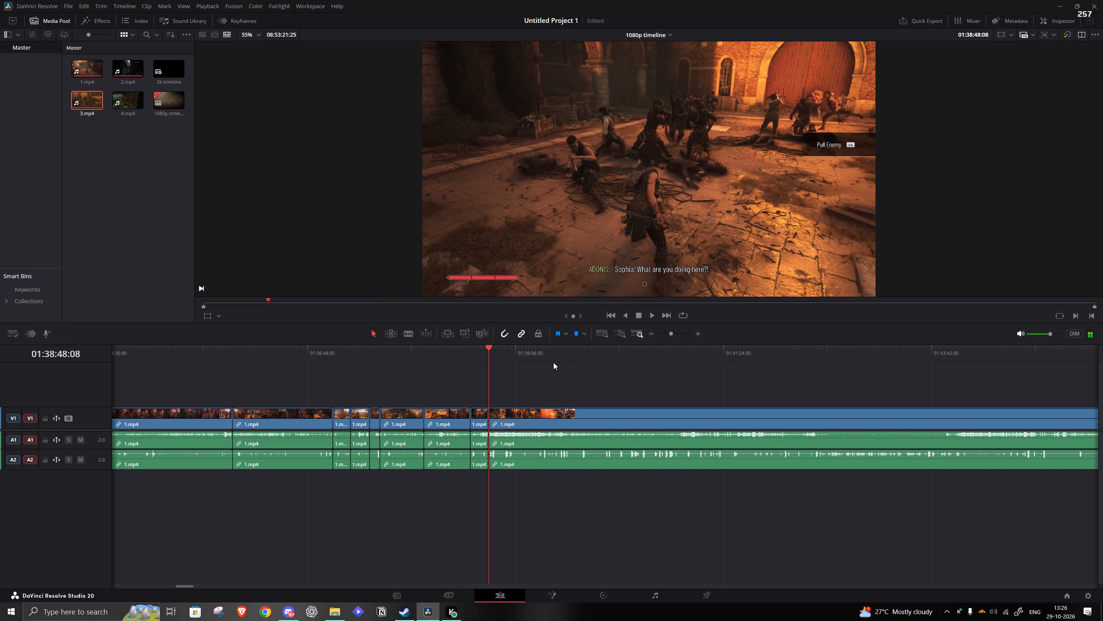
click(546, 355)
key(space)
click(539, 355)
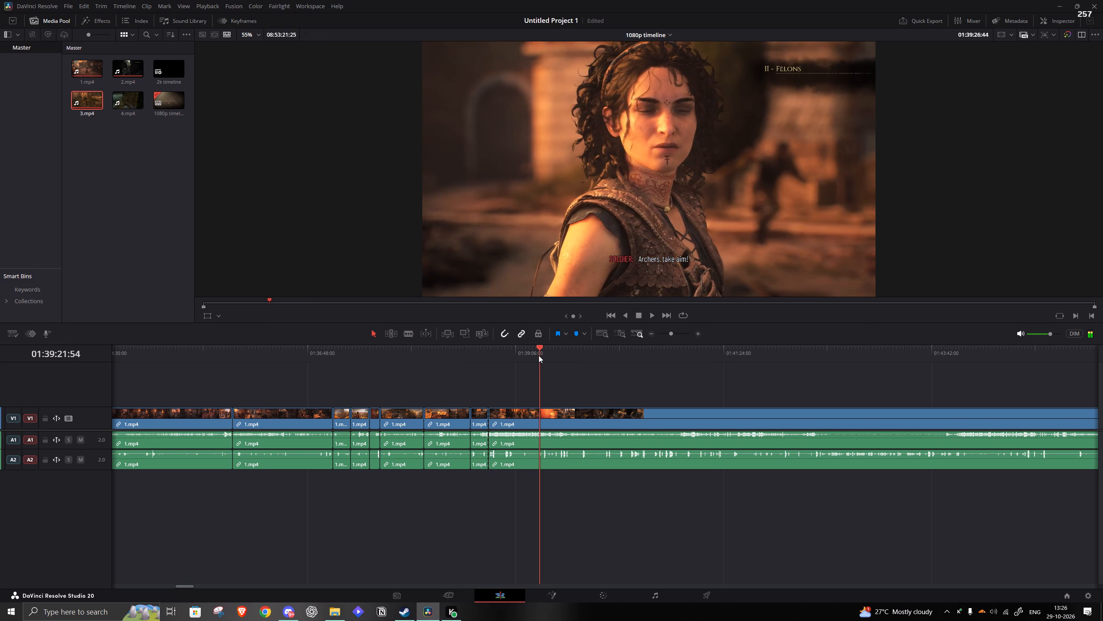
click(532, 354)
key(space)
key(q)
click(514, 403)
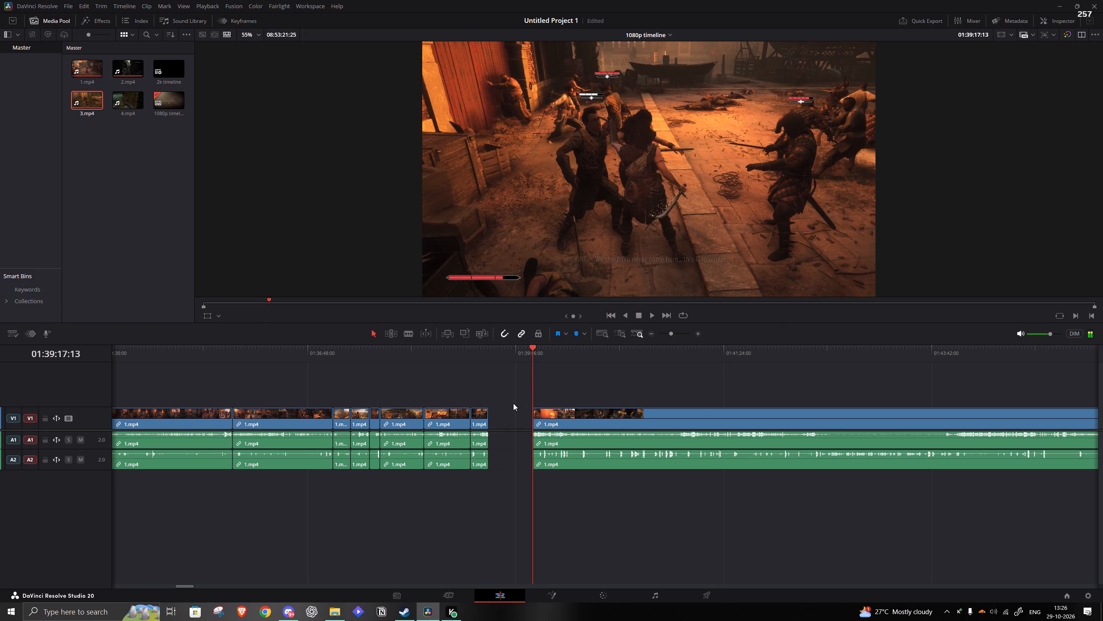
key(a)
click(513, 408)
key(a)
Review 1.mp4 from the start of the fight at 01:38:48 through the door cutscene and the dockside climb near 01:41:05.
key(space)
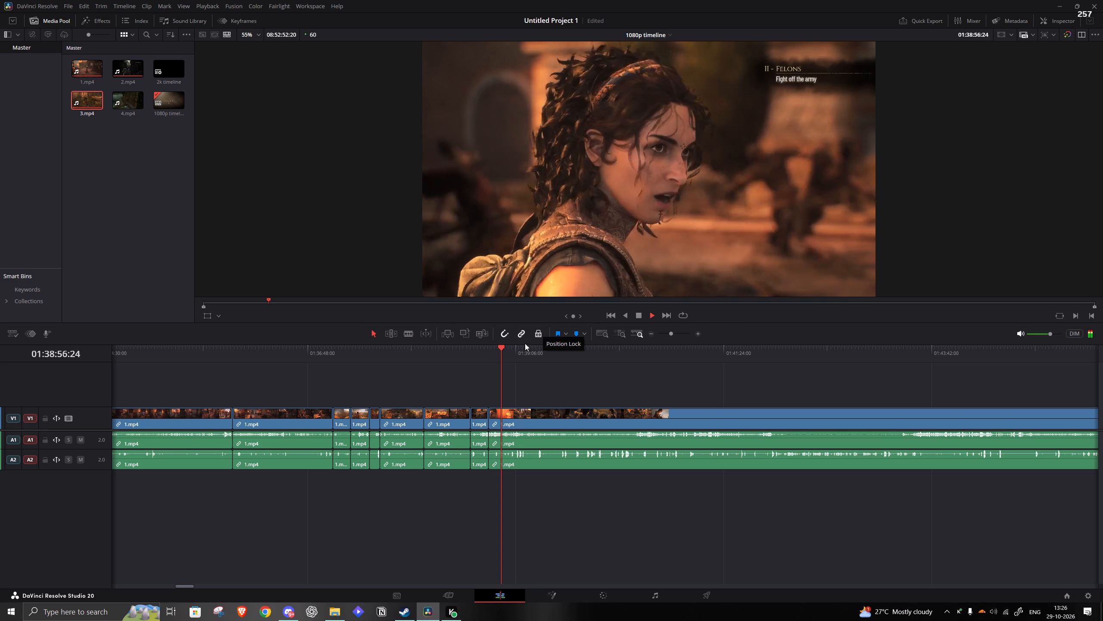
click(520, 356)
click(524, 356)
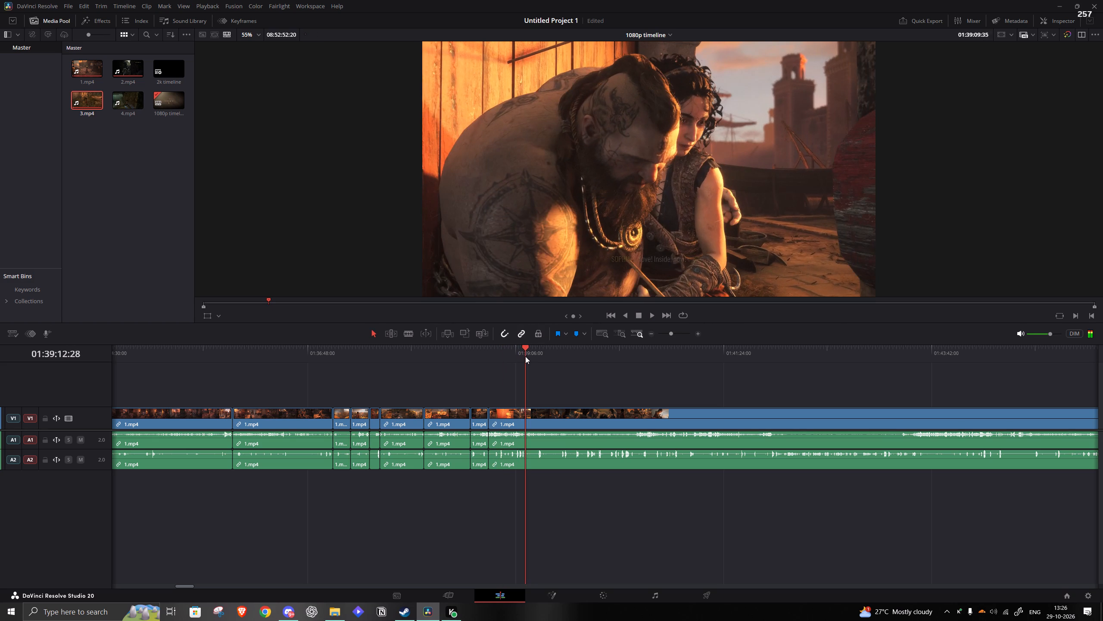
click(531, 357)
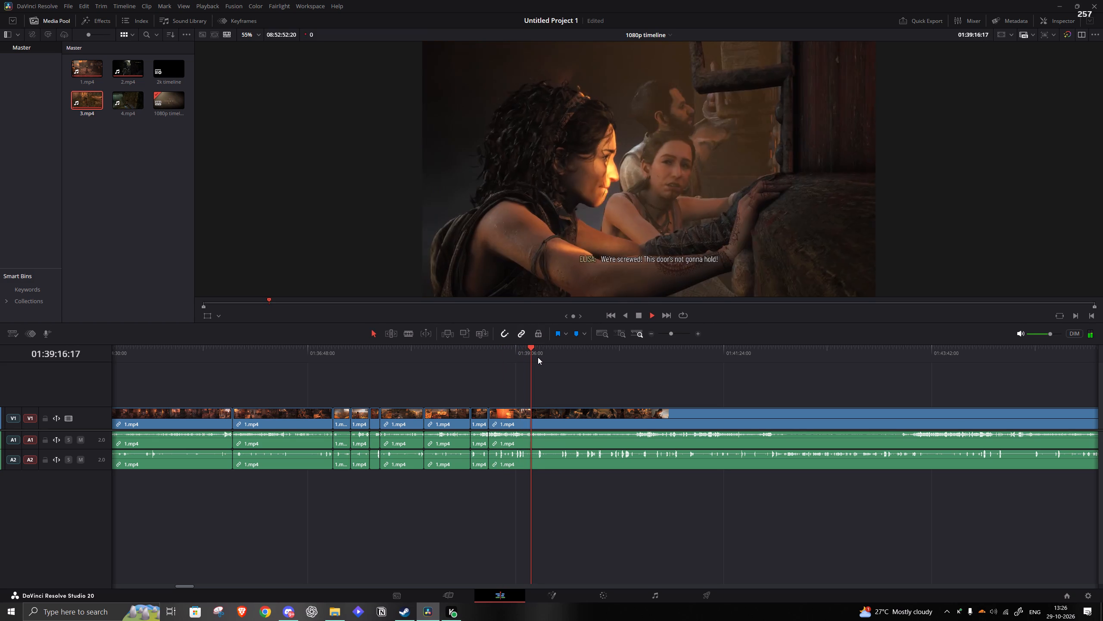
click(538, 357)
click(549, 359)
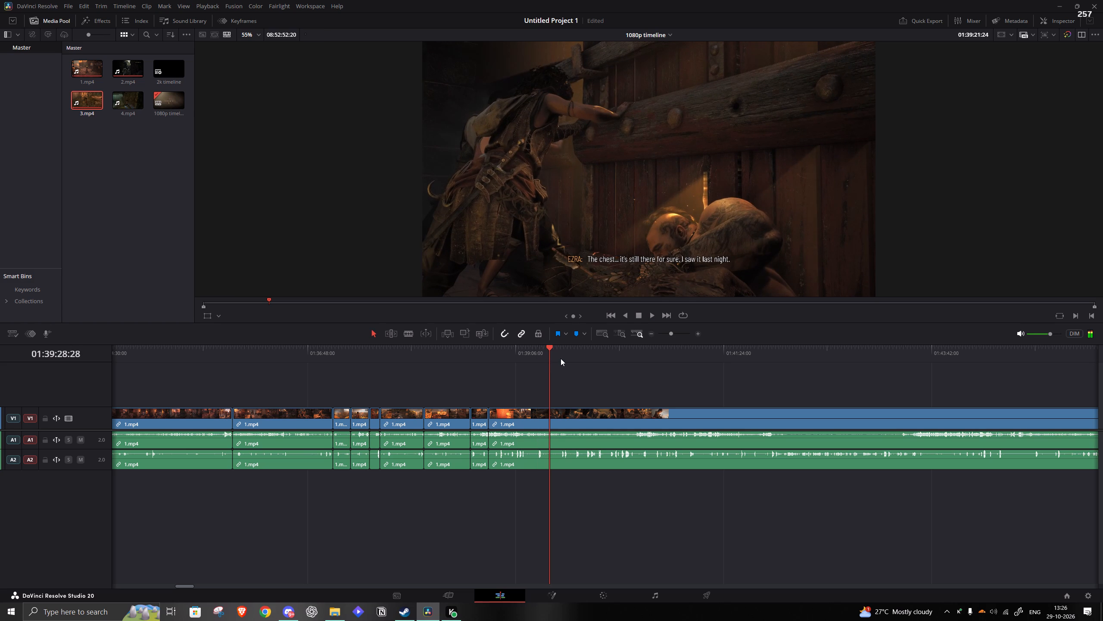
click(565, 360)
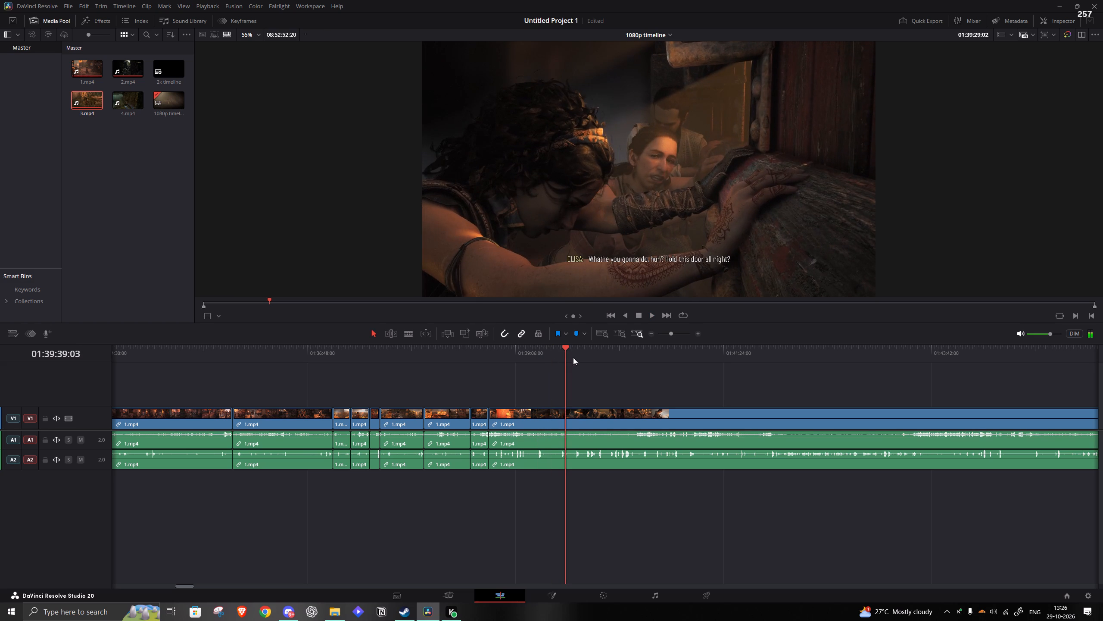
click(581, 358)
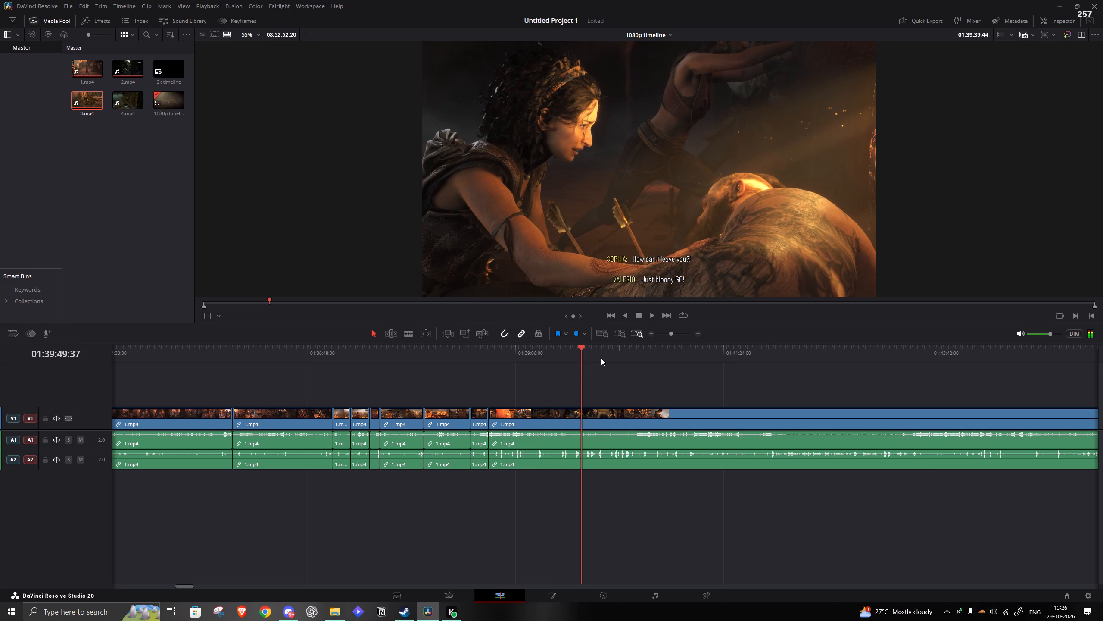
click(604, 358)
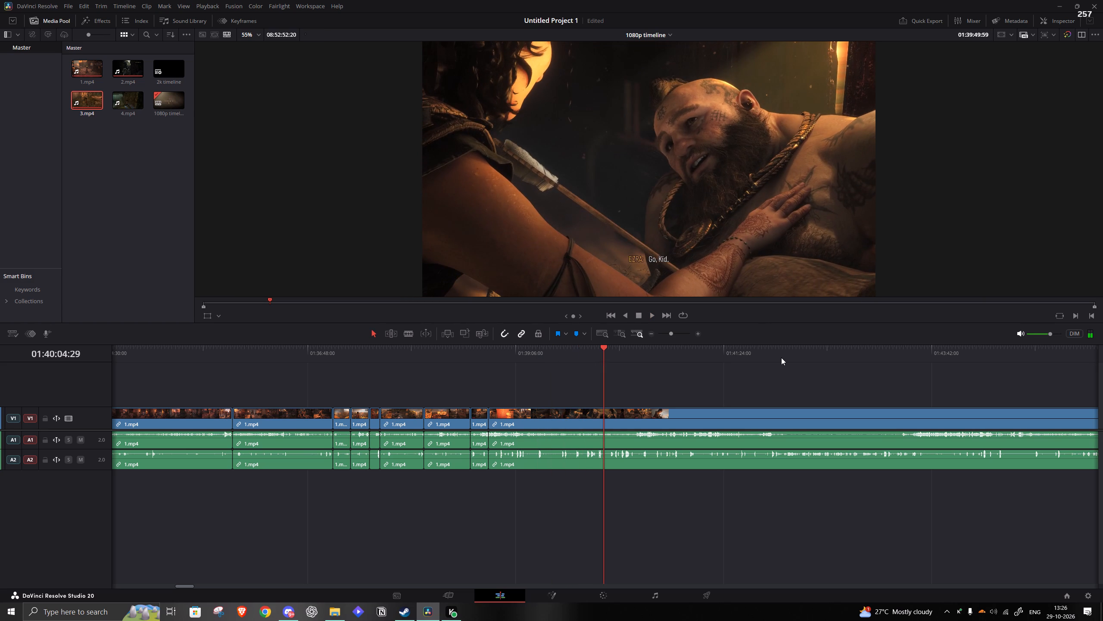
click(626, 367)
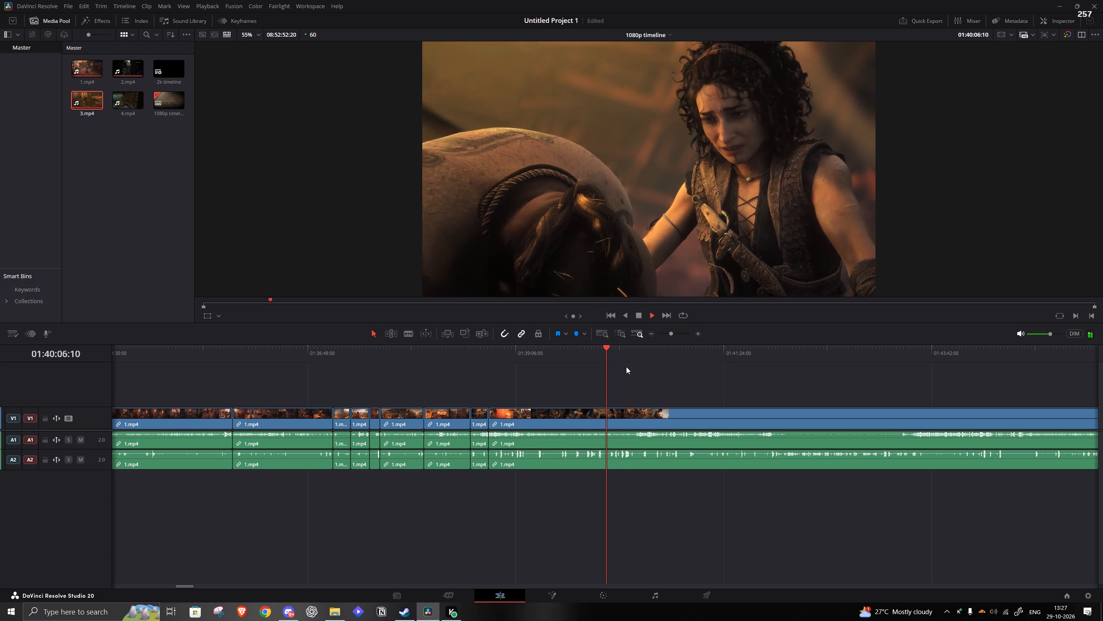
click(626, 362)
click(646, 351)
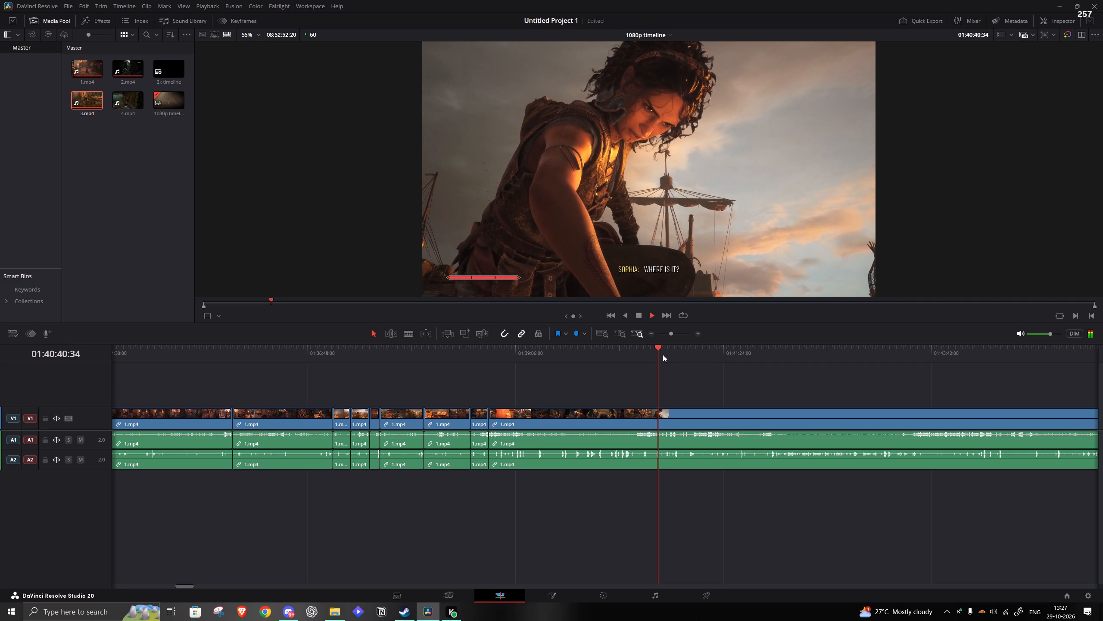
click(666, 356)
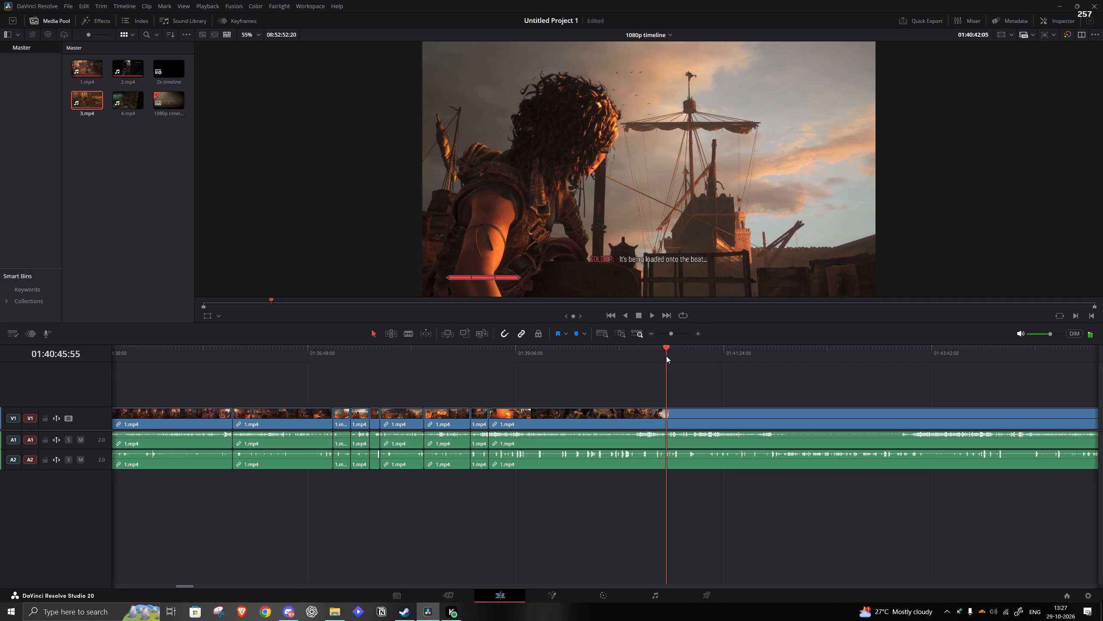
click(676, 357)
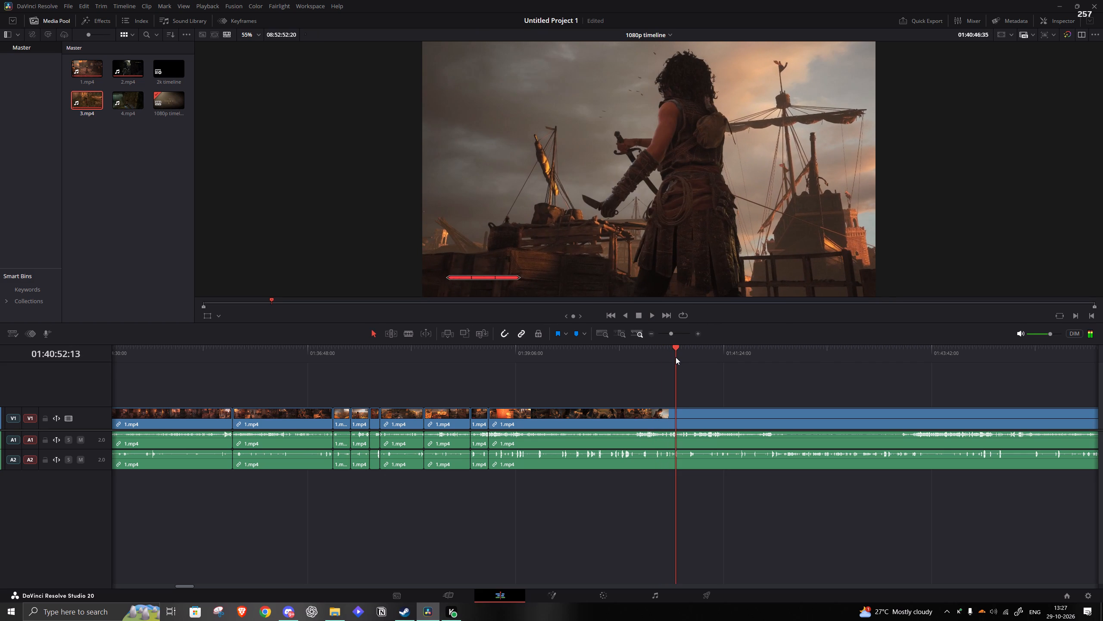
click(695, 360)
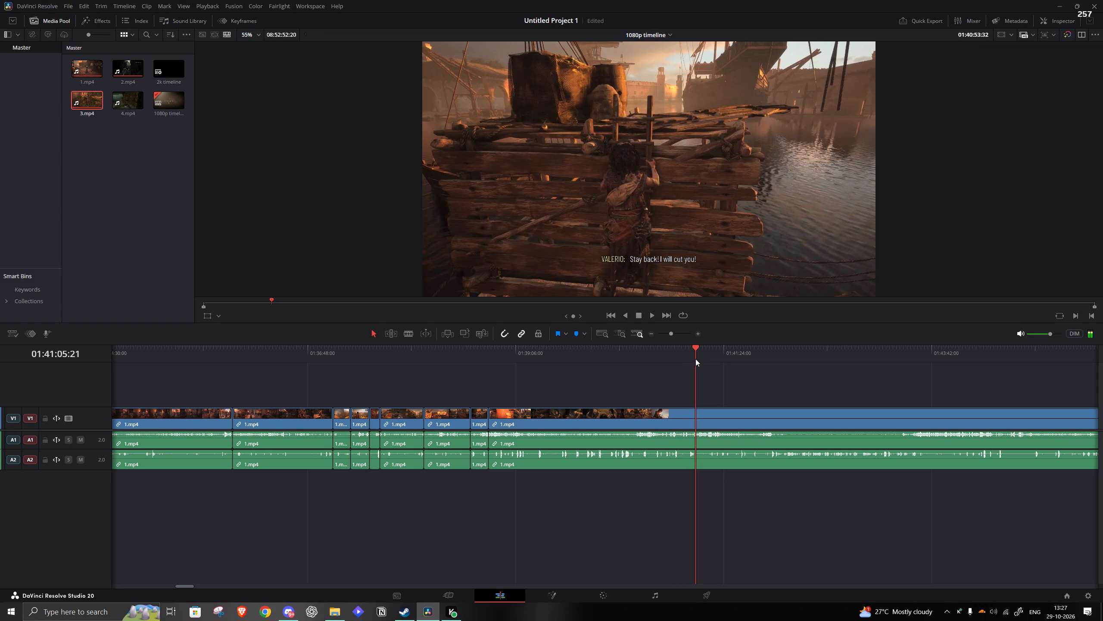
Split 1.mp4 at 01:41:21:56, as Sophia heads for the chest after the dockside fight.
click(707, 358)
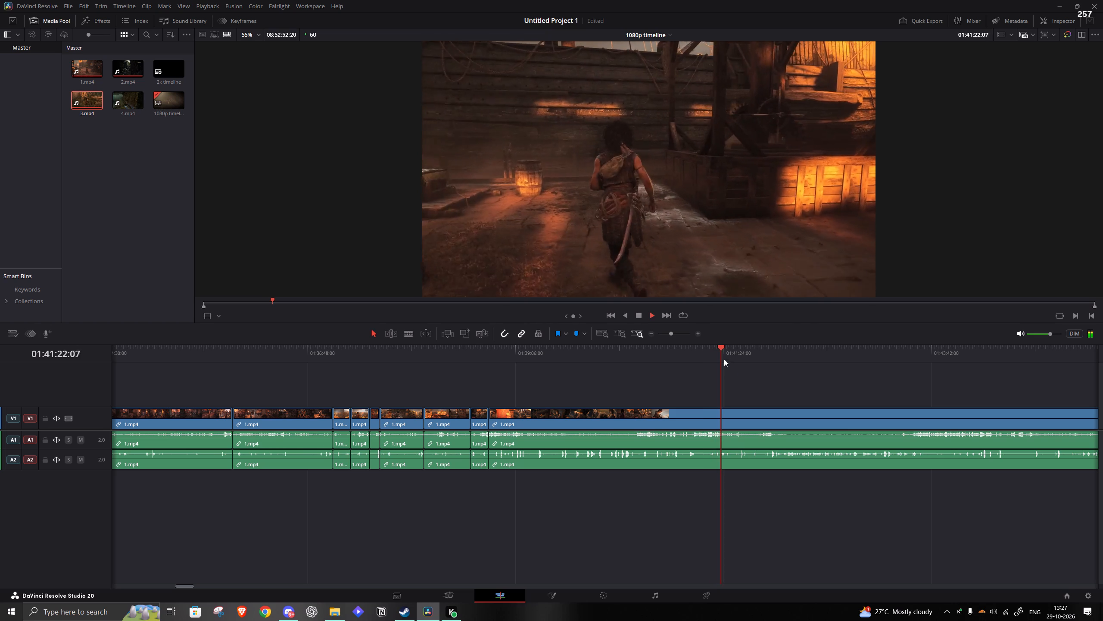
click(729, 360)
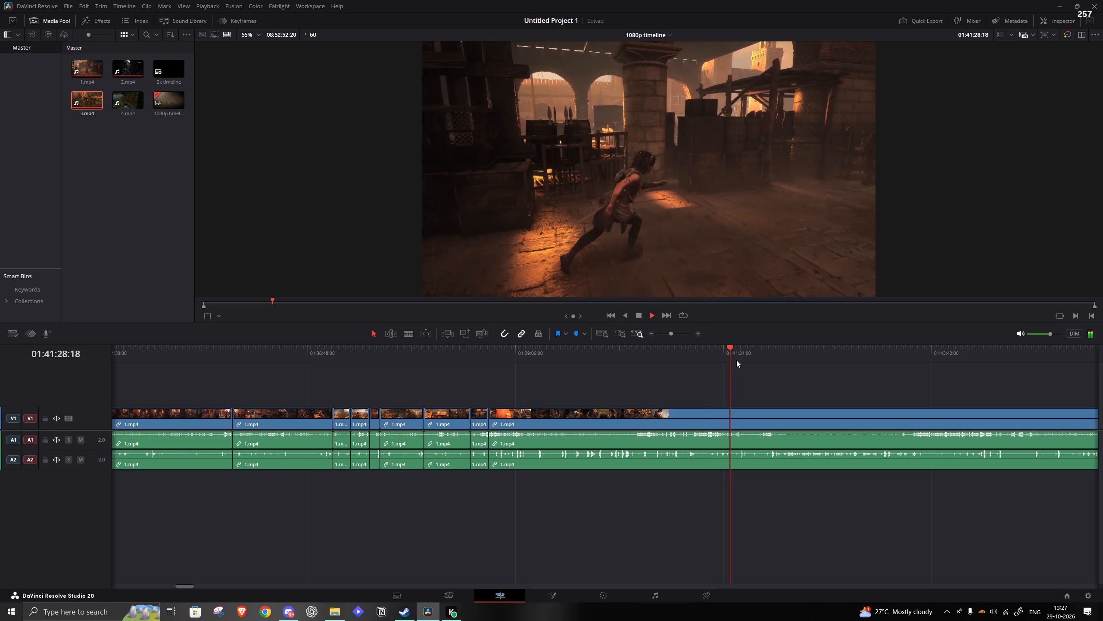
click(717, 358)
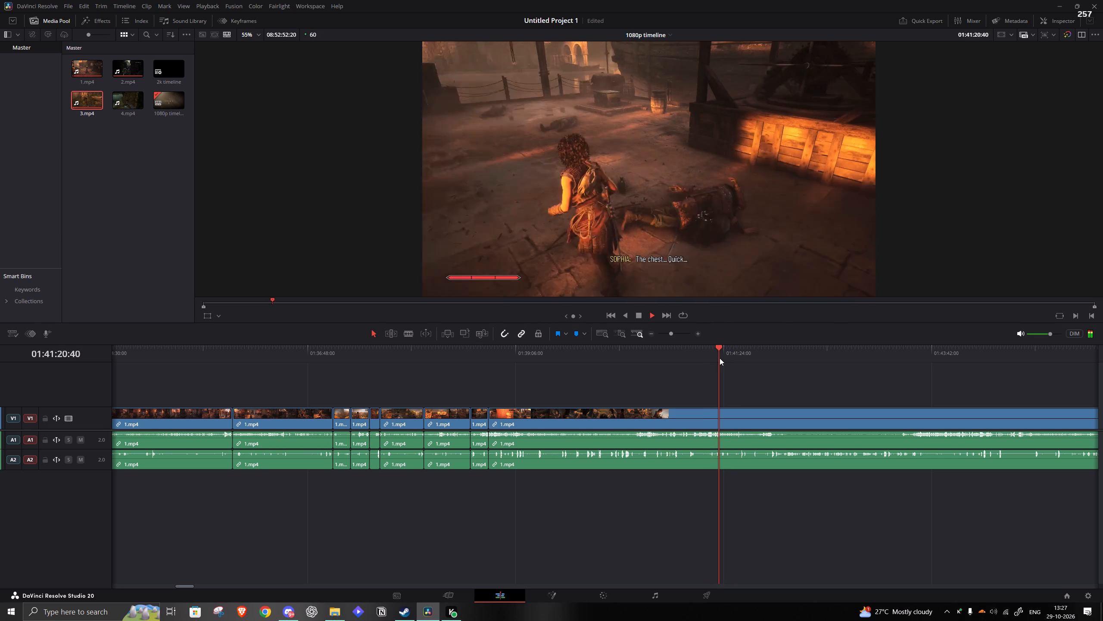
key(space)
key(s)
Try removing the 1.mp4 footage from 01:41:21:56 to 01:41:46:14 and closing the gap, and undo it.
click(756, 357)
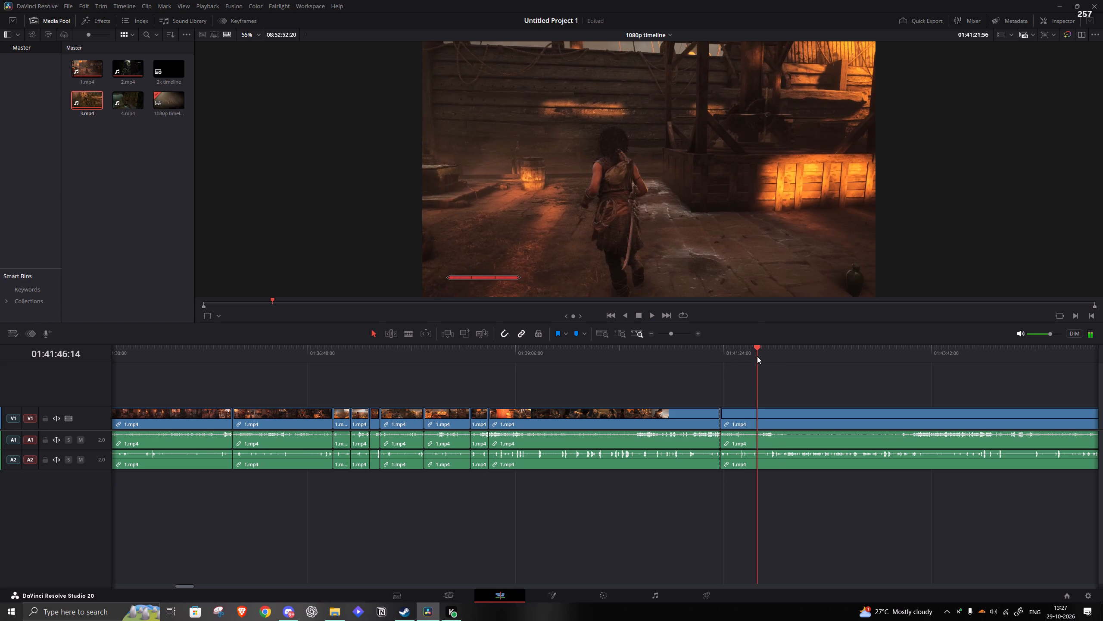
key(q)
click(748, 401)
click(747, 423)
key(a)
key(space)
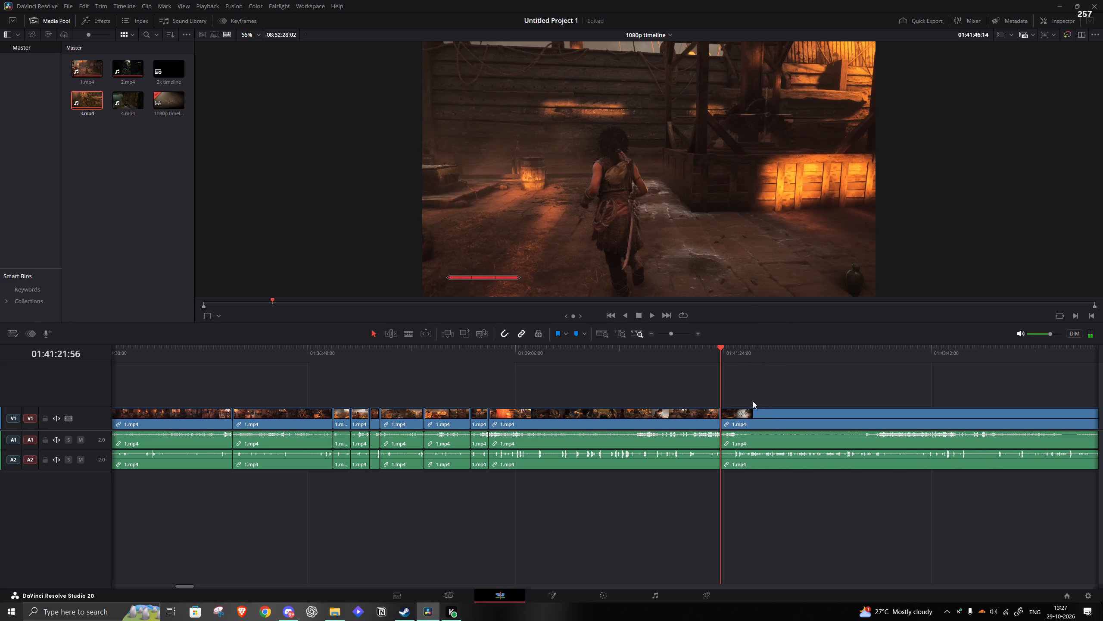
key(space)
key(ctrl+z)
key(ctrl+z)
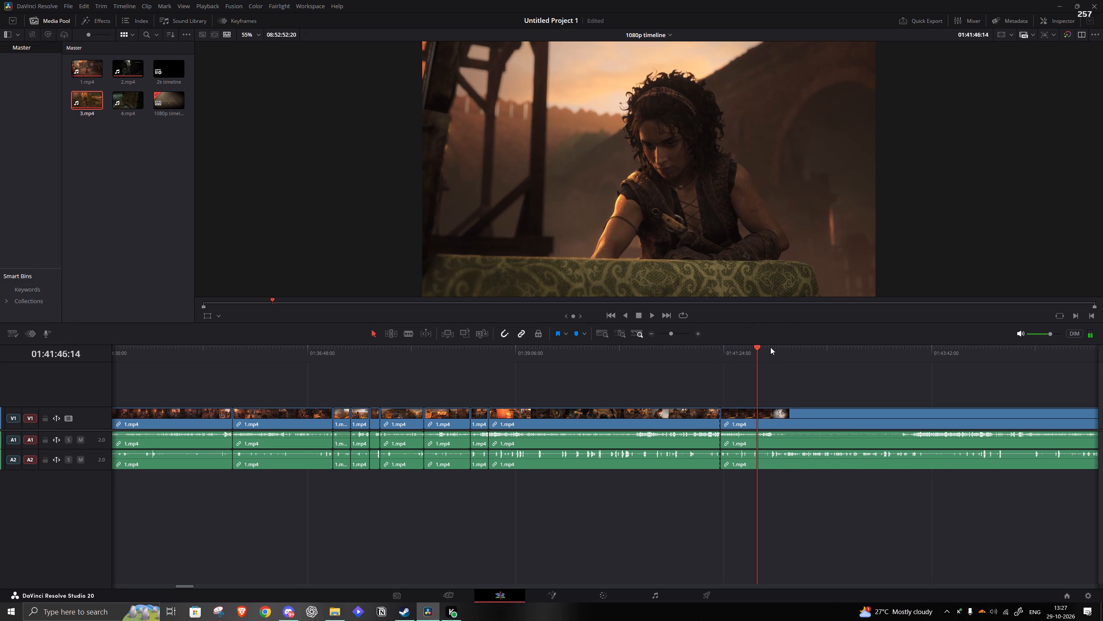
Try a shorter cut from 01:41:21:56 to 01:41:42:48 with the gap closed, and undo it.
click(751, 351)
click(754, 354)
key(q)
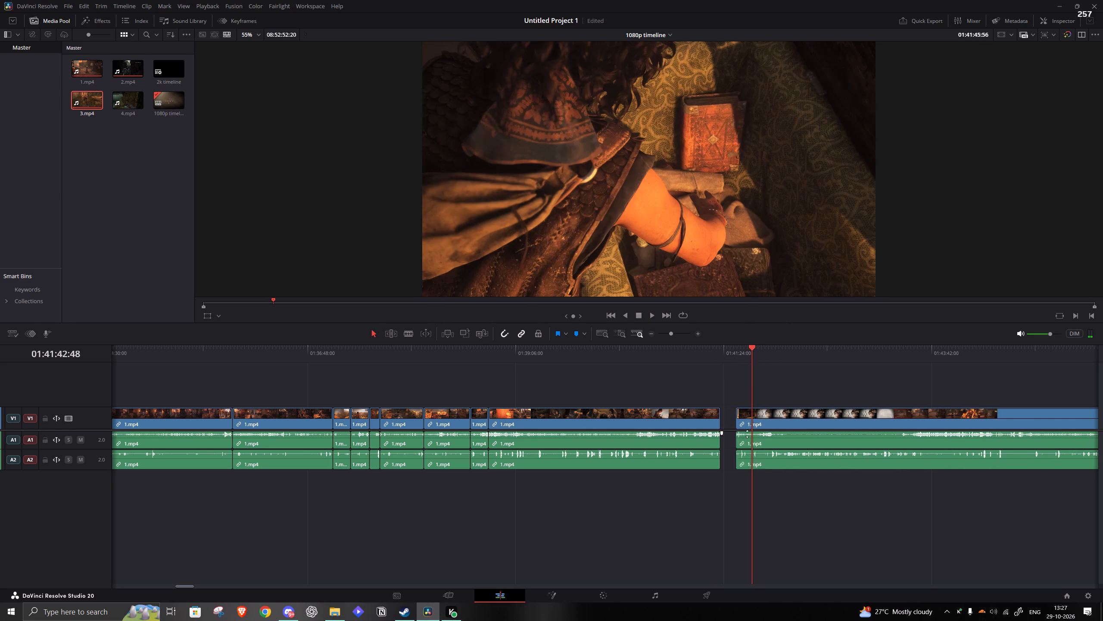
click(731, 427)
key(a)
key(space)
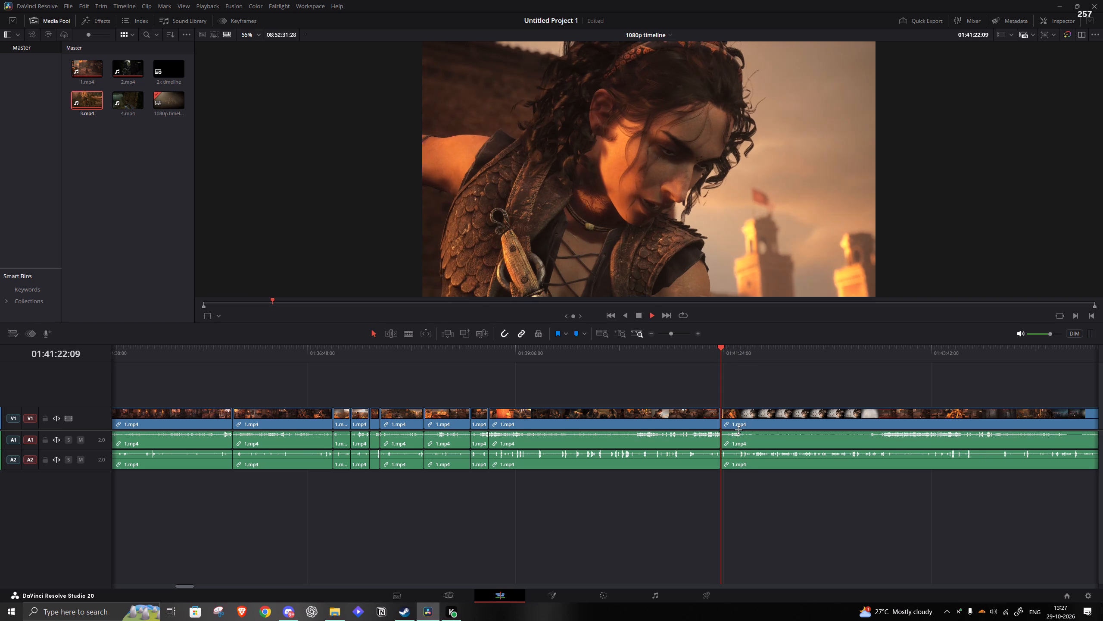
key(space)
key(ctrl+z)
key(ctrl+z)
Remove the 1.mp4 footage of the run to the chest from 01:41:21:56 to 01:41:30:48 and close the gap.
drag(741, 353, 734, 352)
key(q)
click(726, 422)
click(734, 425)
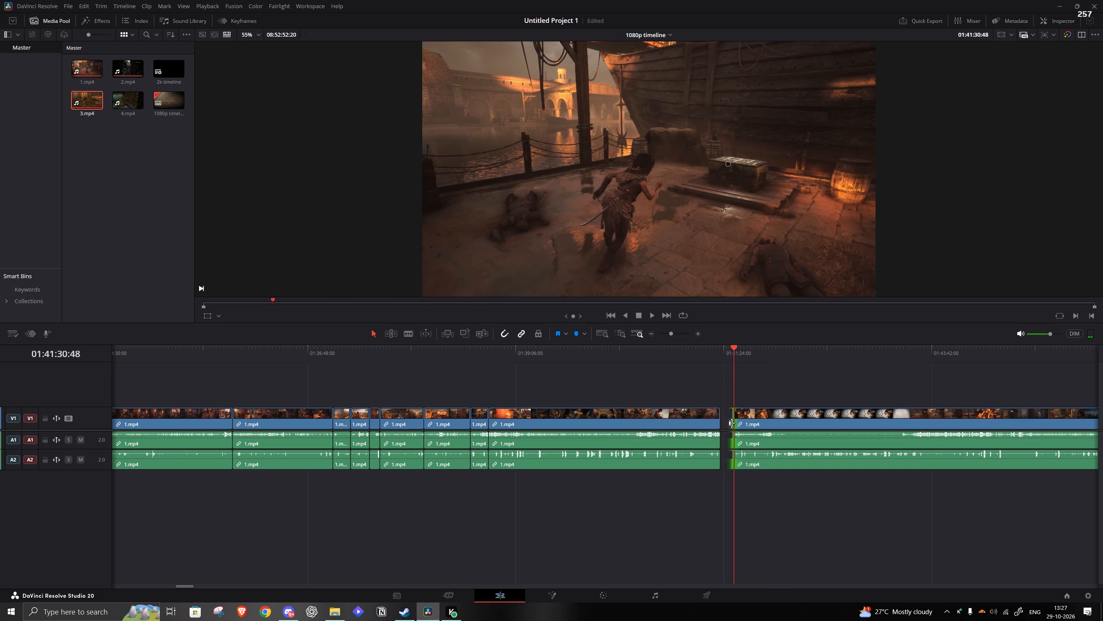
click(724, 421)
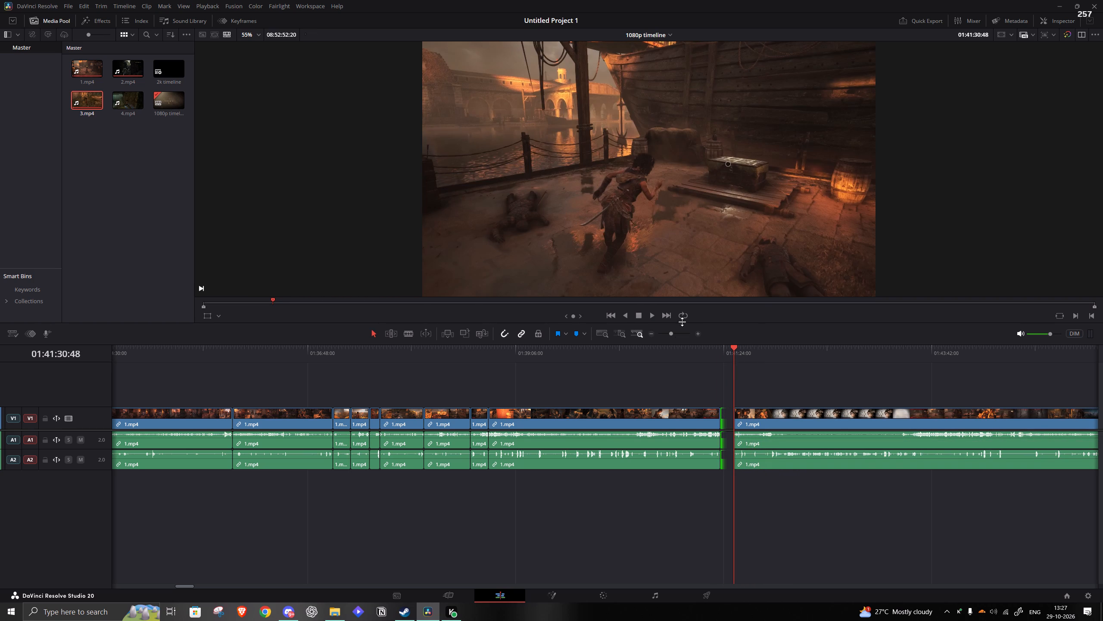
drag(667, 329, 683, 332)
click(561, 400)
click(564, 422)
key(a)
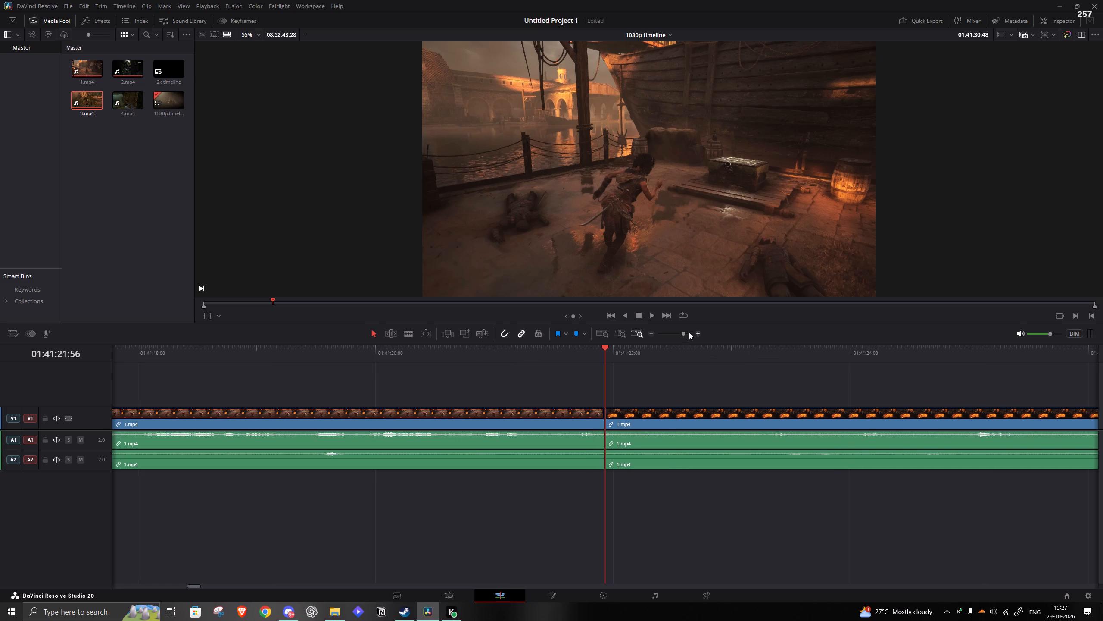
Play through the chest cutscene and split 1.mp4 at about 01:42:07, on the Echo's Return skill menu screen.
key(space)
drag(671, 331, 667, 331)
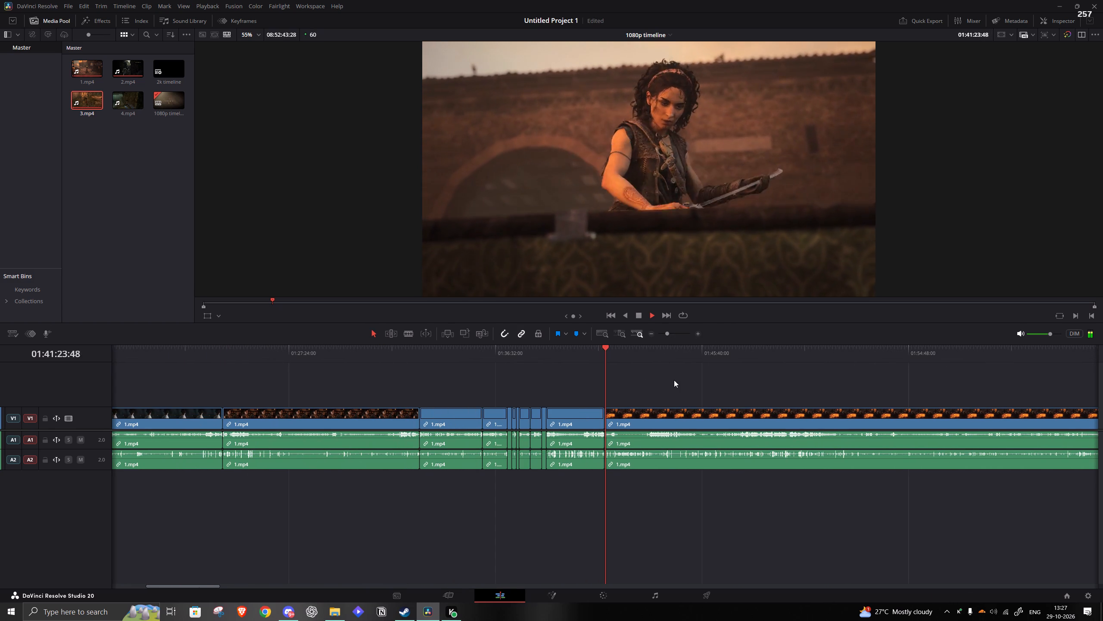
drag(665, 330, 666, 330)
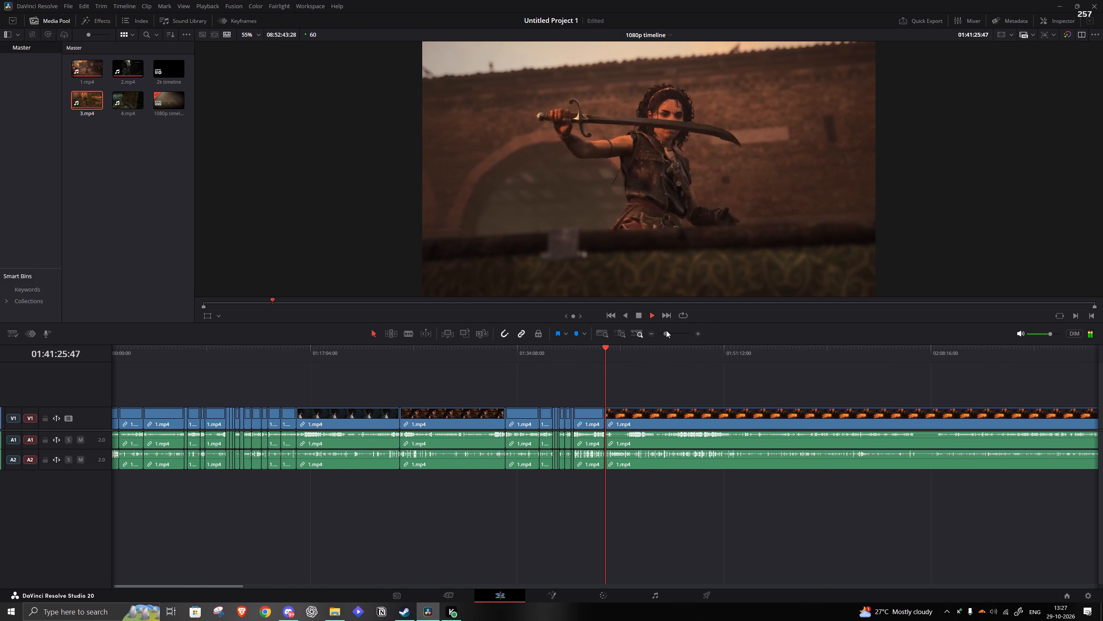
drag(666, 330, 670, 330)
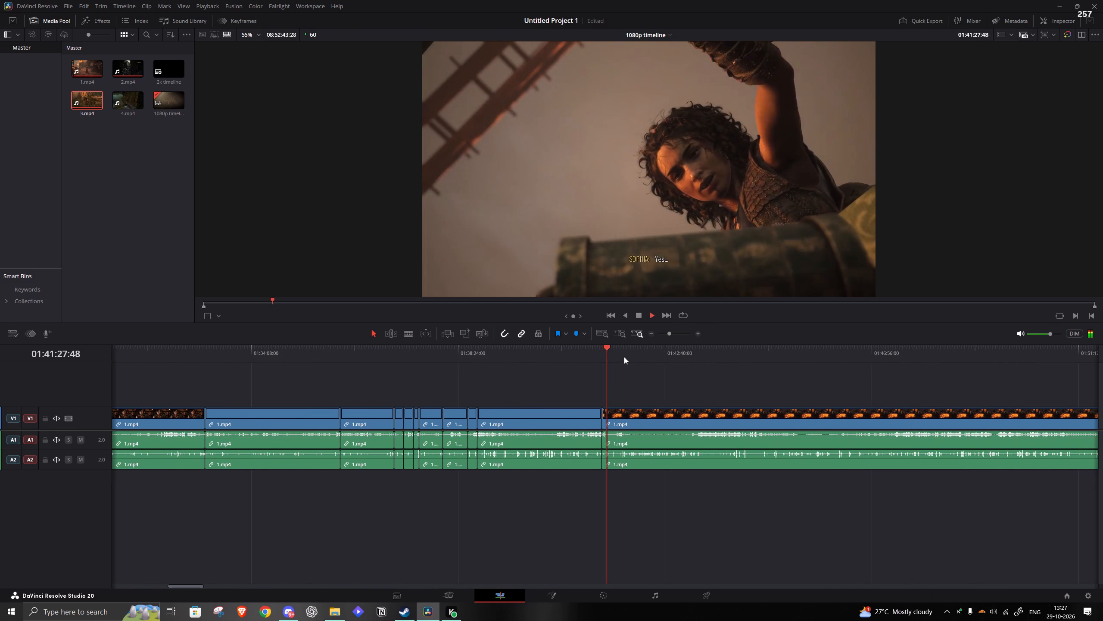
click(624, 357)
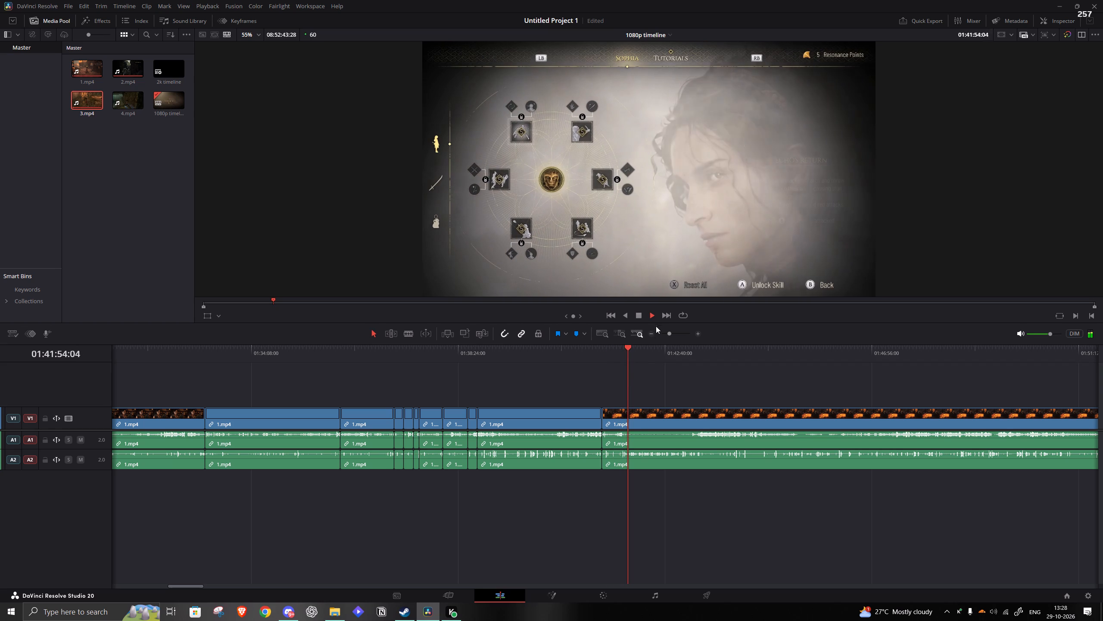
drag(669, 333, 674, 333)
click(639, 363)
click(633, 353)
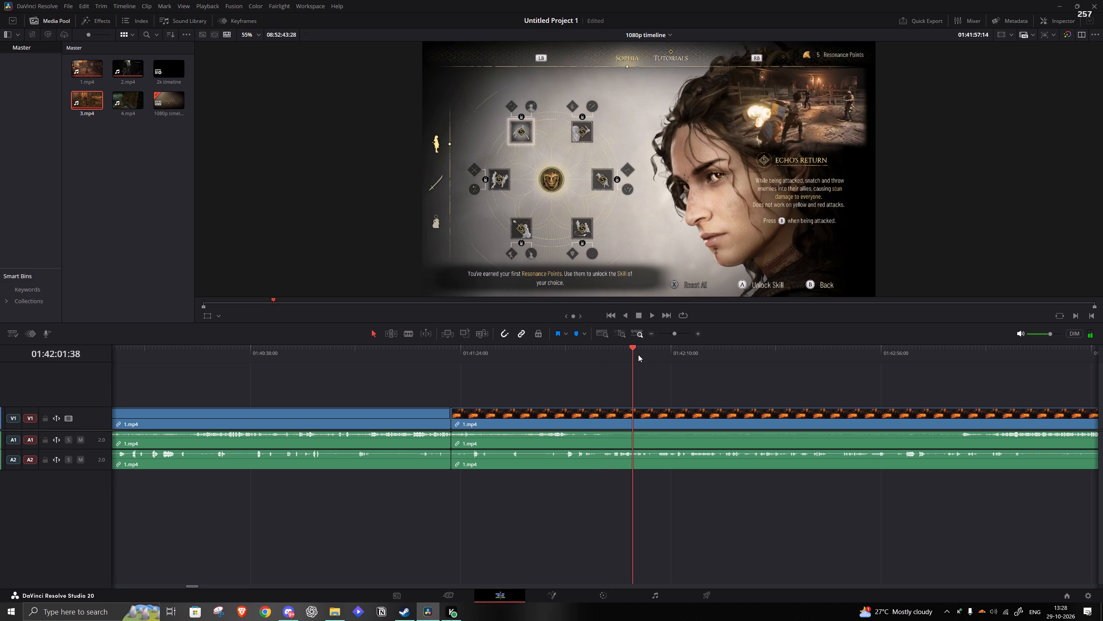
click(645, 357)
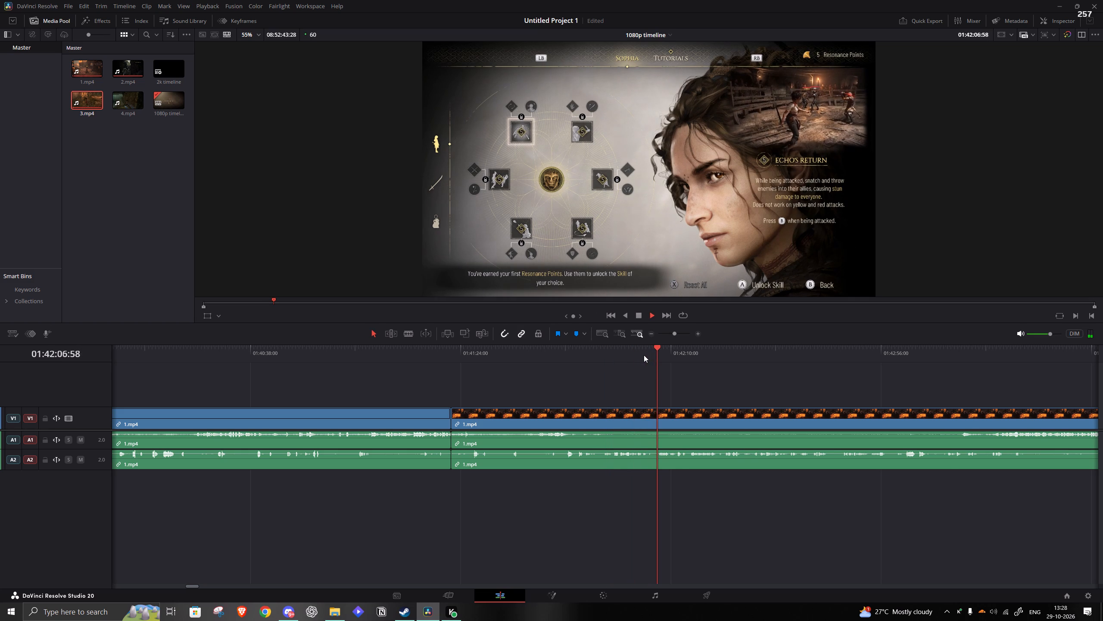
key(space)
key(s)
Remove the skill menu footage from the split near 01:42:07 to 01:43:00:25 and close the gap.
click(950, 353)
key(space)
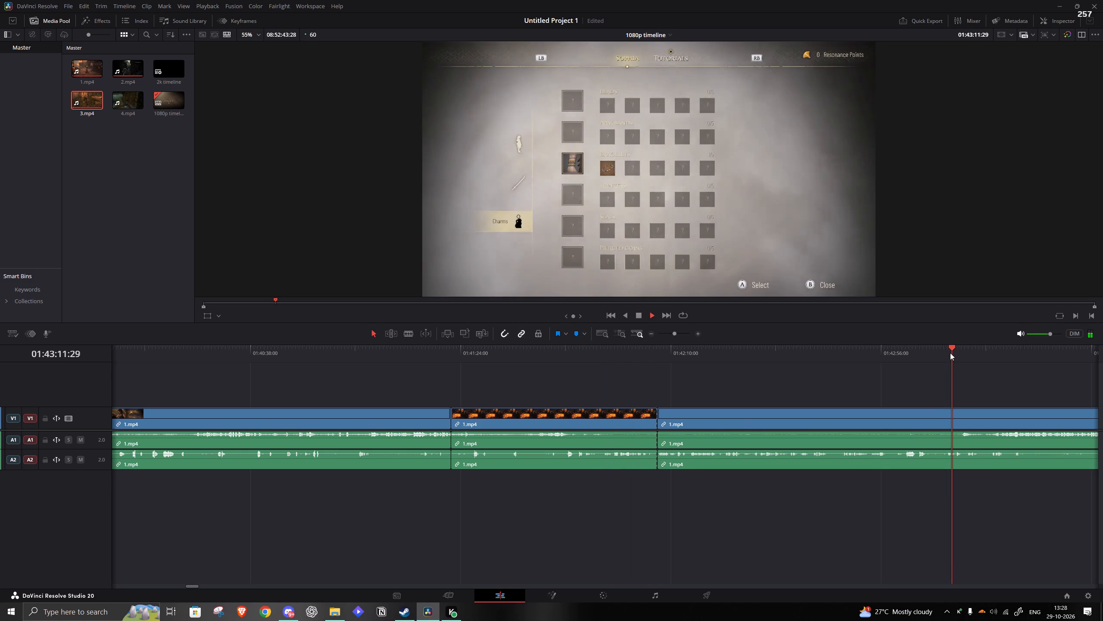
click(950, 353)
click(898, 361)
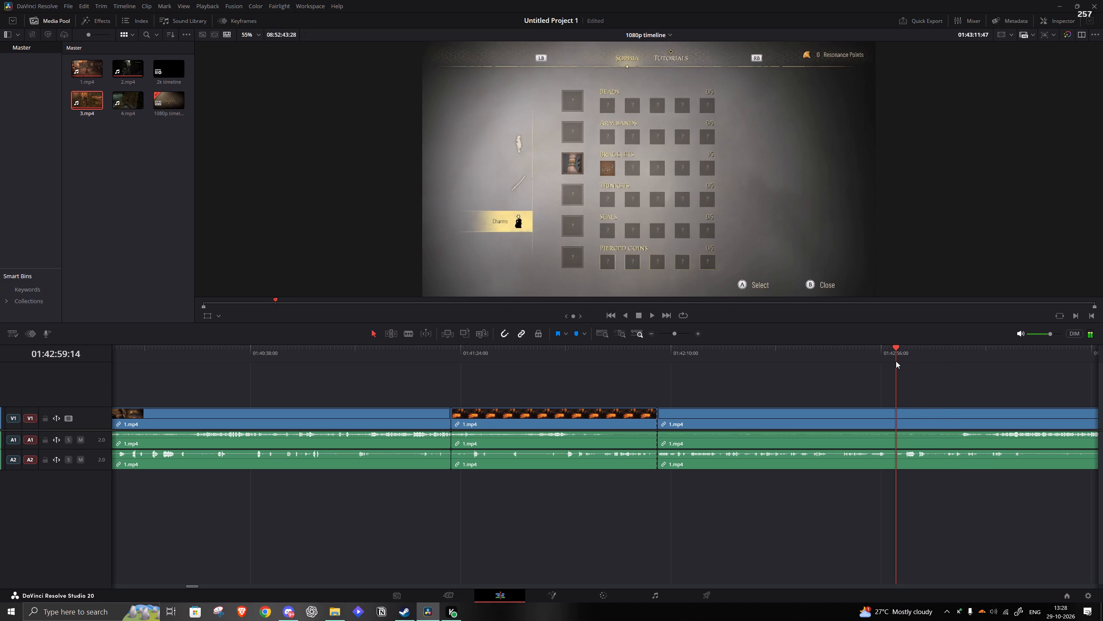
key(space)
key(q)
click(809, 421)
key(a)
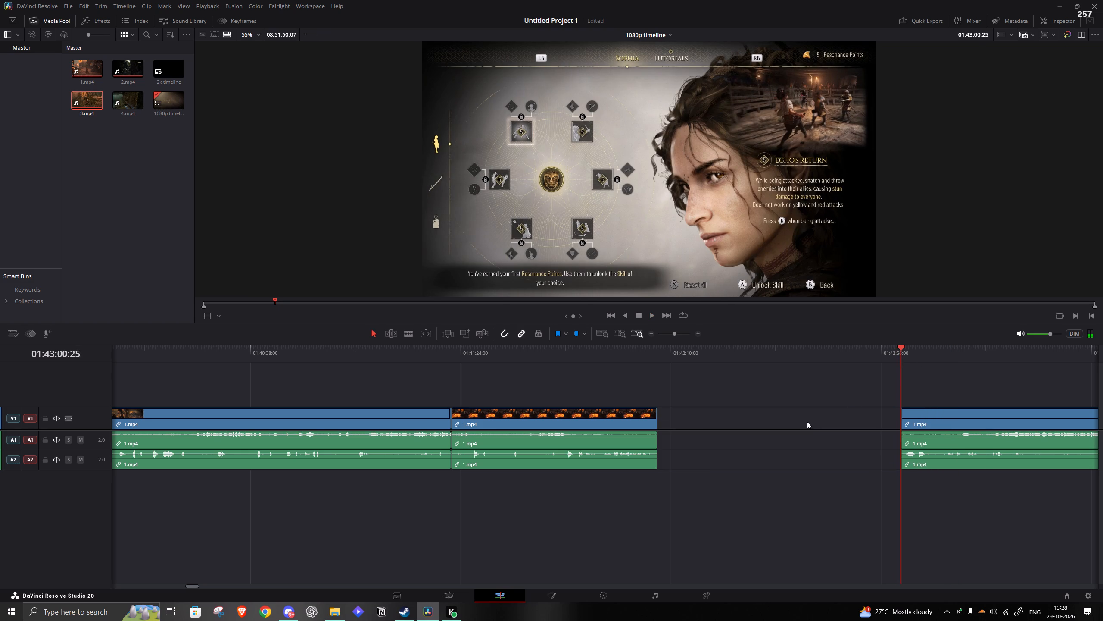
Play on from the join and split 1.mp4 at 01:42:12:49, on the Heroic Surge skill screen.
key(space)
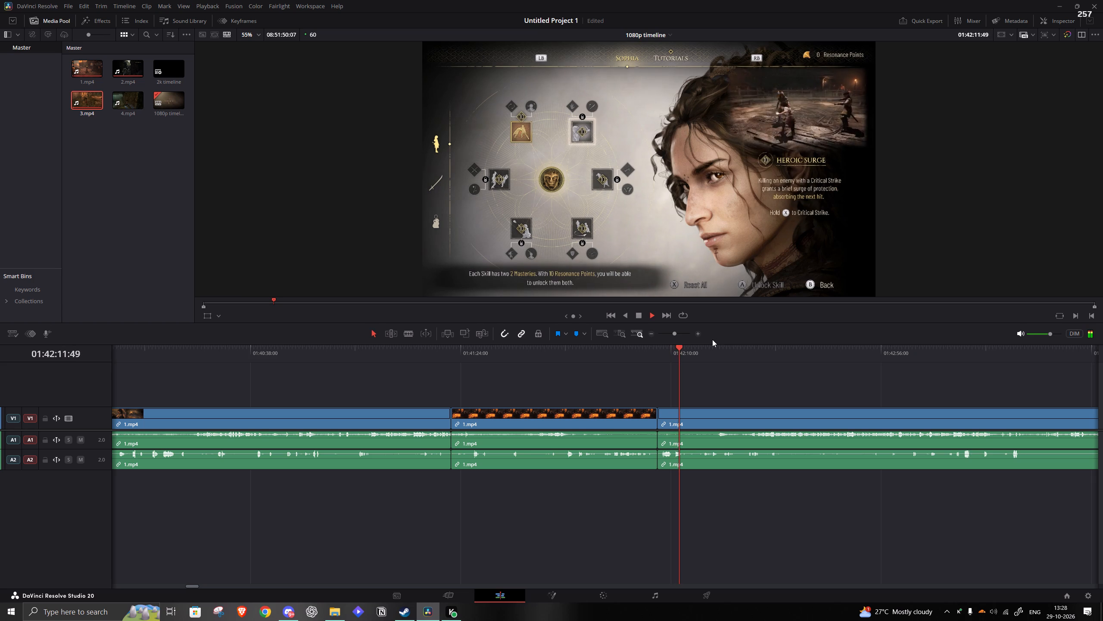
key(space)
key(s)
Remove the skill menu footage of 1.mp4 from the split at 01:42:12:49 to about 01:42:26 and close the gap.
click(730, 345)
key(space)
click(735, 353)
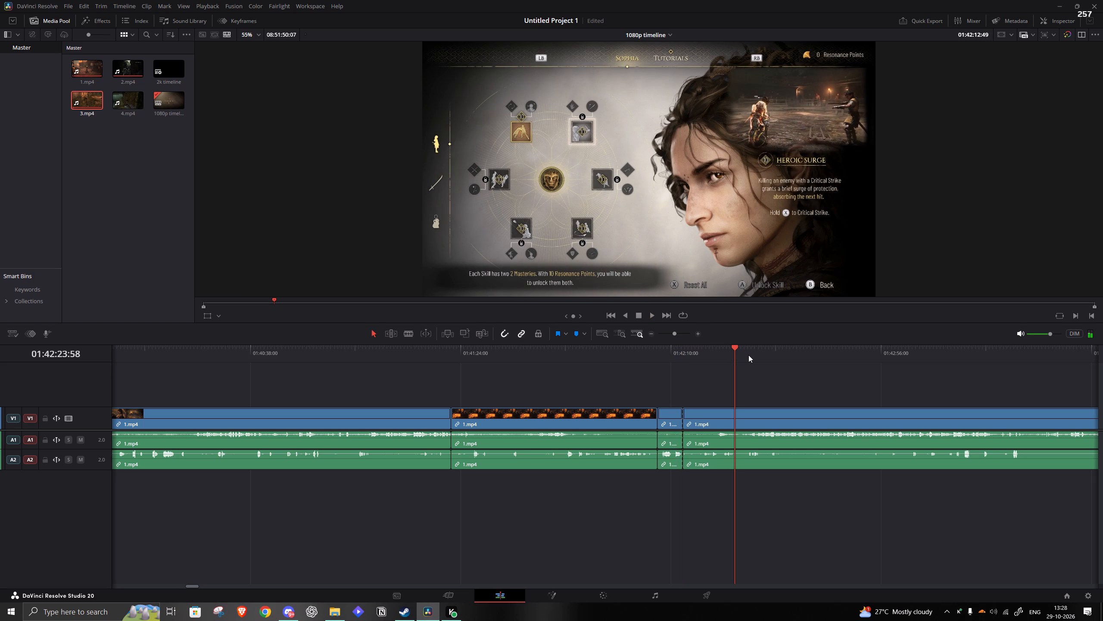
key(space)
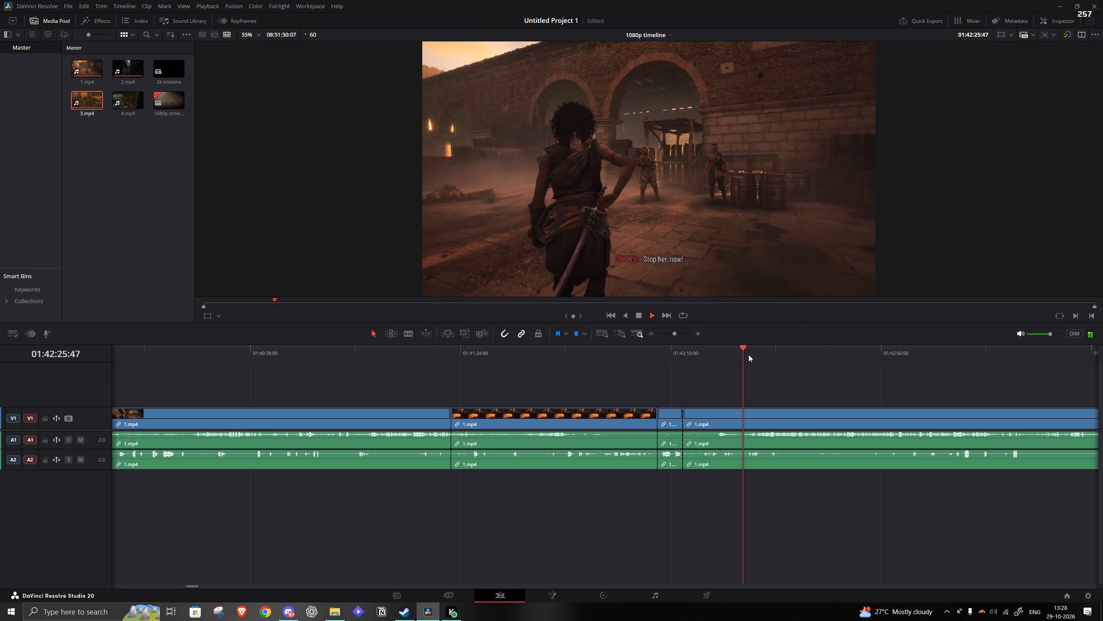
key(q)
click(703, 415)
text(a)
key(space)
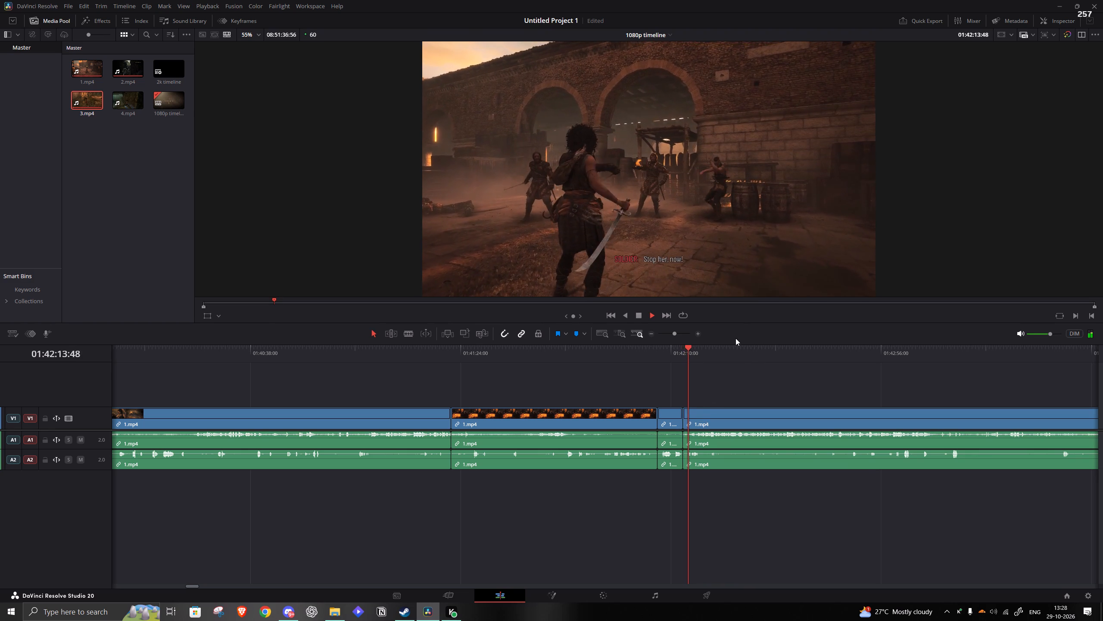
Play through the arsenal fight and boat escape and split 1.mp4 at 01:44:16:55, where the pause menu begins.
click(723, 361)
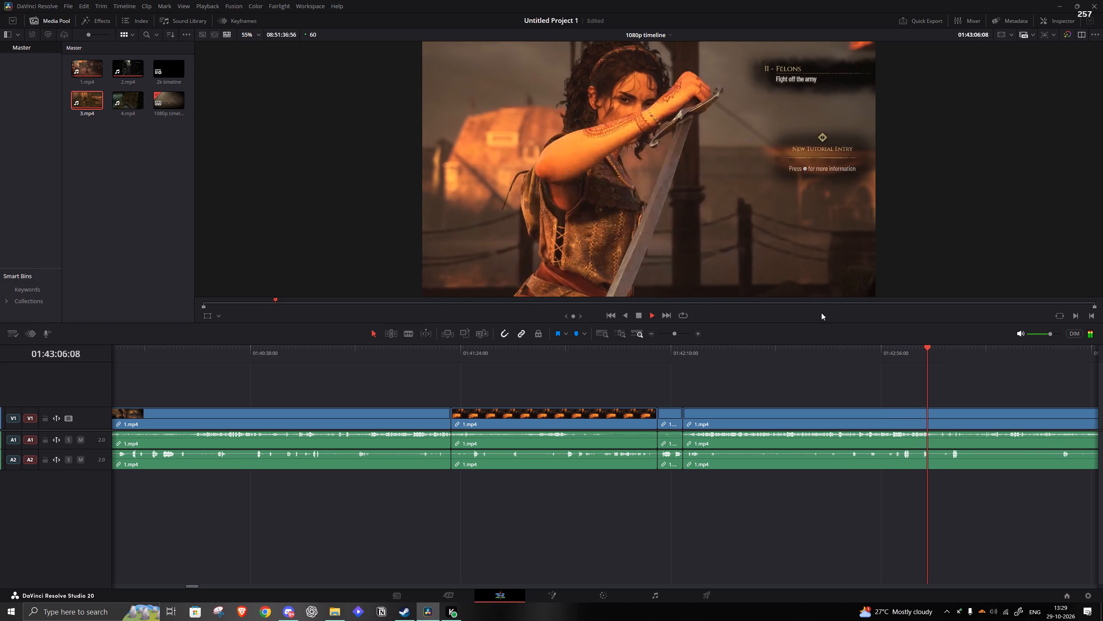
click(941, 356)
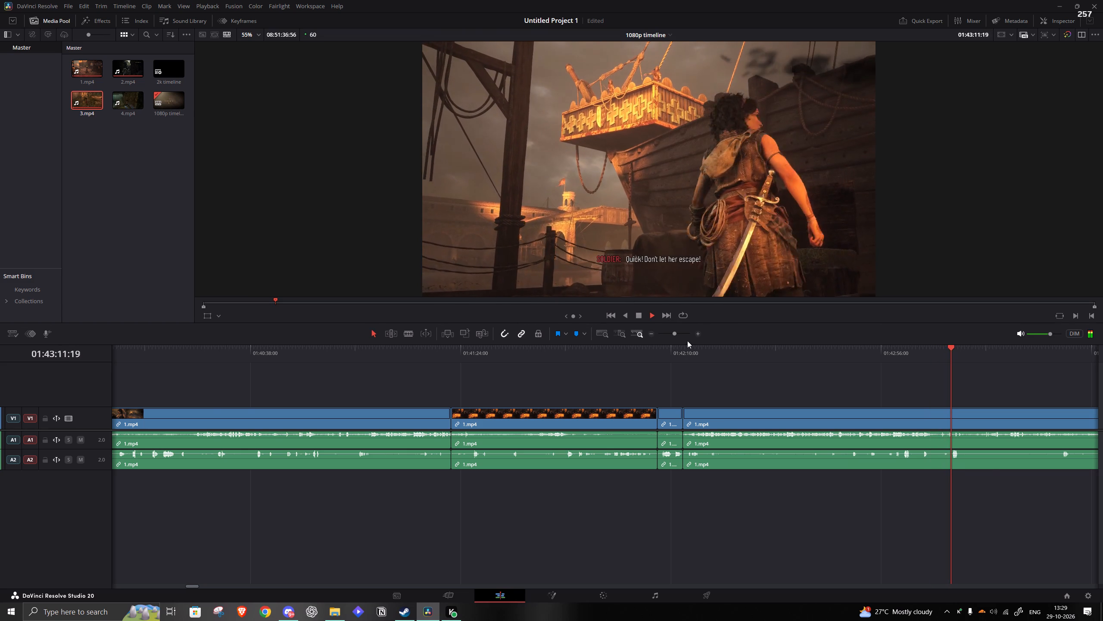
click(675, 330)
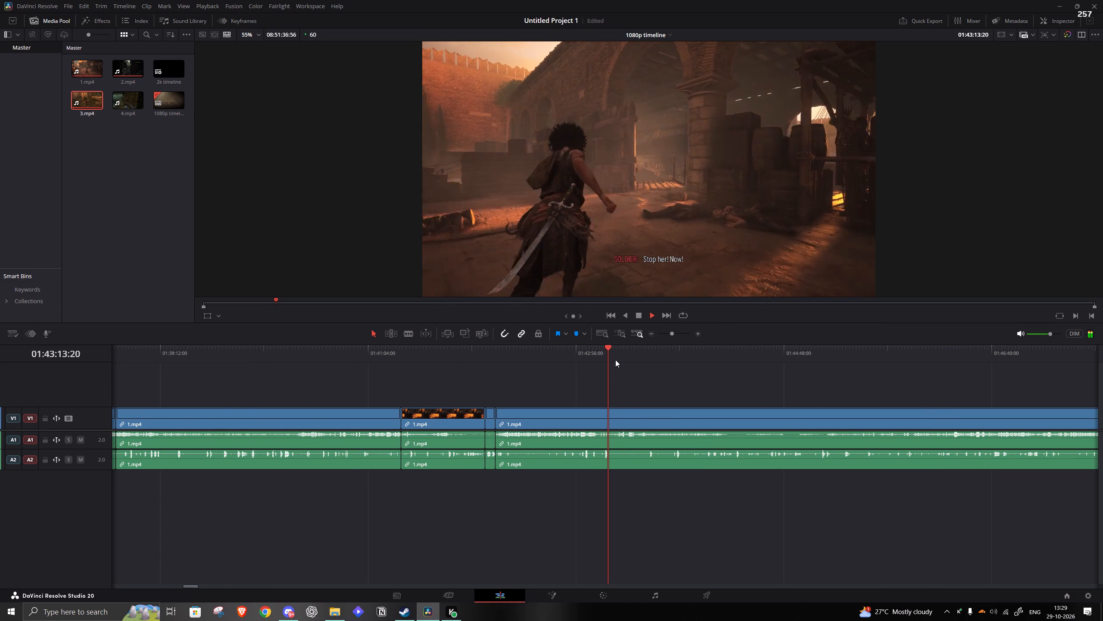
click(616, 359)
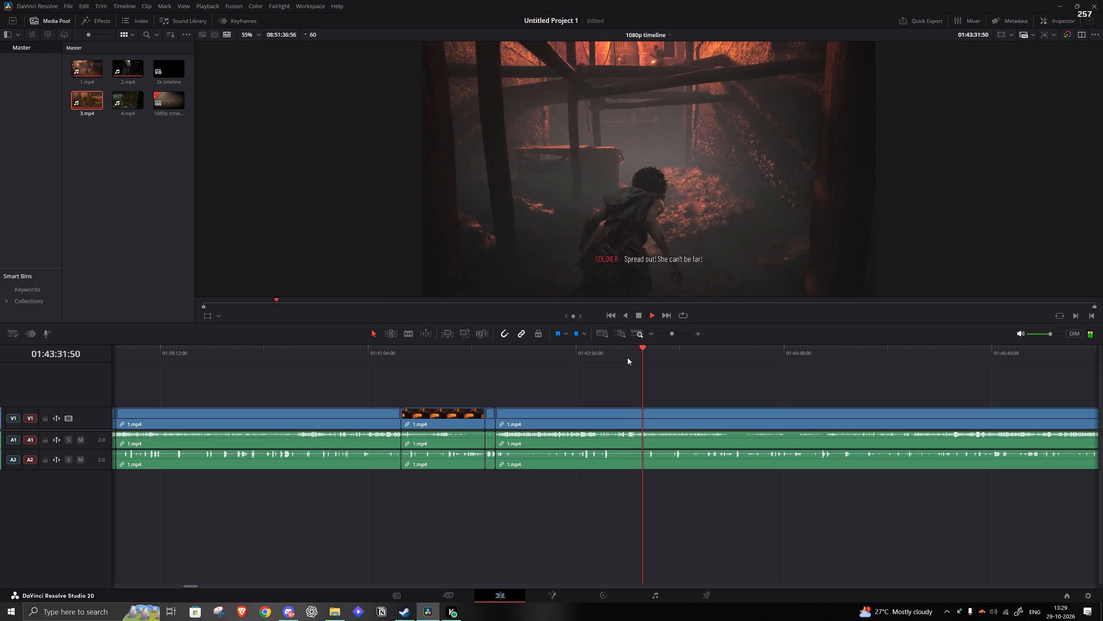
click(673, 350)
click(679, 352)
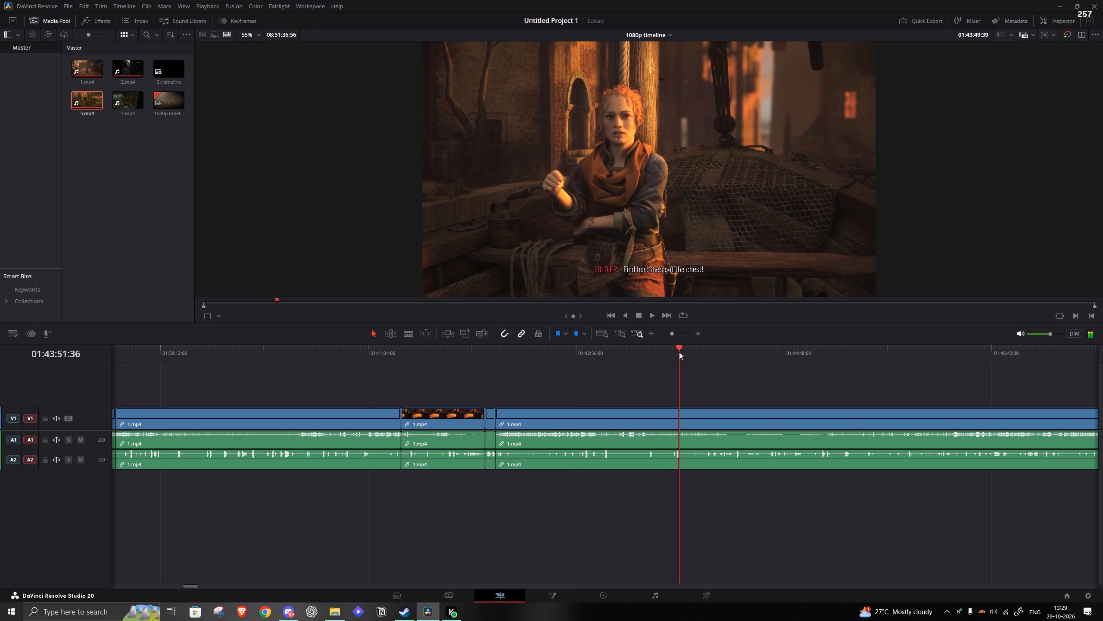
click(689, 353)
click(701, 353)
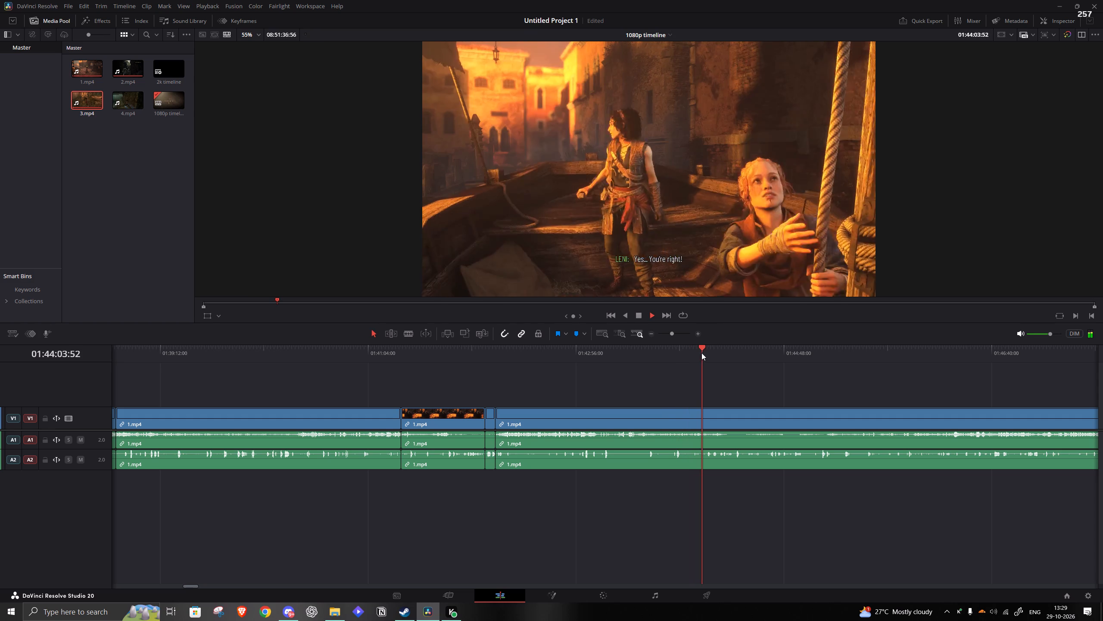
click(720, 354)
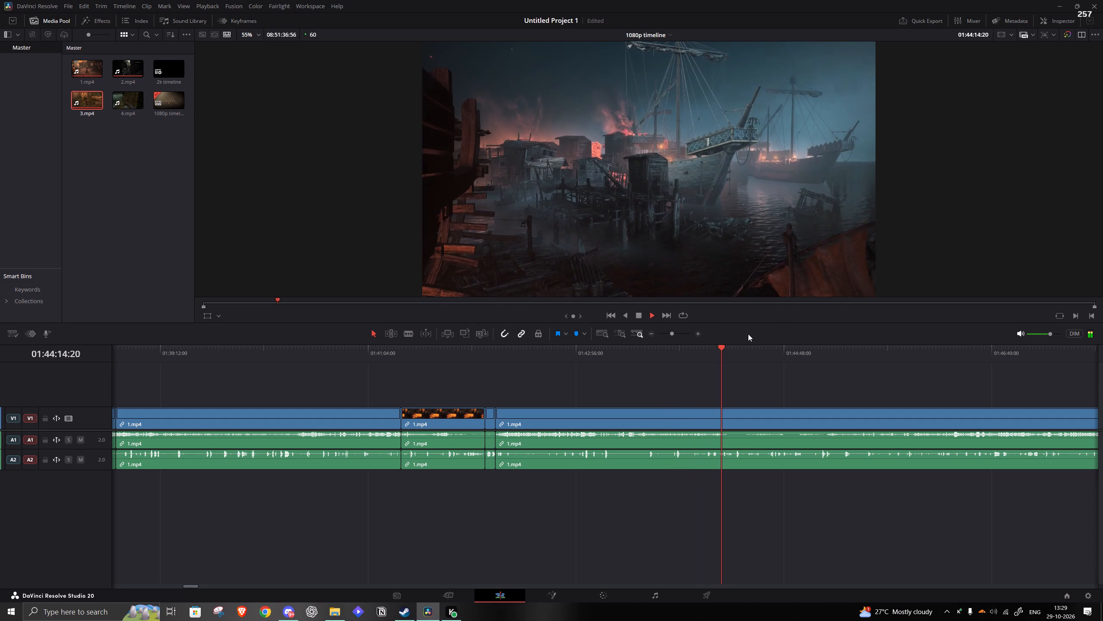
click(733, 356)
click(730, 356)
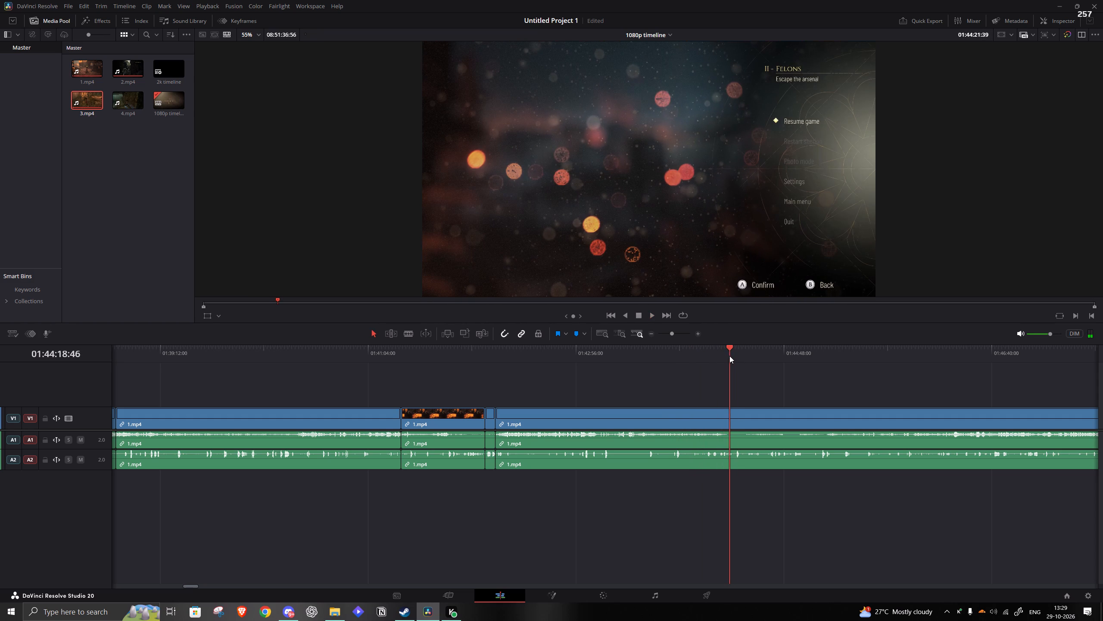
click(724, 356)
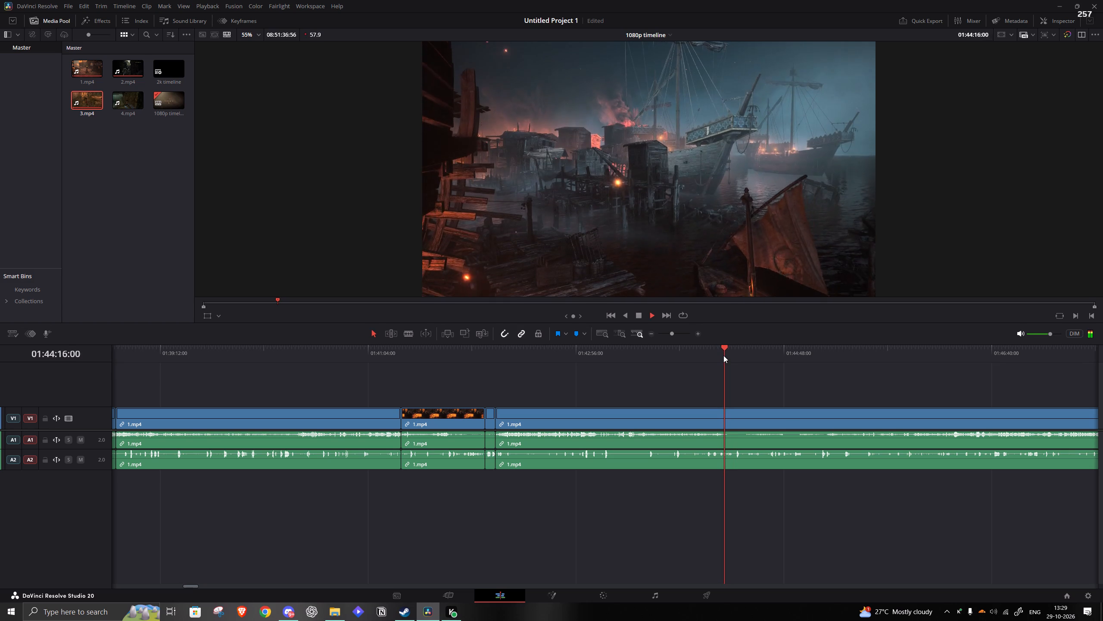
key(space)
key(s)
Remove the 1.mp4 footage from the pause menu split to about 01:45:10, on the black screen, and close the gap.
click(830, 357)
key(space)
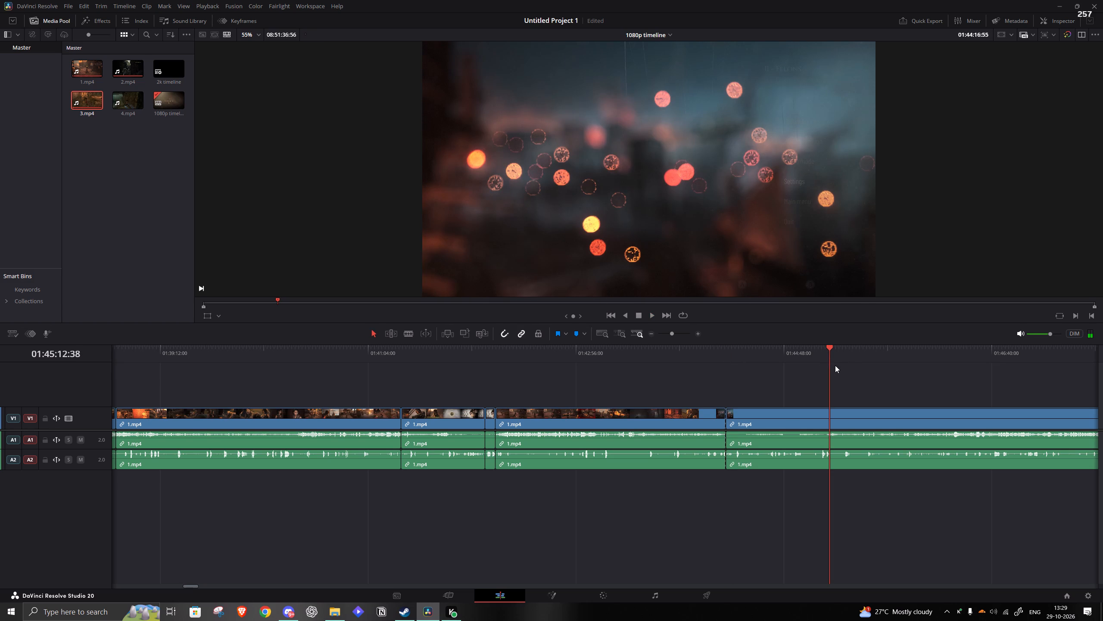
click(822, 361)
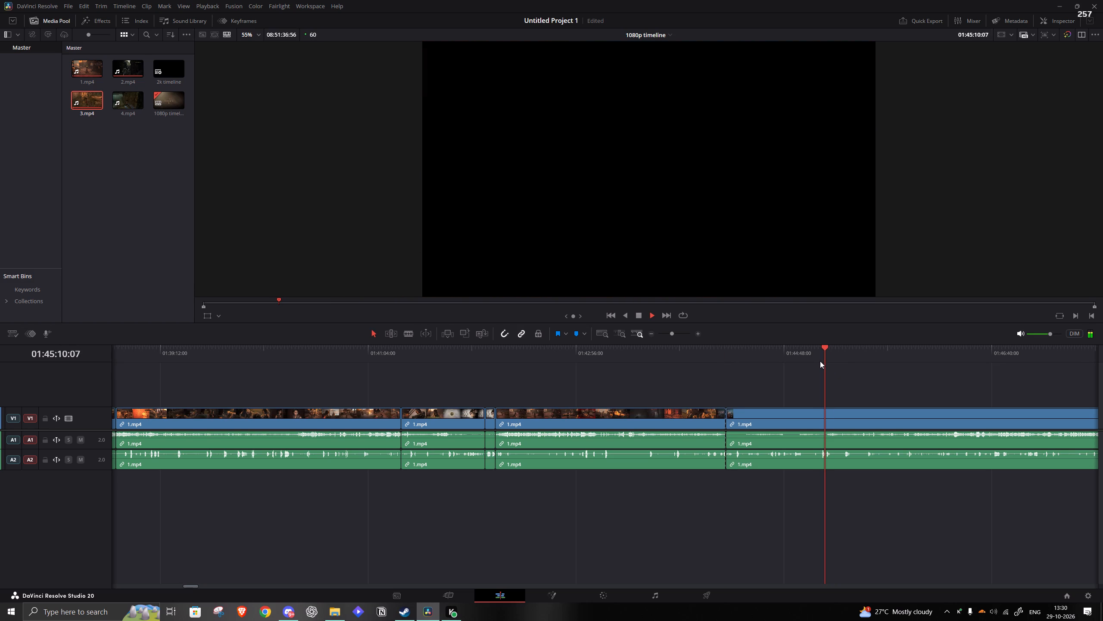
key(space)
key(q)
click(789, 424)
key(a)
key(space)
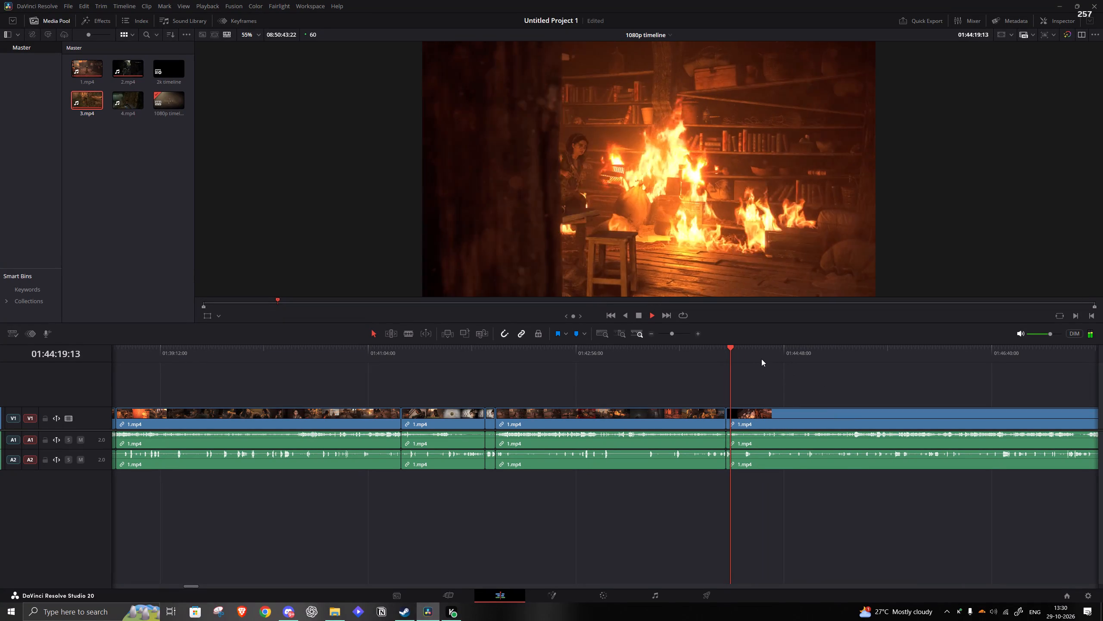
Play through the escape from the burning den and split 1.mp4 at 01:46:04:22.
click(747, 363)
click(746, 356)
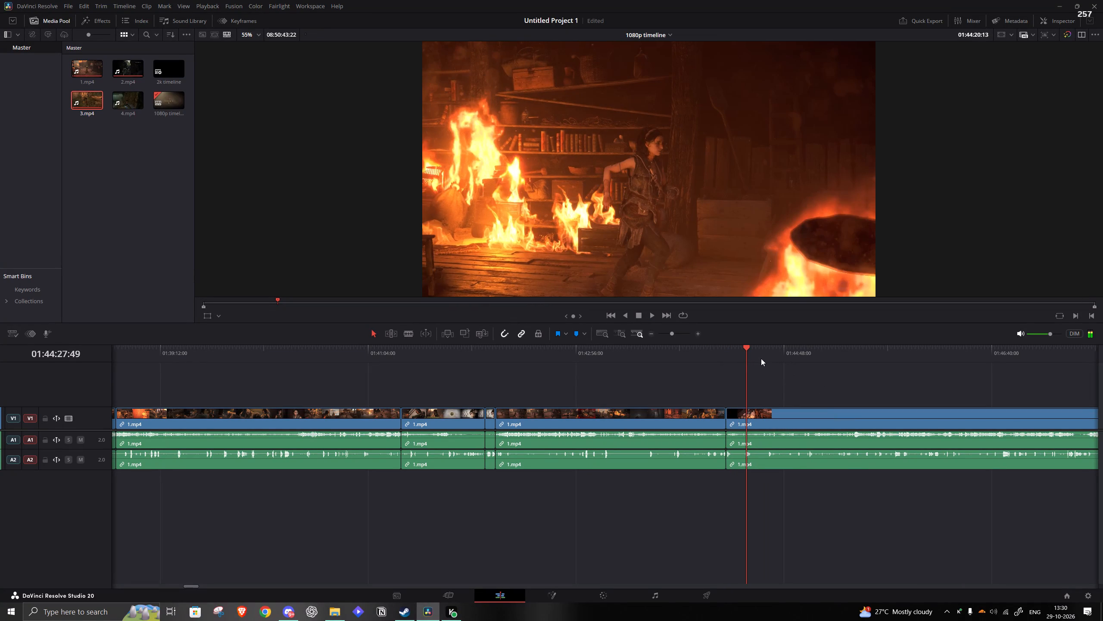
click(795, 361)
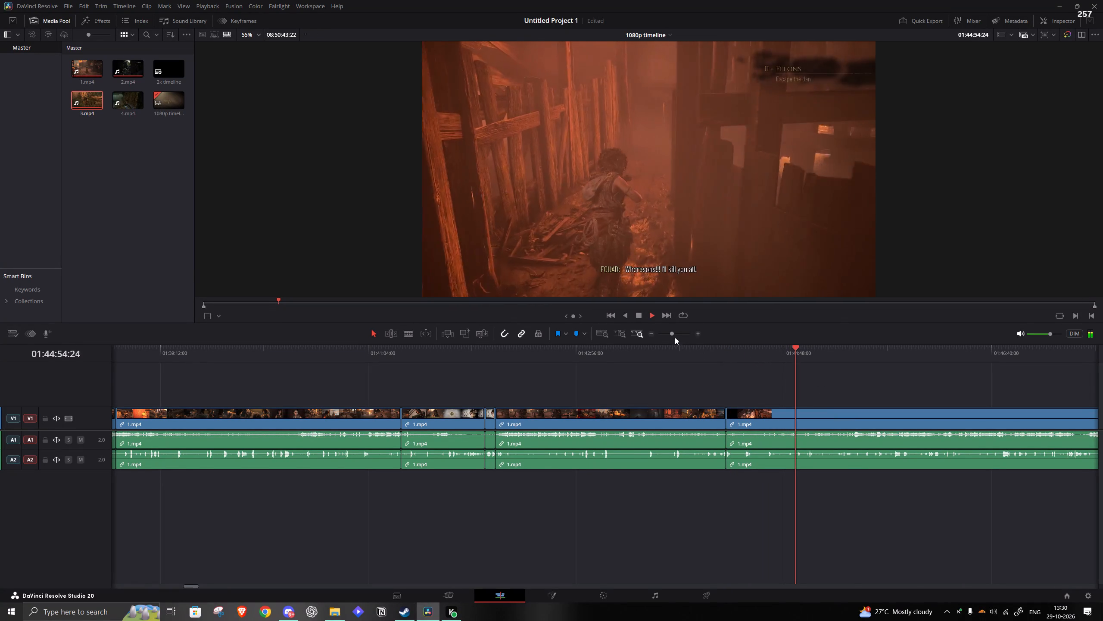
click(670, 336)
click(631, 364)
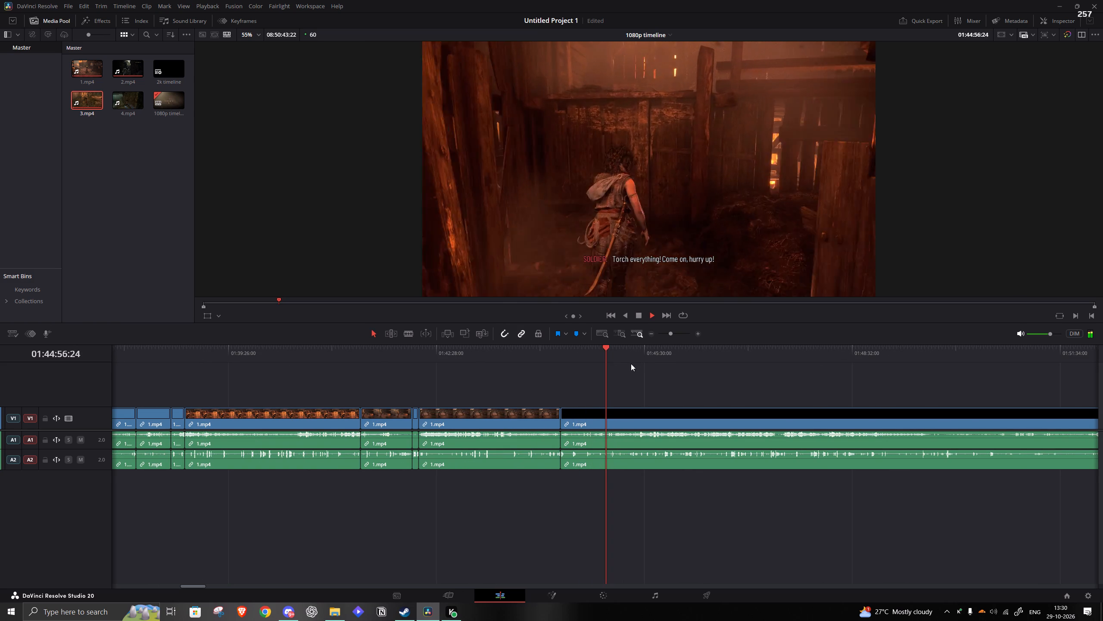
click(635, 357)
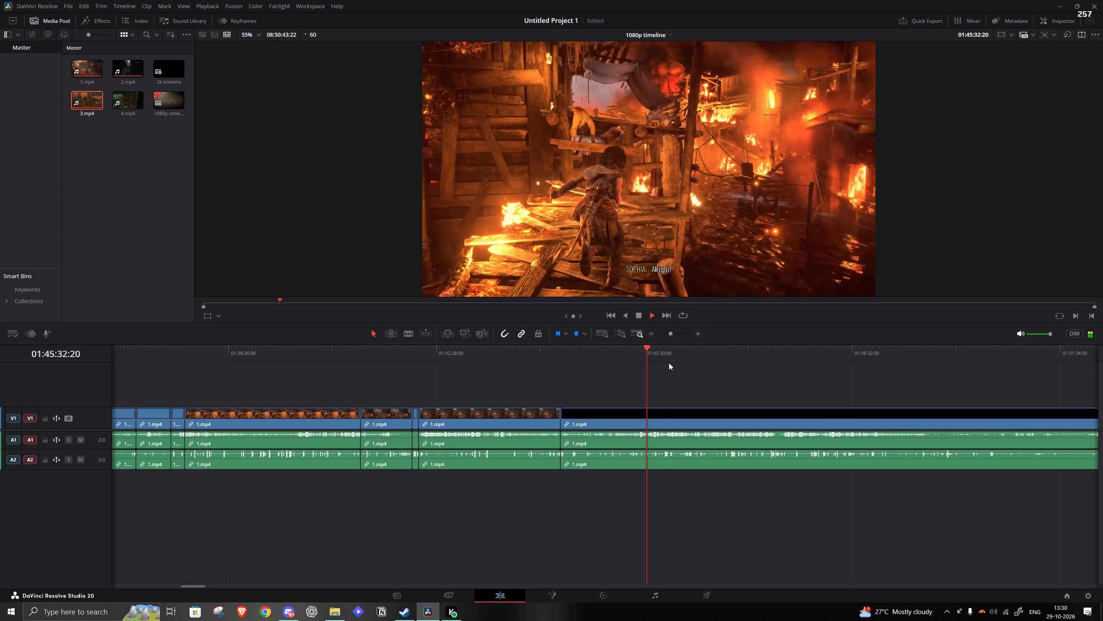
click(660, 359)
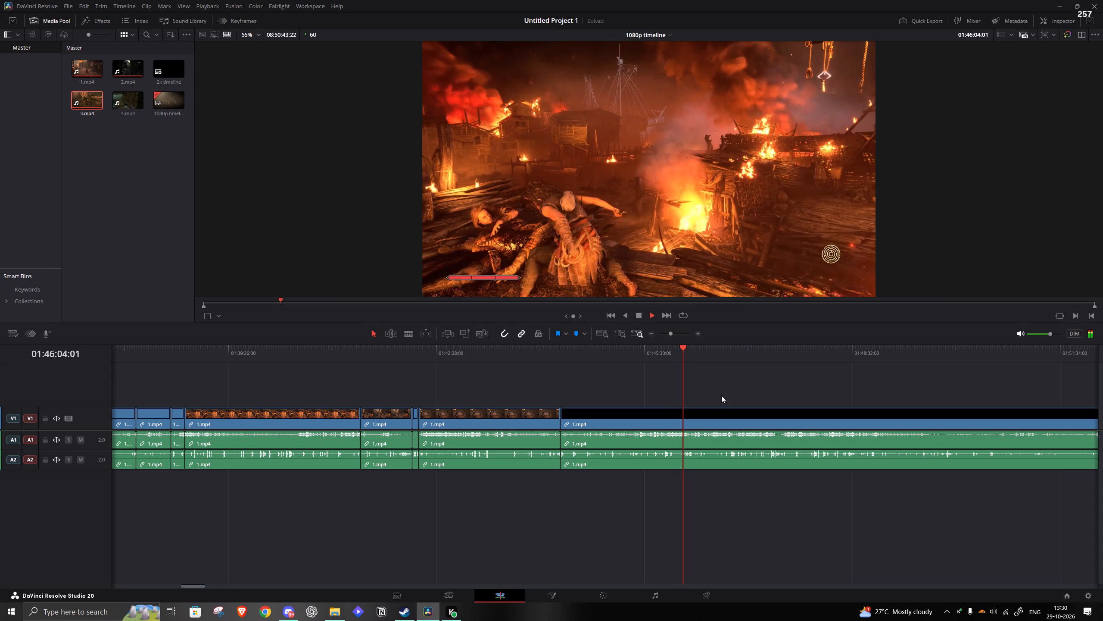
key(space)
key(s)
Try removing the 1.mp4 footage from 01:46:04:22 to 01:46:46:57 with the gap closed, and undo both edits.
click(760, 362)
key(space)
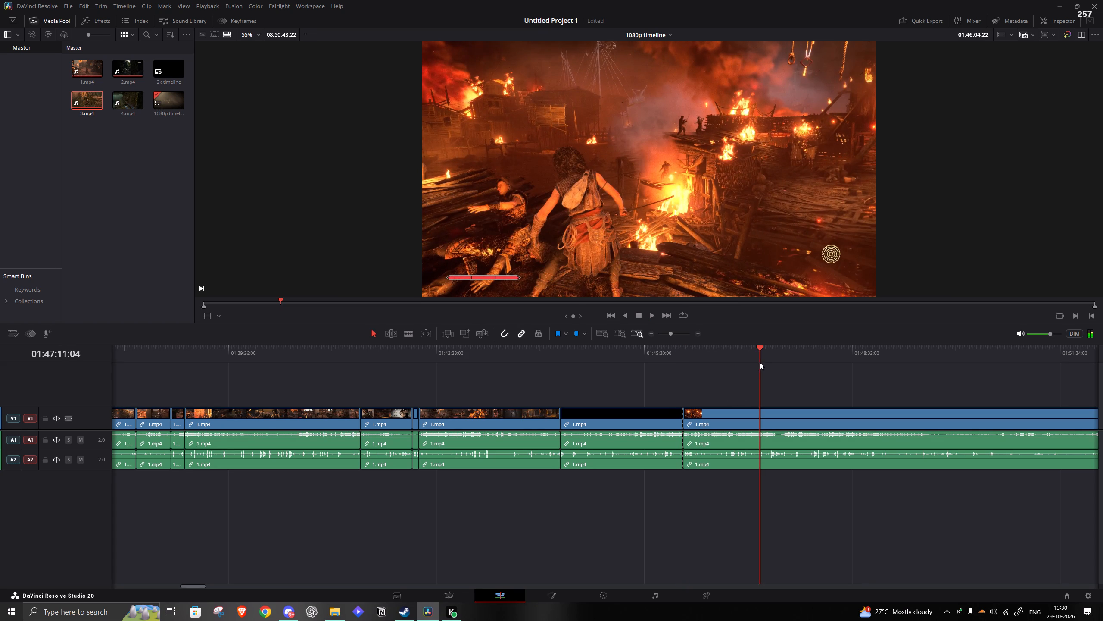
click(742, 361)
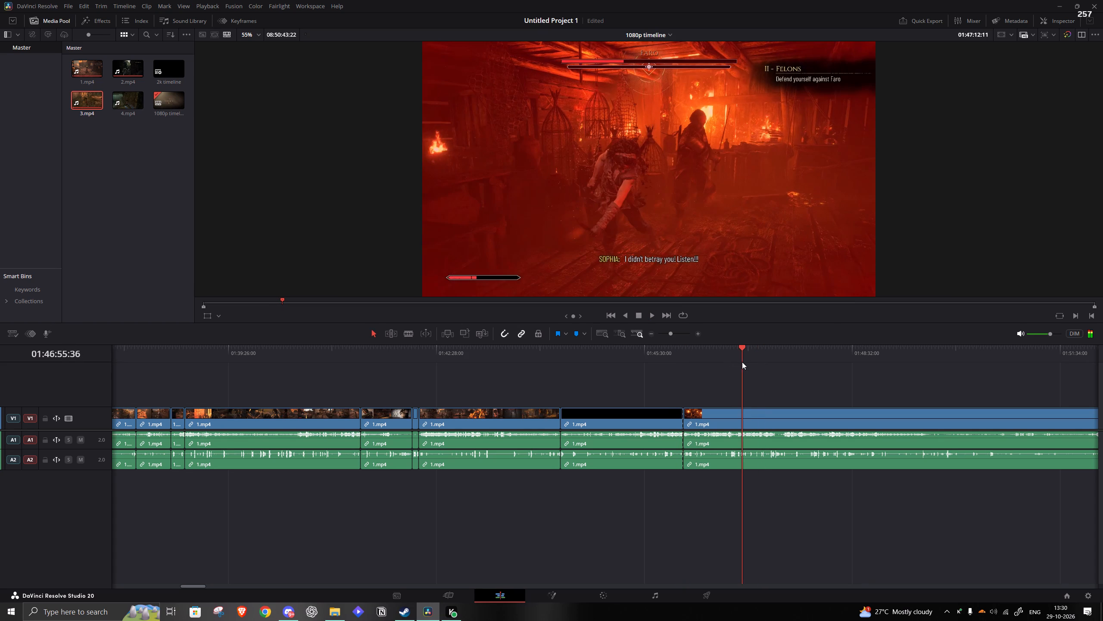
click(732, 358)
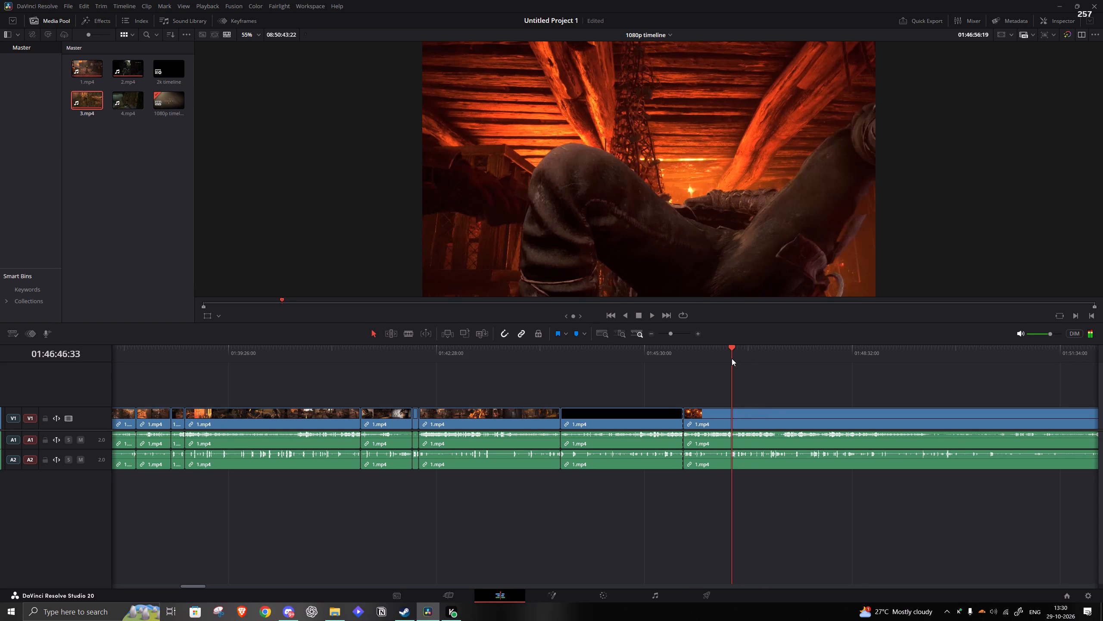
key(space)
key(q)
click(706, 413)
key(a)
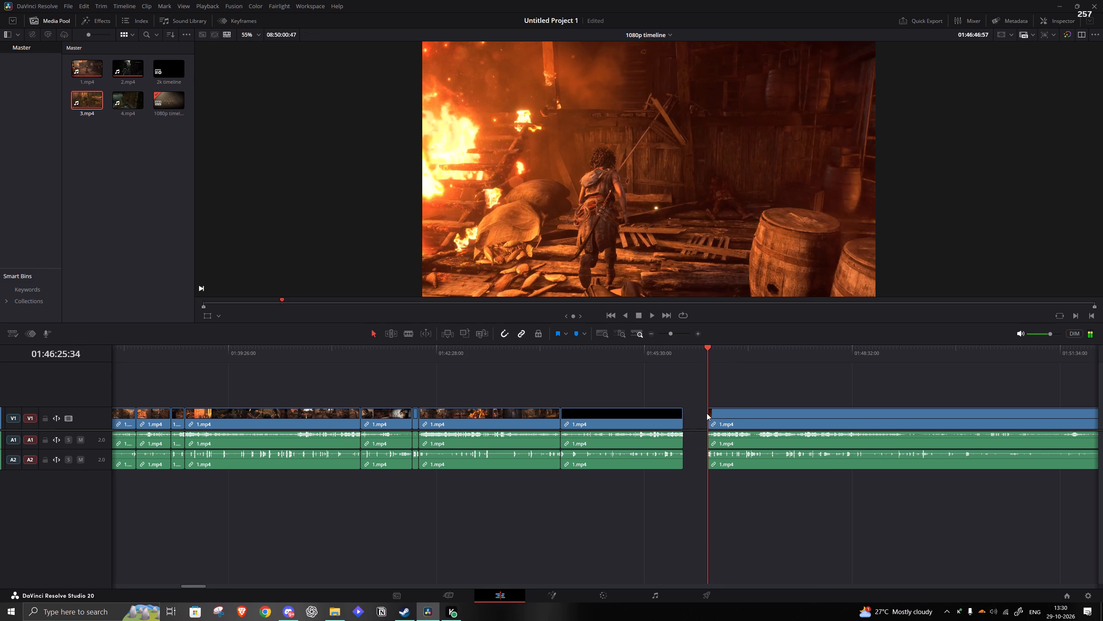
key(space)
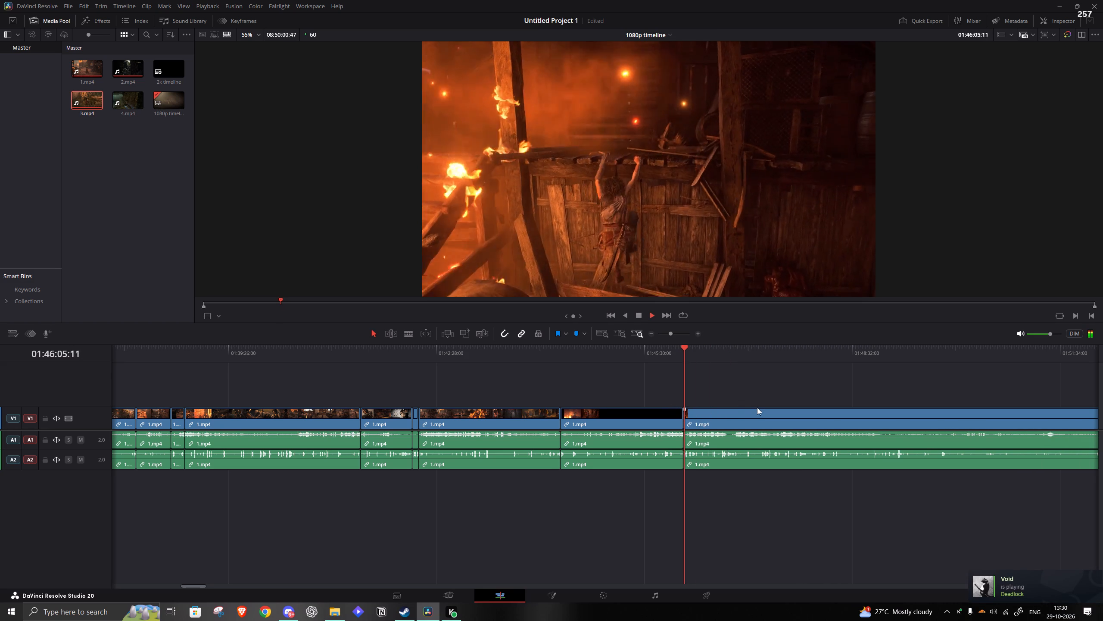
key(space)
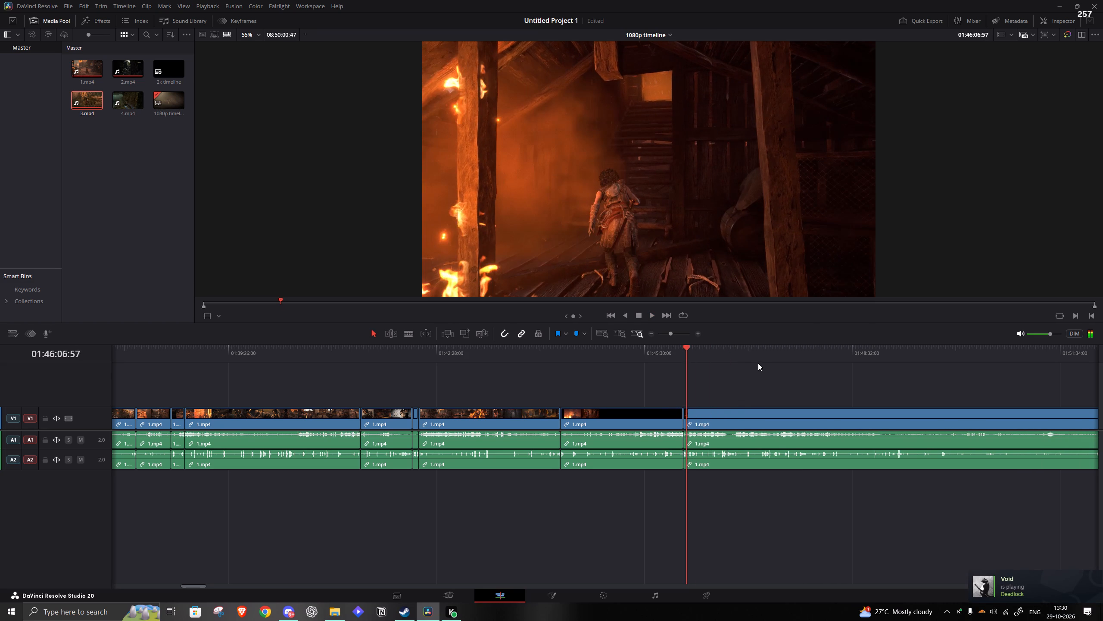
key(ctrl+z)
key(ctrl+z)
Remove the 1.mp4 footage from the split at 01:46:04:22 to 01:46:44:40 and close the gap.
click(727, 338)
drag(728, 341, 723, 341)
click(729, 364)
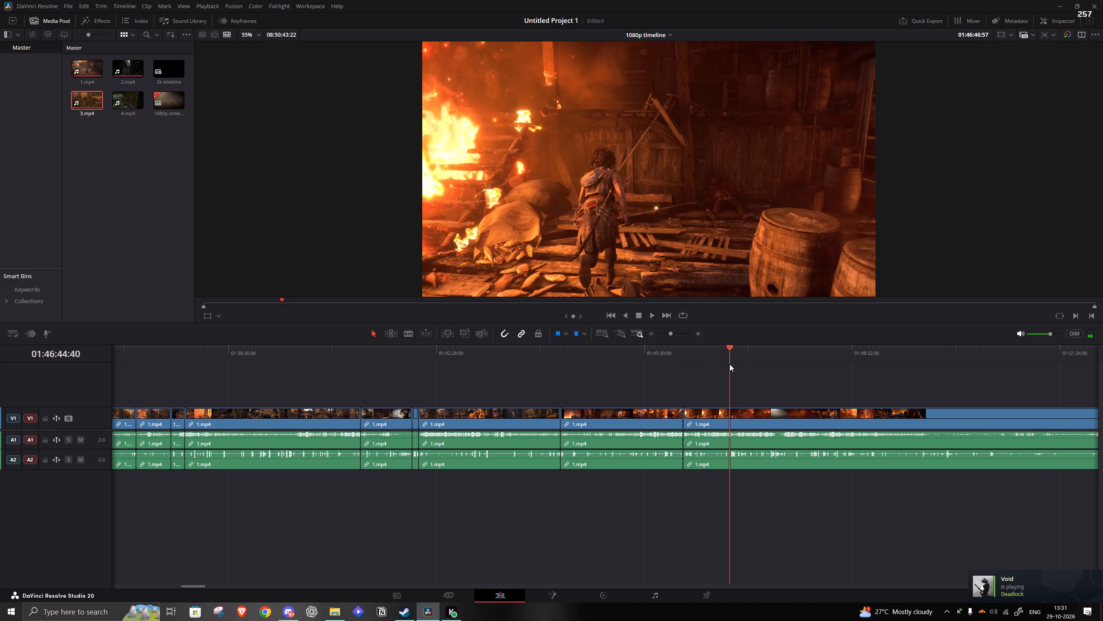
key(q)
click(709, 412)
key(a)
key(space)
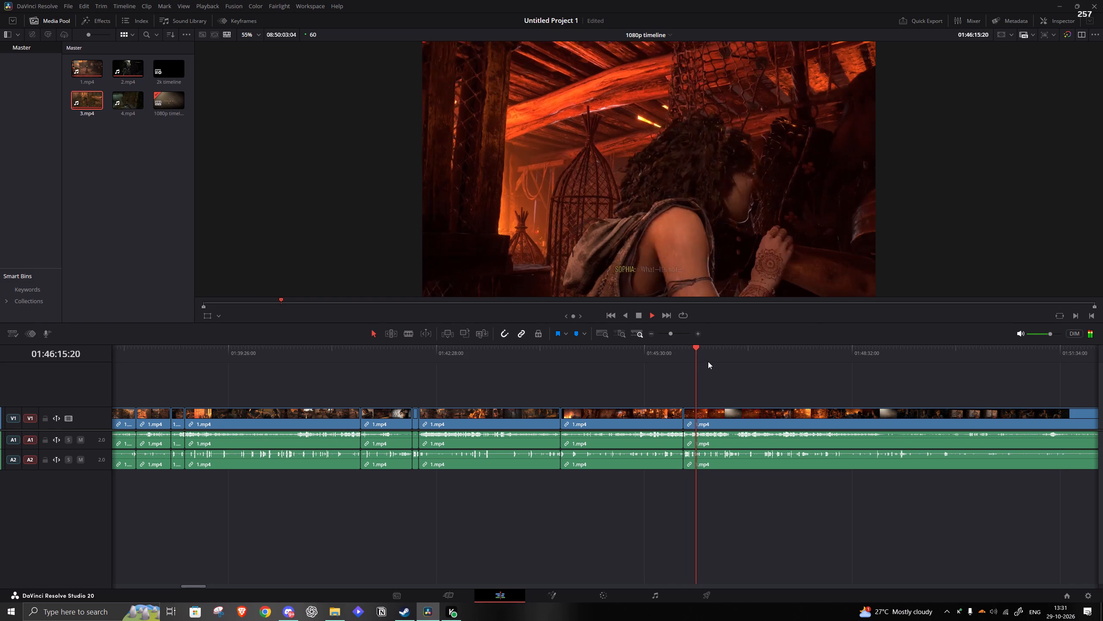
Play on from the join and split 1.mp4 at 01:46:48:36, on the loading screen after the failed fight.
click(707, 361)
click(730, 358)
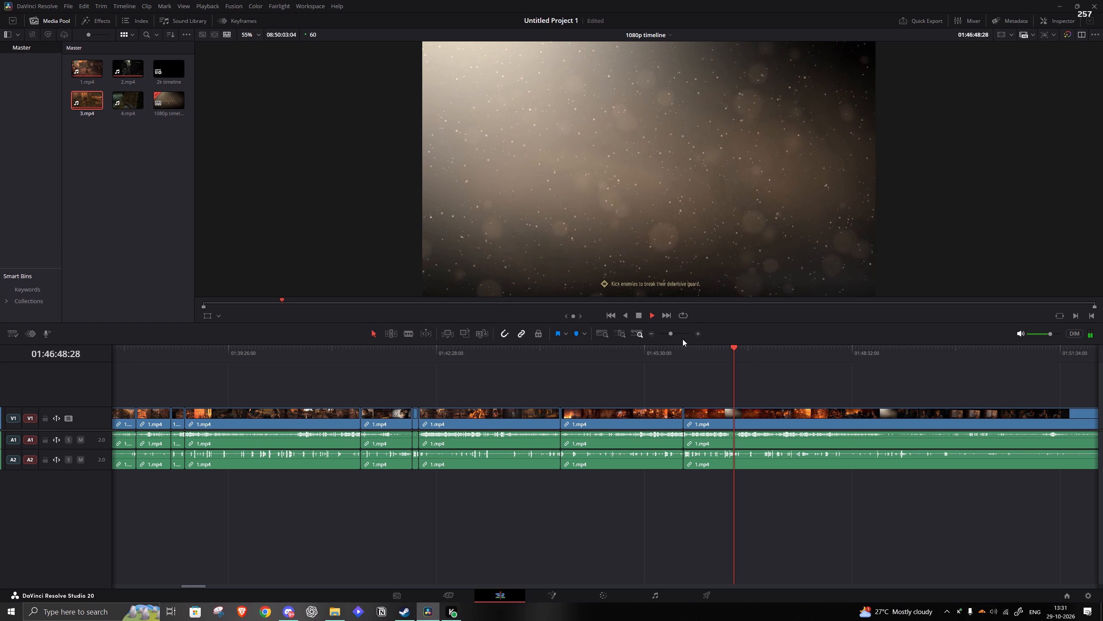
key(space)
key(s)
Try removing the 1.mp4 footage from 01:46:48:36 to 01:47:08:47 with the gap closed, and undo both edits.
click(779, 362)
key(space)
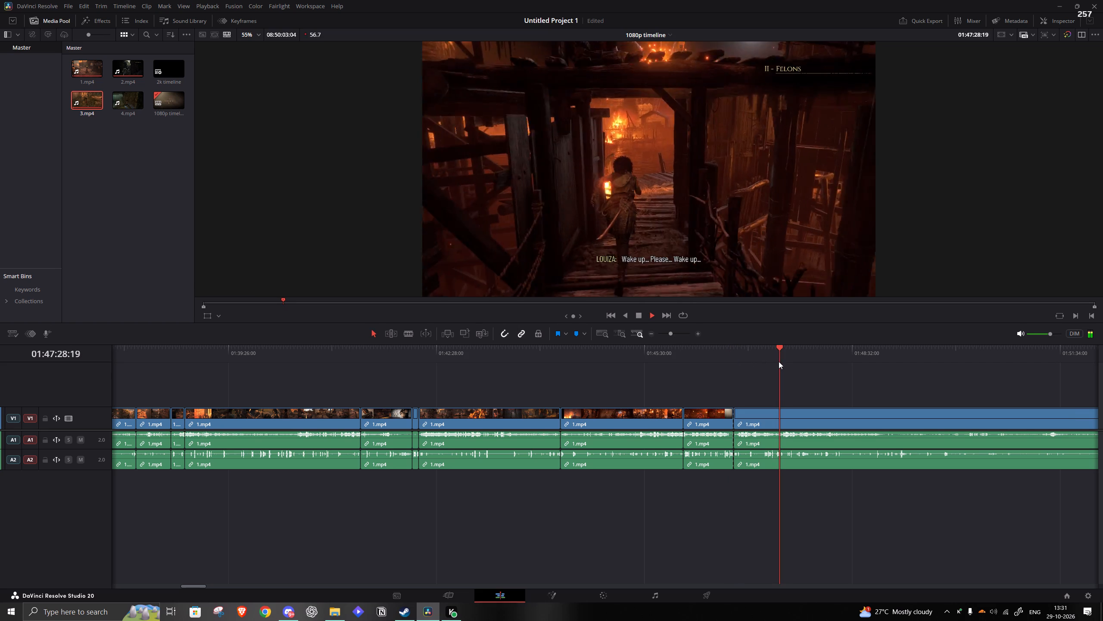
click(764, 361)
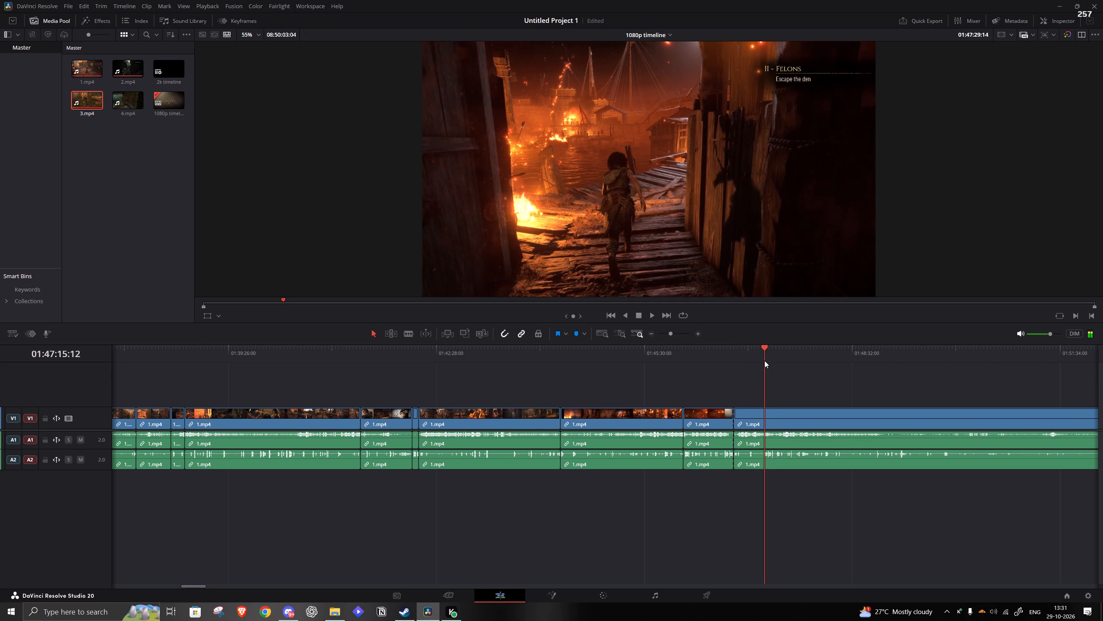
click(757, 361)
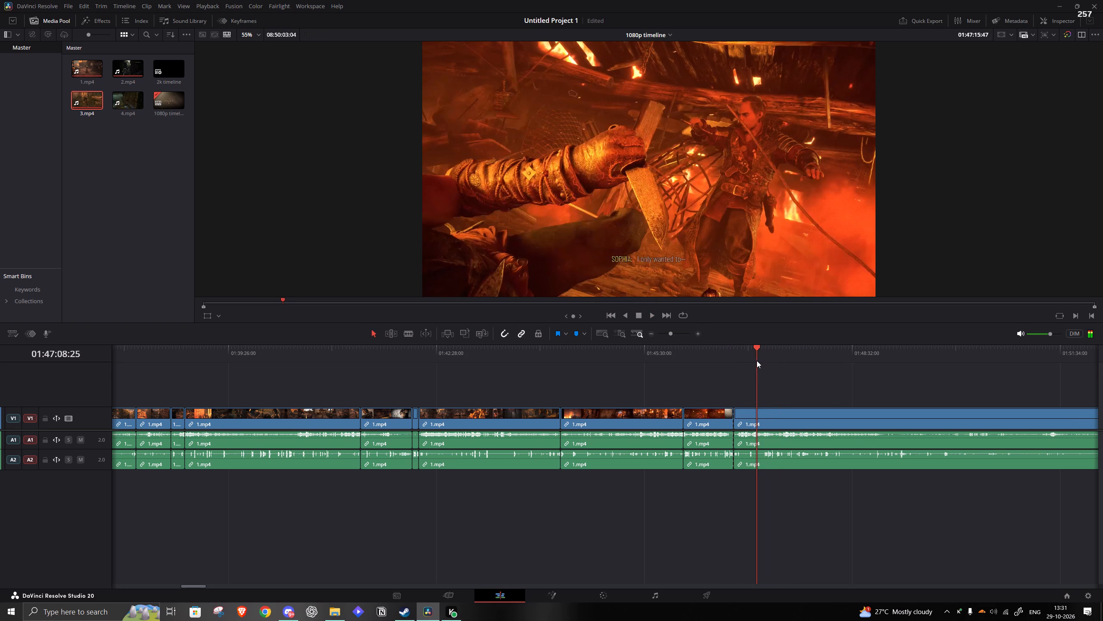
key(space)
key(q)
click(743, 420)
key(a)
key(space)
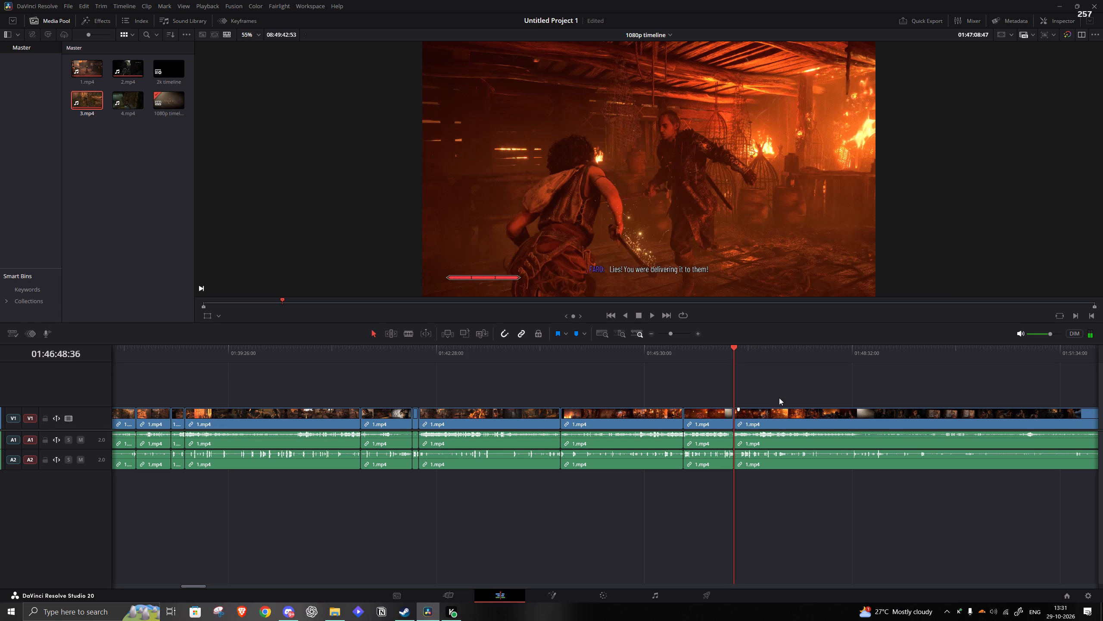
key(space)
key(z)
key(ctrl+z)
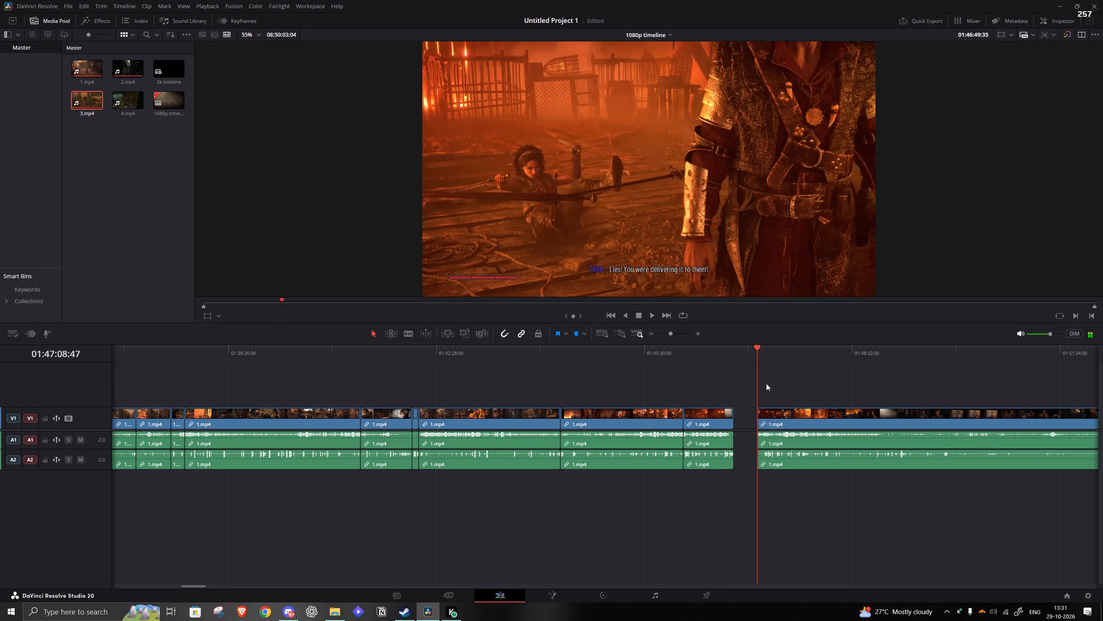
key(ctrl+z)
Remove the 1.mp4 footage from the split at 01:46:48:36 to 01:47:04:16 and close the gap.
drag(748, 364, 744, 364)
drag(745, 358, 752, 358)
key(q)
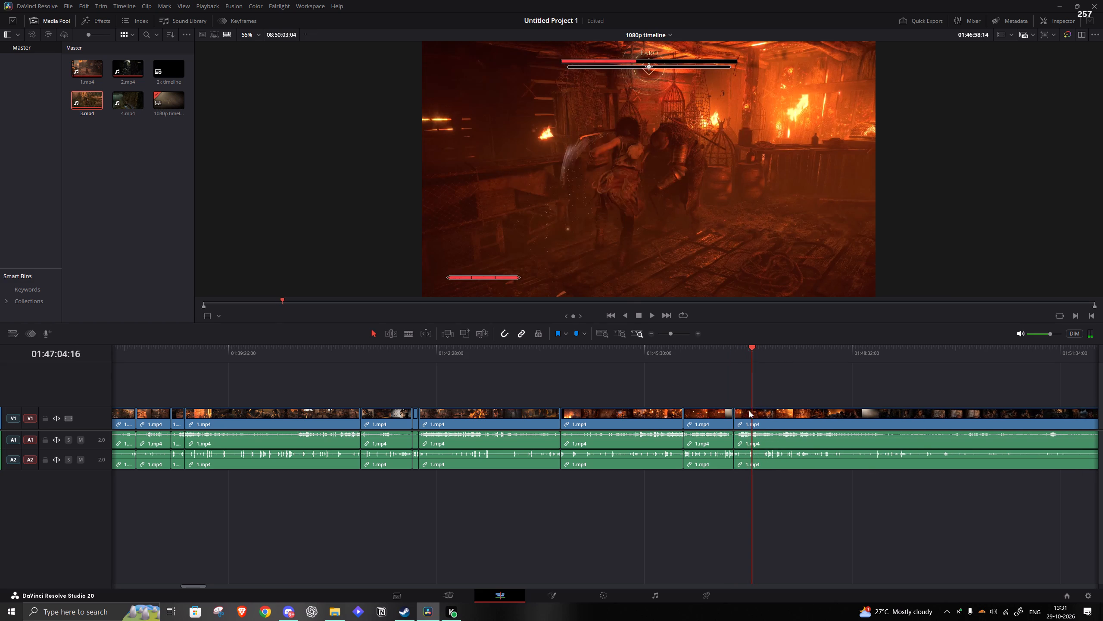
click(742, 411)
key(a)
Play on through the den escape and burning harbour scenes and split 1.mp4 at about 01:48:52, on the loading screen.
key(space)
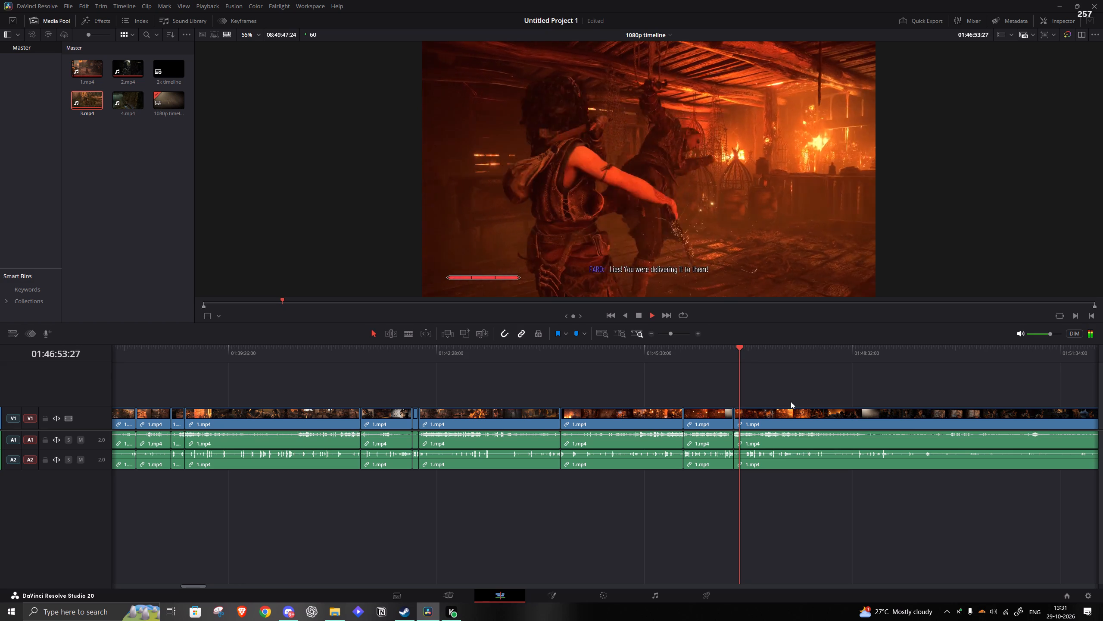
click(749, 361)
click(757, 361)
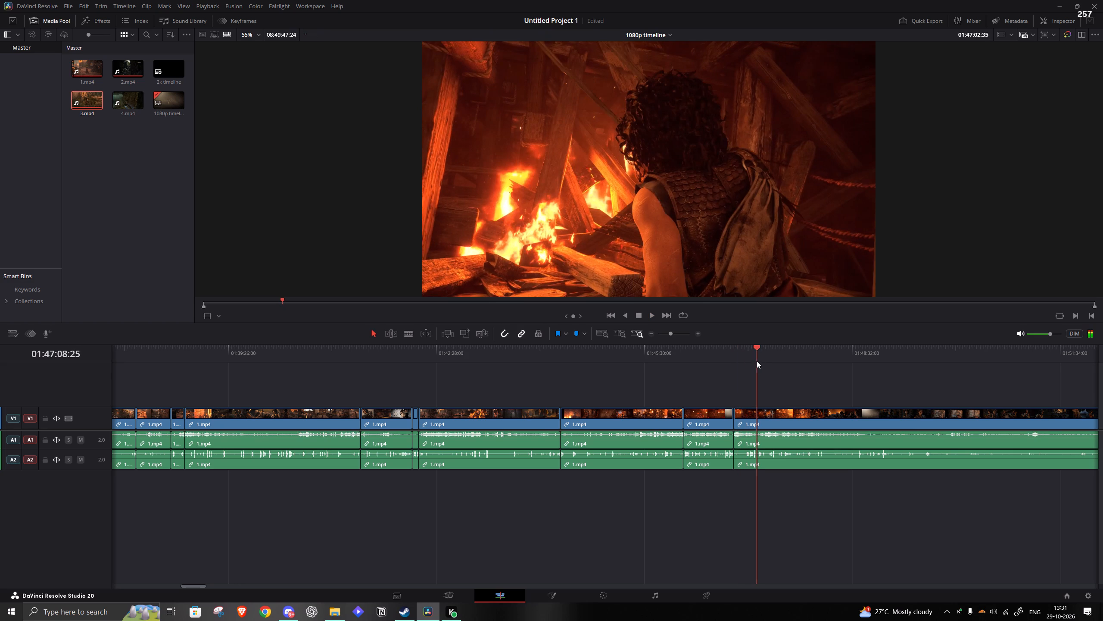
click(764, 362)
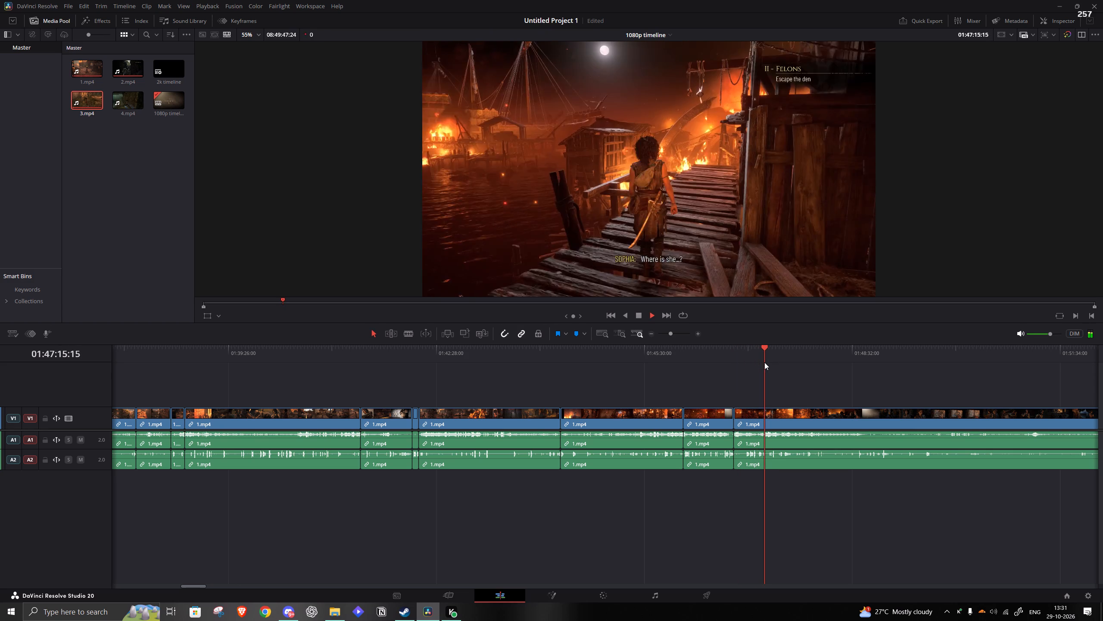
click(772, 363)
click(774, 362)
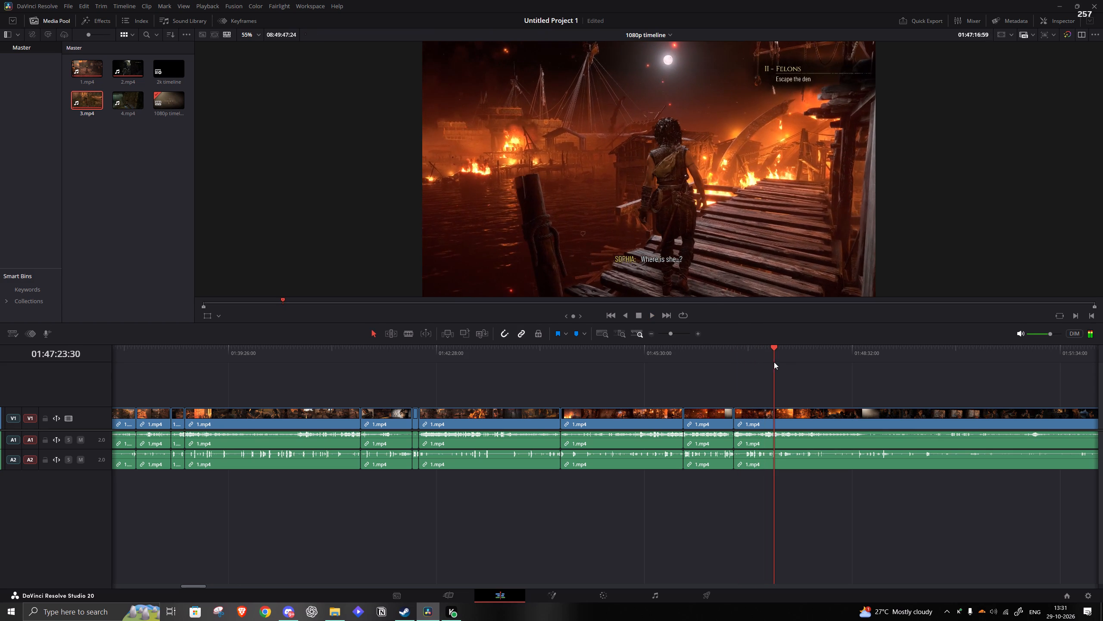
click(793, 353)
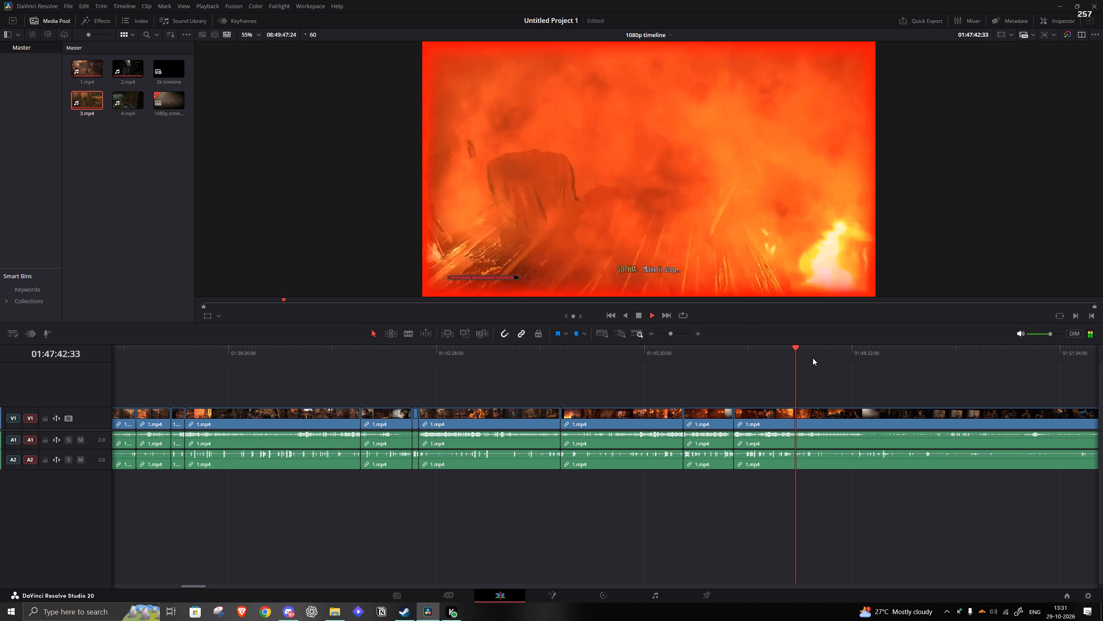
click(812, 358)
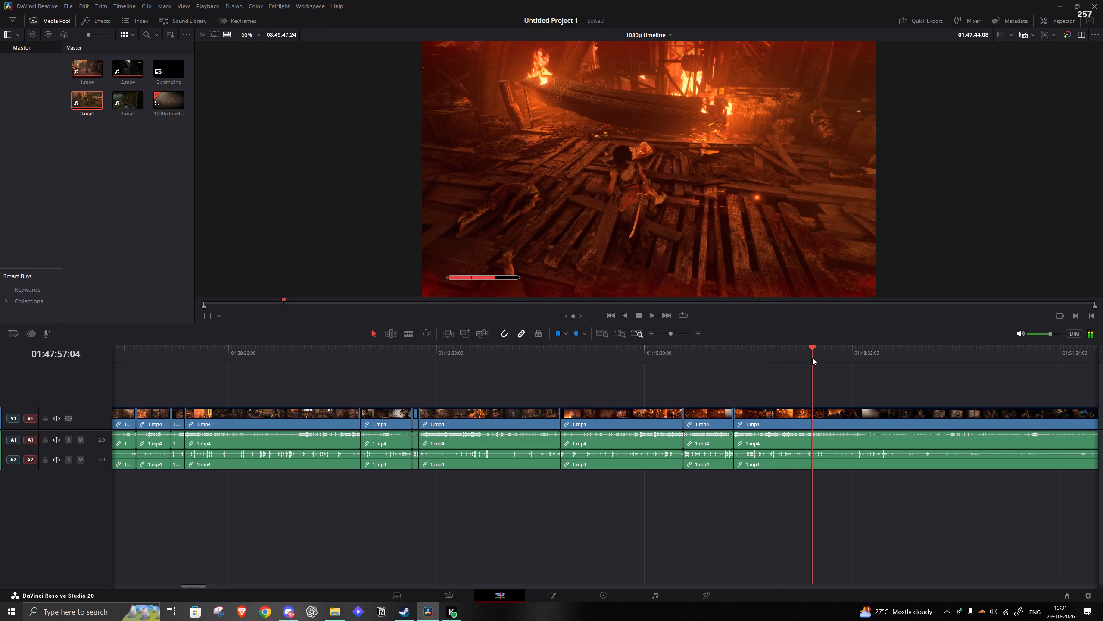
click(823, 358)
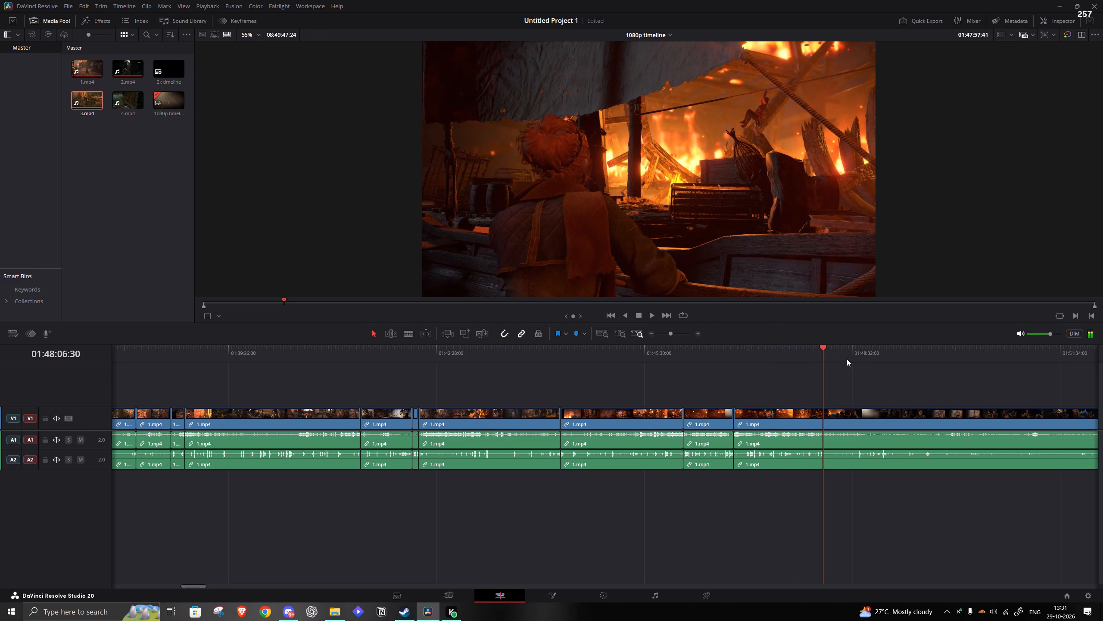
click(854, 361)
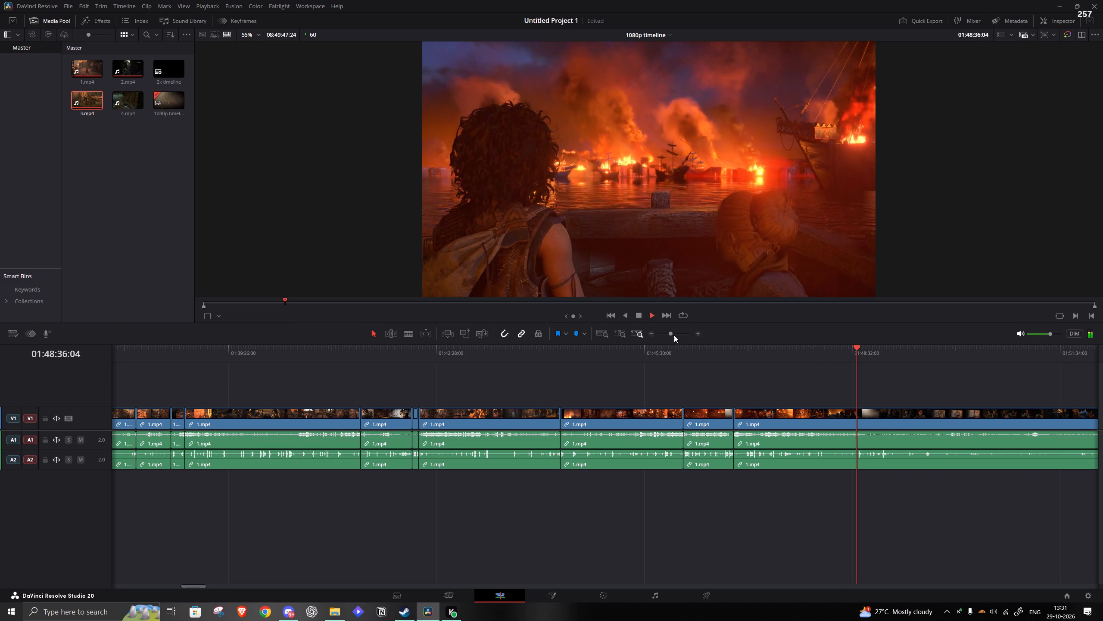
click(672, 333)
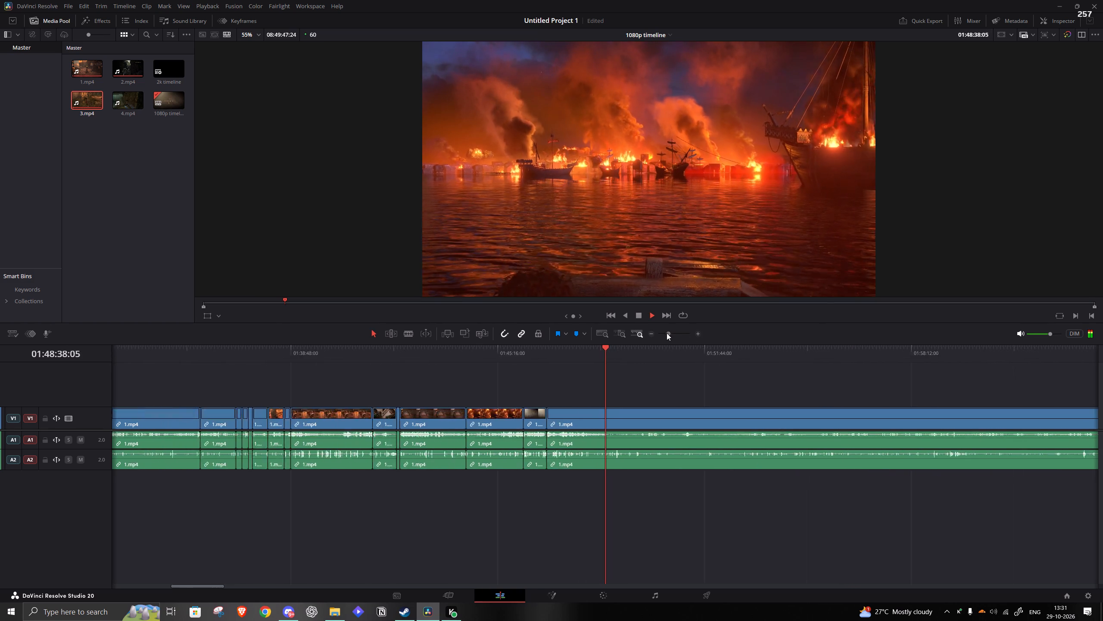
click(615, 353)
click(629, 354)
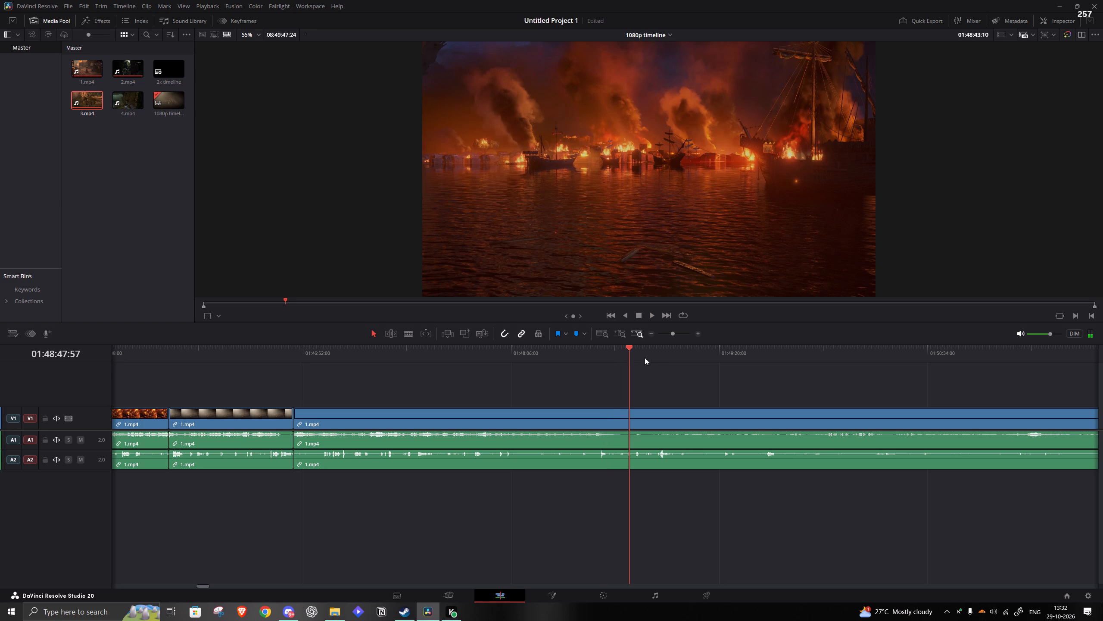
key(space)
key(space)
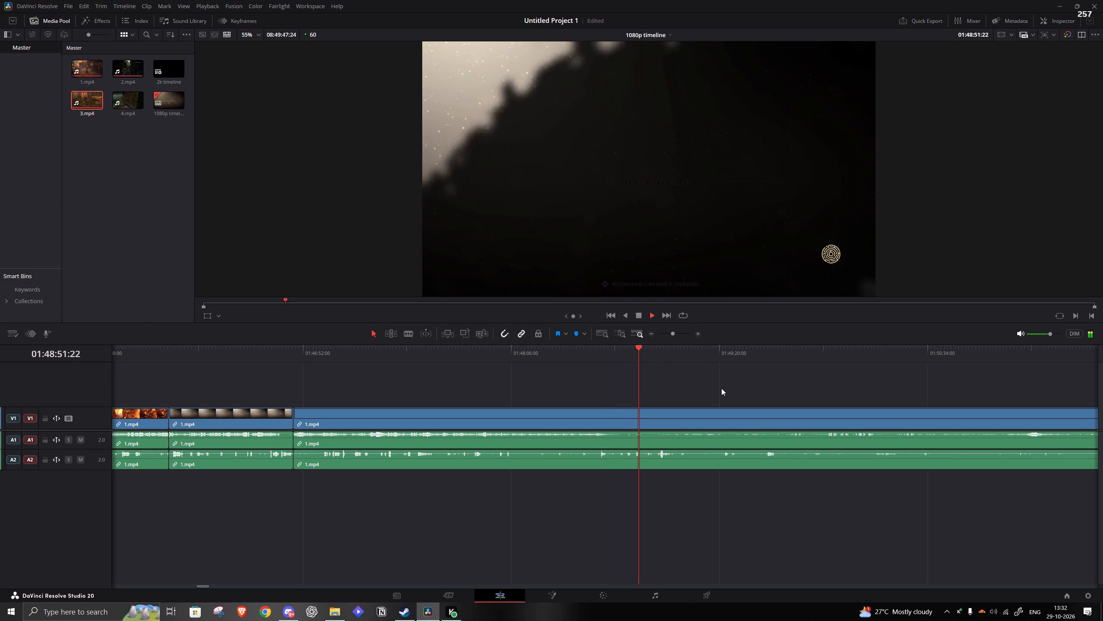
key(space)
key(s)
Find where the boat scene begins, remove the 1.mp4 footage from the loading-screen split to 01:49:03:34, and close the gap.
click(830, 355)
key(space)
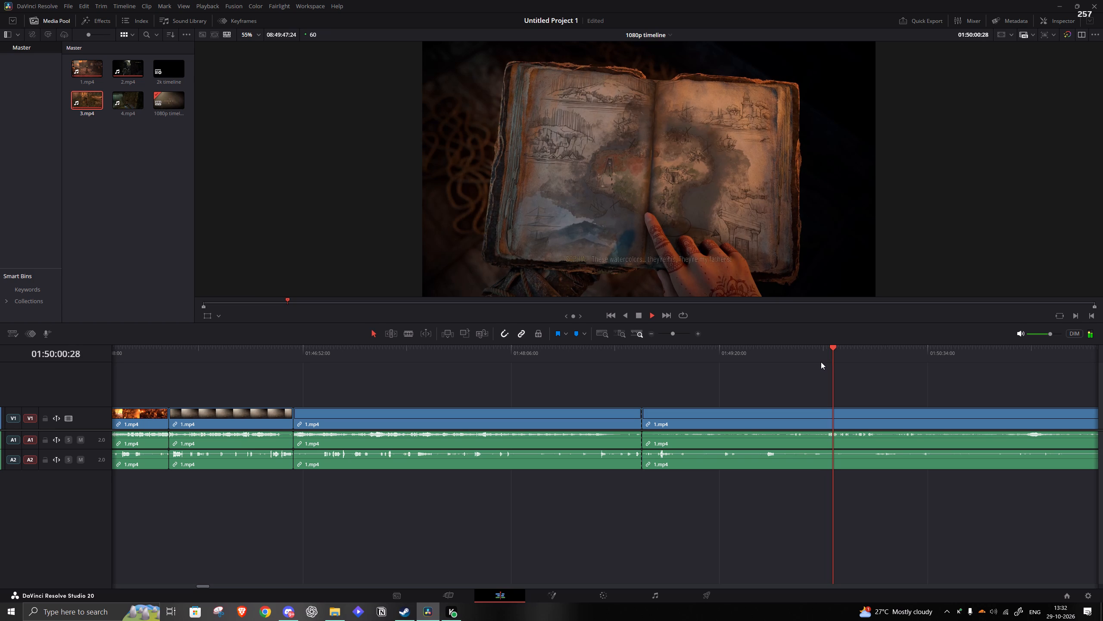
click(821, 361)
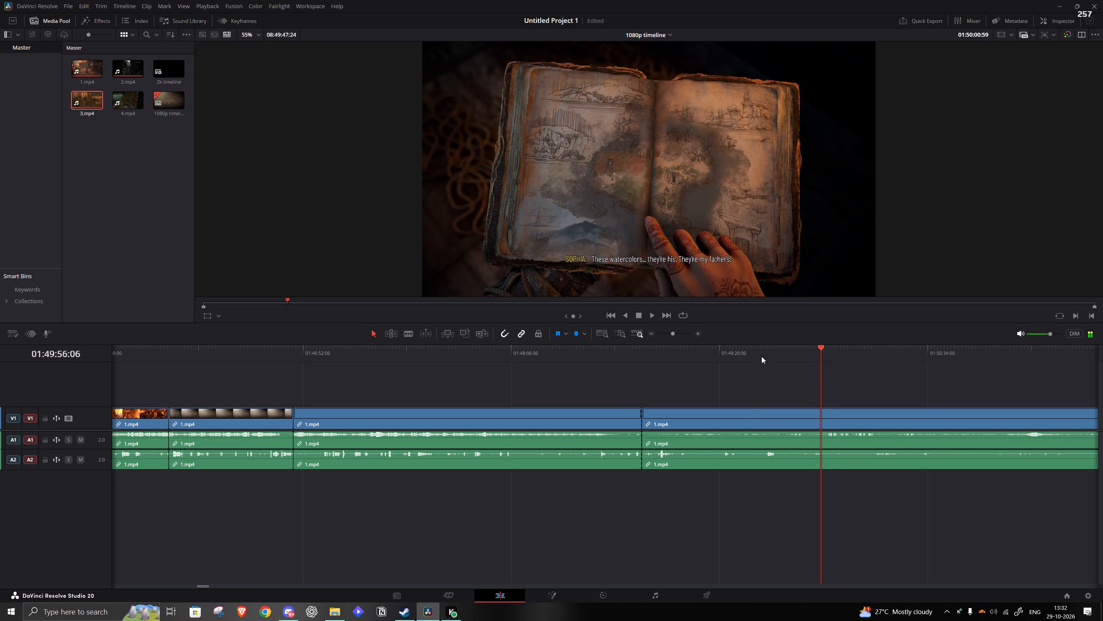
click(750, 353)
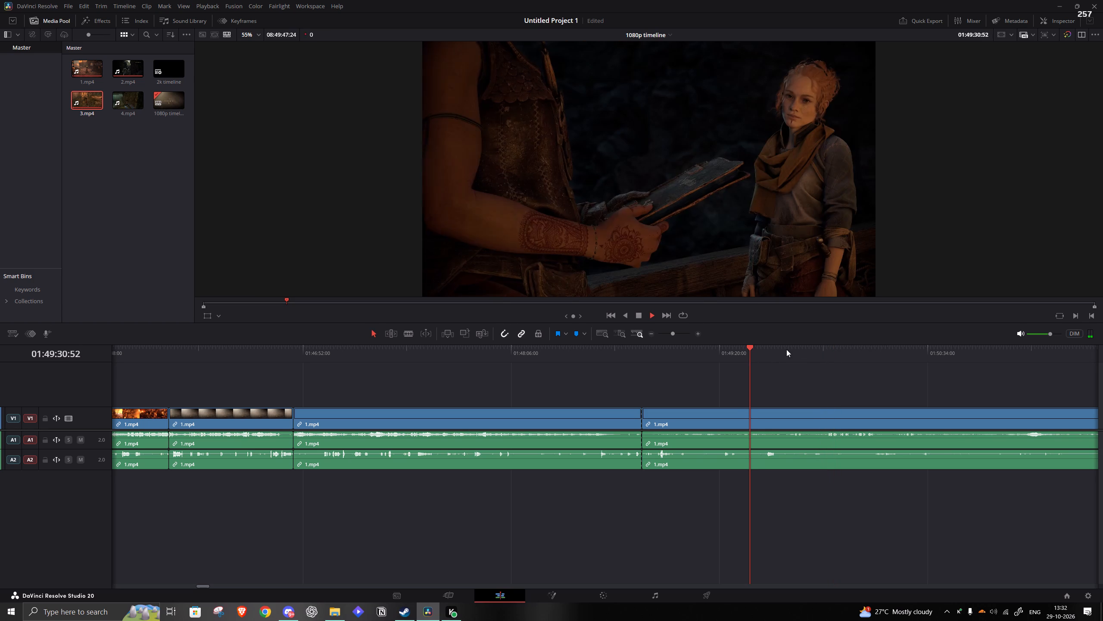
click(672, 331)
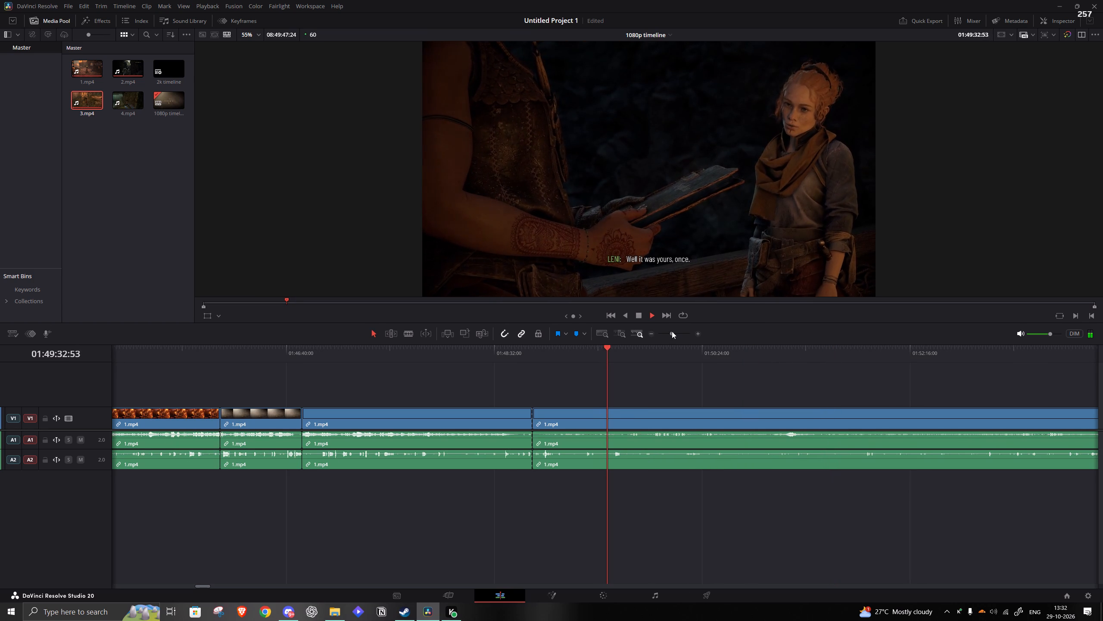
click(674, 331)
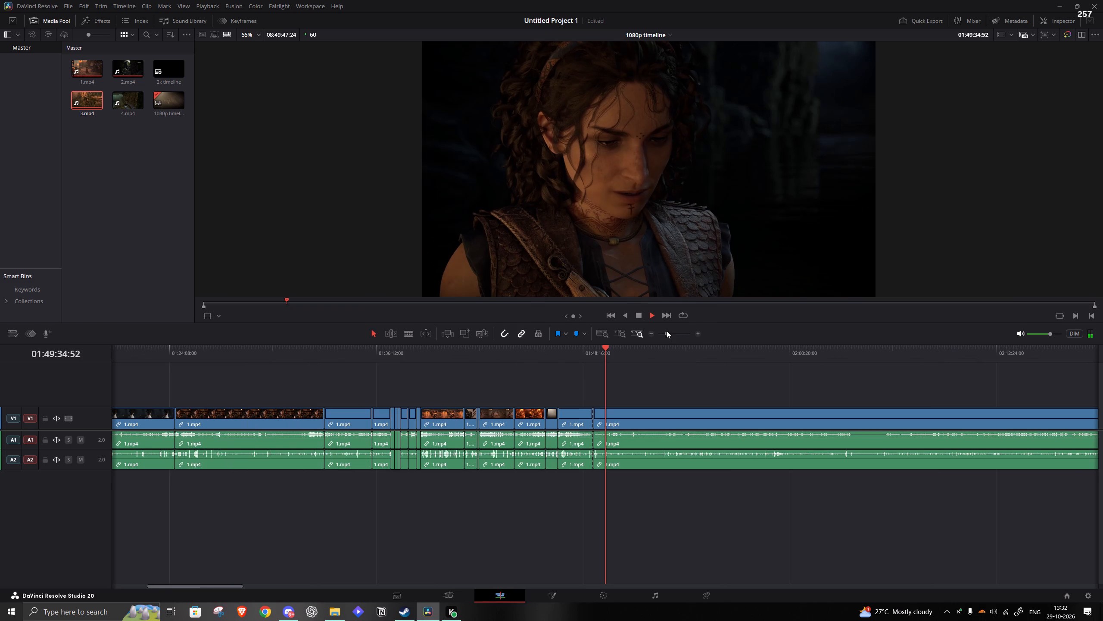
click(565, 349)
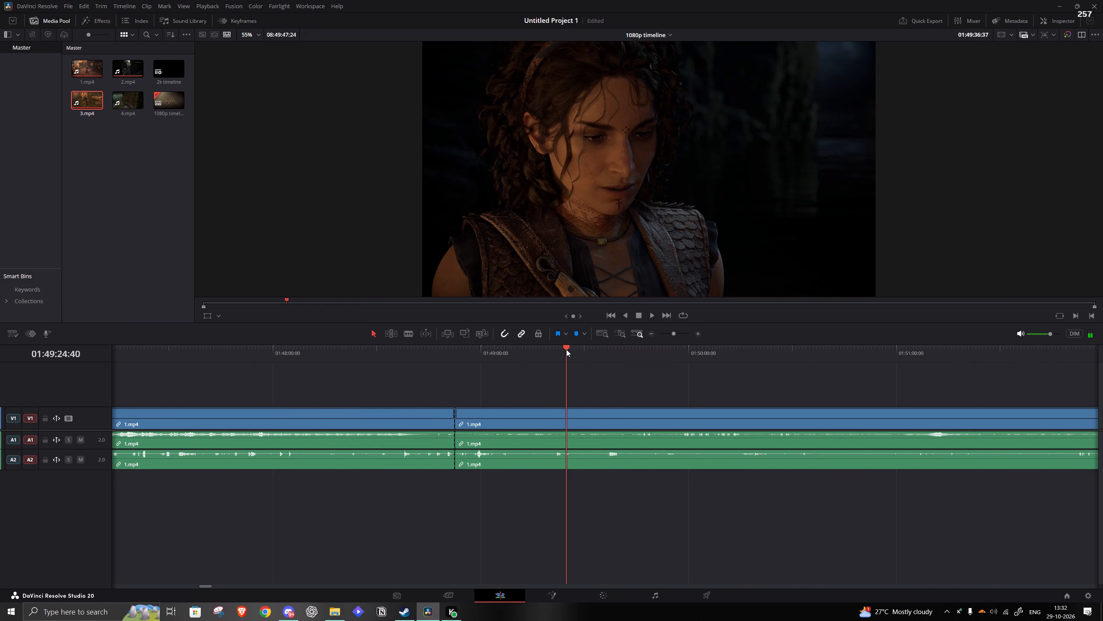
click(541, 346)
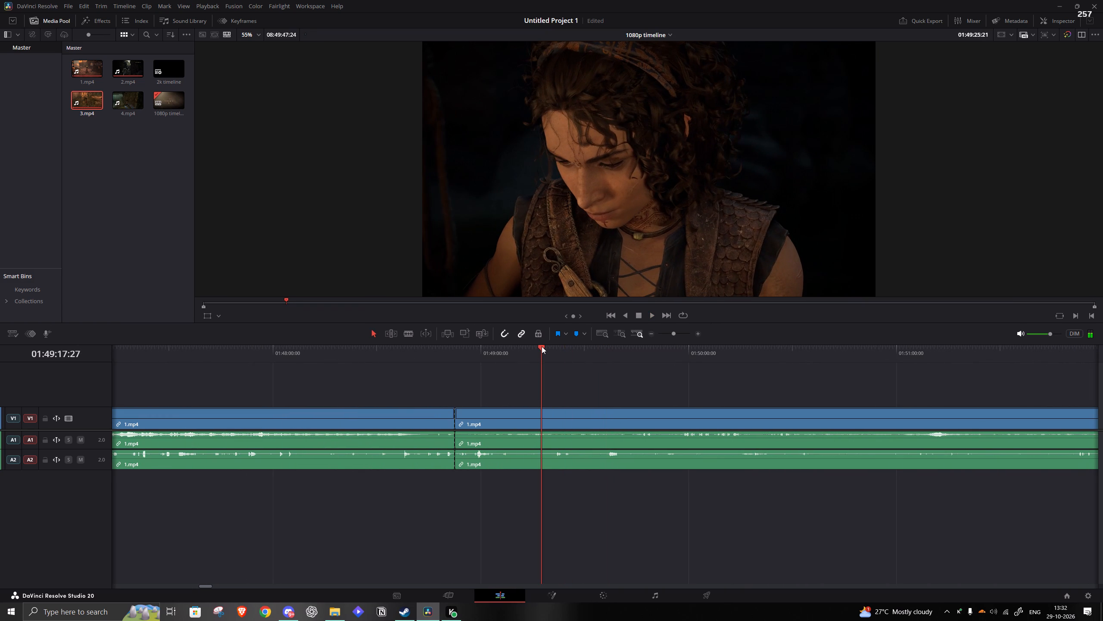
click(504, 344)
click(507, 348)
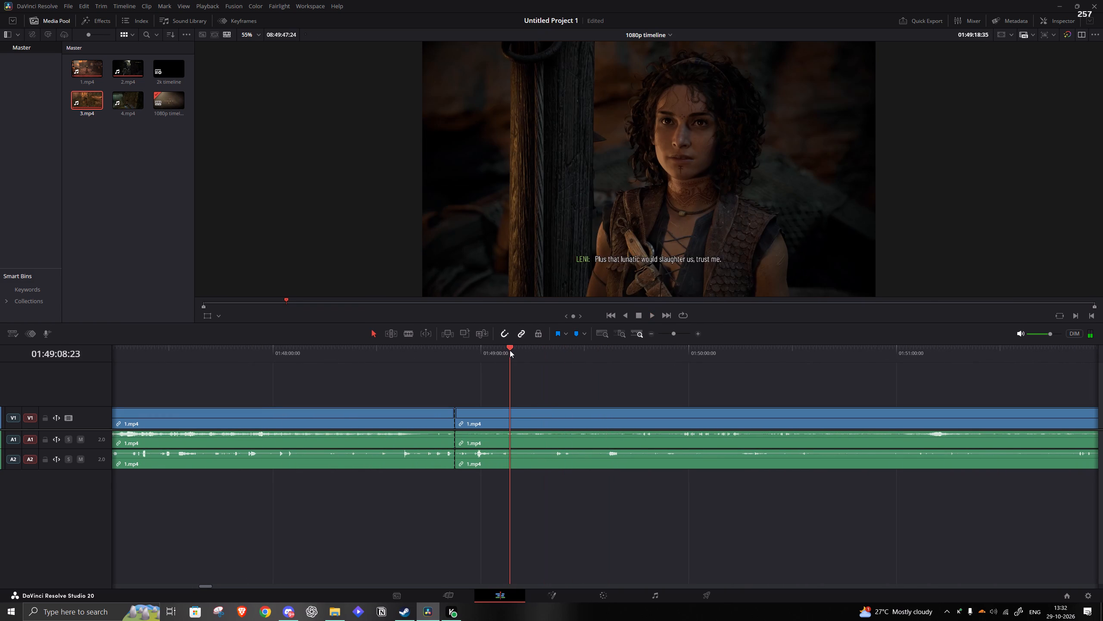
click(498, 349)
click(498, 349)
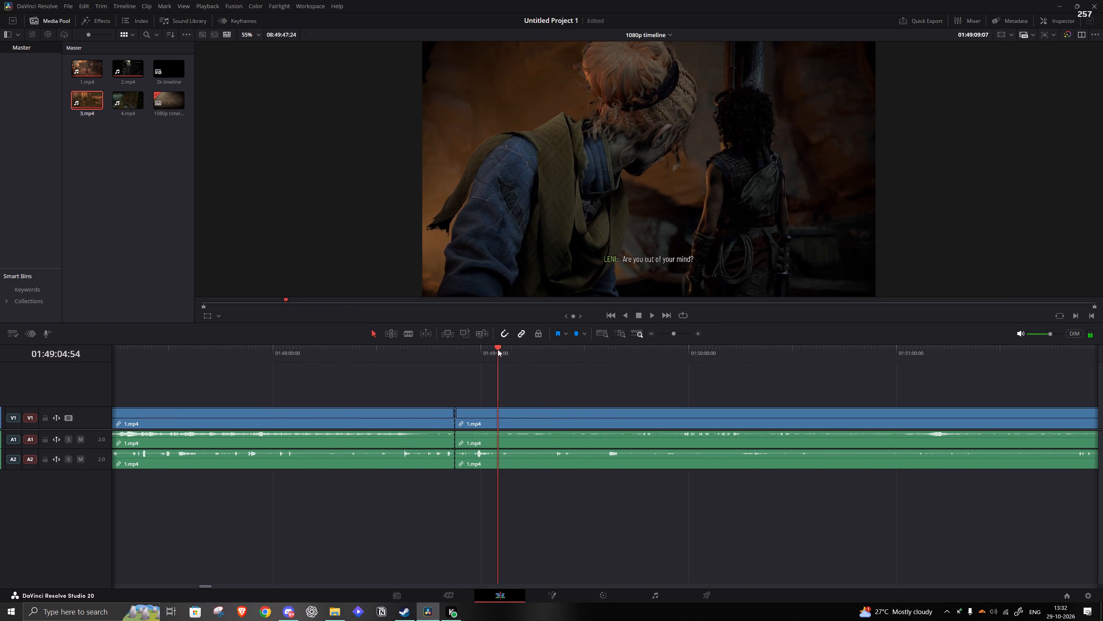
click(491, 357)
key(space)
key(q)
click(485, 407)
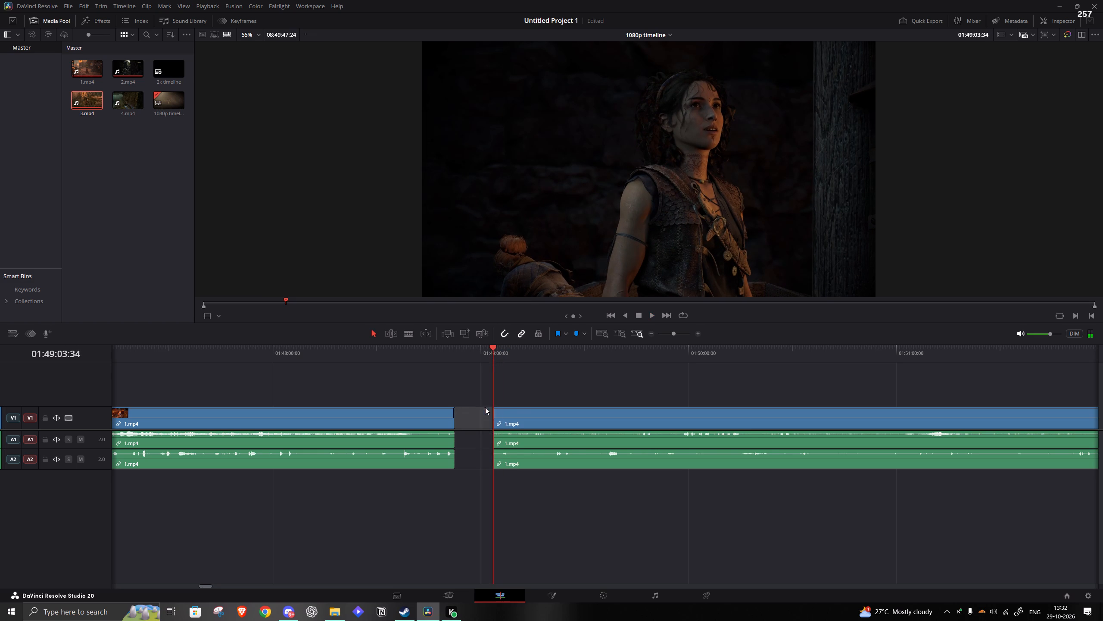
key(a)
Play on through the boat conversation and split 1.mp4 at 01:50:04:31, while the journal pages are being browsed.
key(space)
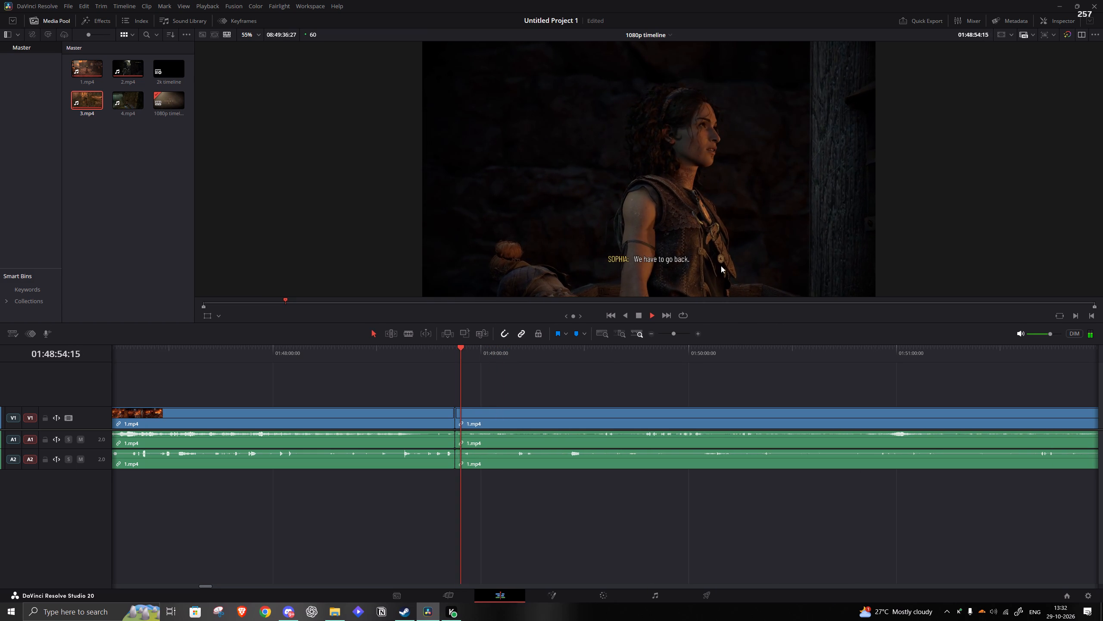
click(485, 352)
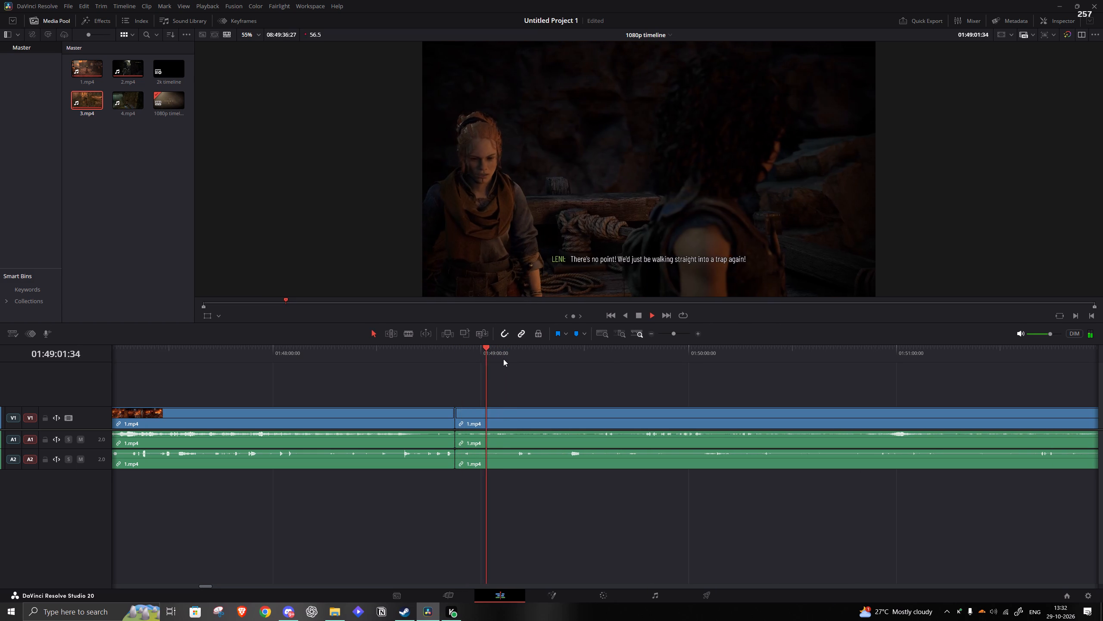
click(503, 359)
click(519, 361)
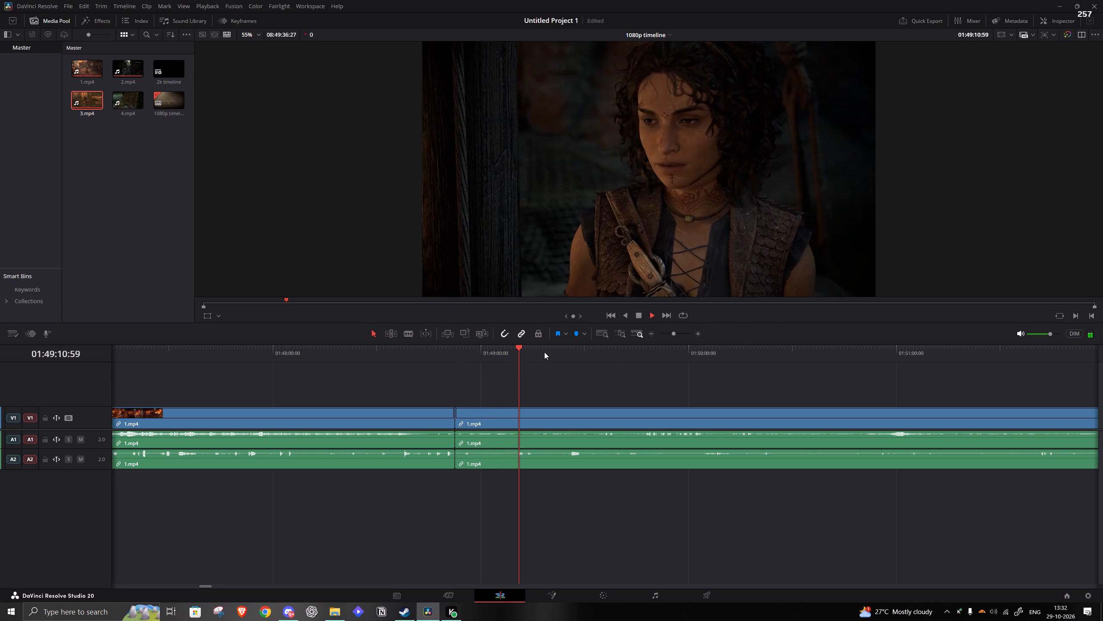
click(544, 351)
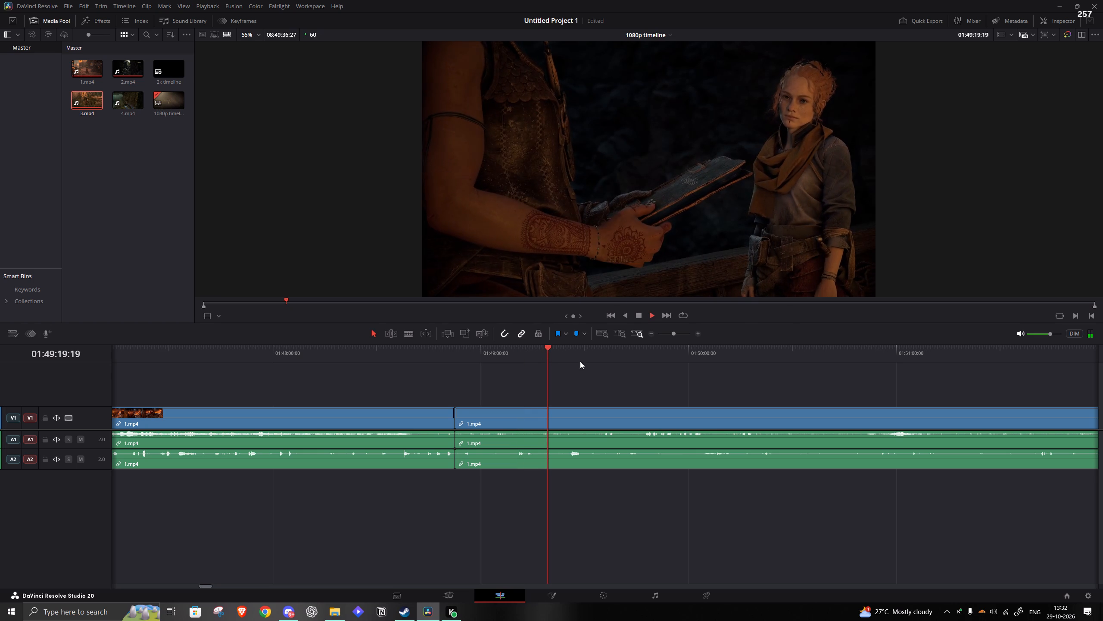
click(574, 373)
click(572, 358)
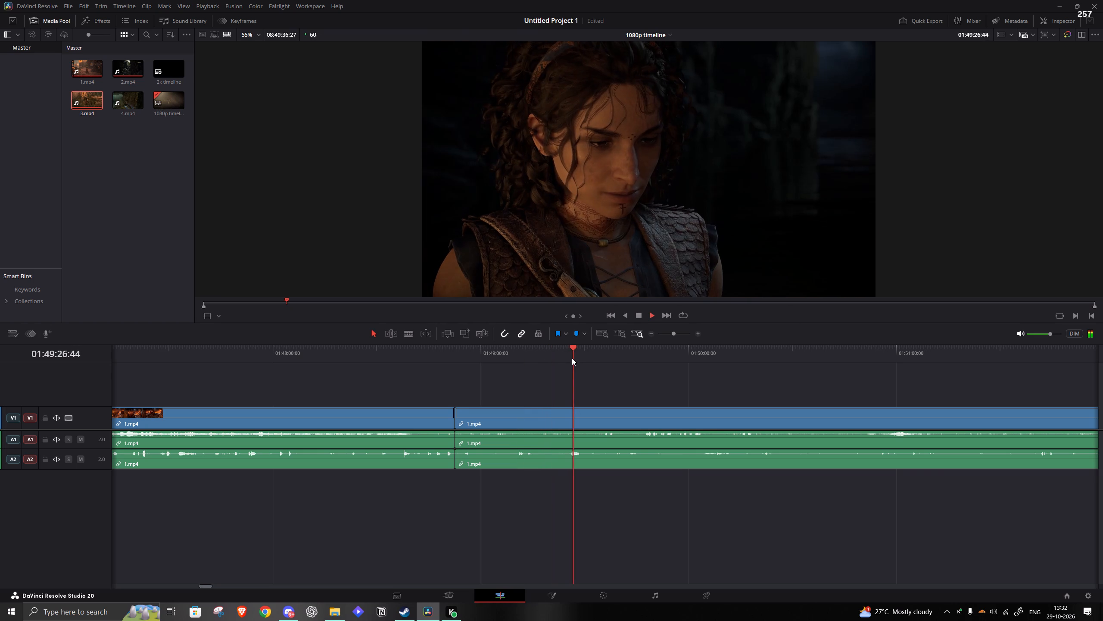
click(589, 358)
click(611, 358)
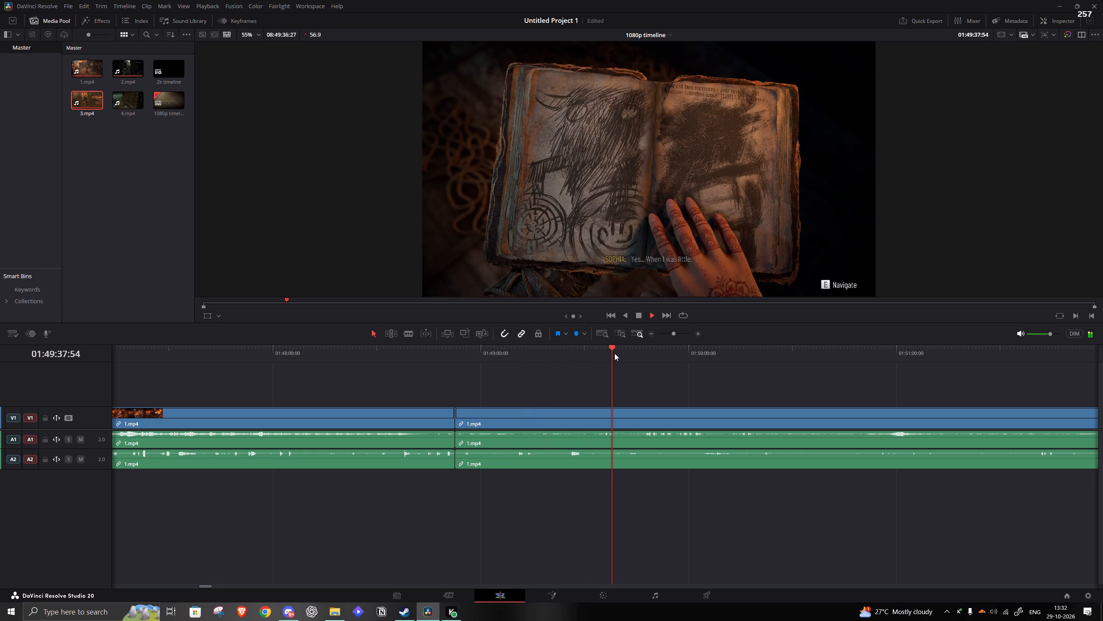
click(641, 358)
click(645, 361)
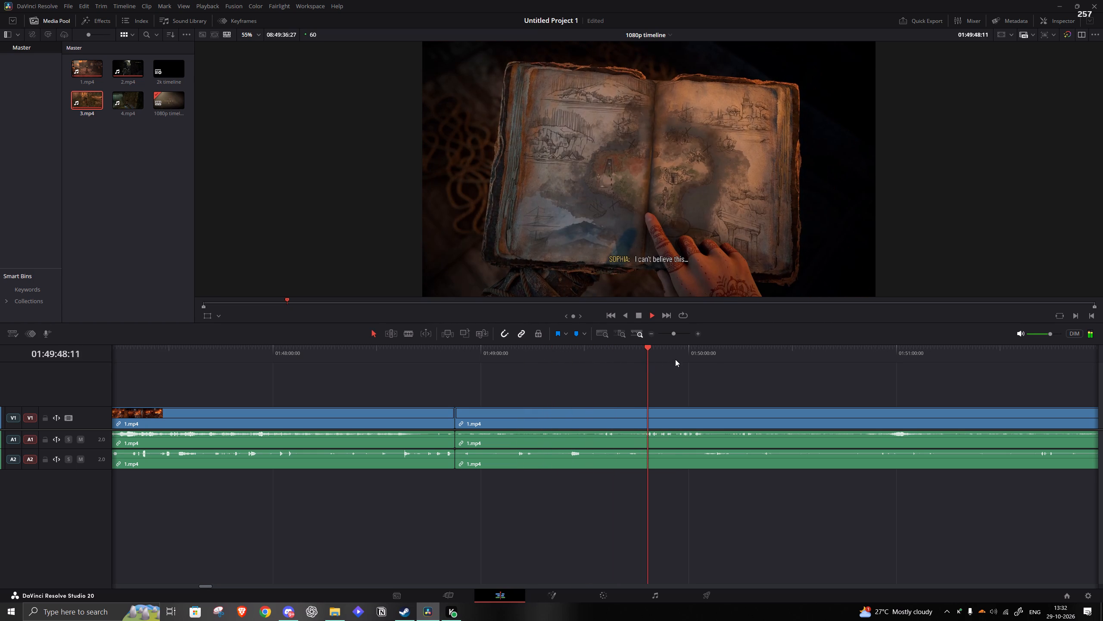
click(675, 359)
click(701, 353)
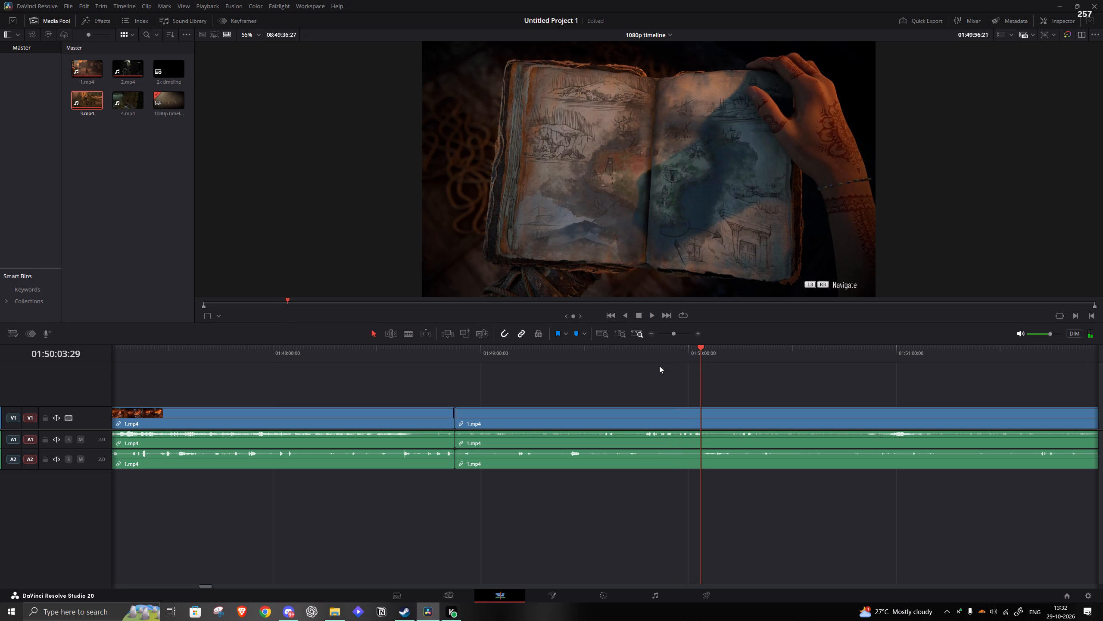
key(space)
click(675, 335)
key(s)
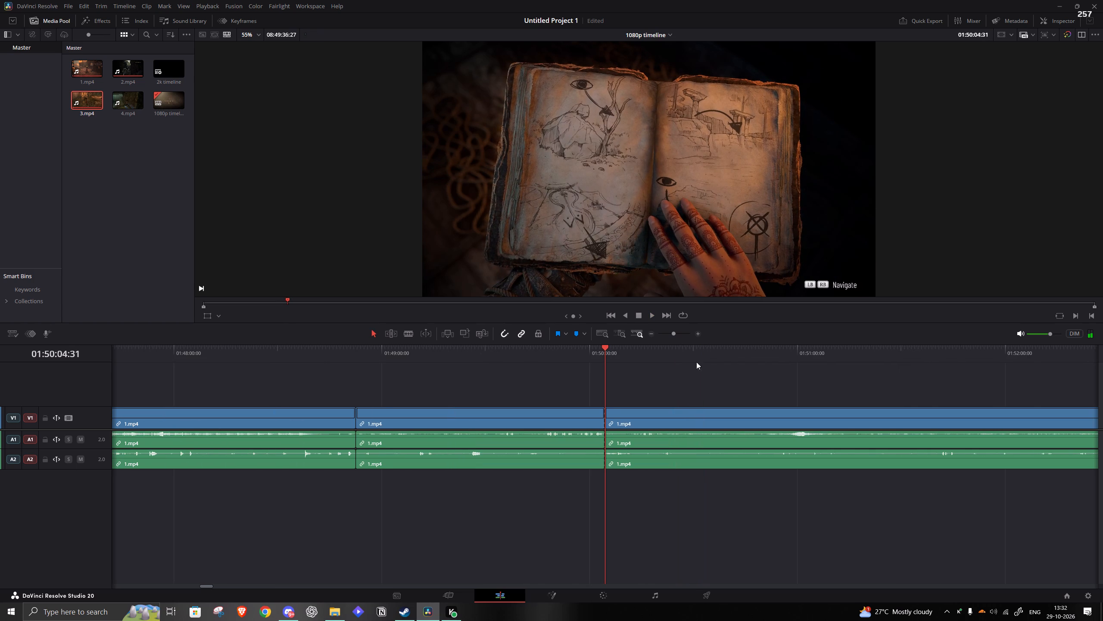
Remove the 1.mp4 journal footage from the split at 01:50:04:31 to about 01:50:51 and close the gap.
click(801, 351)
key(space)
click(672, 332)
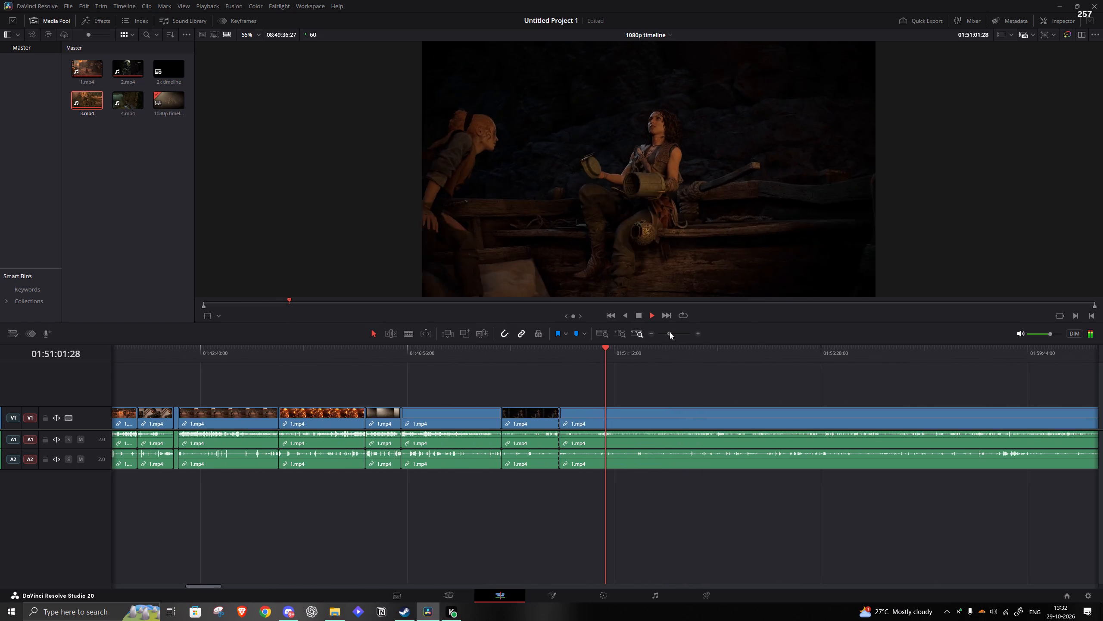
click(562, 353)
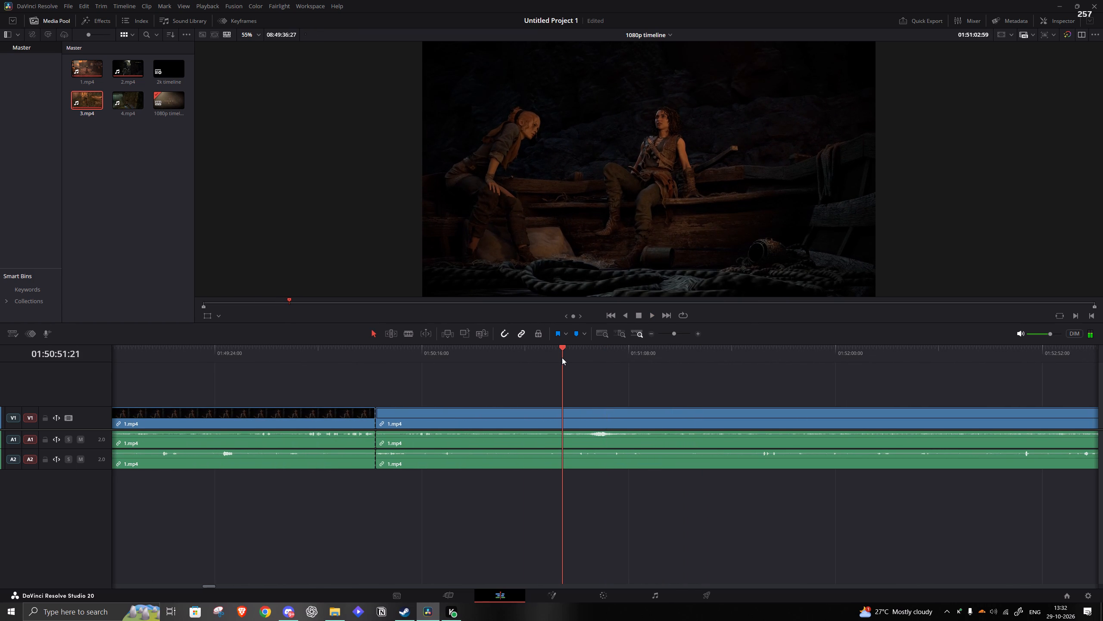
key(space)
key(q)
click(513, 417)
text(a)
Play on through the metal-sphere conversation and the "Five Days Later" sailing scene up to the journal sketches on the beach.
key(space)
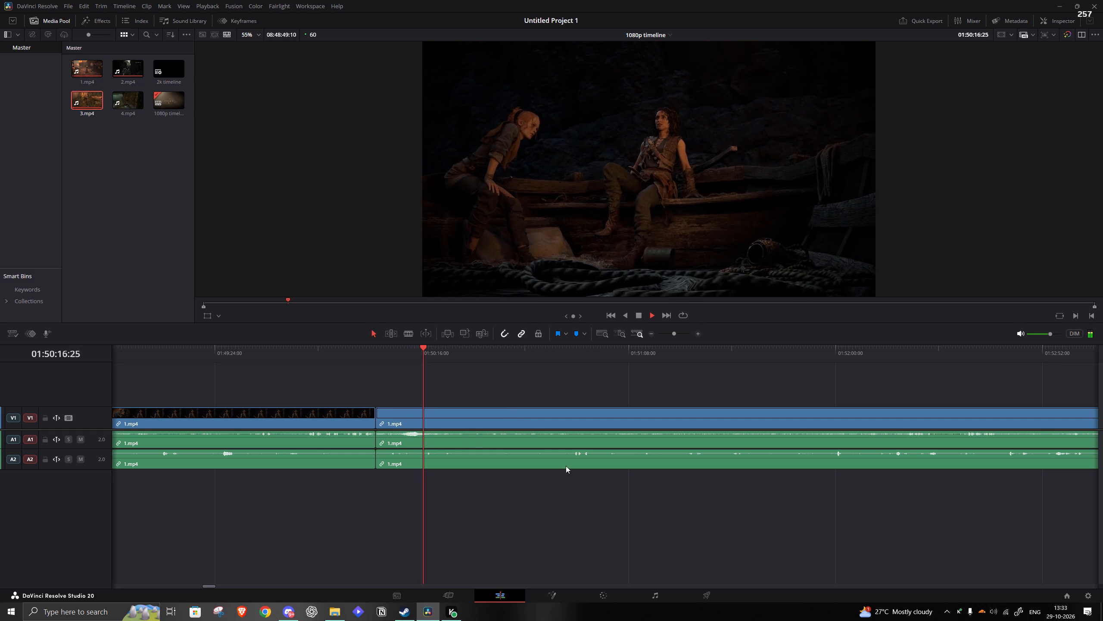
click(442, 357)
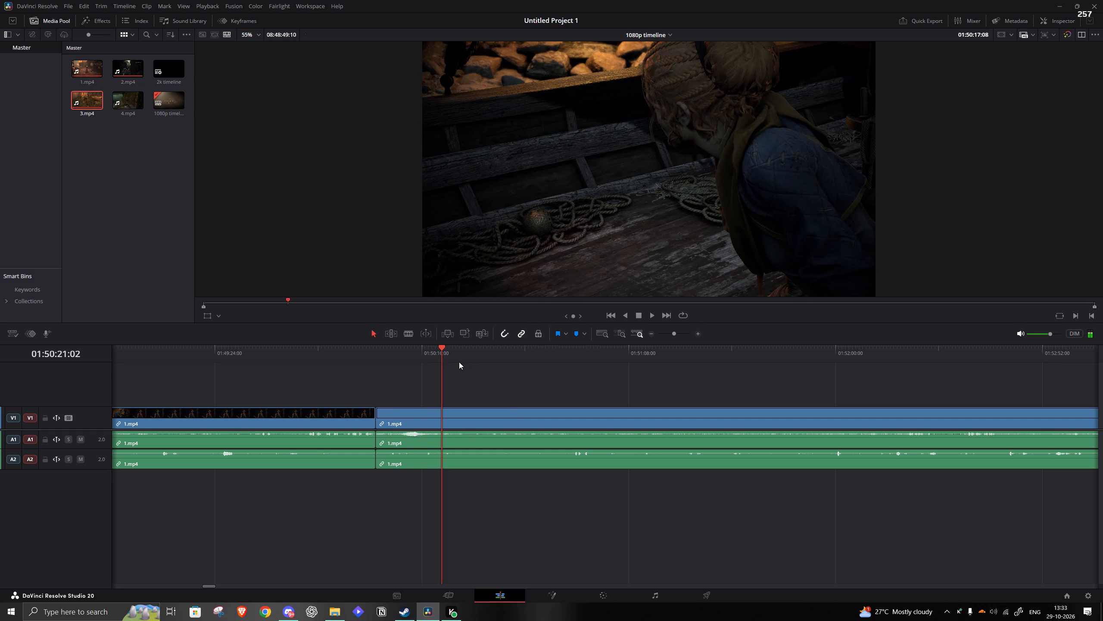
click(449, 359)
click(480, 357)
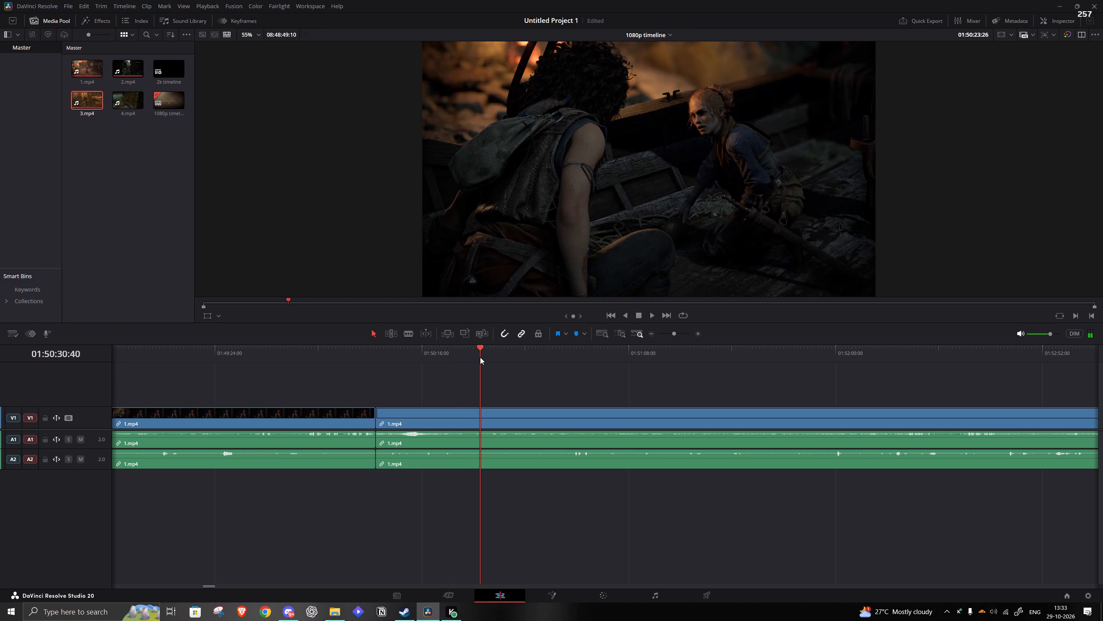
click(506, 361)
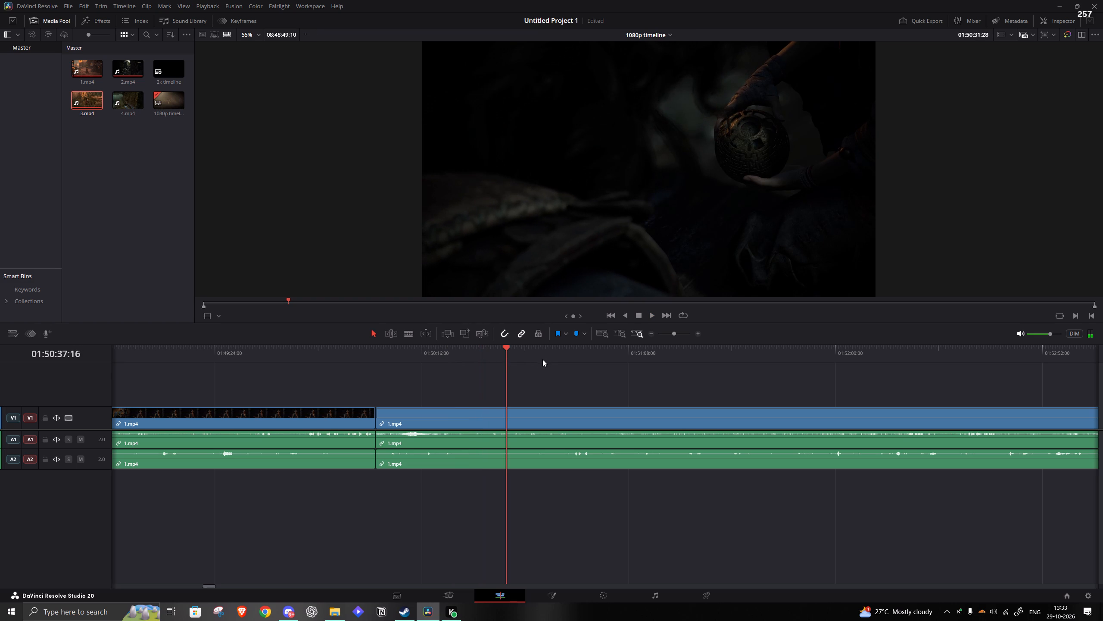
click(531, 361)
click(542, 361)
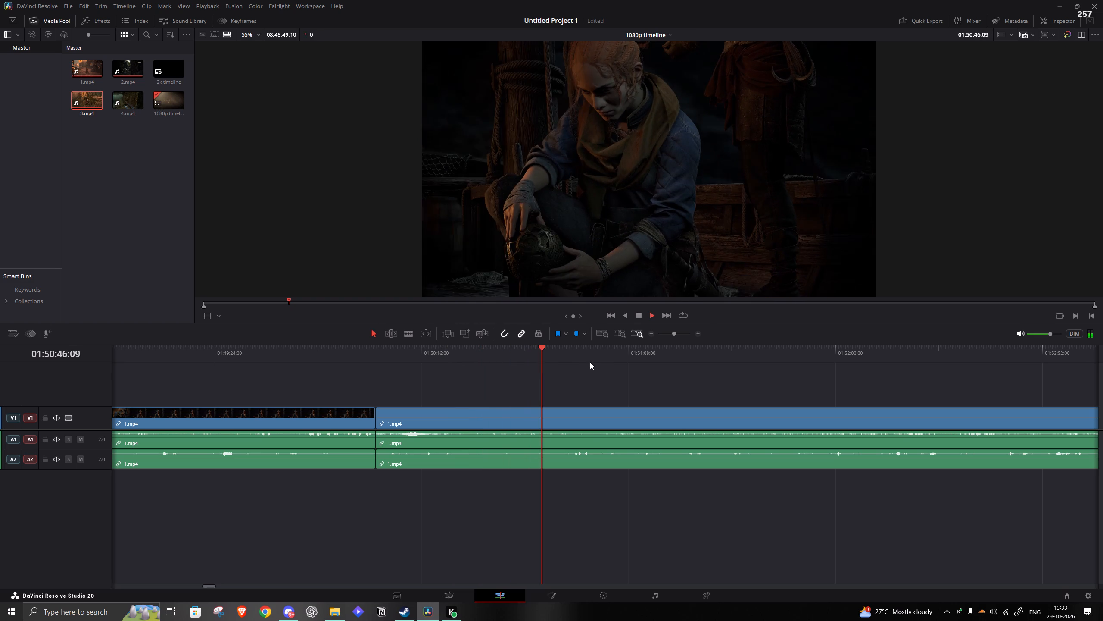
click(589, 361)
click(612, 362)
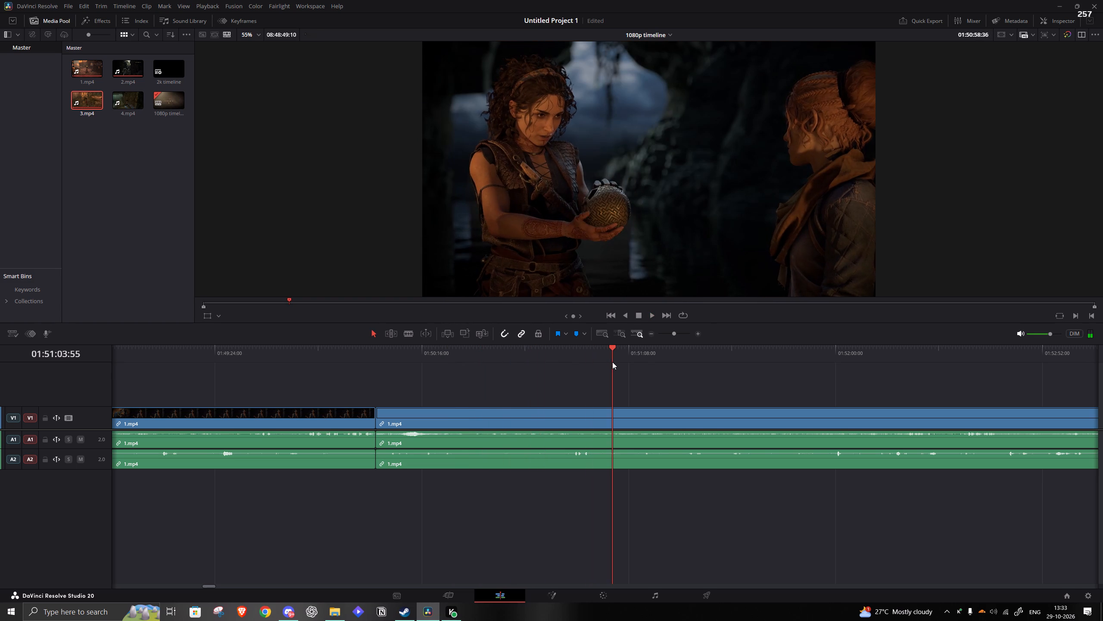
click(671, 335)
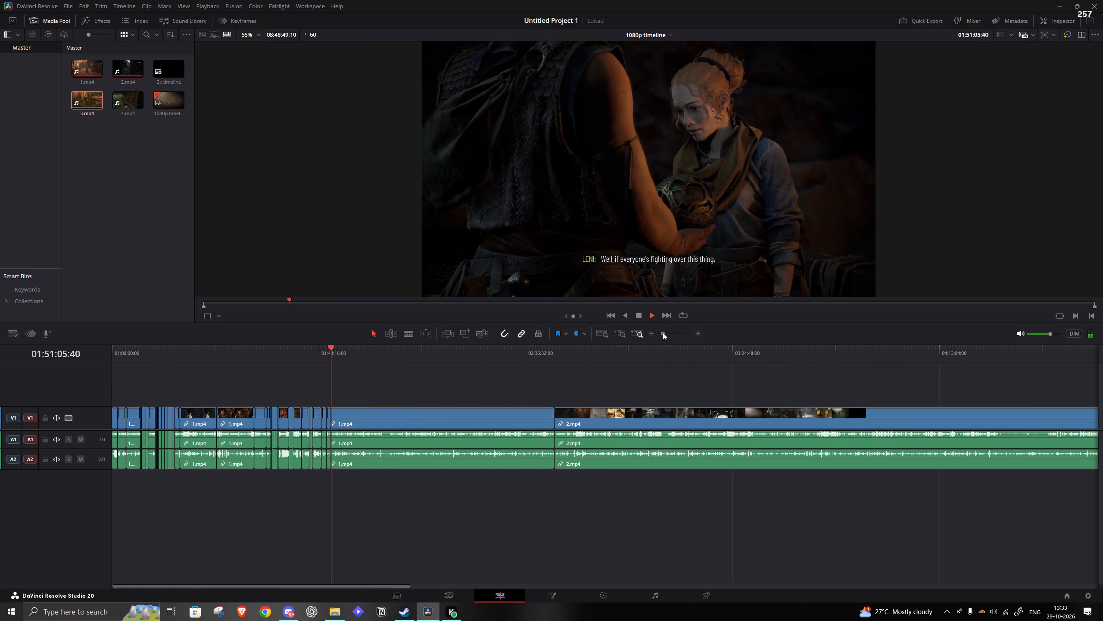
click(618, 359)
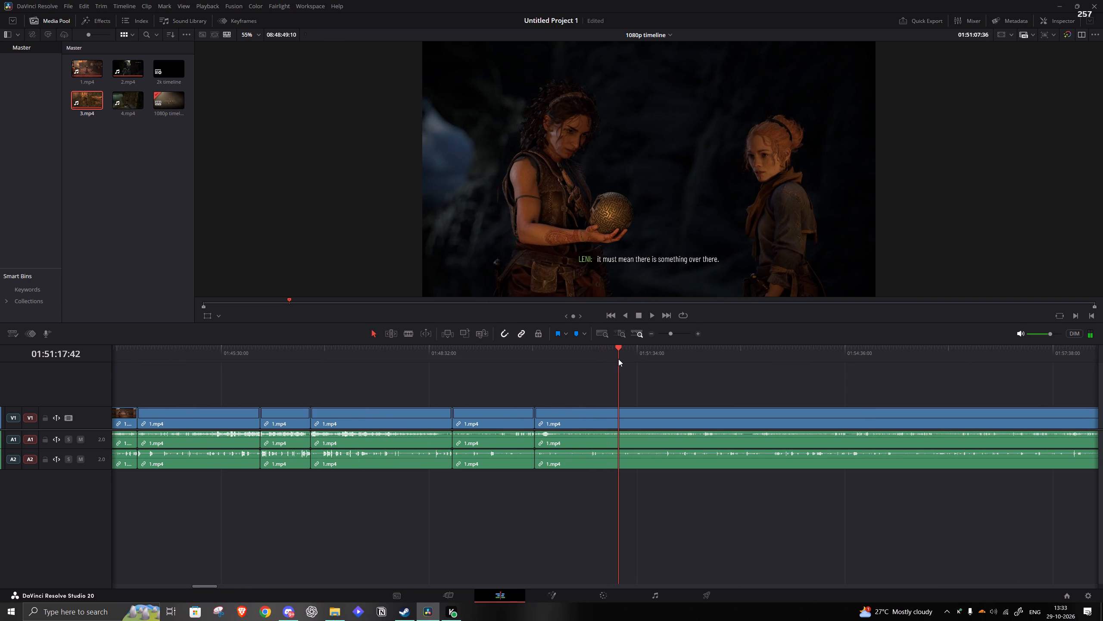
click(626, 361)
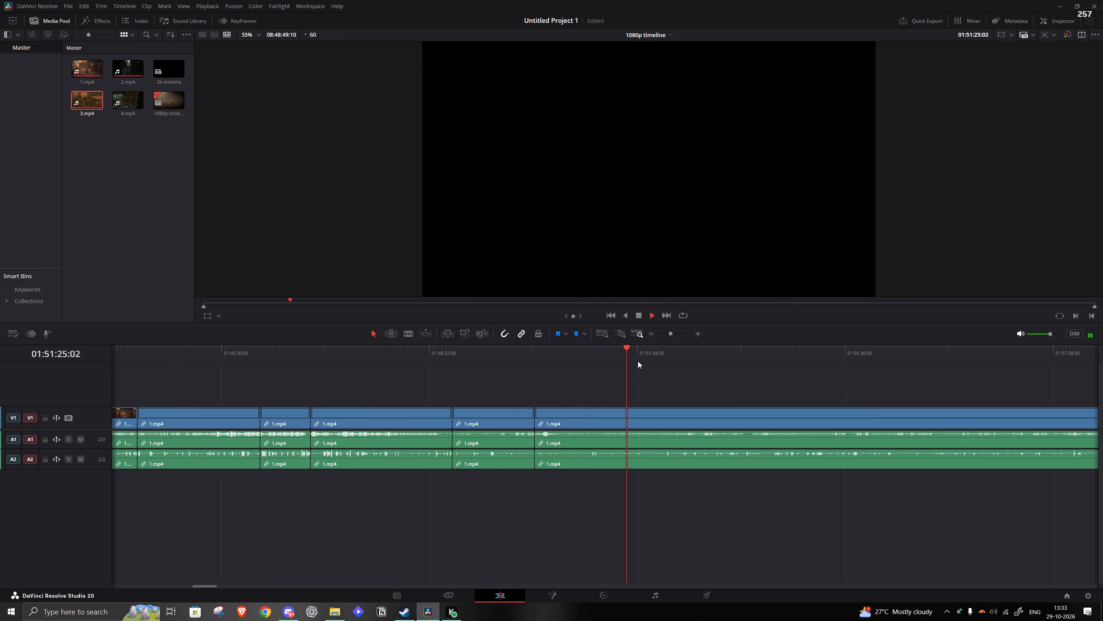
click(638, 361)
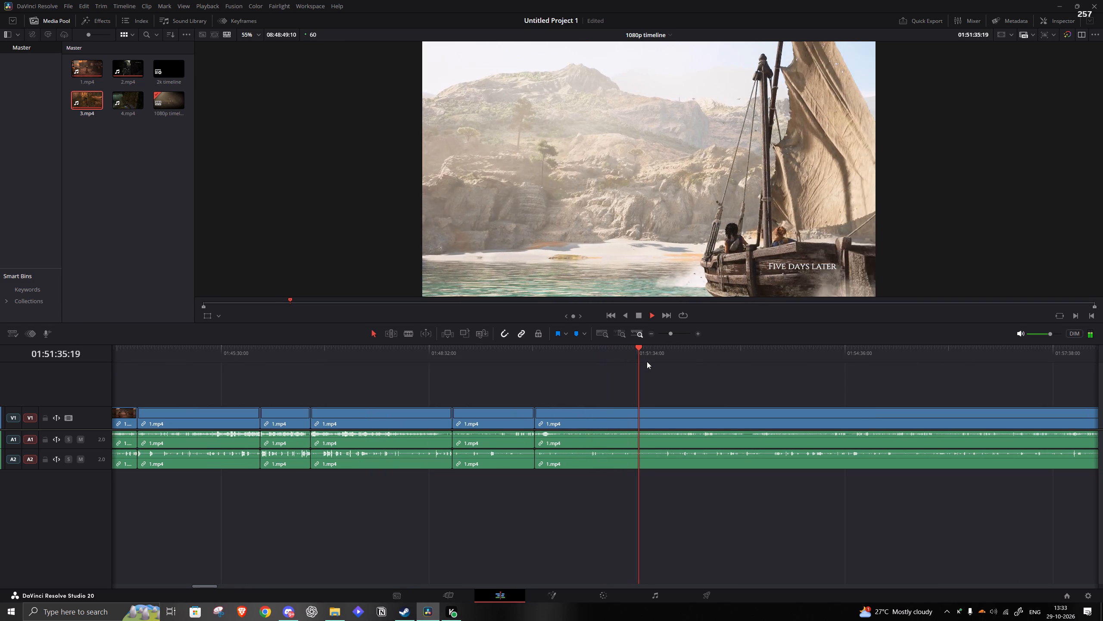
click(647, 361)
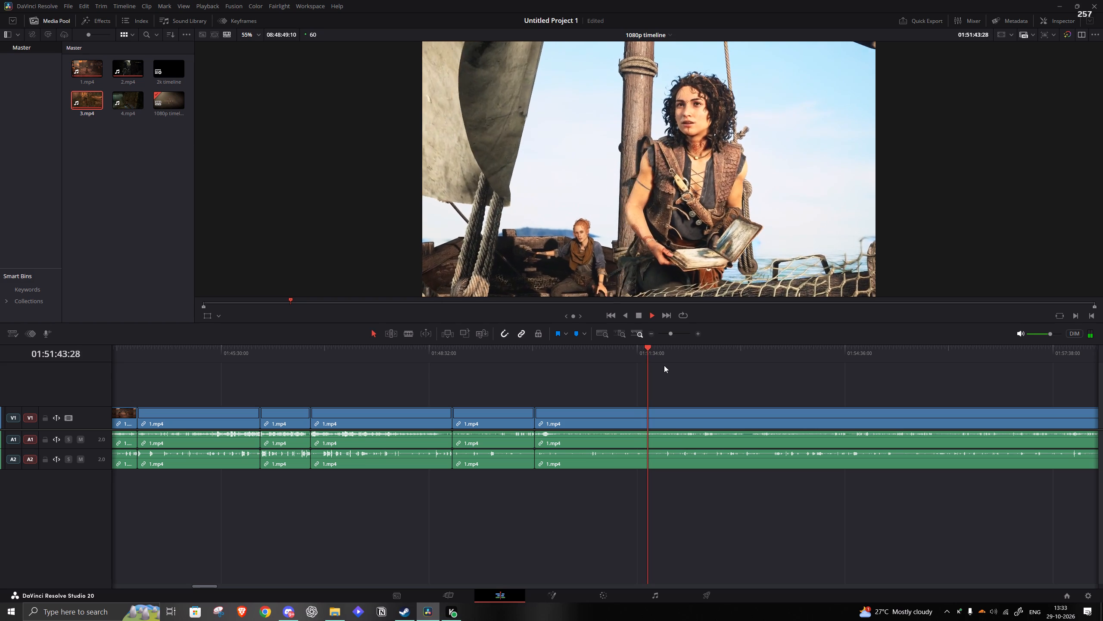
click(664, 364)
click(694, 371)
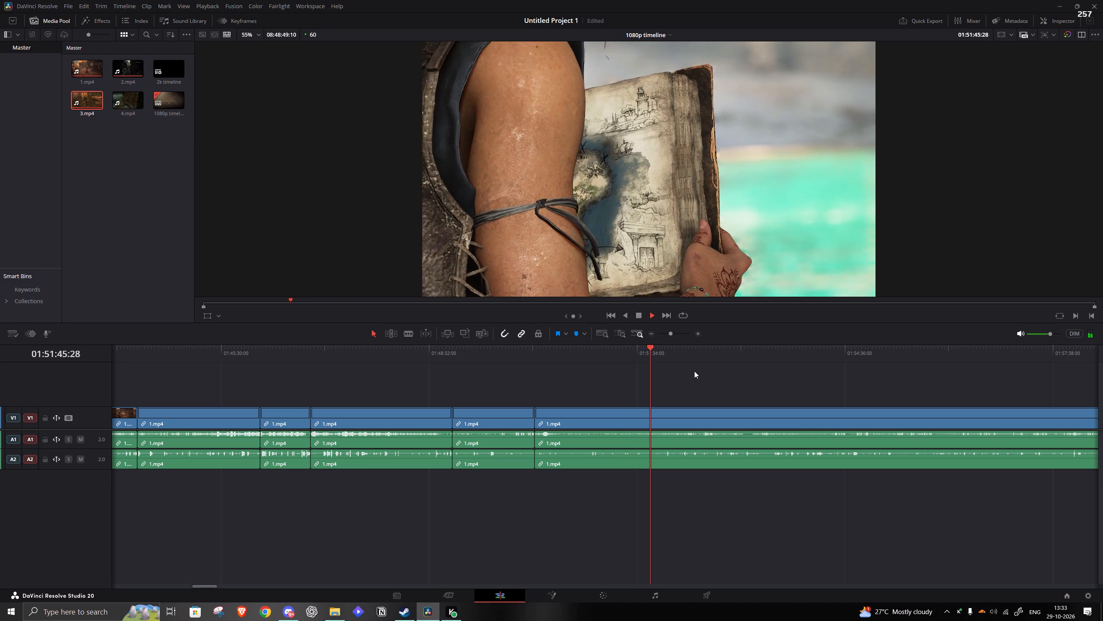
click(705, 355)
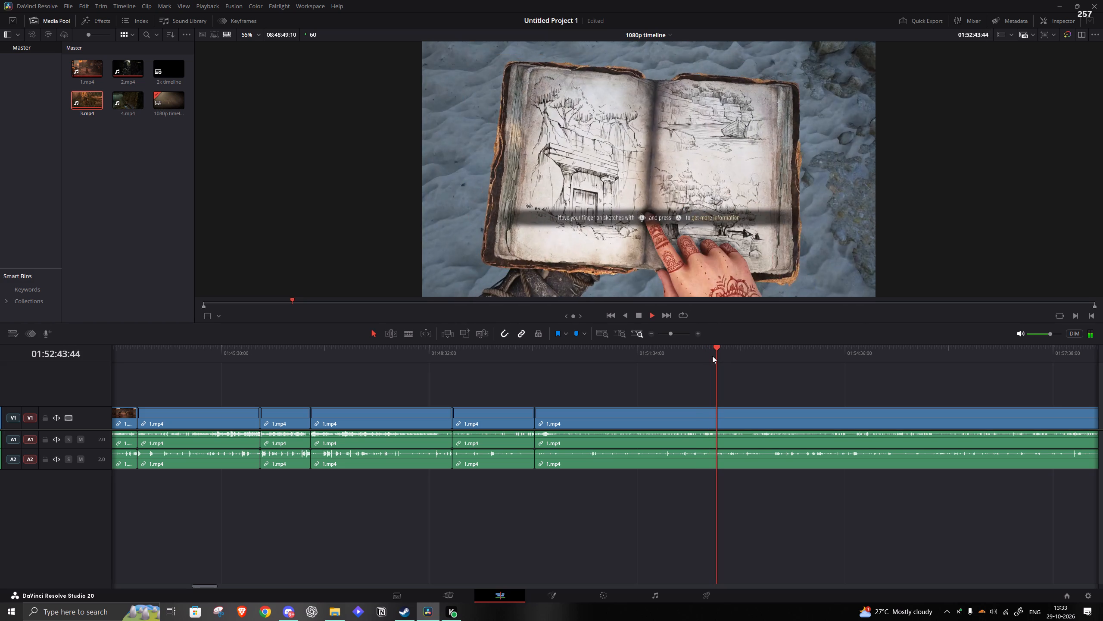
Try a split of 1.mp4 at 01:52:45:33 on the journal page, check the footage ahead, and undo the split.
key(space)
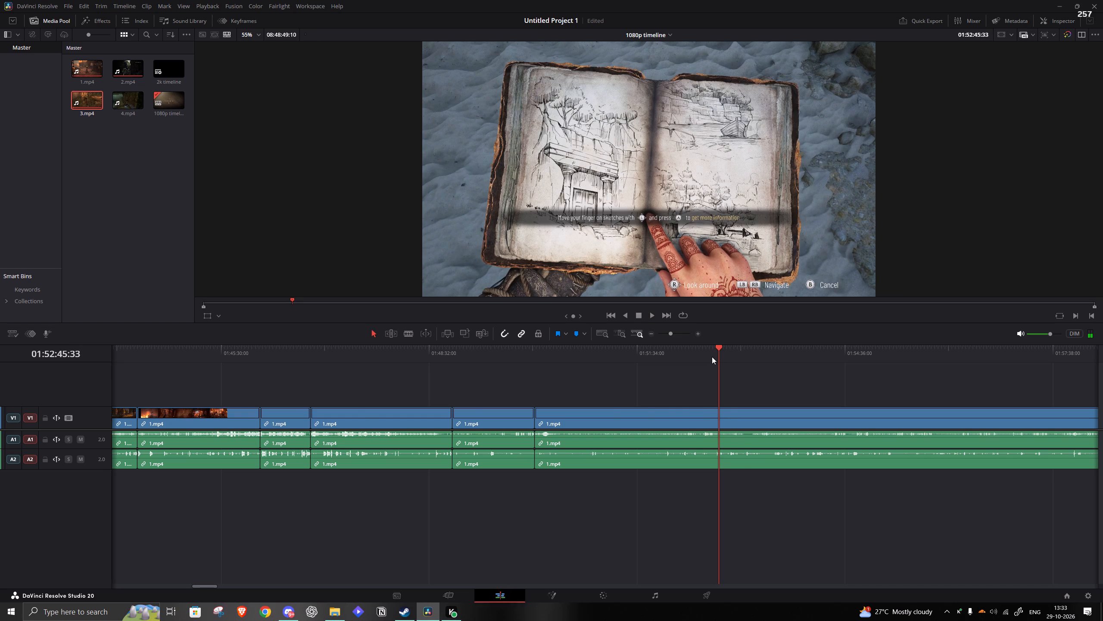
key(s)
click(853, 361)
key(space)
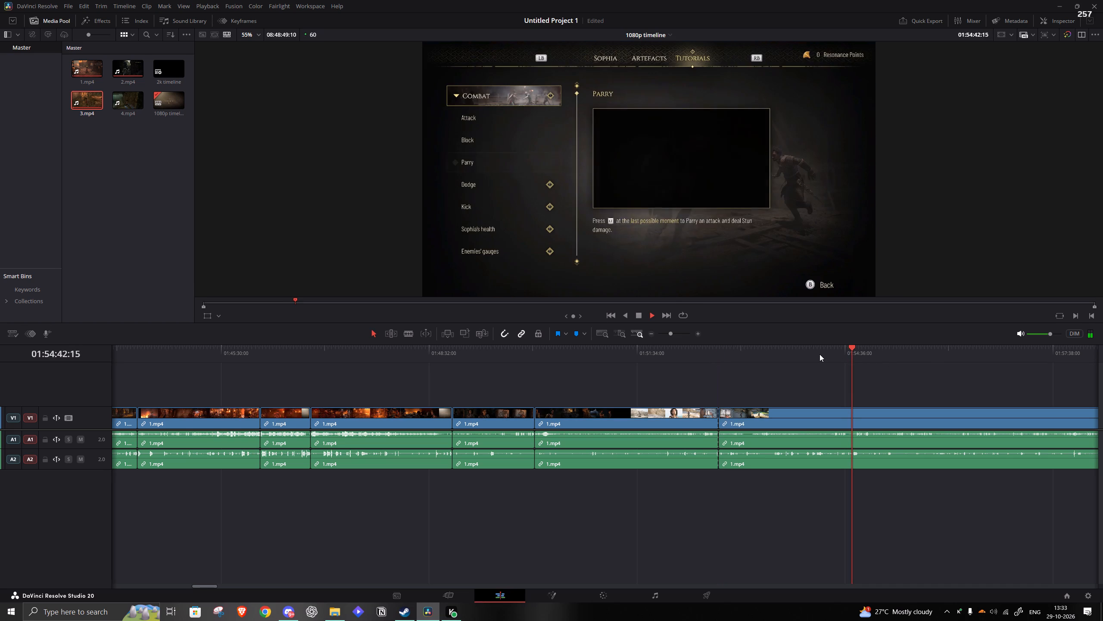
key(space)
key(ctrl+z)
Play on through the journal page and split 1.mp4 at 01:52:57:52, where the journal is being lowered.
click(726, 366)
click(723, 362)
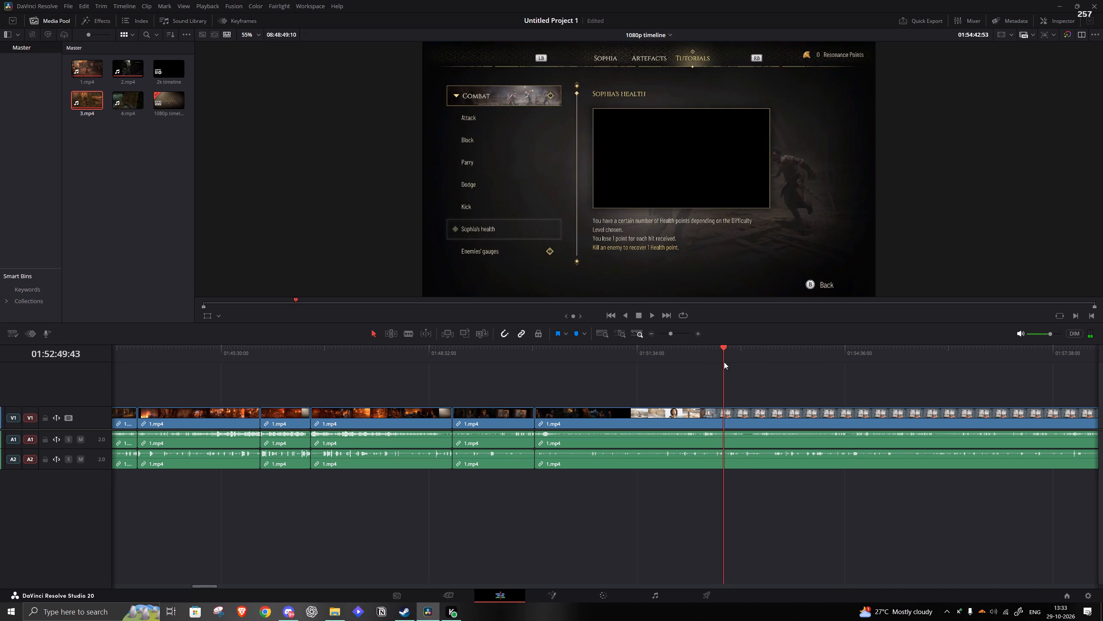
key(space)
click(730, 358)
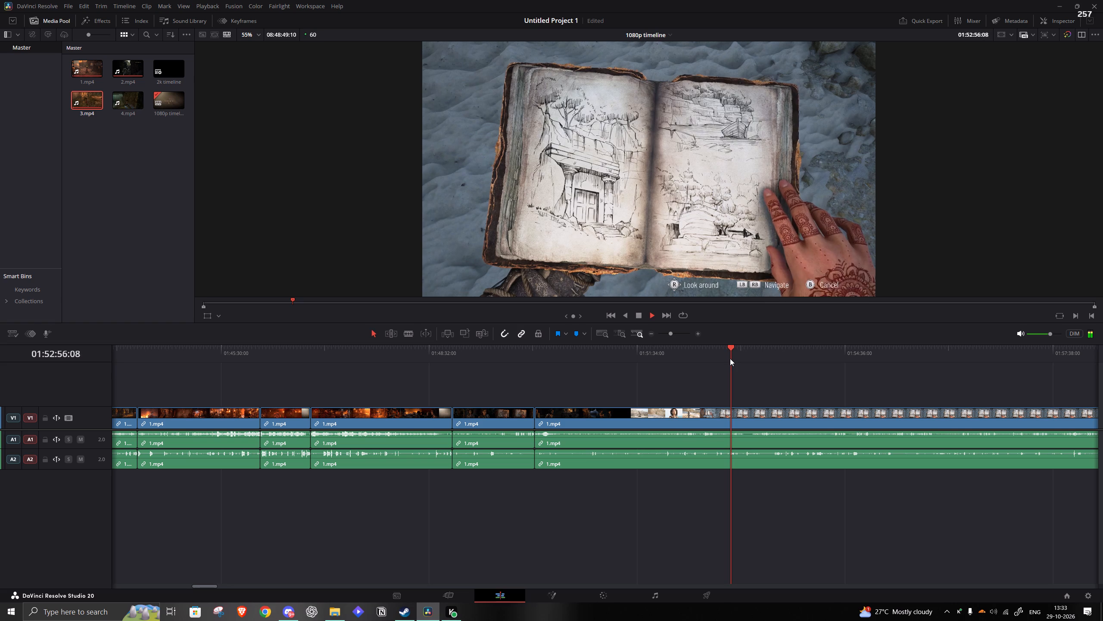
key(space)
key(s)
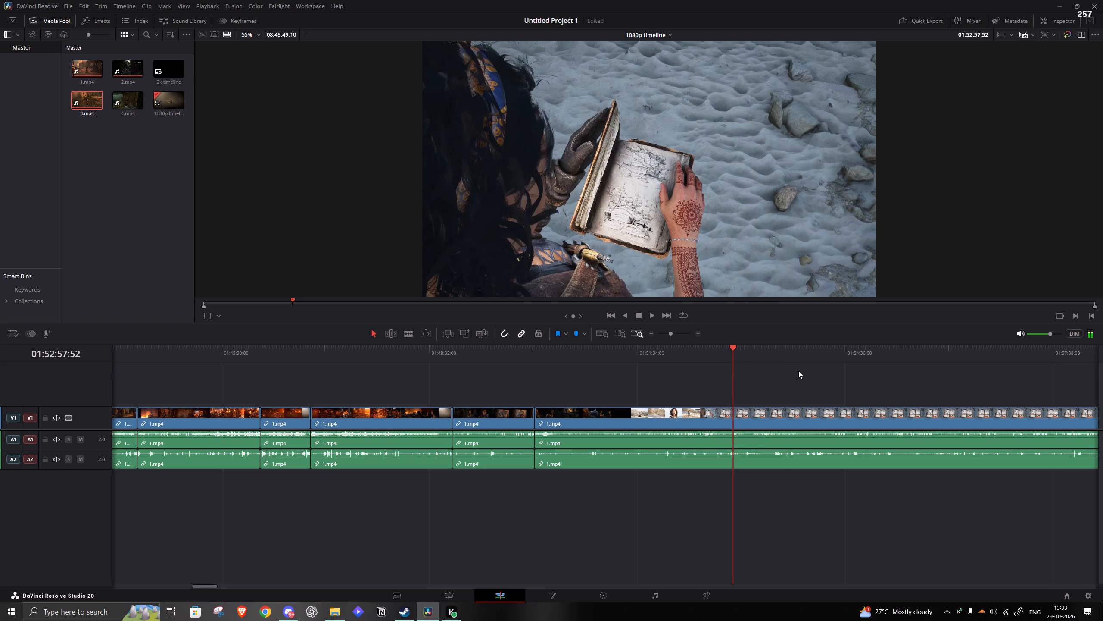
Remove the 1.mp4 beach and cave exploration footage from the split at 01:52:57:52 to about 01:55:30 and close the gap.
click(785, 348)
key(space)
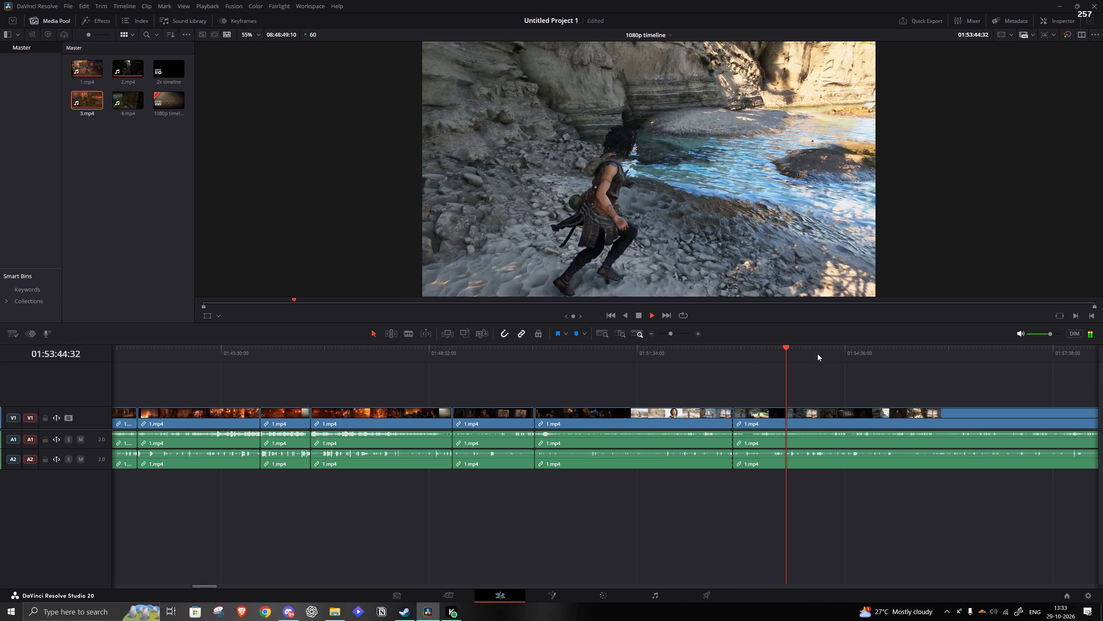
click(845, 357)
click(863, 357)
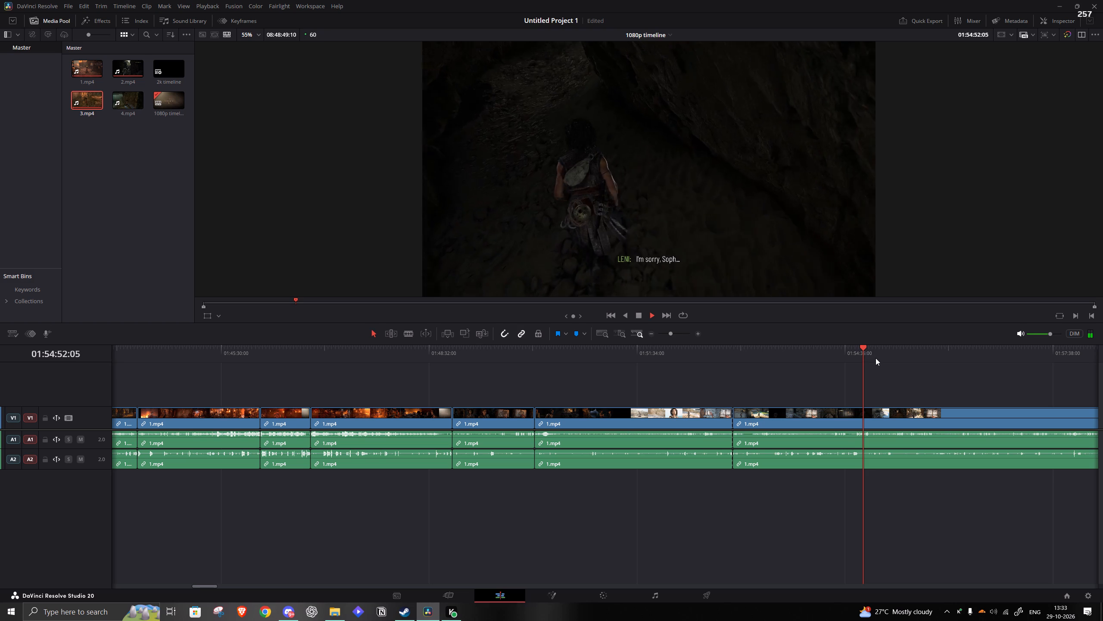
click(876, 358)
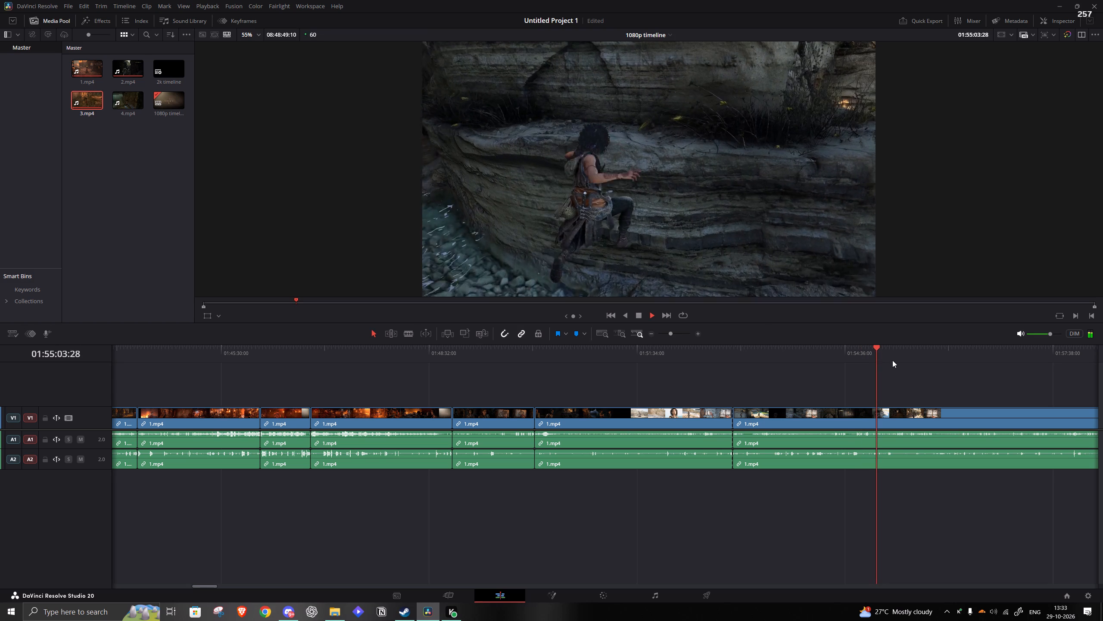
click(892, 360)
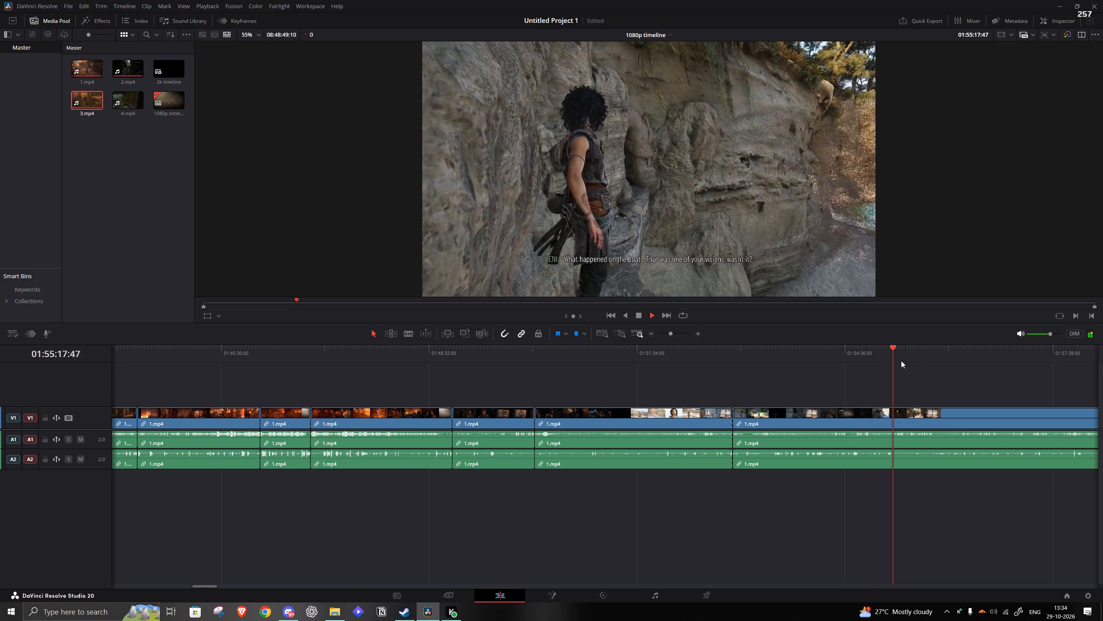
click(952, 357)
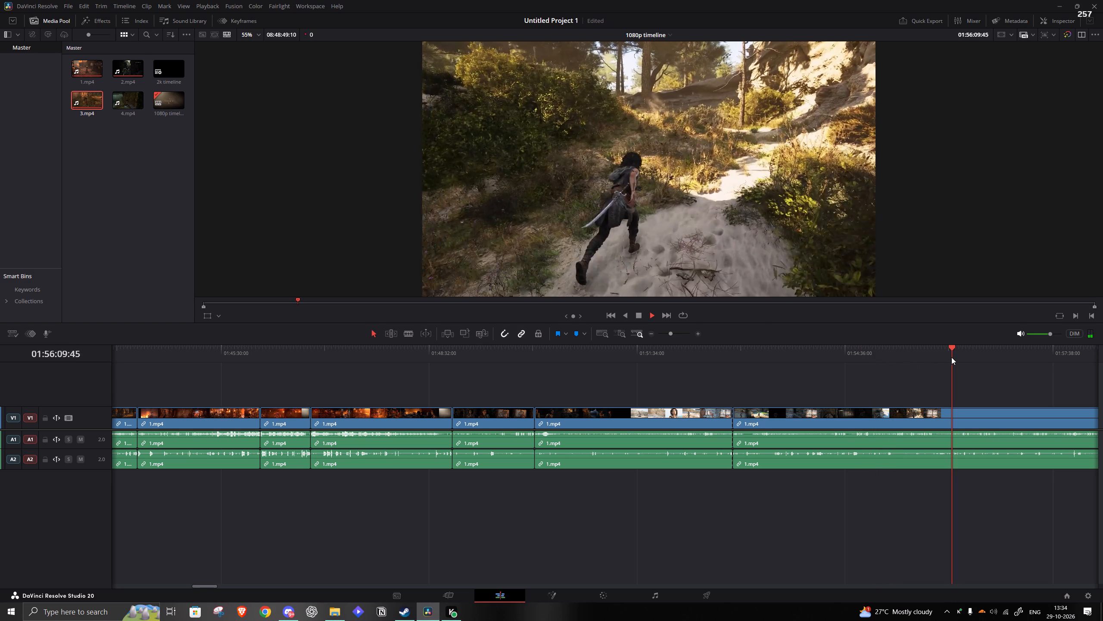
click(920, 356)
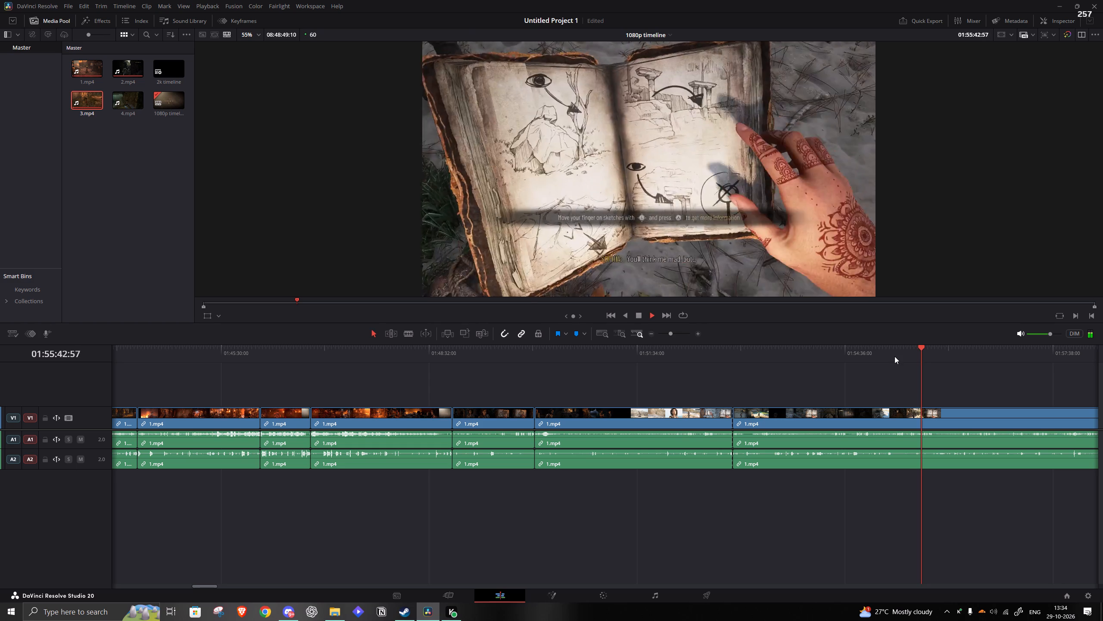
click(907, 358)
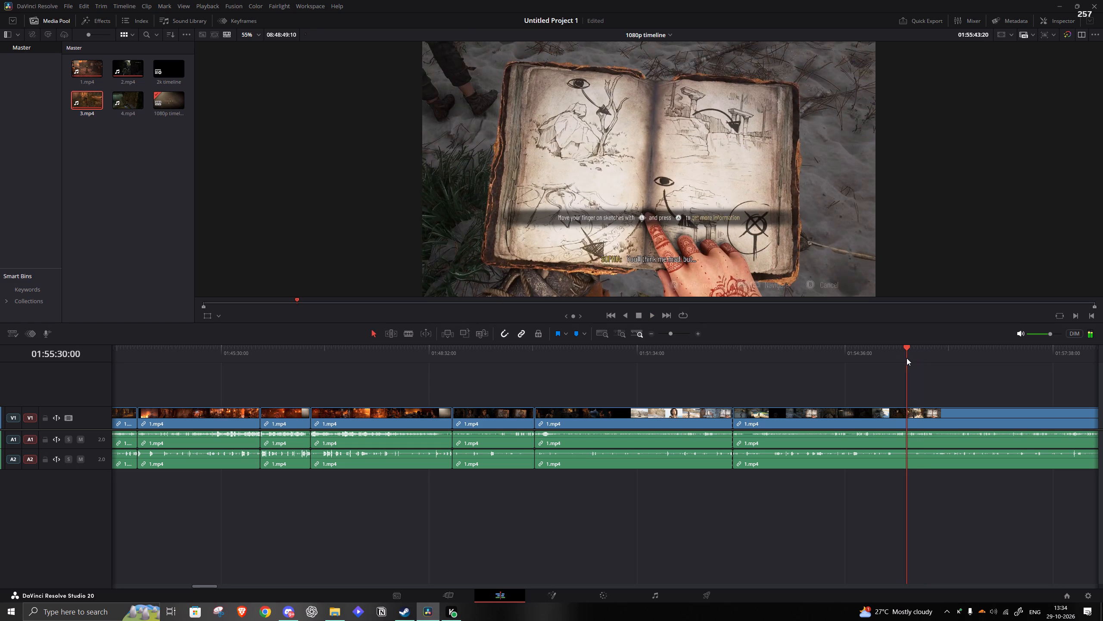
key(space)
key(q)
click(855, 414)
text(a)
Play on through the canyon walk and journal scene and split 1.mp4 at about 01:53:30, once the journal is put away.
key(space)
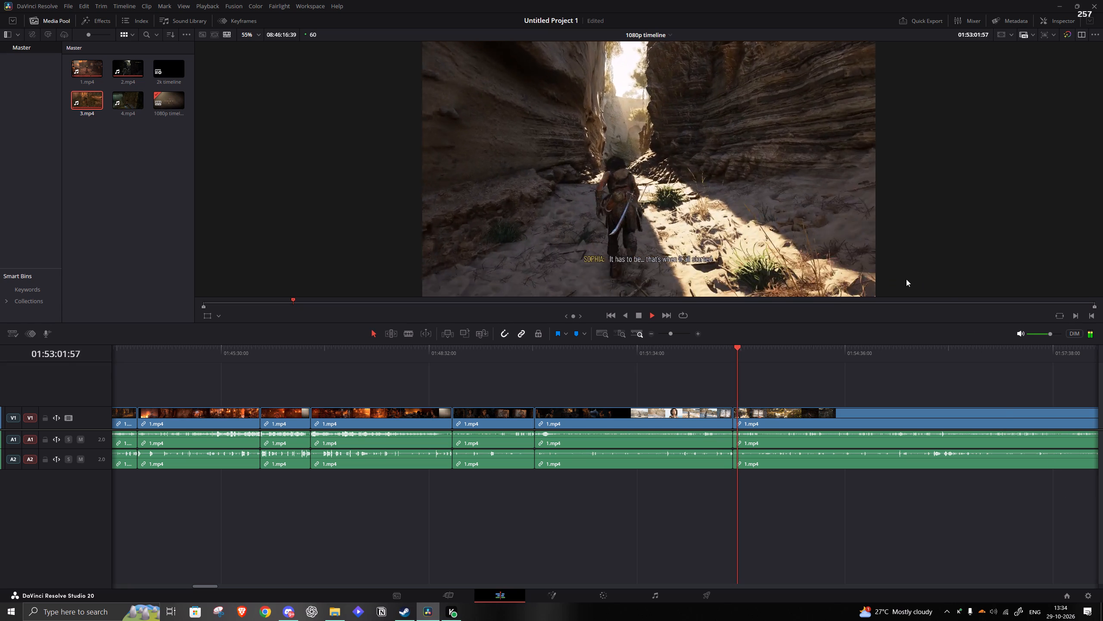
click(745, 358)
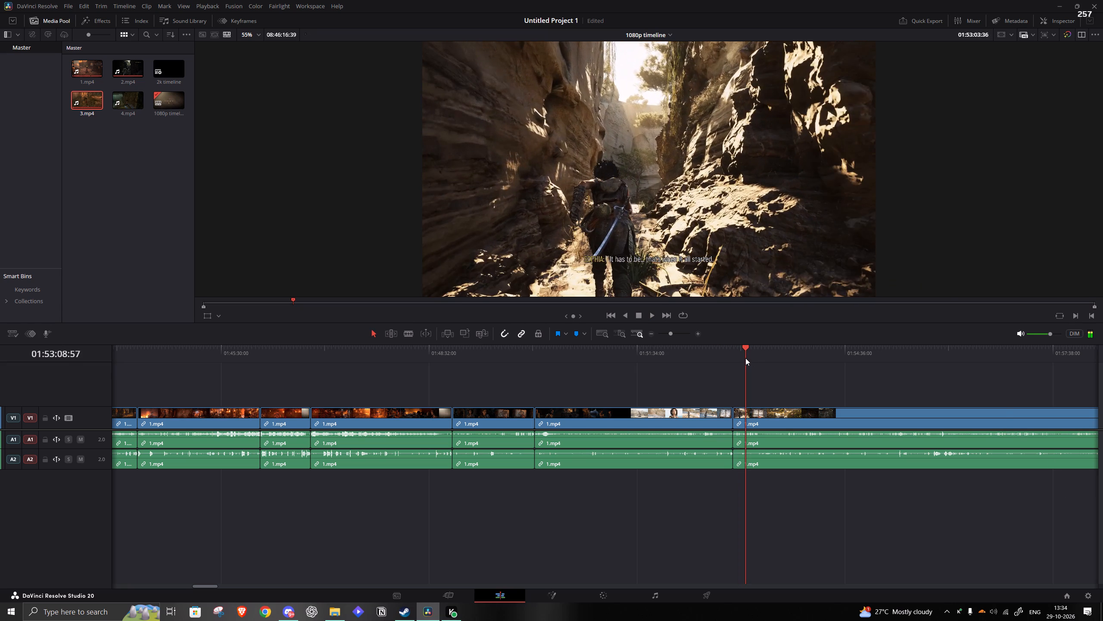
click(749, 358)
click(755, 358)
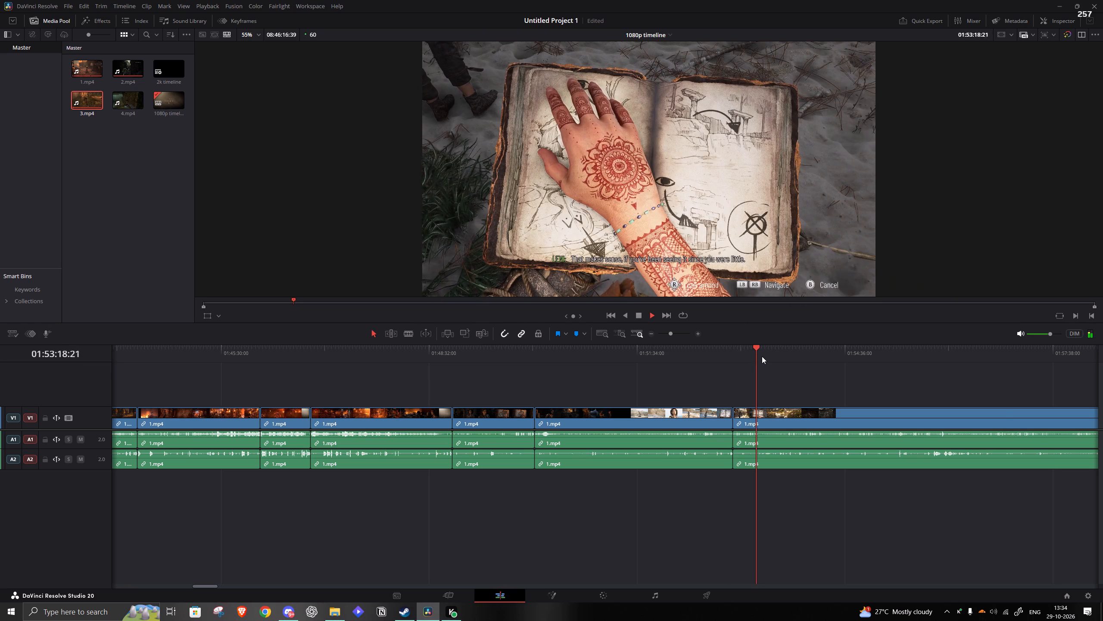
click(765, 355)
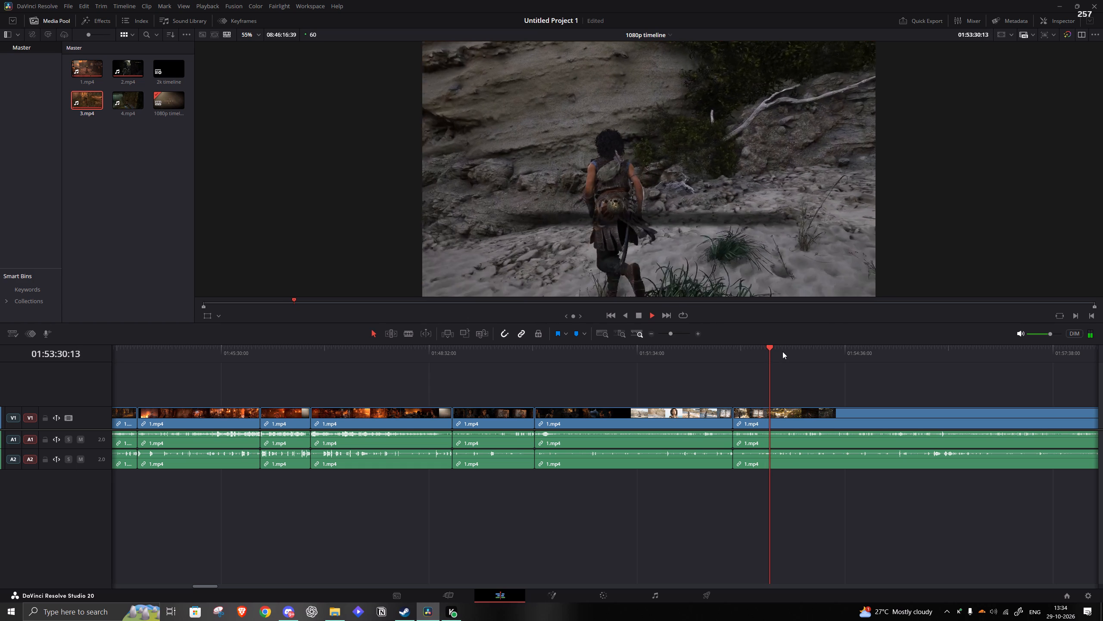
key(space)
key(s)
Remove the 1.mp4 exploration footage from the split at about 01:53:30 to about 01:54:16, and close the gap.
click(804, 353)
key(space)
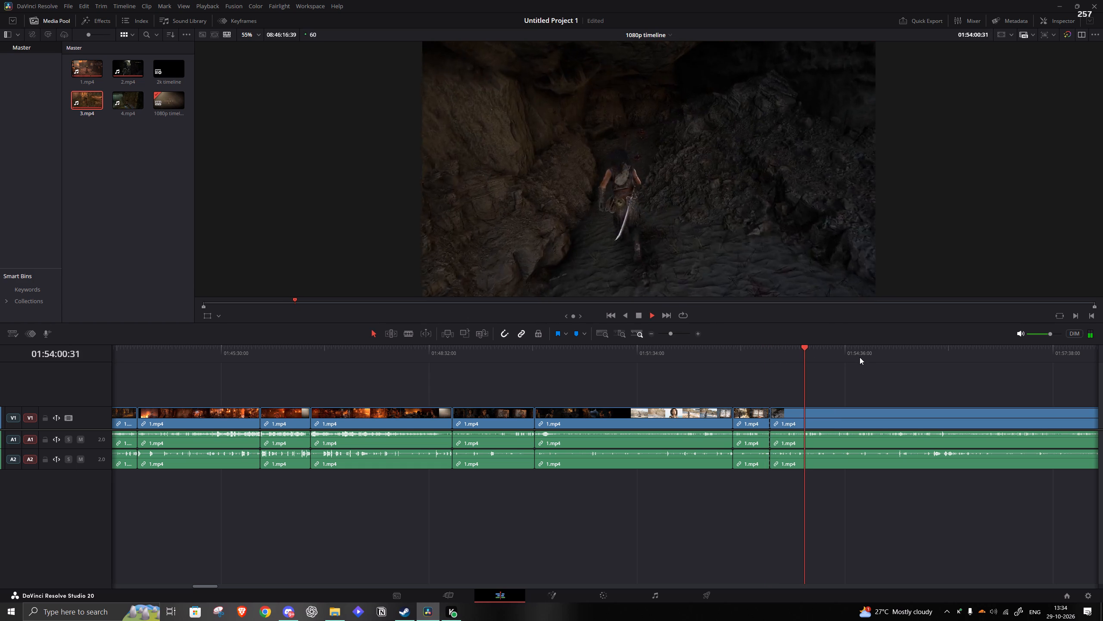
click(844, 350)
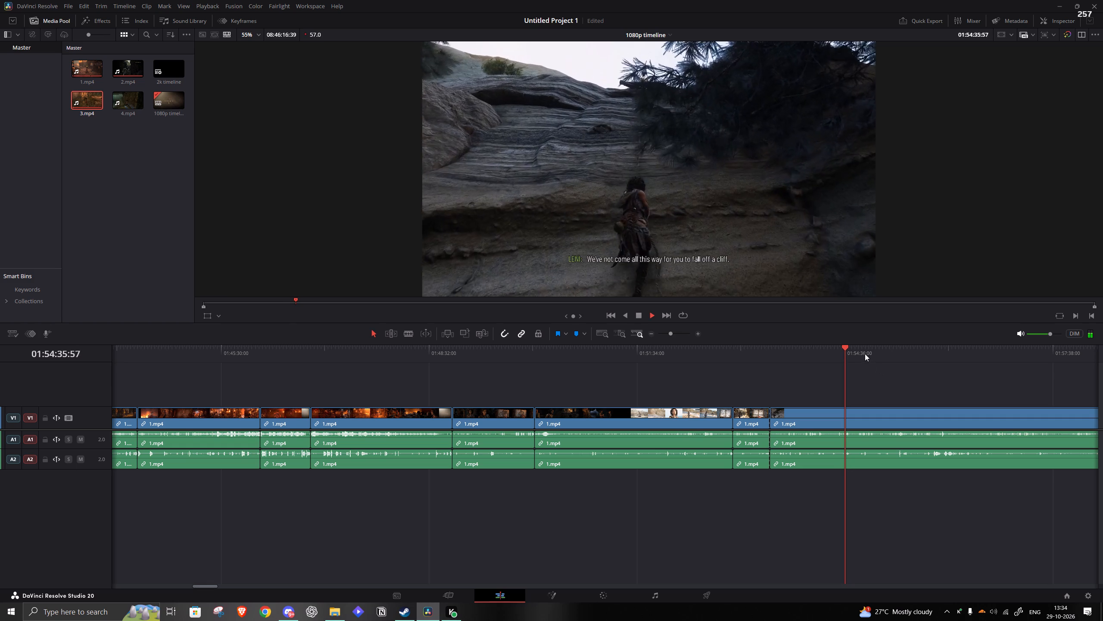
click(799, 347)
click(822, 353)
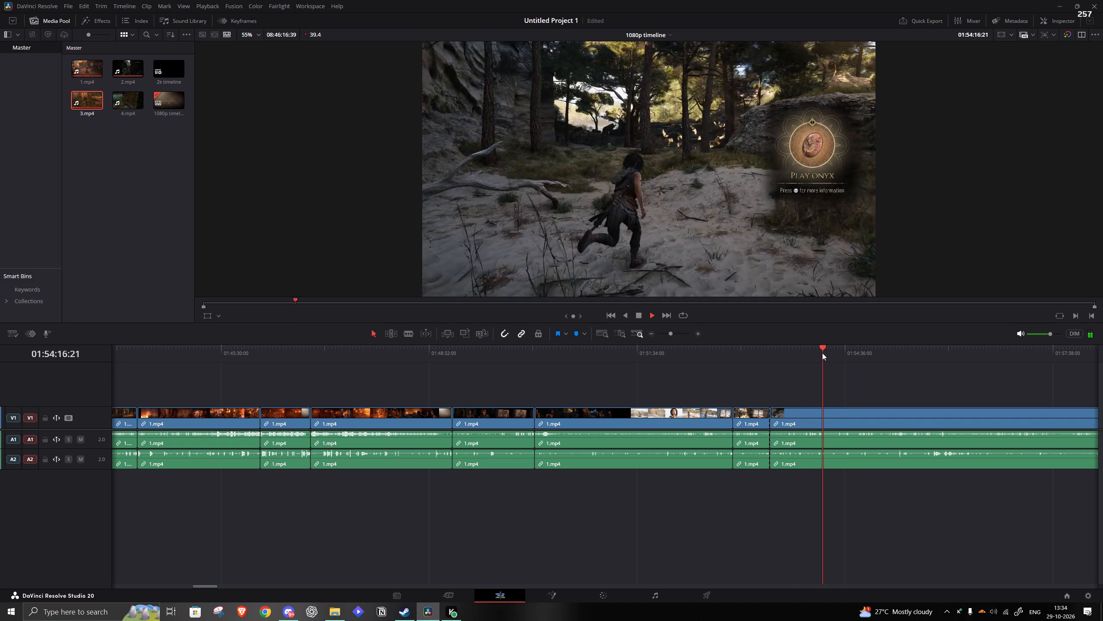
key(space)
key(q)
key(a)
click(799, 415)
key(a)
Play on through the forest run and split 1.mp4 at 01:53:58:38, in front of the red cloth by the cliff.
key(space)
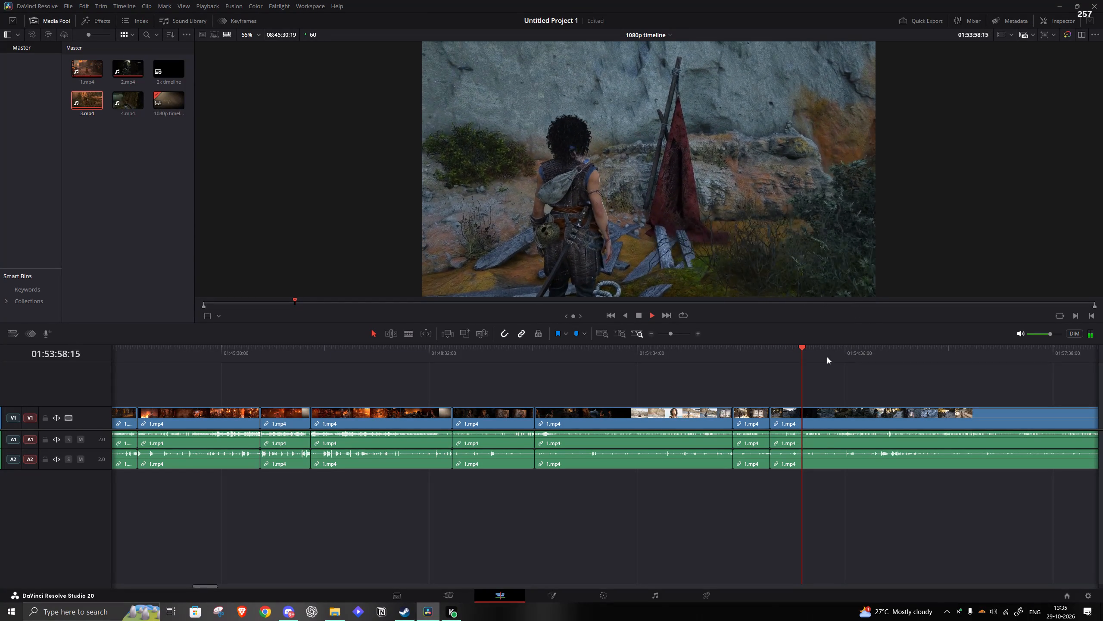
key(space)
text(s)
Remove the 1.mp4 exploration footage from the split at 01:53:58:38 to 01:54:16:28, and close the gap.
click(861, 365)
click(835, 342)
click(847, 351)
key(space)
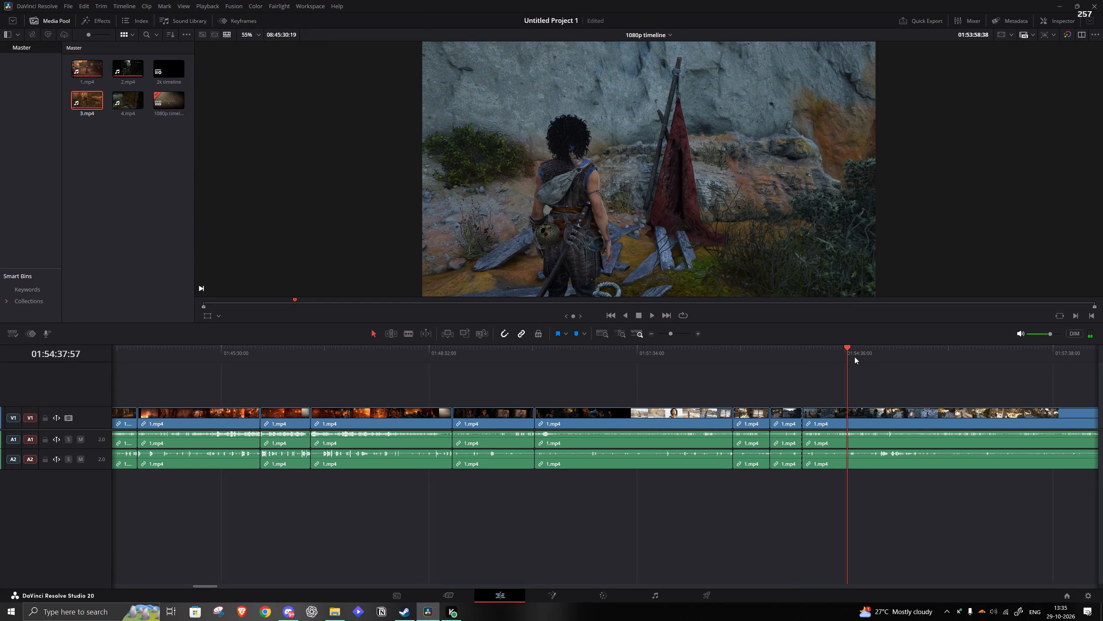
click(874, 357)
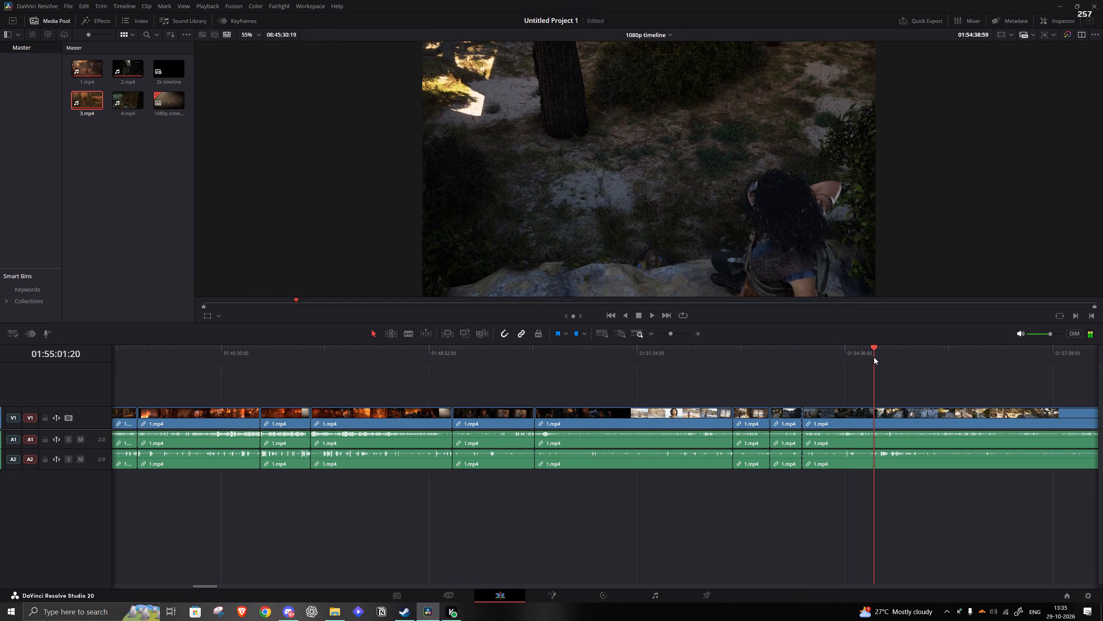
click(838, 351)
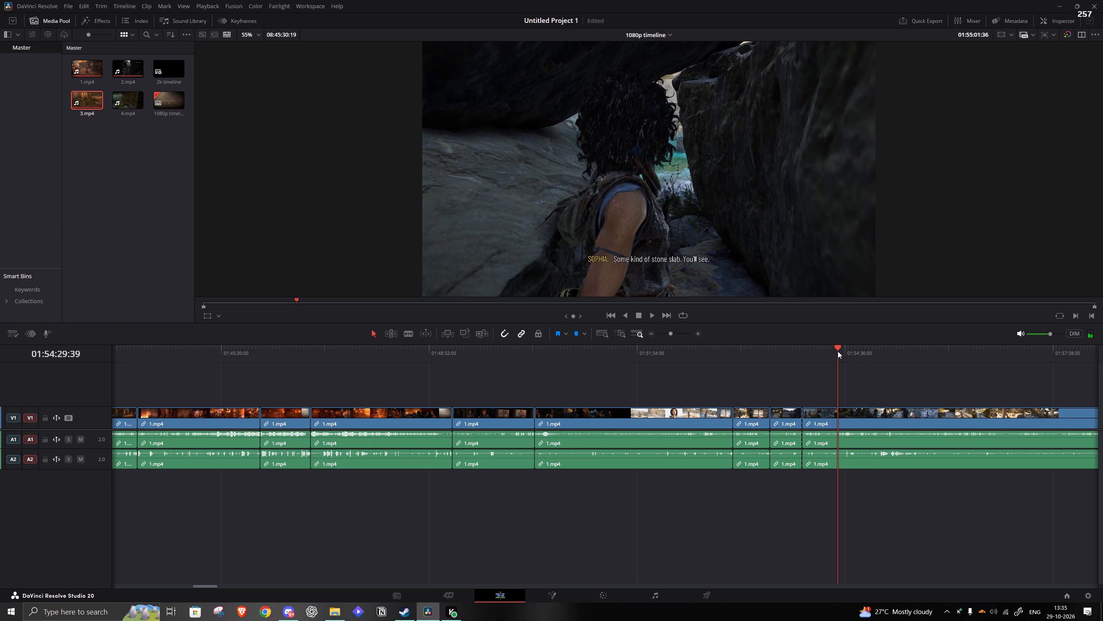
key(space)
click(822, 349)
key(space)
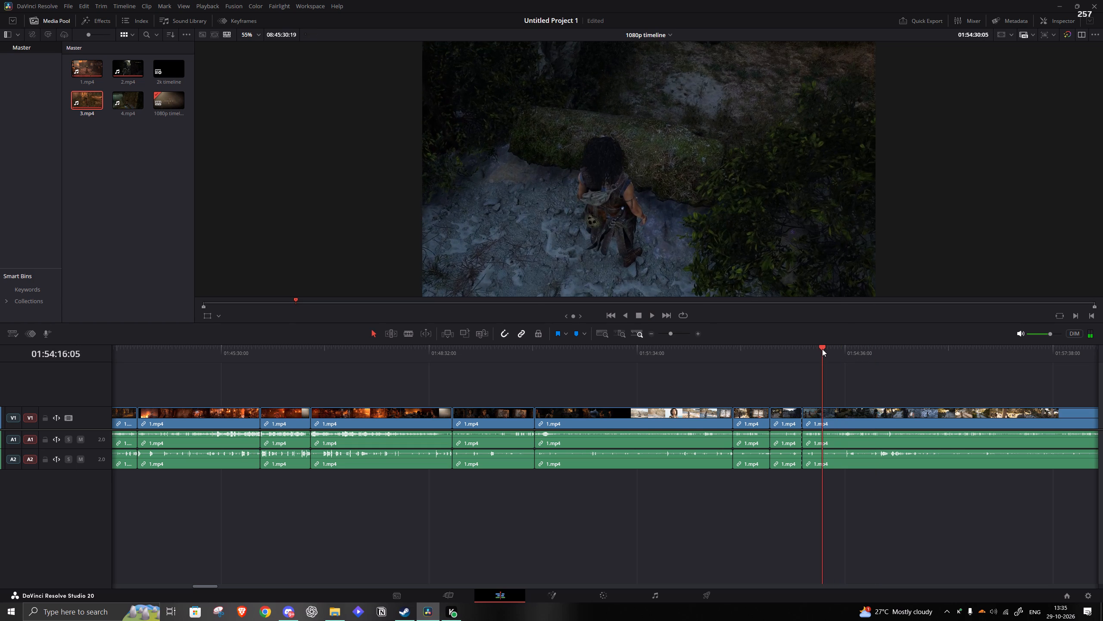
key(space)
key(q)
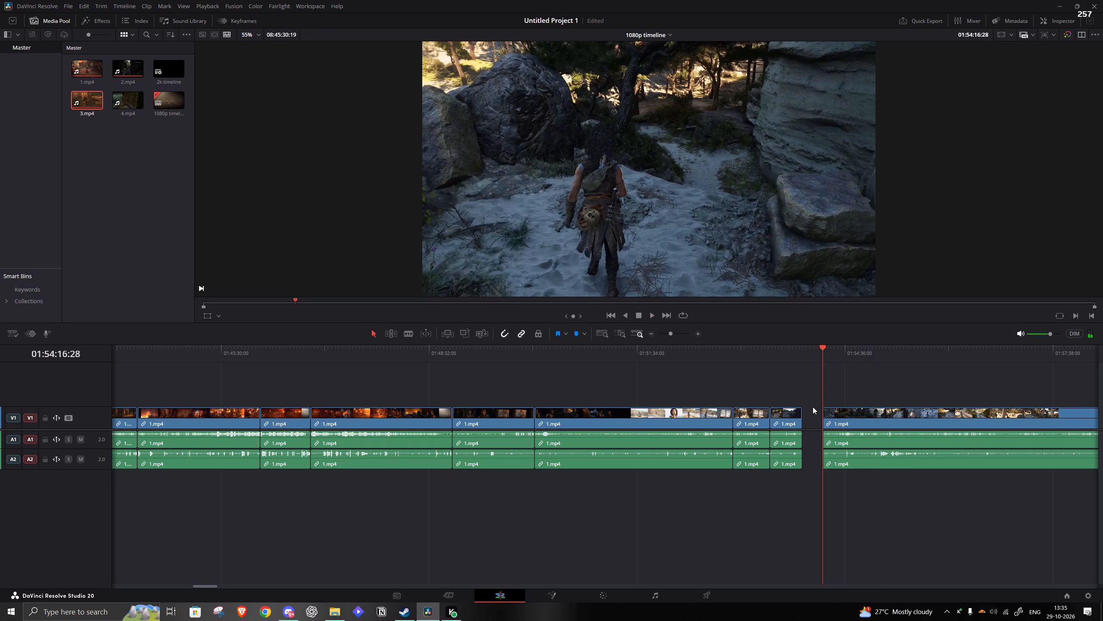
click(816, 418)
key(a)
Play on through the ledge scene and split 1.mp4 at about 01:54:25:30, as Sophia reaches down to pull Leni up.
key(space)
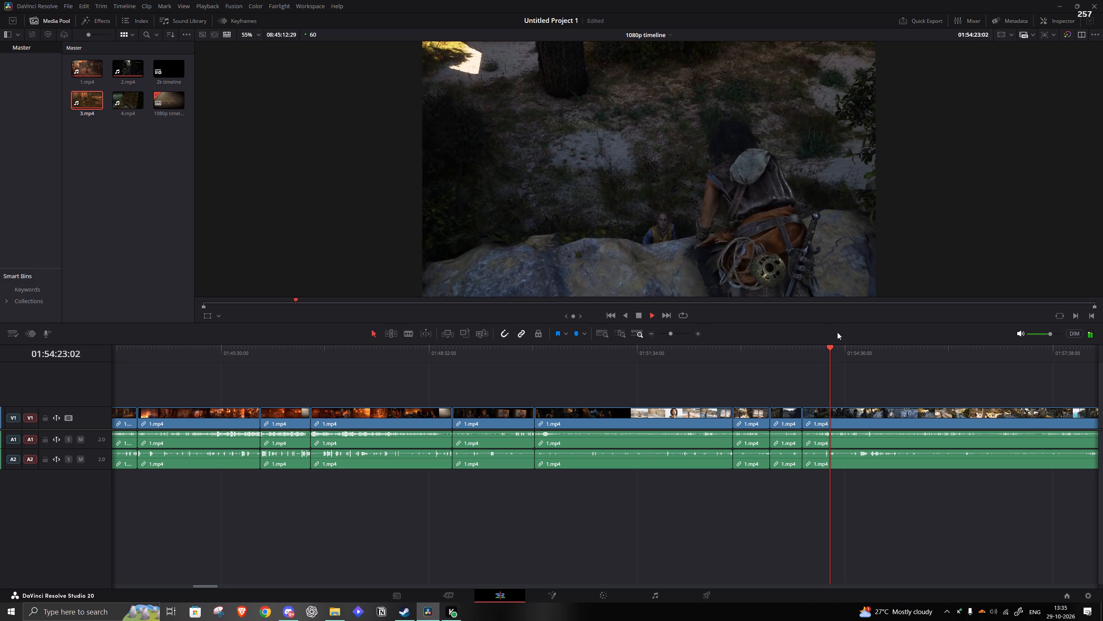
click(679, 336)
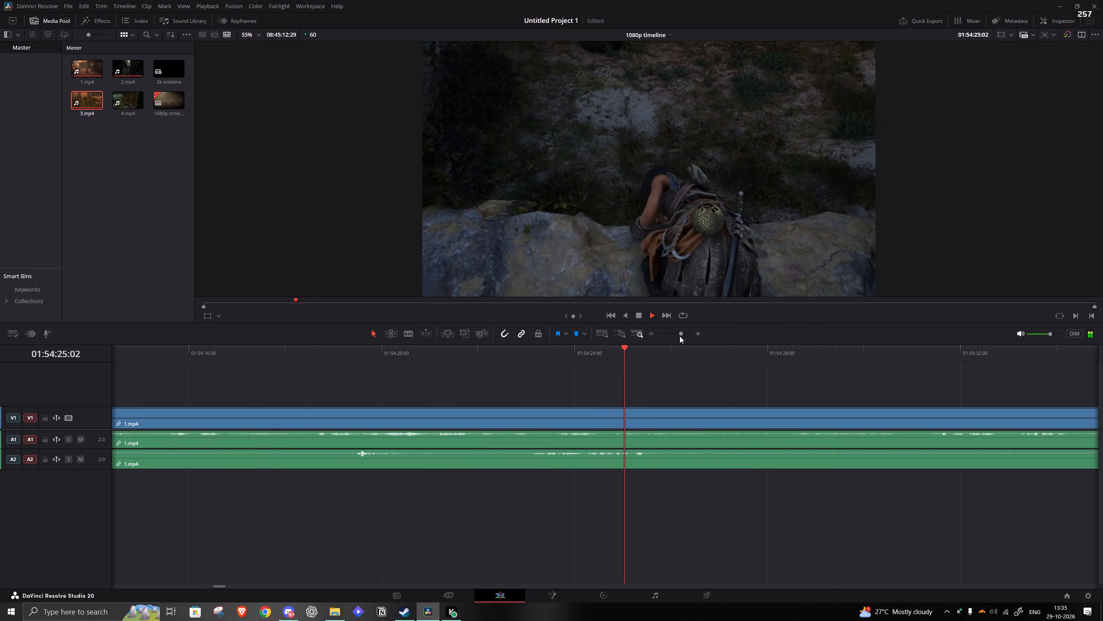
key(space)
key(s)
Remove the 1.mp4 footage from the split at about 01:54:25:30 to 01:54:28:23, and close the gap.
click(946, 353)
key(space)
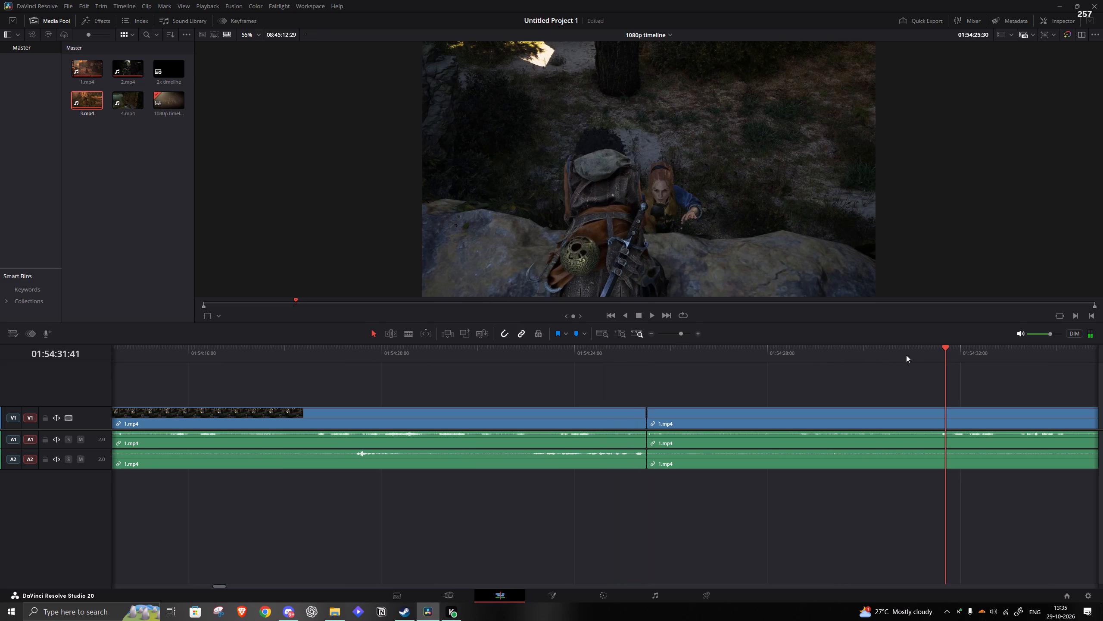
drag(683, 337, 676, 337)
click(618, 355)
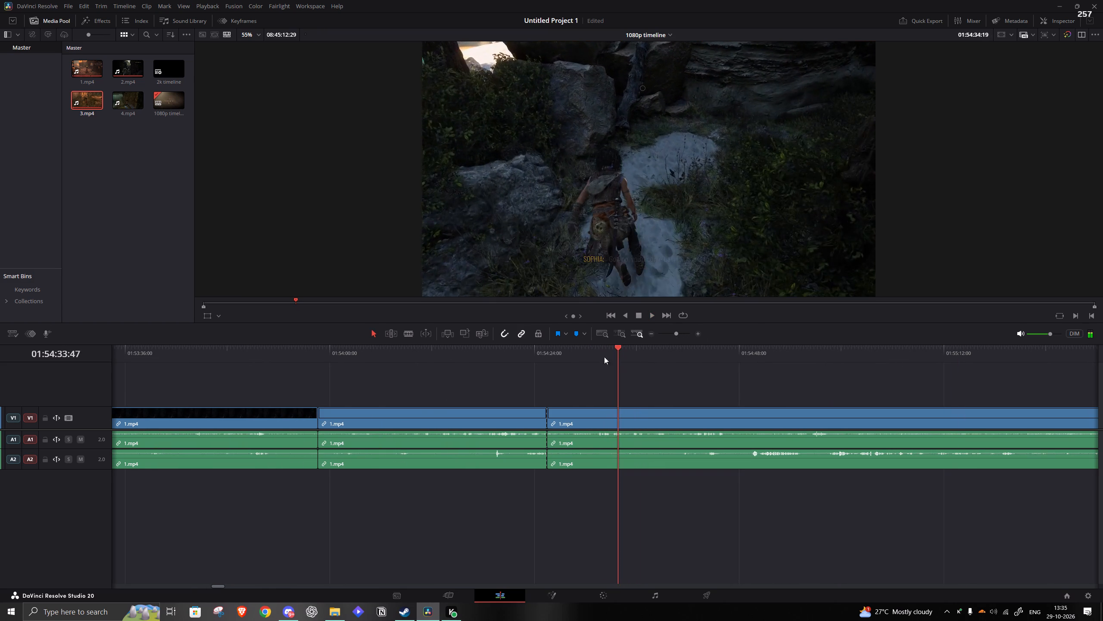
click(597, 357)
click(579, 355)
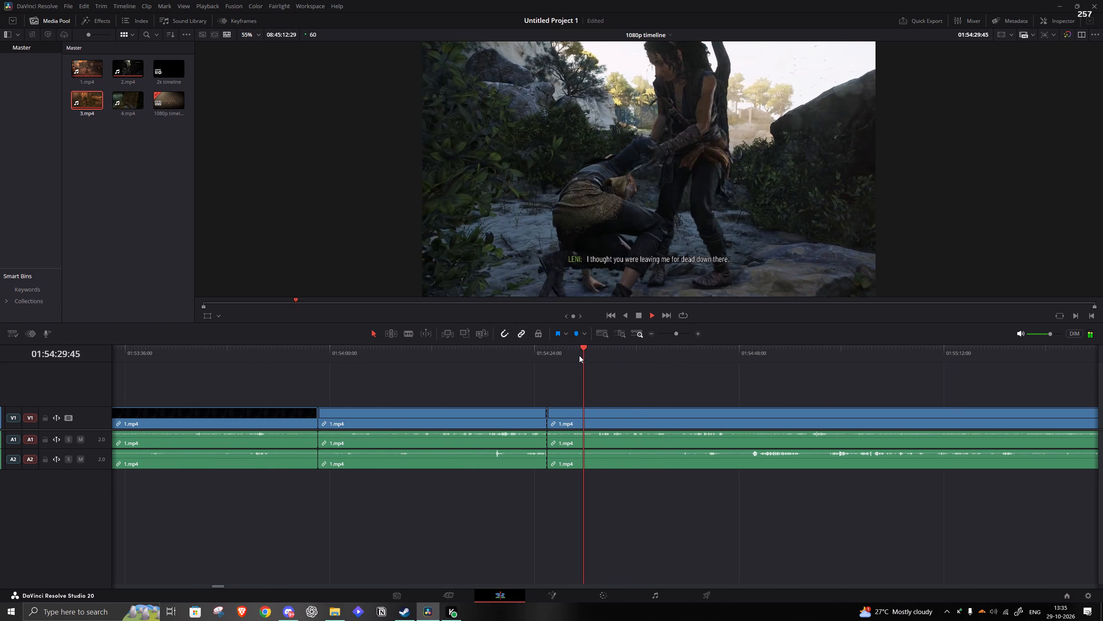
key(space)
drag(579, 355, 572, 359)
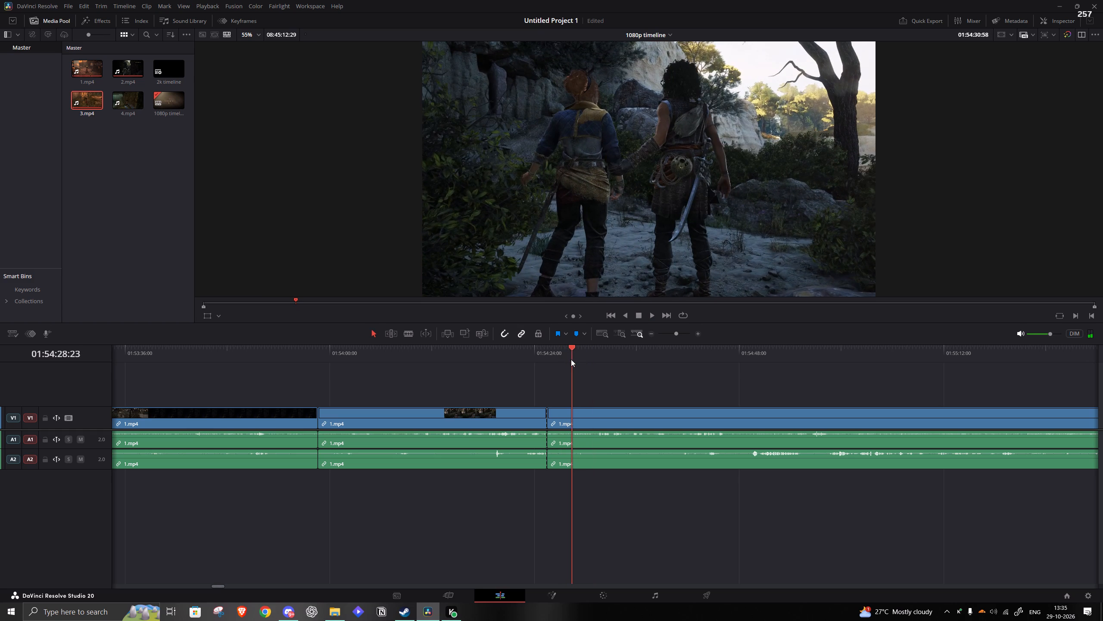
key(q)
click(554, 413)
key(a)
Play on past the rock passage to the beach and split 1.mp4 at about 01:55:09, with the journal open.
key(space)
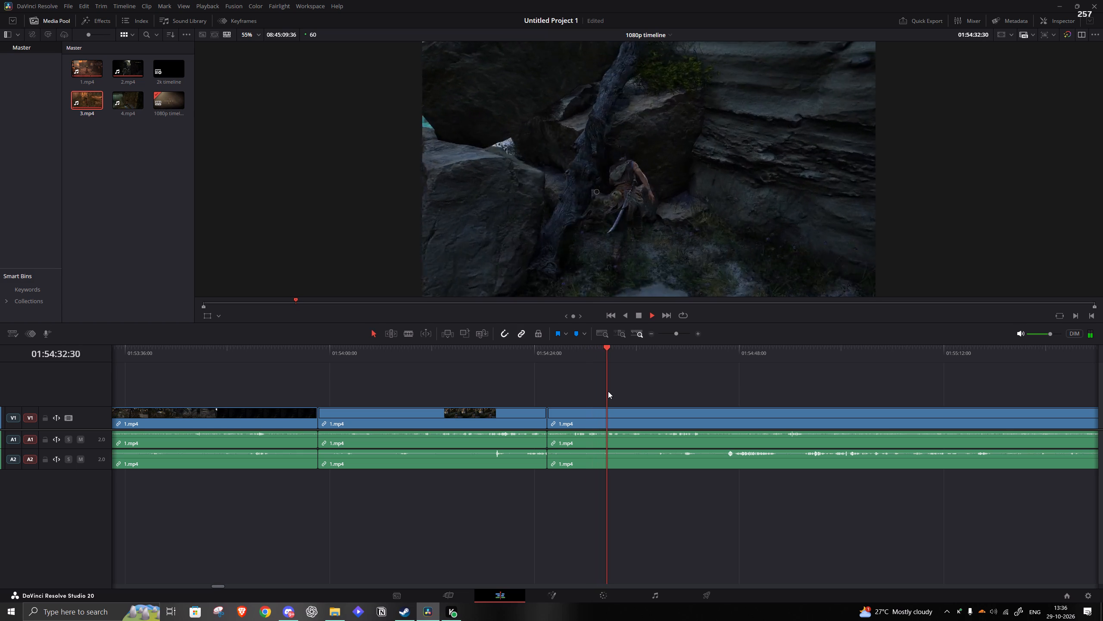
click(639, 365)
click(670, 349)
click(697, 357)
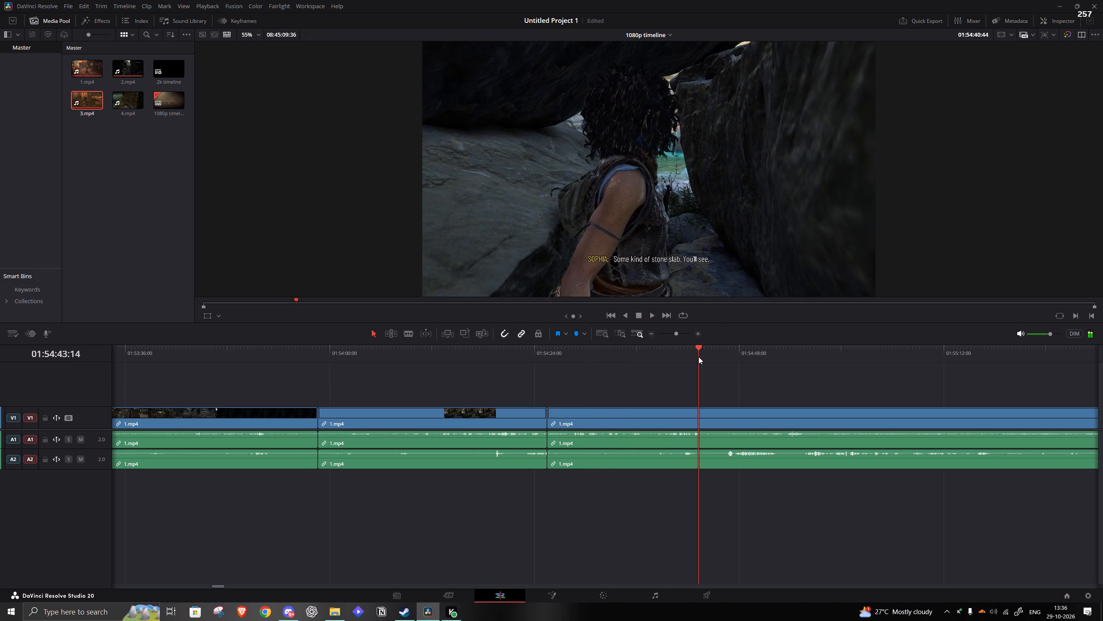
click(723, 352)
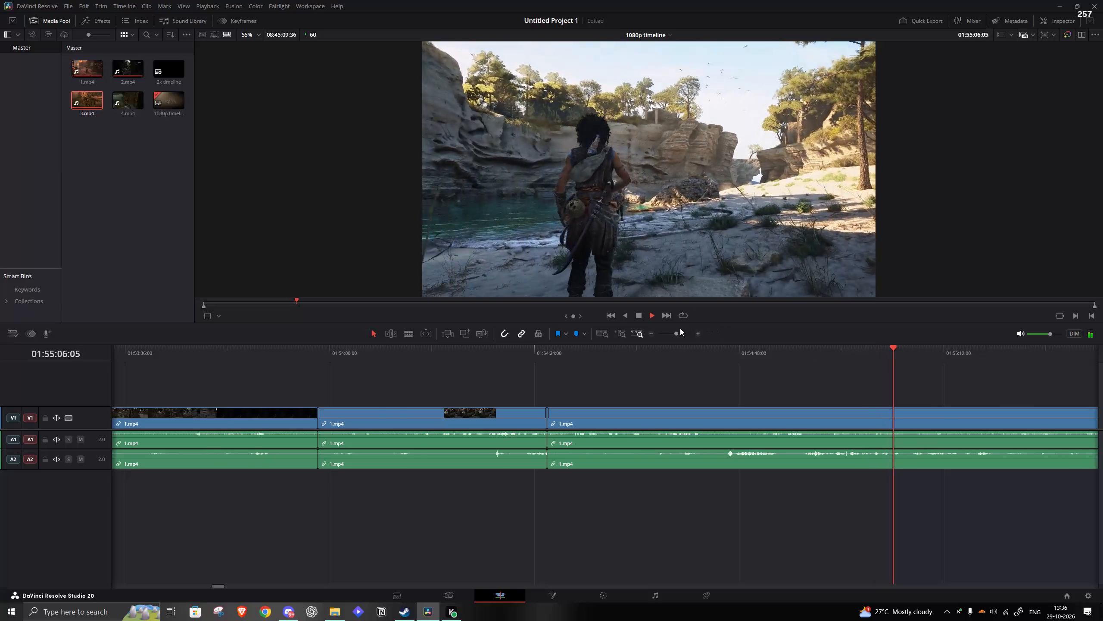
click(665, 334)
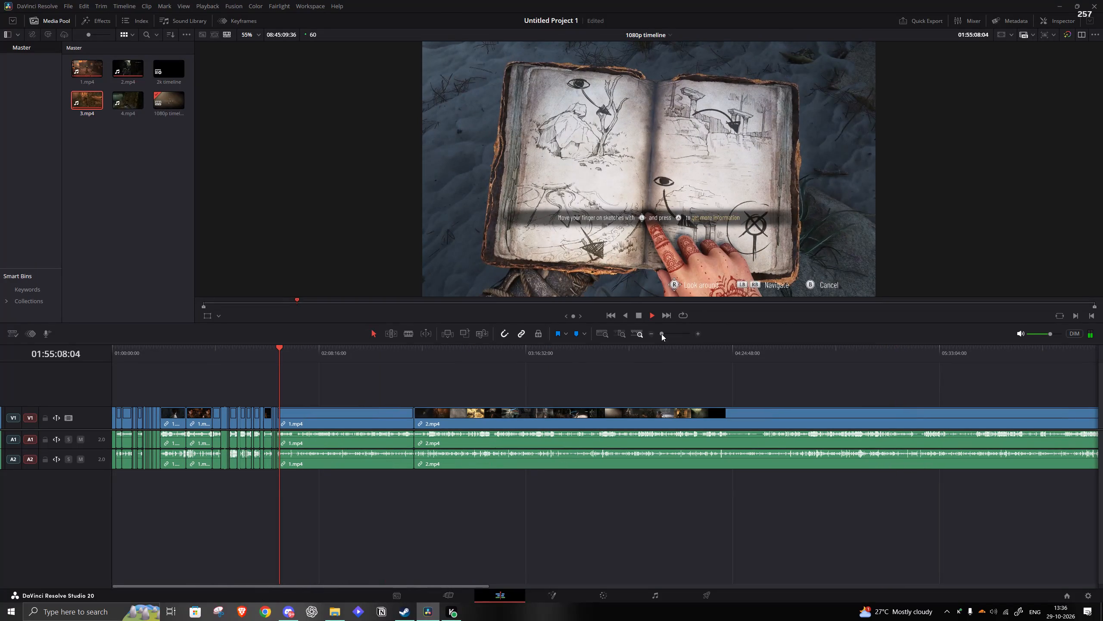
key(space)
text(s)
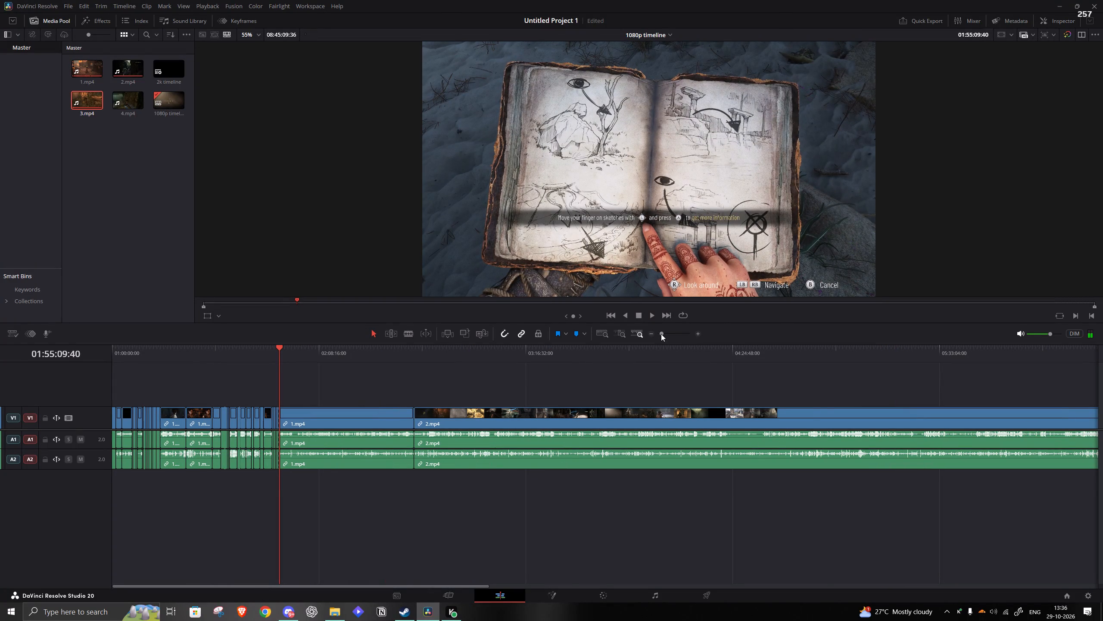
Remove the 1.mp4 journal and village exploration footage from the split at about 01:55:09 to about 01:57:29, and close the gap.
drag(670, 334, 674, 335)
click(774, 345)
key(space)
click(782, 360)
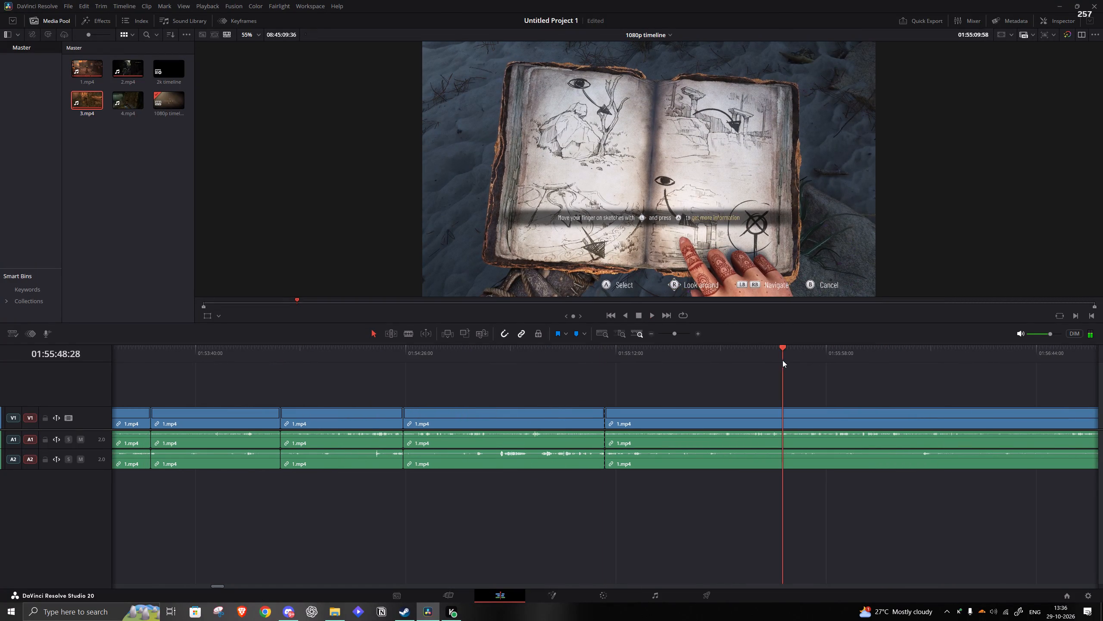
click(665, 335)
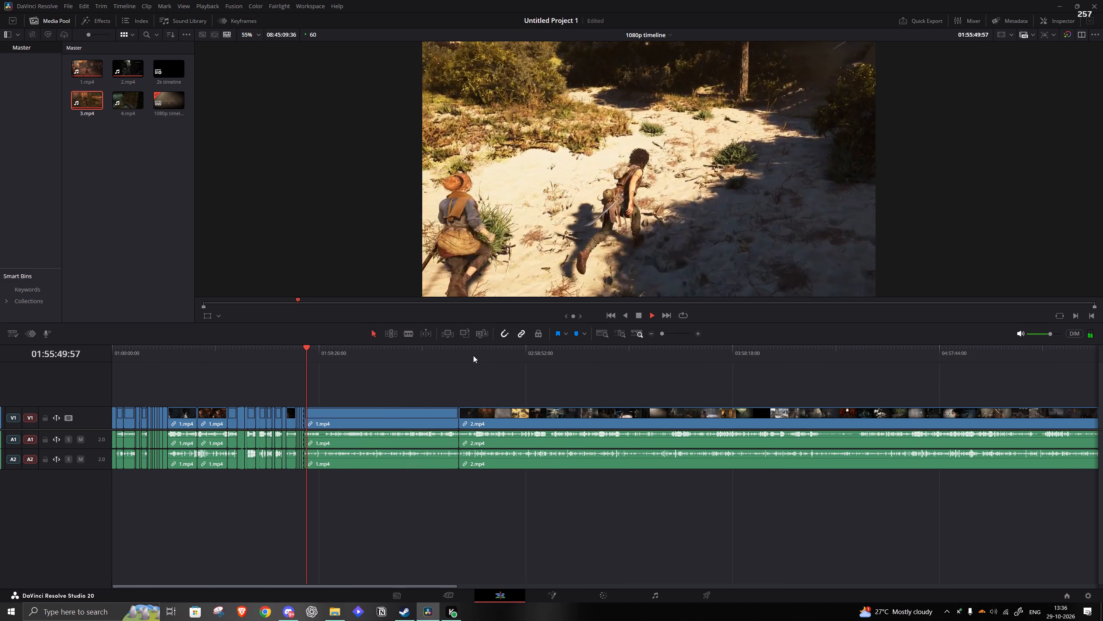
click(669, 336)
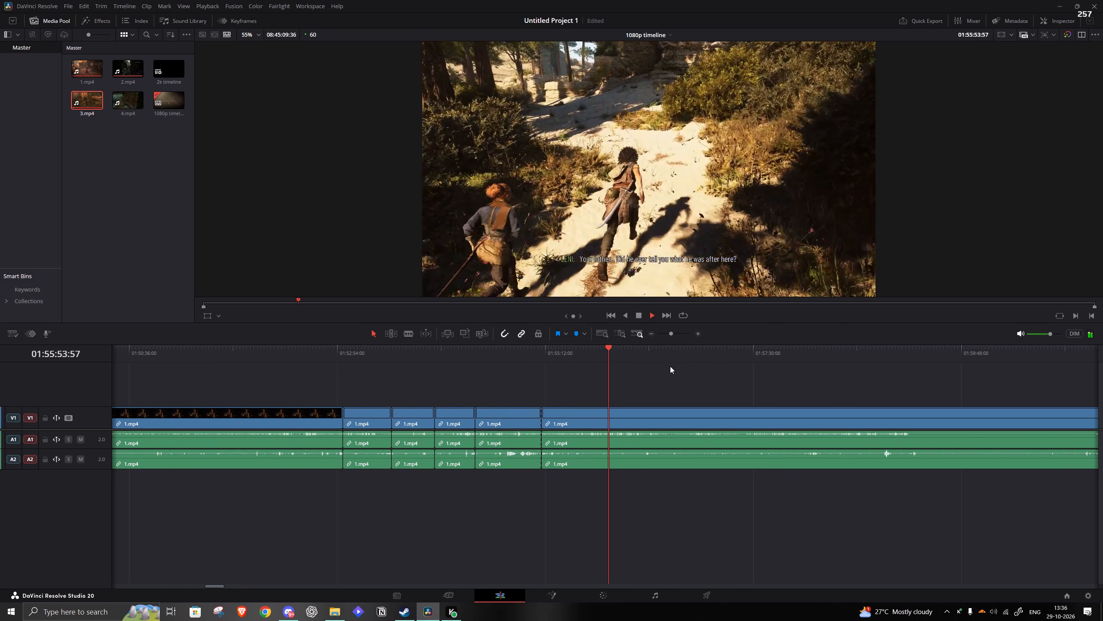
click(670, 366)
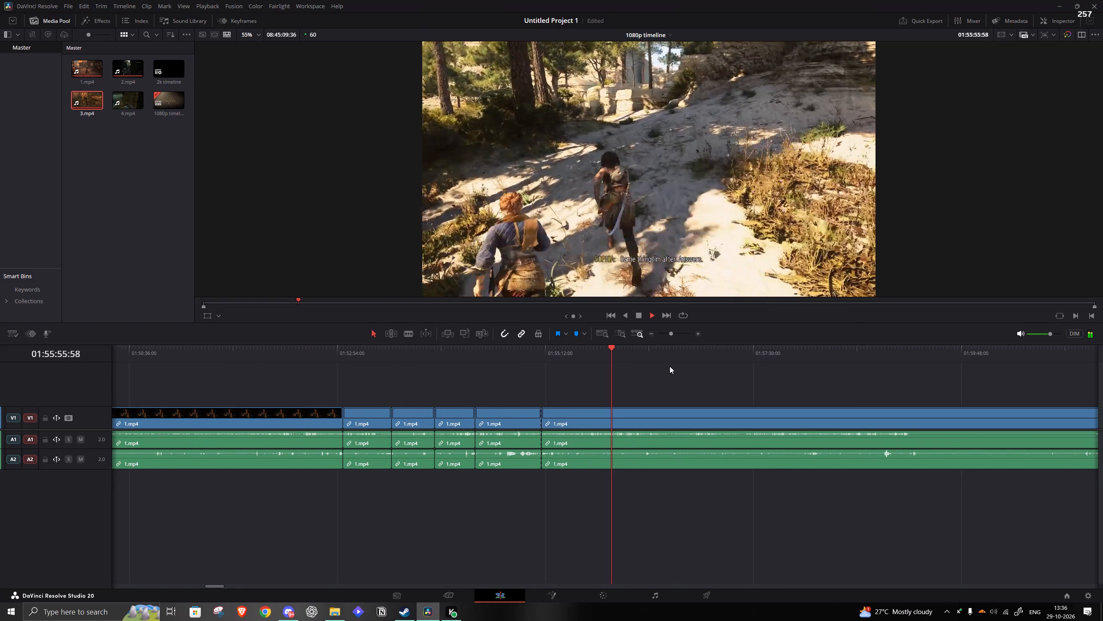
click(670, 353)
click(698, 355)
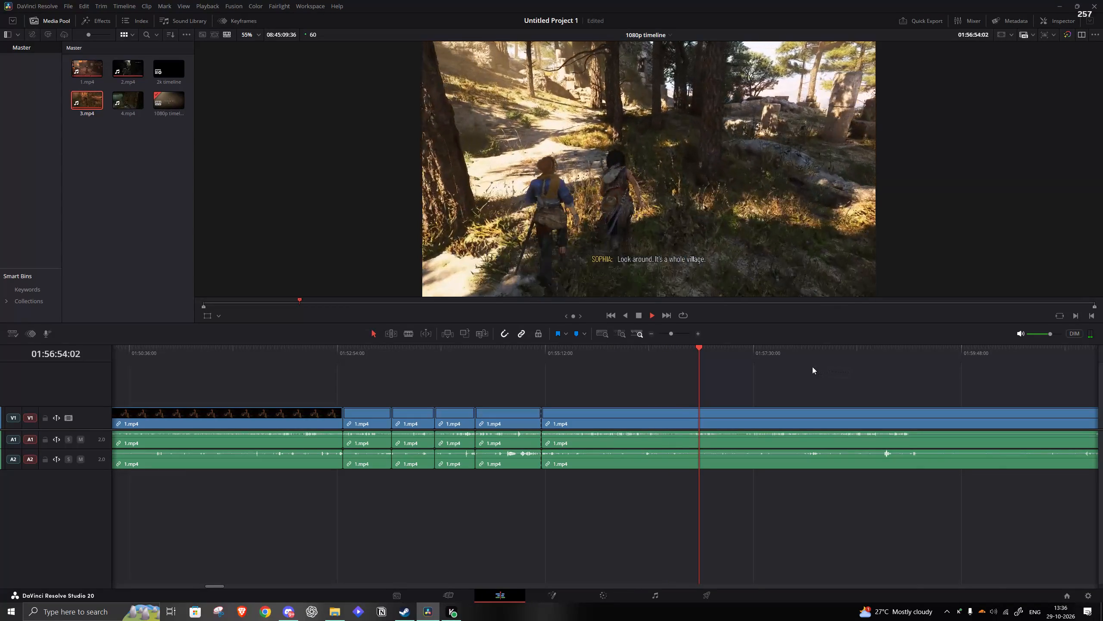
click(782, 364)
click(753, 364)
click(741, 351)
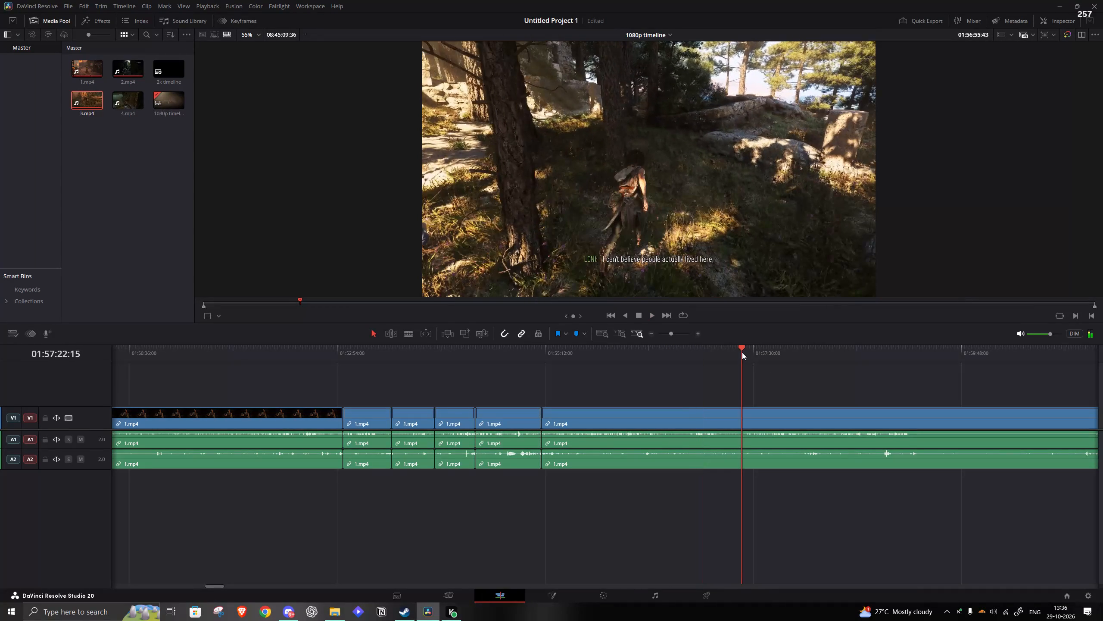
click(779, 350)
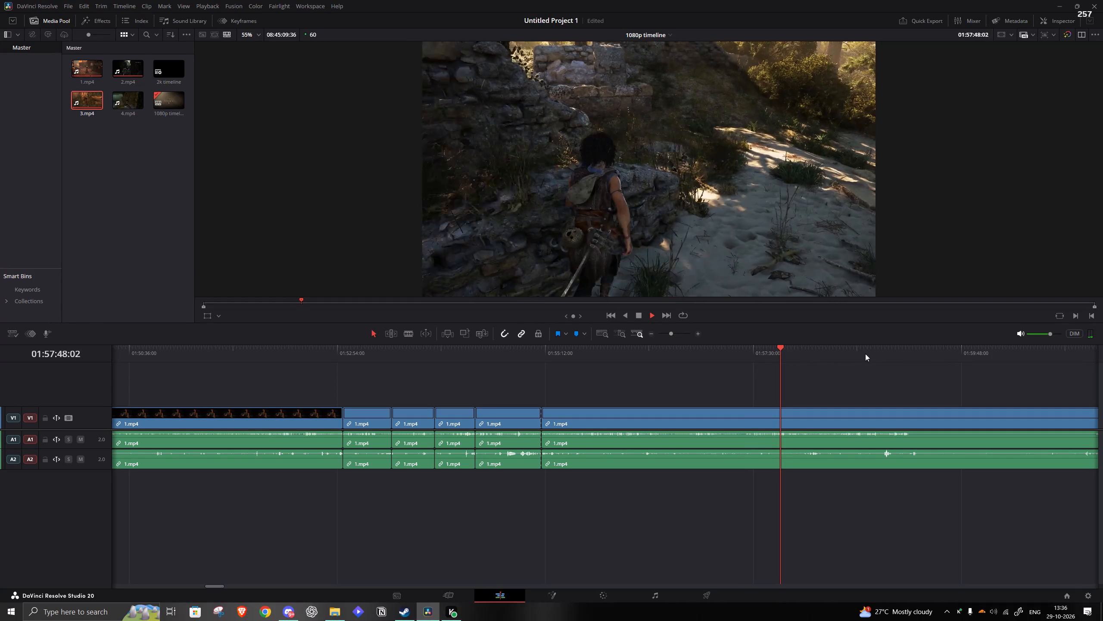
click(751, 361)
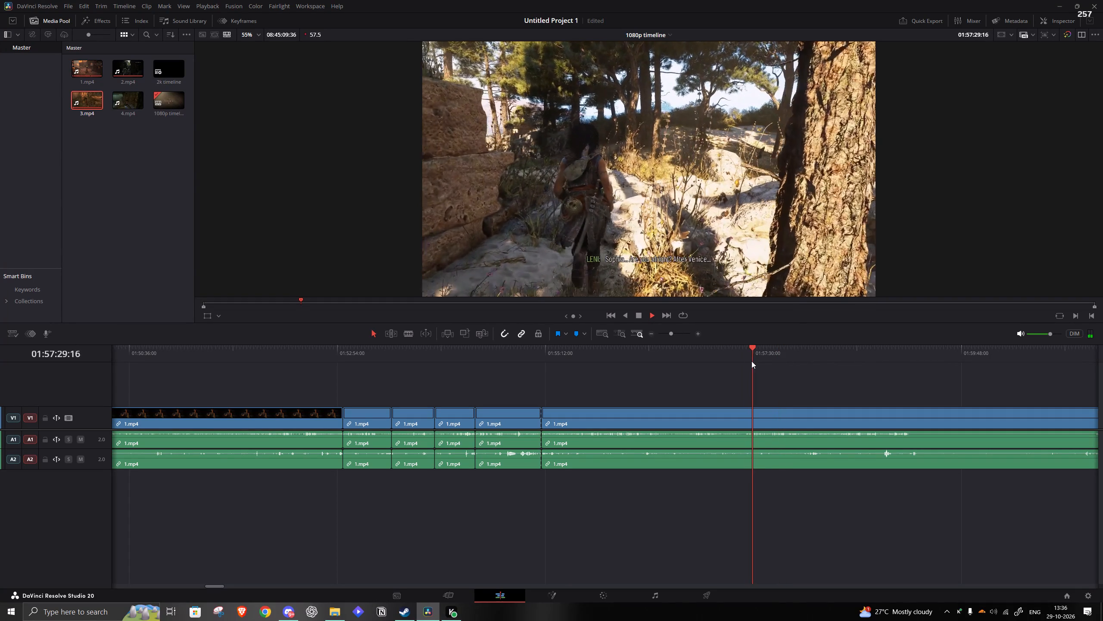
key(space)
key(q)
click(713, 398)
click(704, 415)
key(a)
Play on through the ruins and forest walk and split 1.mp4 at 01:55:54:02, on the path above the water.
key(space)
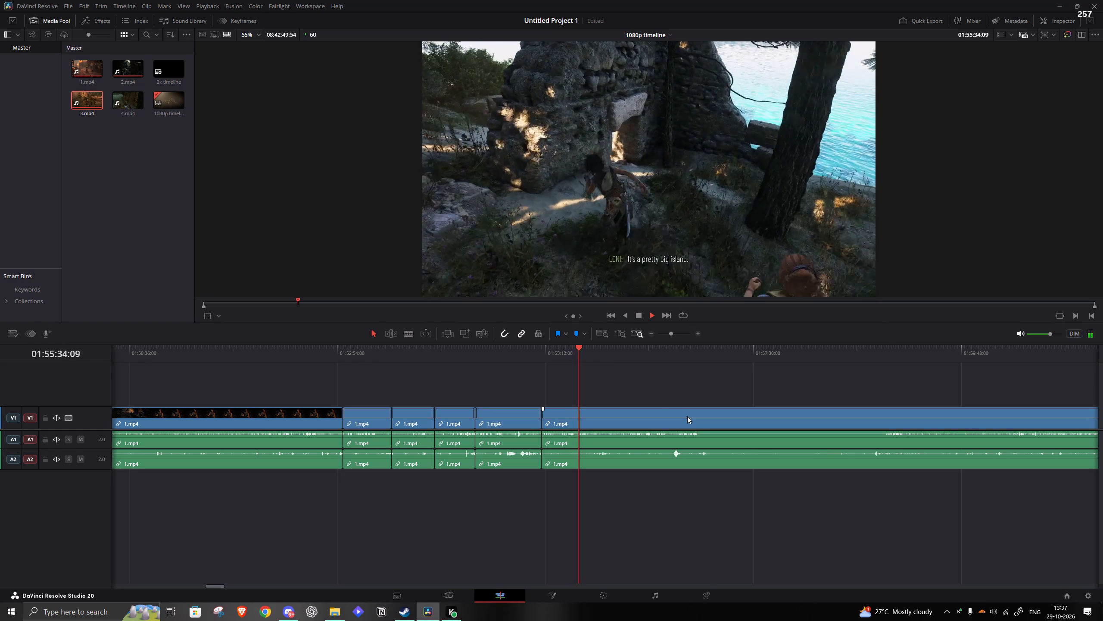
key(space)
click(634, 361)
key(space)
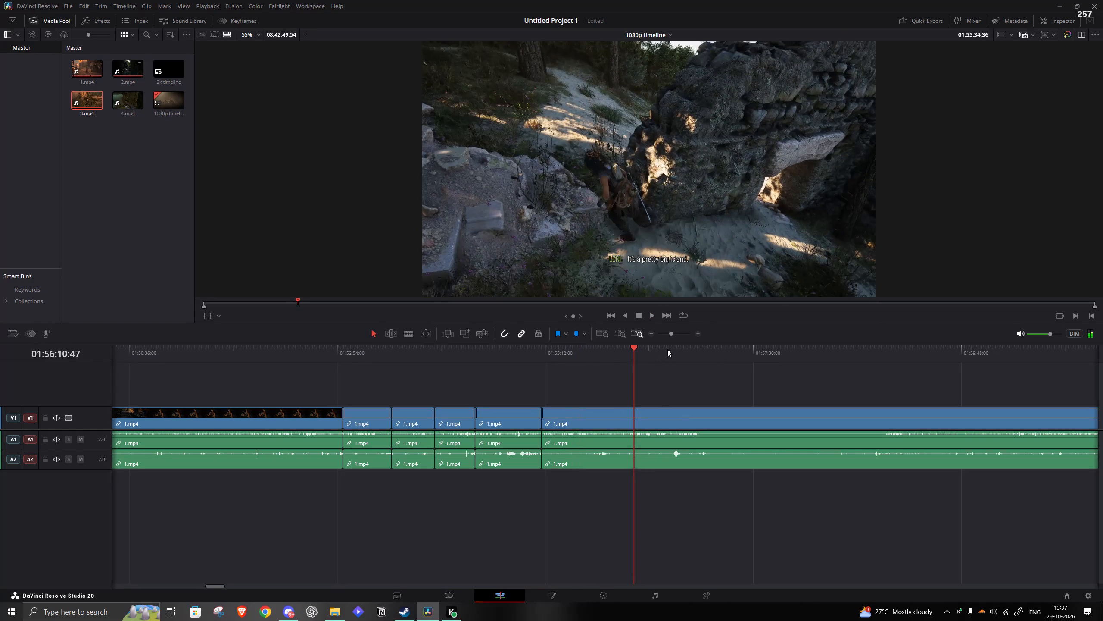
click(657, 350)
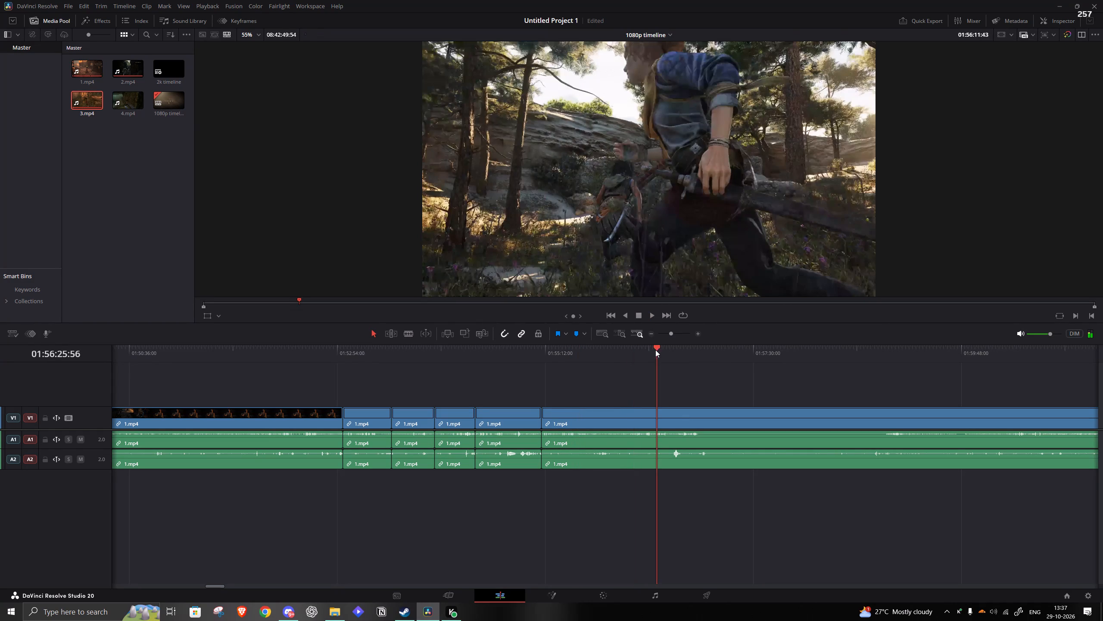
click(596, 350)
click(605, 350)
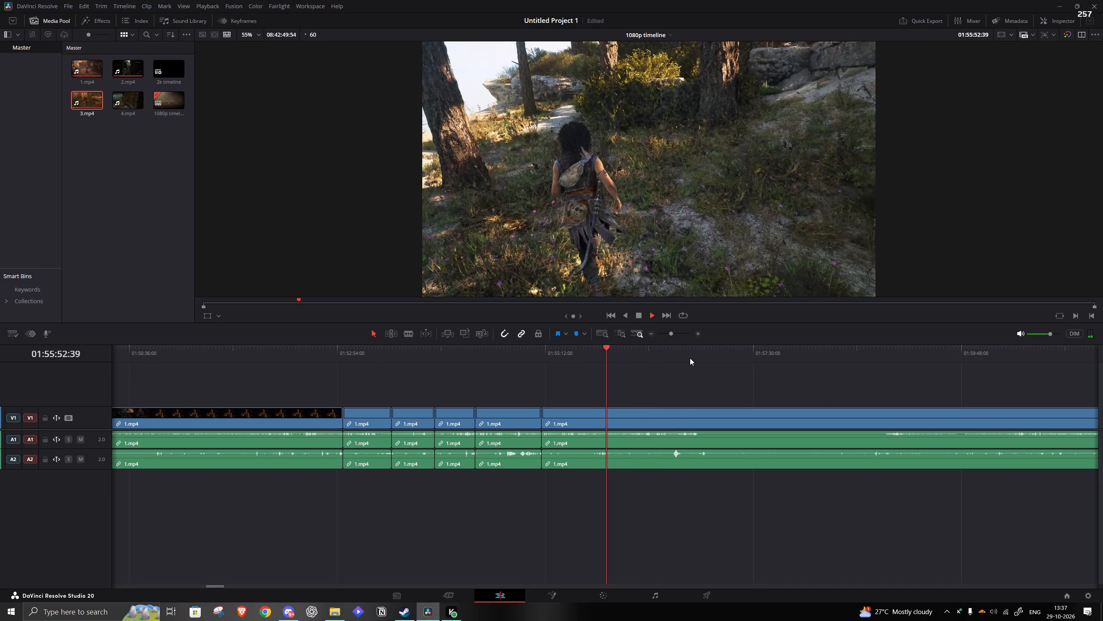
key(space)
key(s)
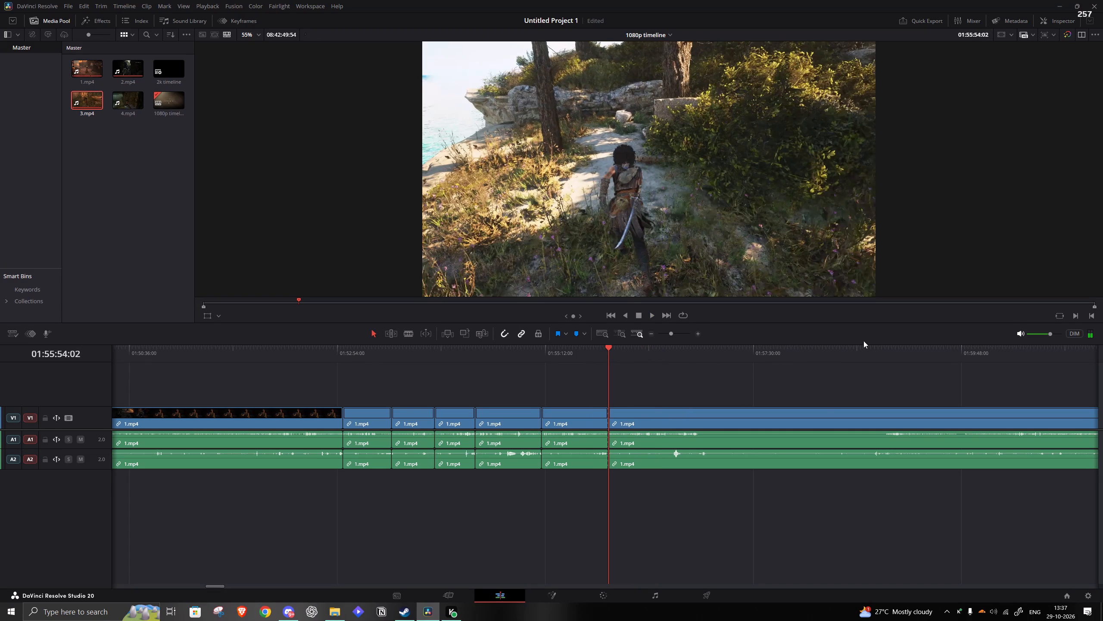
Save the project.
key(ctrl+s)
Remove the 1.mp4 menu and exploration footage from the split at 01:55:54:02 to 02:02:48:00, and close the gap.
click(877, 341)
key(space)
click(882, 358)
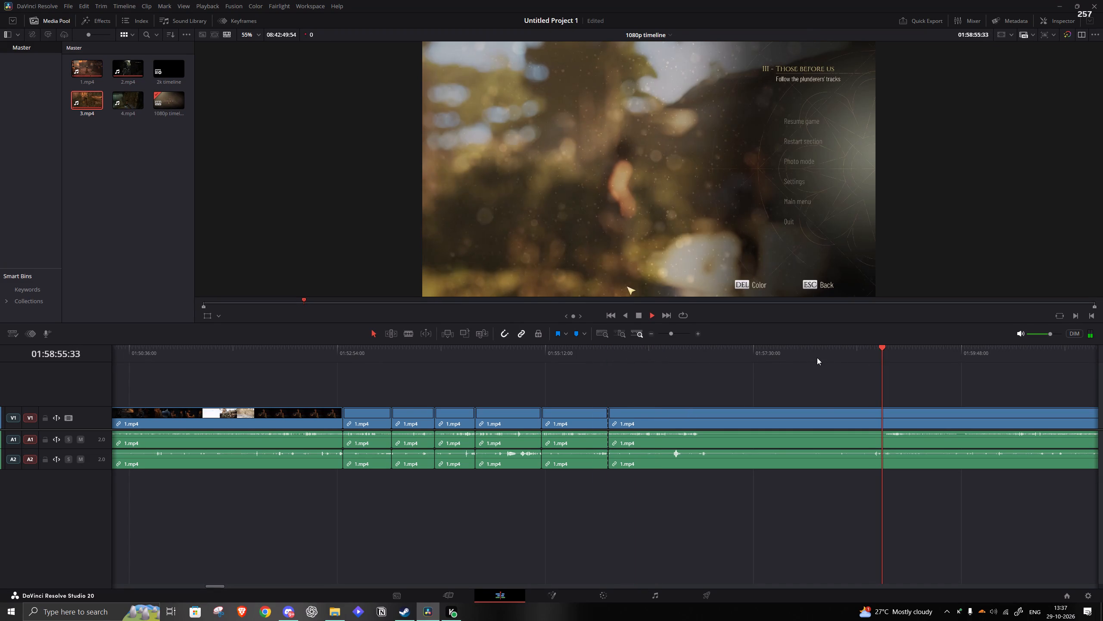
click(670, 336)
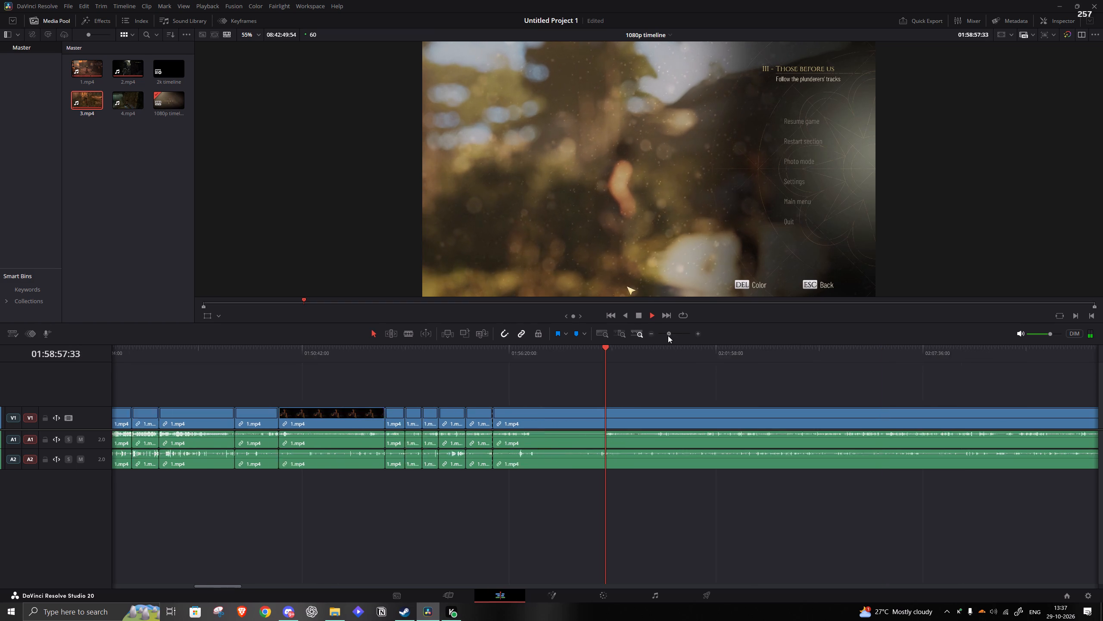
click(648, 355)
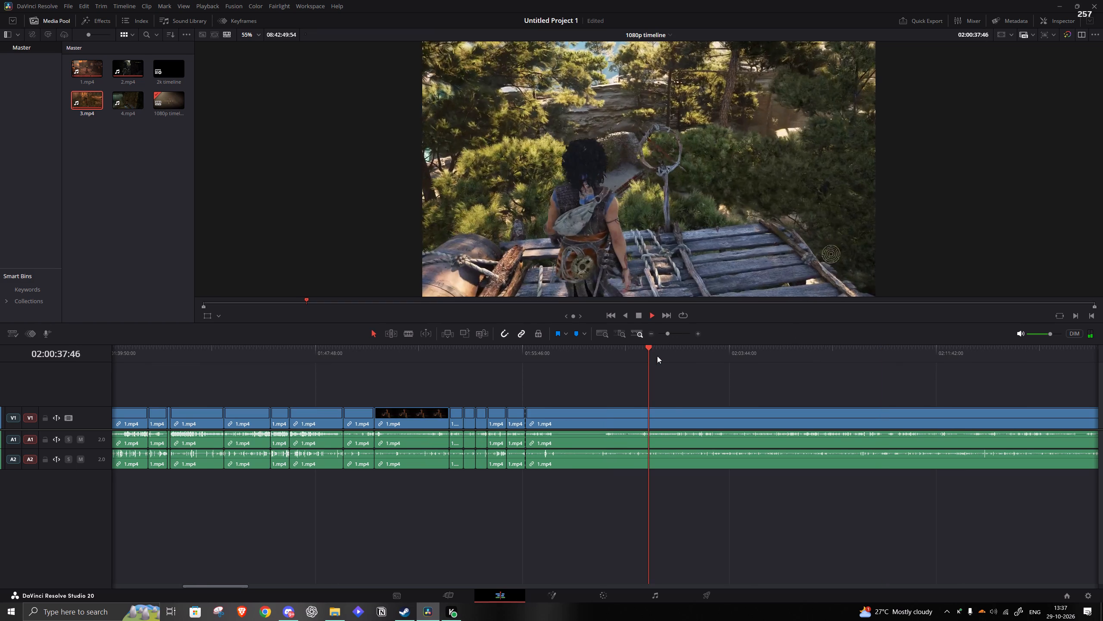
click(676, 358)
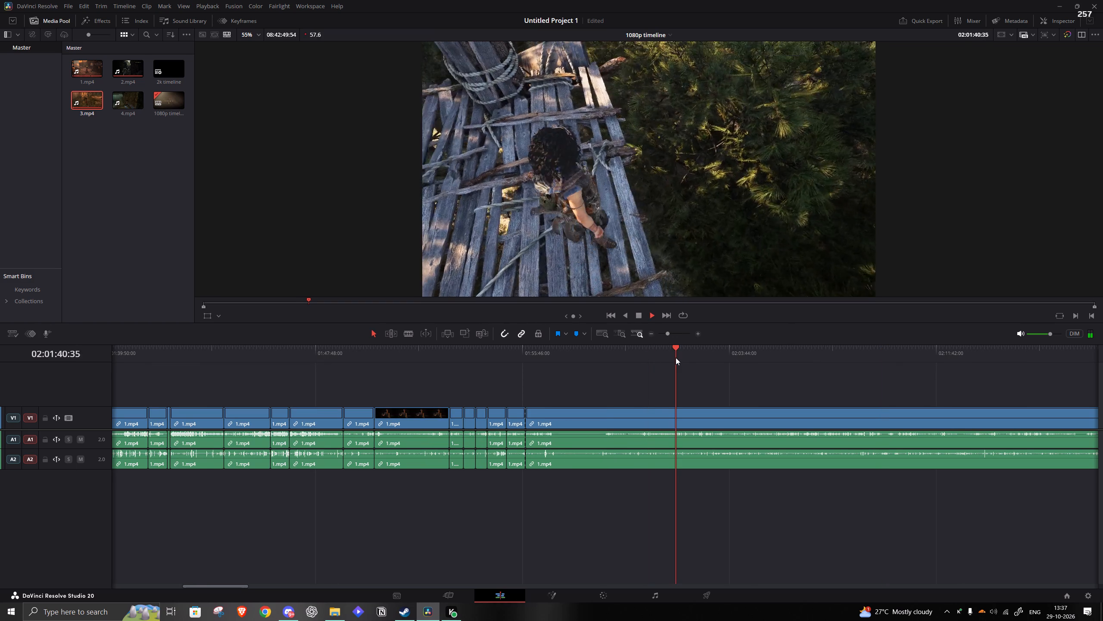
double_click(736, 363)
click(743, 348)
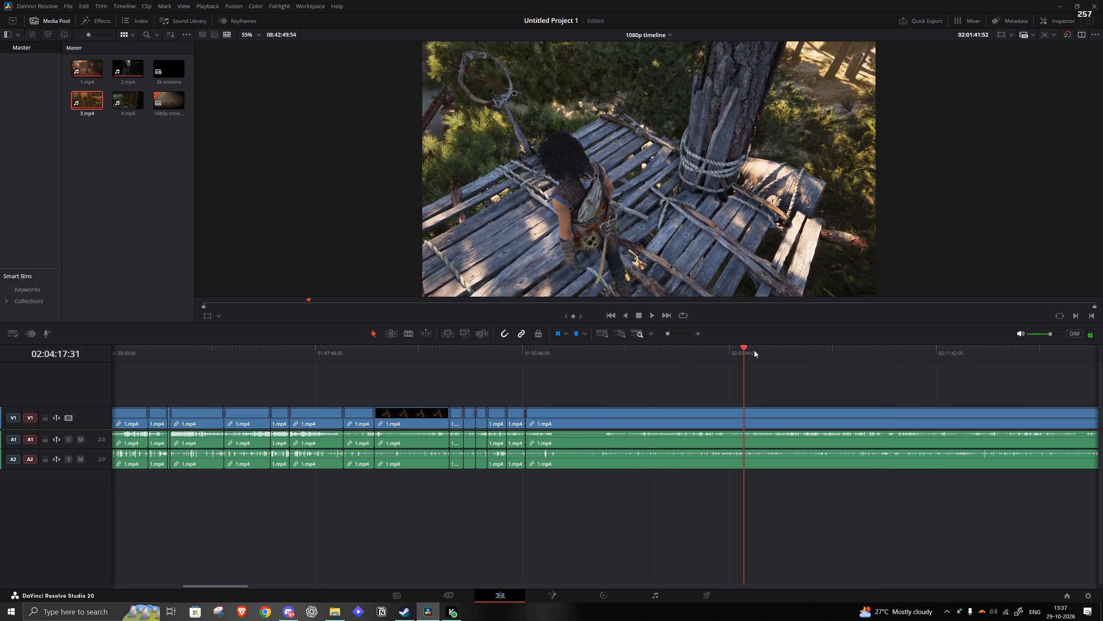
click(704, 348)
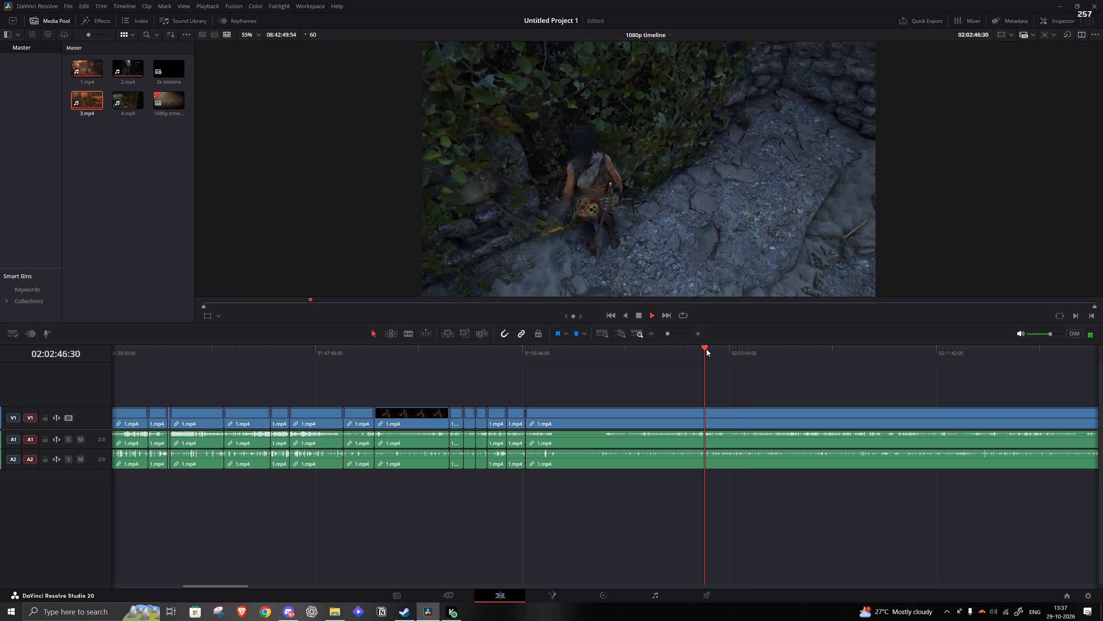
key(space)
key(q)
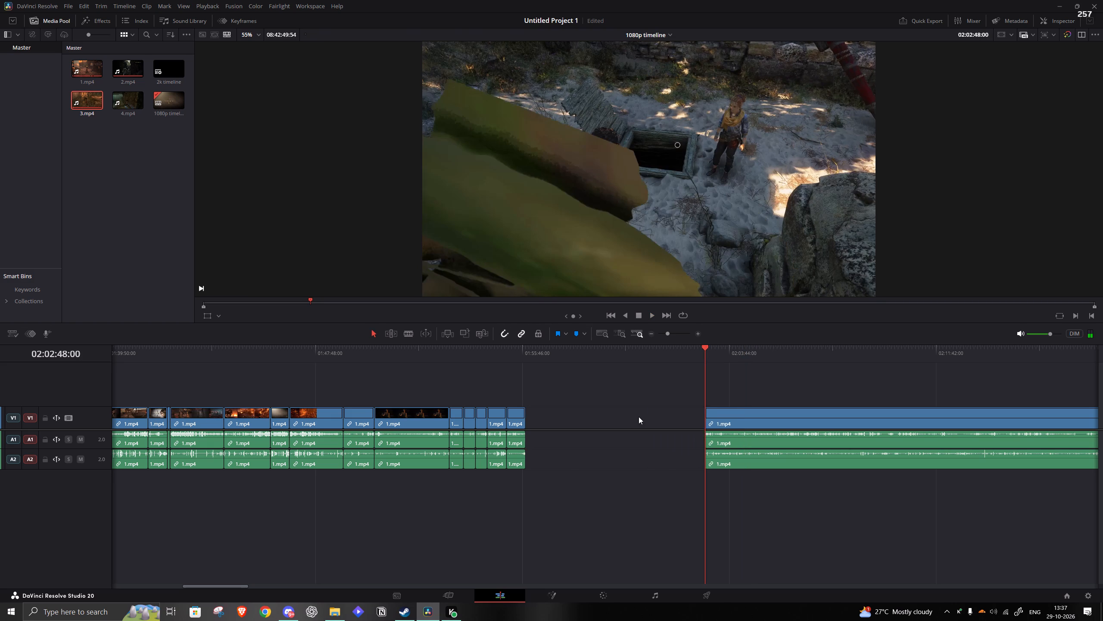
click(639, 417)
key(a)
Play on through the dark shelter, coastal path and canyon, and split 1.mp4 at 01:59:06:19, in the sunlit tent camp.
key(space)
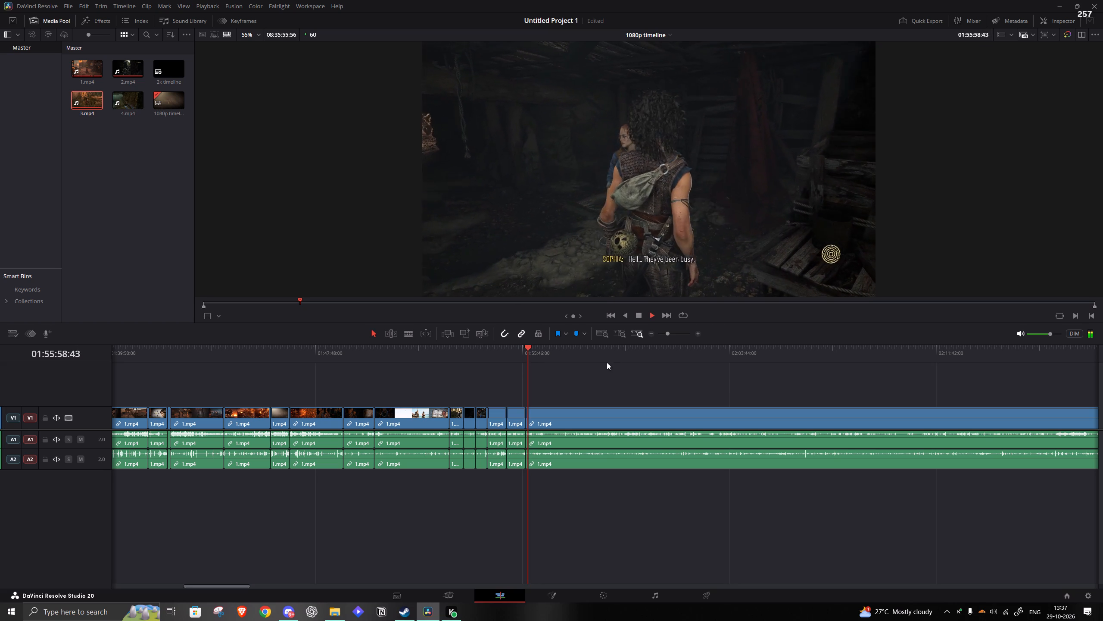
click(536, 356)
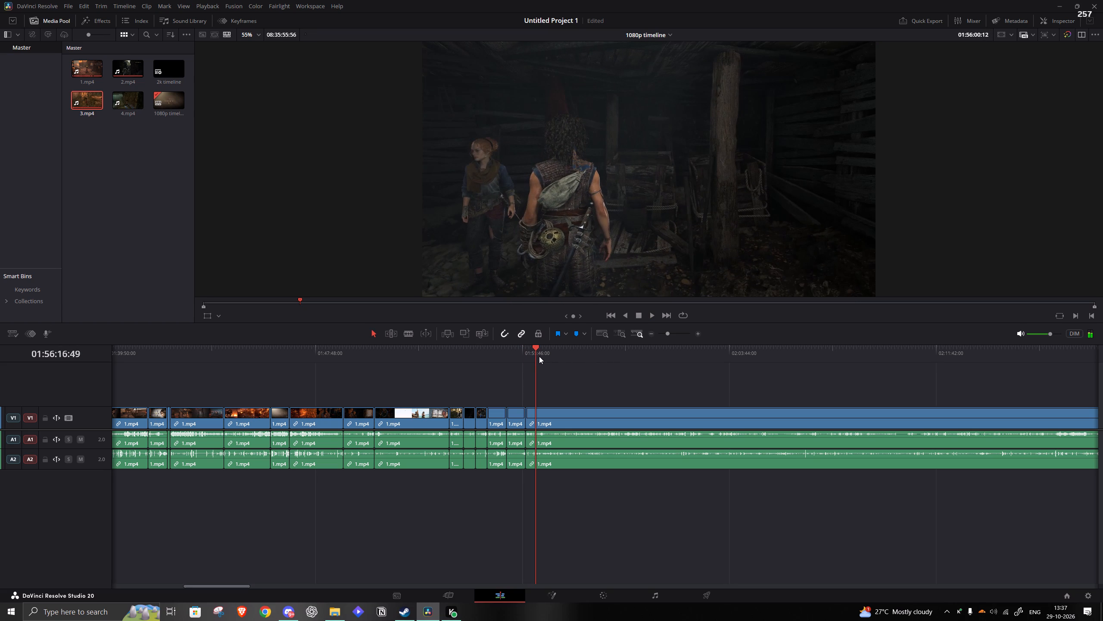
click(544, 356)
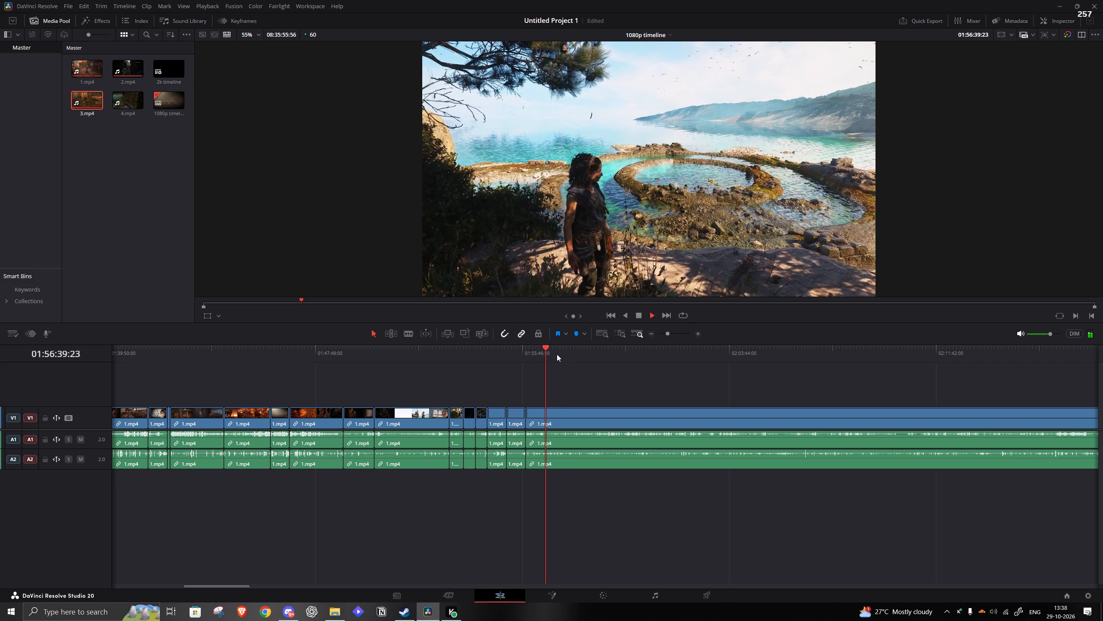
click(557, 354)
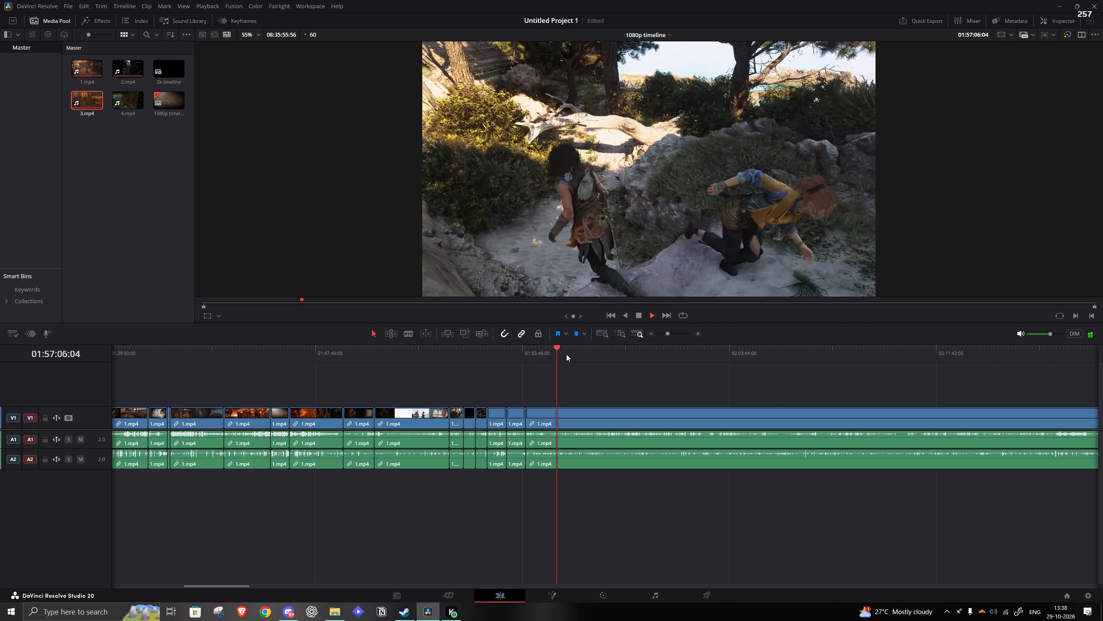
click(566, 354)
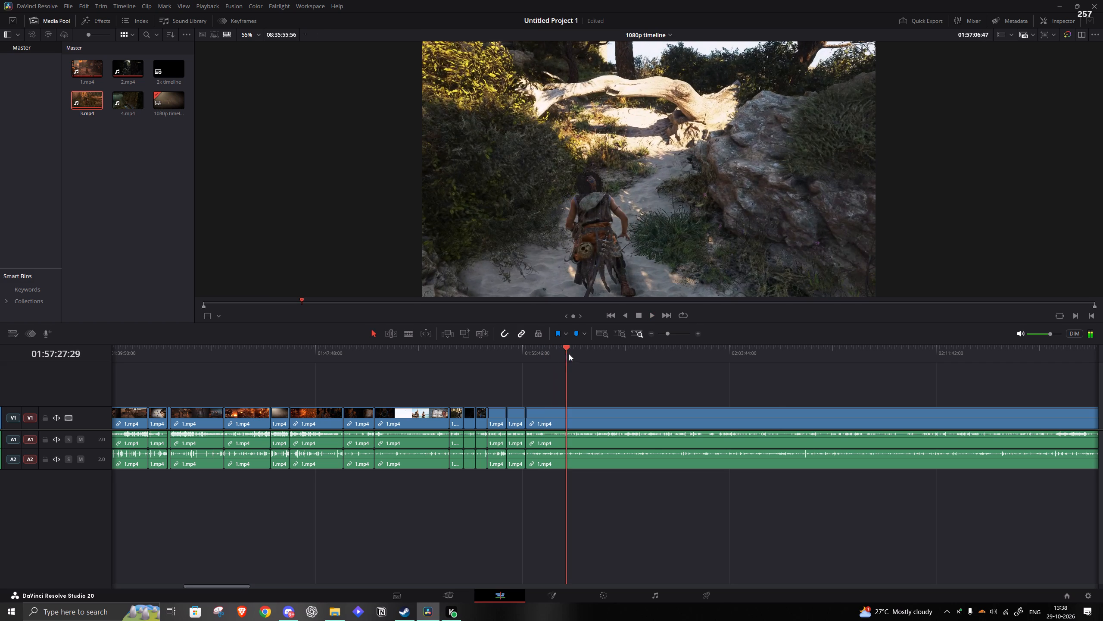
click(574, 353)
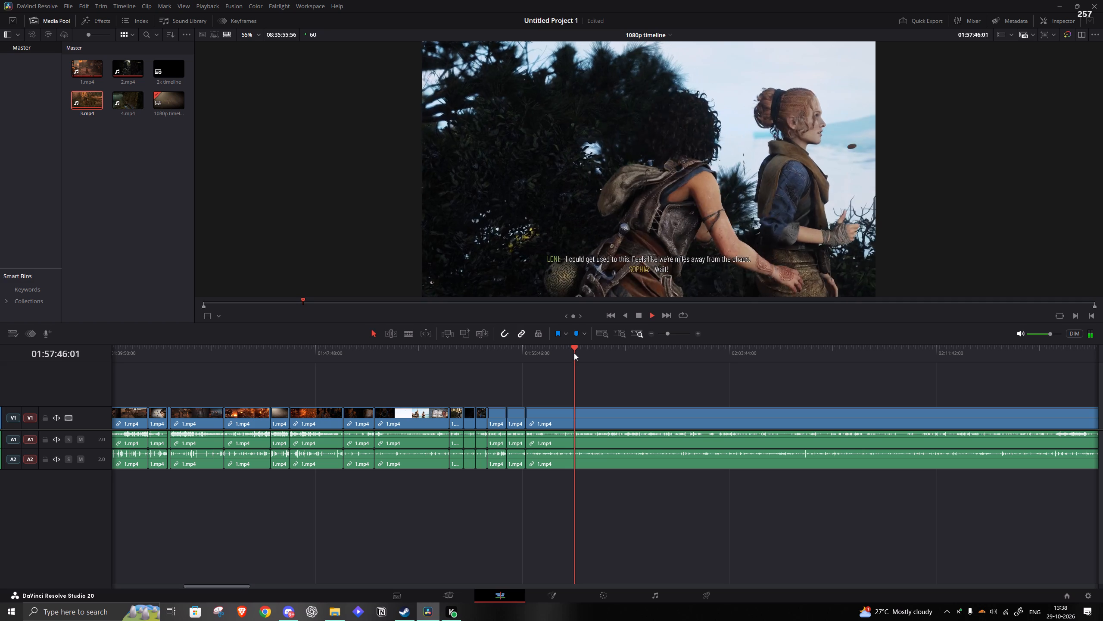
click(577, 353)
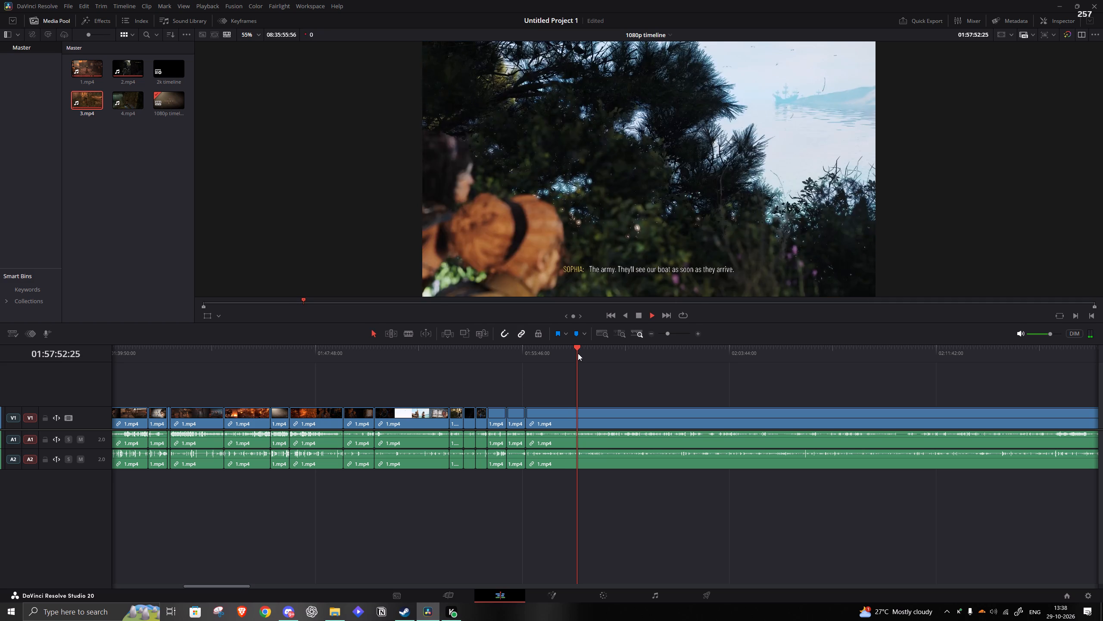
click(586, 351)
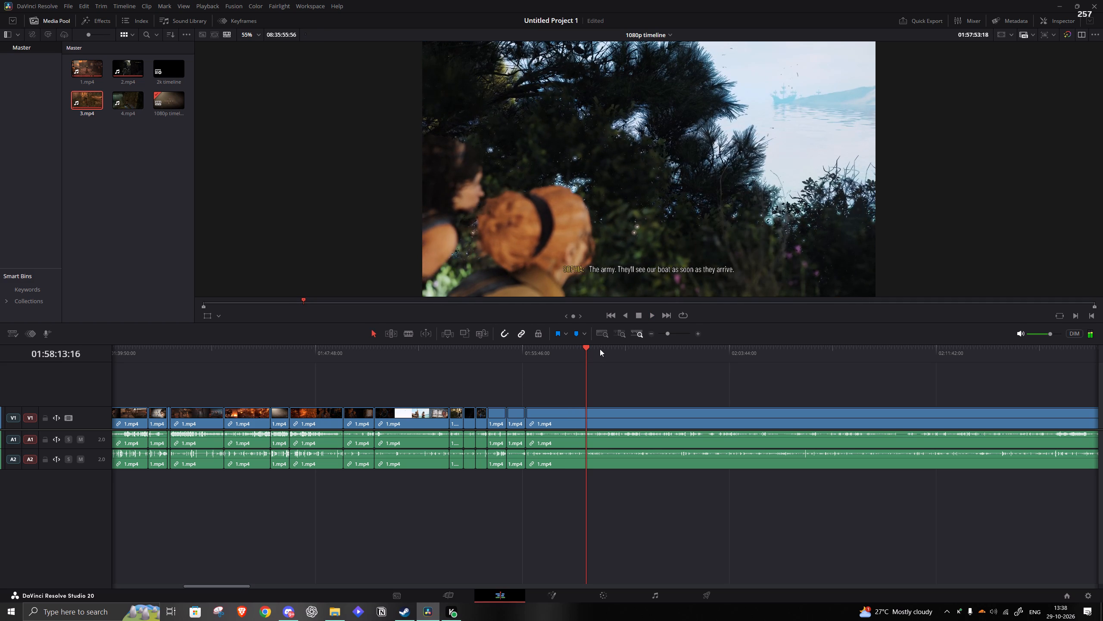
click(592, 350)
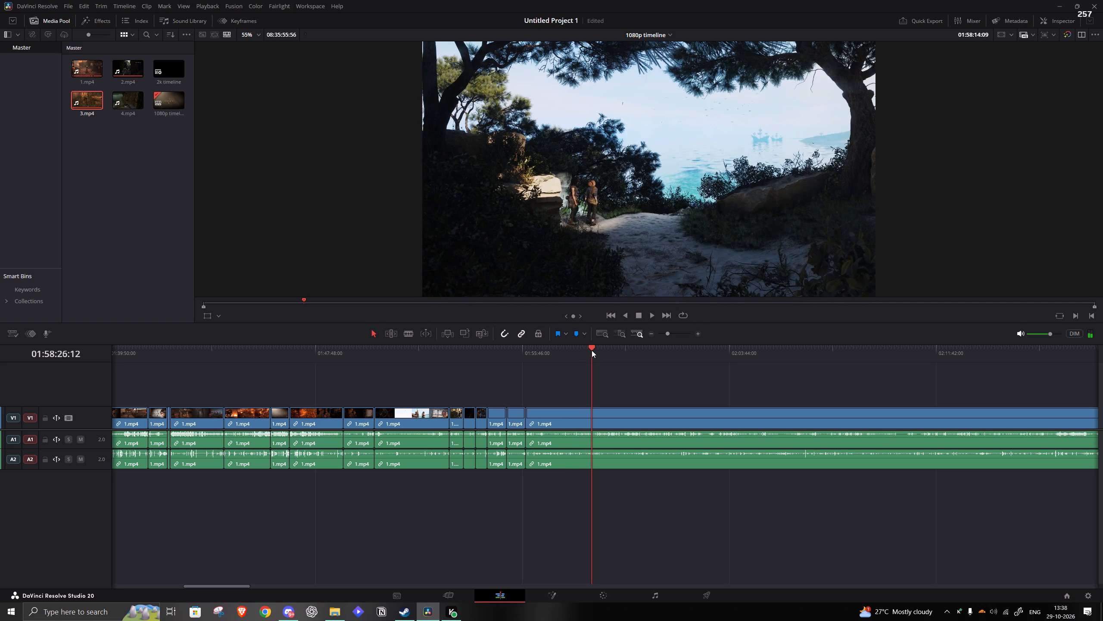
click(598, 351)
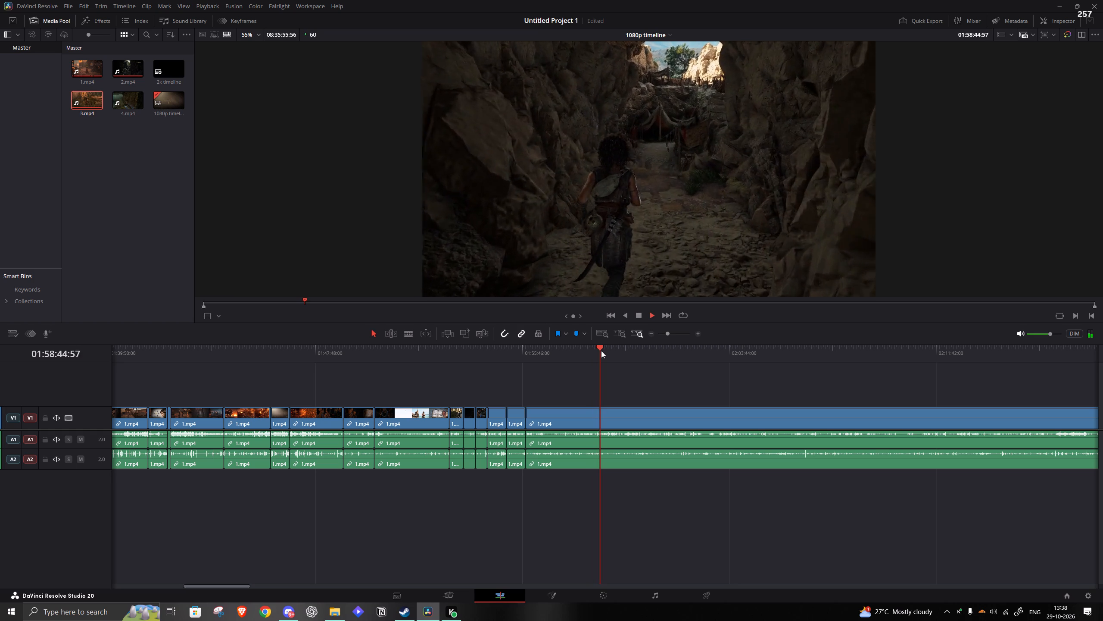
click(601, 351)
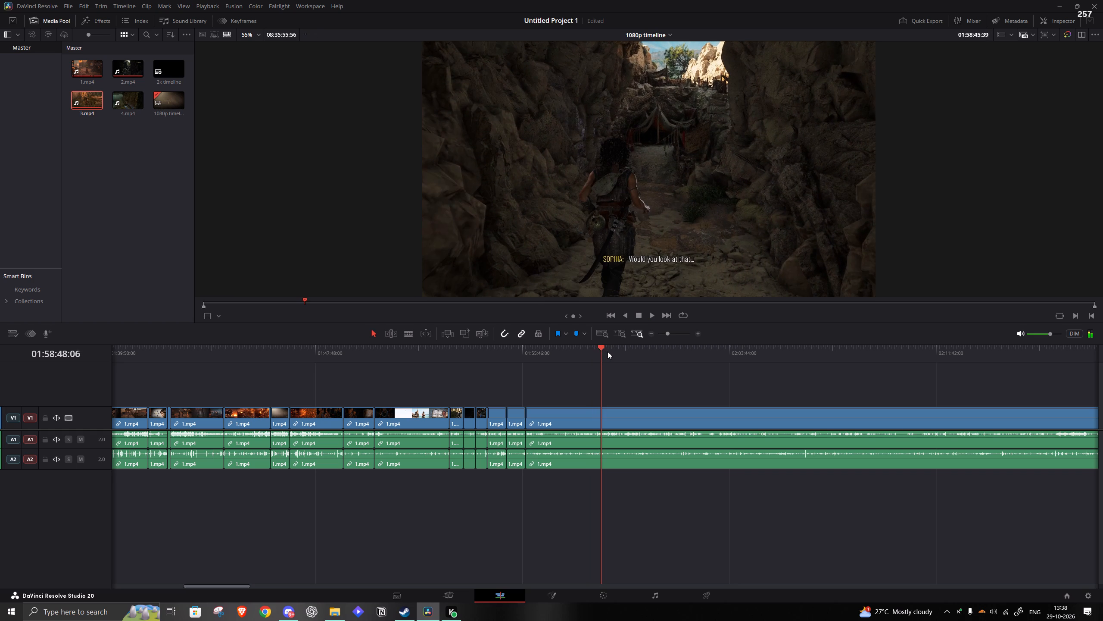
click(608, 351)
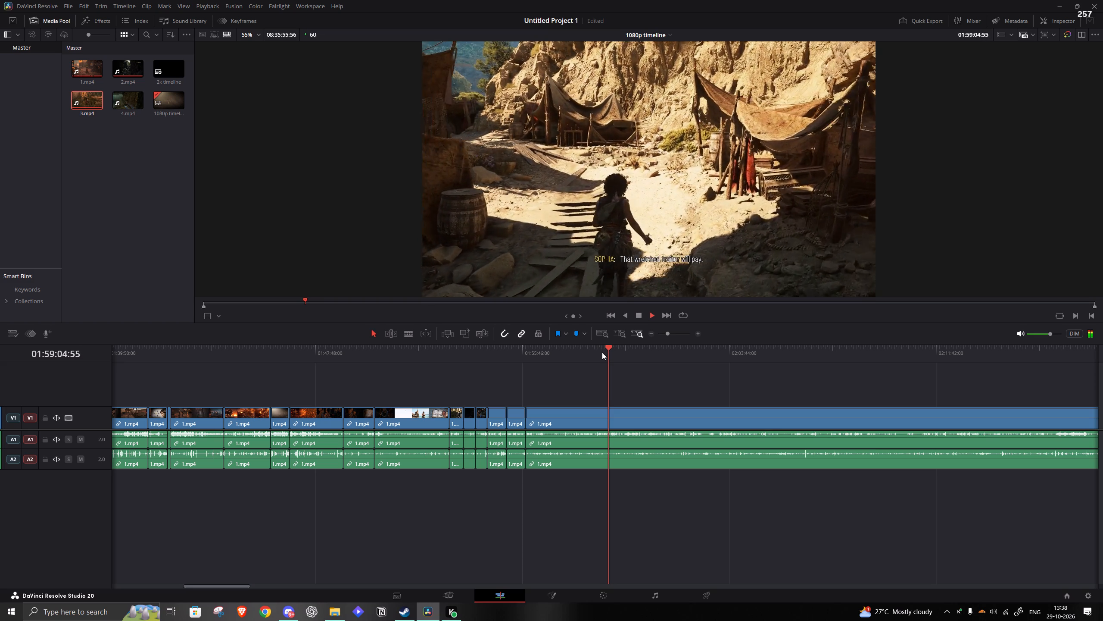
key(space)
key(s)
Remove the 1.mp4 camp exploration footage from the split at 01:59:06:19 to 01:59:34:06, before the timber passage, and close the gap.
click(626, 353)
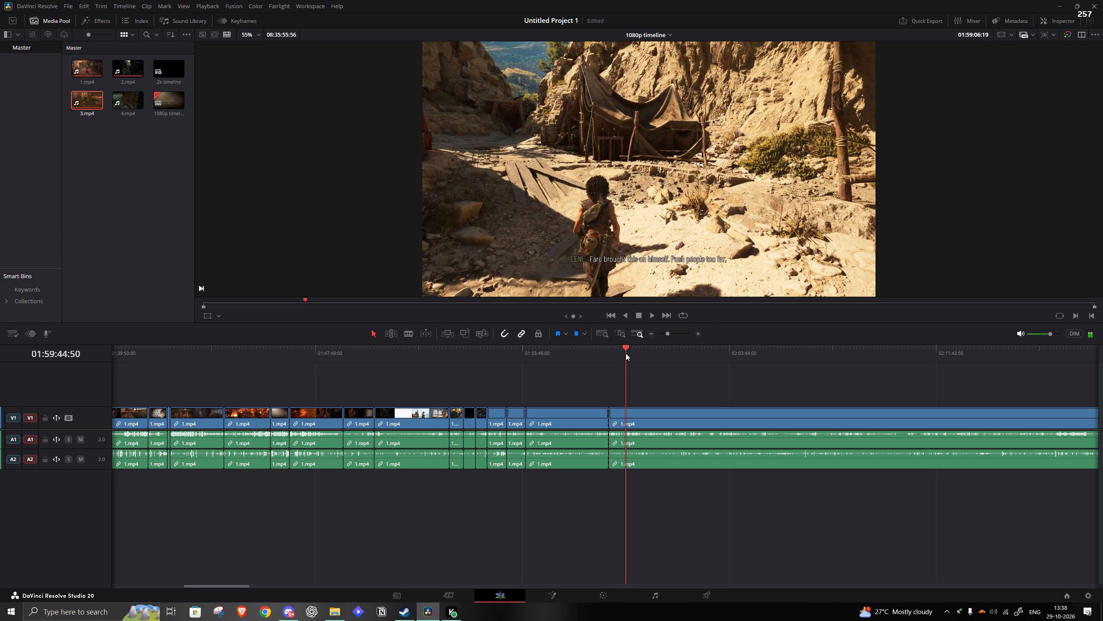
key(space)
drag(667, 335, 670, 336)
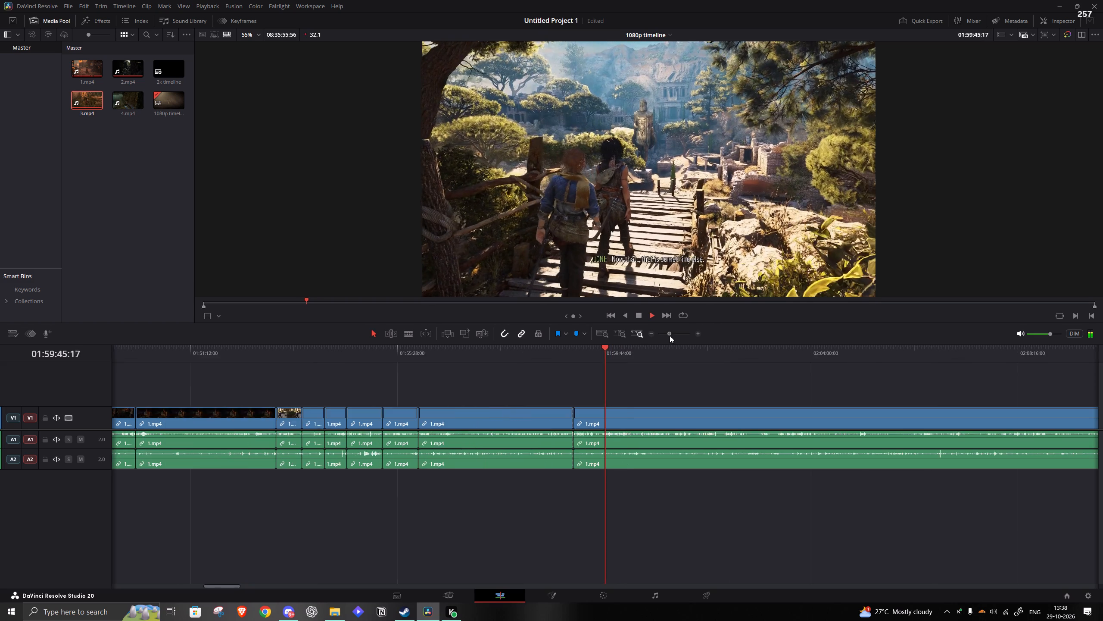
drag(670, 336, 674, 335)
click(578, 349)
key(space)
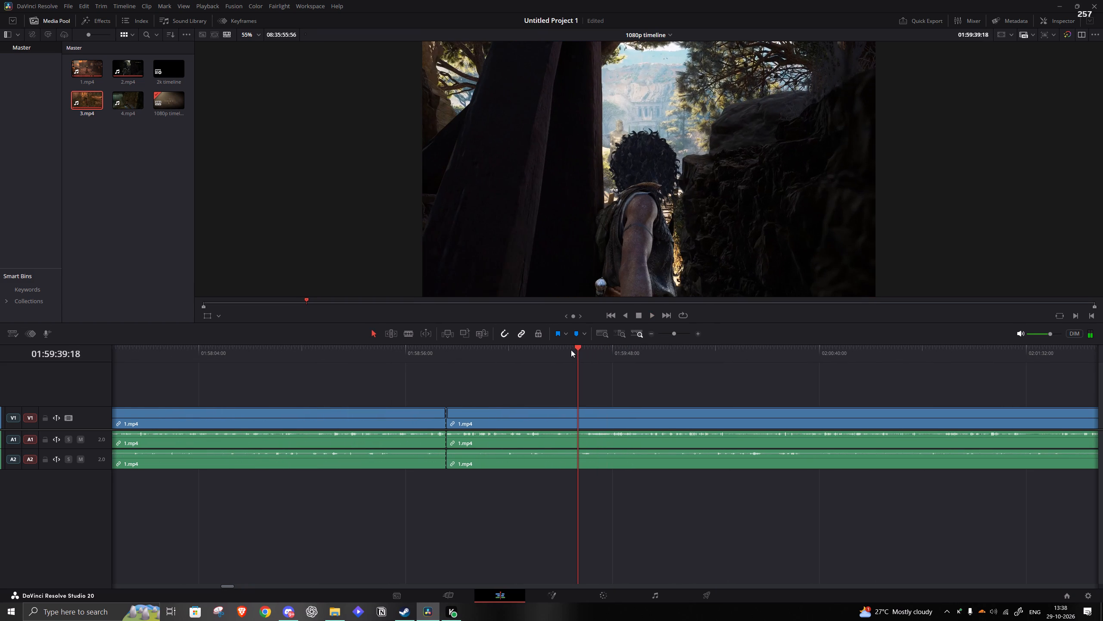
click(558, 348)
key(space)
key(space)
key(q)
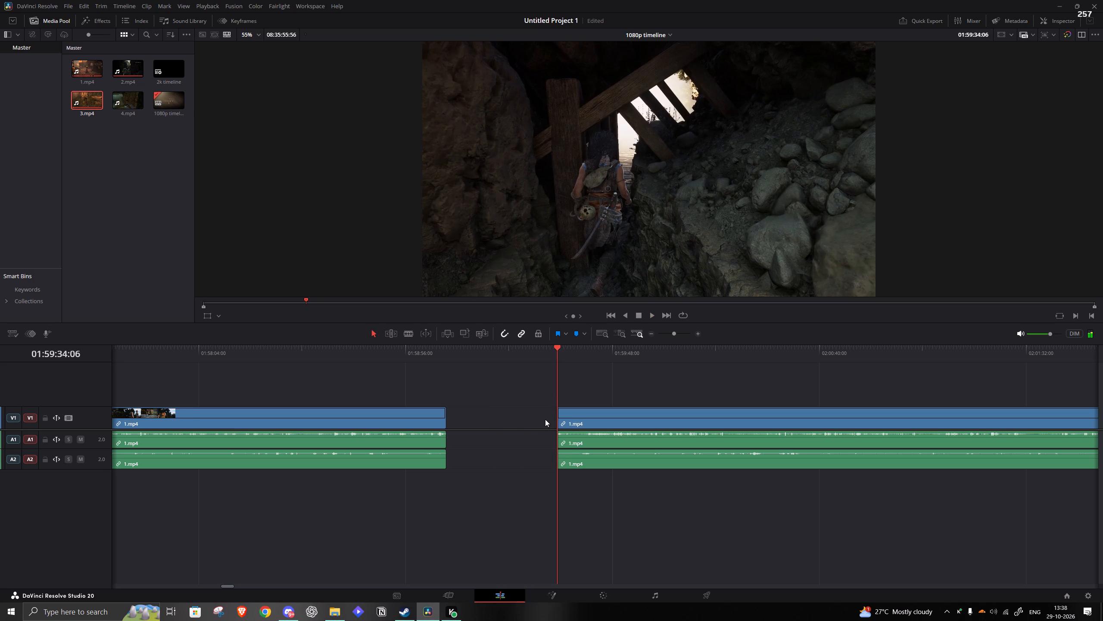
click(545, 420)
key(a)
key(a)
Play on past the timber passage and wooden bridge, and split 1.mp4 at about 02:00:08:19, in the sunlit ruins.
key(space)
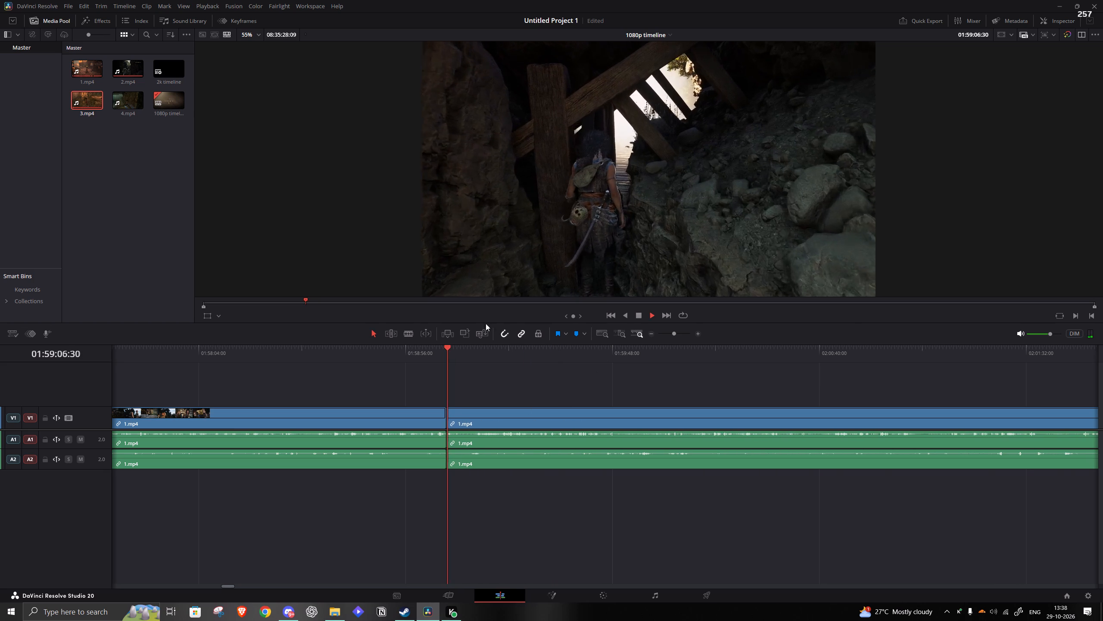
click(472, 355)
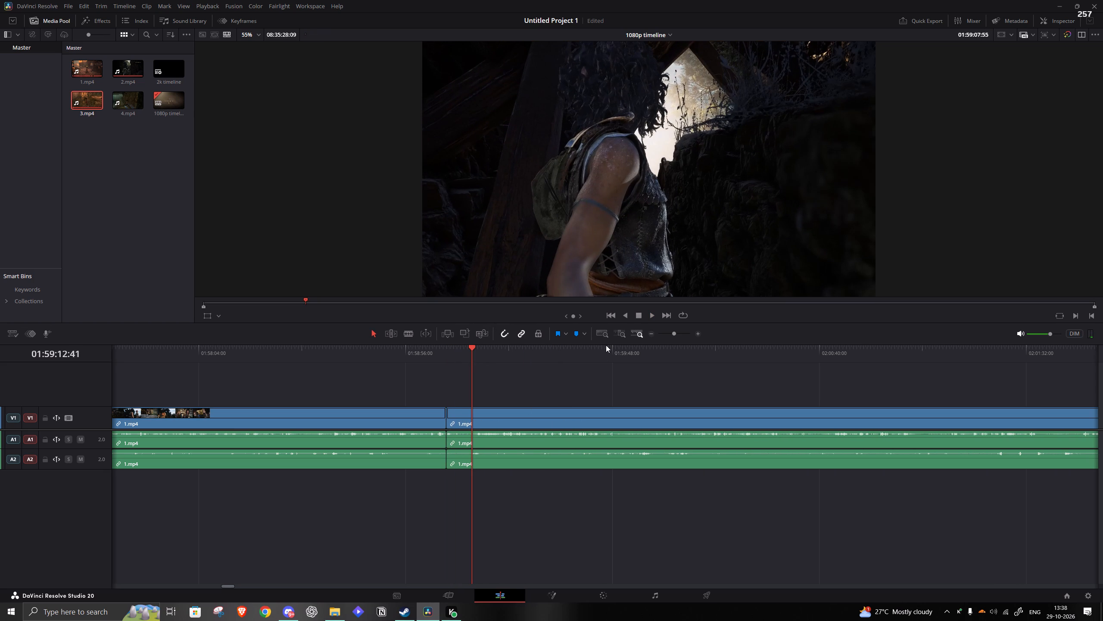
click(500, 354)
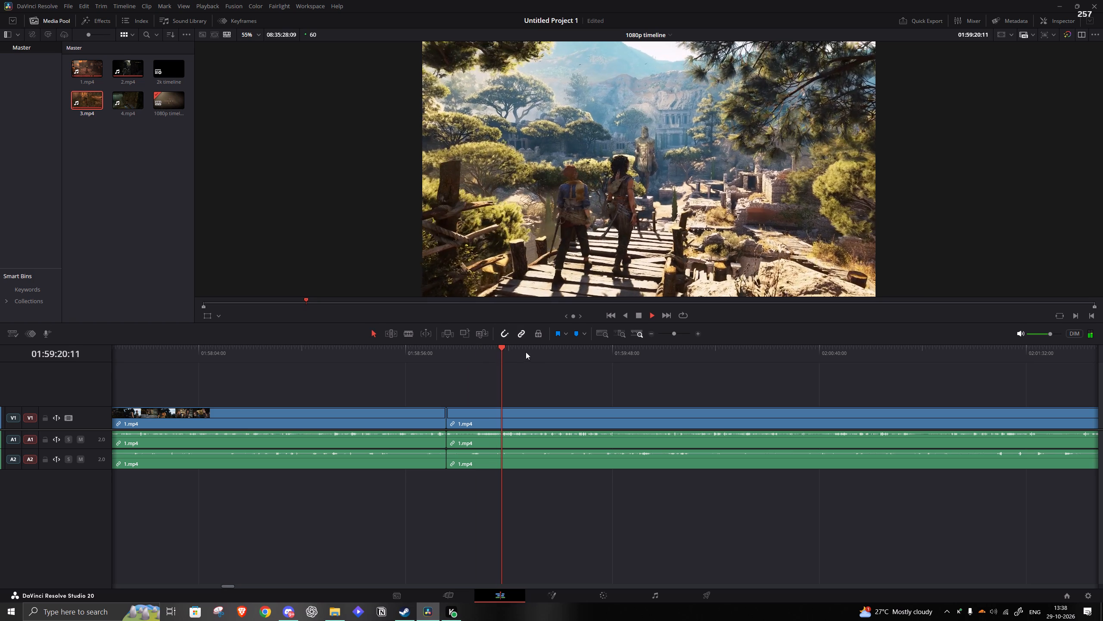
click(540, 353)
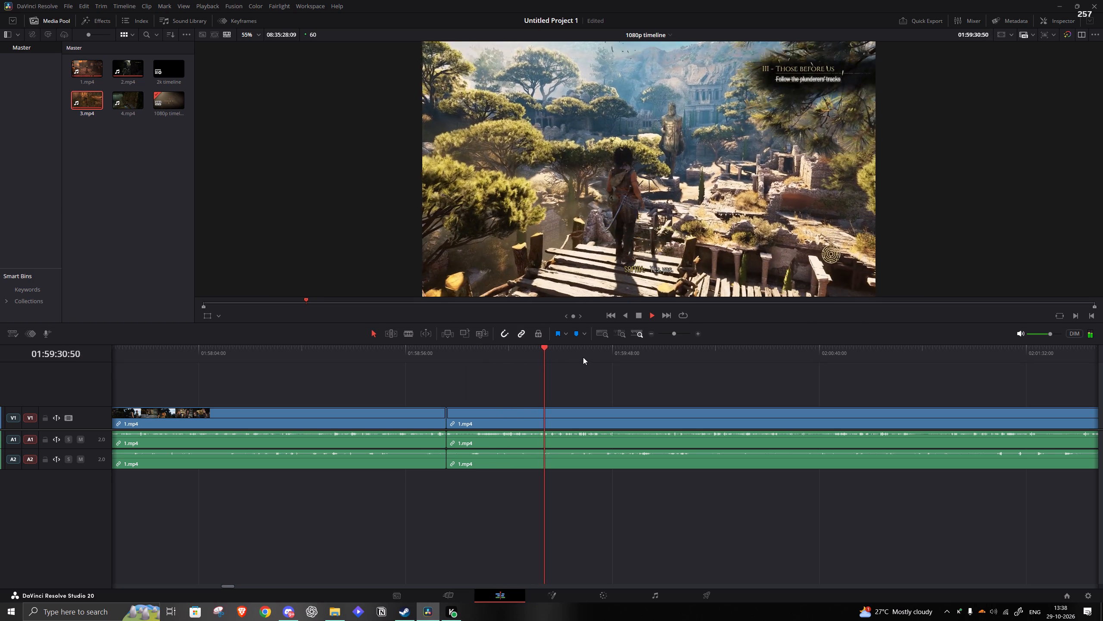
click(582, 357)
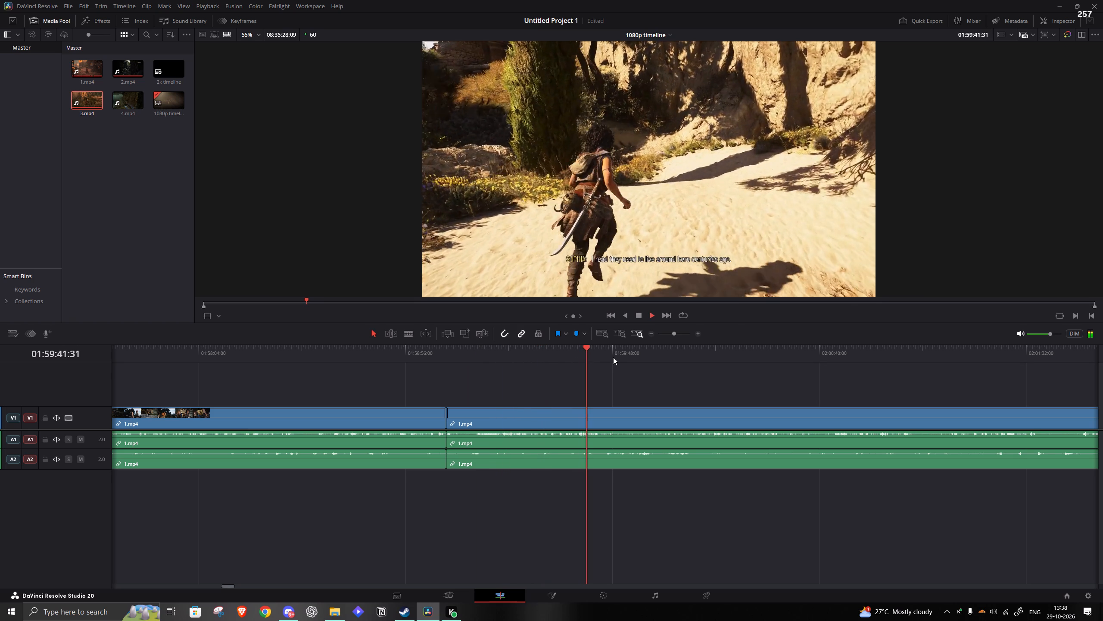
click(597, 357)
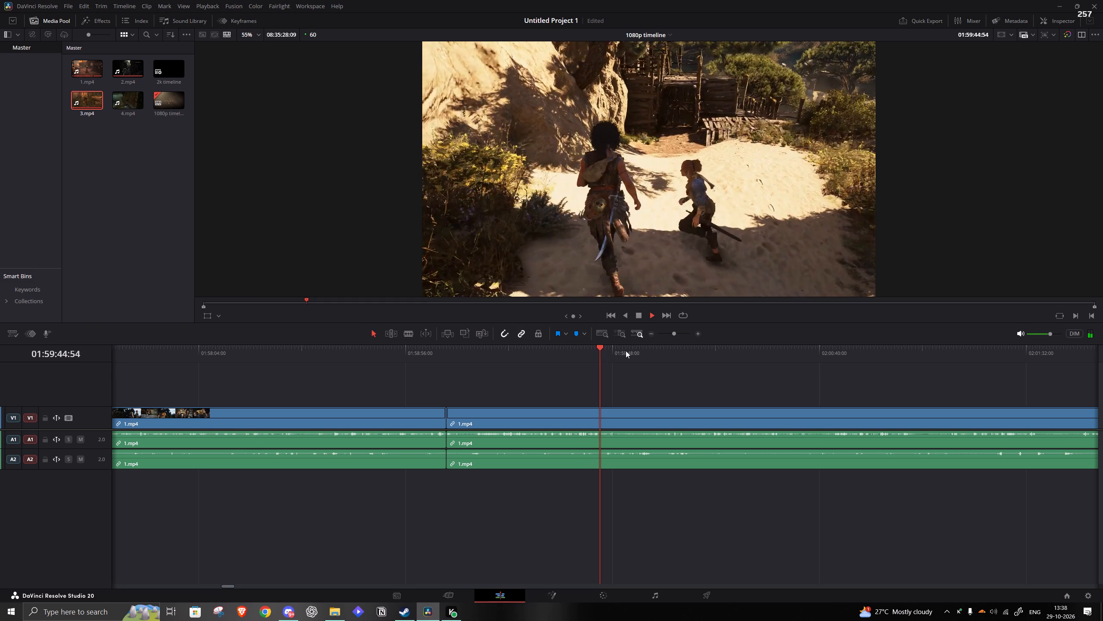
click(673, 360)
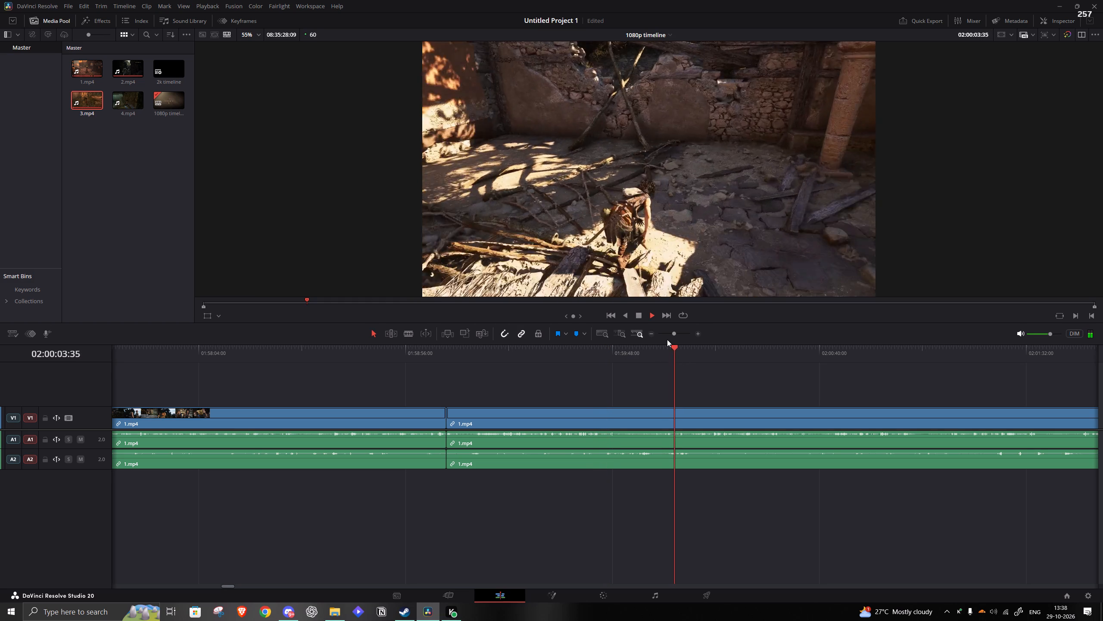
drag(673, 333, 666, 332)
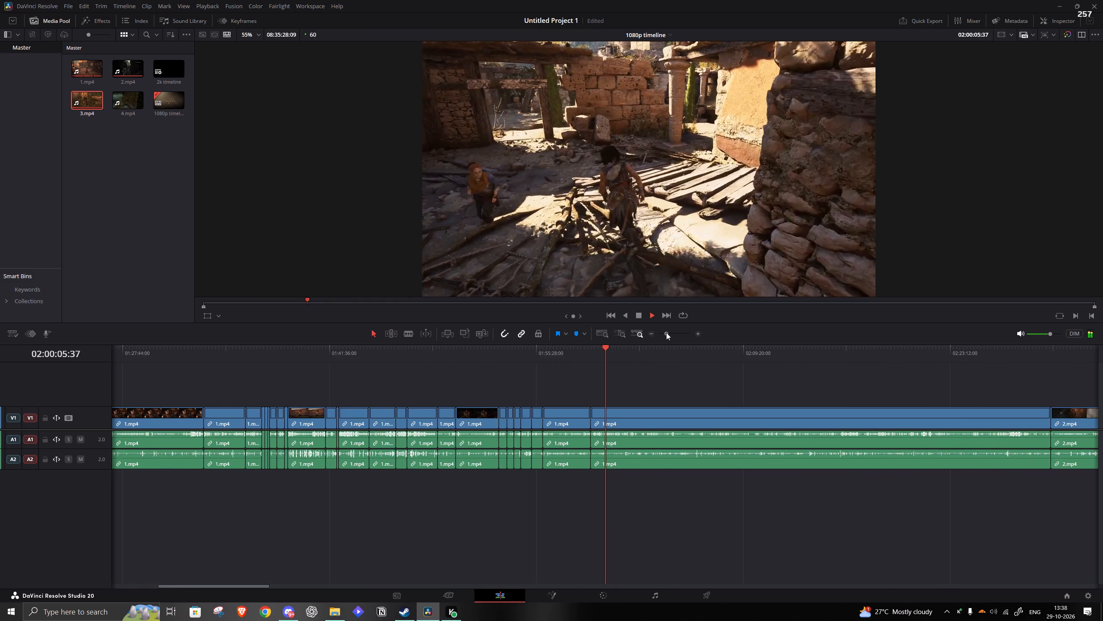
drag(666, 332, 670, 332)
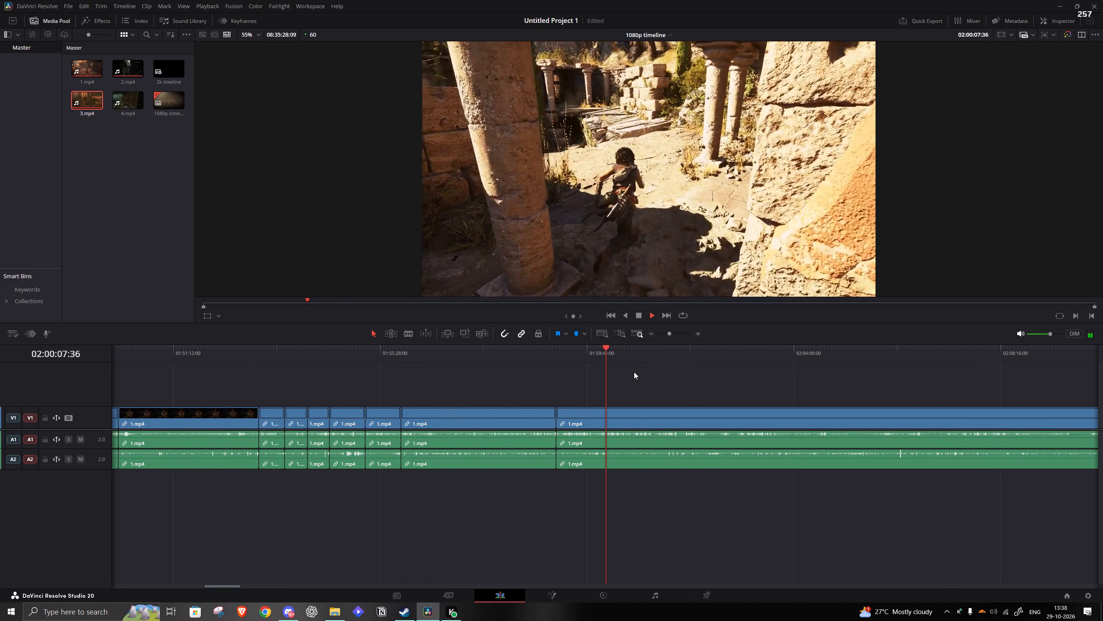
key(space)
key(s)
Remove the 1.mp4 exploration and menu footage from the split at 02:00:08:19 to 02:13:01:19, at the shaded stone colonnade, and close the gap.
click(699, 361)
click(685, 358)
key(space)
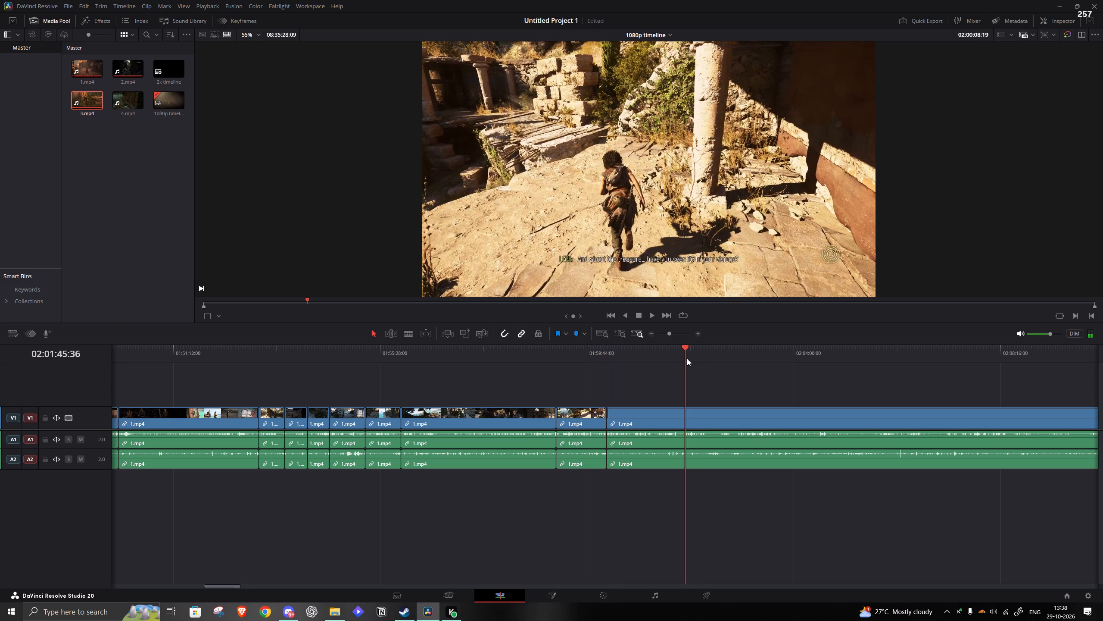
click(732, 358)
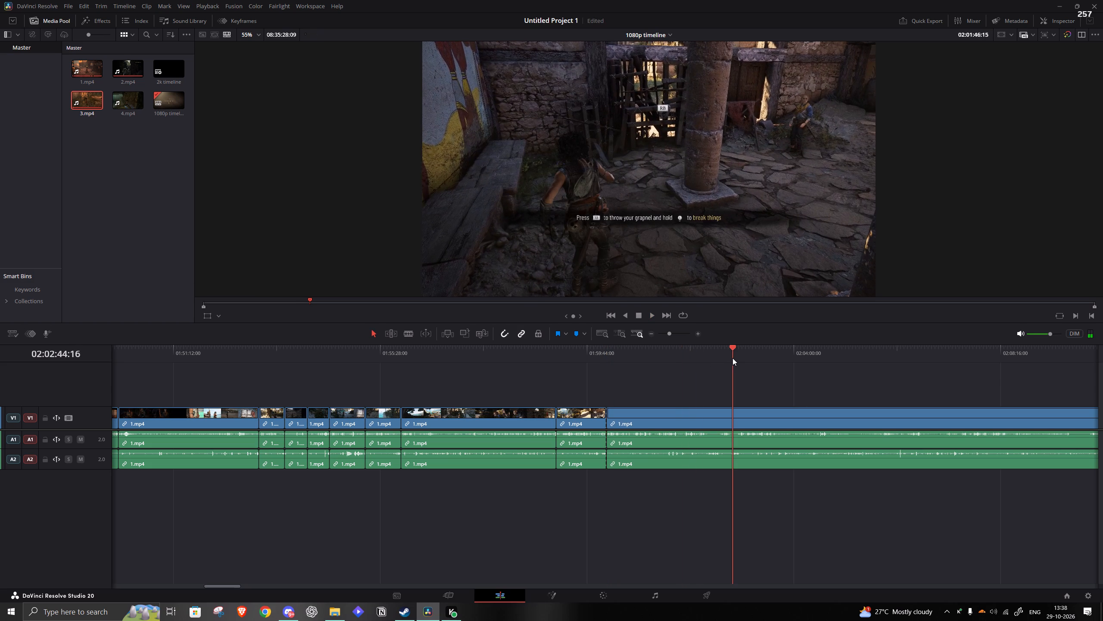
click(747, 357)
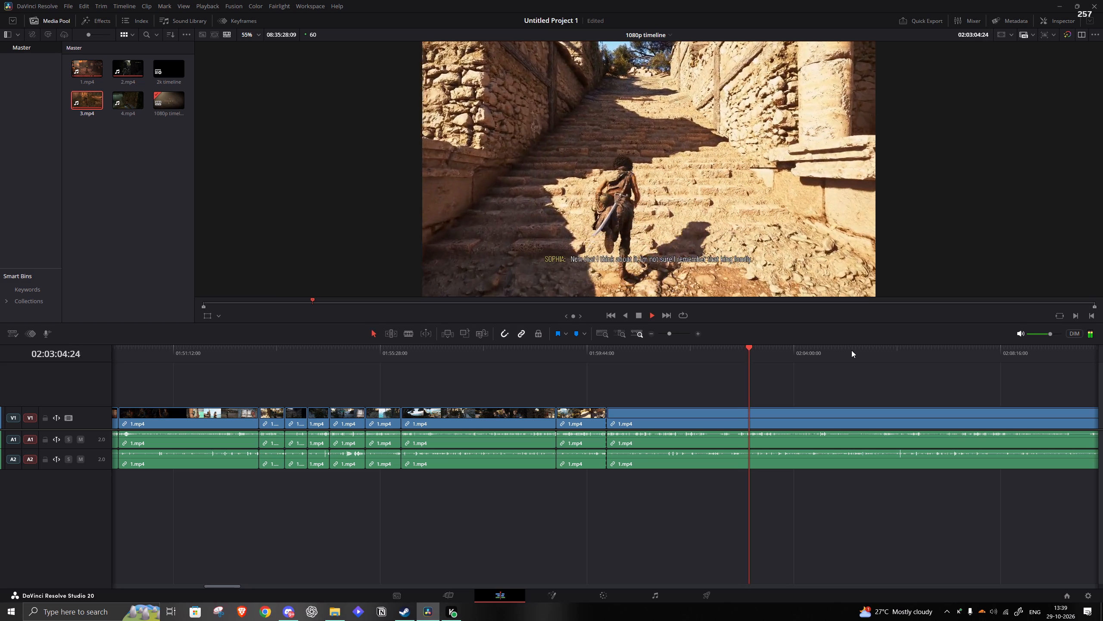
click(795, 354)
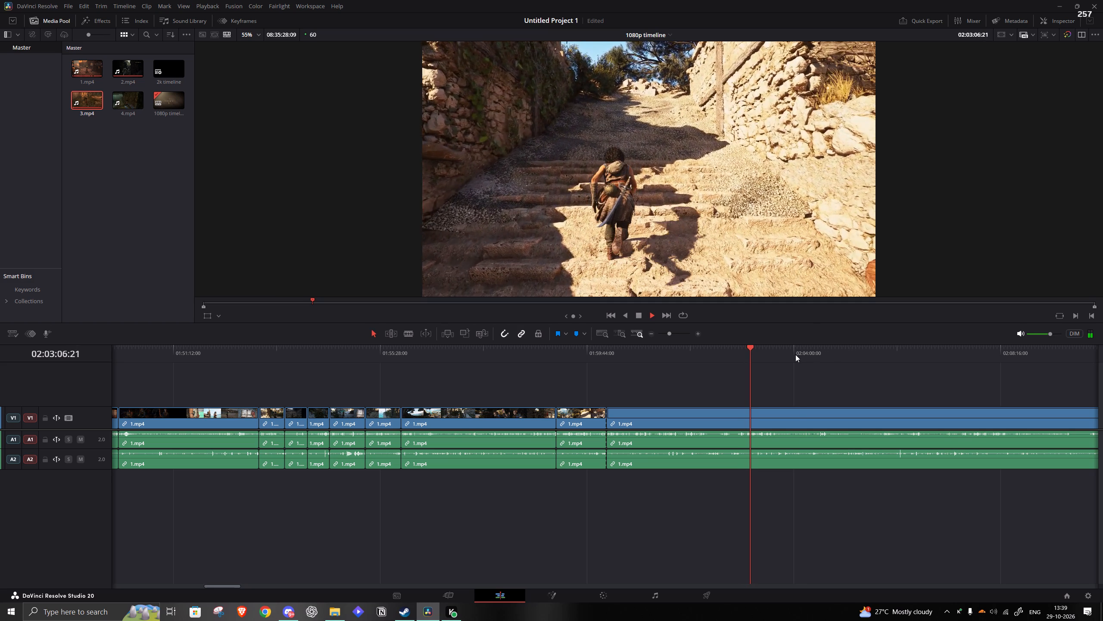
click(820, 354)
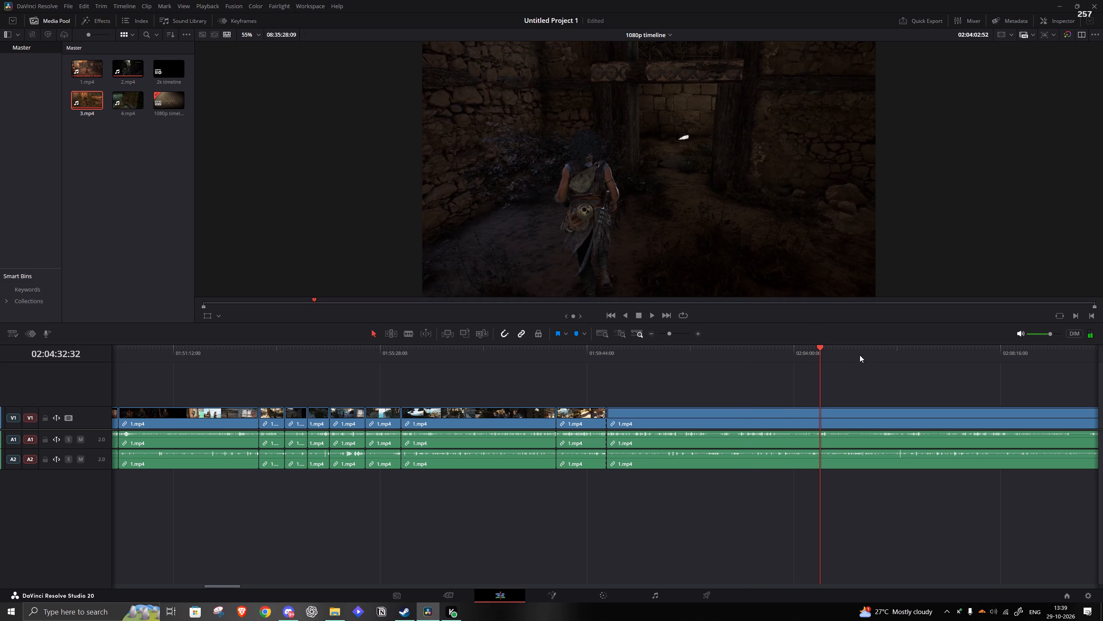
click(941, 351)
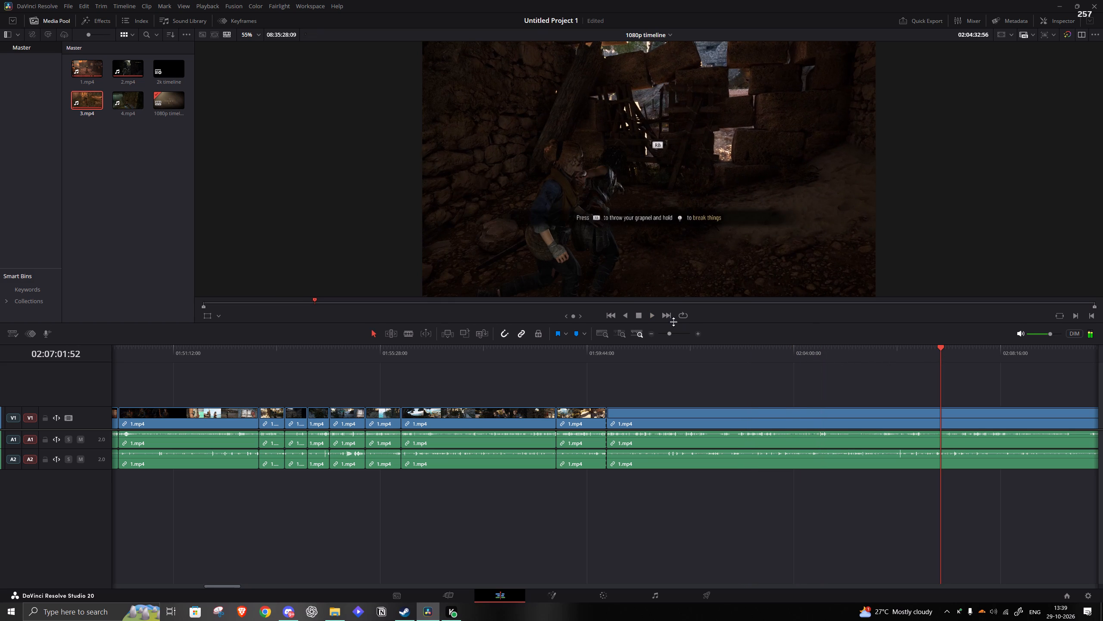
click(673, 335)
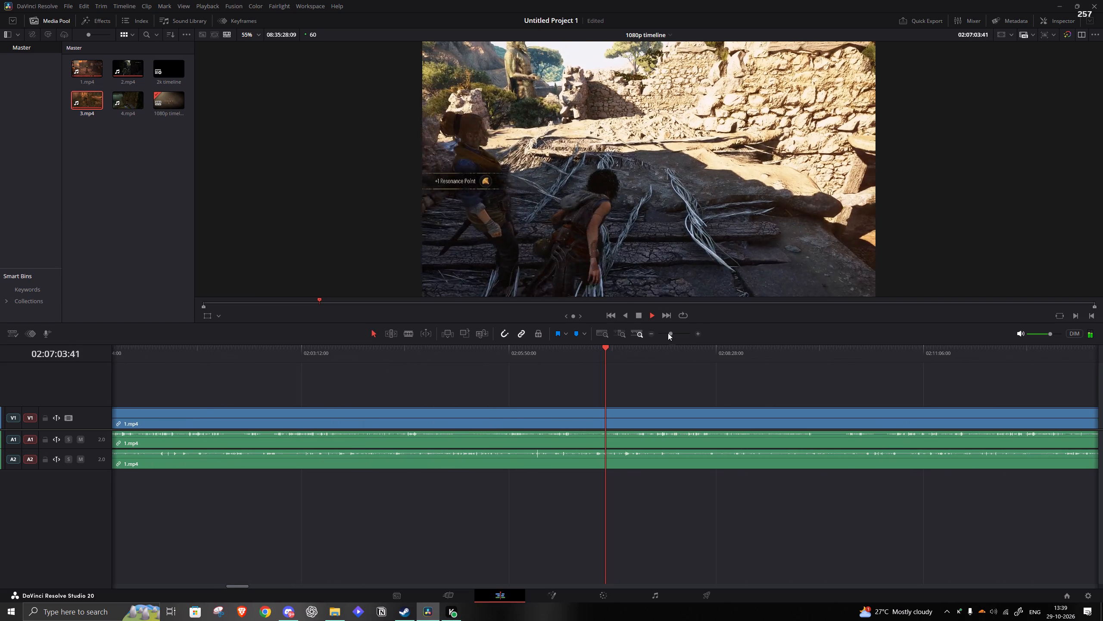
click(635, 358)
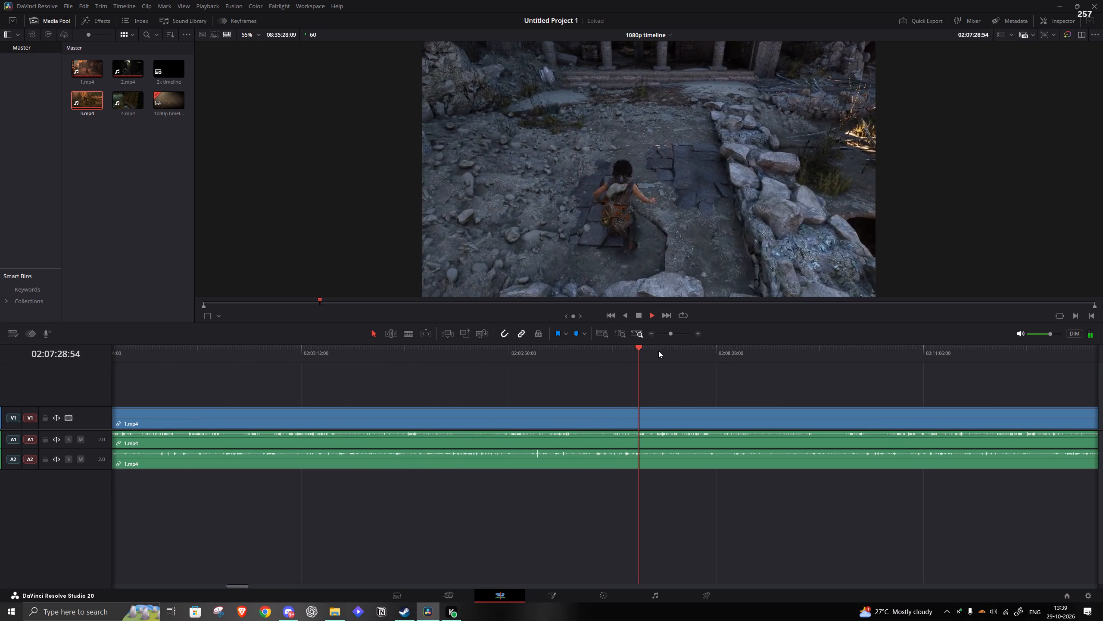
click(670, 330)
click(655, 354)
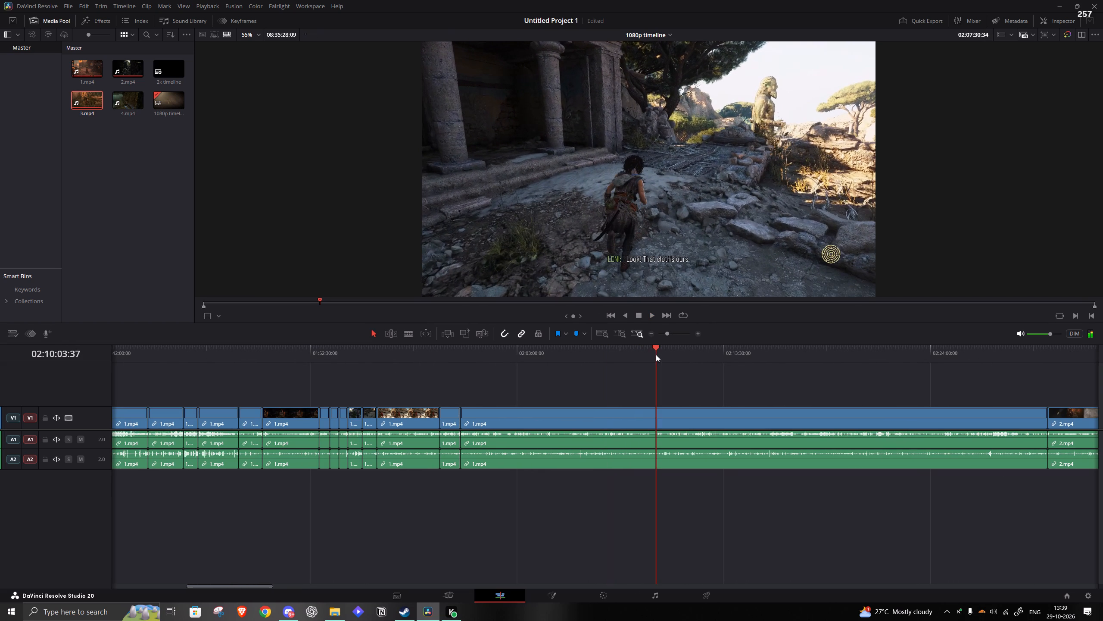
click(674, 353)
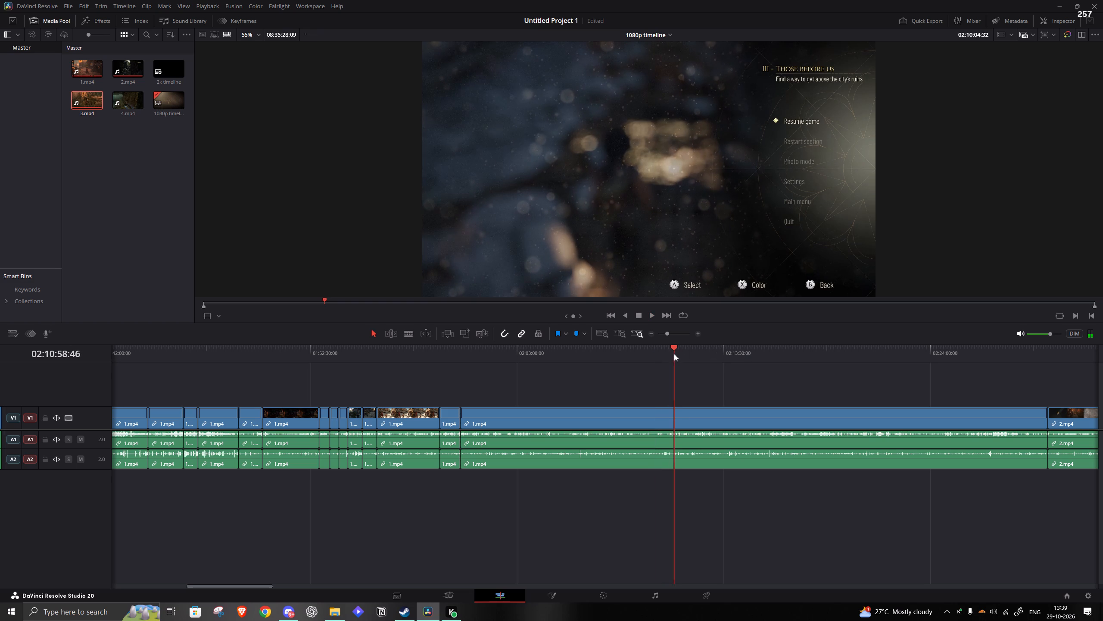
click(702, 352)
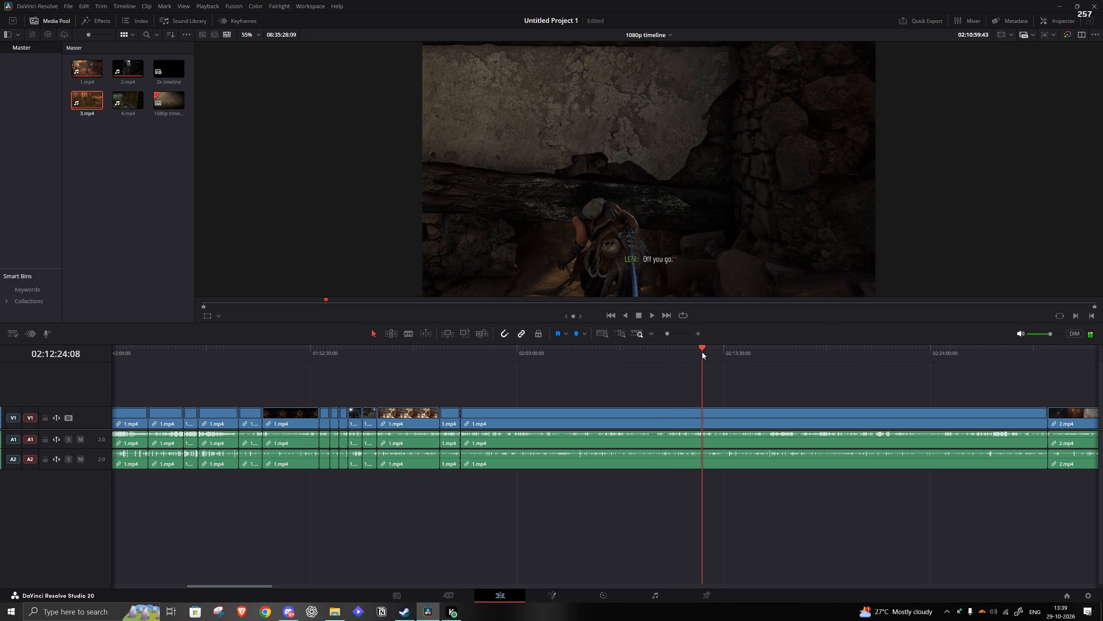
click(743, 354)
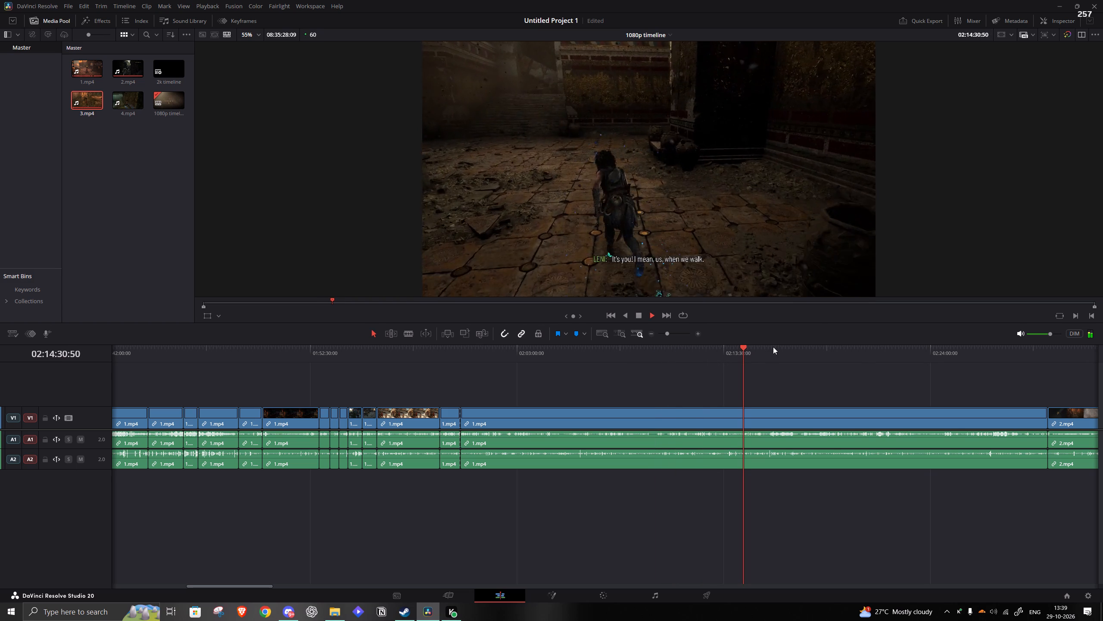
click(712, 344)
click(724, 350)
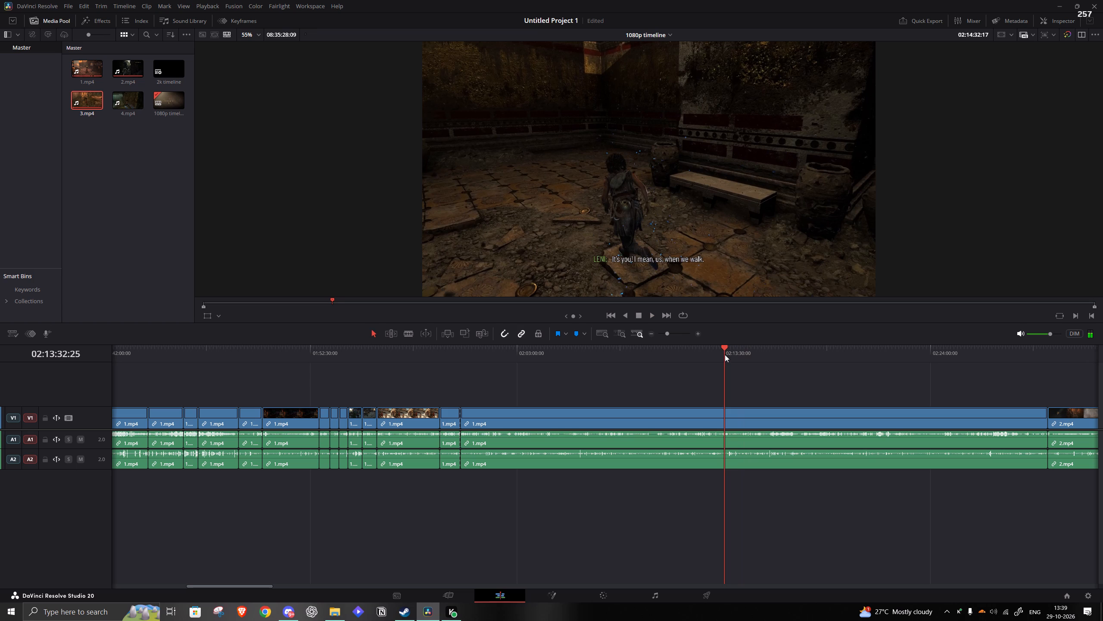
click(714, 352)
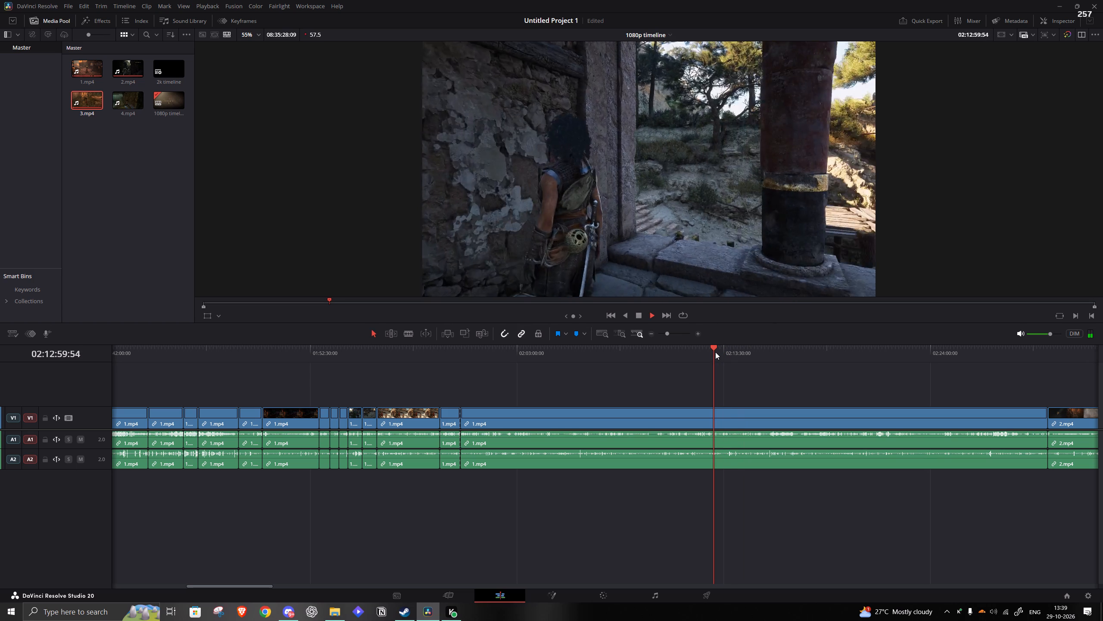
key(space)
key(q)
click(643, 429)
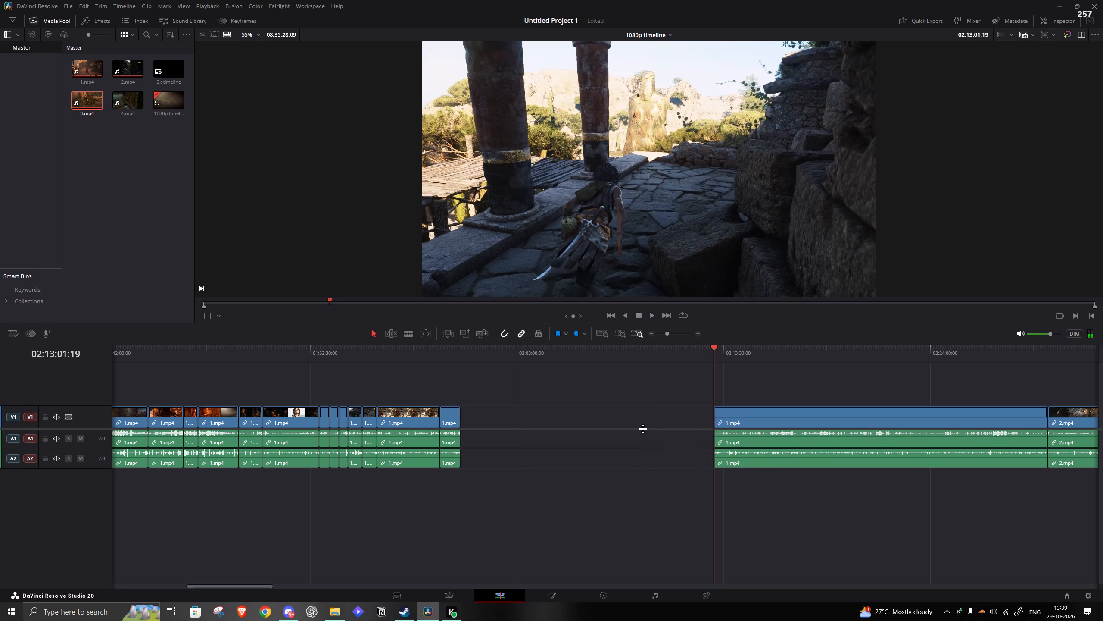
key(a)
click(625, 445)
key(a)
Play on past the temple entrance, petal-strewn vision and flamingo lake raft, and split 1.mp4 at 02:06:47:29, in the corridor with the glowing blue trail.
key(space)
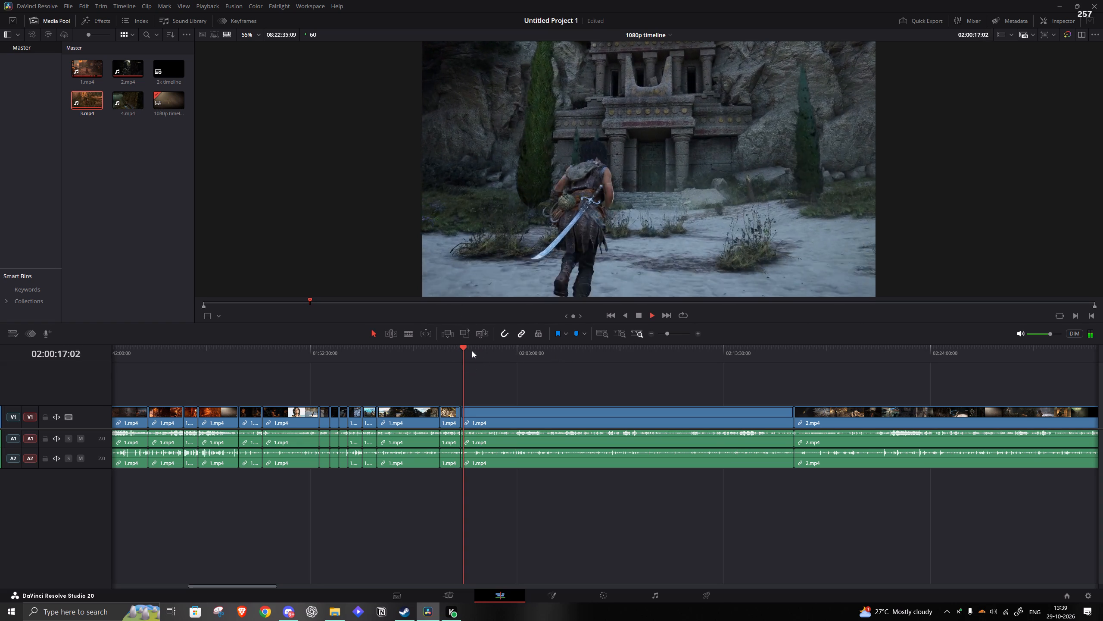
click(472, 351)
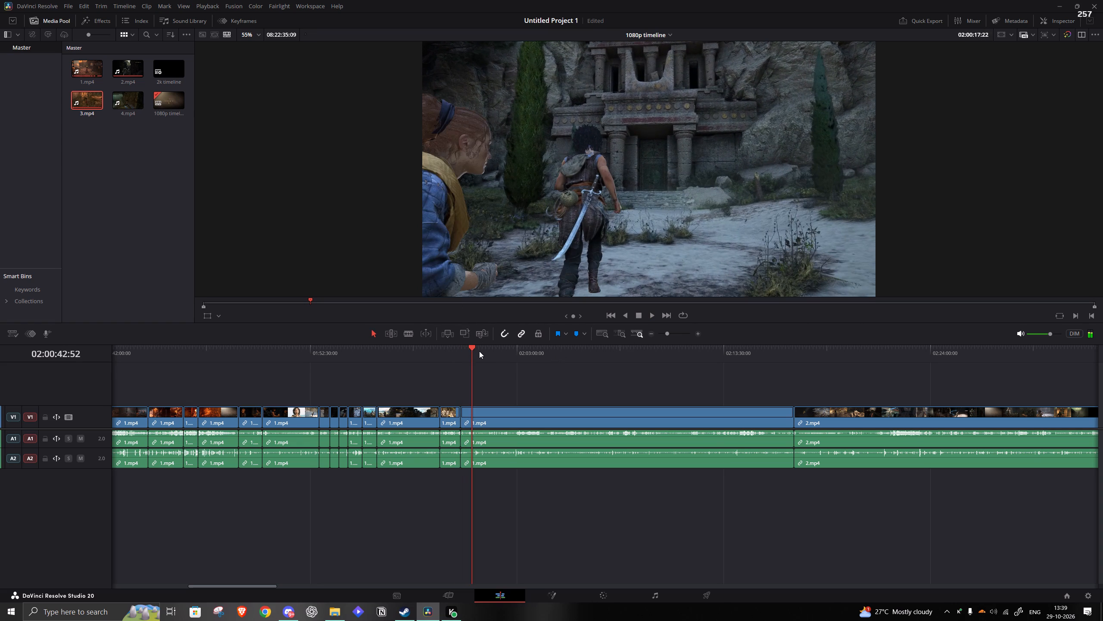
click(481, 351)
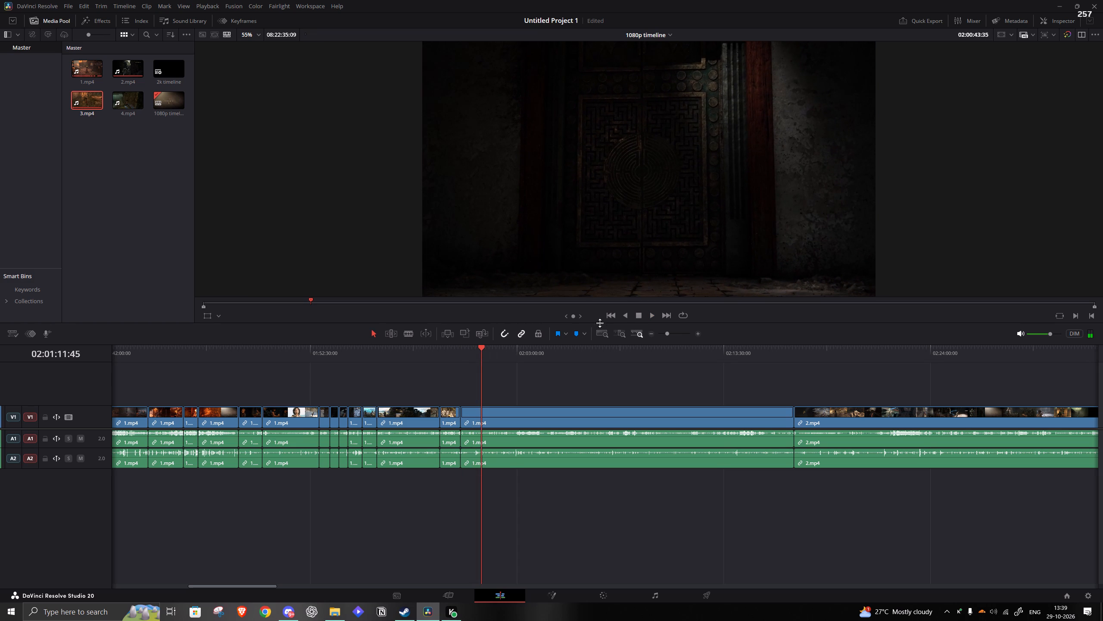
drag(665, 336, 670, 337)
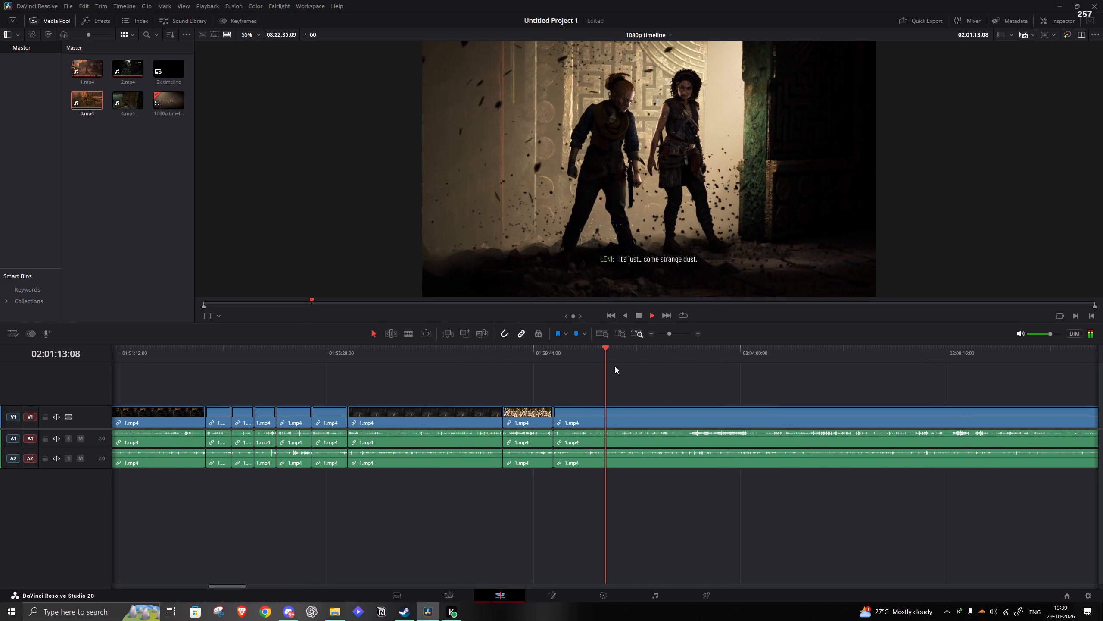
click(634, 357)
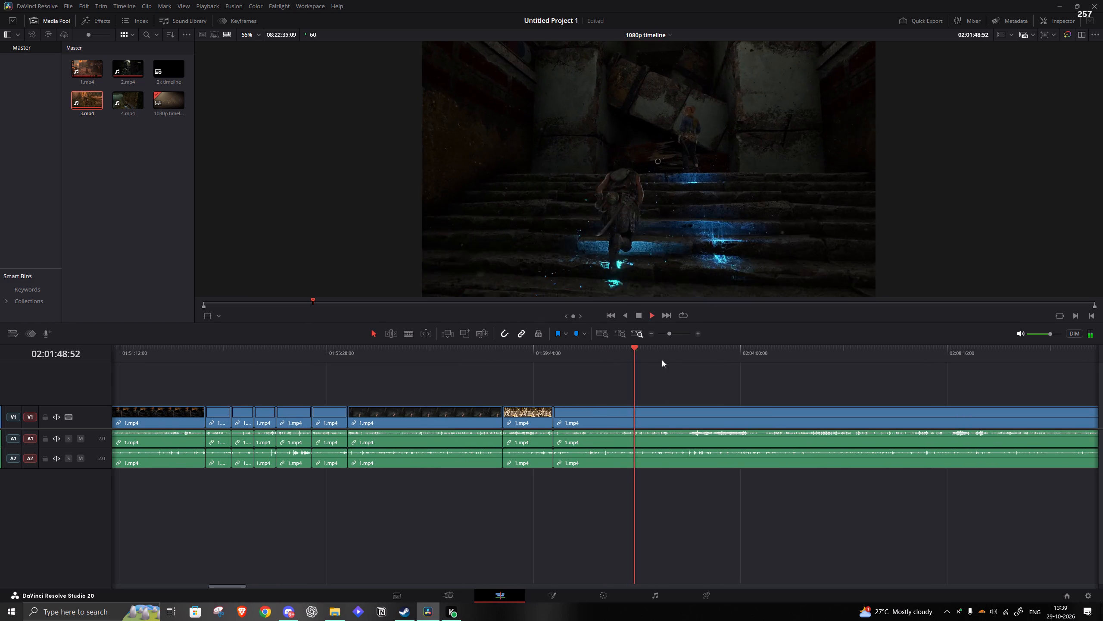
click(662, 360)
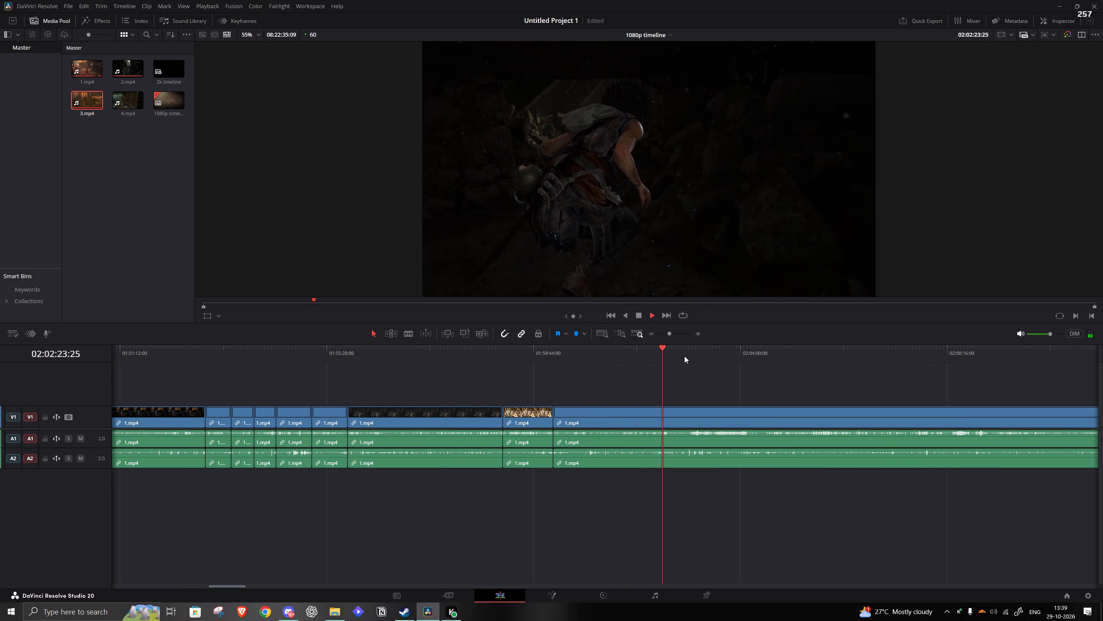
click(685, 355)
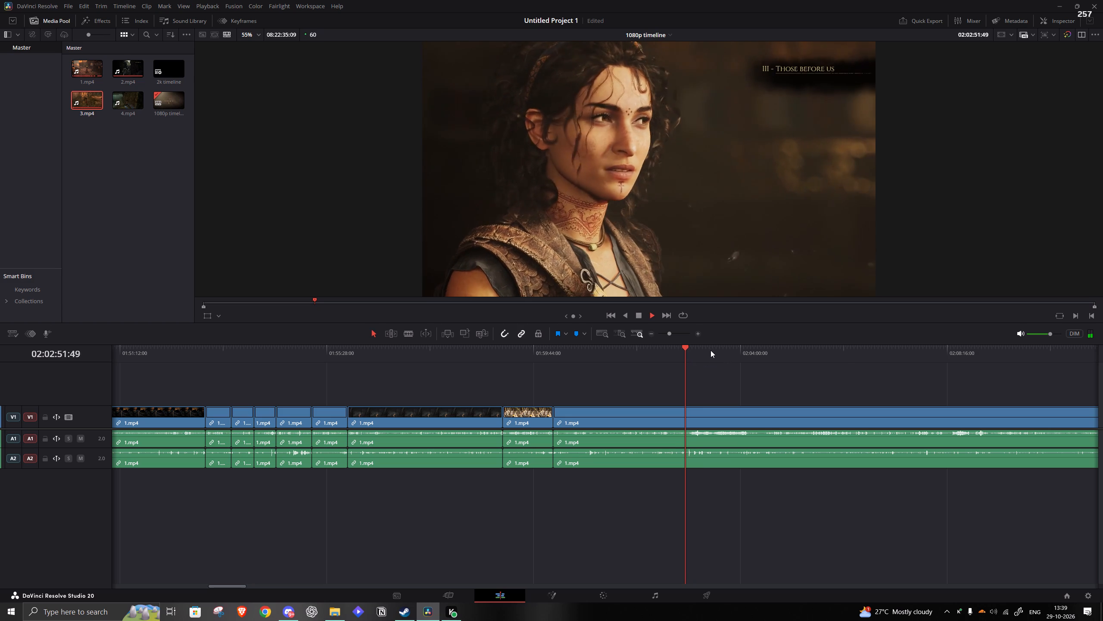
click(702, 350)
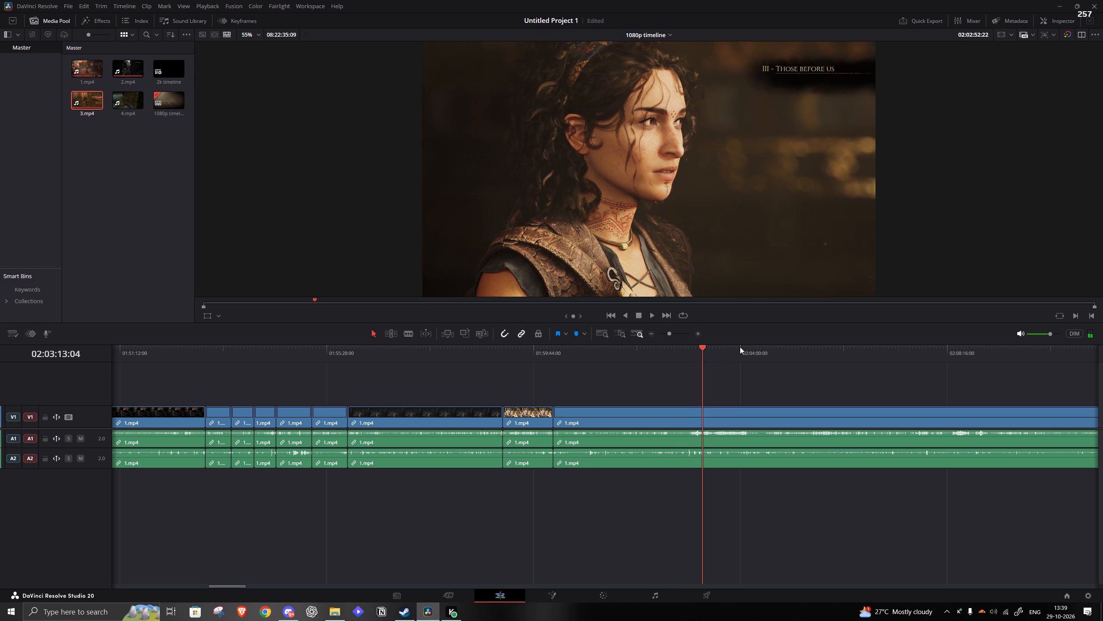
click(730, 353)
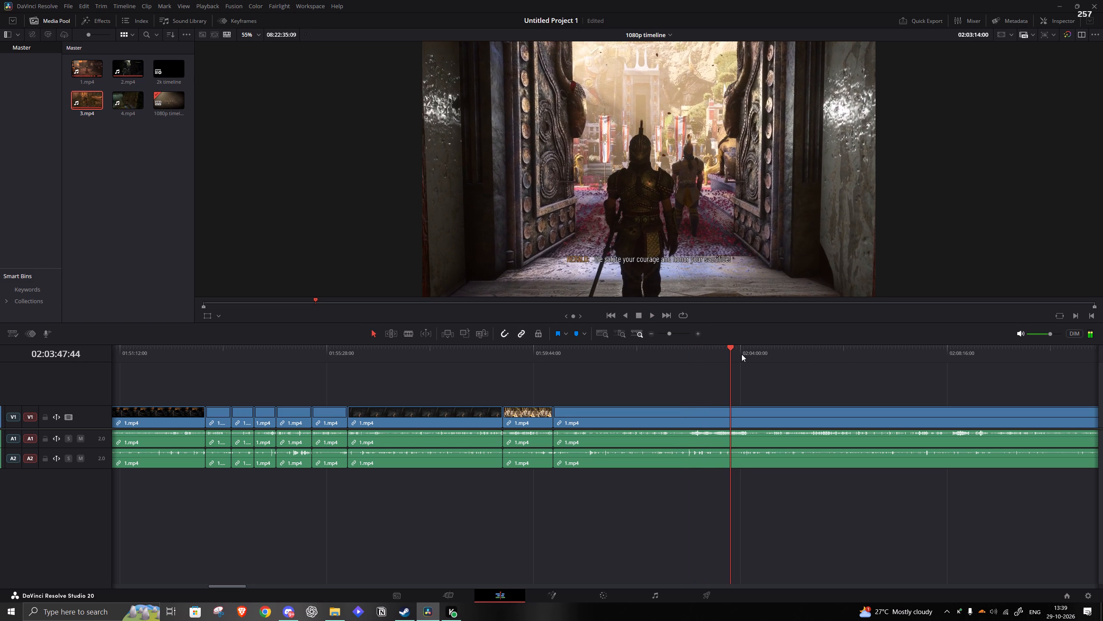
click(742, 354)
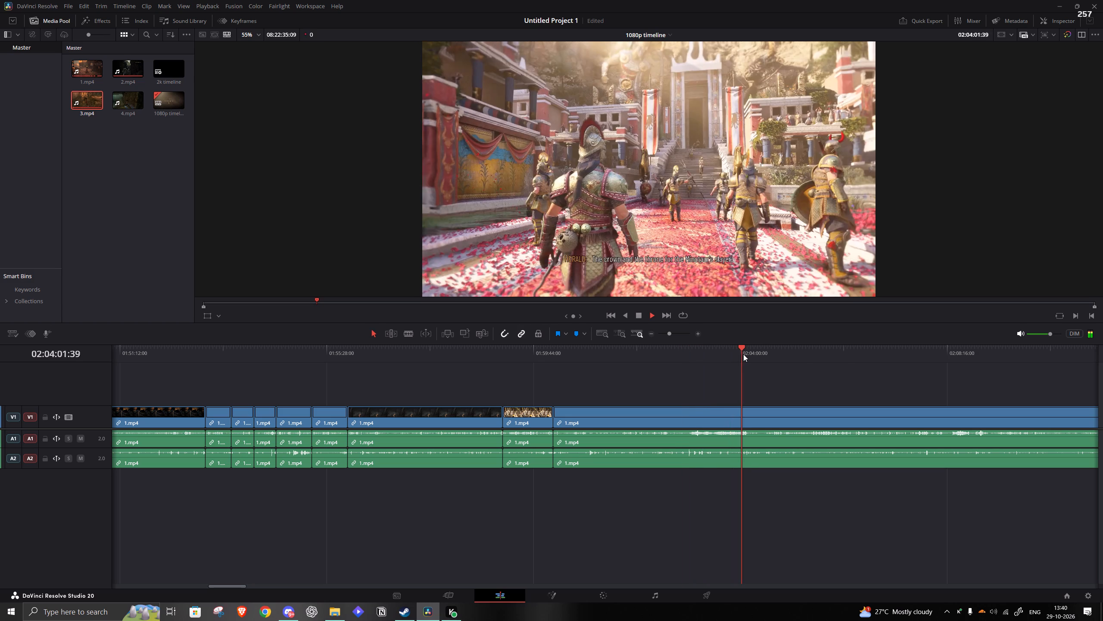
click(750, 354)
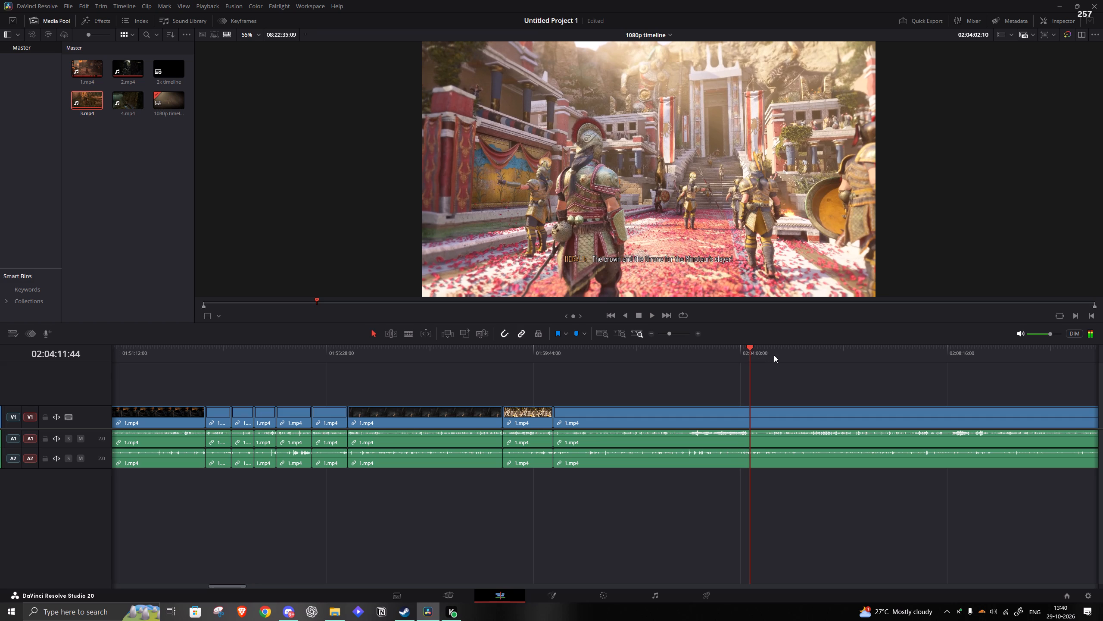
click(762, 355)
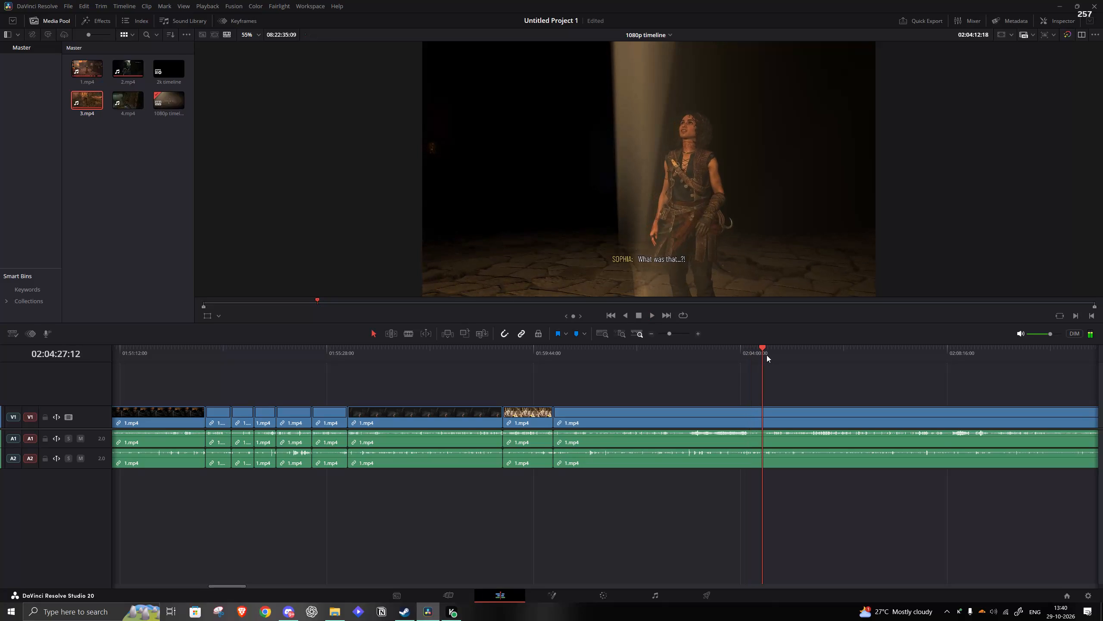
click(769, 355)
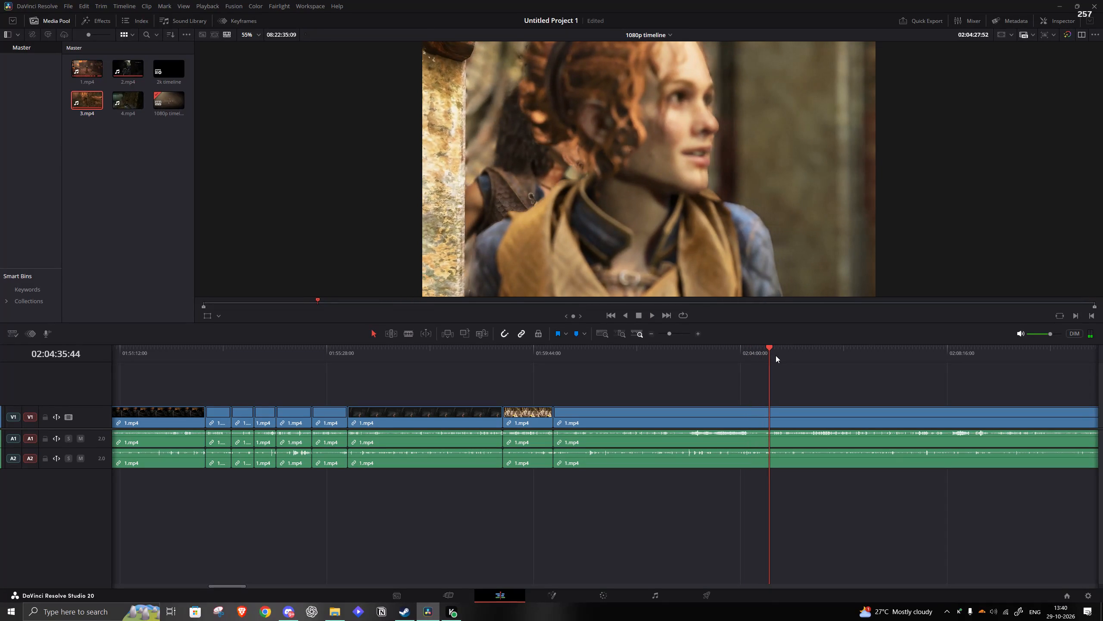
click(783, 358)
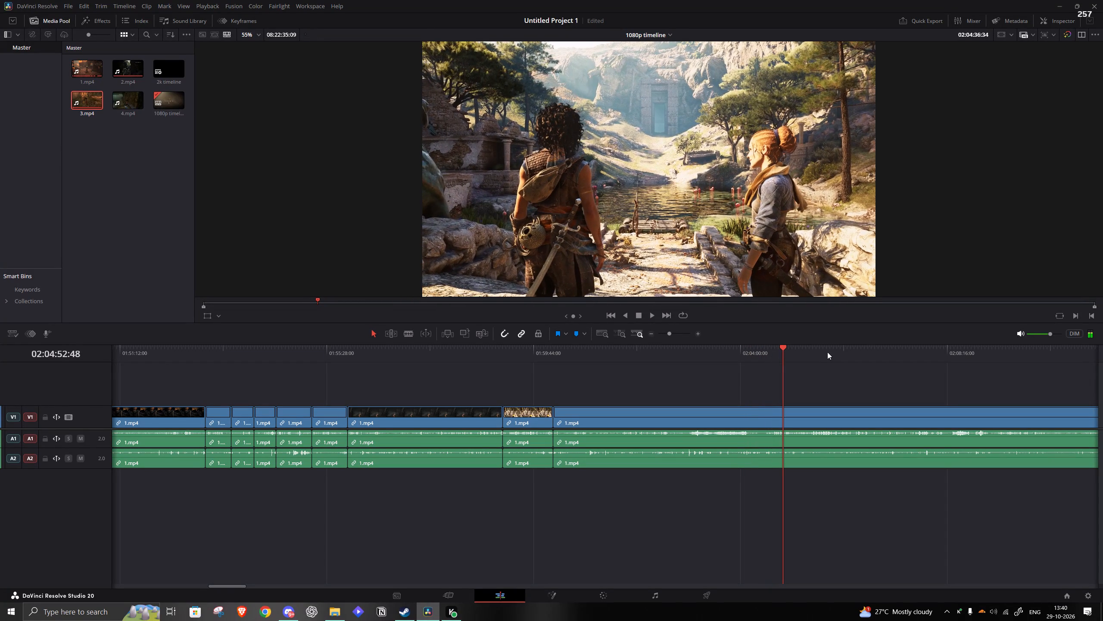
drag(668, 332, 663, 332)
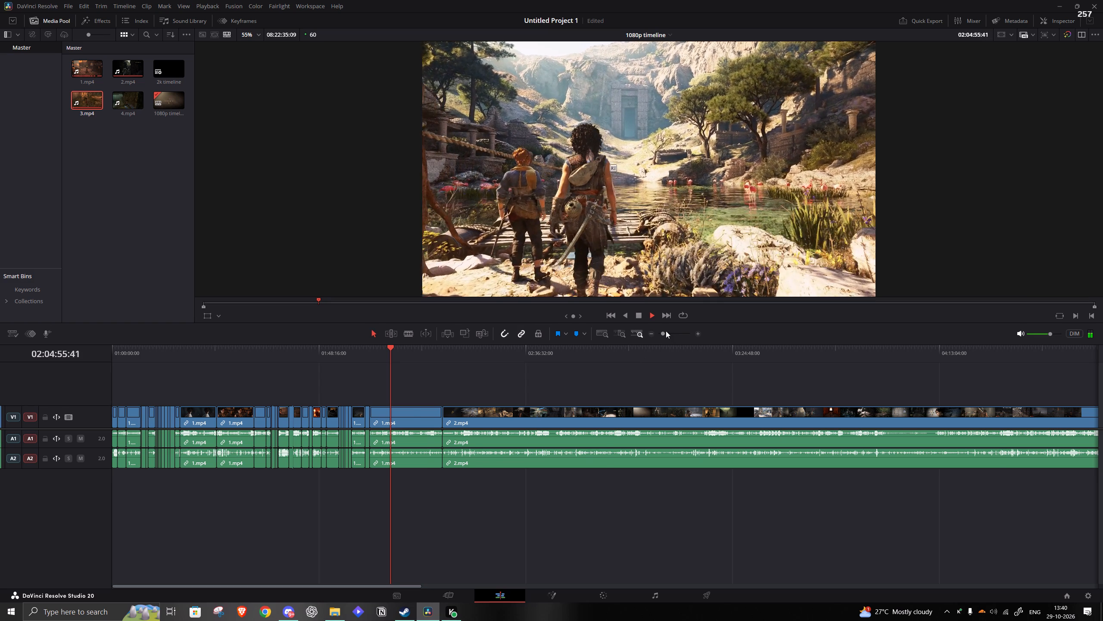
click(666, 331)
click(613, 354)
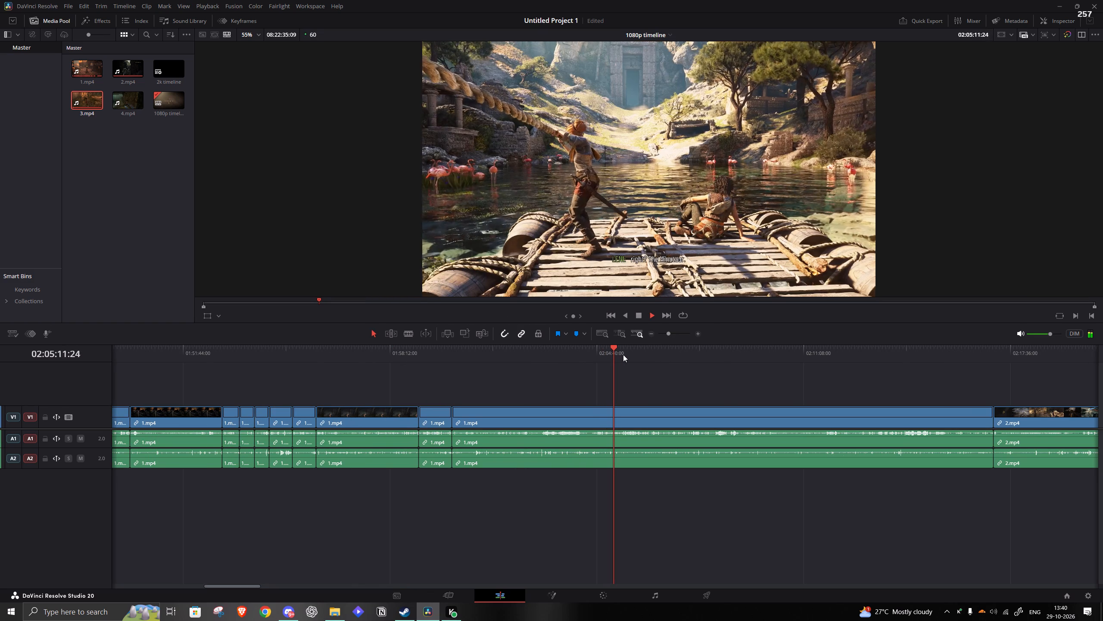
click(631, 353)
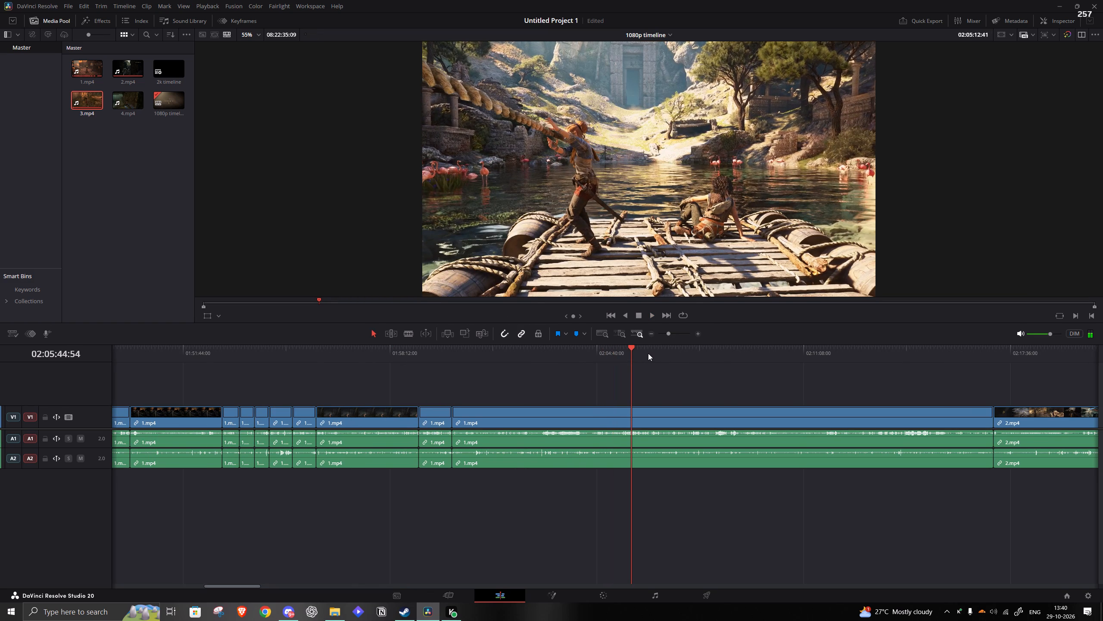
click(648, 353)
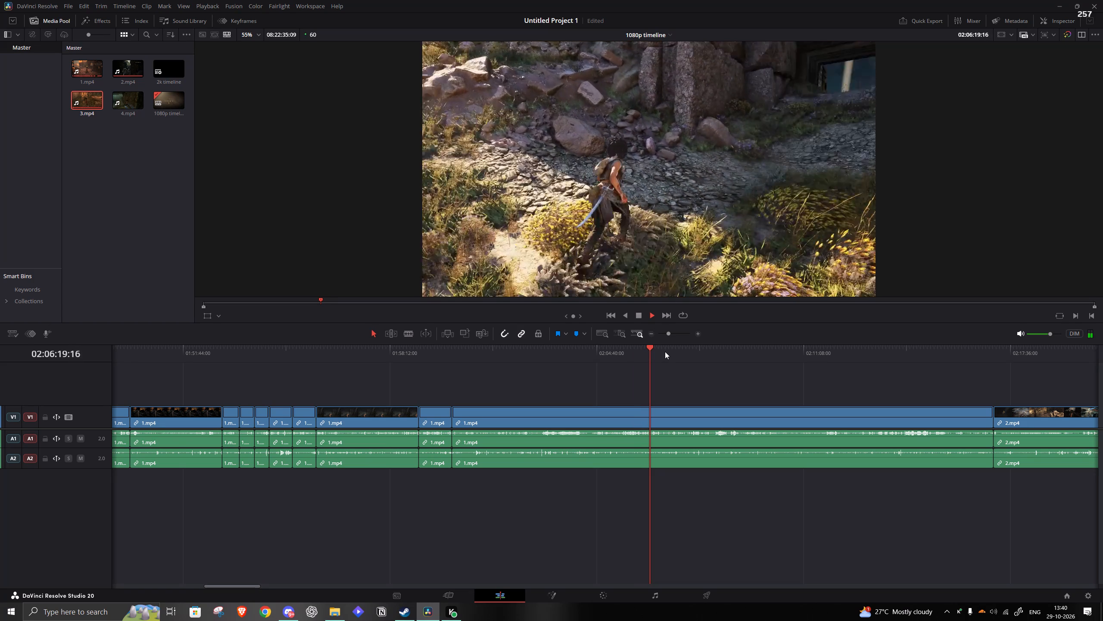
click(663, 362)
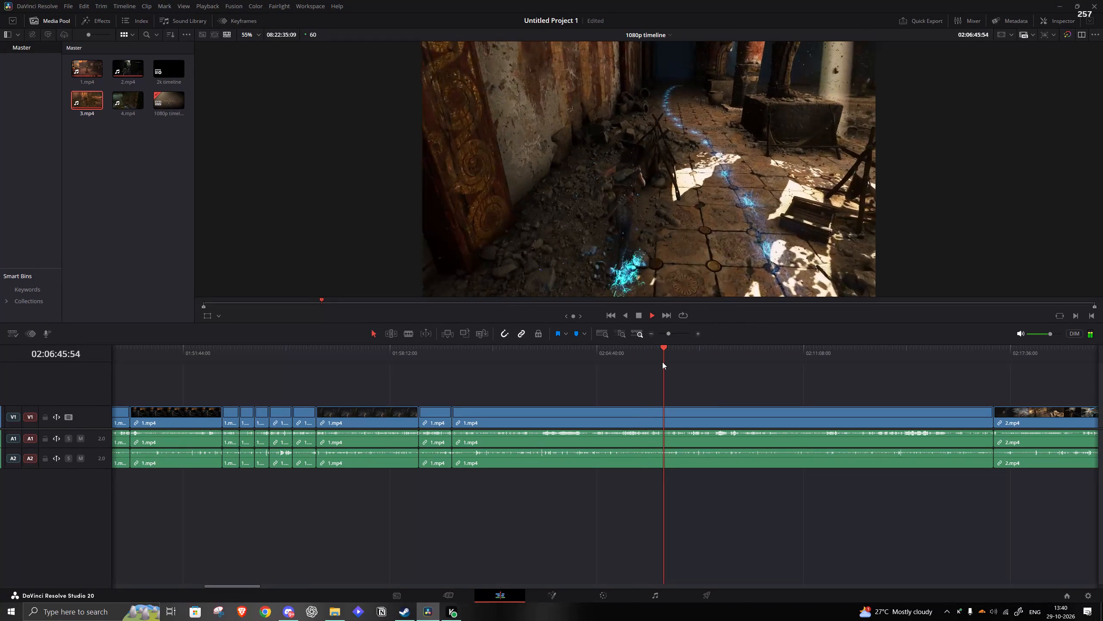
key(space)
key(s)
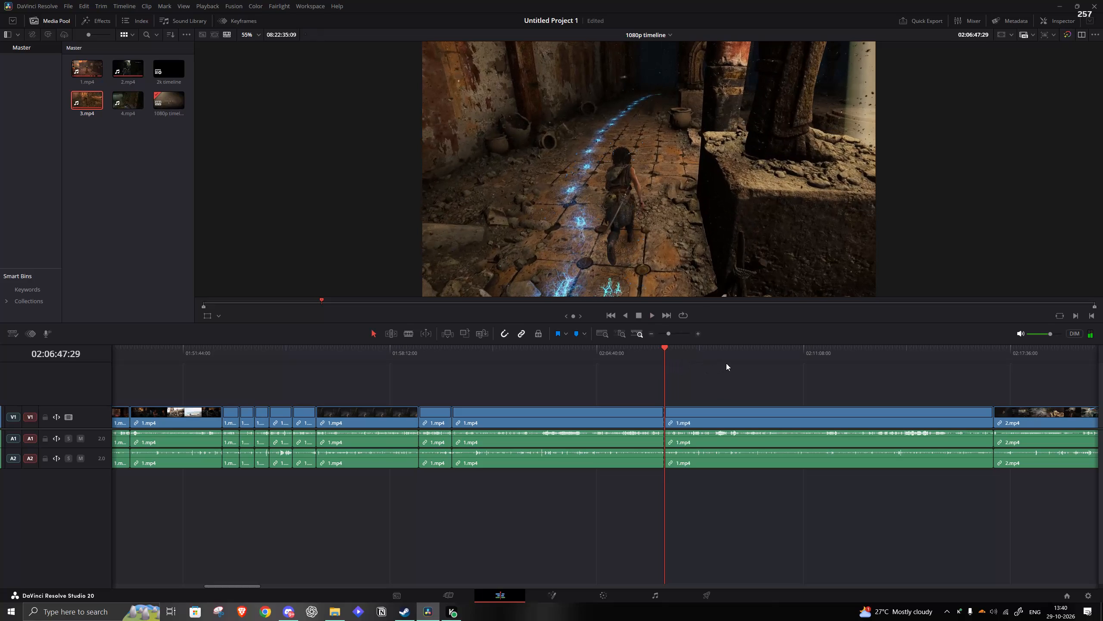
Remove the 1.mp4 footage from the split at 02:06:47:29 to about 02:08:13, at the round light mirror, and close the gap.
click(726, 363)
click(715, 359)
key(space)
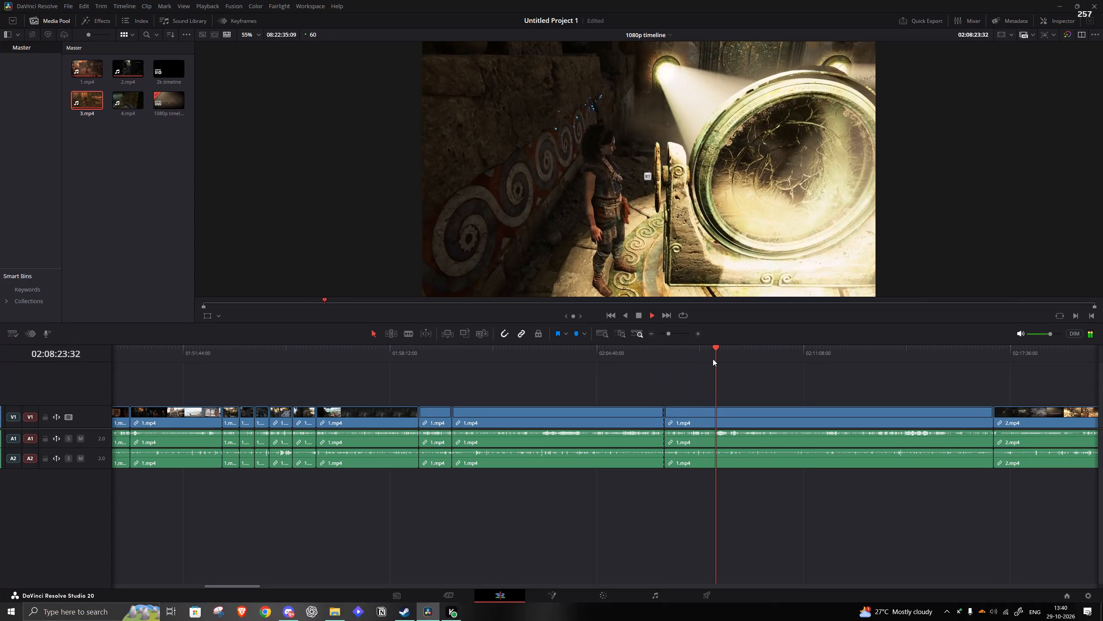
click(710, 356)
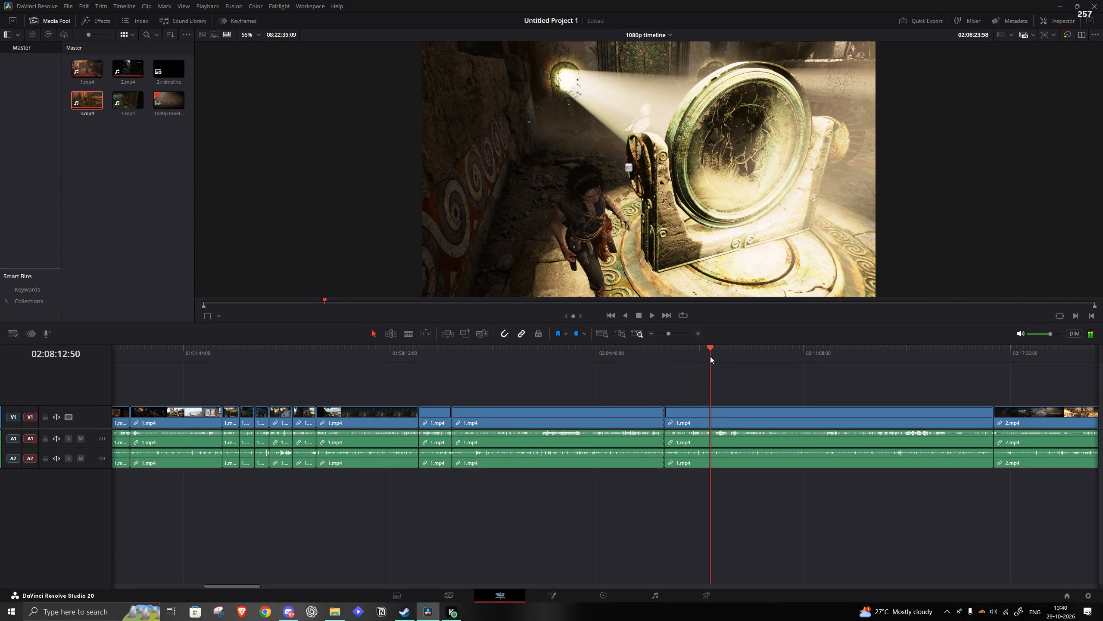
key(space)
key(q)
click(683, 417)
key(a)
Play on past the light mirror and chapter-title hall, and split 1.mp4 at 02:07:44:44, beside the circular labyrinth floor with the blue trail.
key(space)
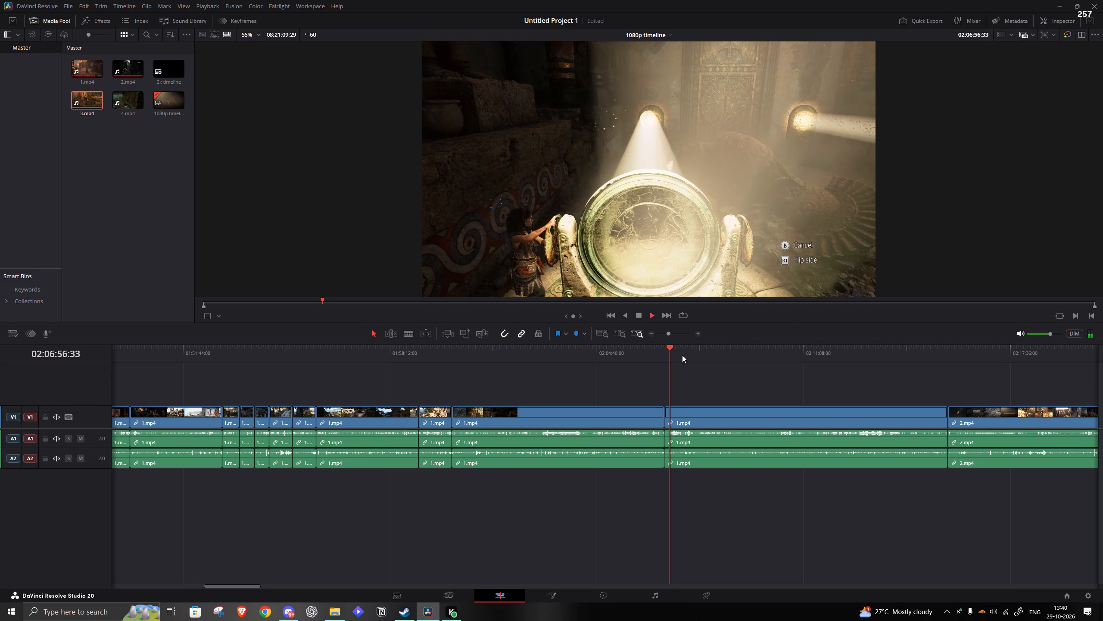
click(682, 355)
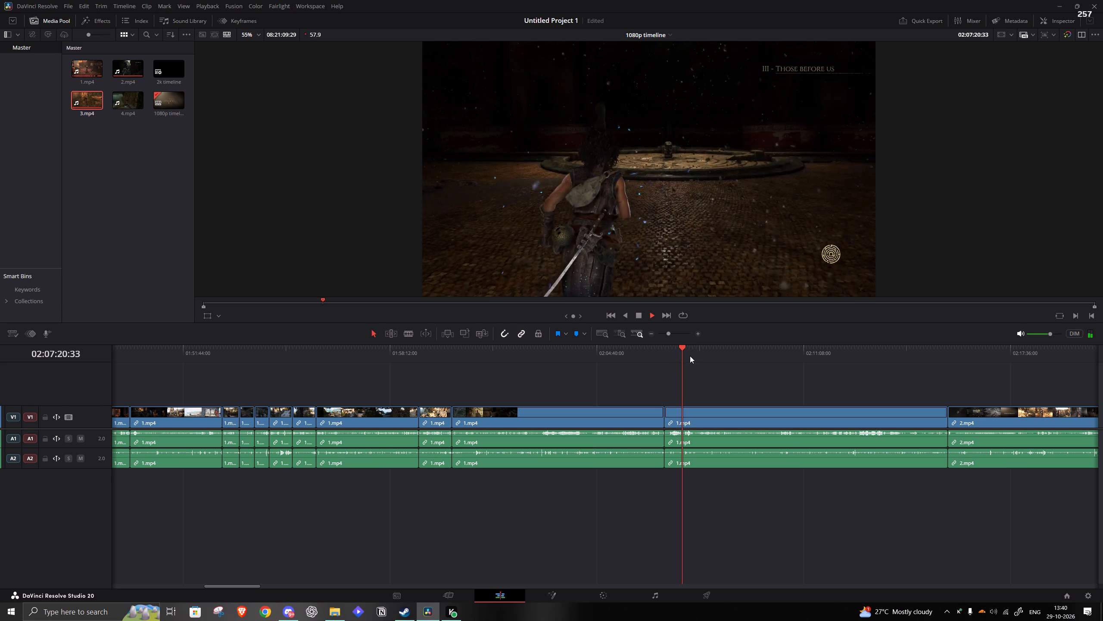
click(690, 356)
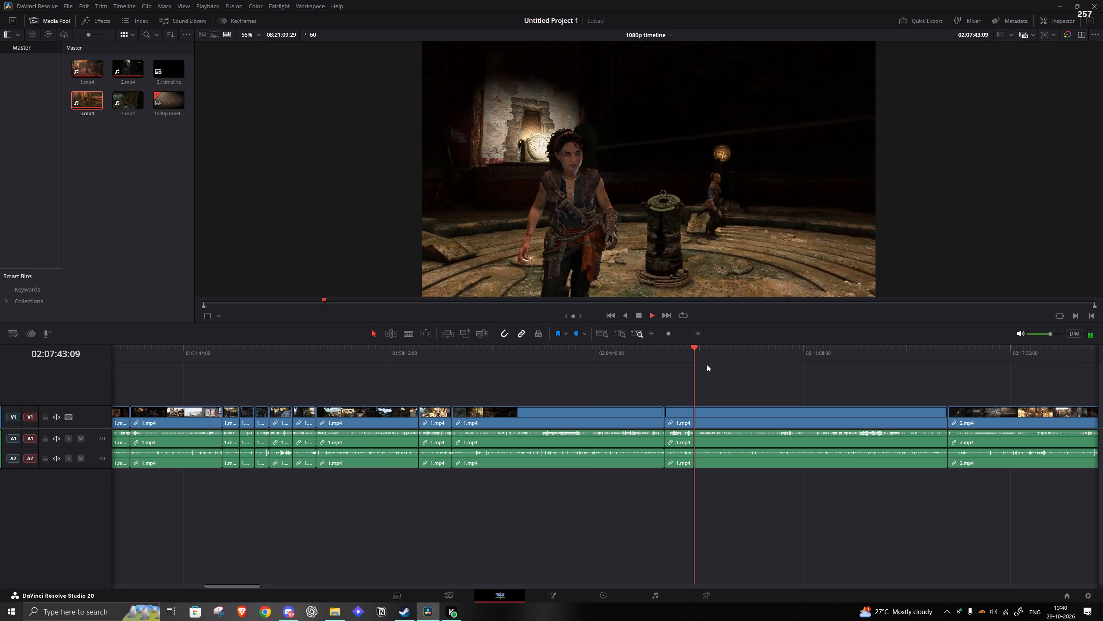
key(space)
key(s)
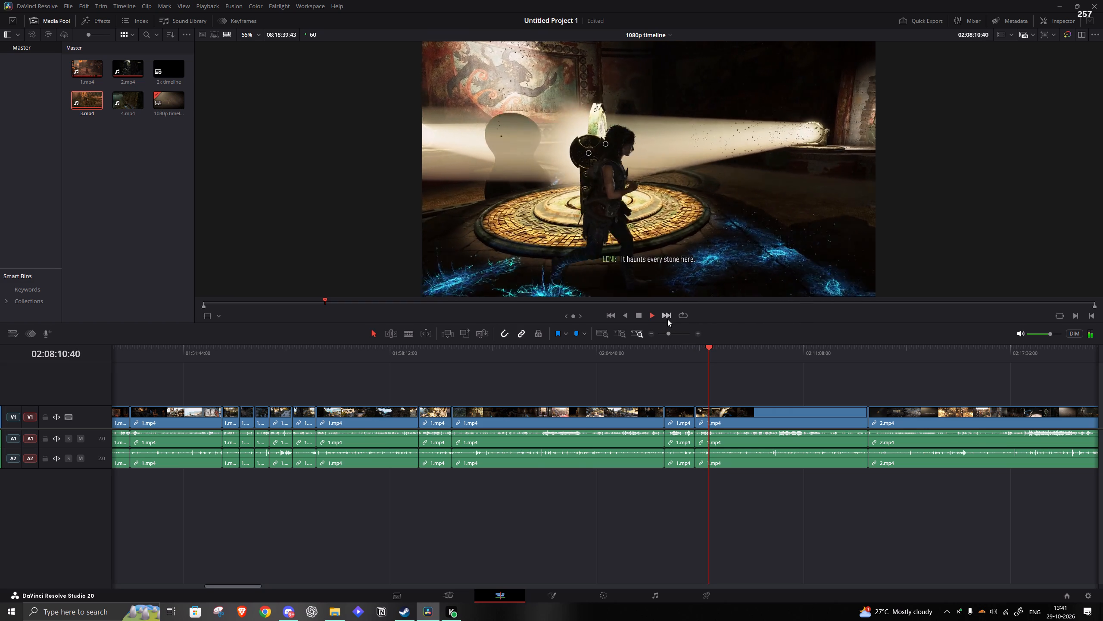
click(670, 336)
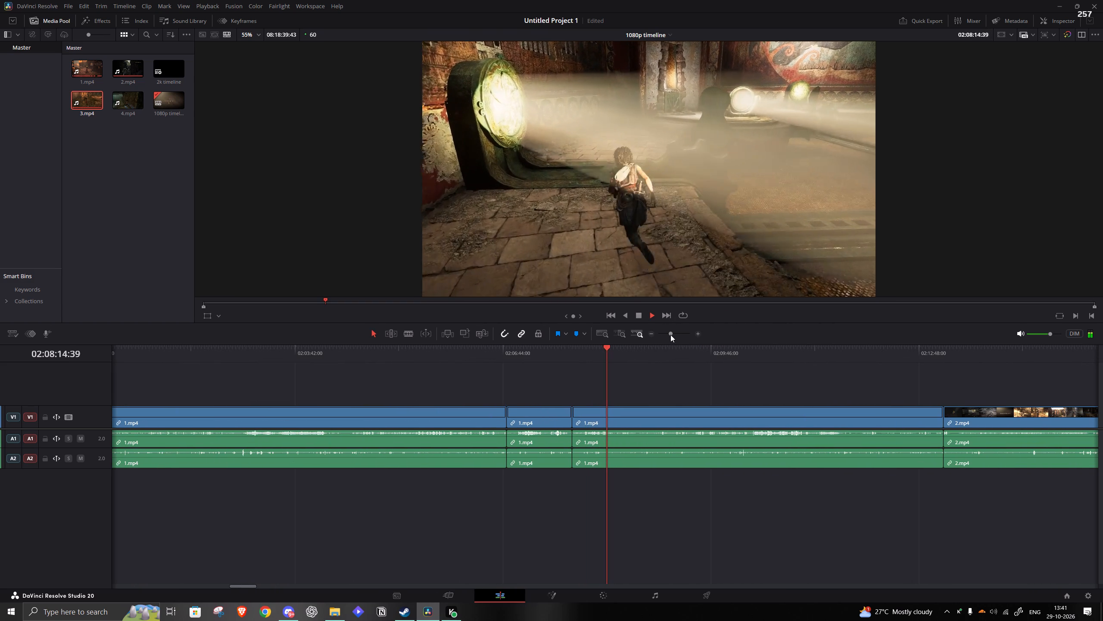
key(space)
key(s)
Remove the 1.mp4 footage from the split at 02:08:15:20 to 02:09:47:19, at the mirror on the golden mosaic platform, and close the gap.
click(785, 359)
key(space)
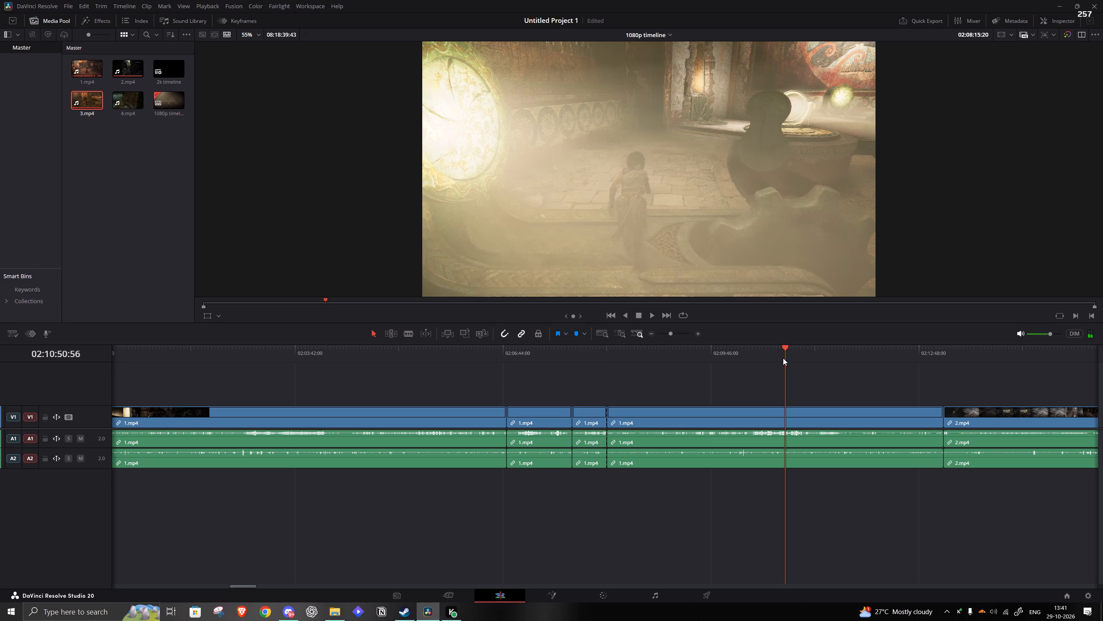
click(735, 358)
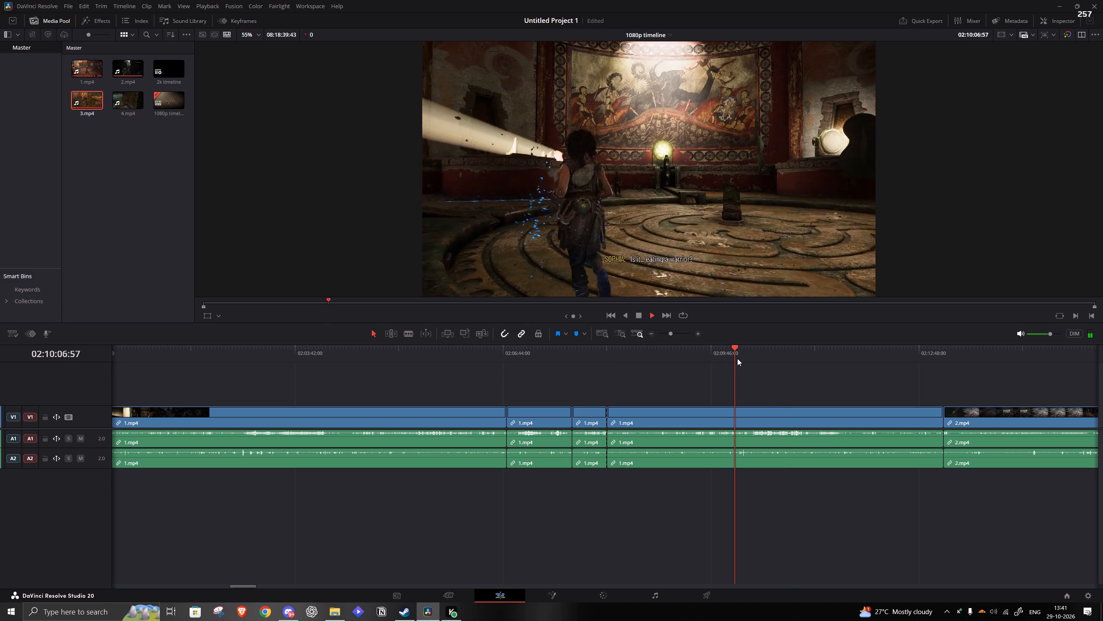
click(726, 356)
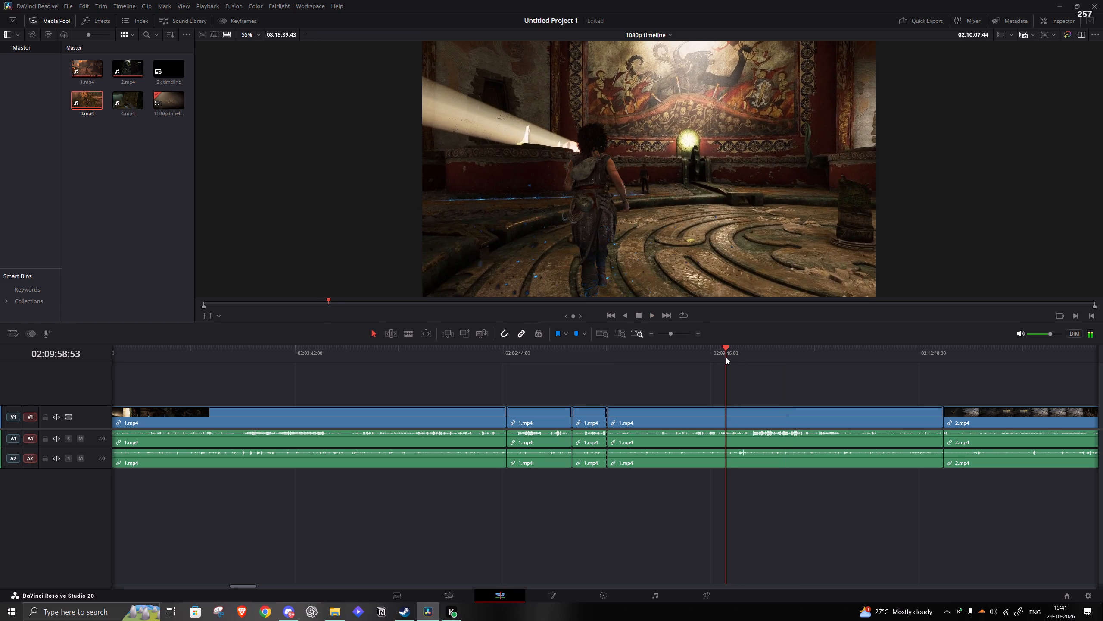
click(712, 357)
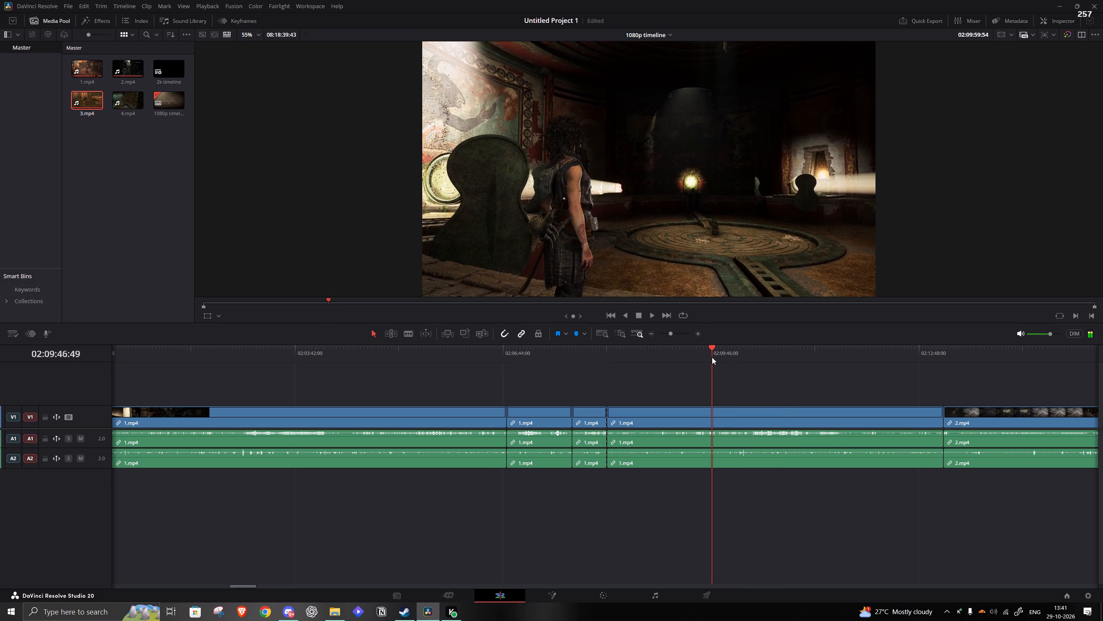
key(space)
key(q)
click(642, 435)
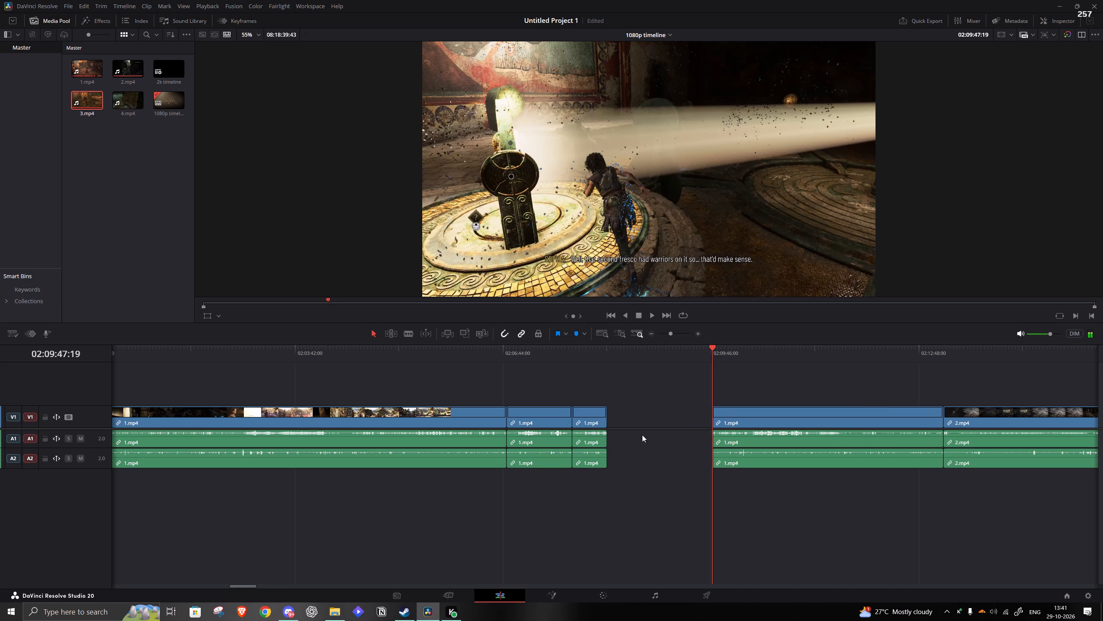
key(a)
Skim the remaining 1.mp4 footage from the mosaic mirror platform through the fresco chamber and labyrinth doors to the "From Hell It Rose" title card.
key(space)
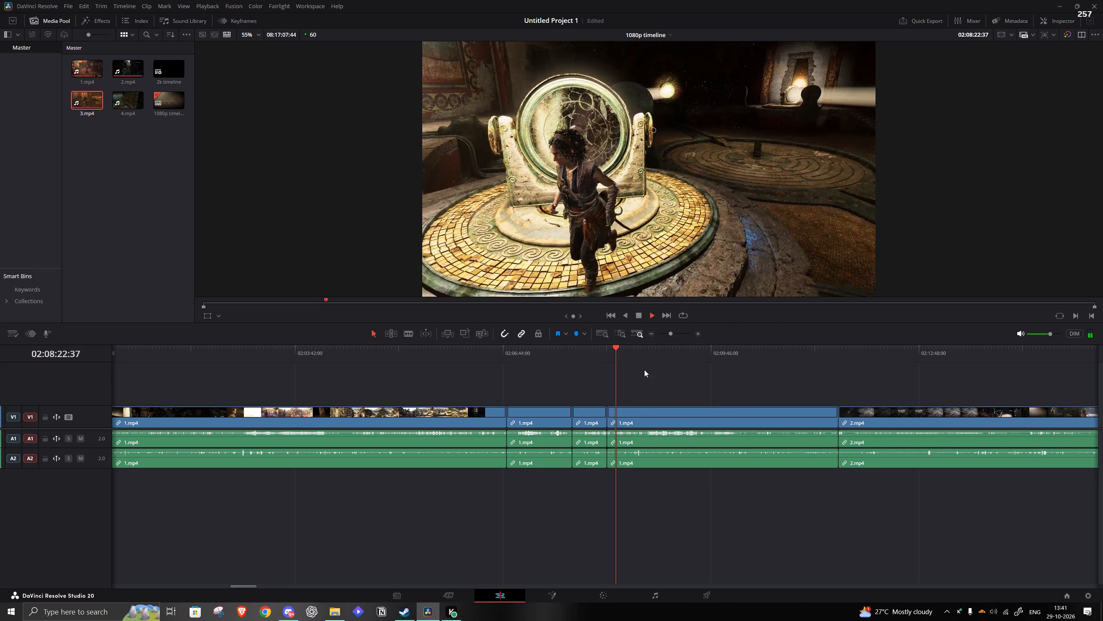
click(646, 361)
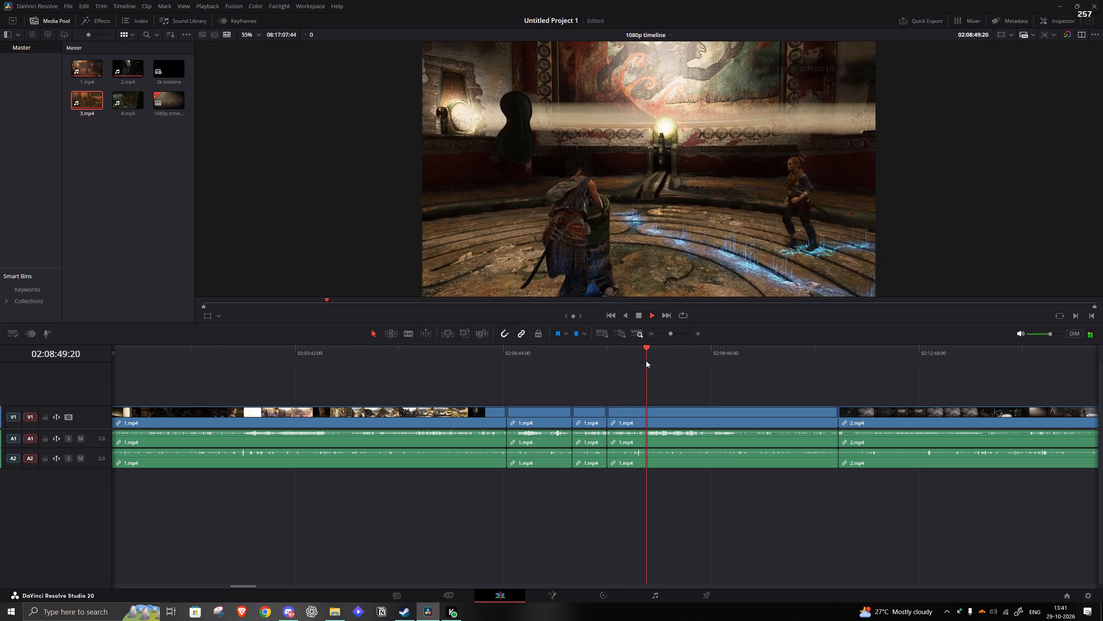
click(622, 359)
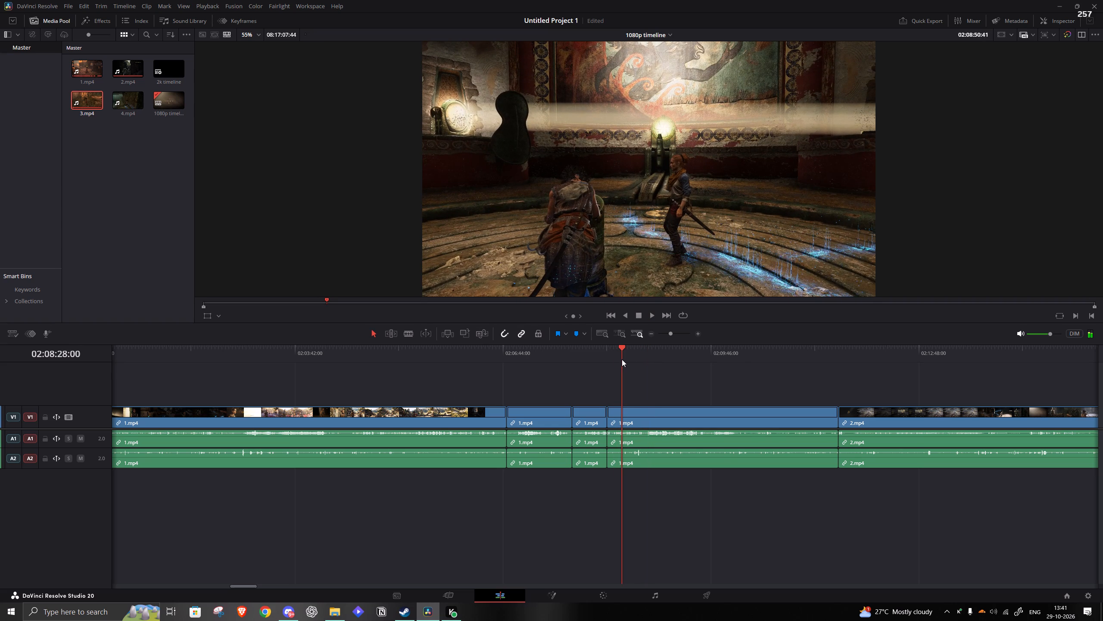
click(633, 361)
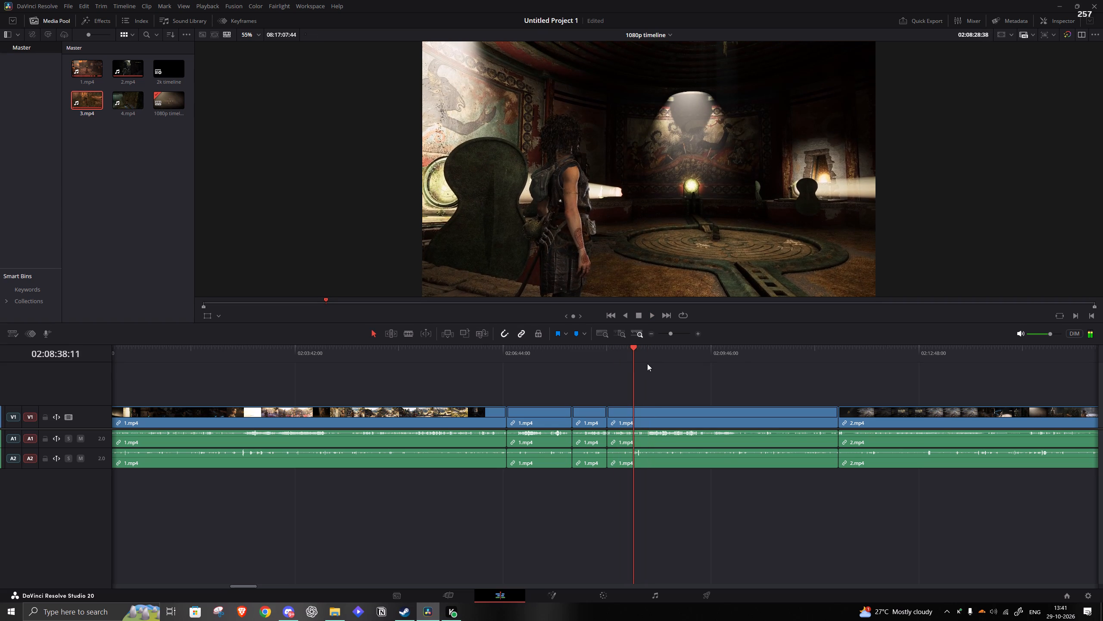
click(645, 362)
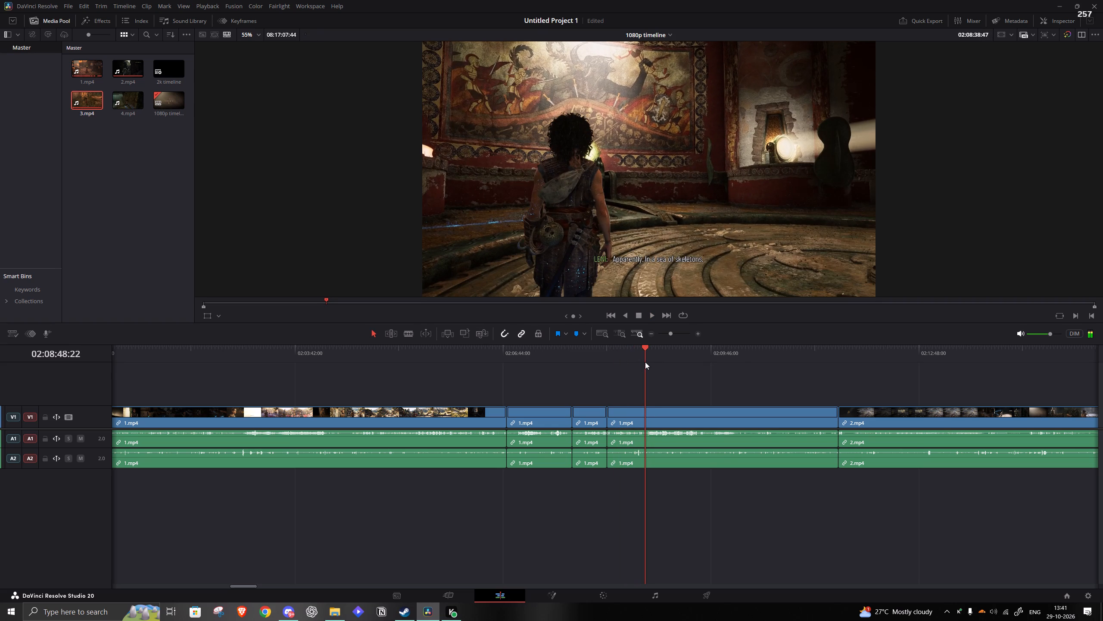
click(645, 362)
click(649, 361)
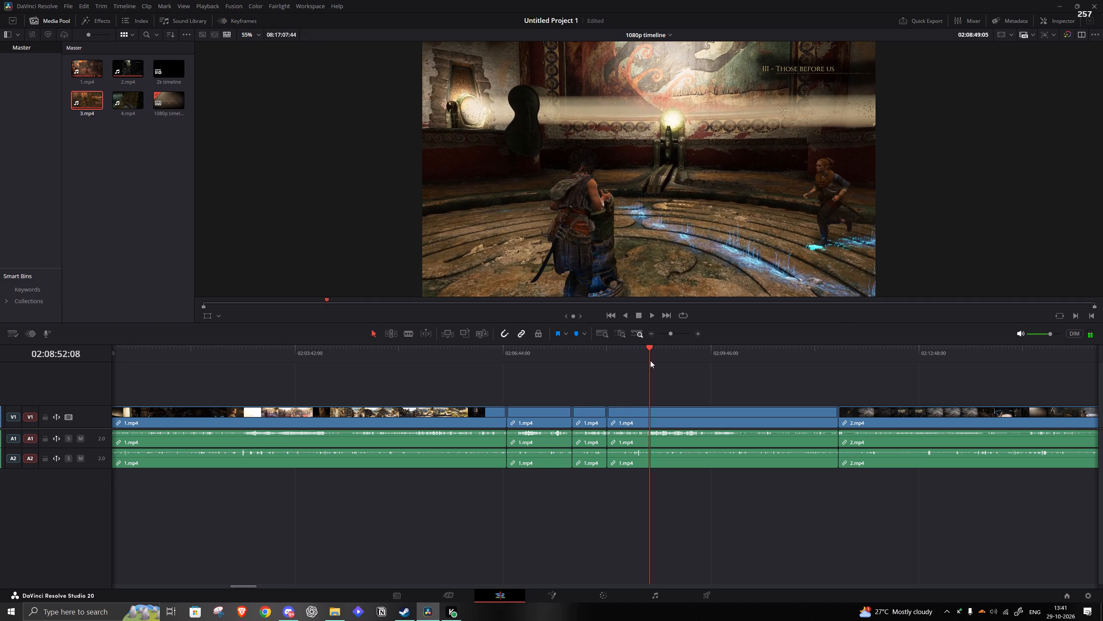
click(661, 359)
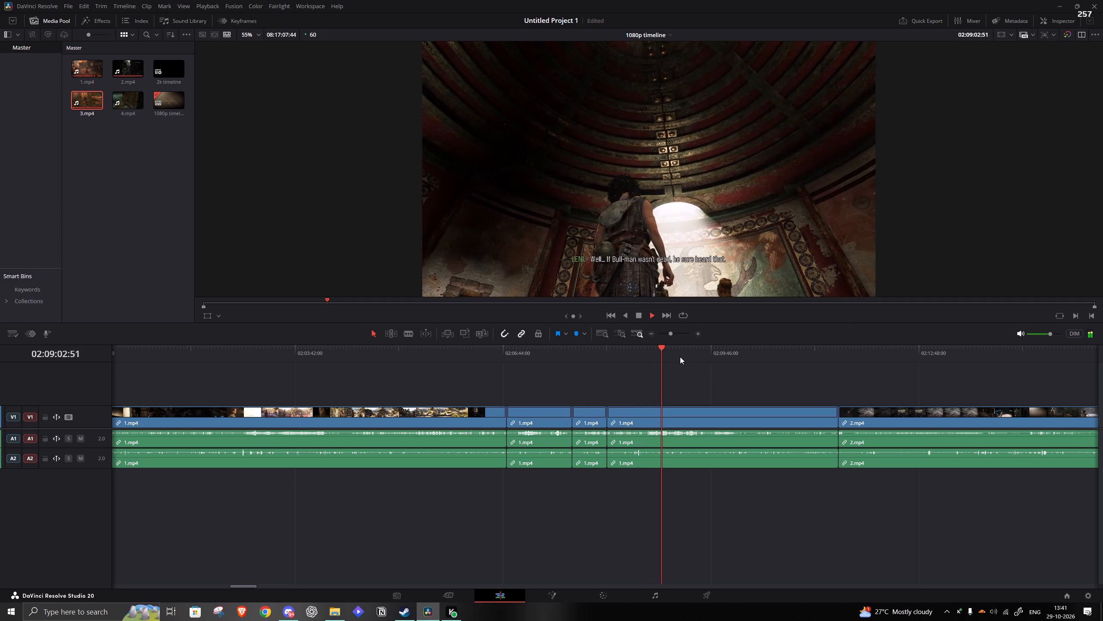
click(680, 357)
click(699, 356)
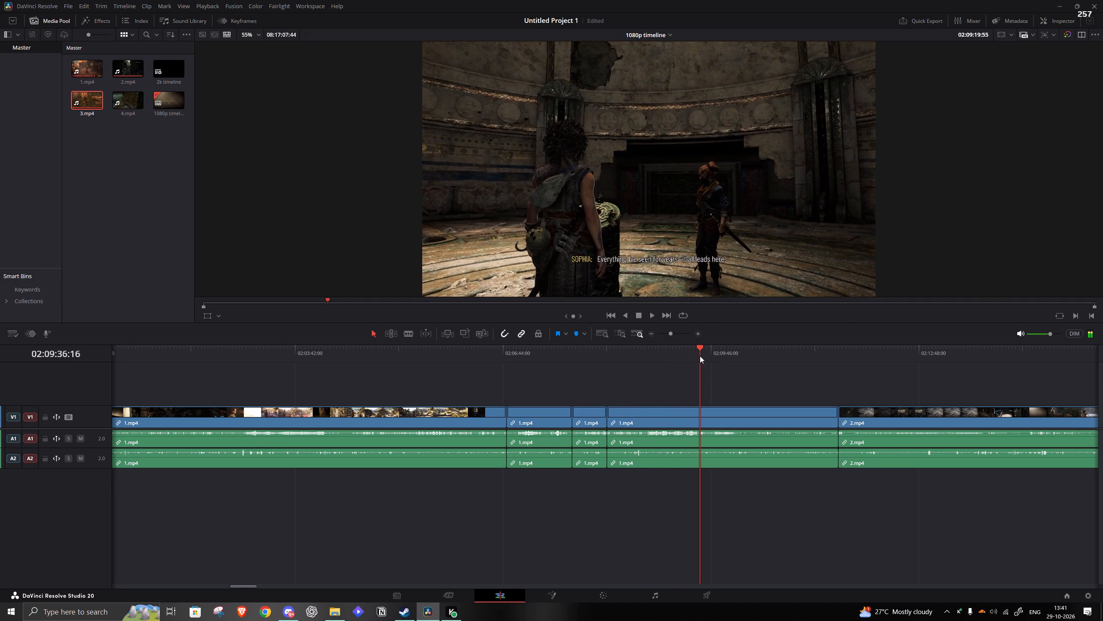
click(711, 359)
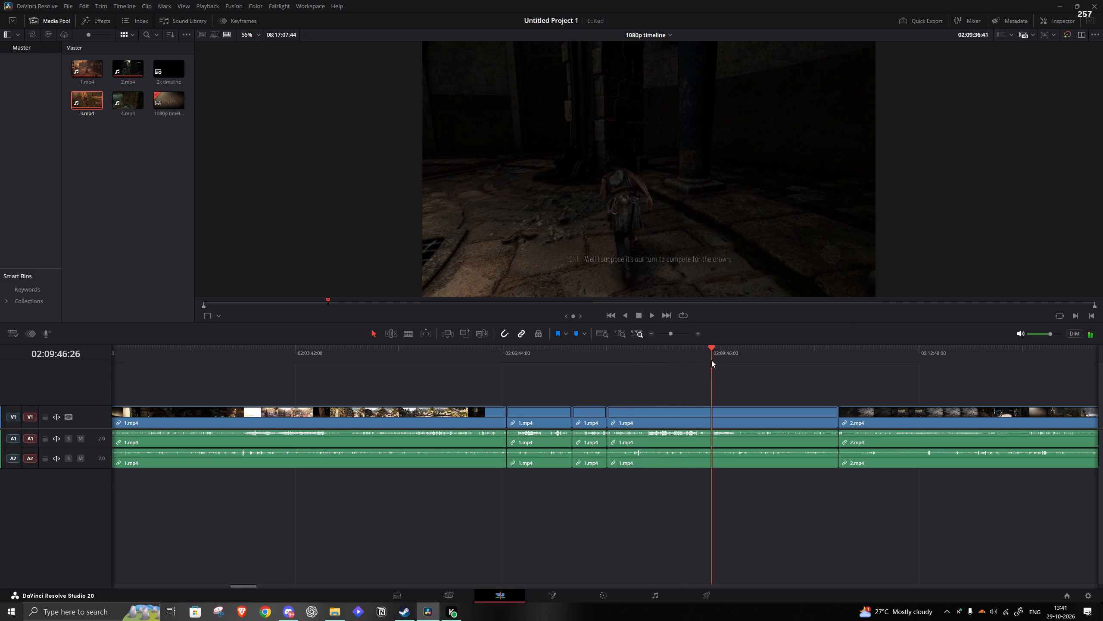
click(728, 360)
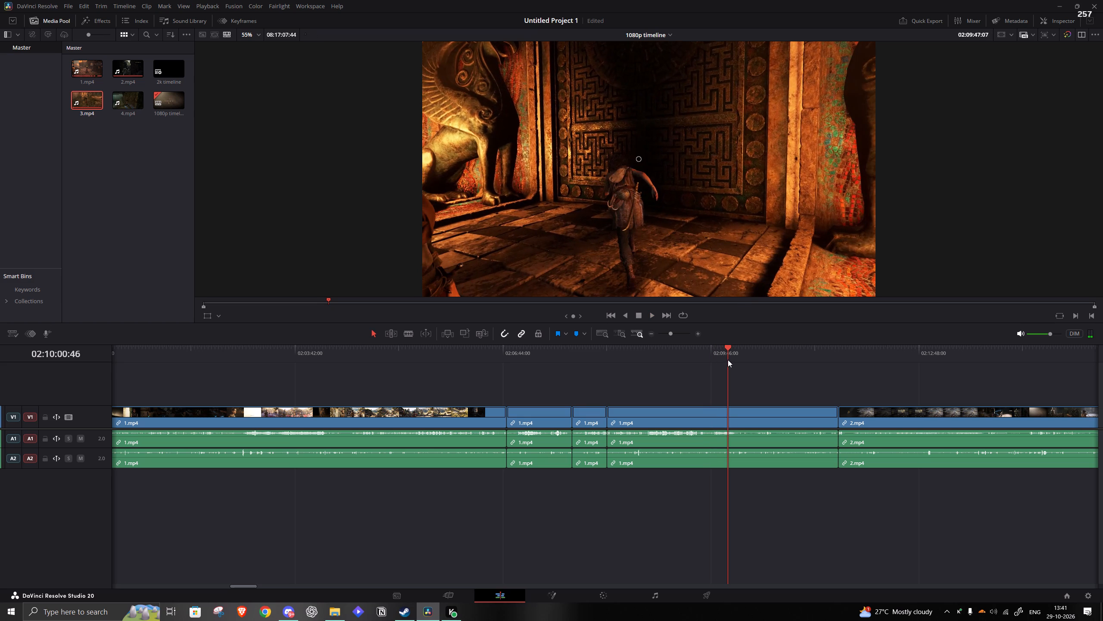
click(734, 359)
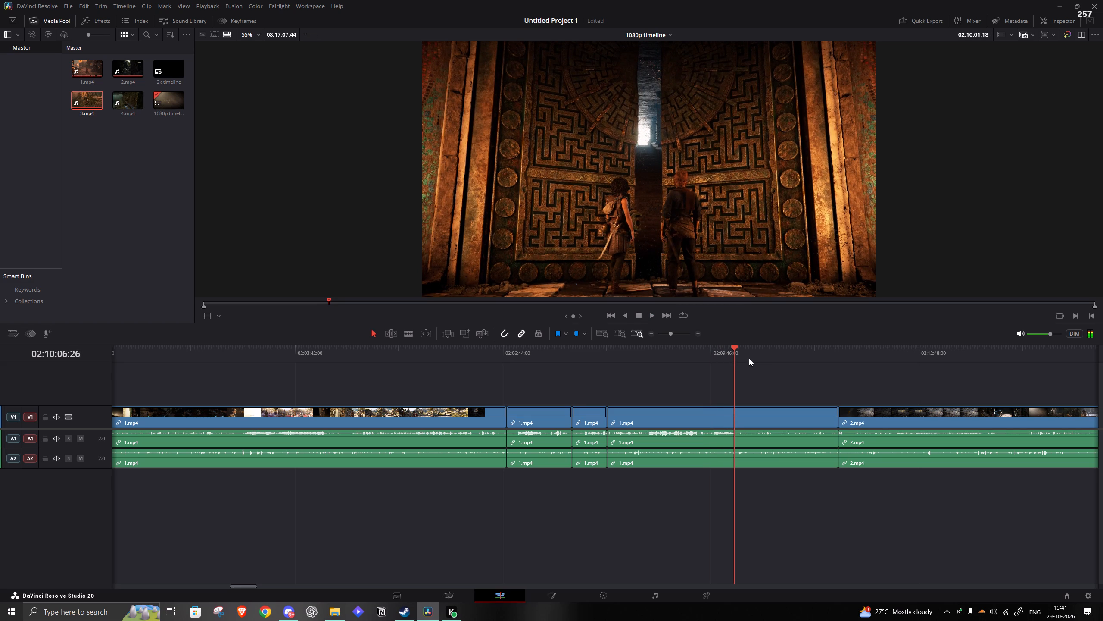
click(742, 356)
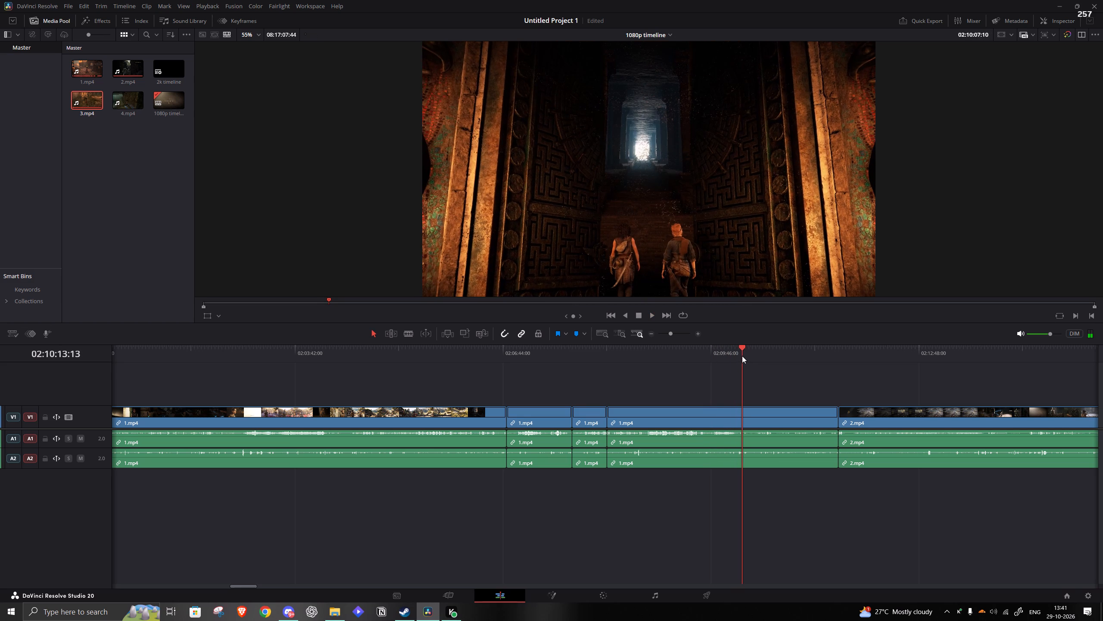
click(748, 358)
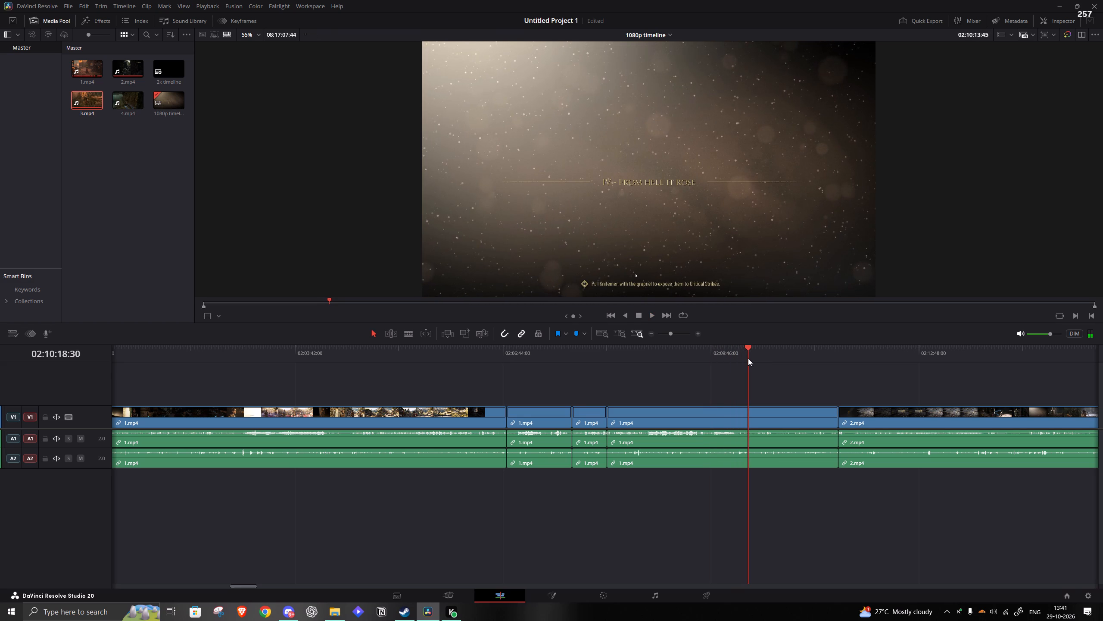
Trim the end of 1.mp4 at 02:10:43:02, on the sunlit forest path after the title card, and close the gap before 2.mp4.
click(753, 359)
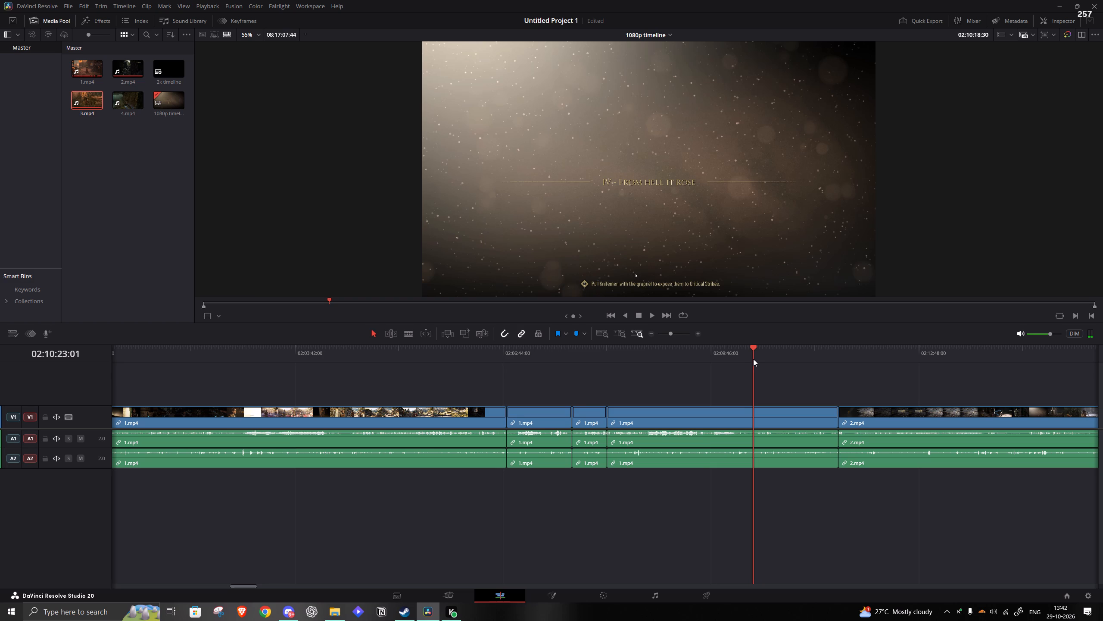
click(761, 360)
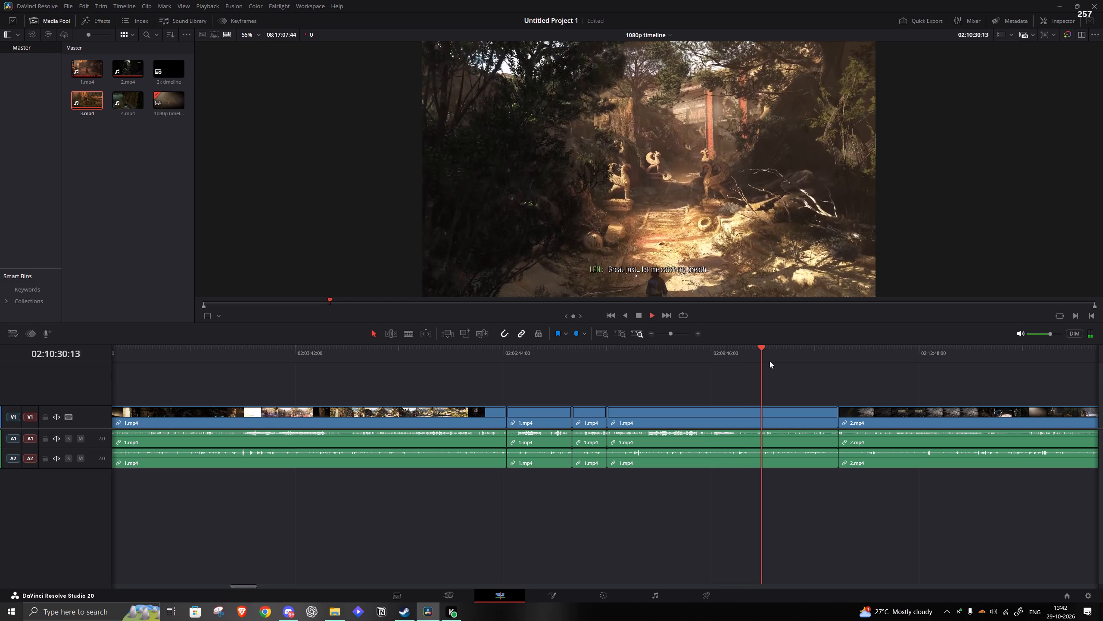
click(770, 361)
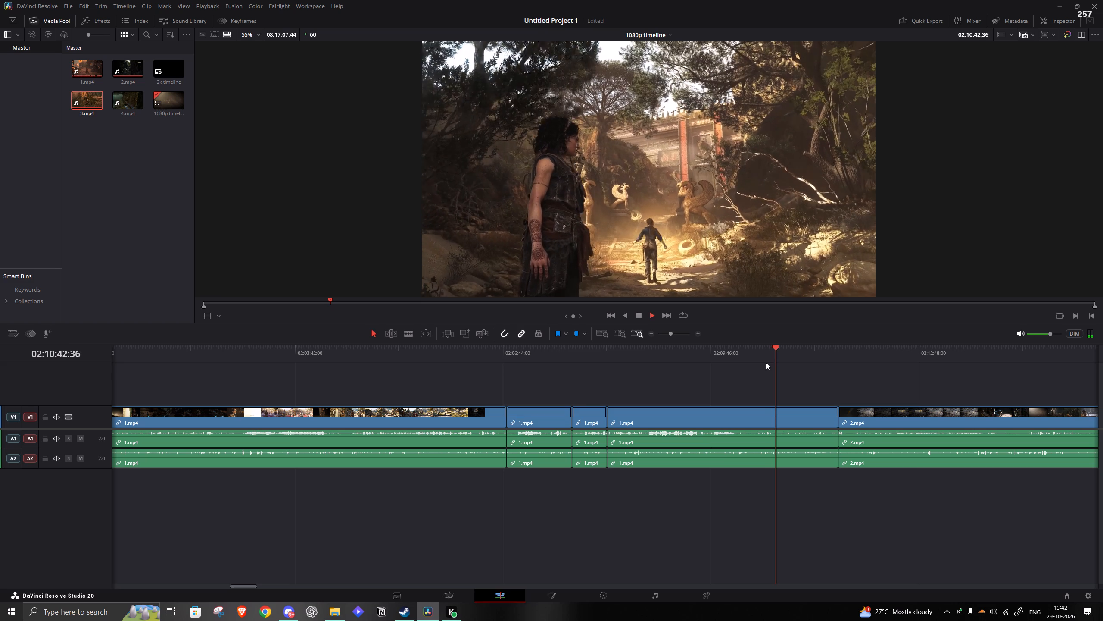
key(space)
key(w)
click(783, 408)
key(a)
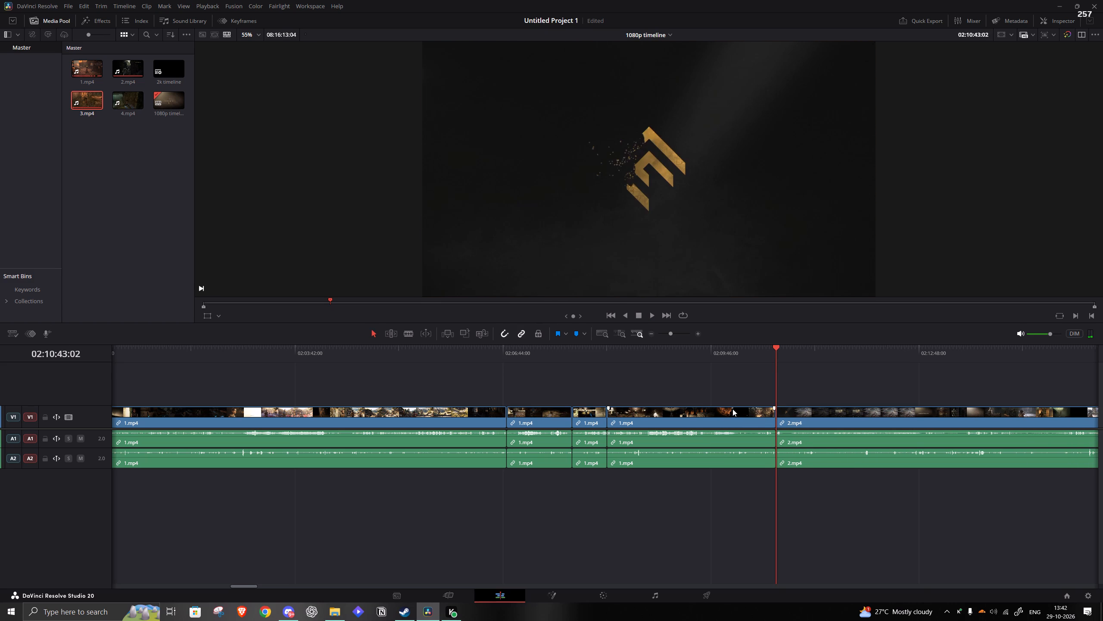
Save the project.
key(ctrl+s)
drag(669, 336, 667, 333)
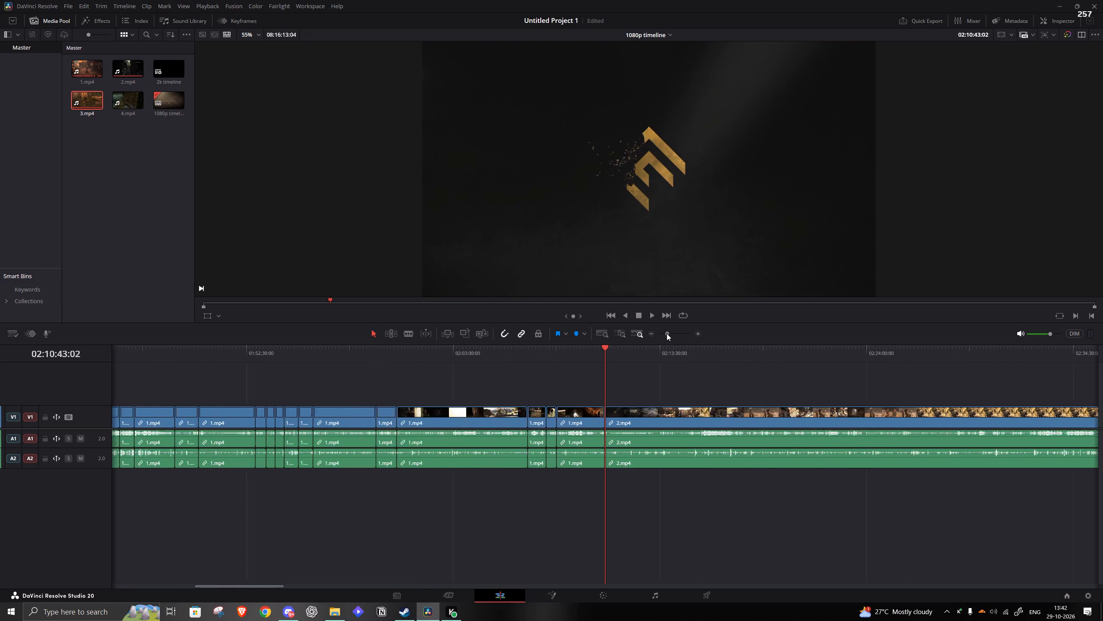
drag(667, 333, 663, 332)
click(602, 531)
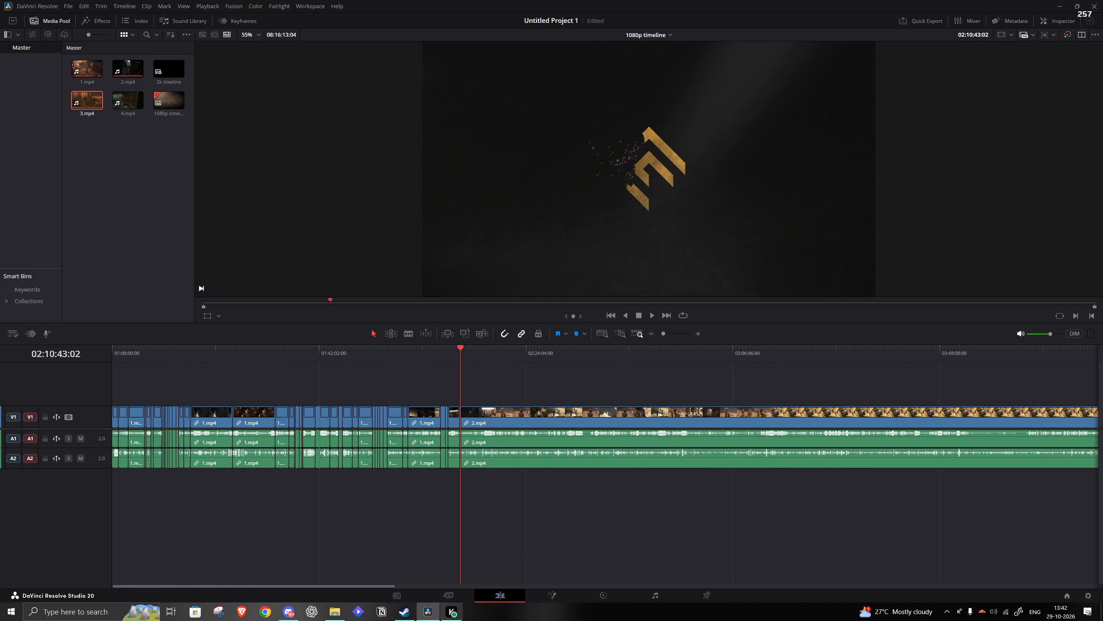
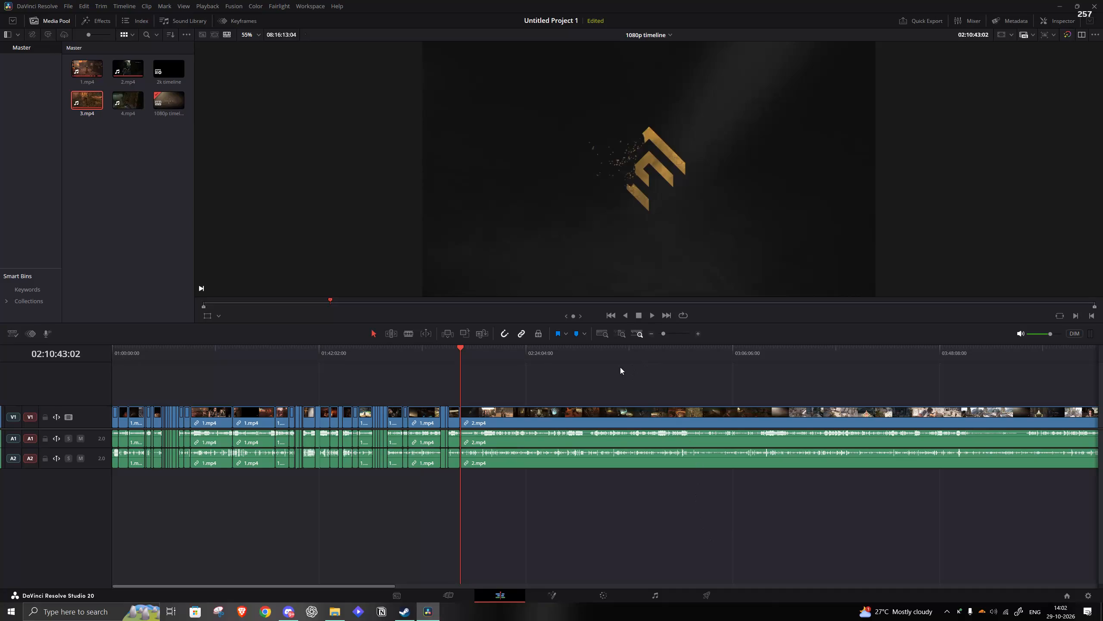
Remove the opening 2.mp4 logo, save-slot, menu and early exploration footage from 02:10:43:02 to about 02:14:59, at the canyon path, and close the gap.
drag(659, 332, 667, 330)
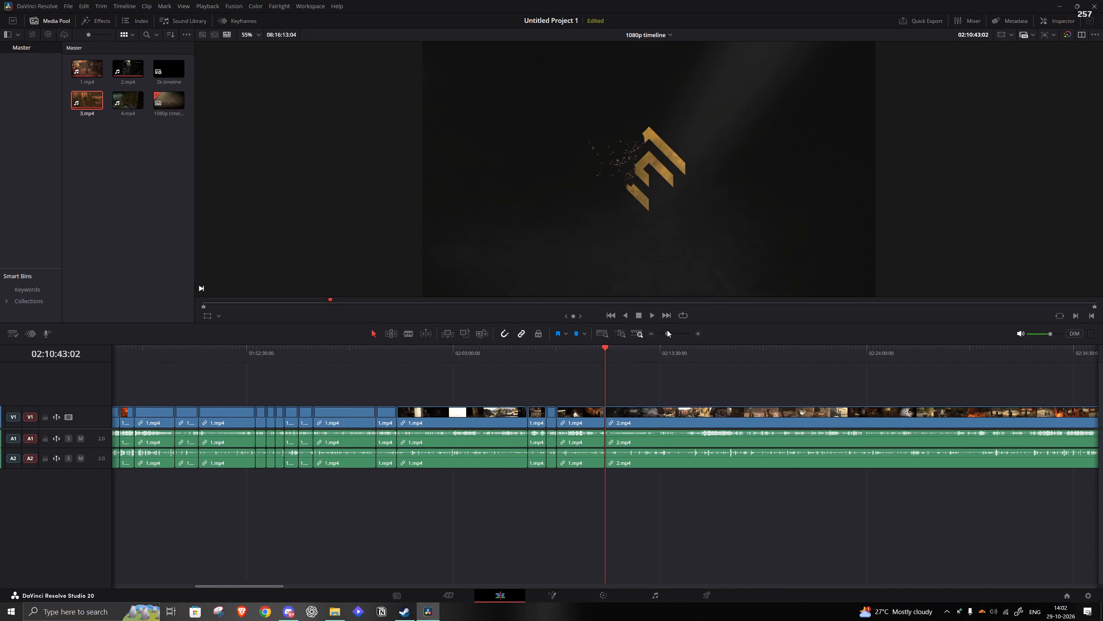
drag(667, 330, 670, 330)
key(space)
click(623, 350)
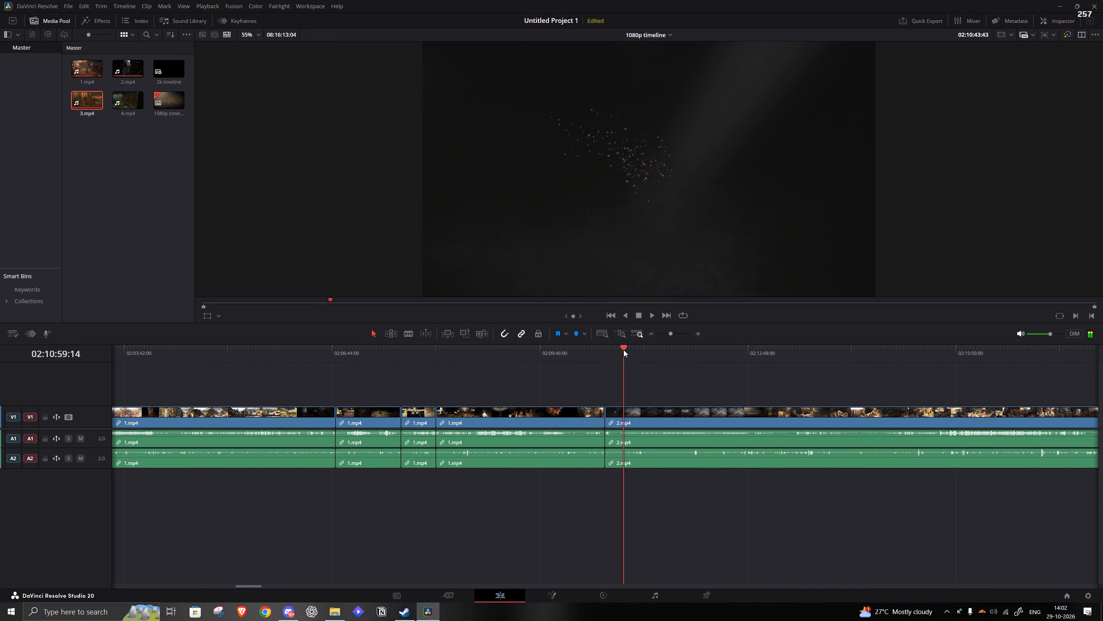
click(653, 353)
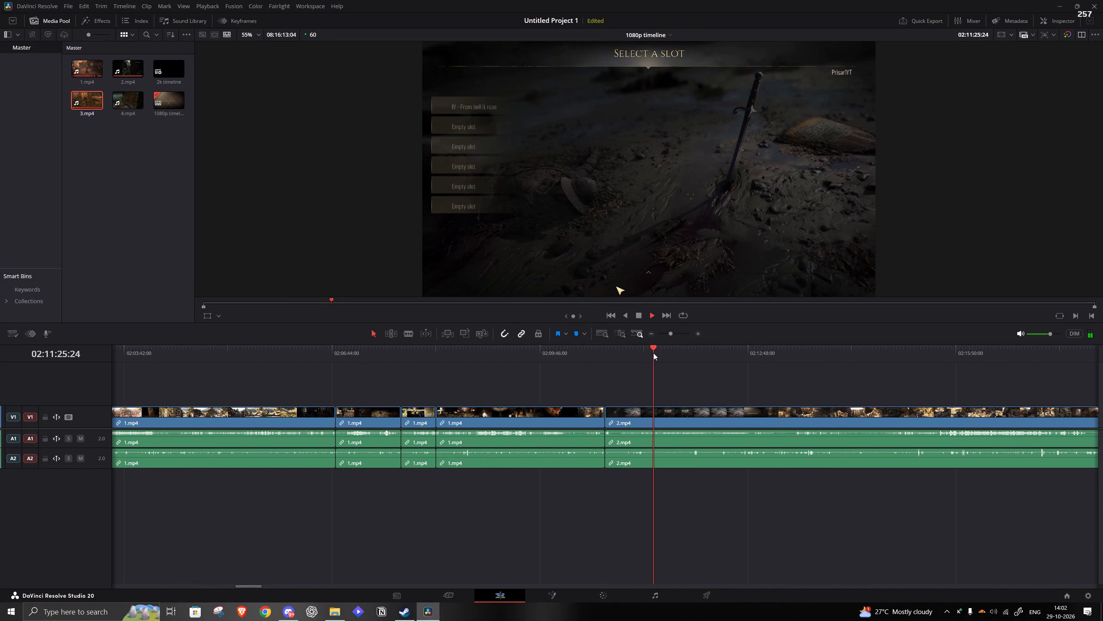
click(664, 354)
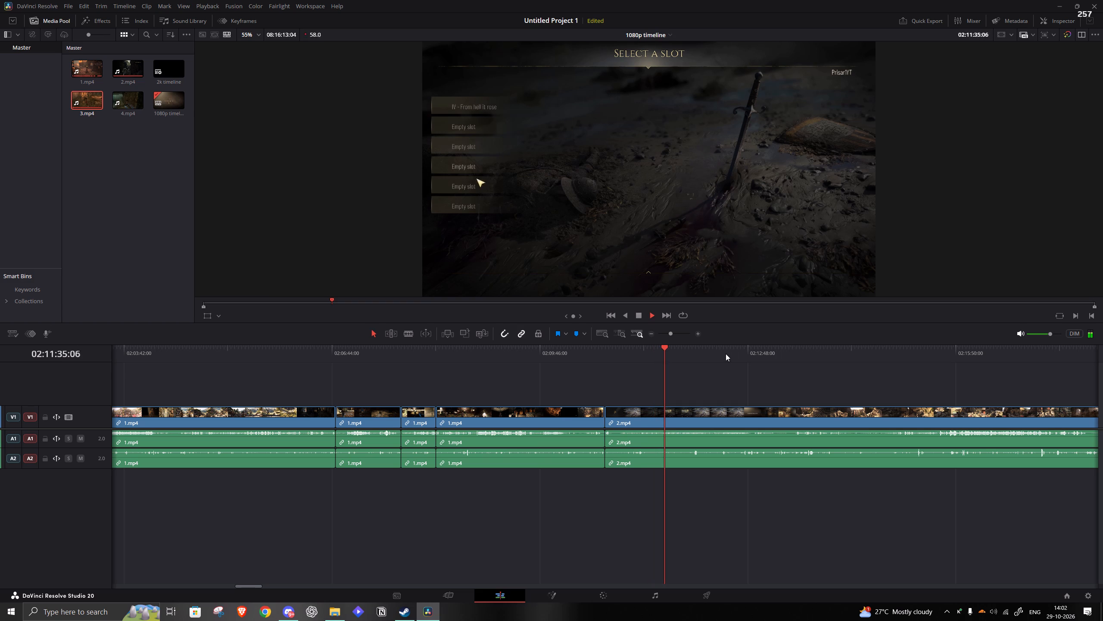
click(726, 354)
click(783, 358)
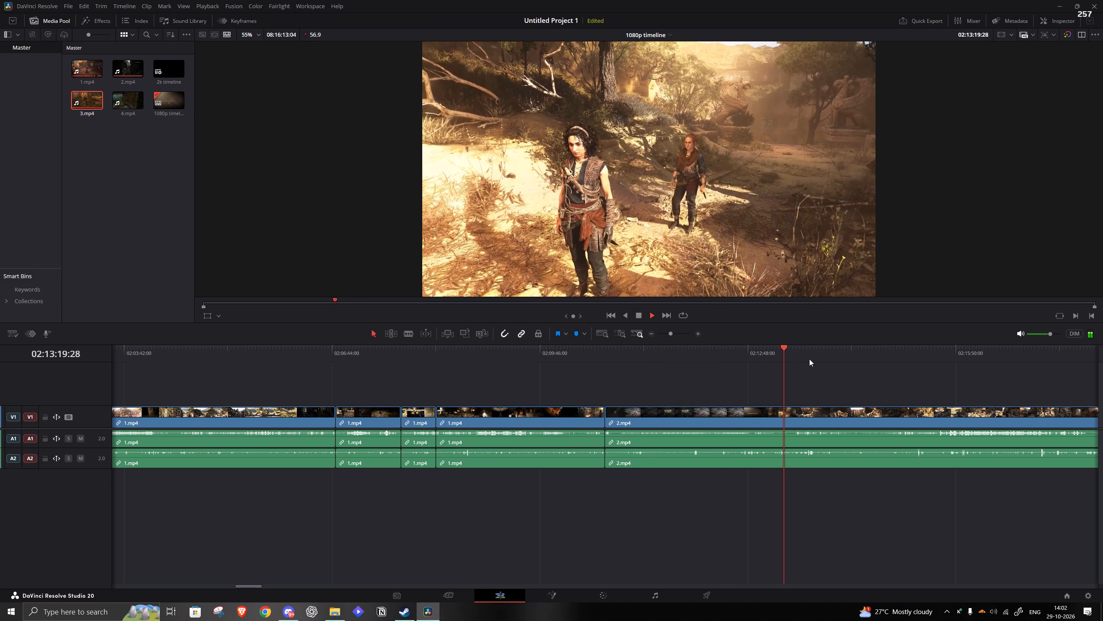
click(792, 354)
click(804, 358)
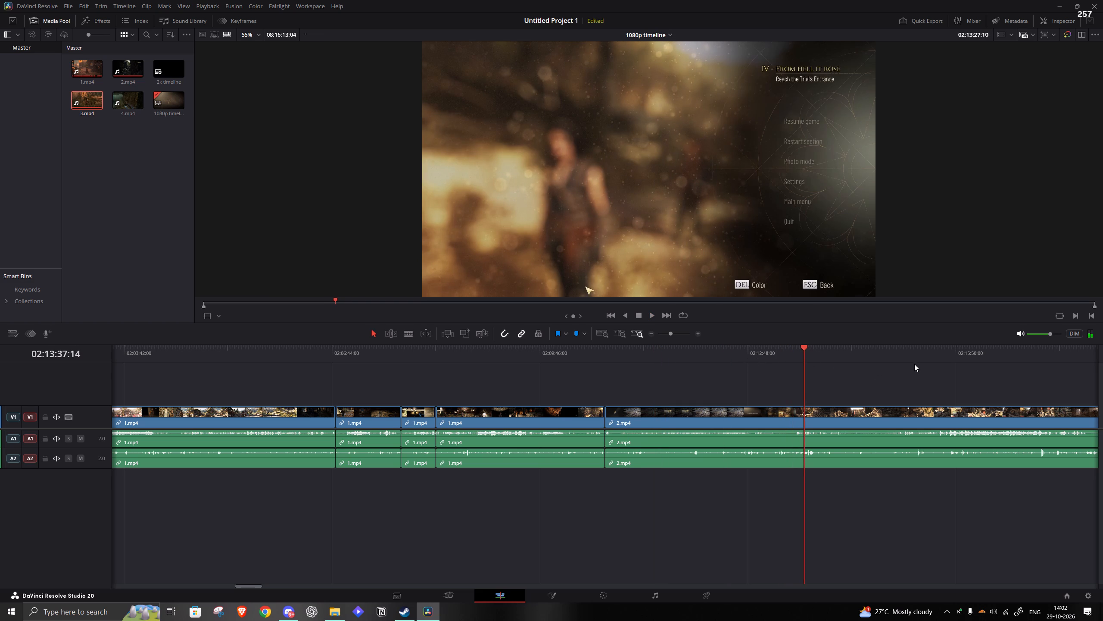
click(929, 356)
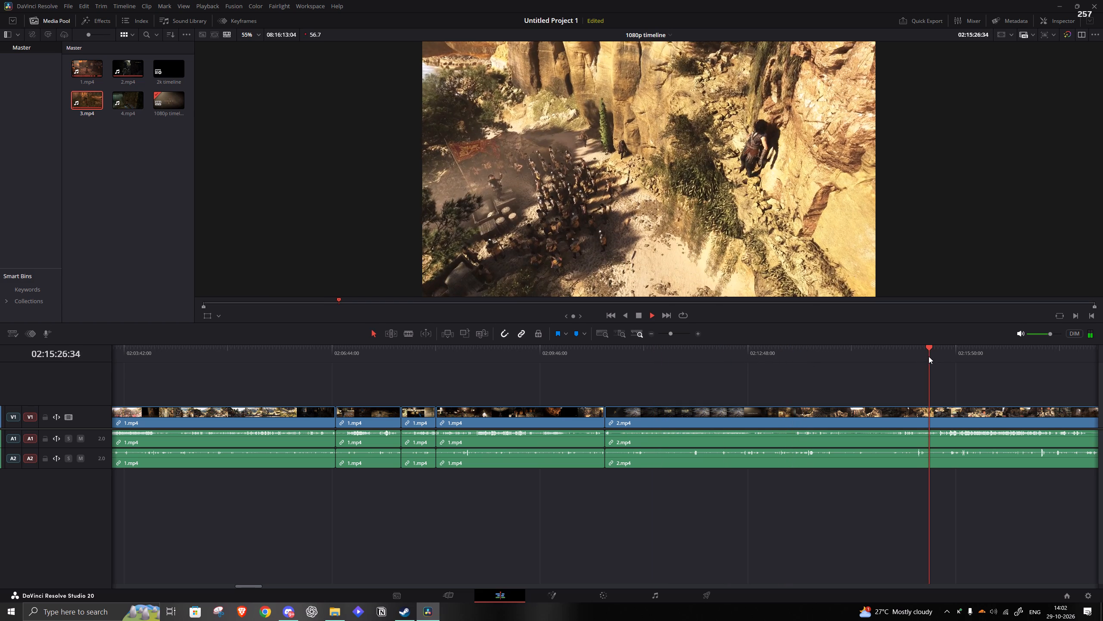
click(897, 352)
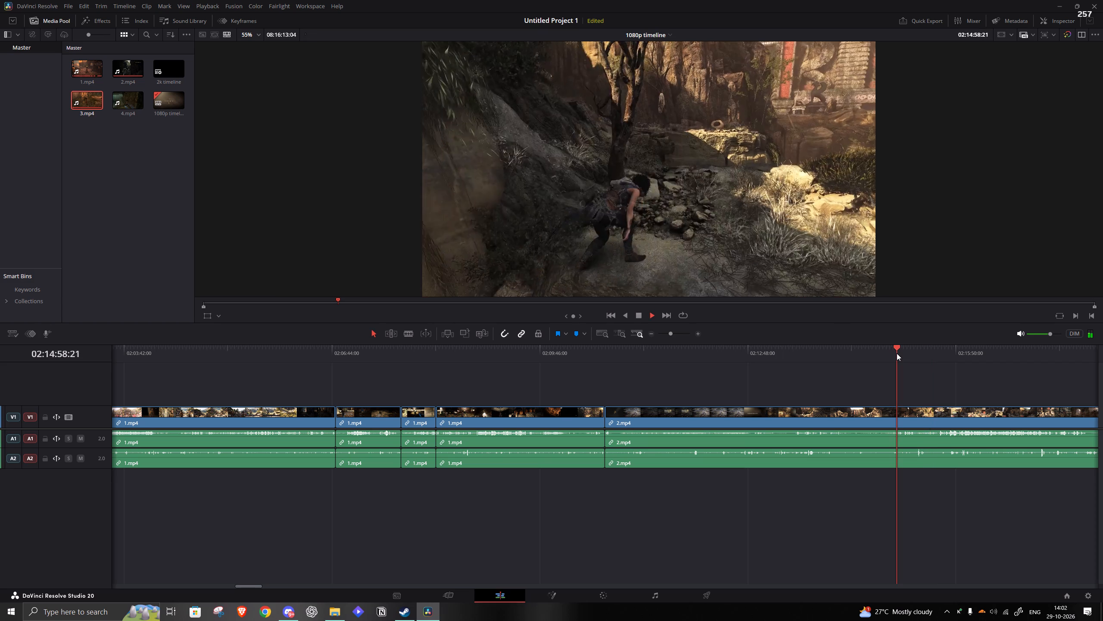
key(space)
key(q)
click(808, 419)
key(a)
Skim 2.mp4 from the canyon path past the cliff ledge and split it at 02:11:41:34, where the soldiers advance from the sealed gate.
key(space)
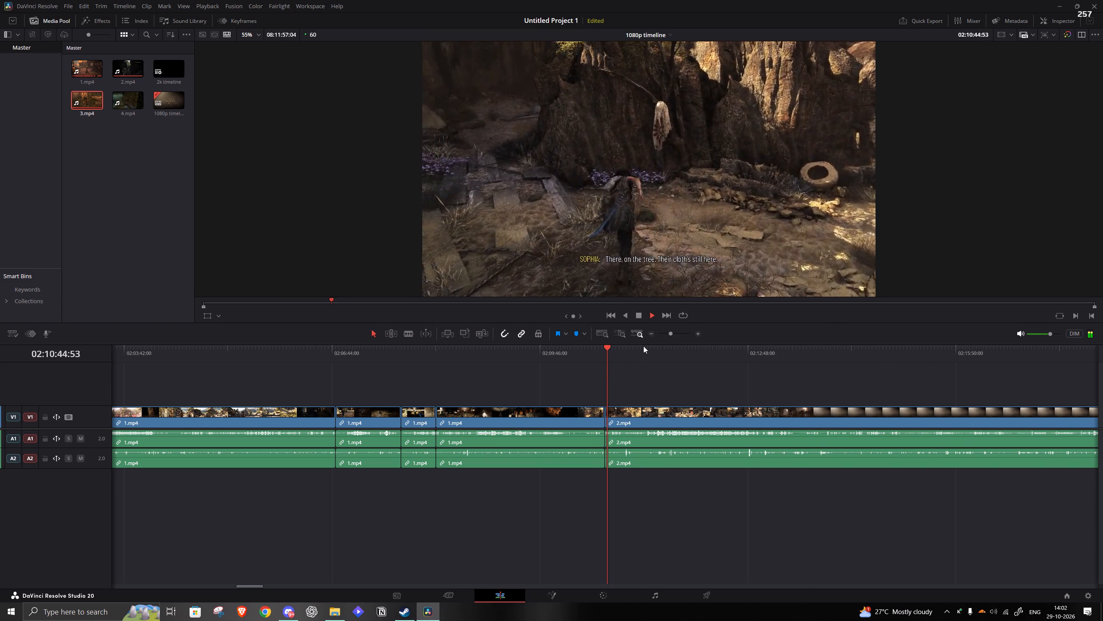
drag(668, 332, 661, 331)
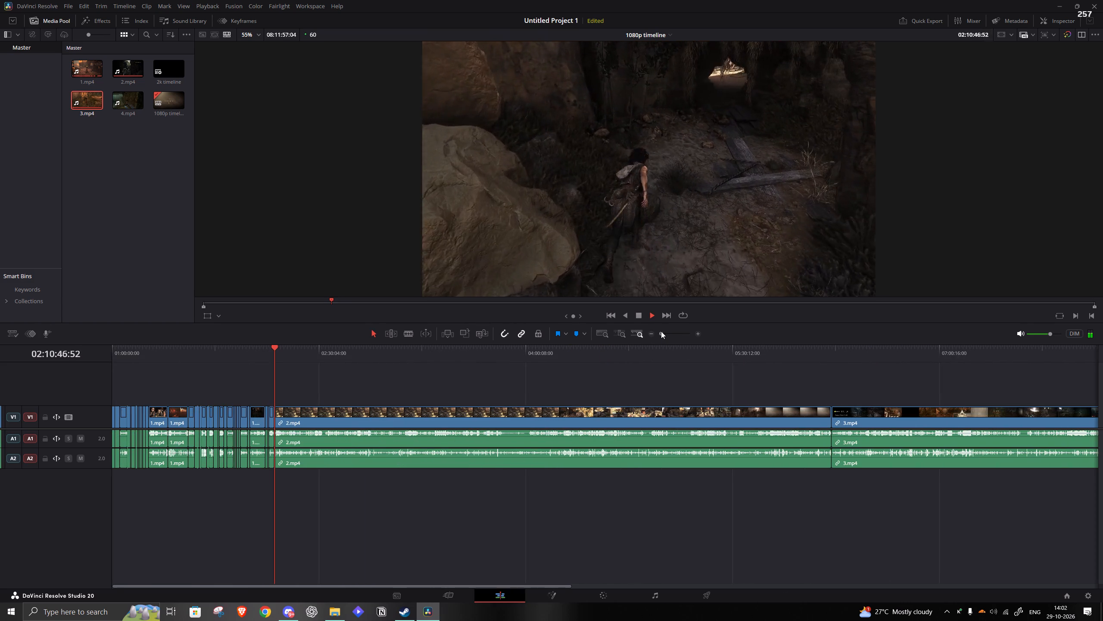
drag(661, 331, 675, 332)
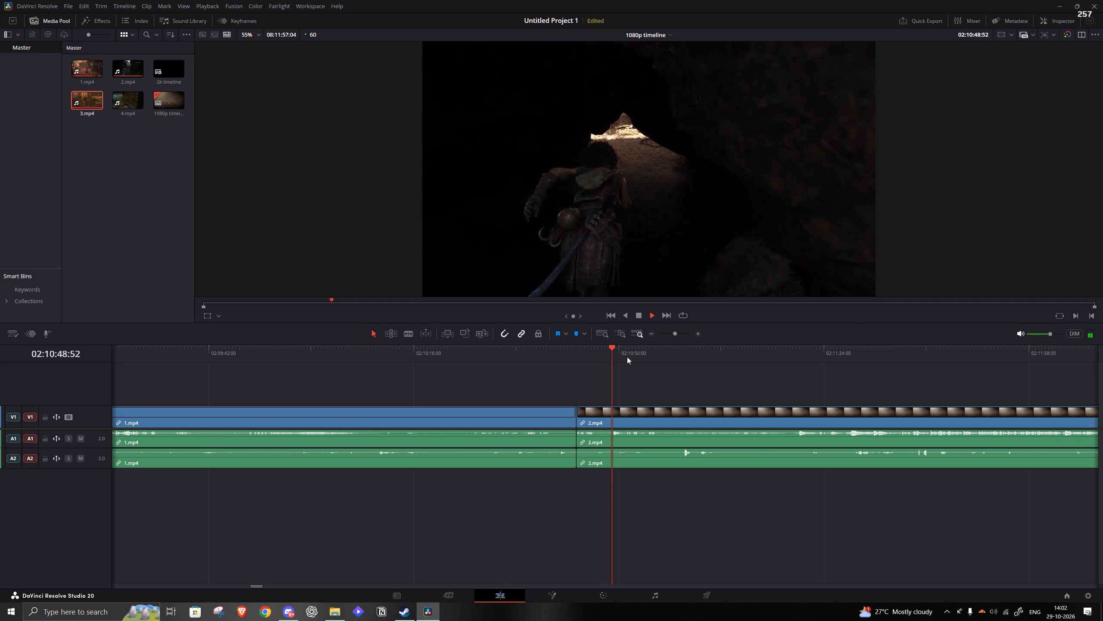
click(627, 357)
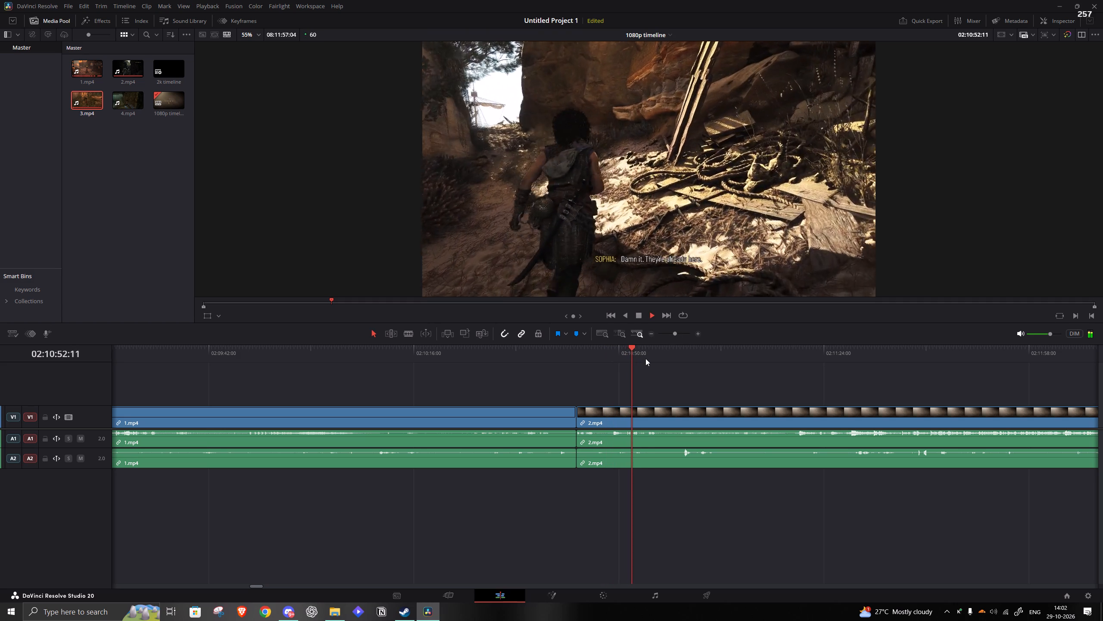
click(645, 358)
click(673, 361)
click(701, 360)
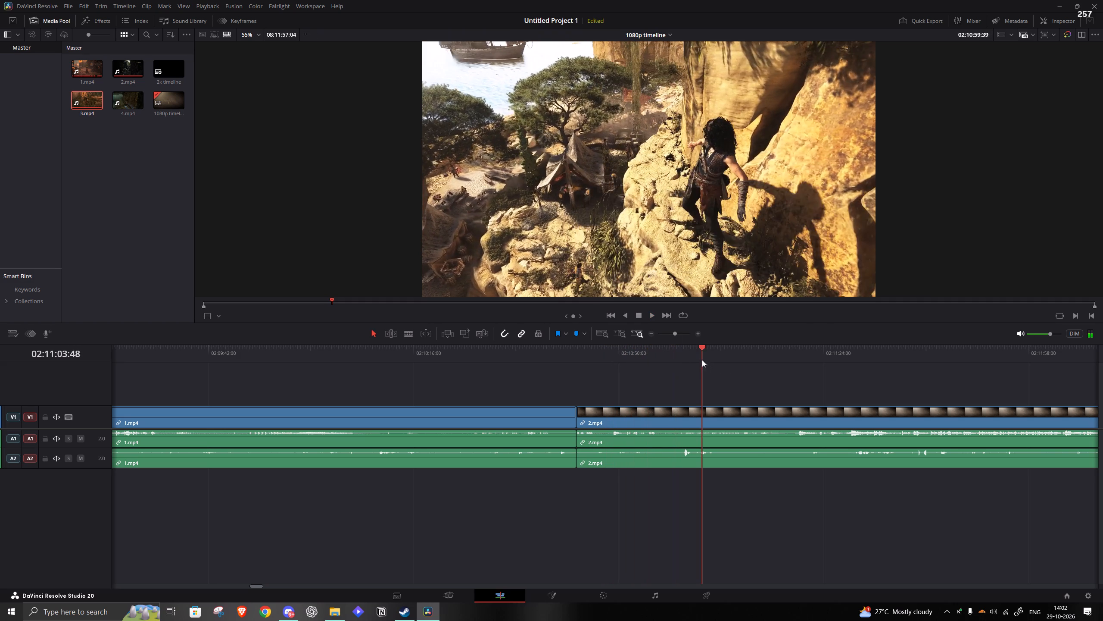
click(732, 360)
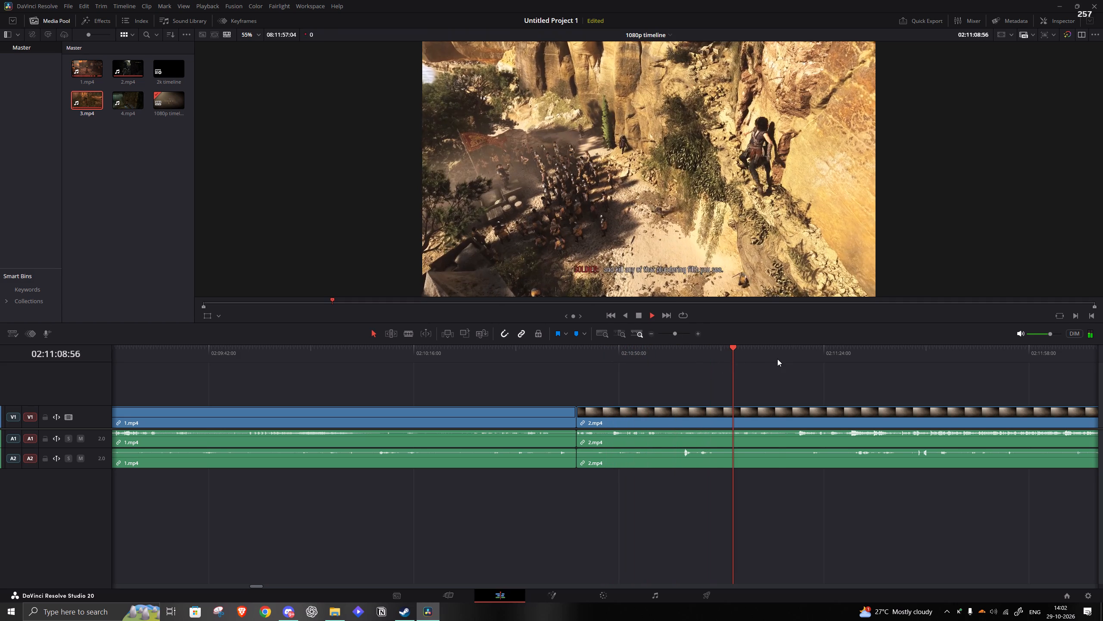
click(777, 359)
click(798, 363)
click(808, 363)
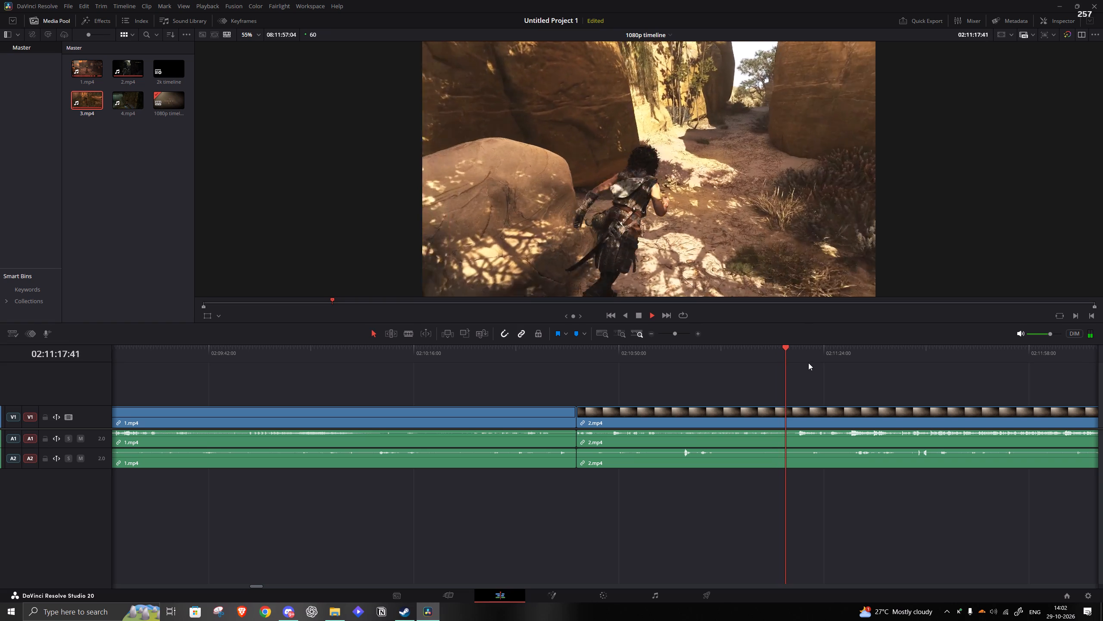
click(795, 358)
click(835, 354)
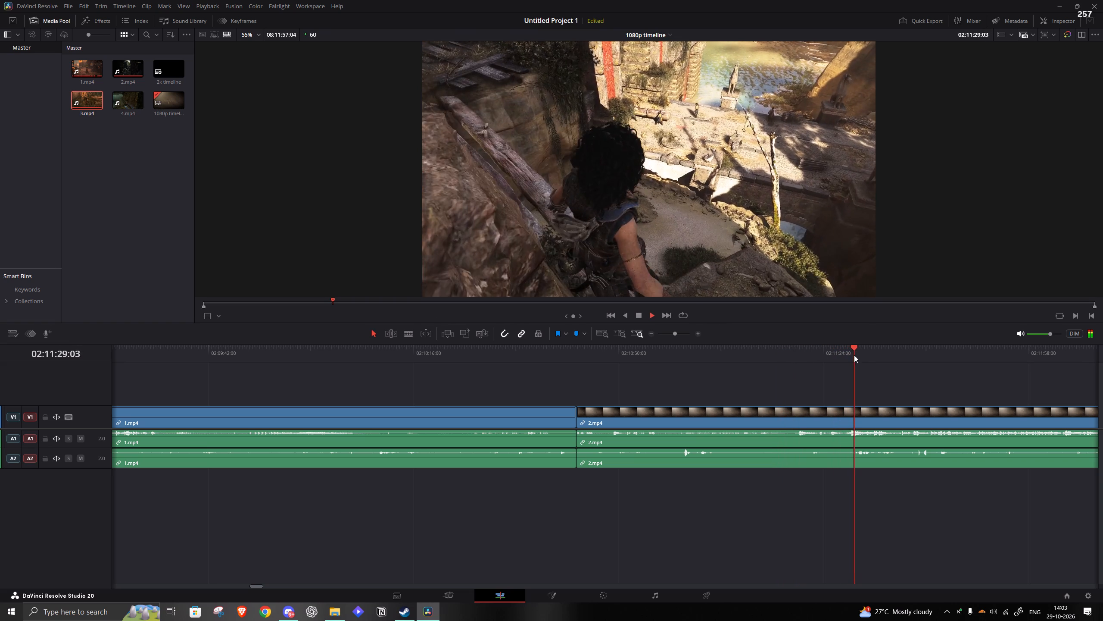
click(870, 356)
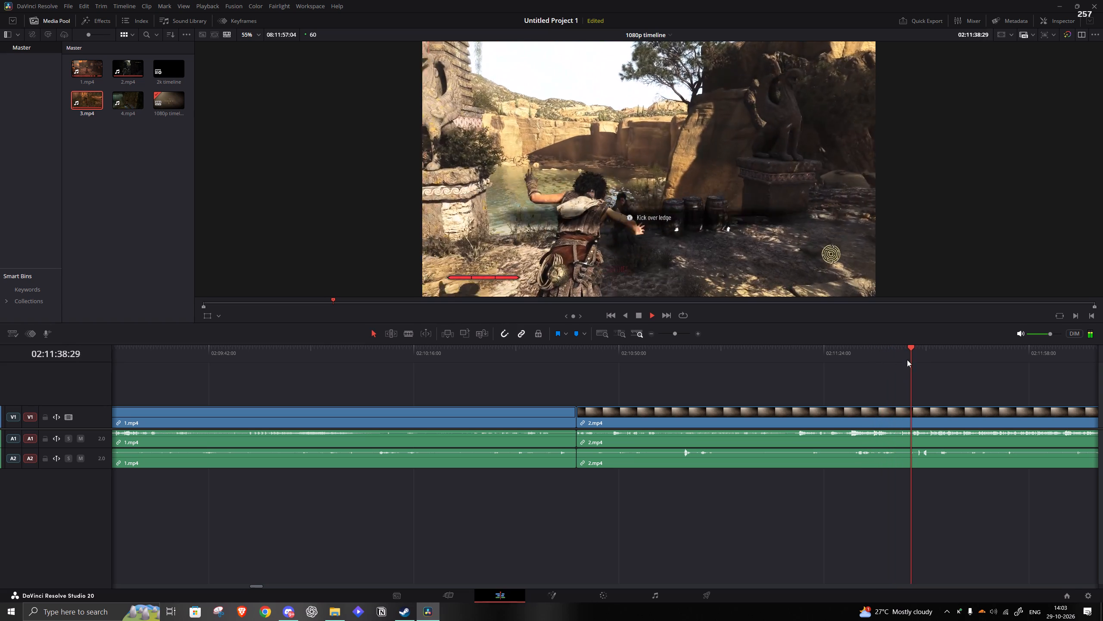
click(668, 331)
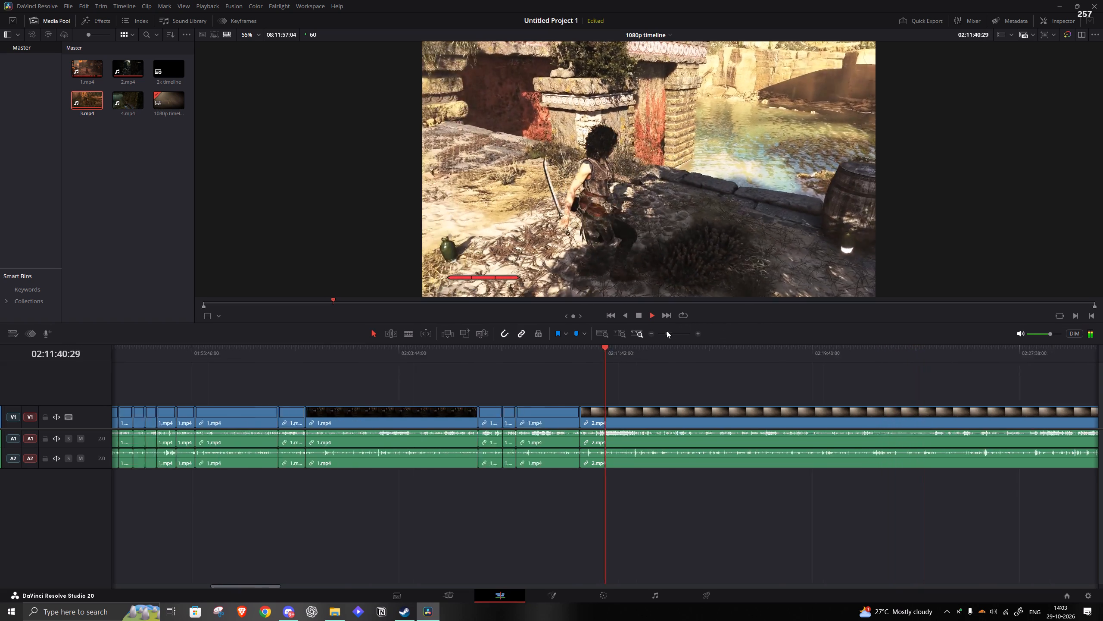
key(space)
key(s)
Remove the 2.mp4 fight footage from the split at 02:11:41:34 to about 02:11:54, during the combat beside the gate log, and close the gap.
click(676, 339)
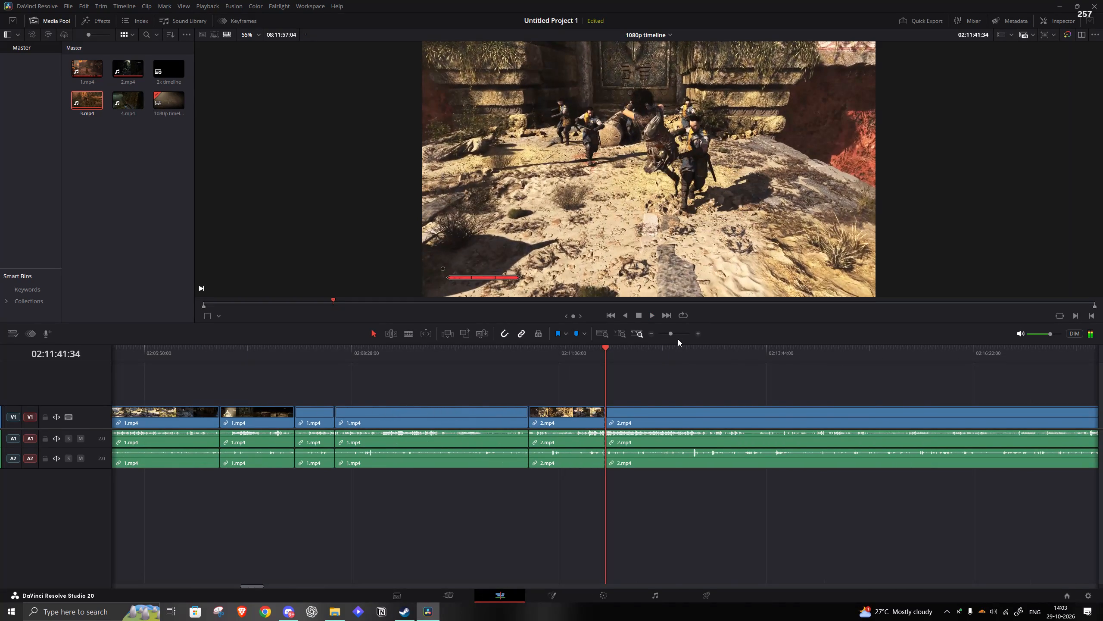
click(673, 356)
key(space)
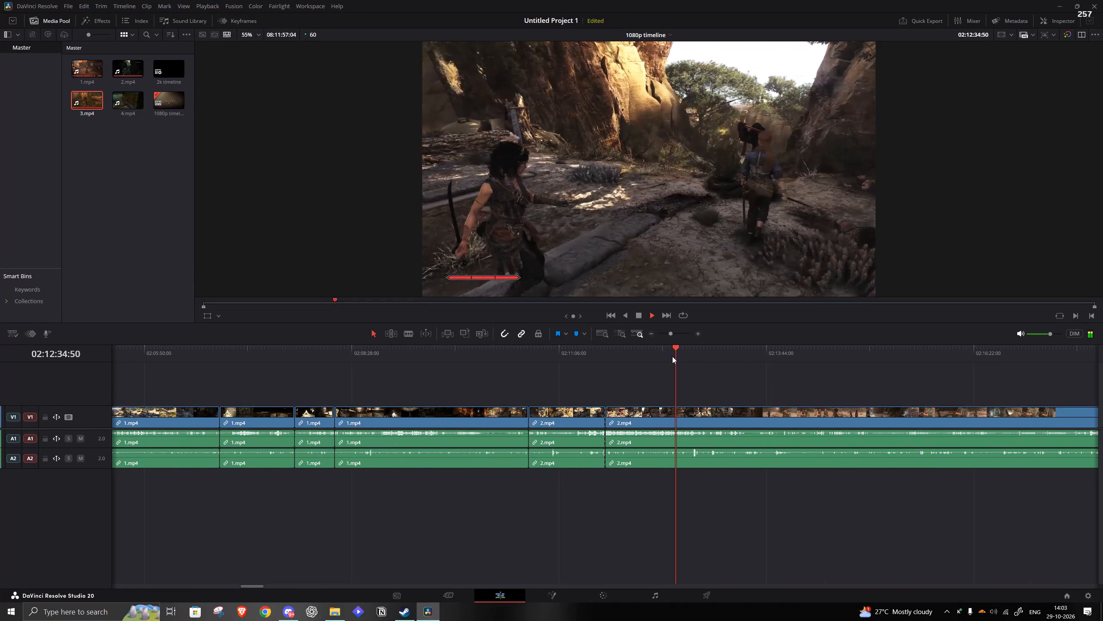
click(658, 353)
click(636, 350)
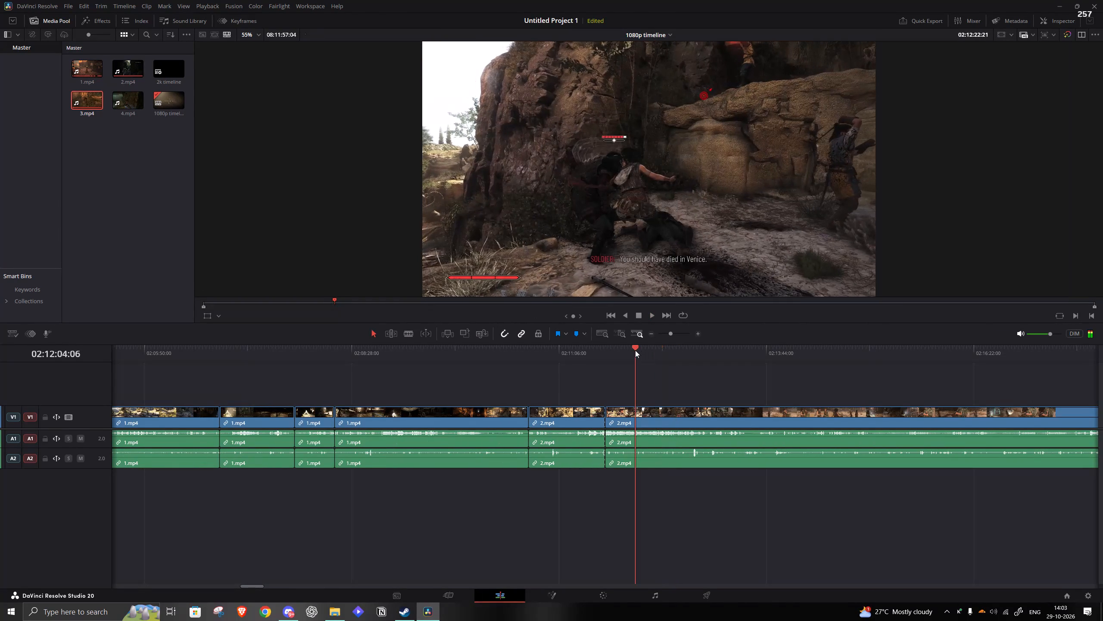
drag(672, 333, 680, 332)
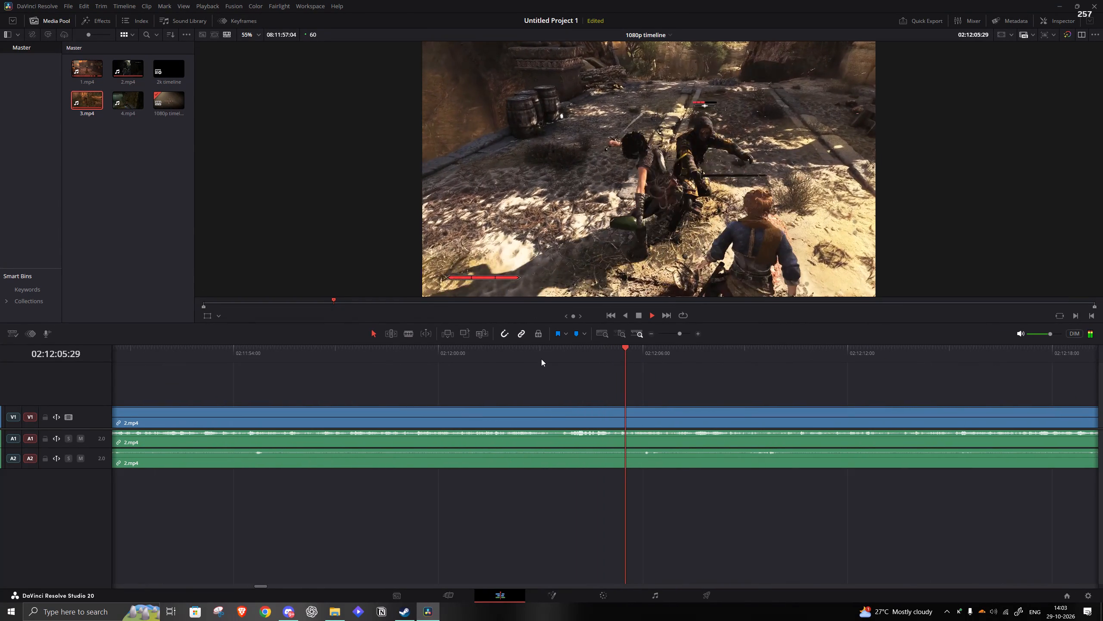
drag(669, 328, 660, 328)
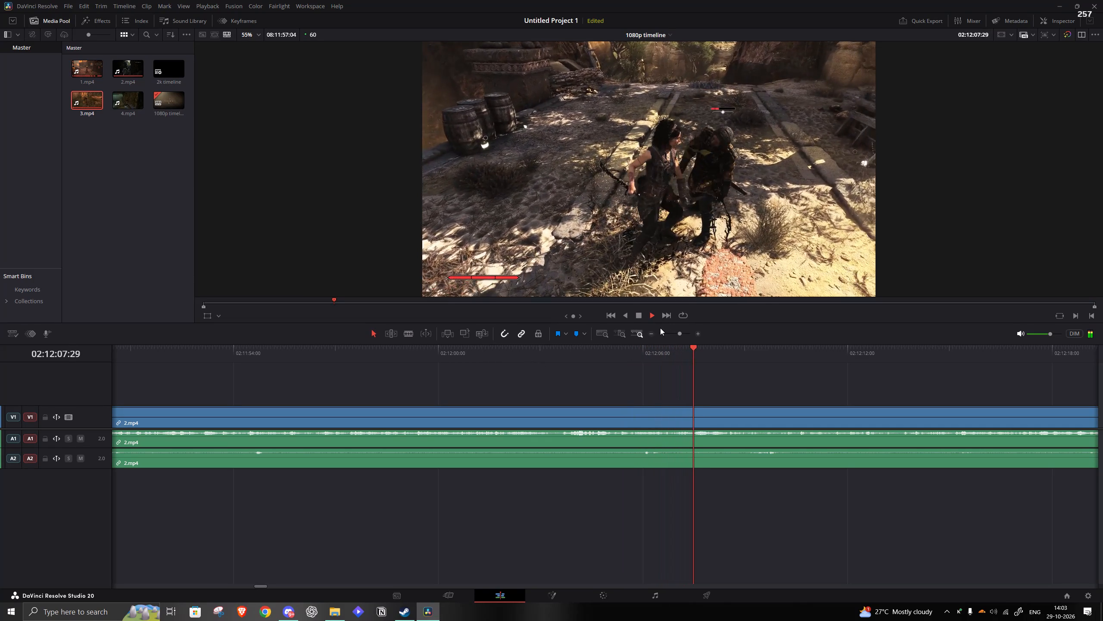
drag(660, 328, 659, 327)
drag(682, 333, 674, 332)
click(542, 352)
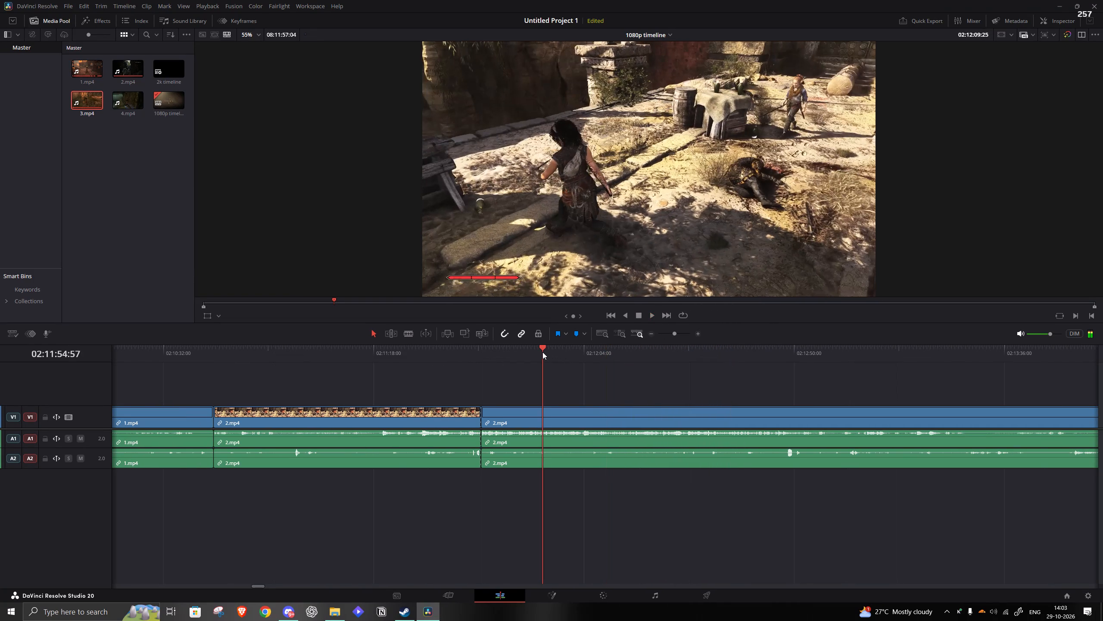
click(534, 351)
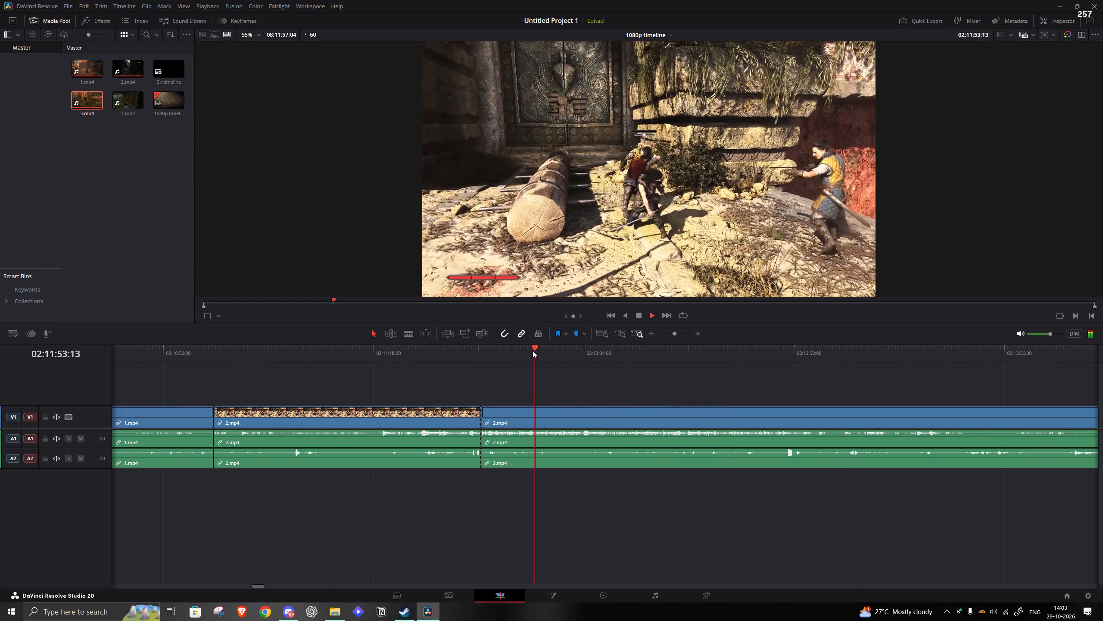
key(space)
key(q)
click(511, 418)
key(a)
Cut the 2.mp4 footage from about 02:11:57, in the courtyard fight, to about 02:12:32, past the log walkway, and close the gap.
key(space)
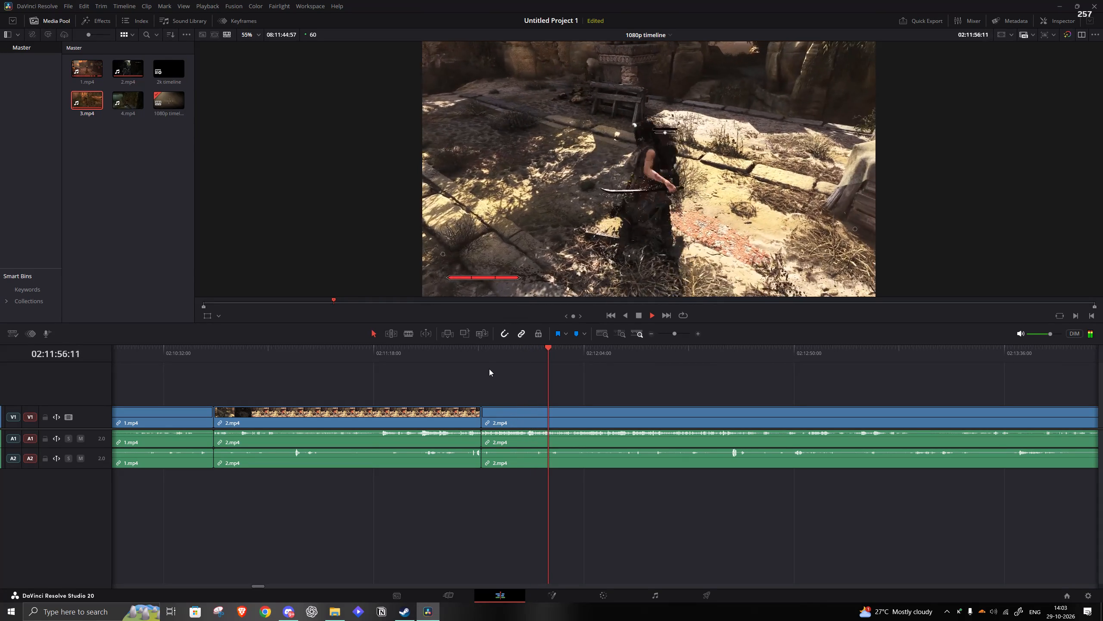
key(space)
key(s)
click(714, 348)
key(space)
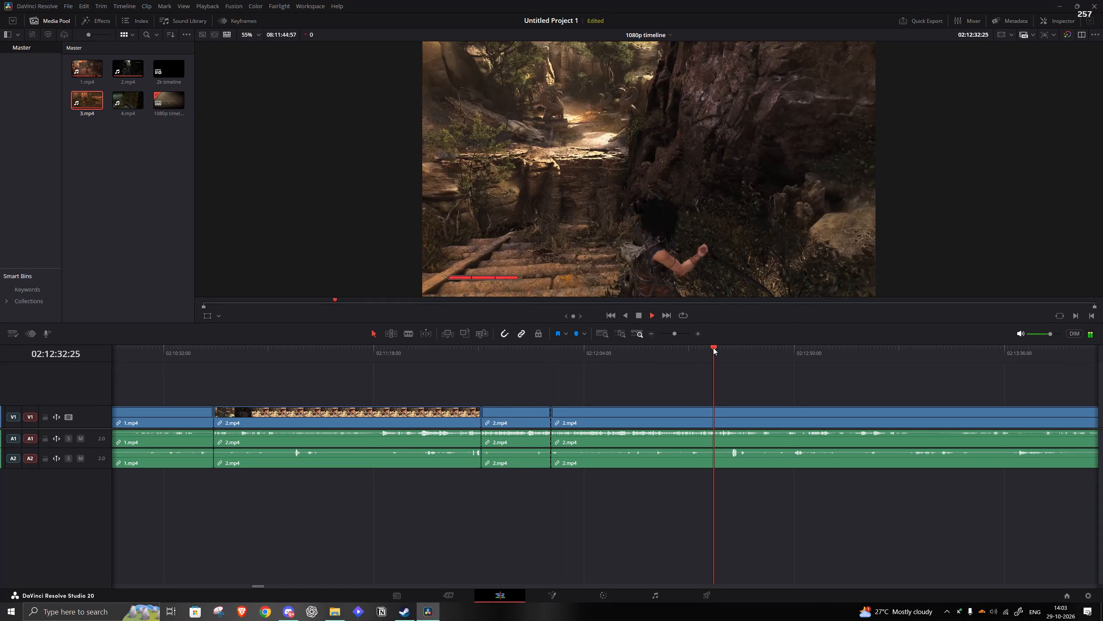
click(710, 346)
key(space)
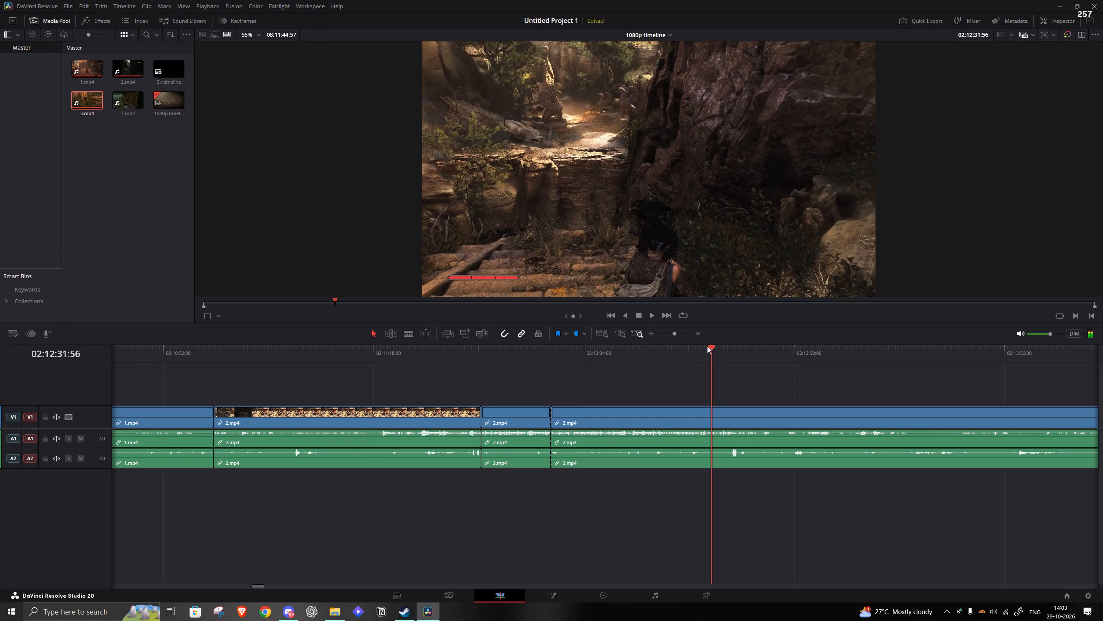
key(space)
key(space)
key(q)
click(644, 412)
text(a)
Cut the 2.mp4 footage from about 02:12:07, walking from the gate, to about 02:13:02, at the green bronze drum, and close the gap.
key(space)
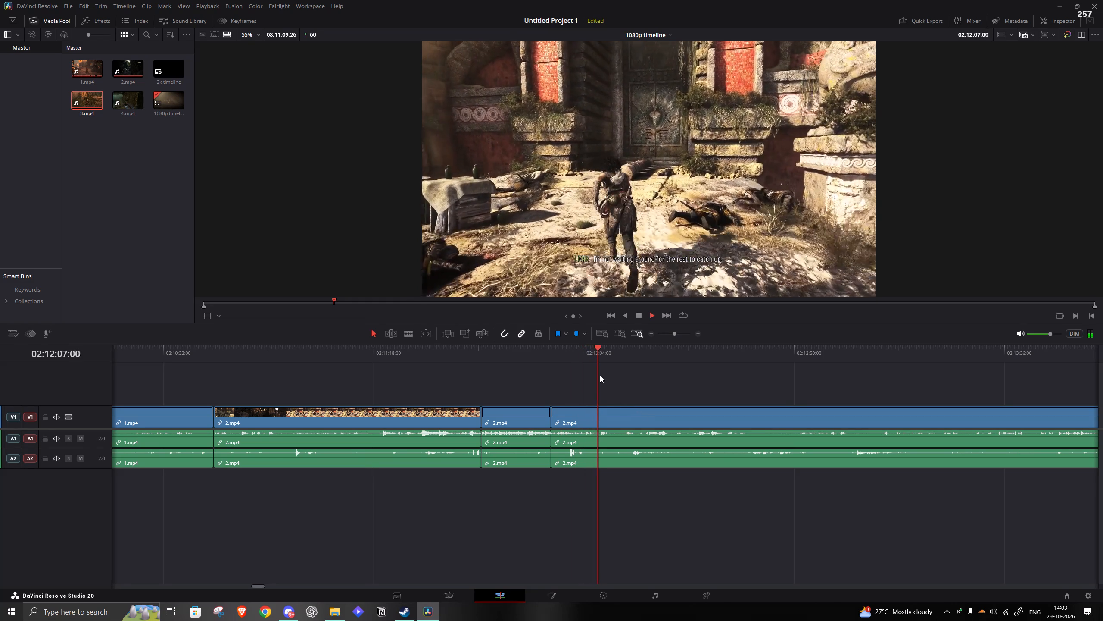
key(space)
key(s)
click(706, 349)
key(space)
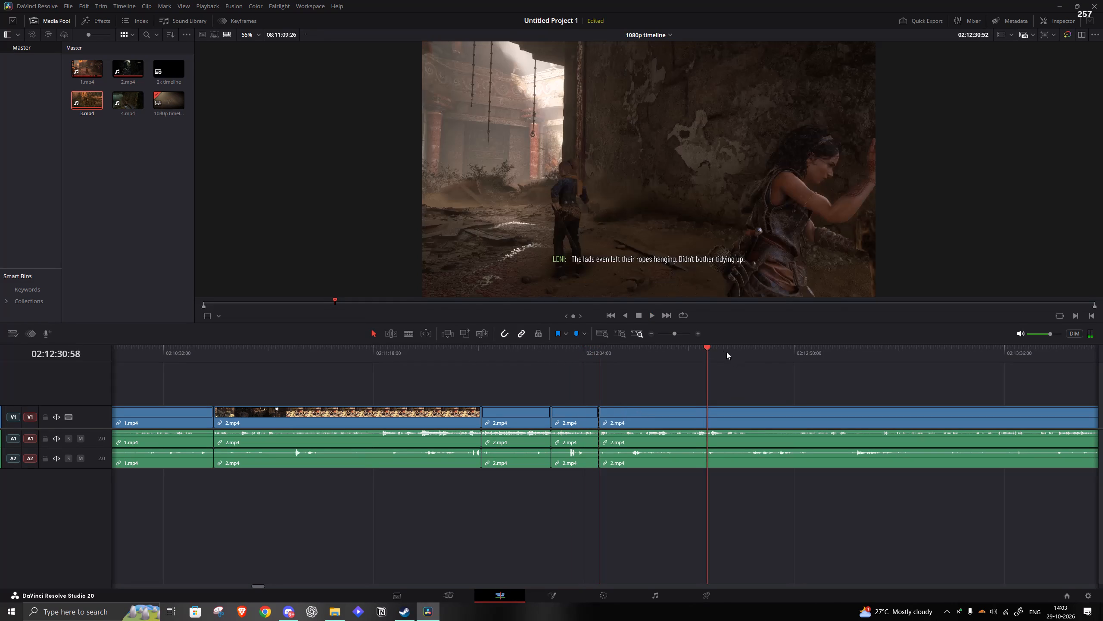
key(space)
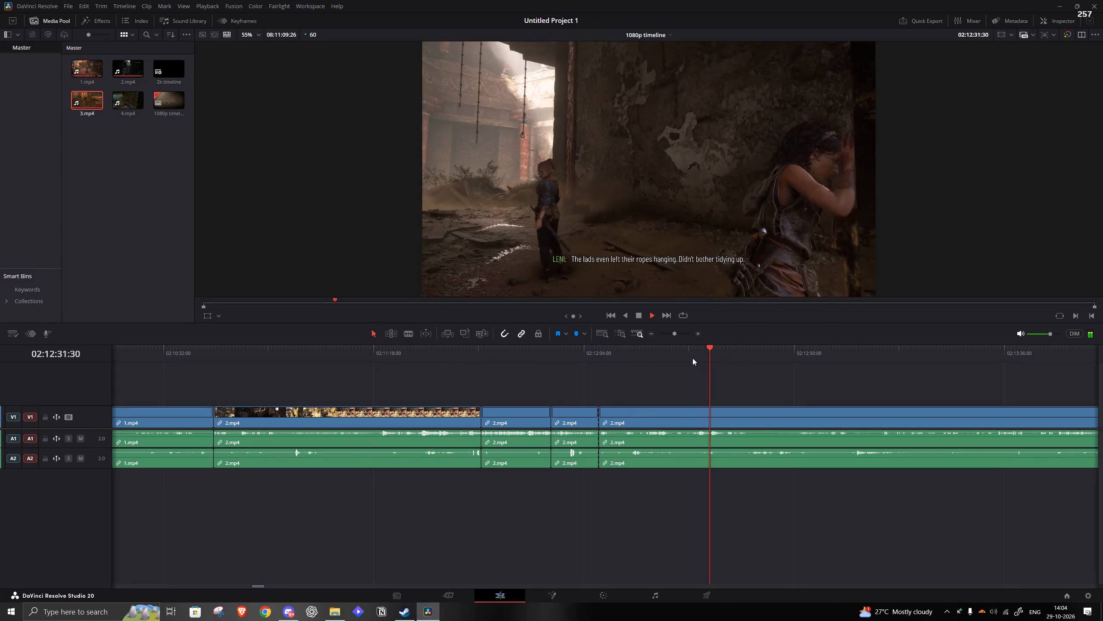
click(814, 349)
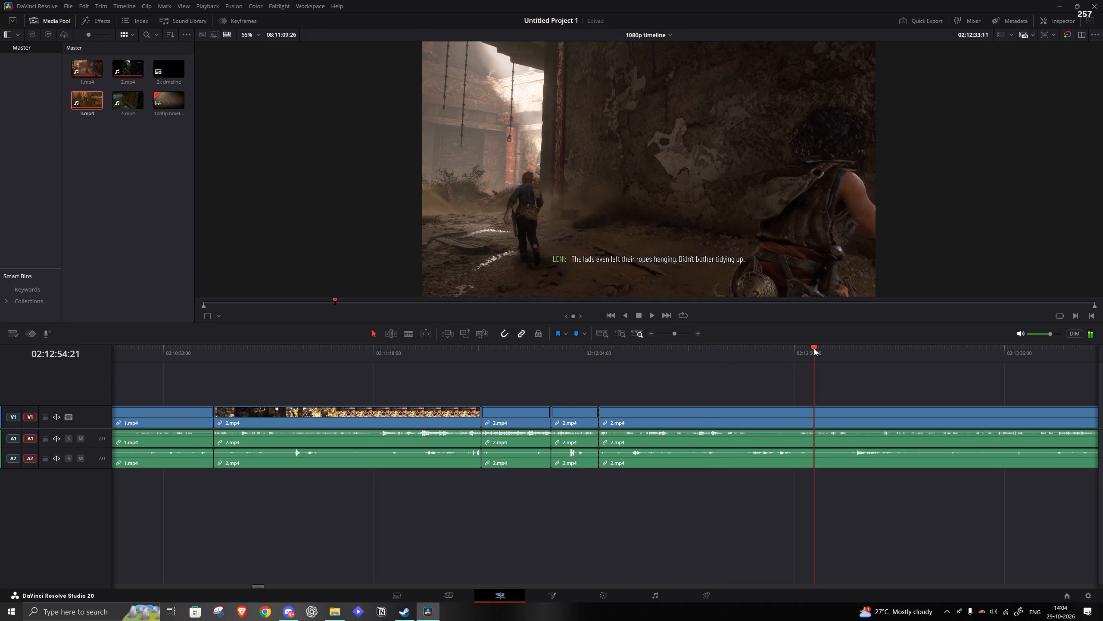
click(910, 347)
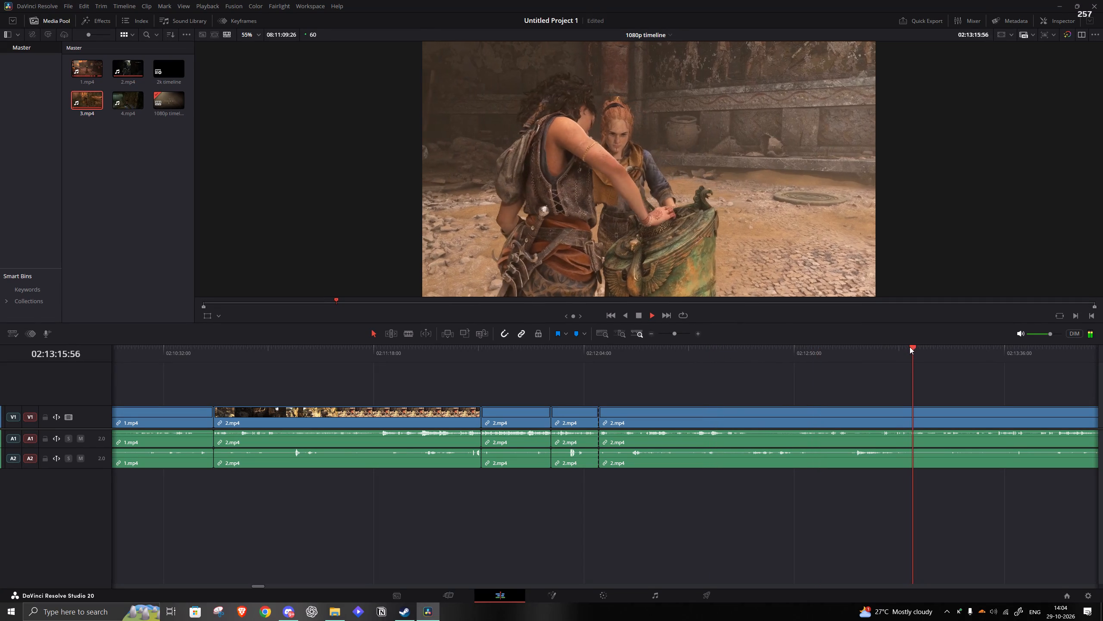
click(885, 345)
click(871, 345)
click(849, 346)
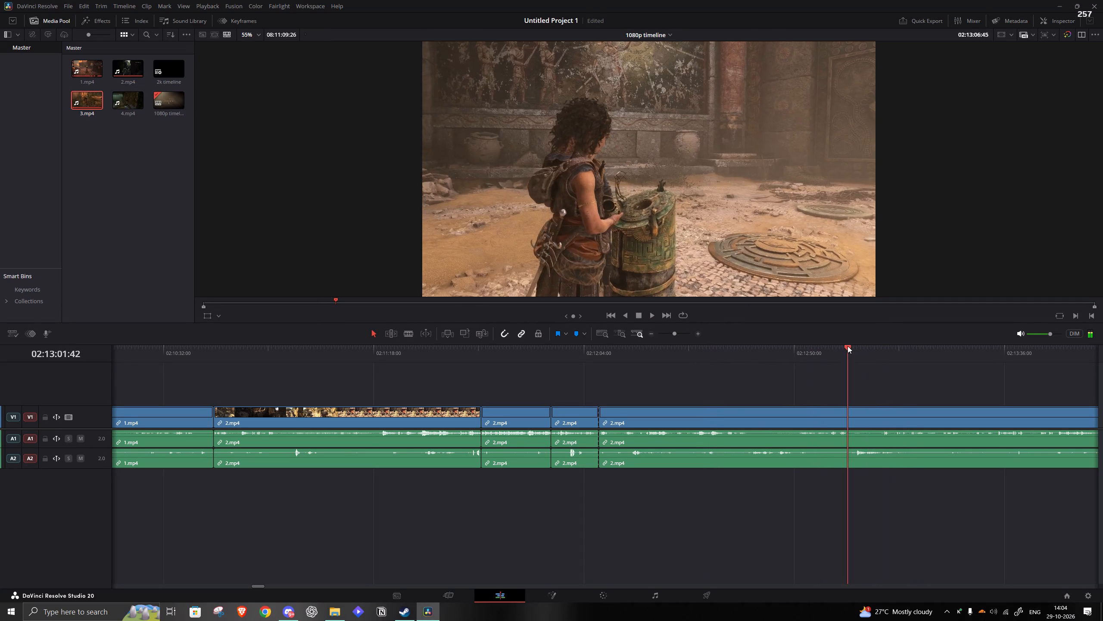
key(space)
key(q)
click(754, 418)
text(a)
Skim 2.mp4 from the green drum conversation into the light-orb puzzle and split it at about 02:13:22, where the orb lights the floor.
key(space)
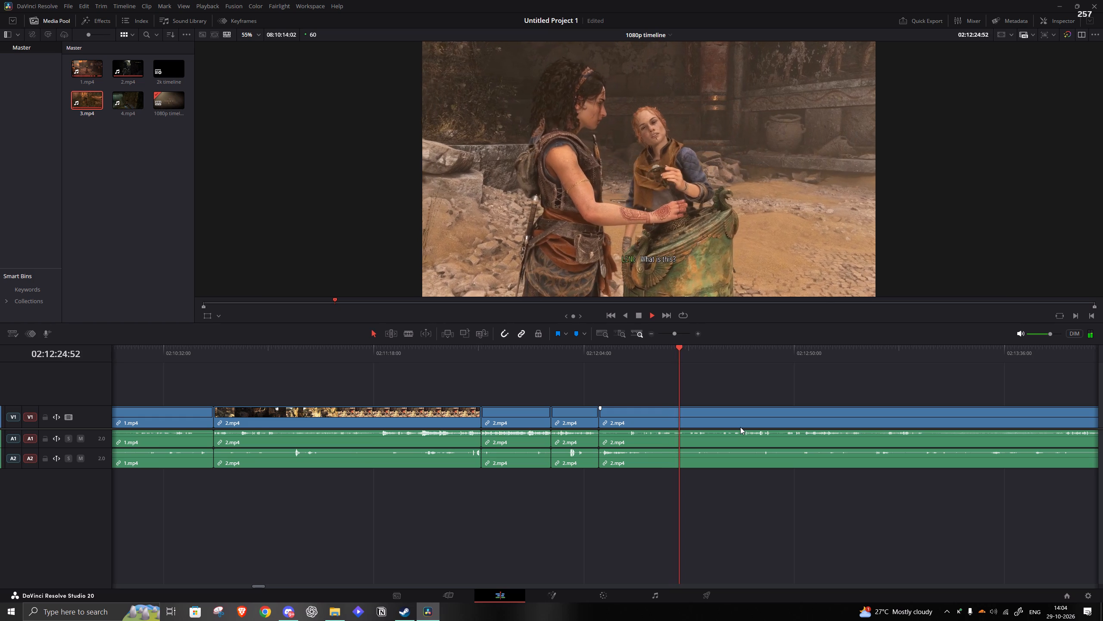
click(700, 352)
click(728, 354)
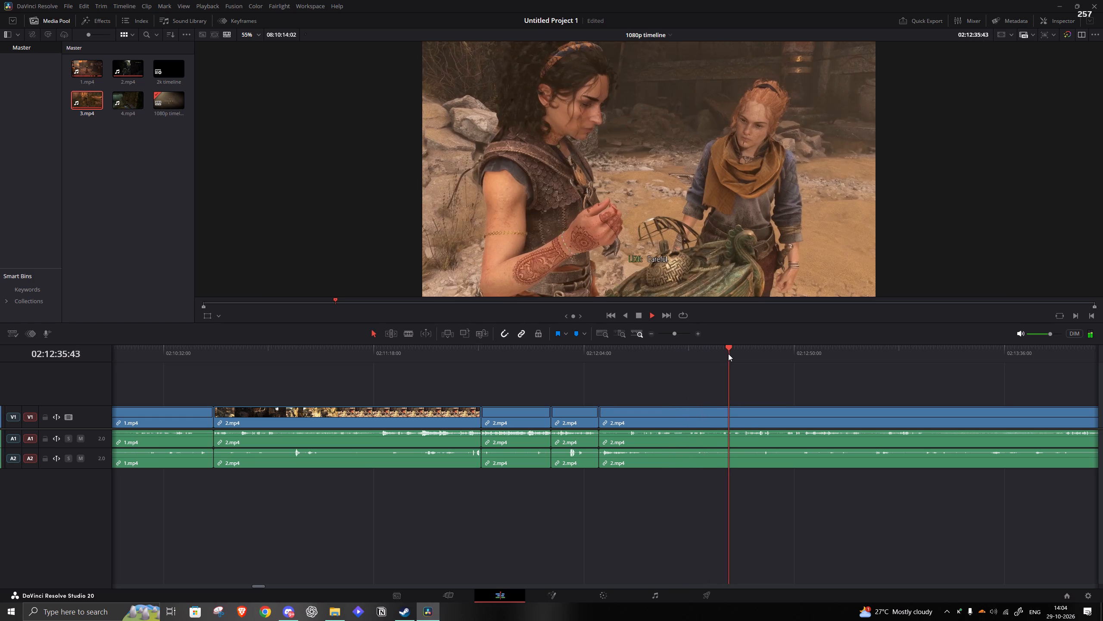
click(748, 354)
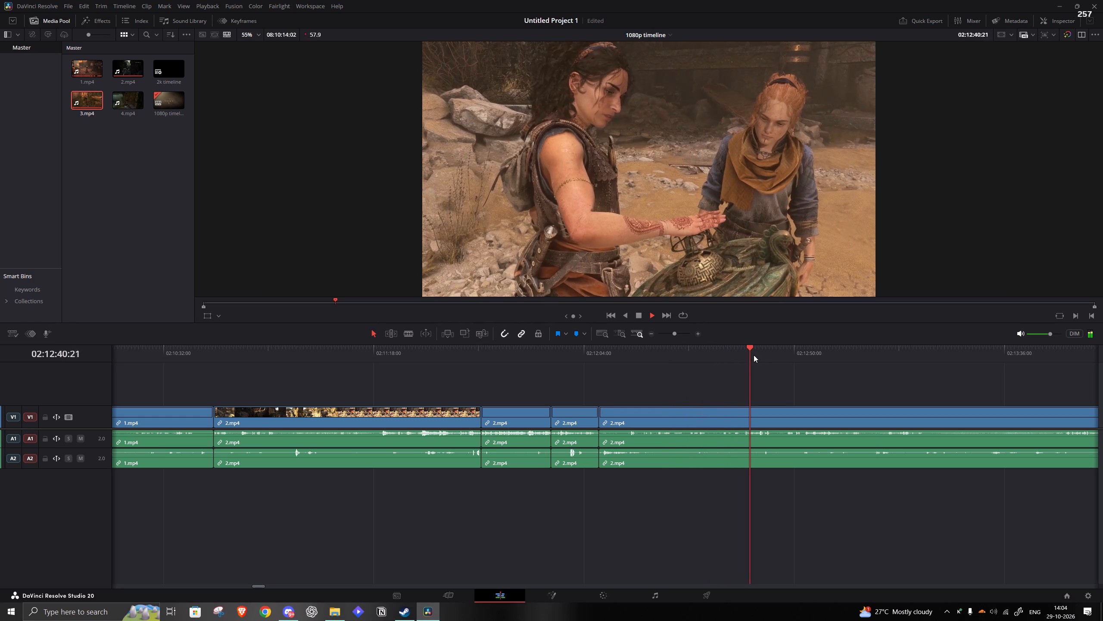
click(763, 354)
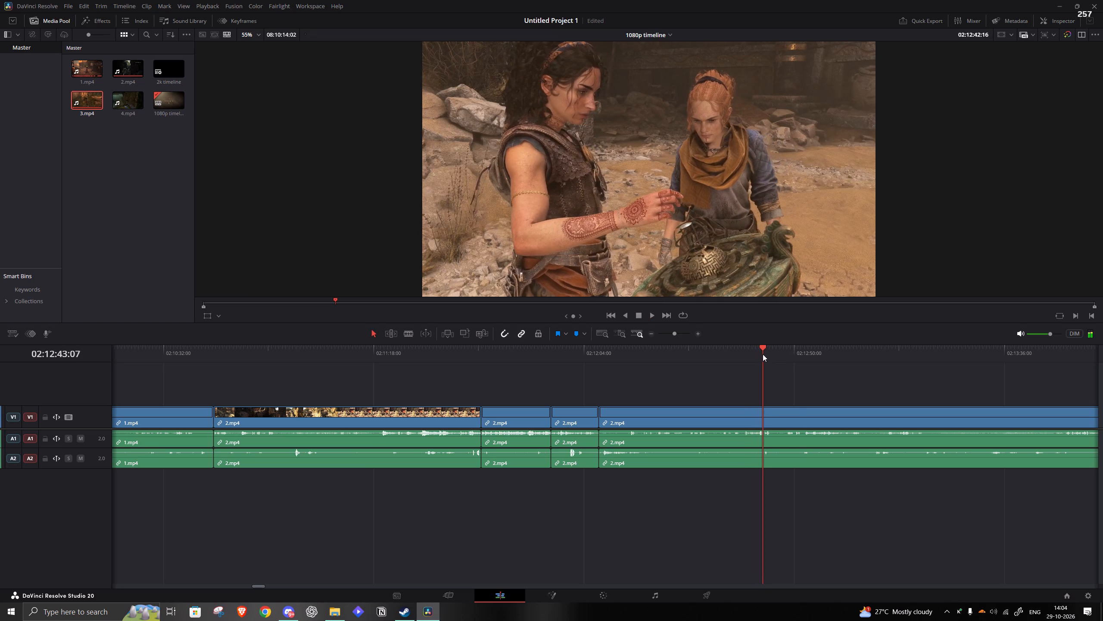
click(799, 352)
click(857, 354)
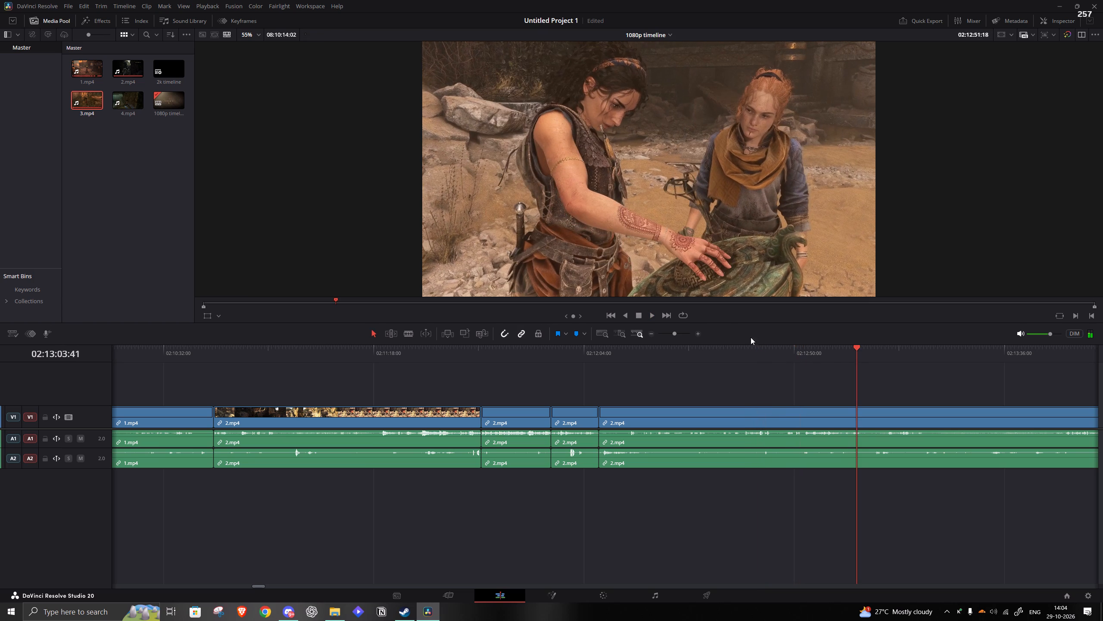
click(674, 332)
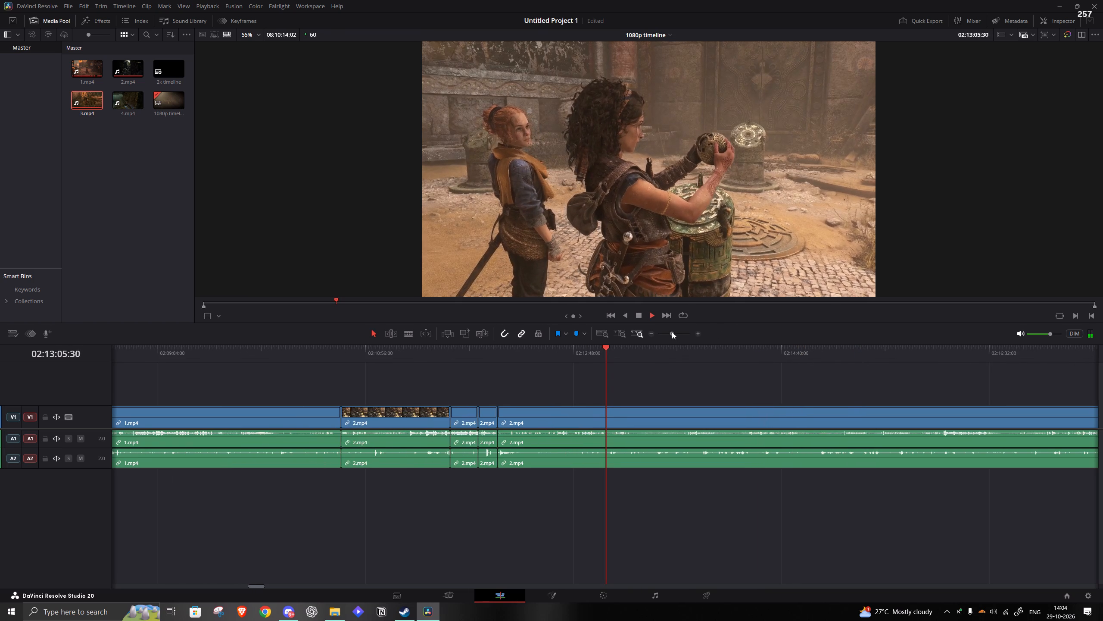
click(640, 345)
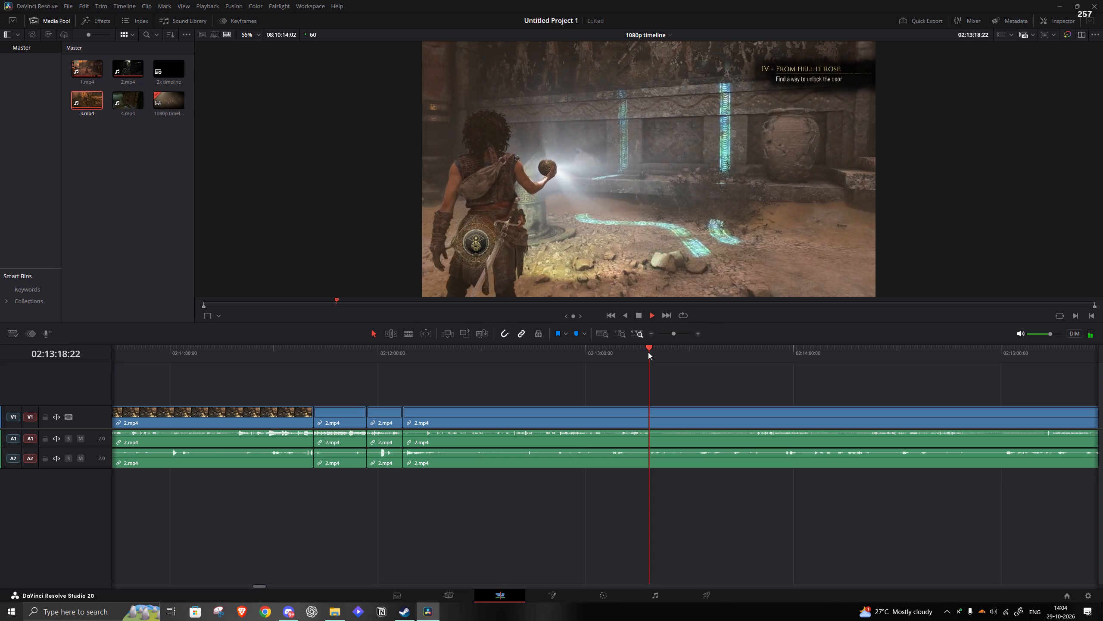
key(space)
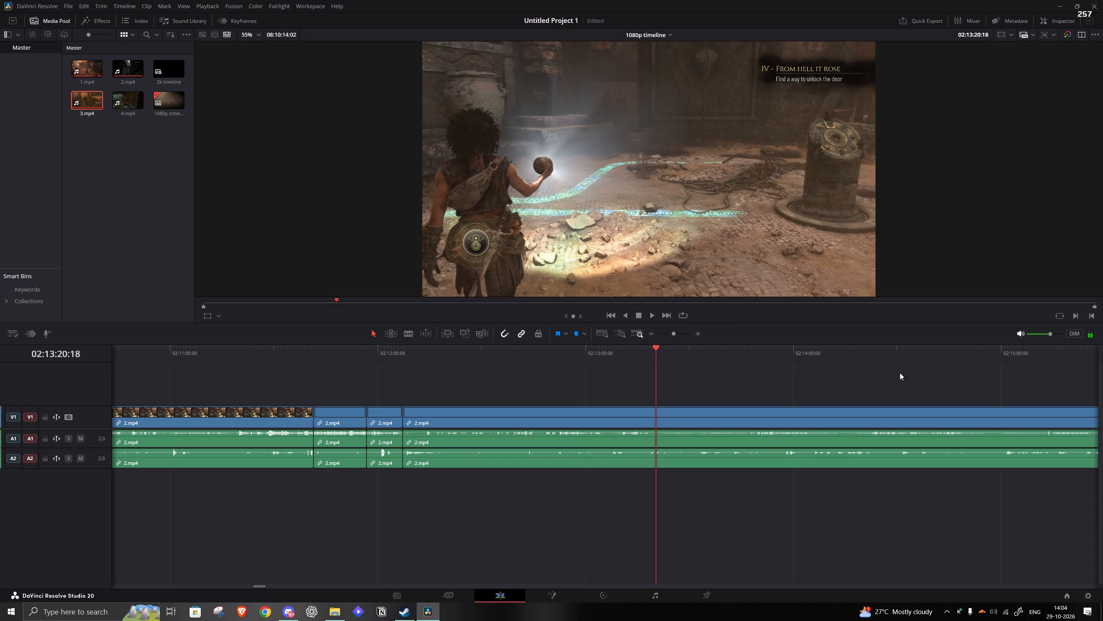
key(space)
drag(674, 332, 676, 329)
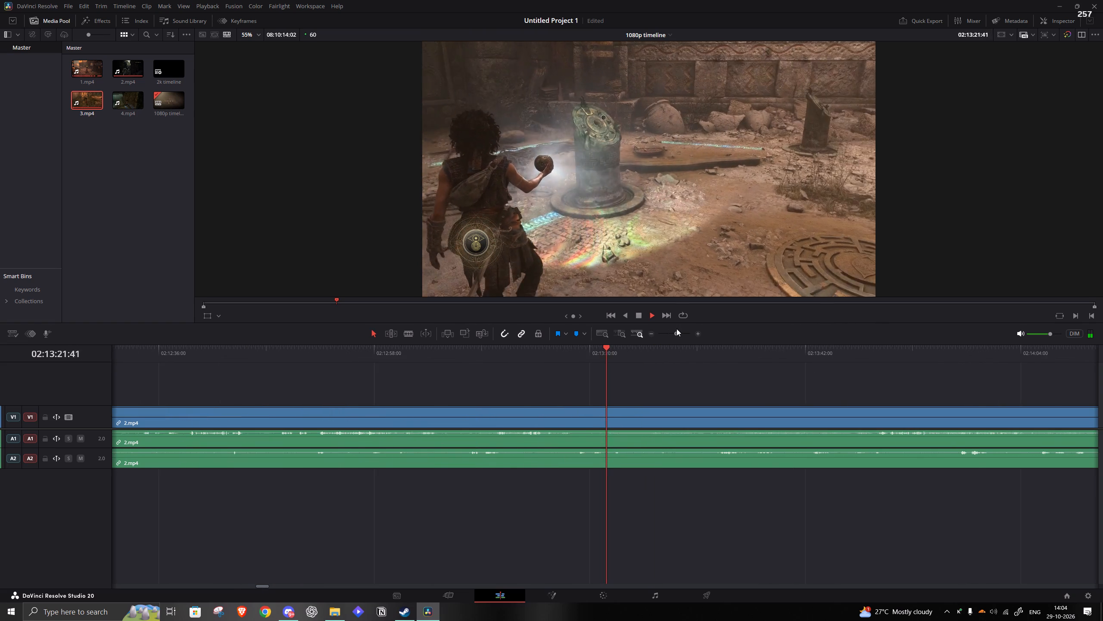
drag(676, 329, 670, 328)
key(s)
key(space)
Remove the 2.mp4 puzzle footage from the split to 02:14:56:34, at the glowing wall symbols, and close the gap.
click(742, 345)
key(space)
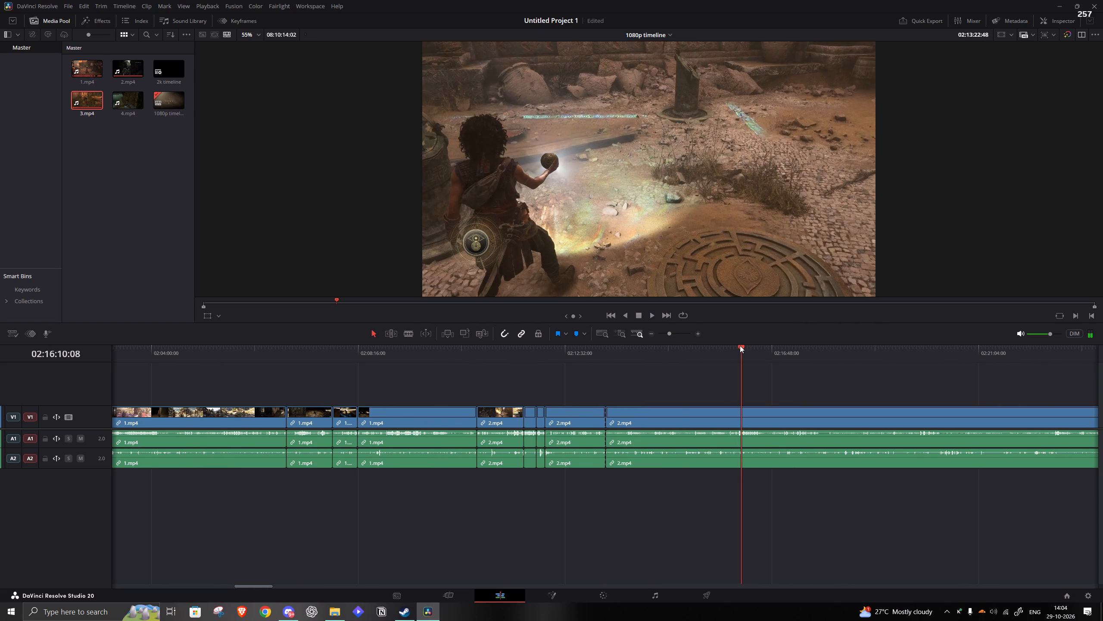
click(681, 351)
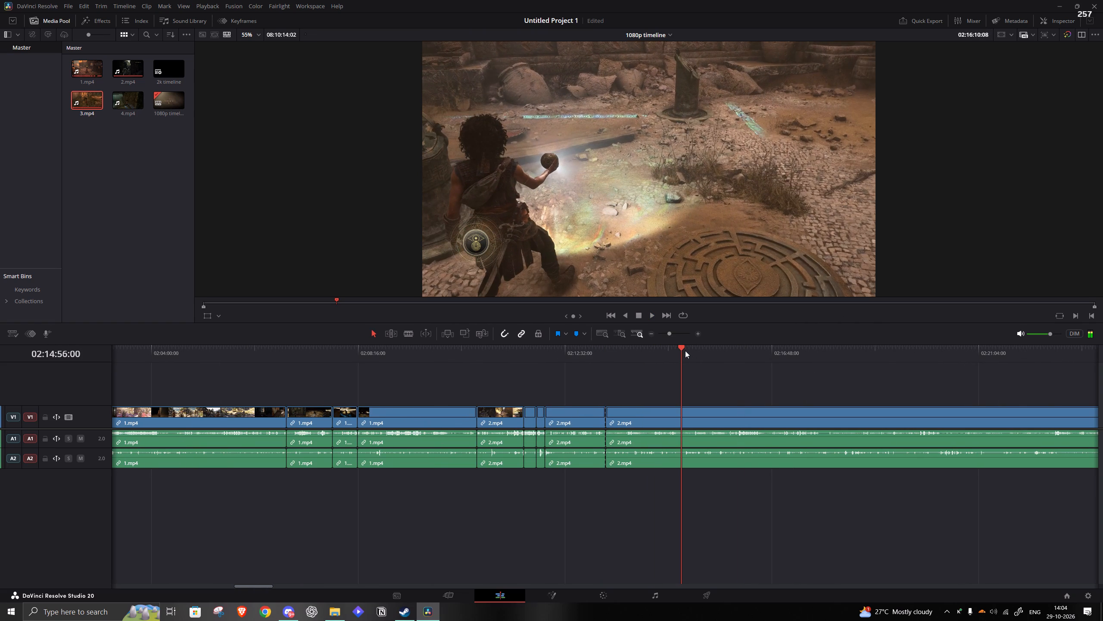
key(space)
key(space)
key(space)
key(q)
click(640, 410)
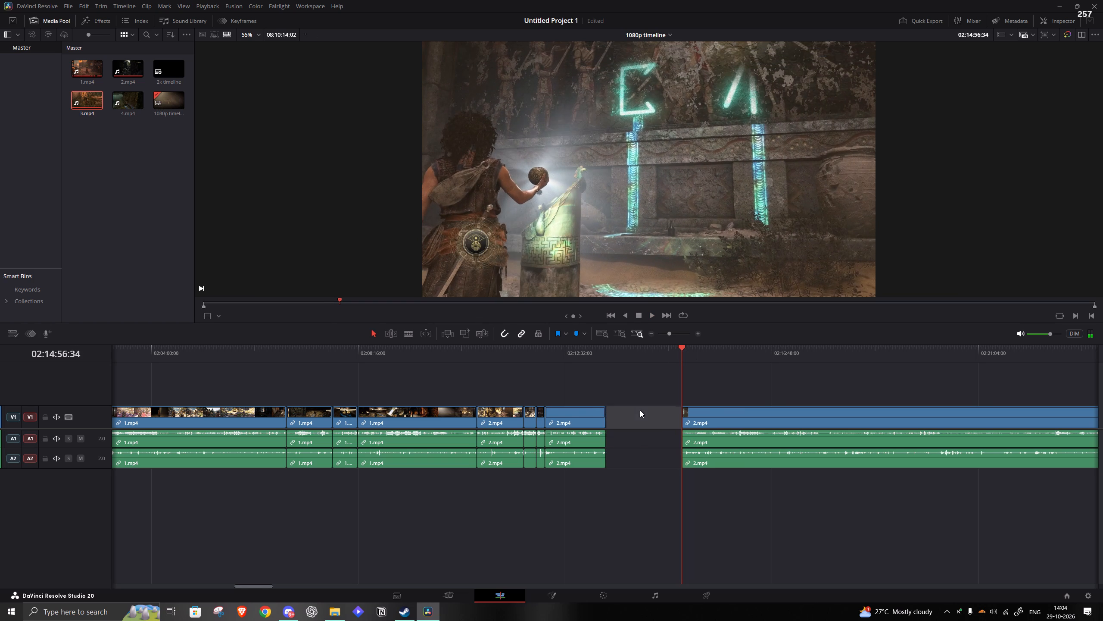
text(a)
Review the symbol-dial turning in 2.mp4 and split the clip at about 02:13:52, where the orb is lifted off the dial.
key(space)
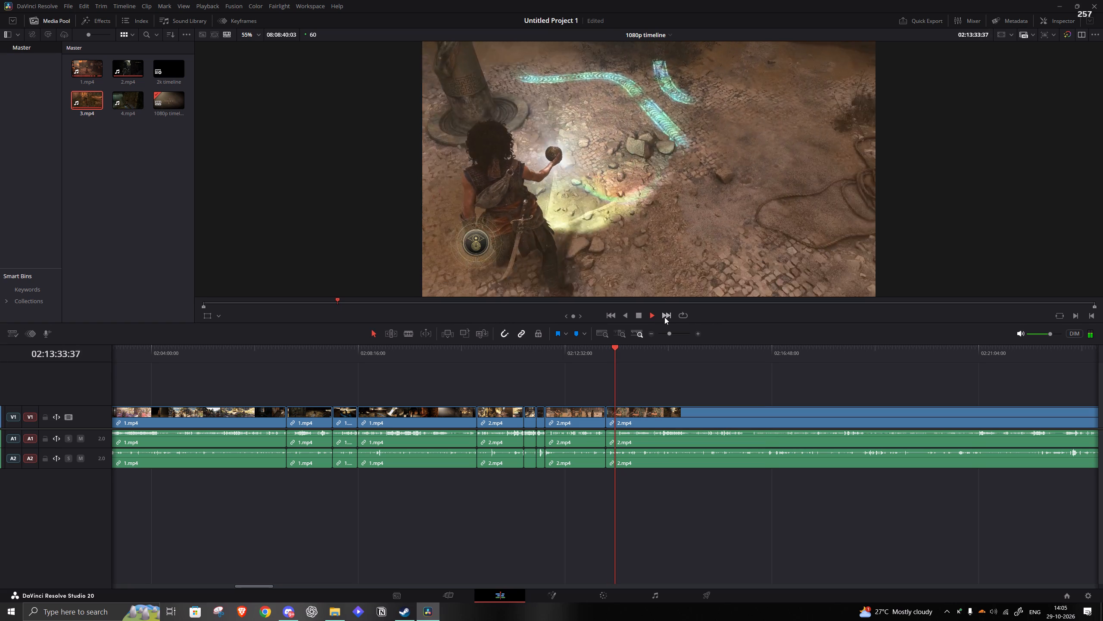
drag(674, 335, 679, 336)
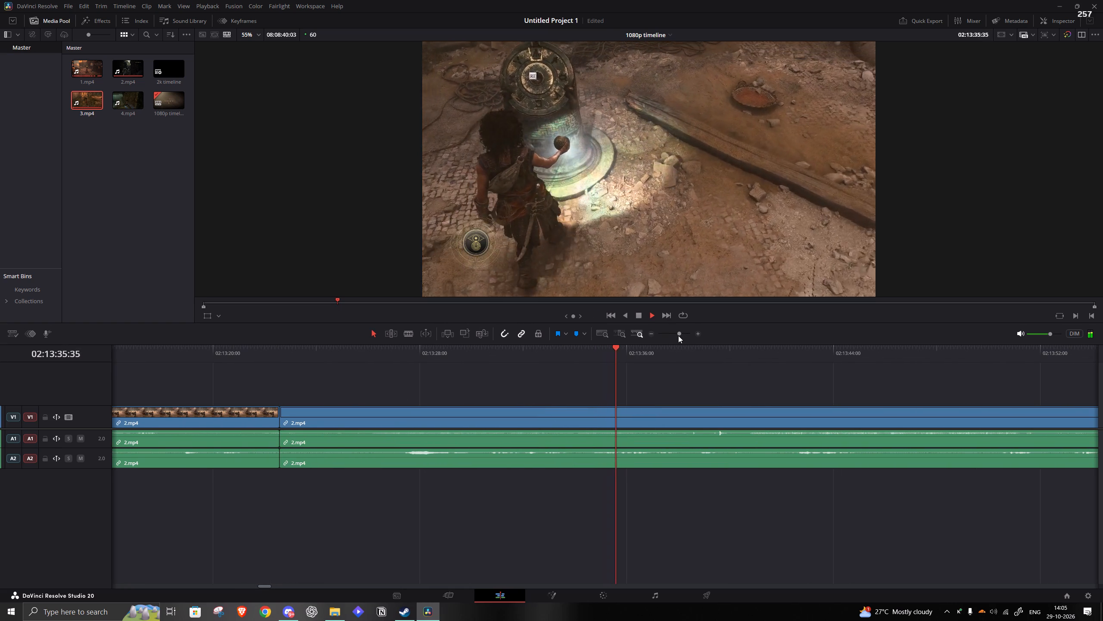
click(708, 350)
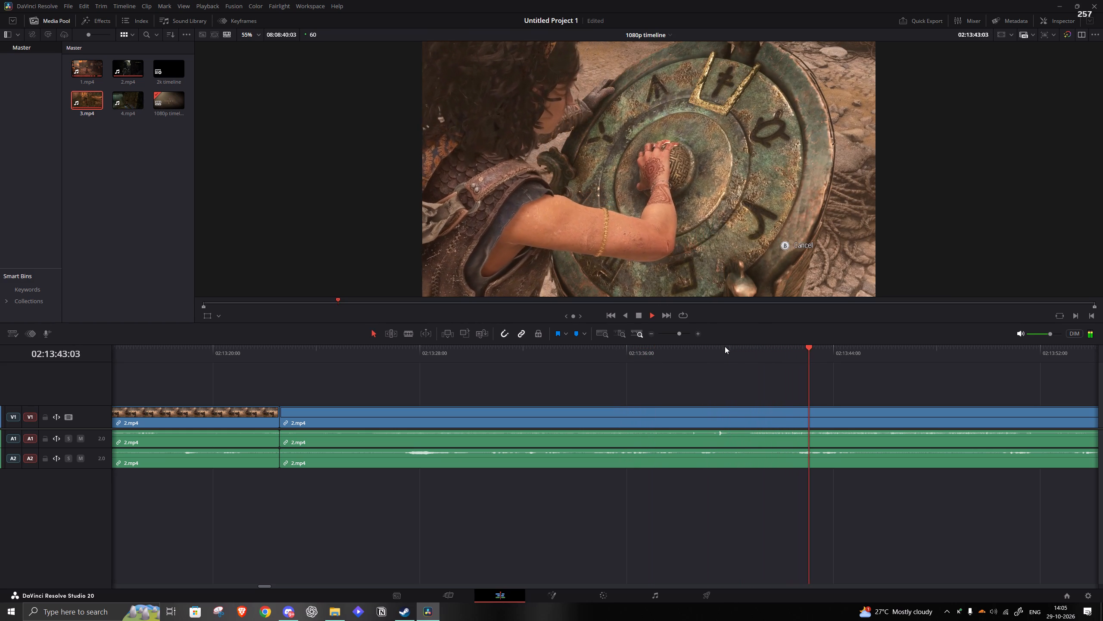
click(673, 334)
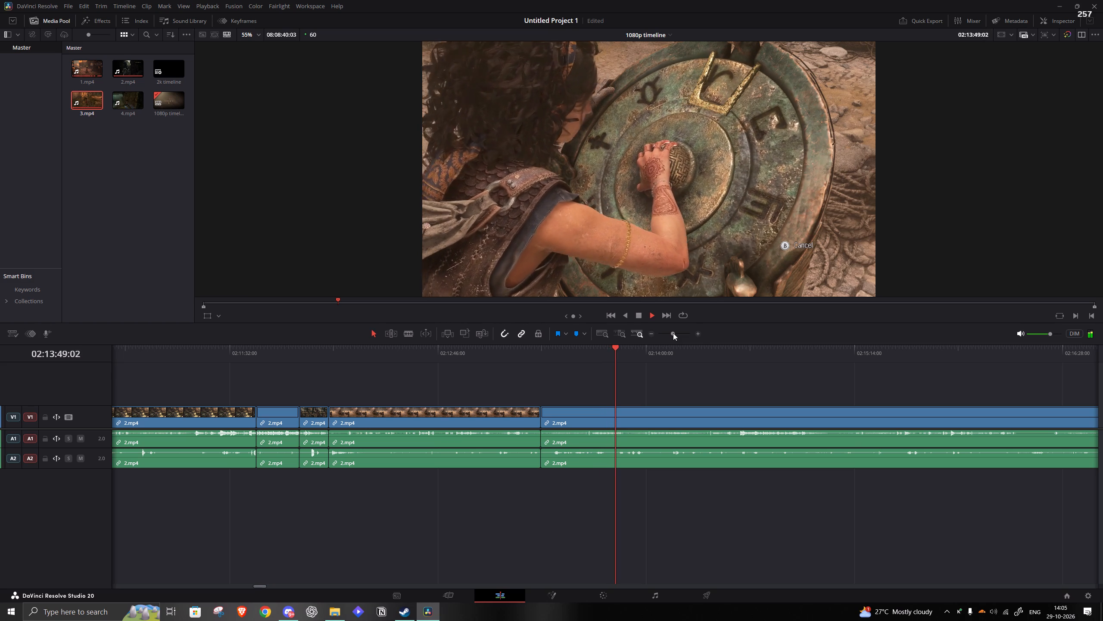
key(space)
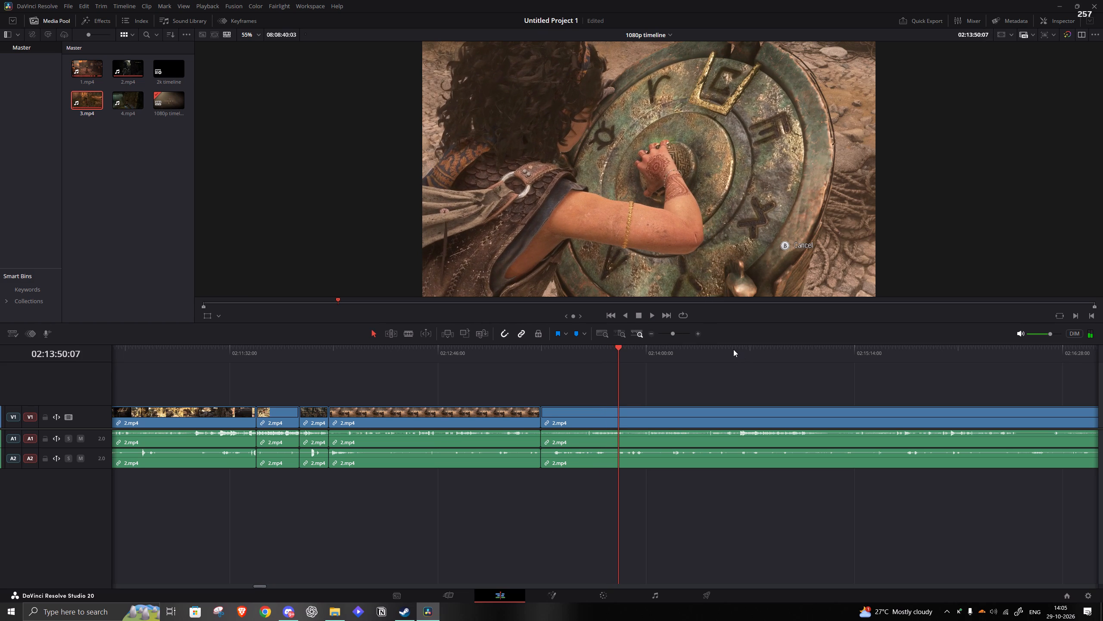
key(space)
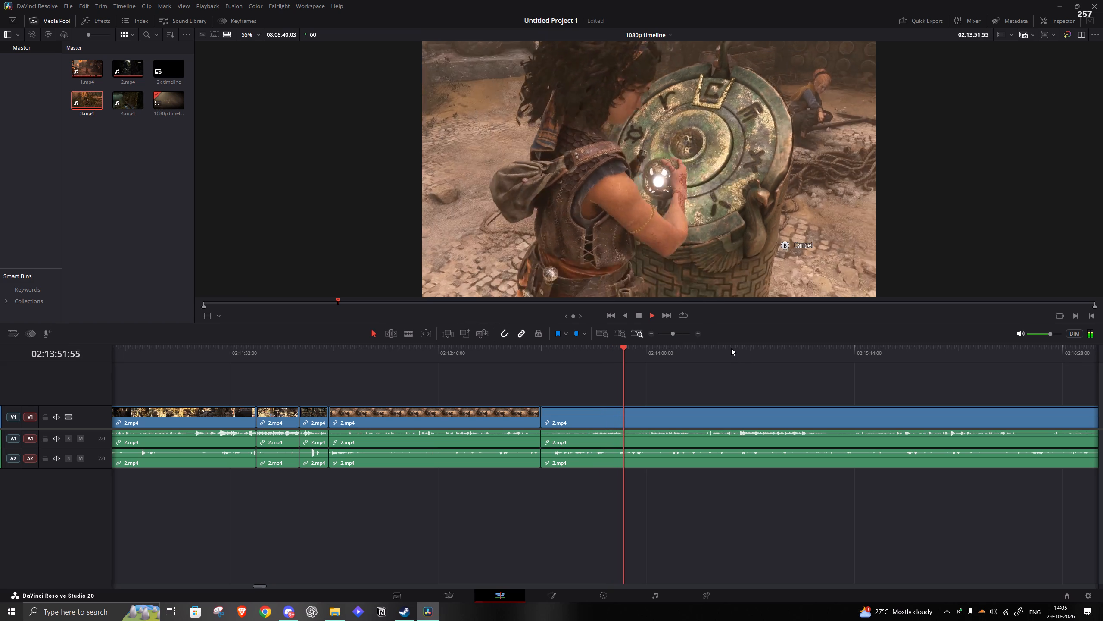
key(space)
key(s)
Remove the 2.mp4 footage from the split to about 02:14:24, at the last dial pillar interaction, and close the gap.
click(933, 361)
key(space)
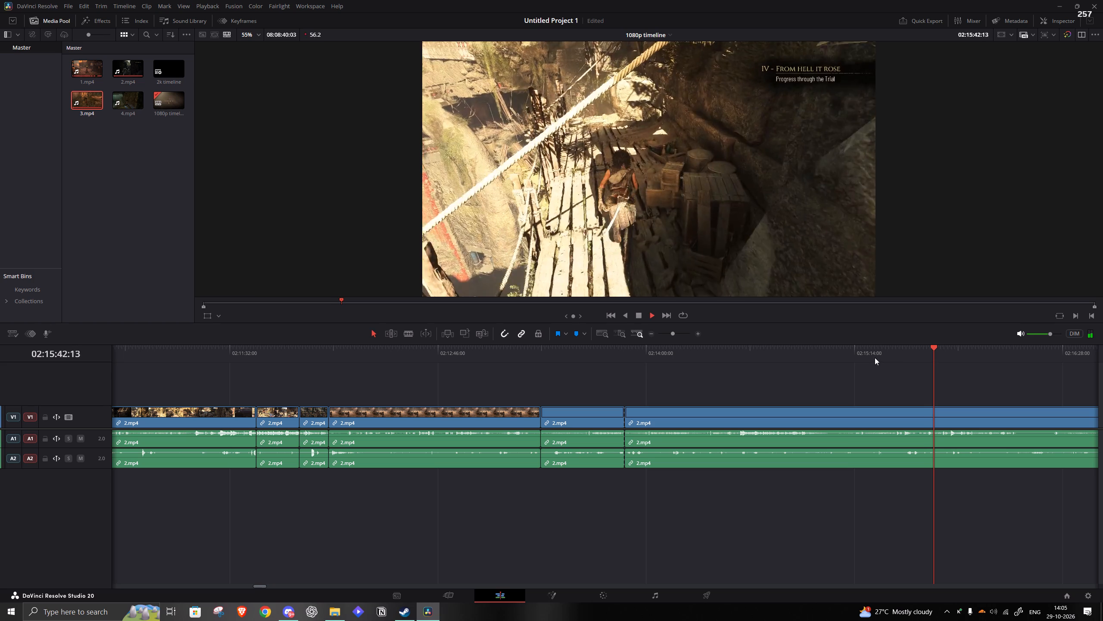
click(837, 354)
click(785, 349)
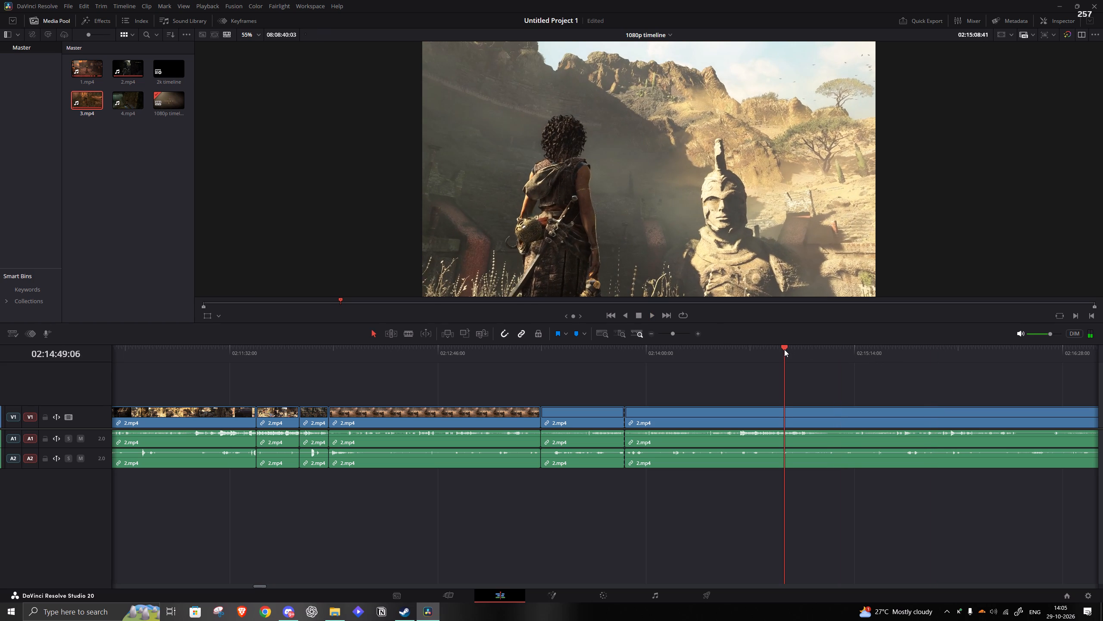
click(735, 351)
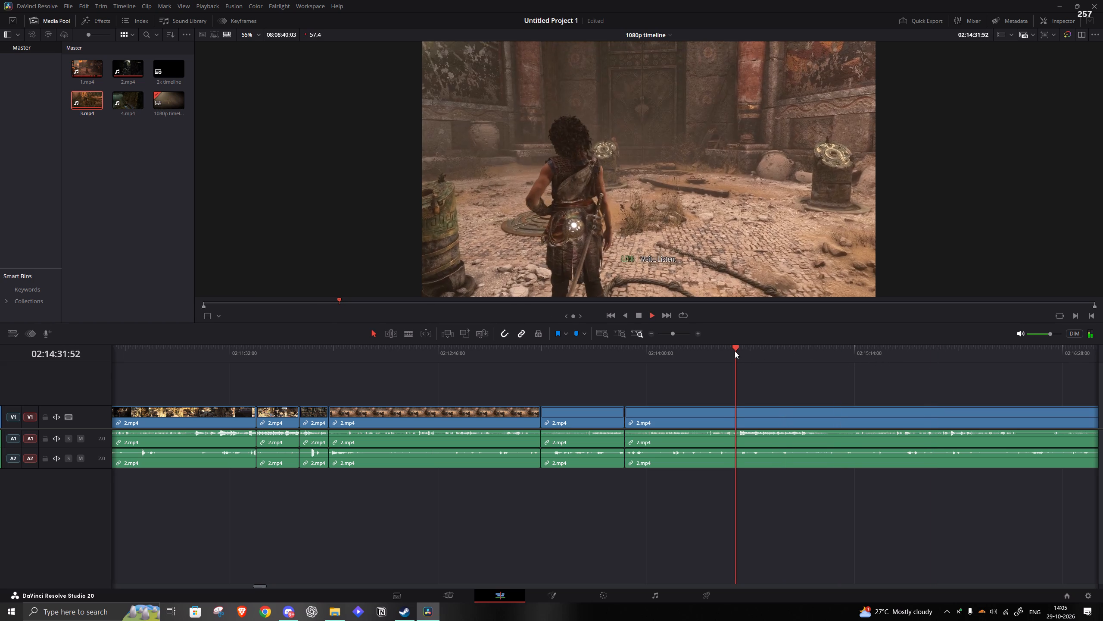
click(724, 349)
key(space)
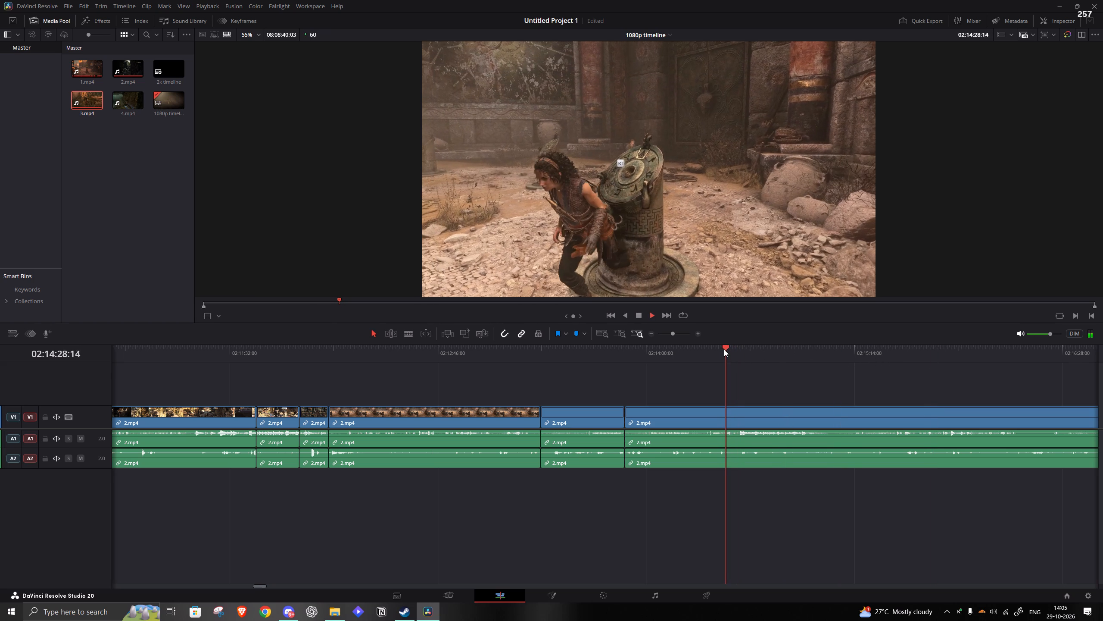
click(705, 346)
click(722, 348)
key(space)
click(713, 346)
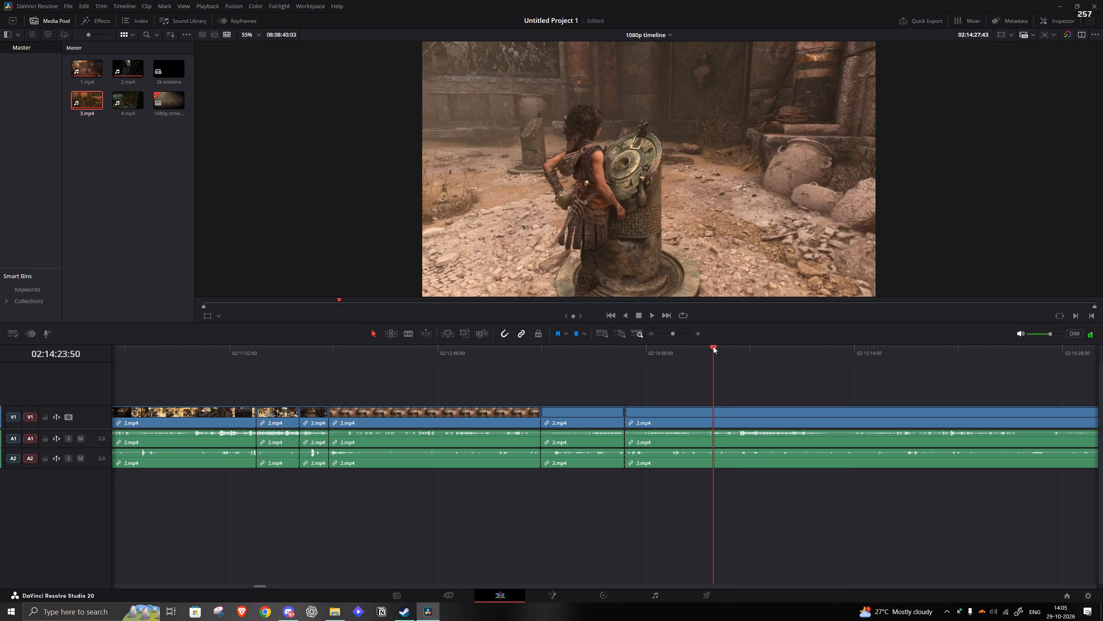
key(space)
key(q)
click(617, 440)
click(653, 438)
key(a)
Skim 2.mp4 from the dial past the giant statue overlook and split it at about 02:15:05, after the loading screen.
key(space)
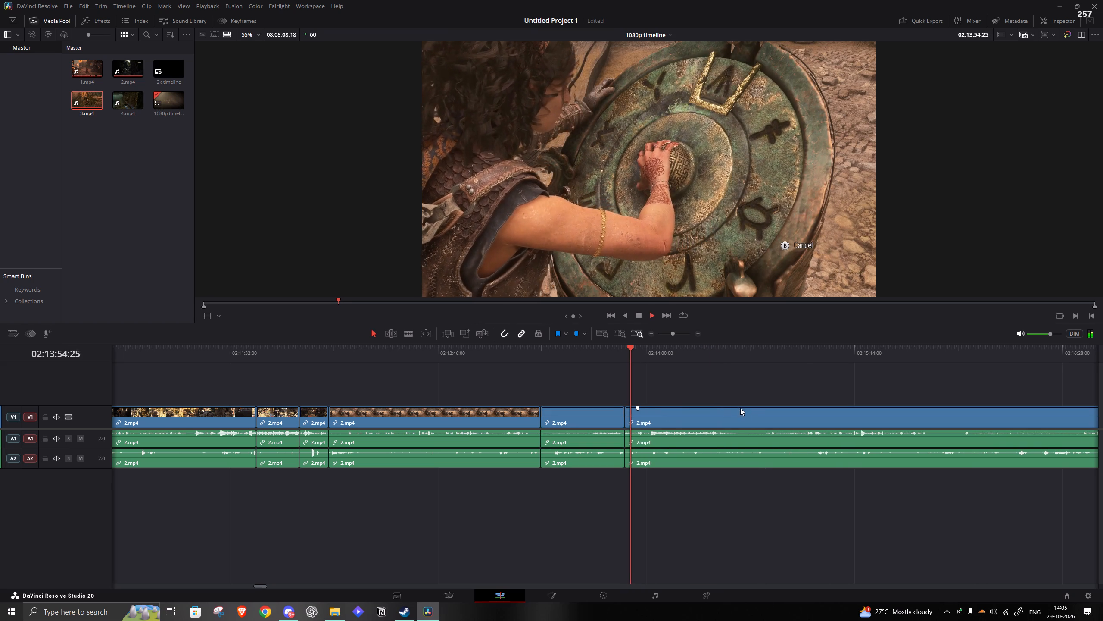
click(649, 355)
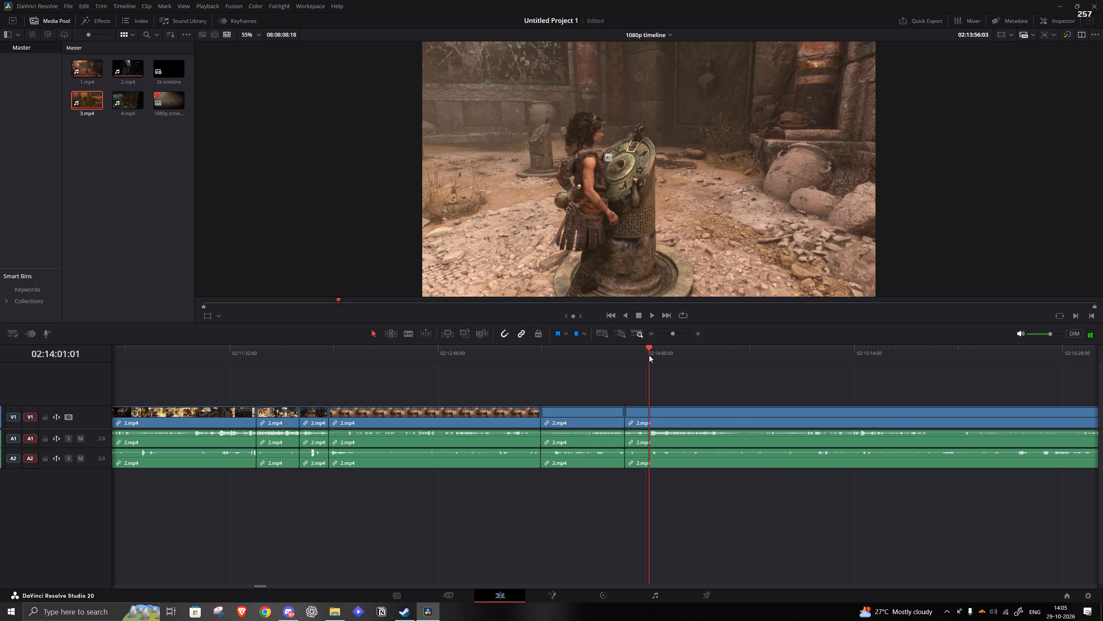
click(670, 356)
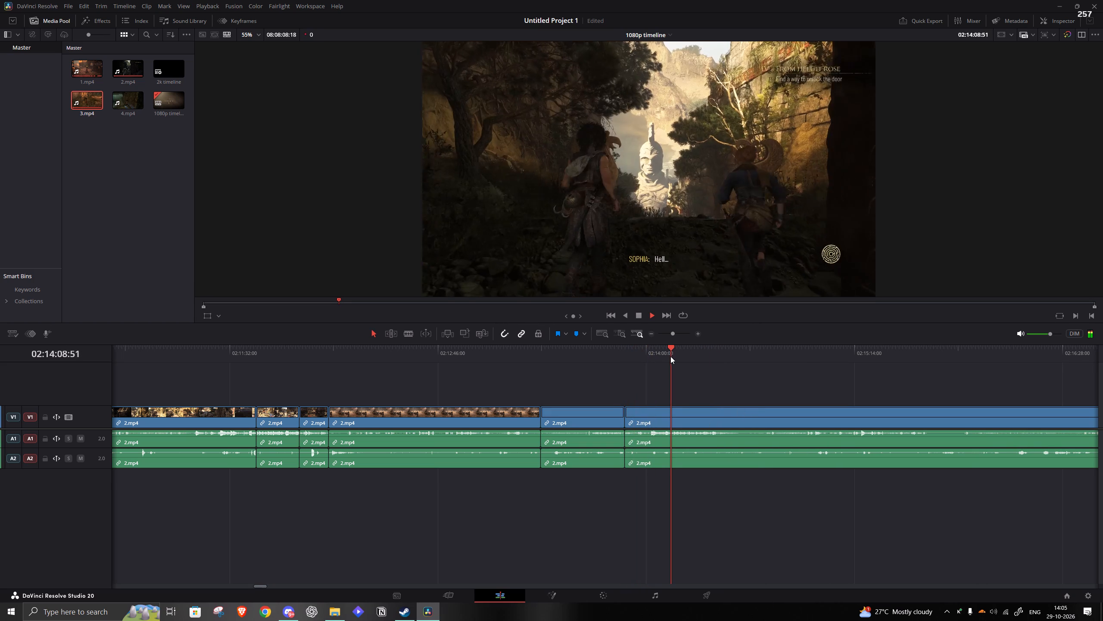
click(685, 358)
click(719, 361)
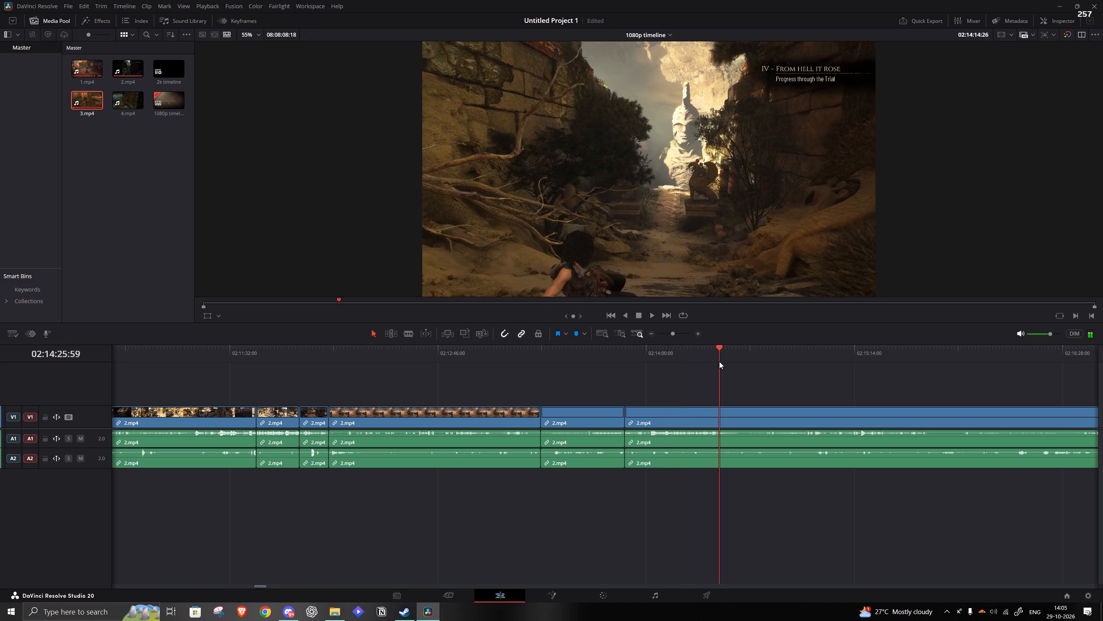
click(732, 363)
click(732, 359)
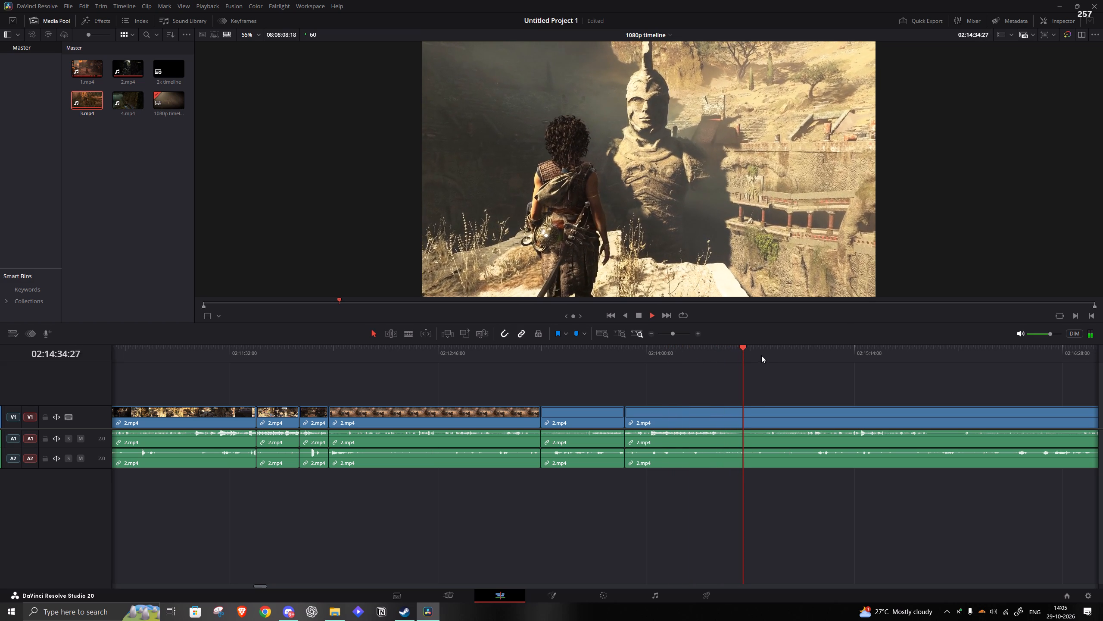
click(769, 356)
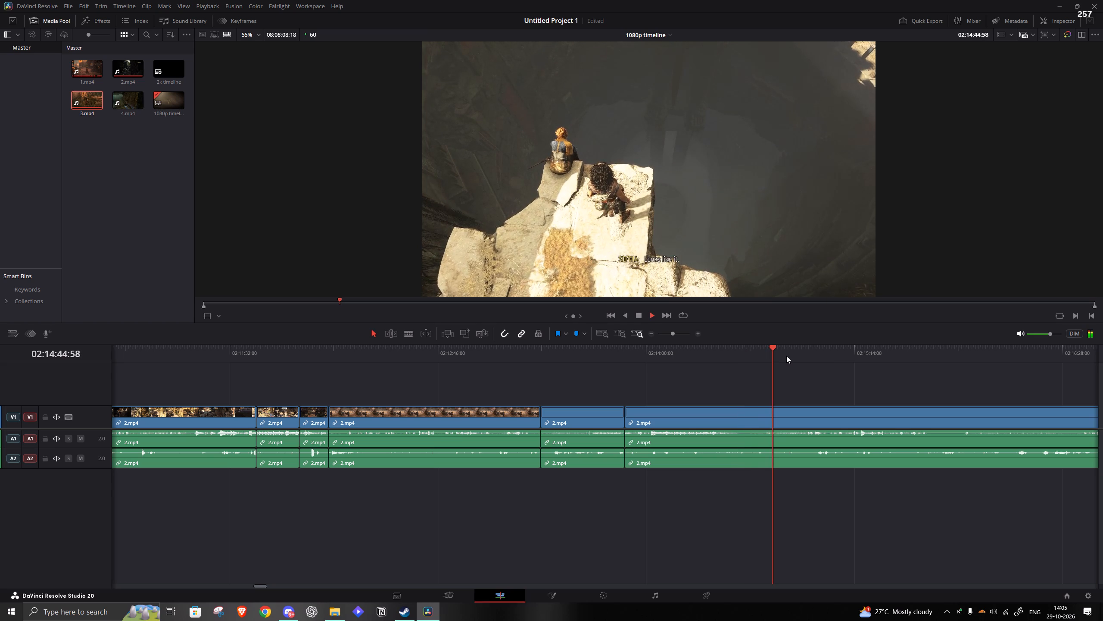
click(791, 355)
click(803, 355)
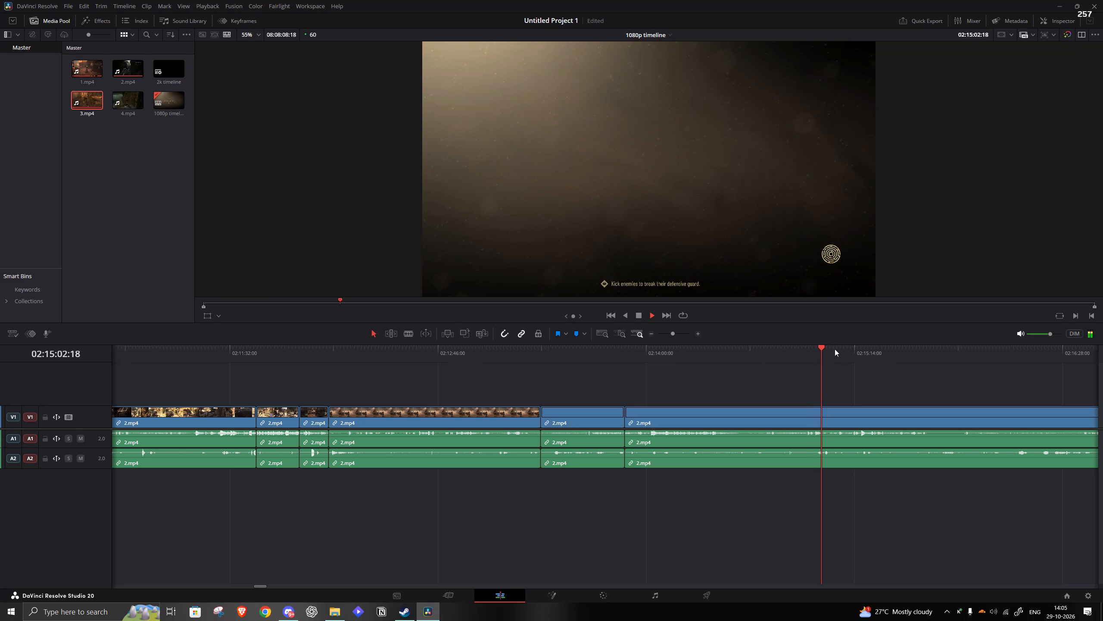
click(835, 349)
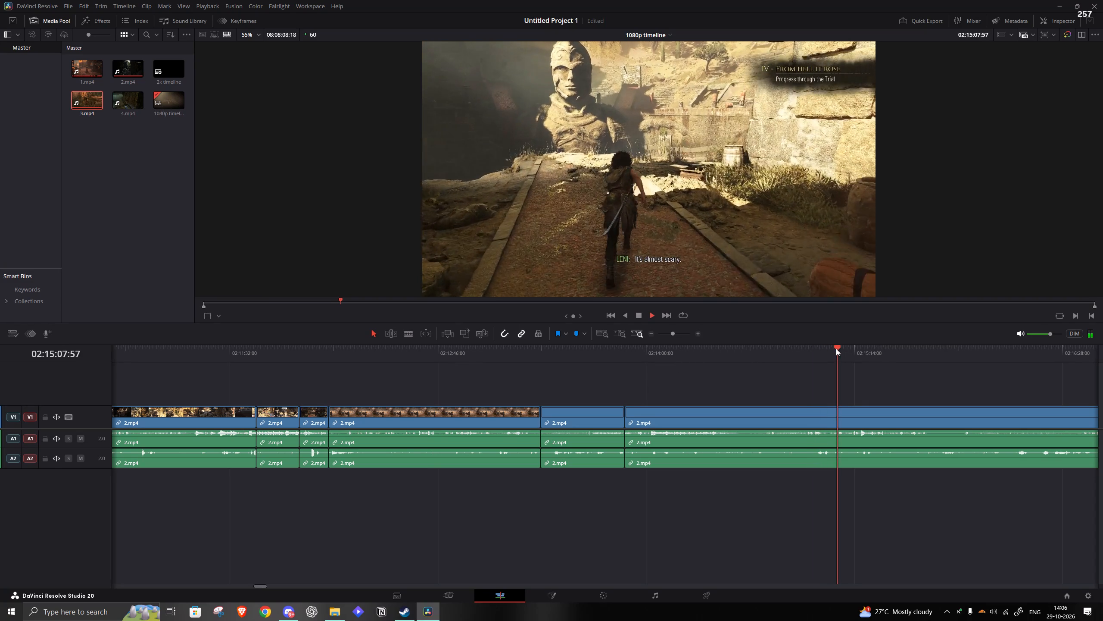
click(832, 348)
click(824, 348)
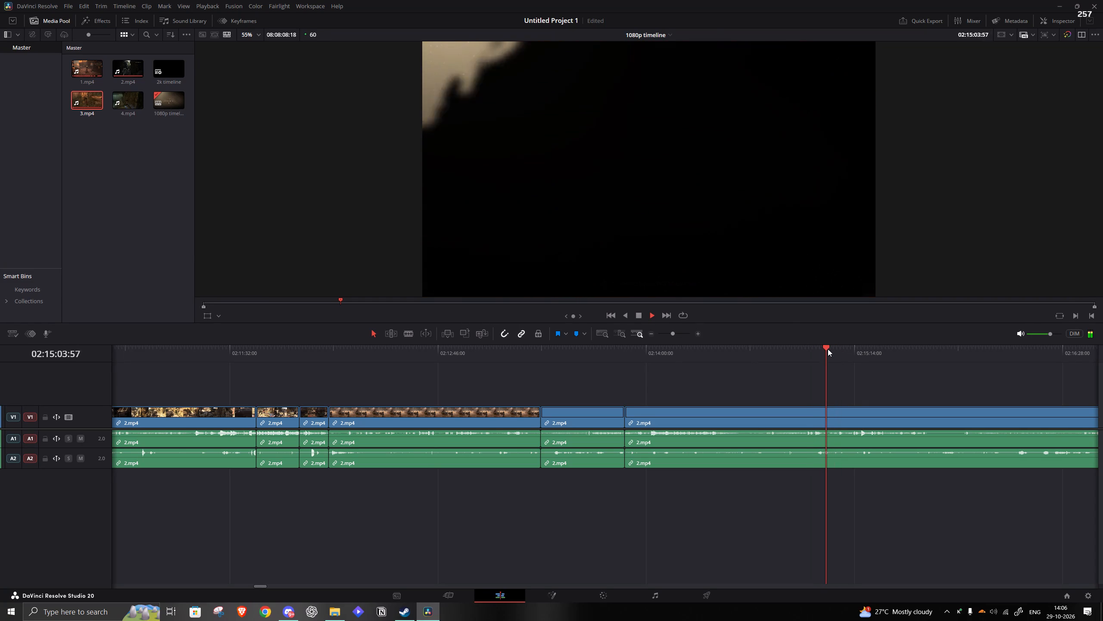
key(space)
key(s)
Remove the 2.mp4 footage from the split to about 02:15:15, during the wooden walkway collapse, close the gap and resume playback.
click(863, 357)
key(space)
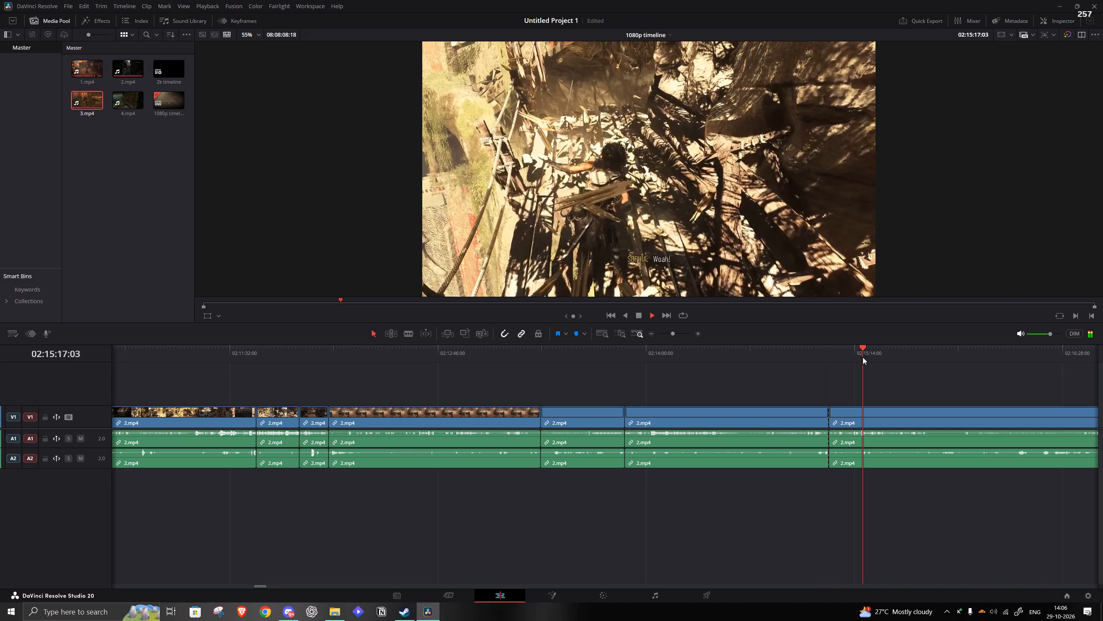
click(858, 357)
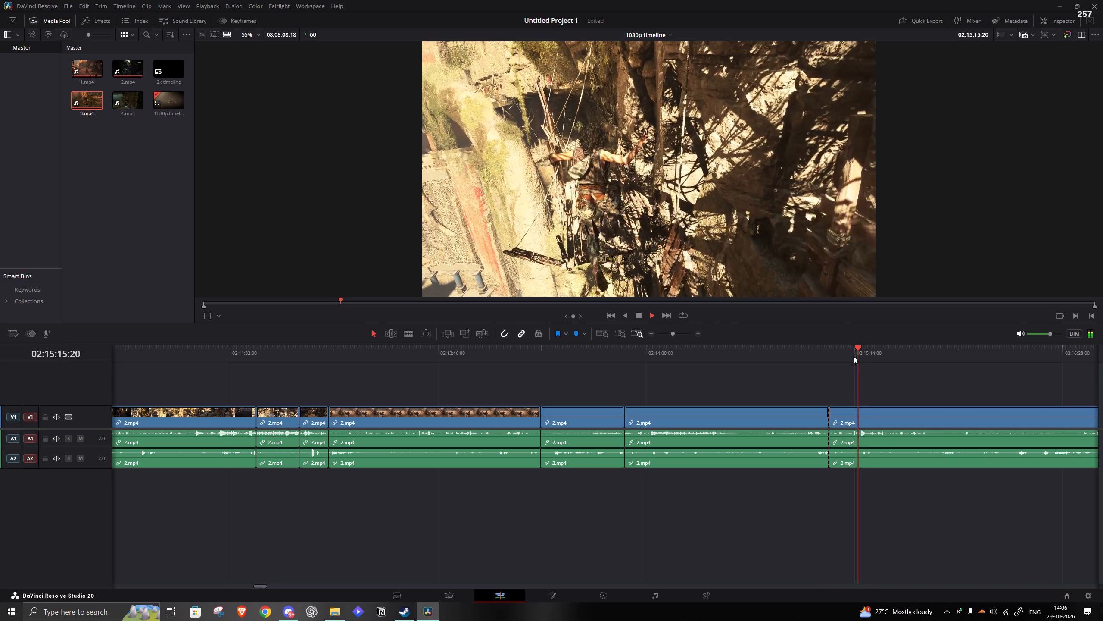
key(space)
key(q)
click(842, 426)
key(a)
key(space)
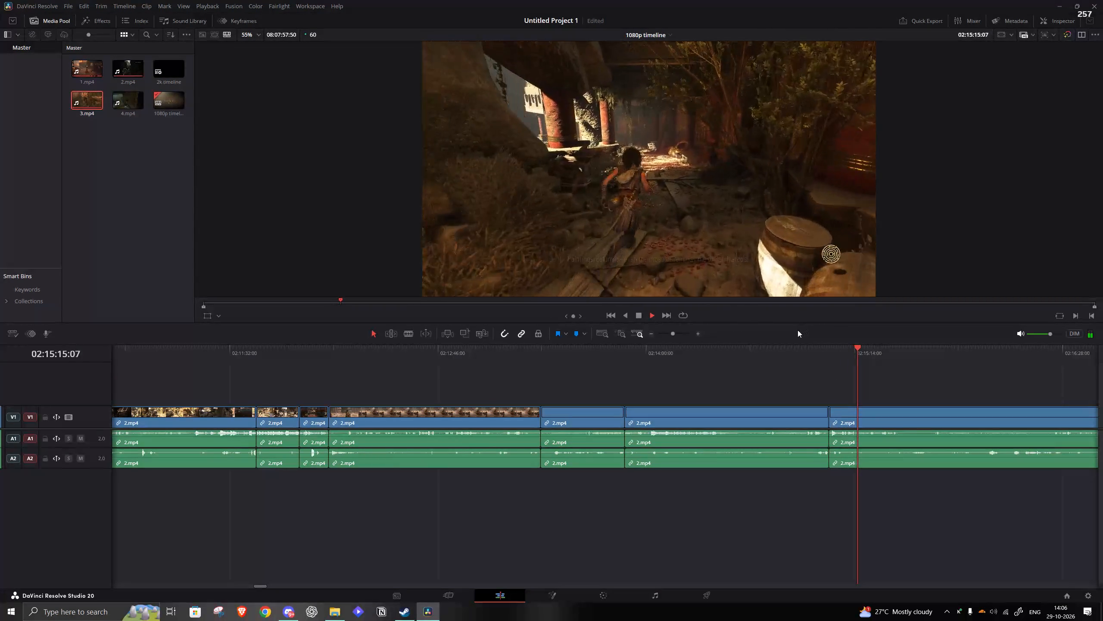
Split the 2.mp4 clip at about 02:15:21, in the sunlit red-columned walkway, and resume playback.
drag(673, 335, 676, 336)
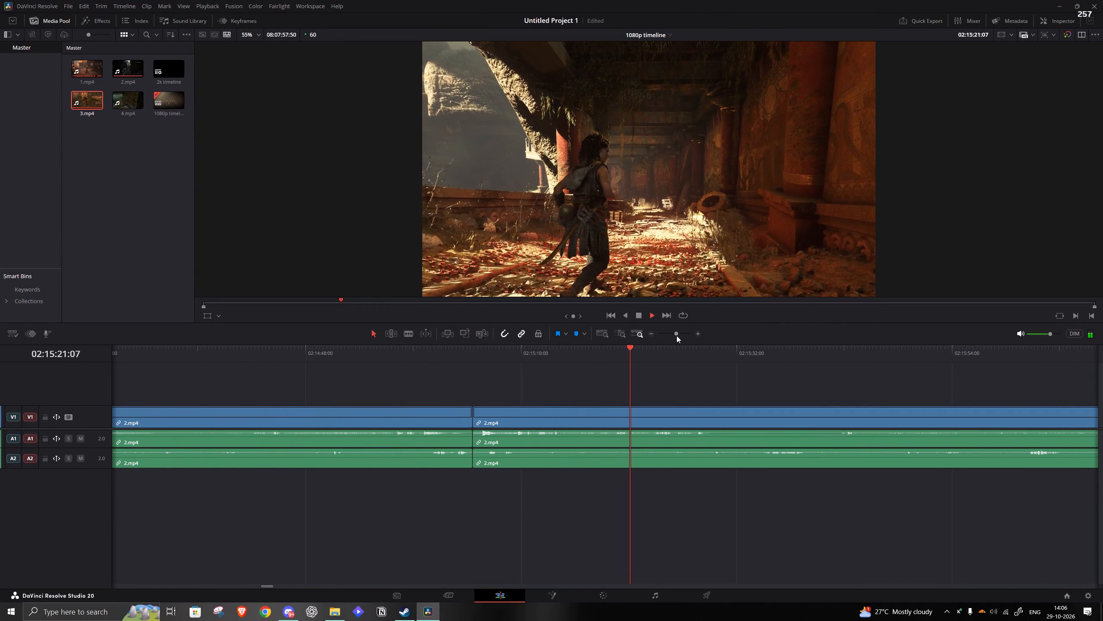
key(space)
key(s)
key(space)
Review the red-columned walkway footage and roll the newest 2.mp4 edit point to 02:15:28:32, as the two characters walk on together.
drag(682, 332, 668, 331)
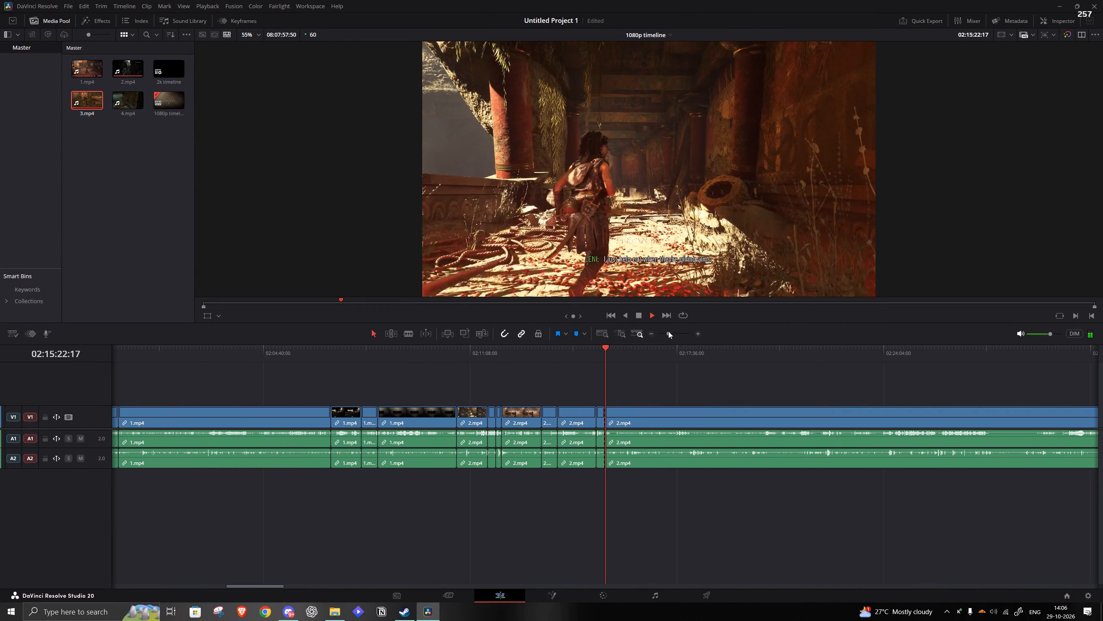
click(665, 351)
key(space)
key(space)
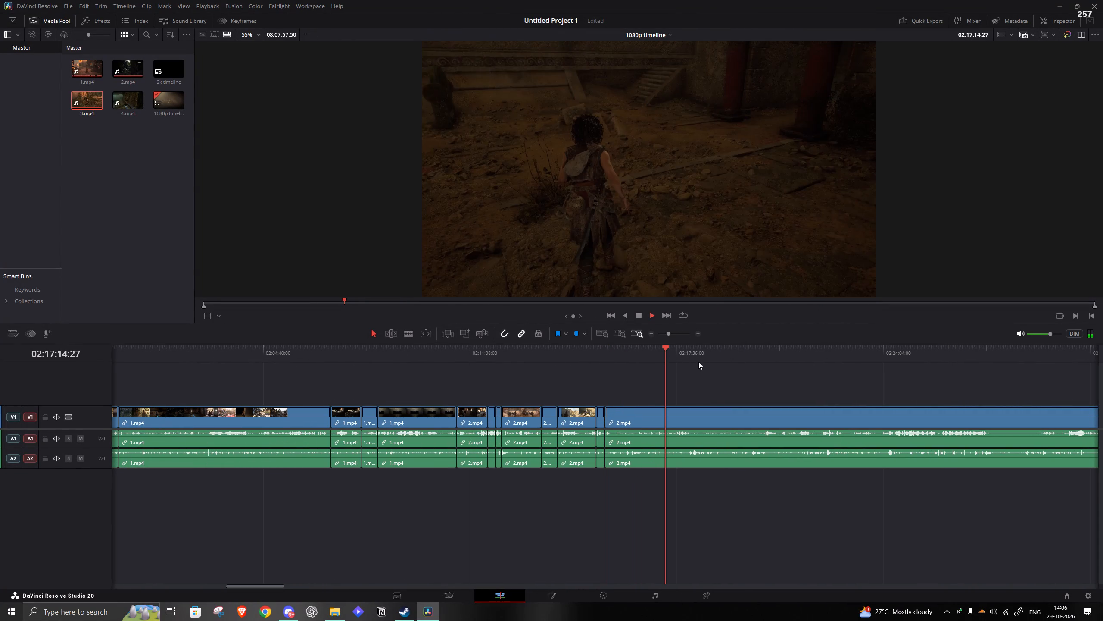
drag(622, 349, 617, 349)
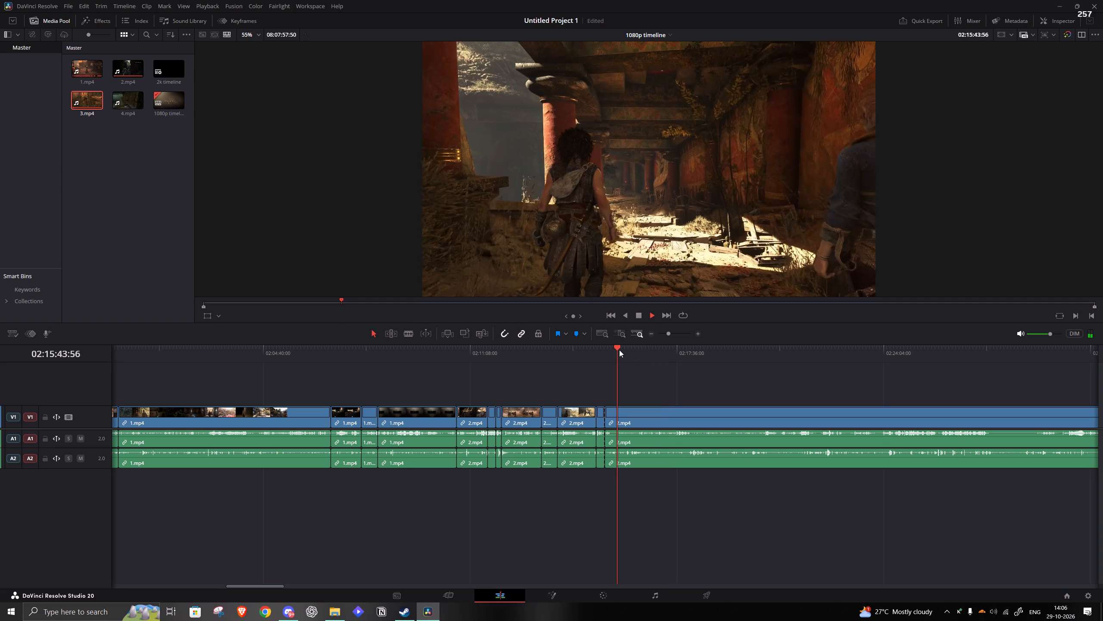
click(631, 351)
click(608, 350)
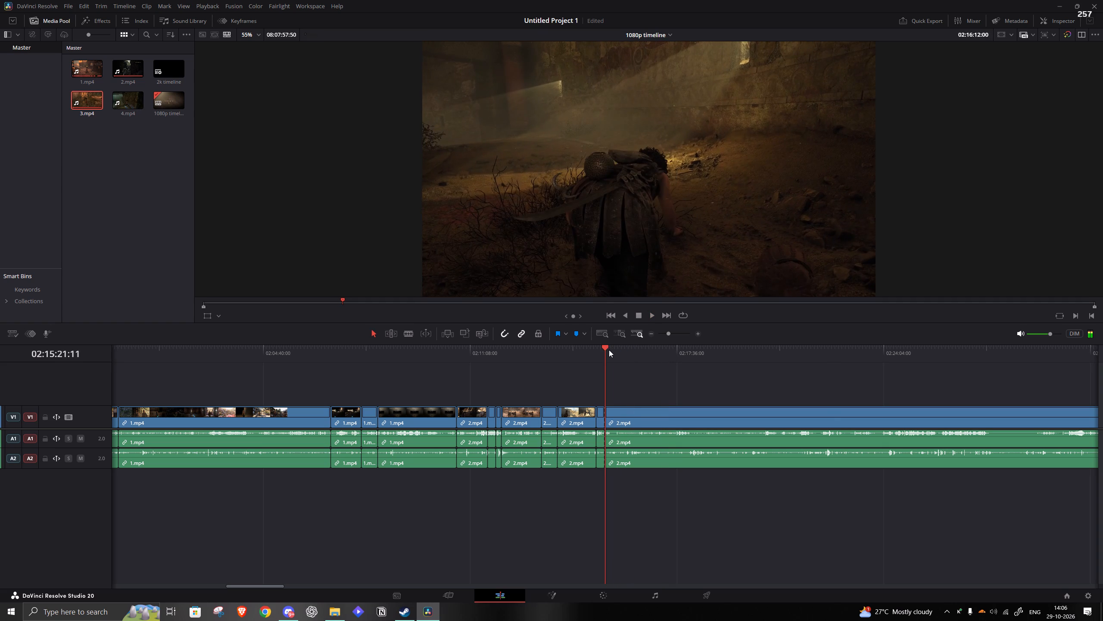
drag(669, 332, 676, 332)
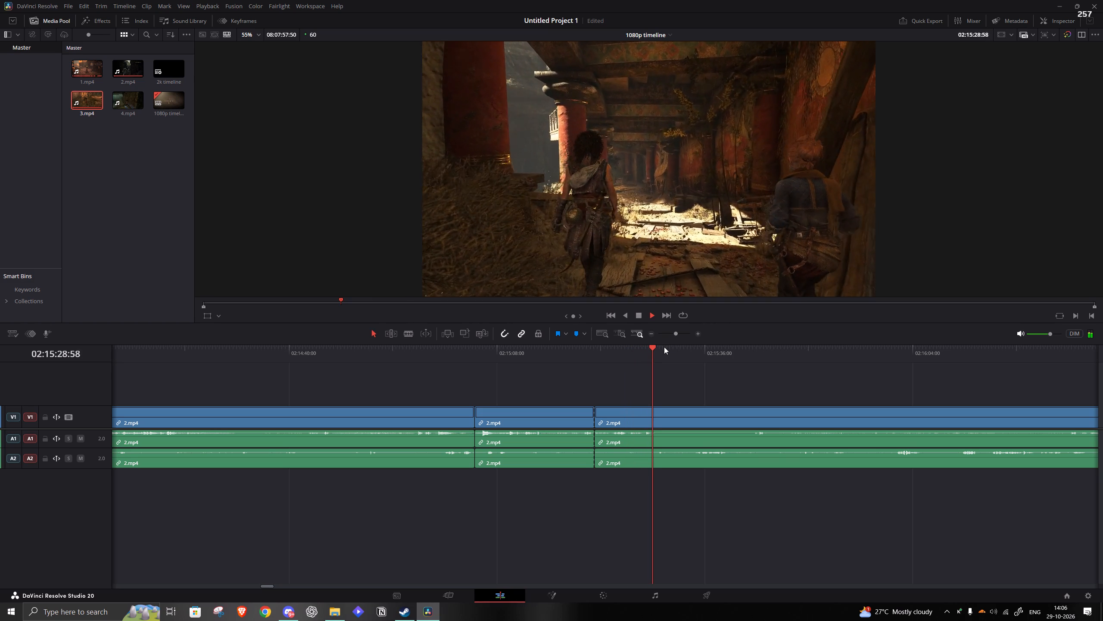
key(space)
drag(659, 364, 649, 363)
drag(596, 416, 624, 418)
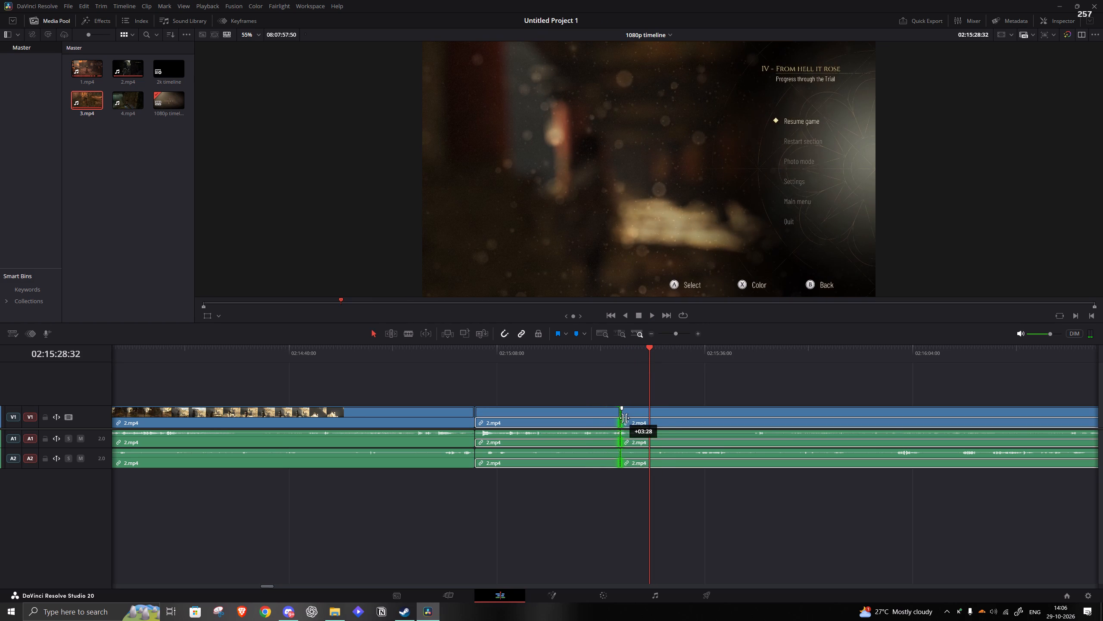
drag(624, 418, 649, 420)
click(680, 399)
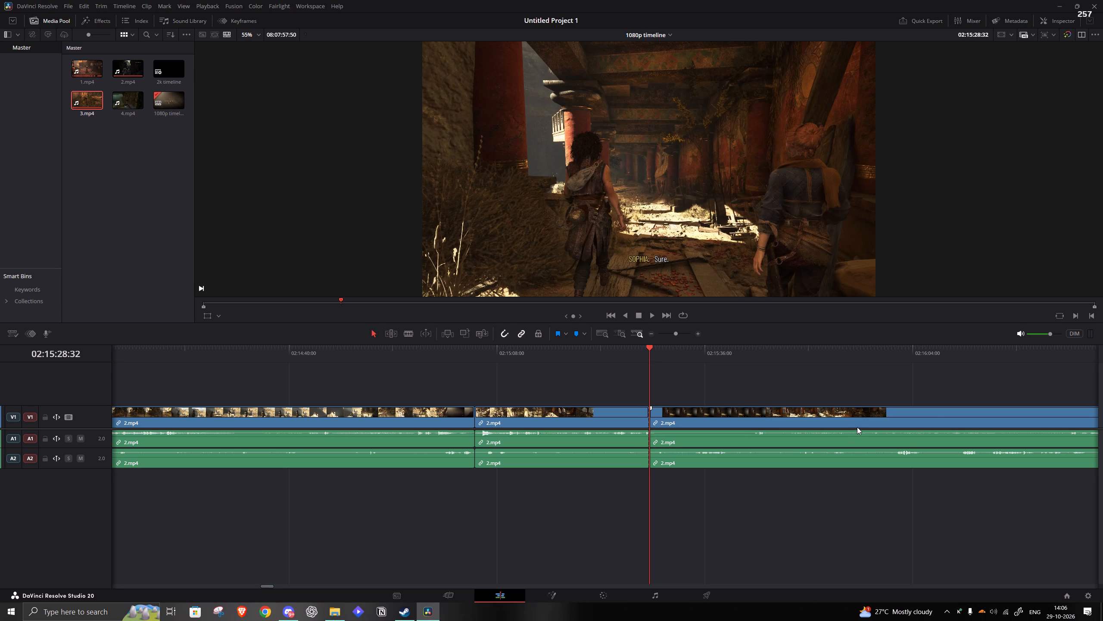
Remove the 2.mp4 footage from the rolled edit point to 02:15:47:27, further along the walkway, and close the gap.
drag(677, 338, 674, 338)
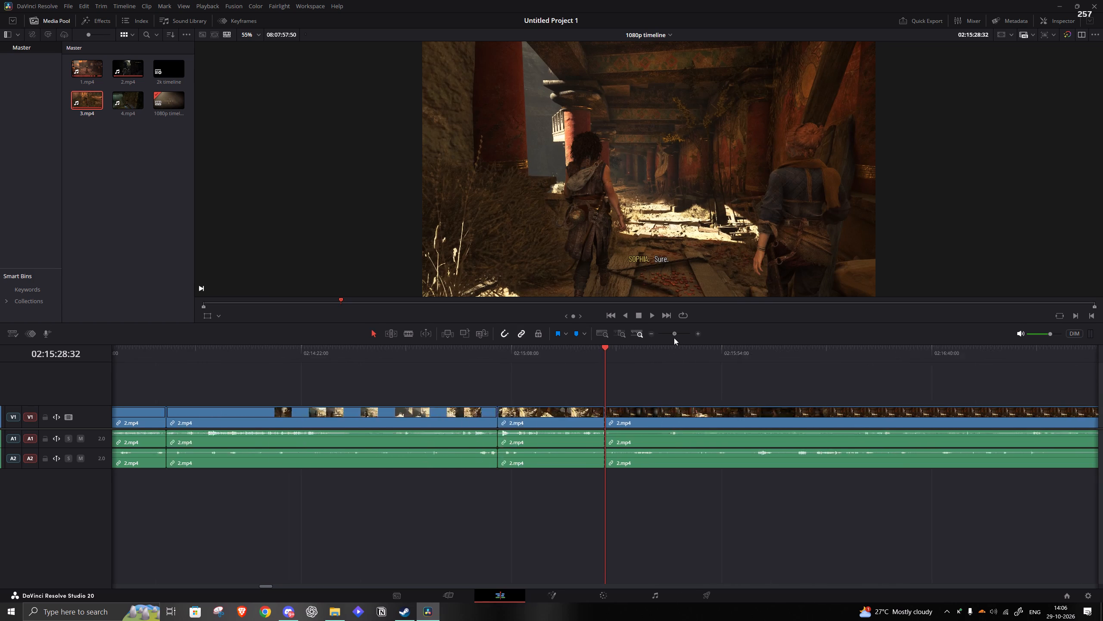
drag(674, 338, 672, 338)
click(671, 337)
click(659, 353)
key(space)
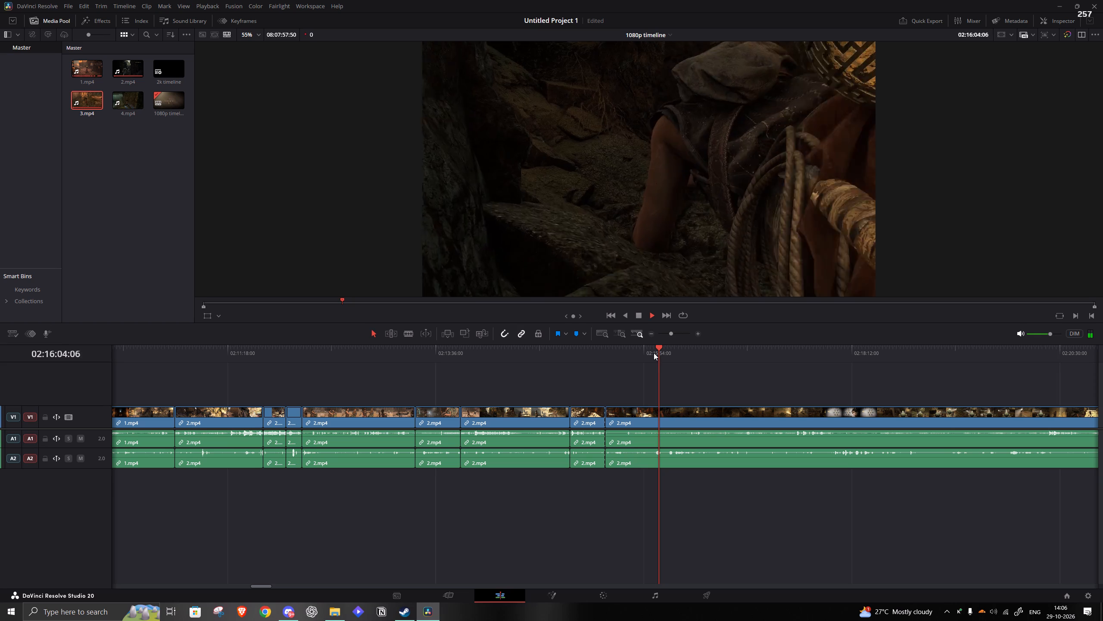
click(634, 354)
key(space)
key(q)
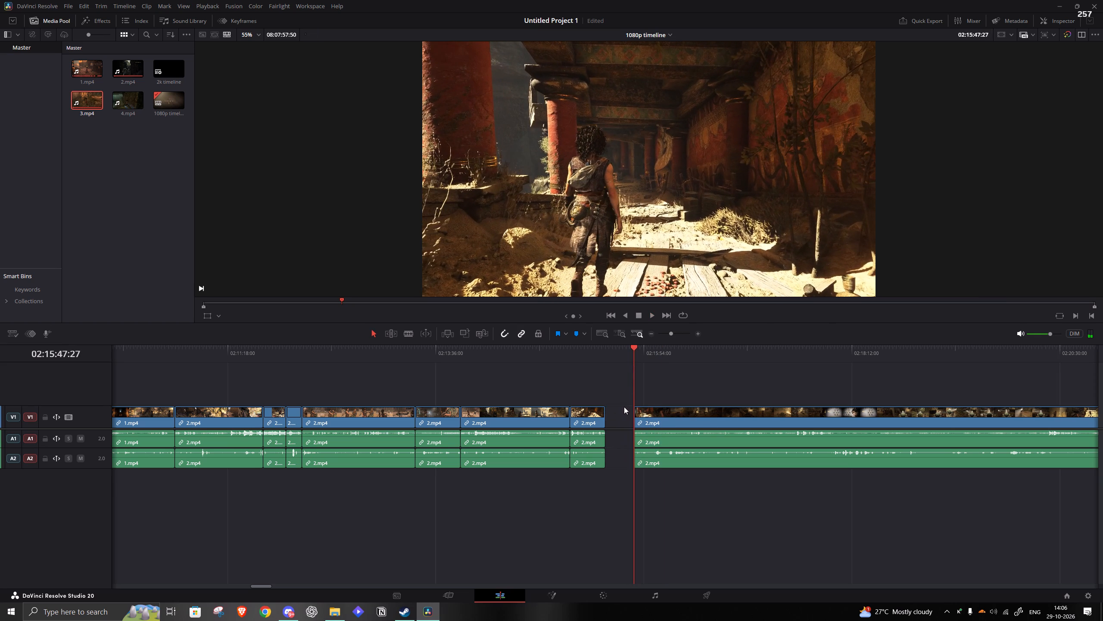
click(622, 407)
text(a)
Play 2.mp4 from the closed gap and split it at about 02:15:32, as the character runs over the broken planks.
key(space)
drag(672, 336, 672, 336)
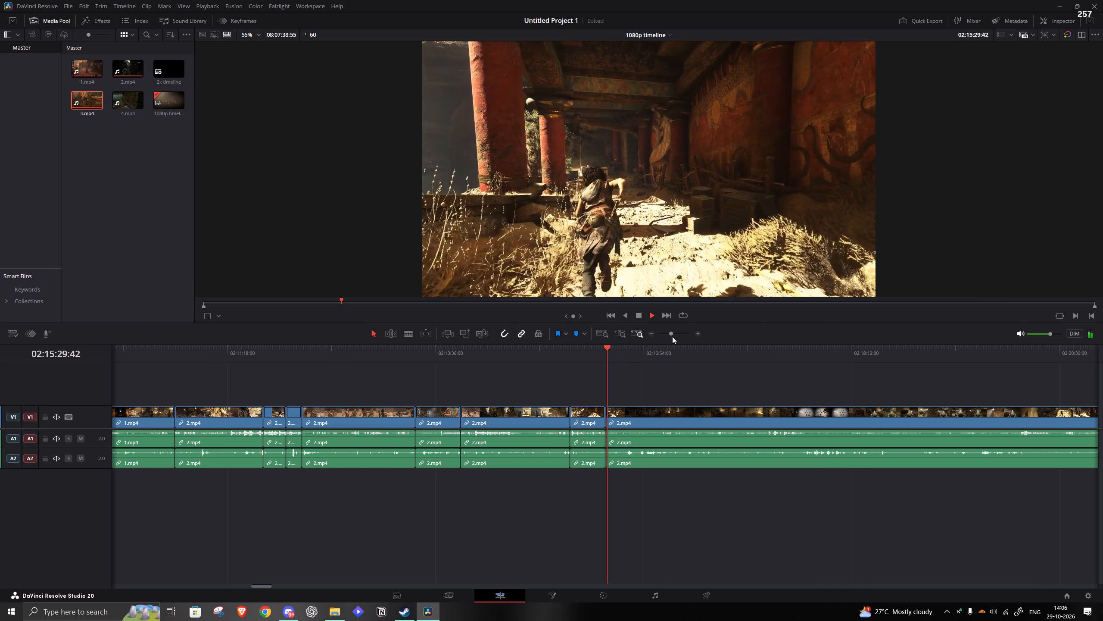
drag(672, 336, 677, 336)
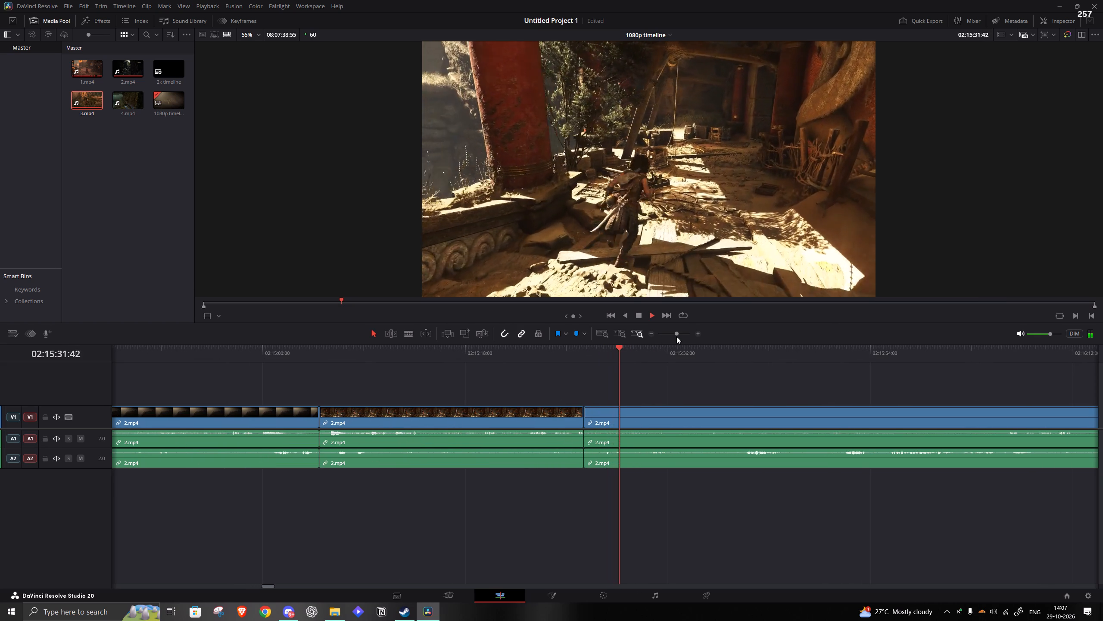
key(space)
text(s)
Skim 2.mp4 after the split, through the dark chamber with hanging stone blocks to about 02:17:37, for the next cut point.
drag(668, 336, 664, 336)
click(636, 361)
key(space)
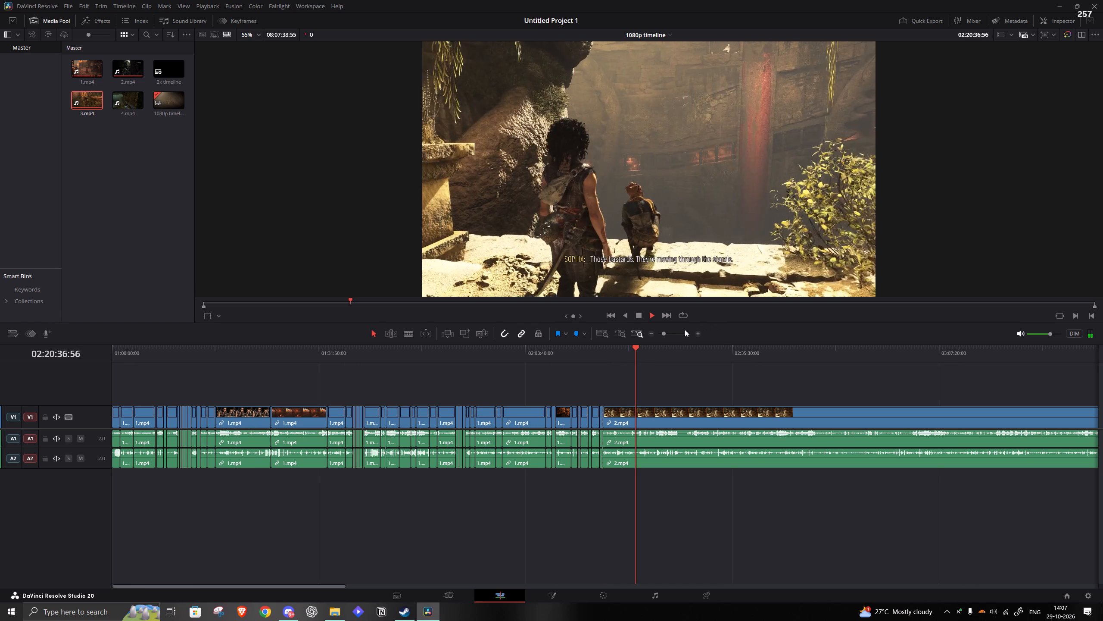
click(668, 334)
key(space)
click(368, 351)
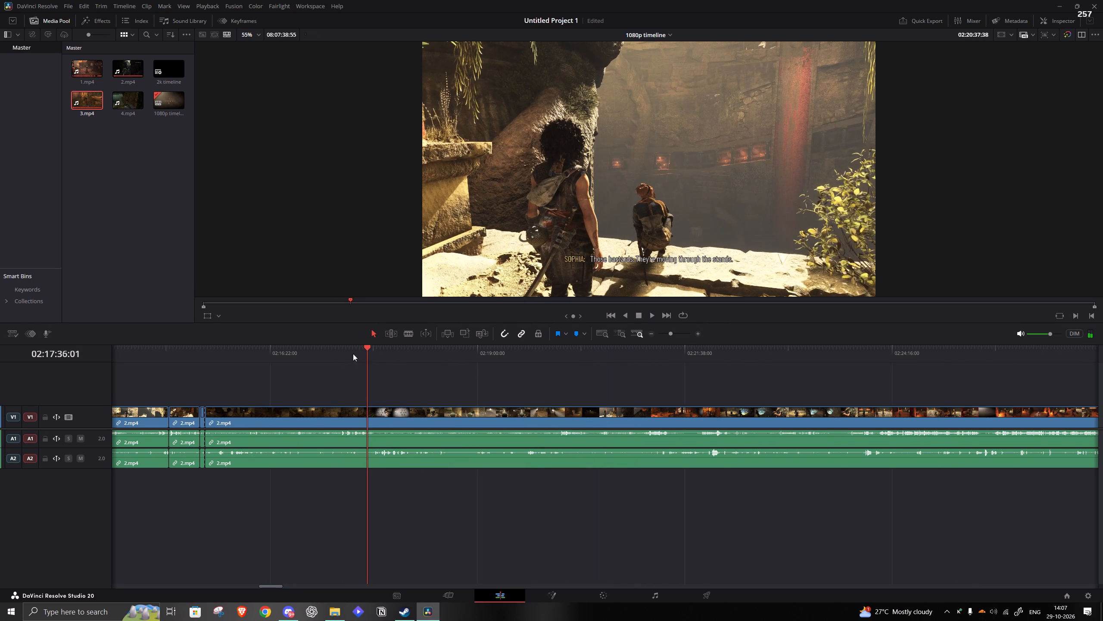
click(339, 358)
key(space)
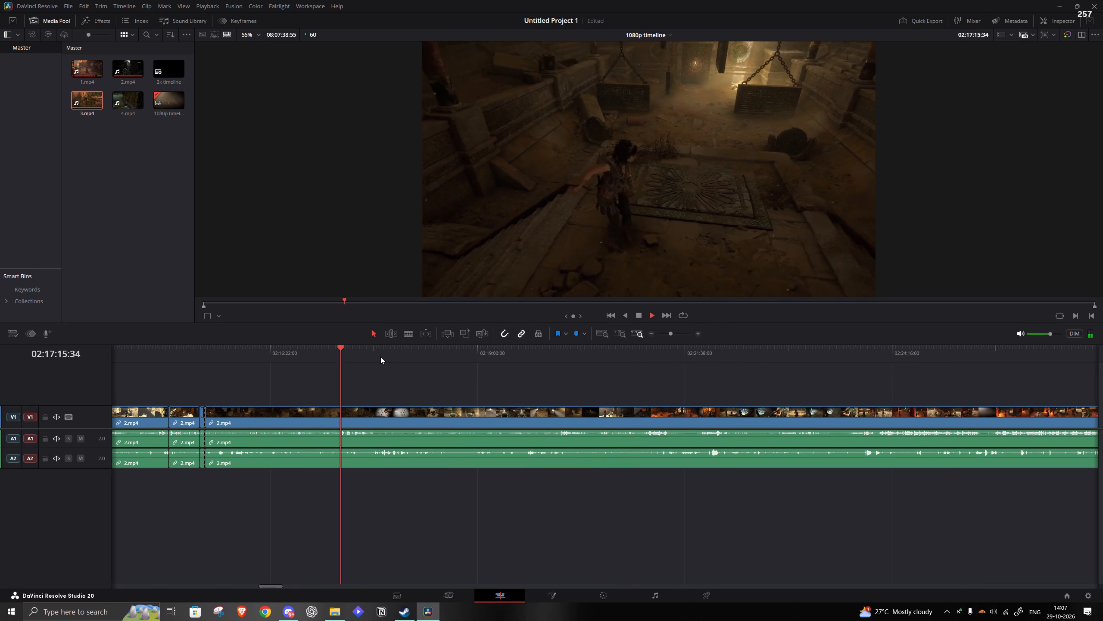
key(space)
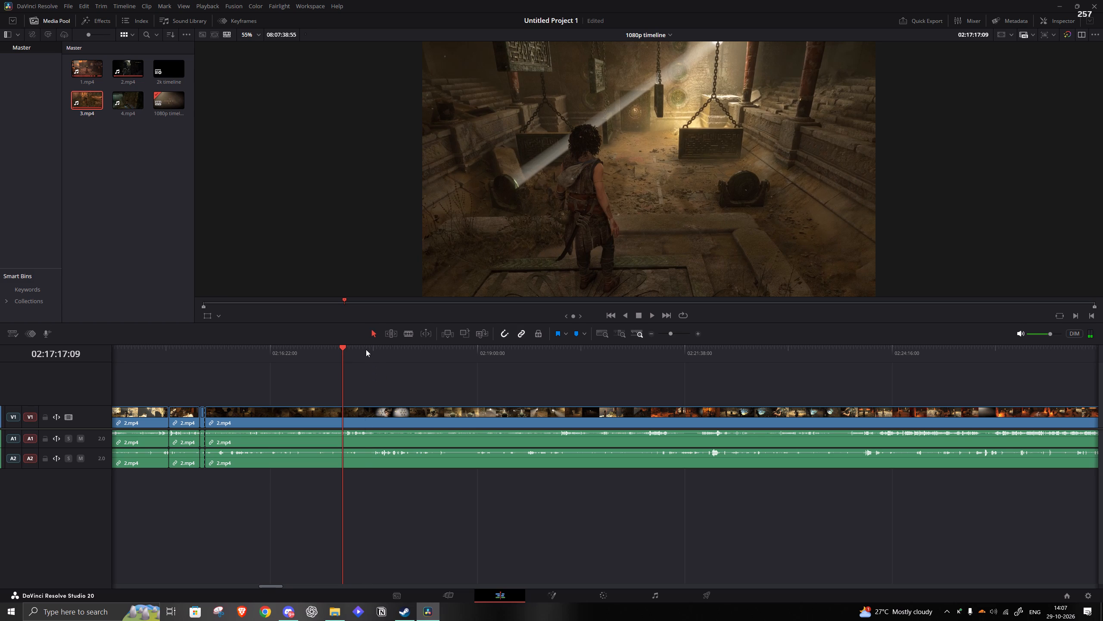
click(366, 349)
key(space)
key(space)
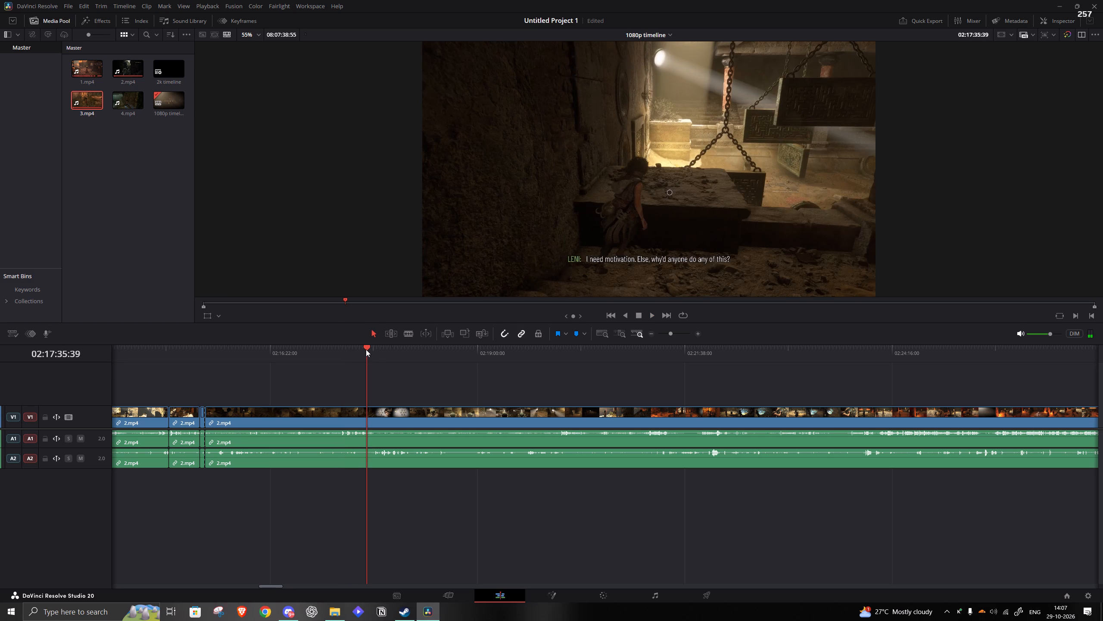
key(space)
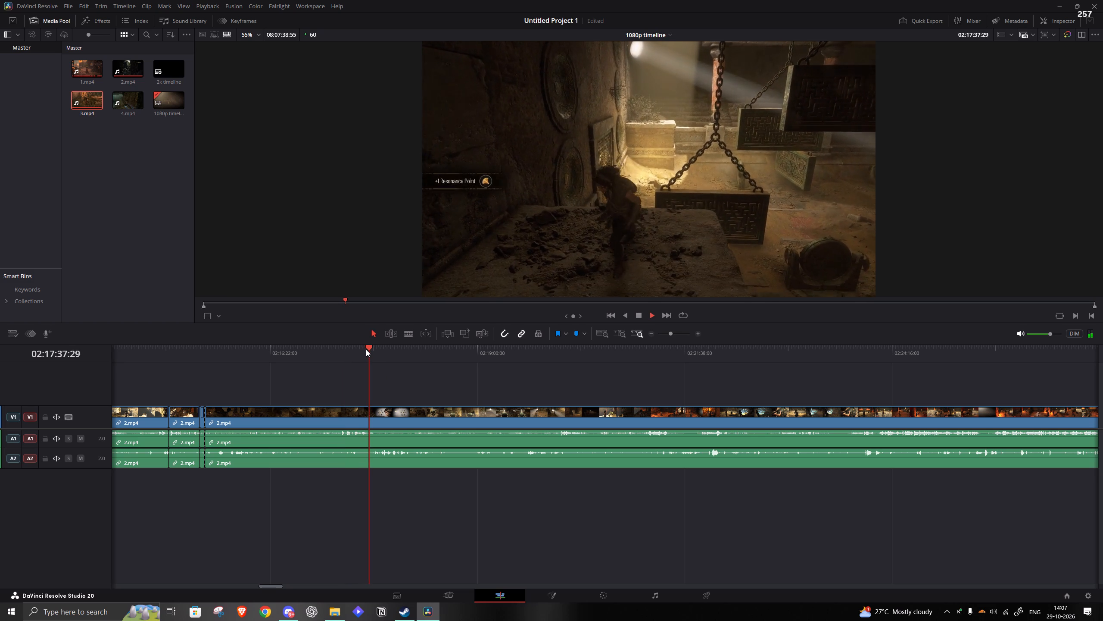
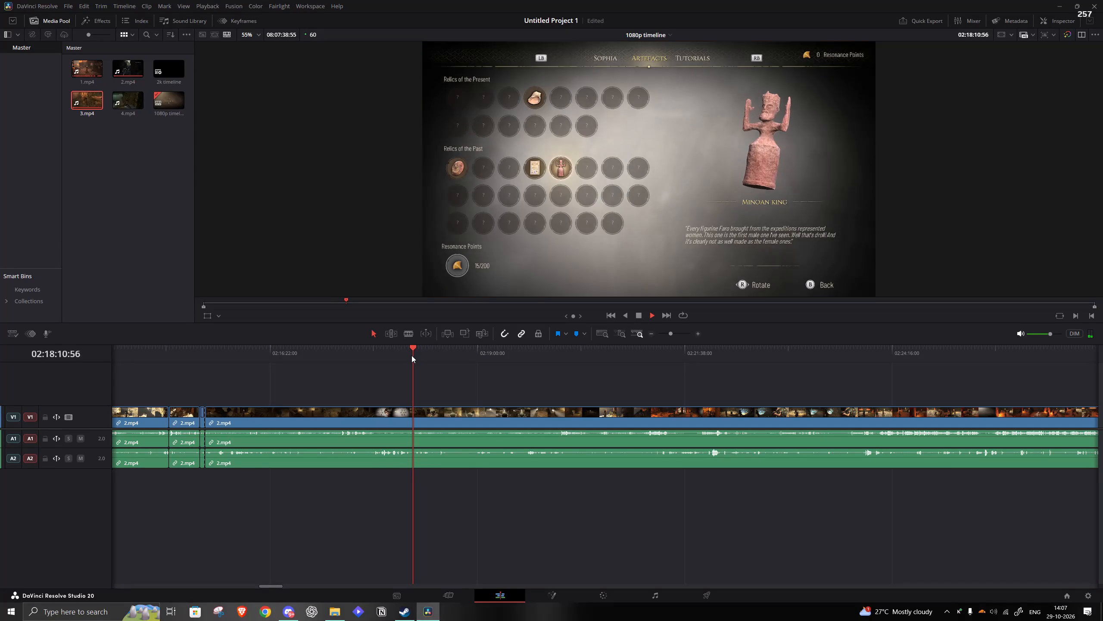
Remove the 2.mp4 footage from the split at about 02:15:32 to about 02:18:14, past the artefacts menu, and close the gap.
click(417, 354)
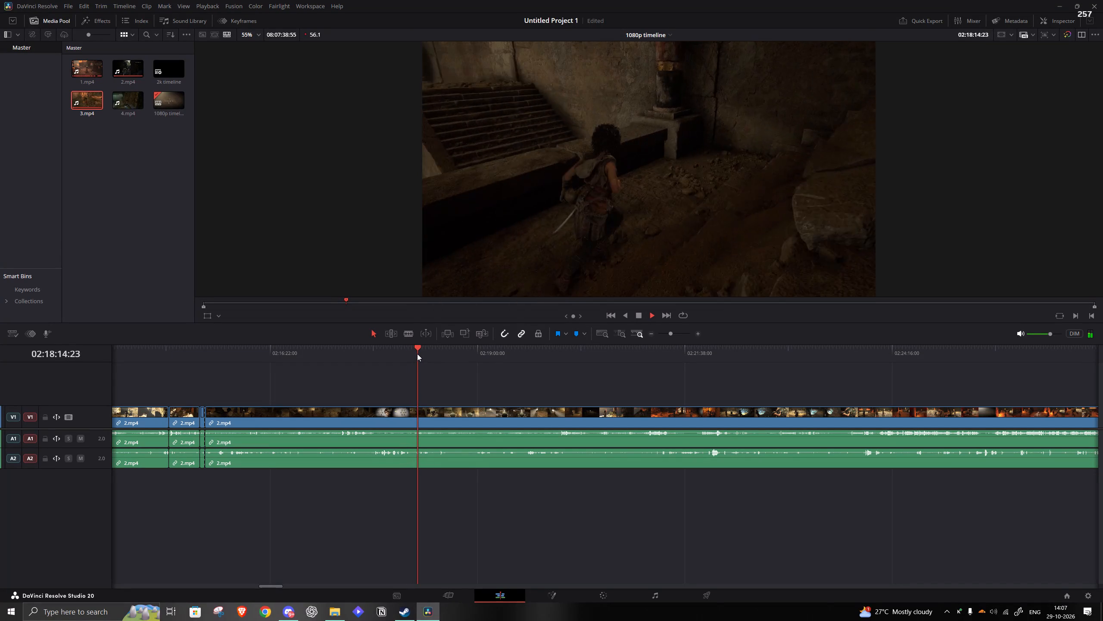
key(space)
text(q)
click(383, 424)
key(a)
Play 2.mp4 from the closed gap and split it at 02:15:45:17, as the character steps away from the round bronze mirror.
key(space)
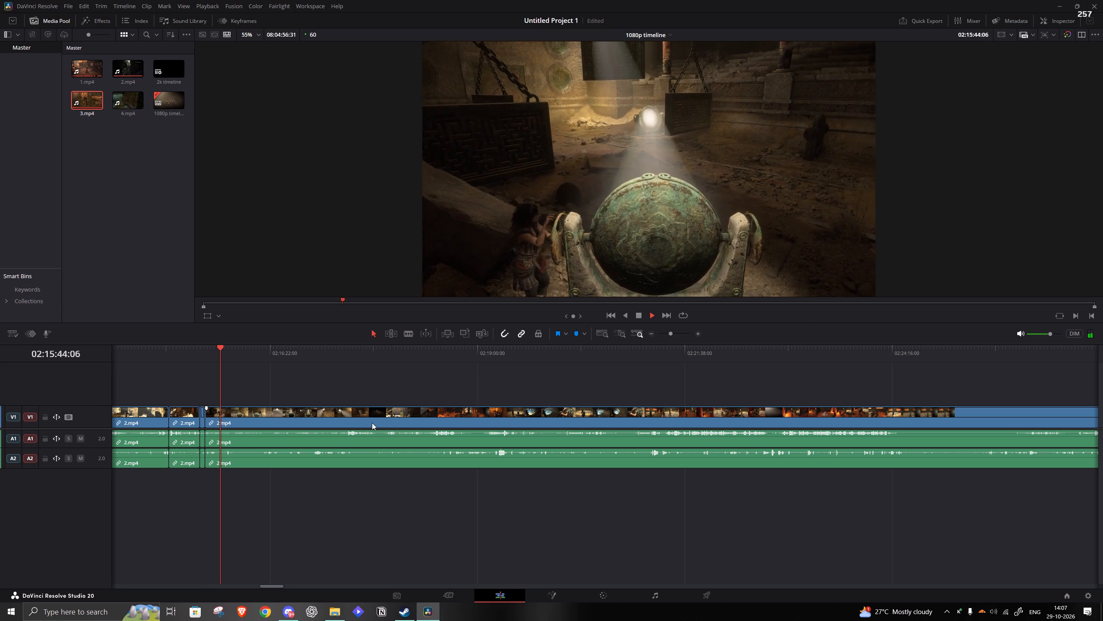
key(space)
key(s)
Skim the mirror puzzle footage after the split, remove it up to about 02:17:09, by the glowing mirror, and close the gap.
click(288, 357)
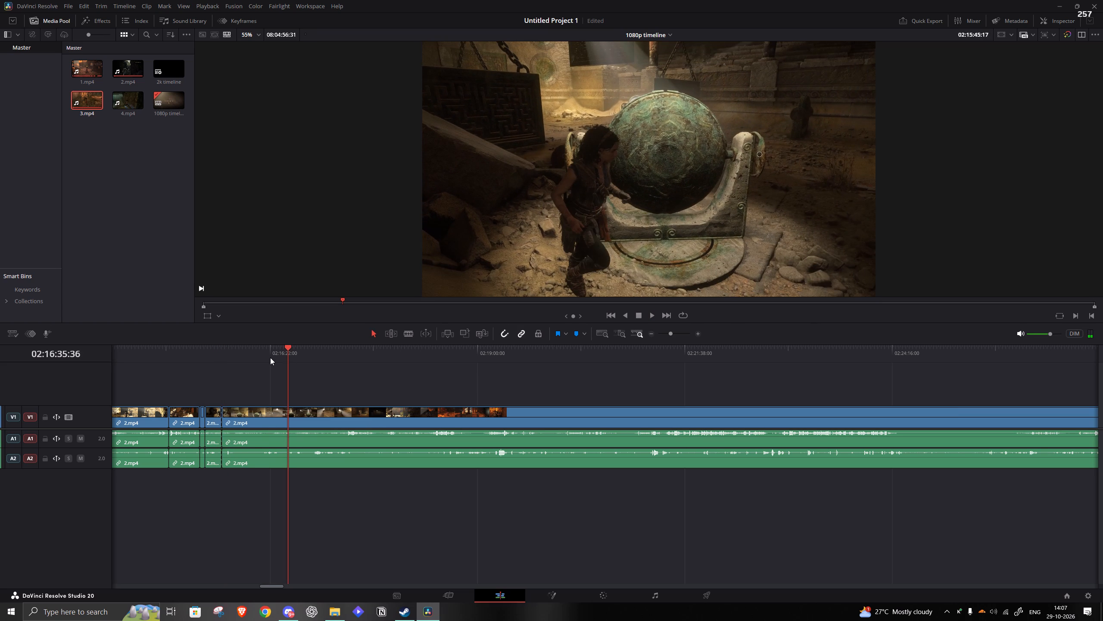
key(space)
click(304, 357)
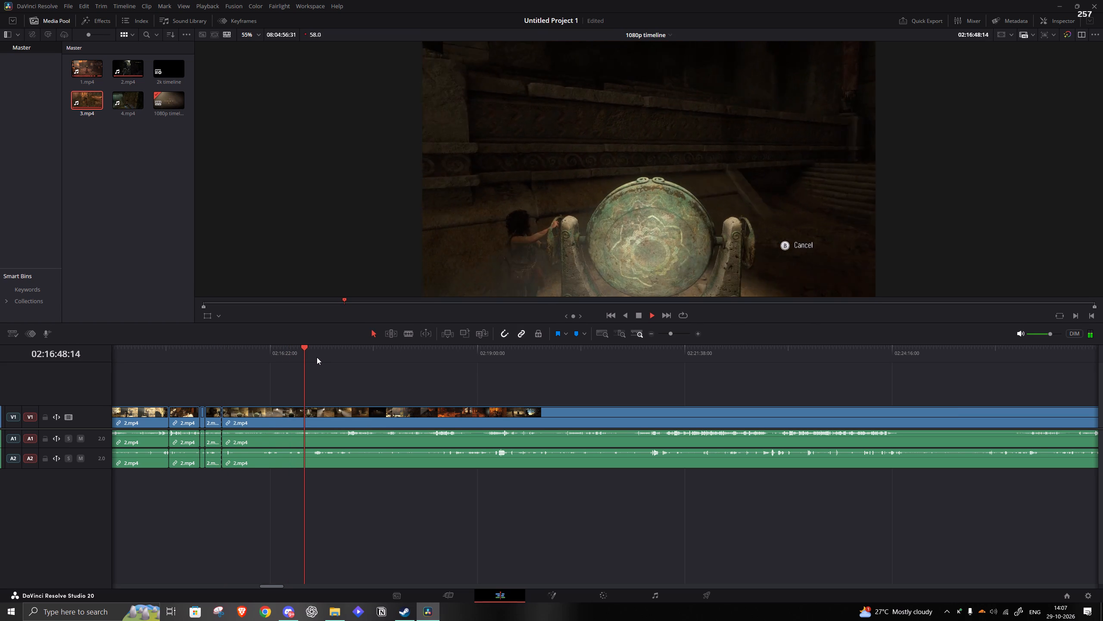
key(space)
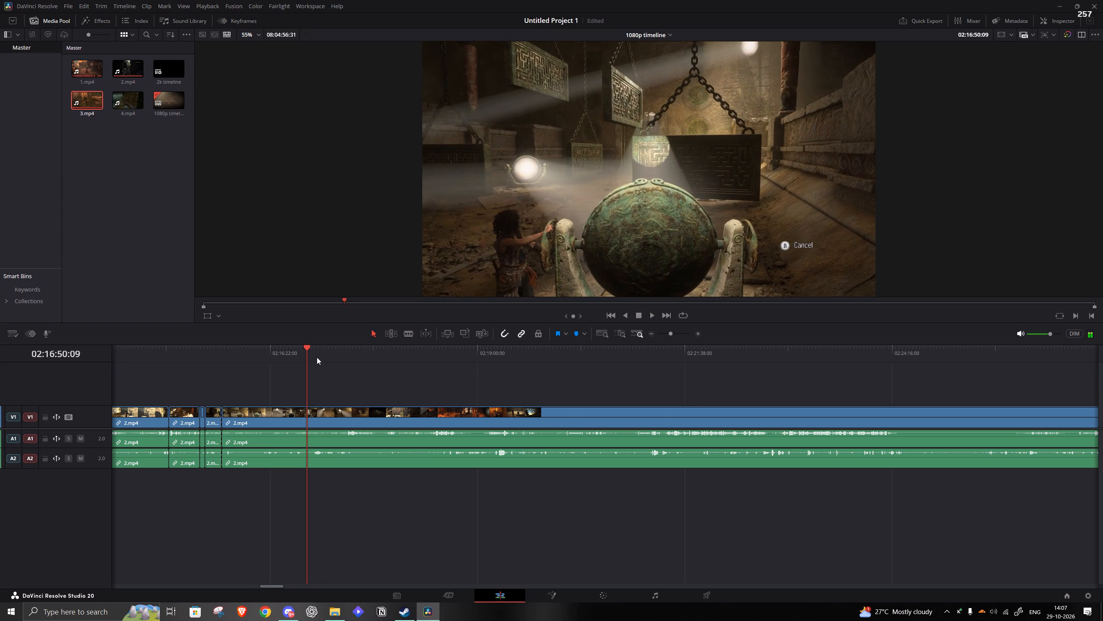
click(330, 355)
key(space)
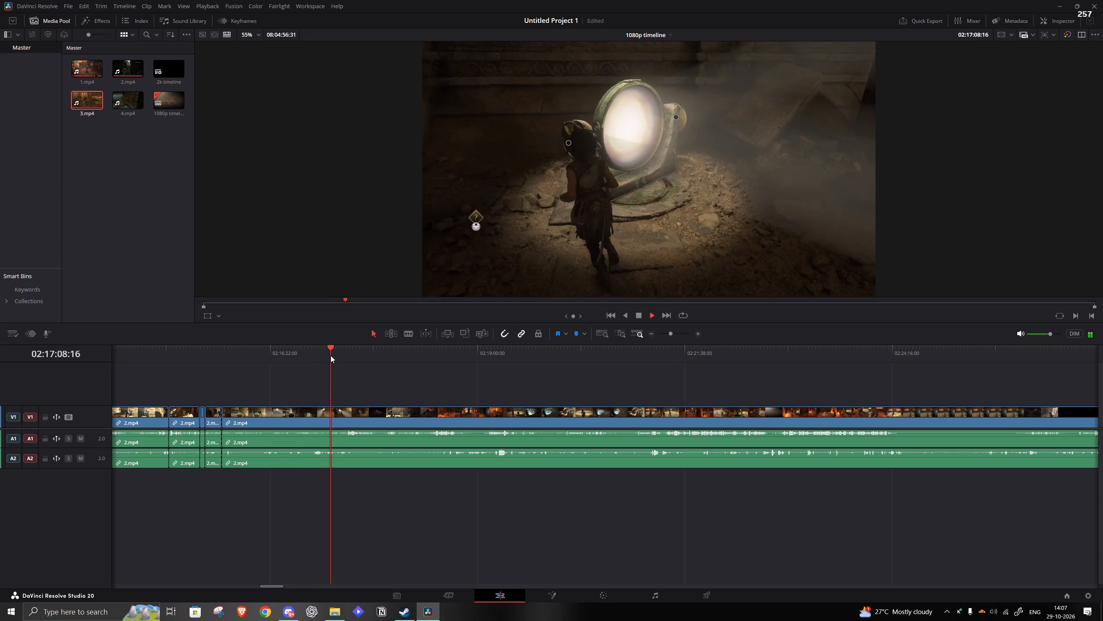
key(space)
text(q)
click(313, 441)
key(a)
Play 2.mp4 from the closed gap to 02:16:05:44, in the painted corridor, looking for the next cut point.
key(space)
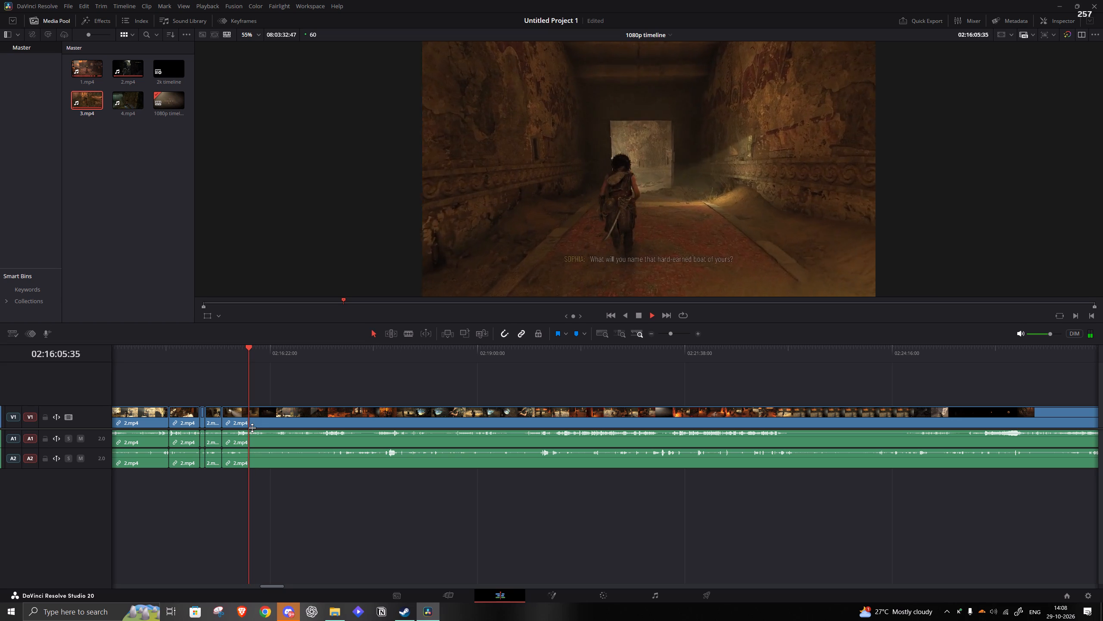
key(space)
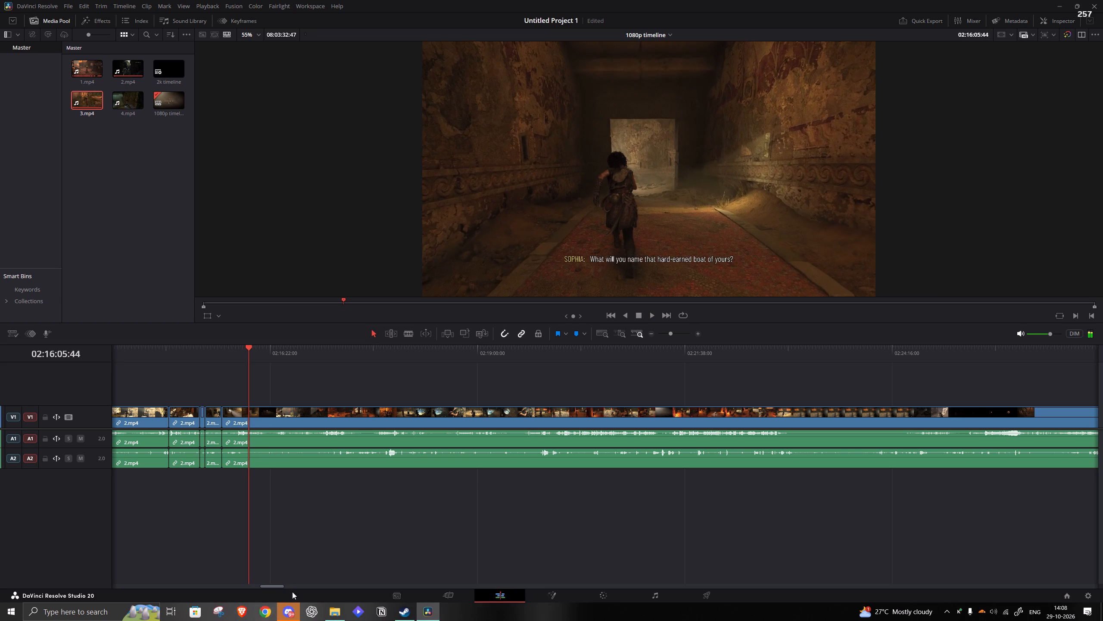
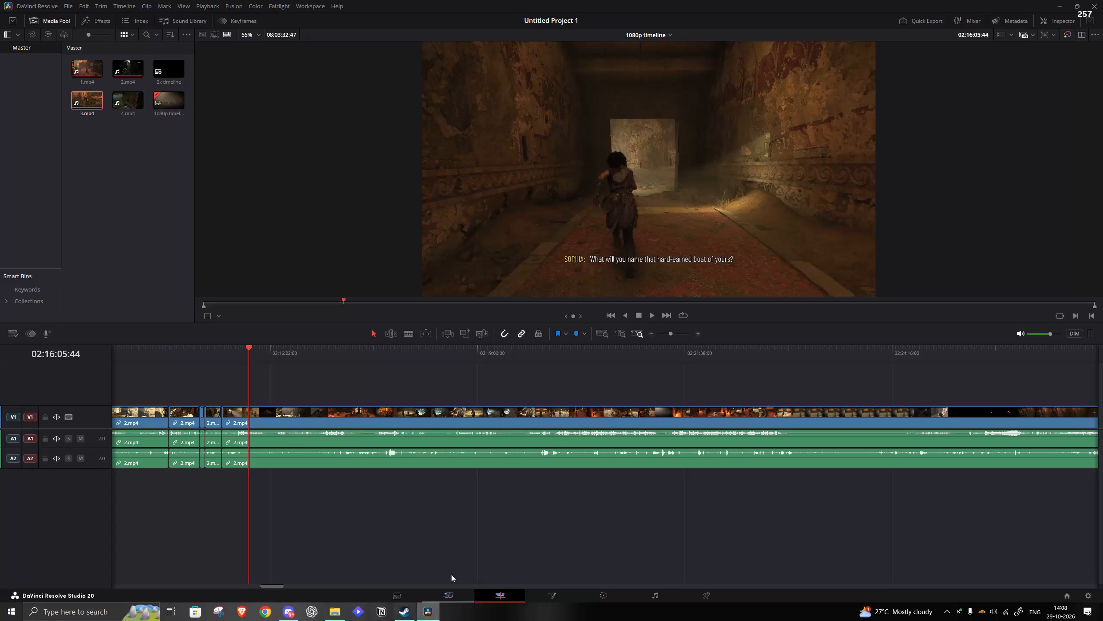
Resume playing 2.mp4 from 02:16:05:44, in the painted corridor, to review the footage that follows.
key(space)
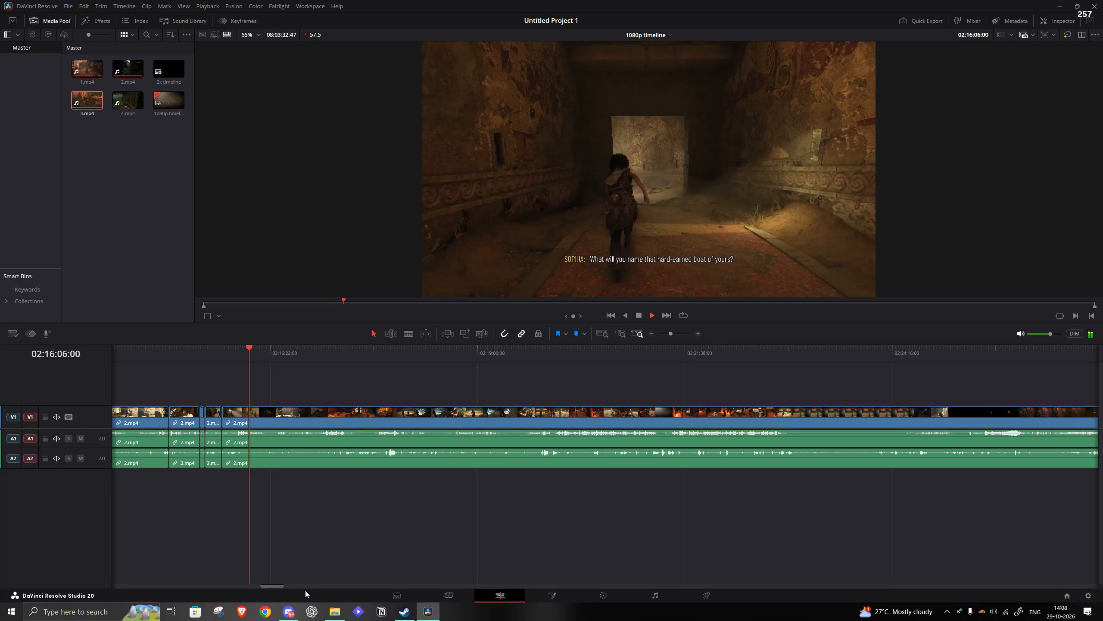
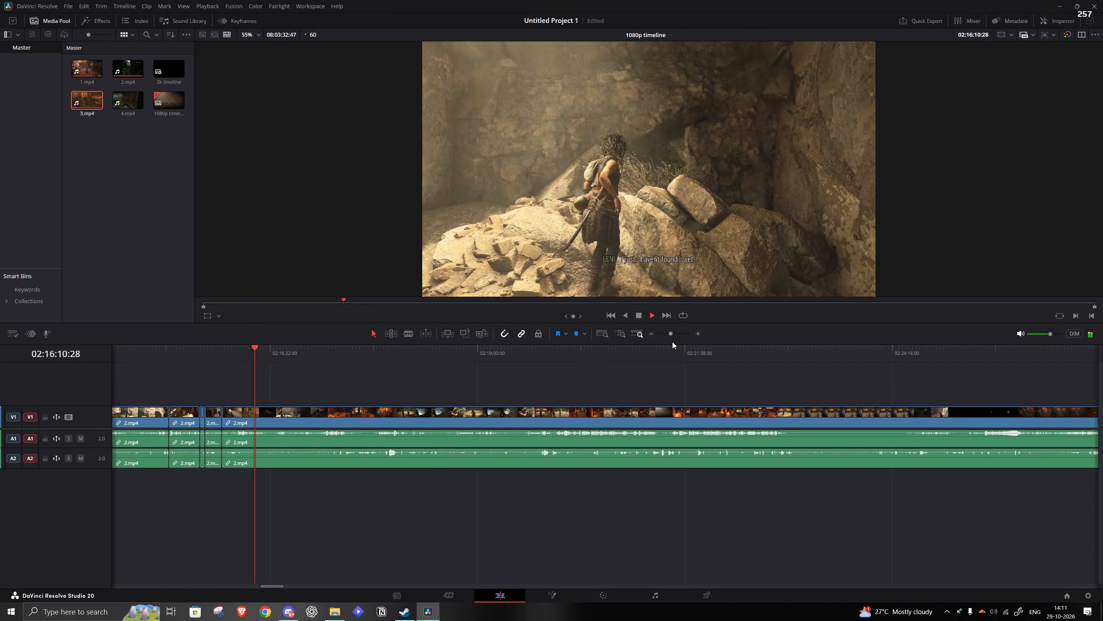
Review 2.mp4 from the painted corridor through the rubble crawl and split it at 02:16:16:17.
drag(670, 330, 675, 330)
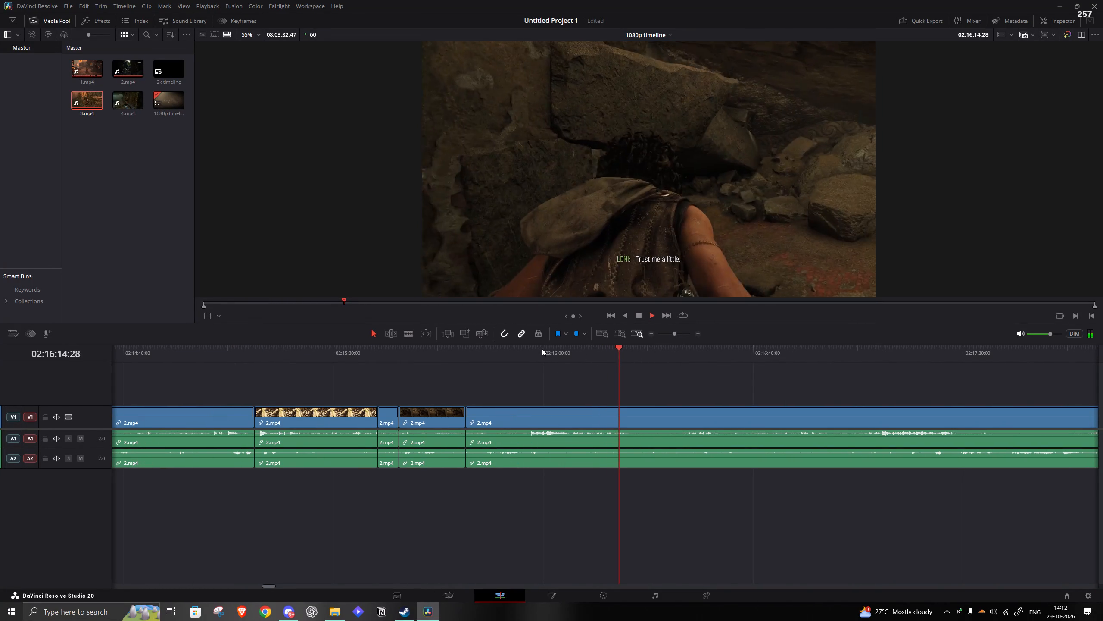
click(567, 353)
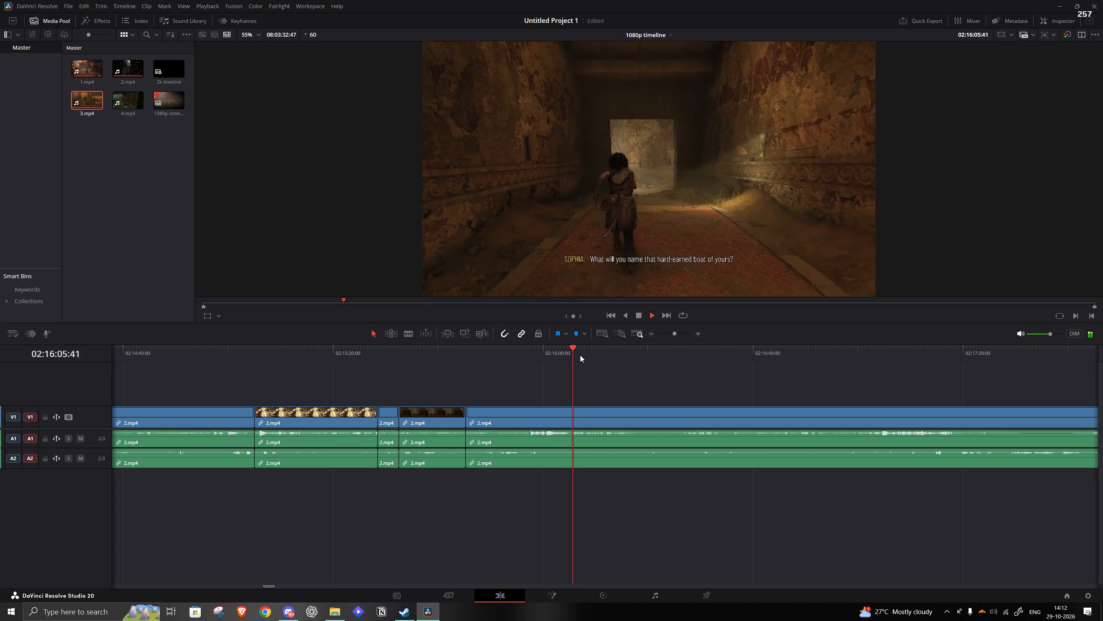
click(582, 355)
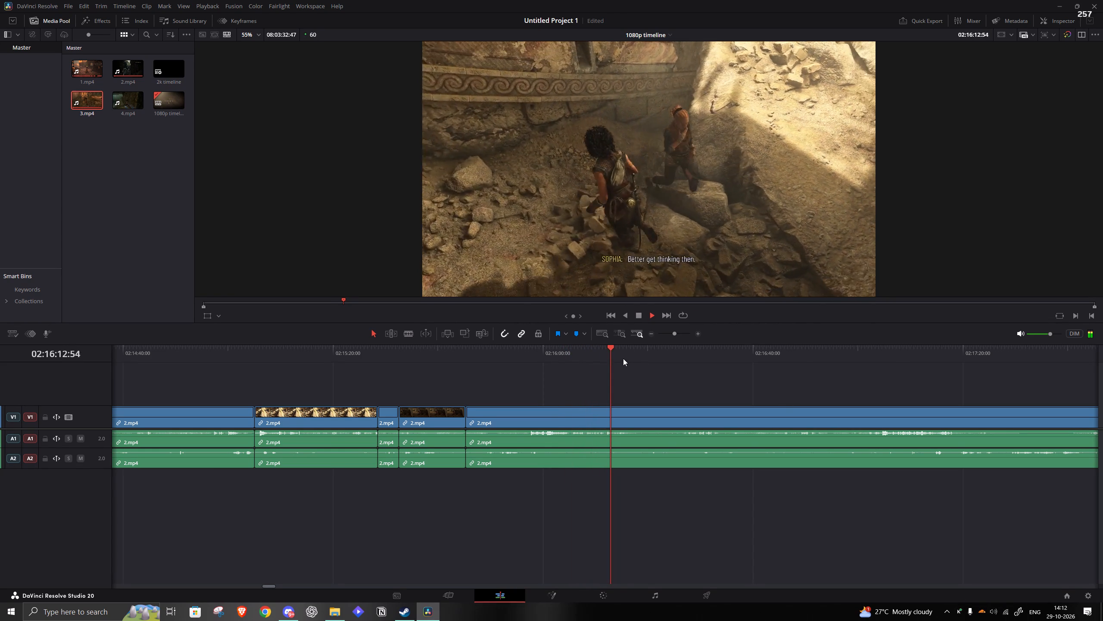
click(623, 358)
key(space)
key(s)
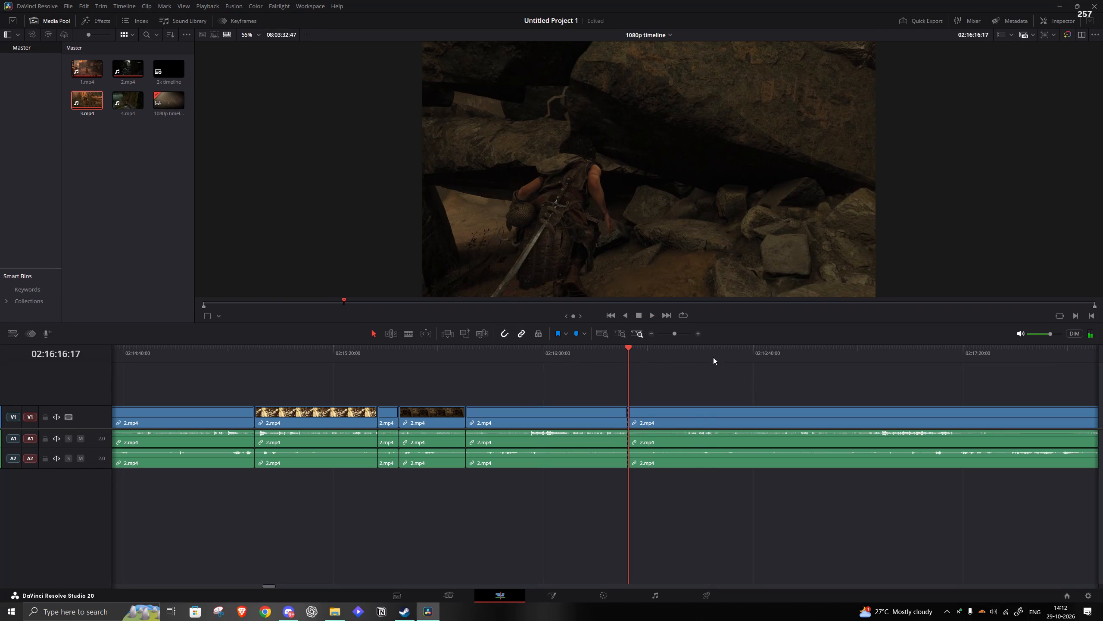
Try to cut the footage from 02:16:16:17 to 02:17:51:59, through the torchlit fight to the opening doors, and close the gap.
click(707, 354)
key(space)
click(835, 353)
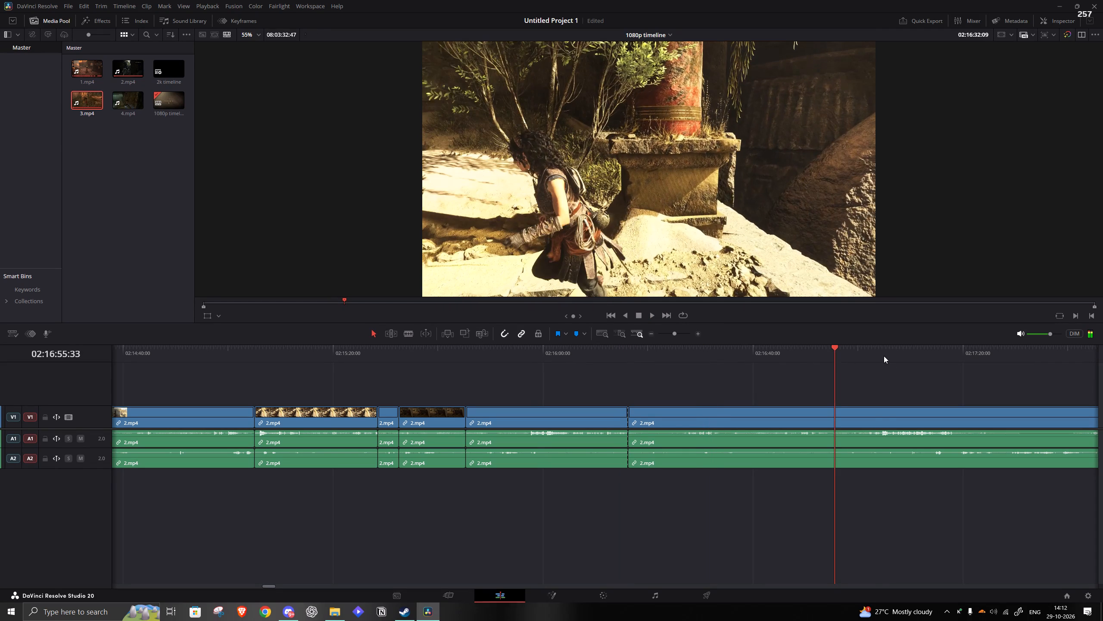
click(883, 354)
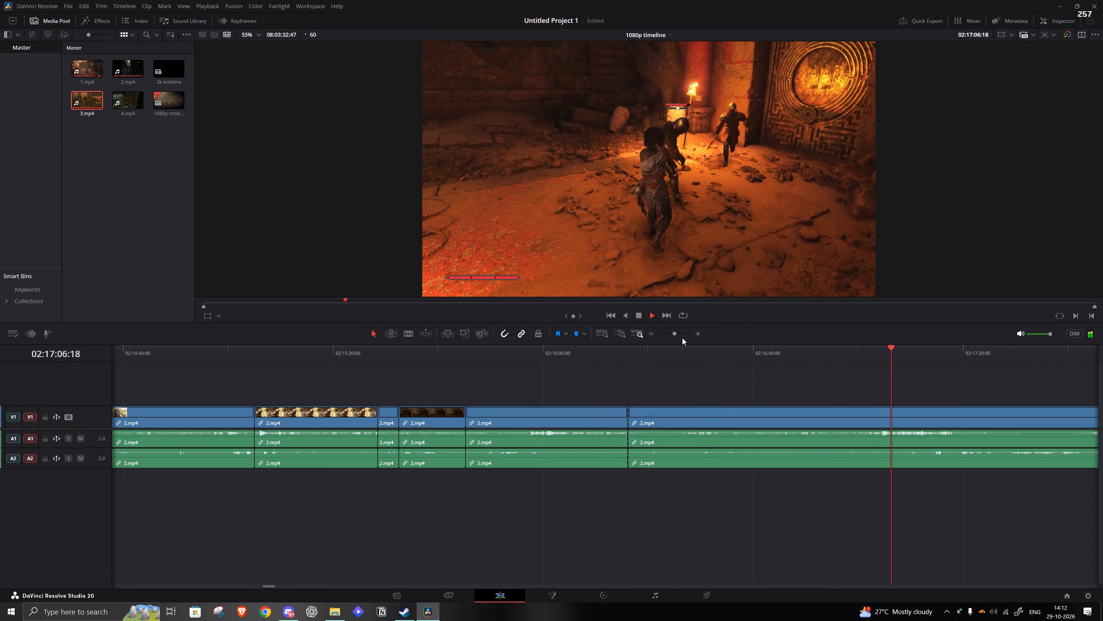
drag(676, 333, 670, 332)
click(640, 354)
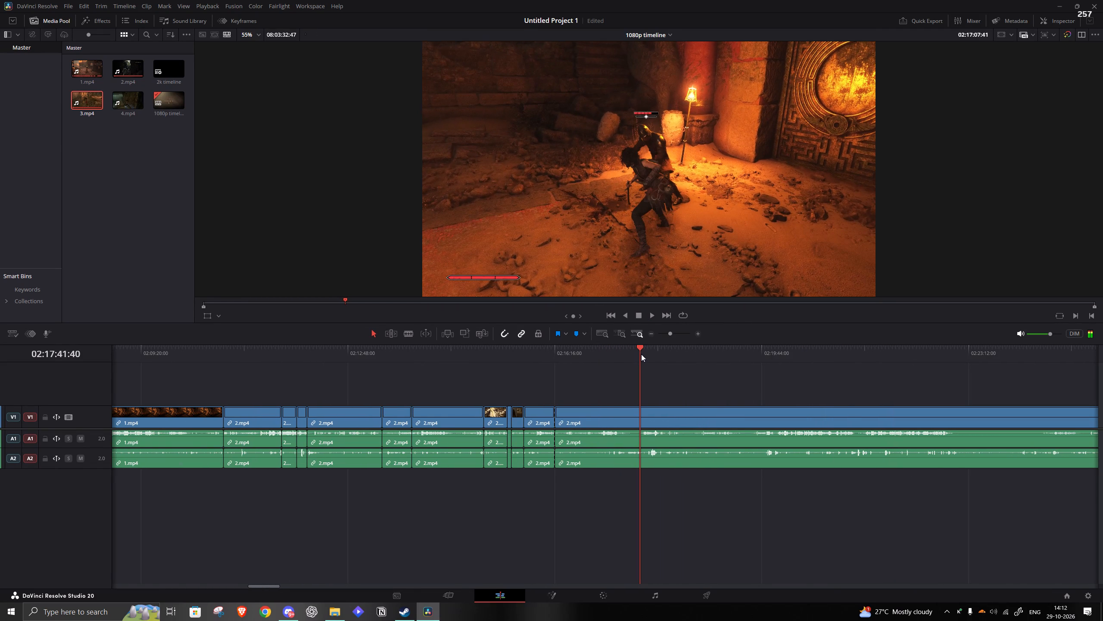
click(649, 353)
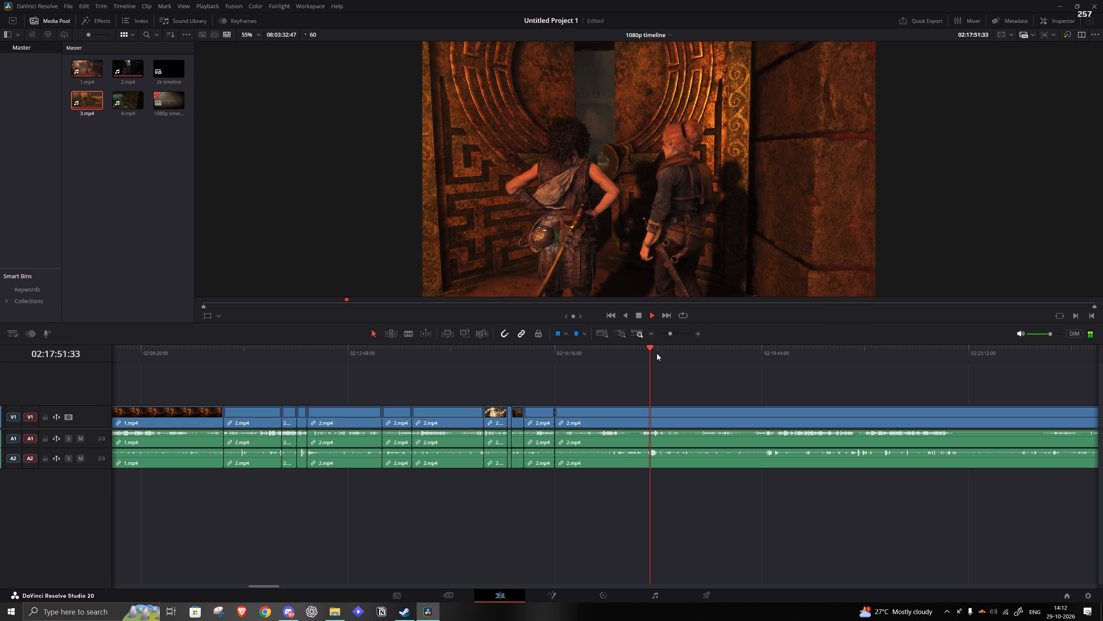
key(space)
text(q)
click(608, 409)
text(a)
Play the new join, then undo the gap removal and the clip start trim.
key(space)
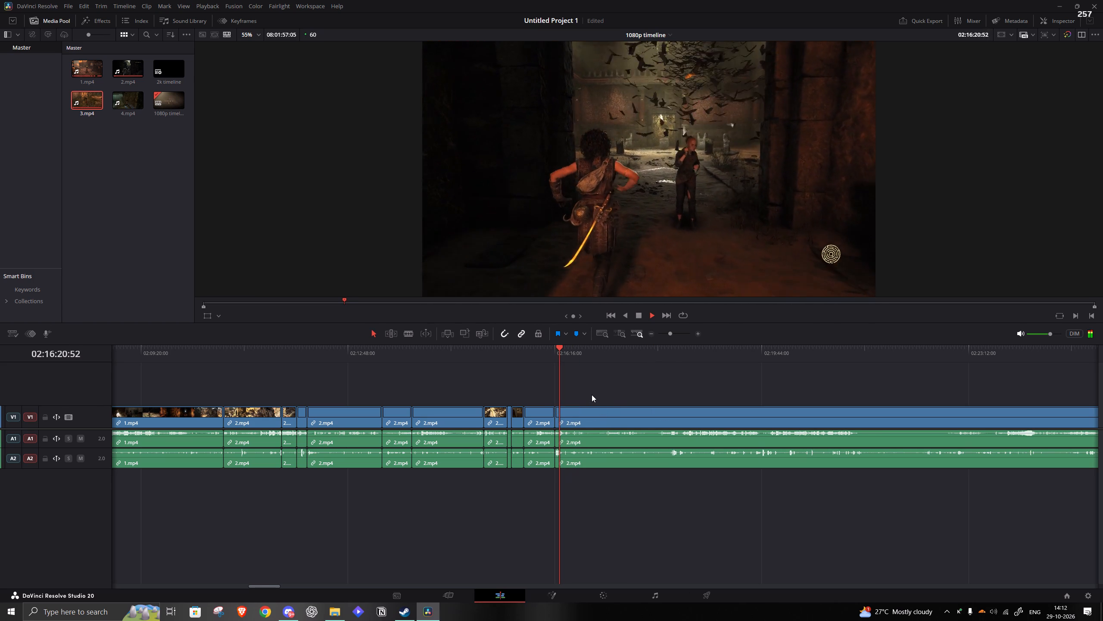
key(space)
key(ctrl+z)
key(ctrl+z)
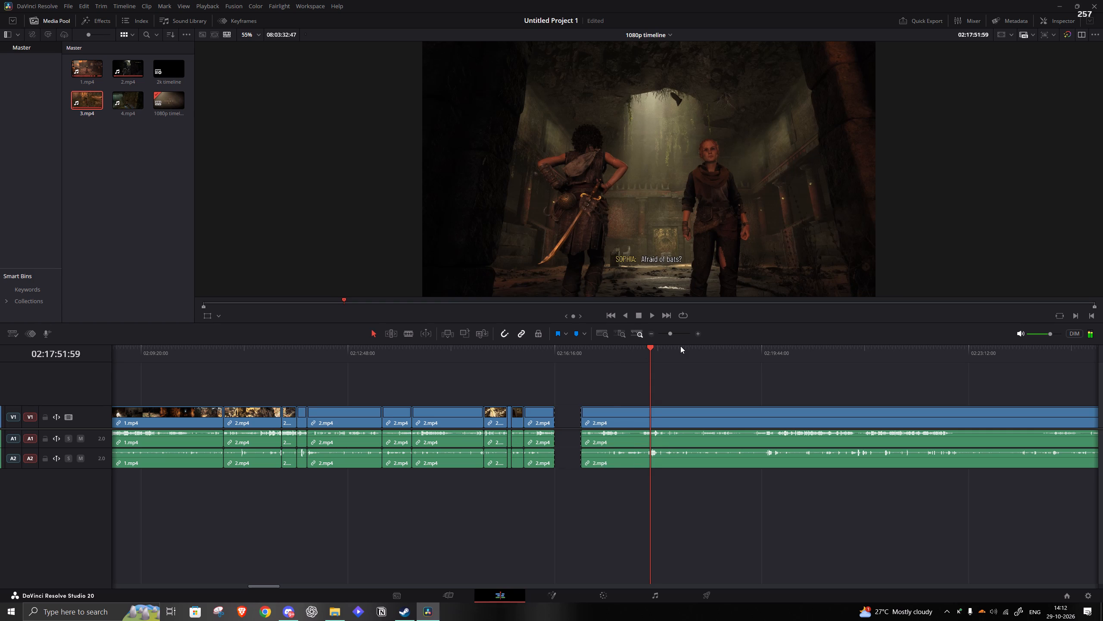
Trim the 2.mp4 clip's start to about 02:17:43, before the ornate doors open, and close the gap before it.
drag(661, 350, 642, 349)
key(q)
click(612, 413)
key(a)
Review the door opening and stone-dial puzzle scene, then split 2.mp4 at 02:16:54:59 over the glowing floor maze.
key(space)
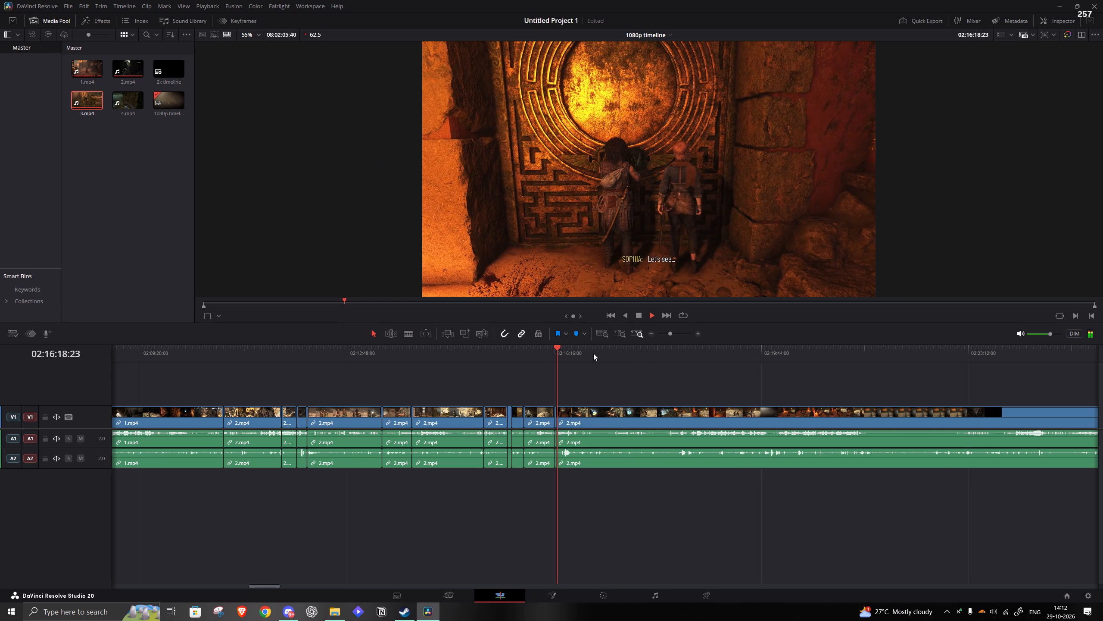
click(565, 356)
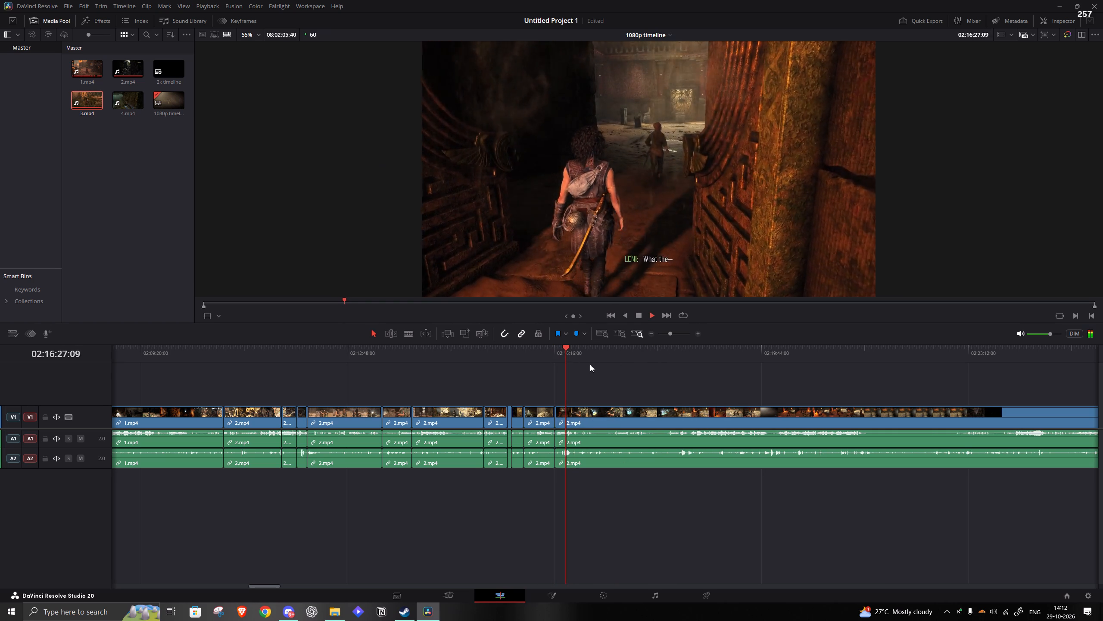
click(571, 360)
click(578, 361)
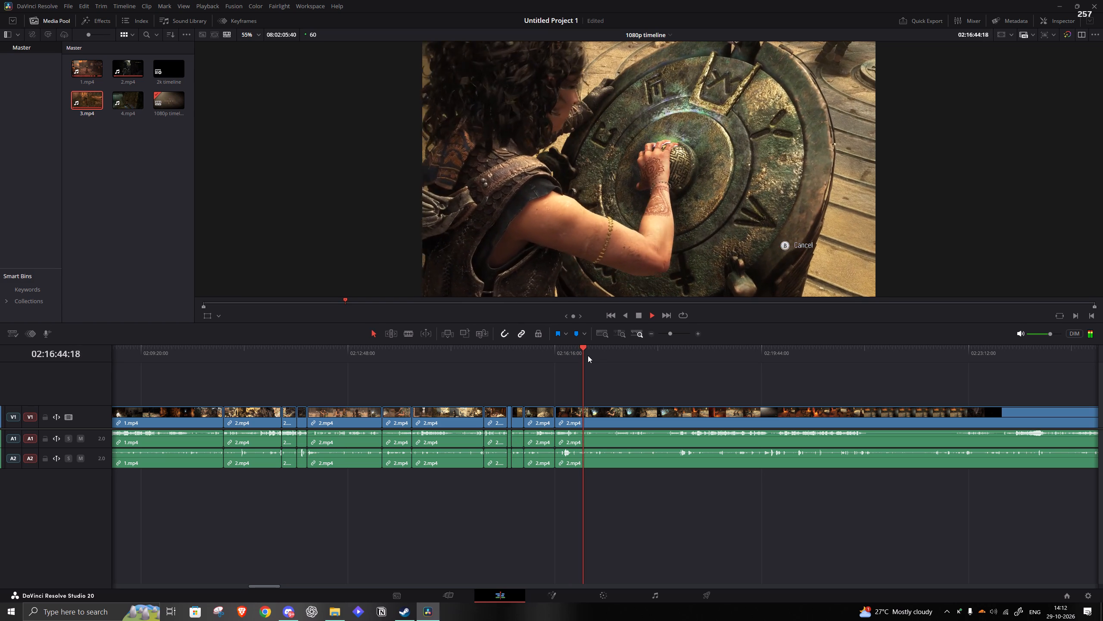
click(589, 370)
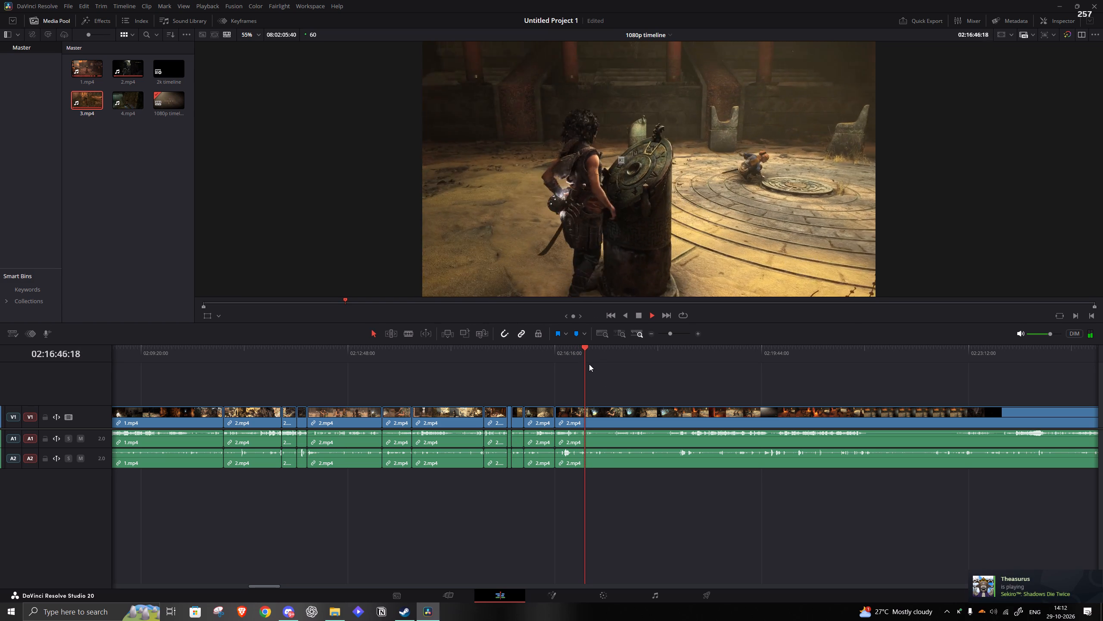
click(589, 362)
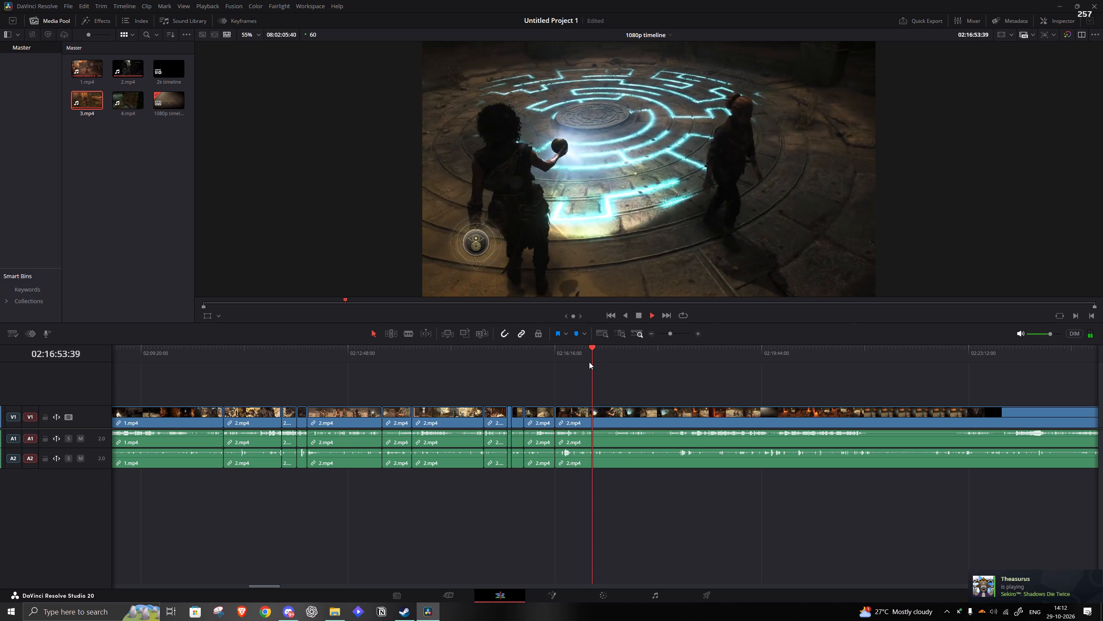
key(space)
key(s)
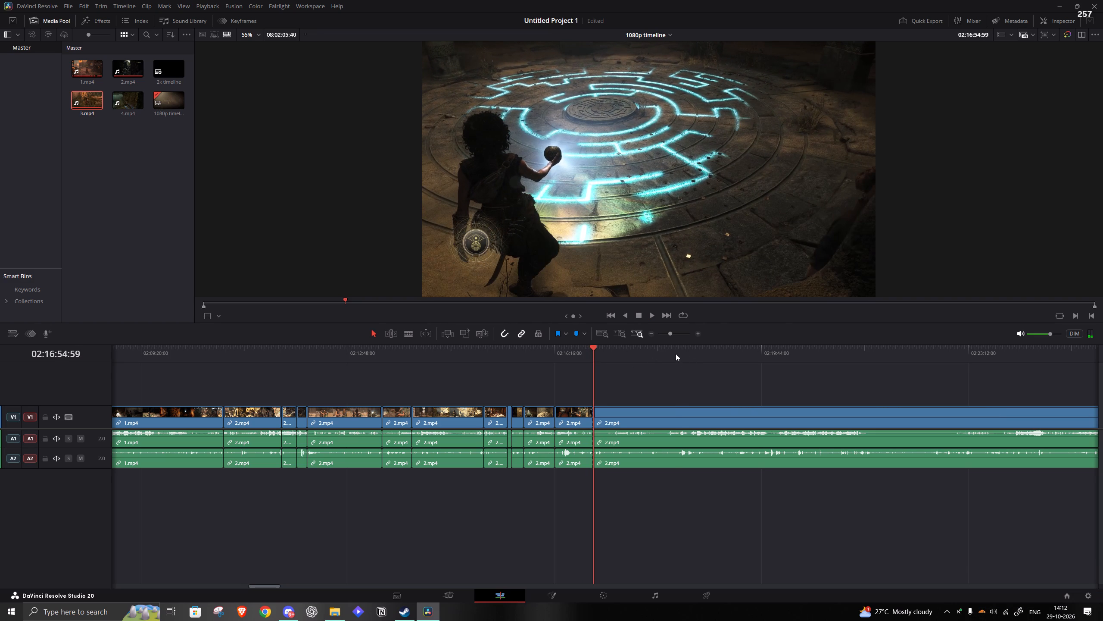
Cut the puzzle footage from 02:16:54:59 to 02:18:17:47, at the dial close-up, and close the gap.
click(676, 354)
key(space)
key(space)
key(q)
click(643, 421)
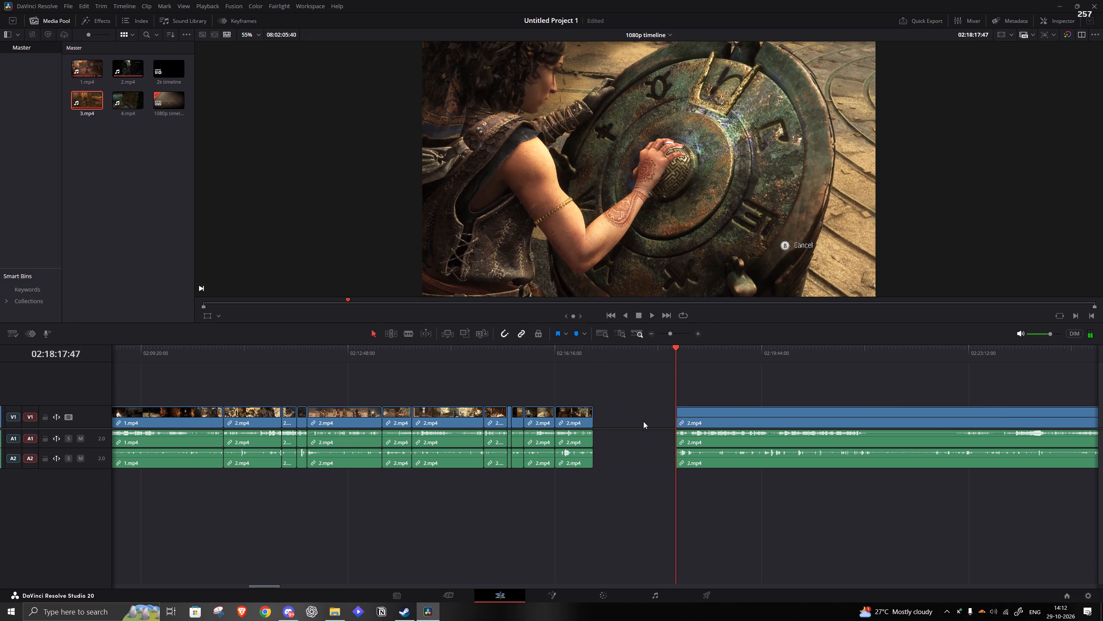
key(a)
Review the dial scene and arena fight that follow, then split 2.mp4 at 02:17:54:22 during the fight.
key(space)
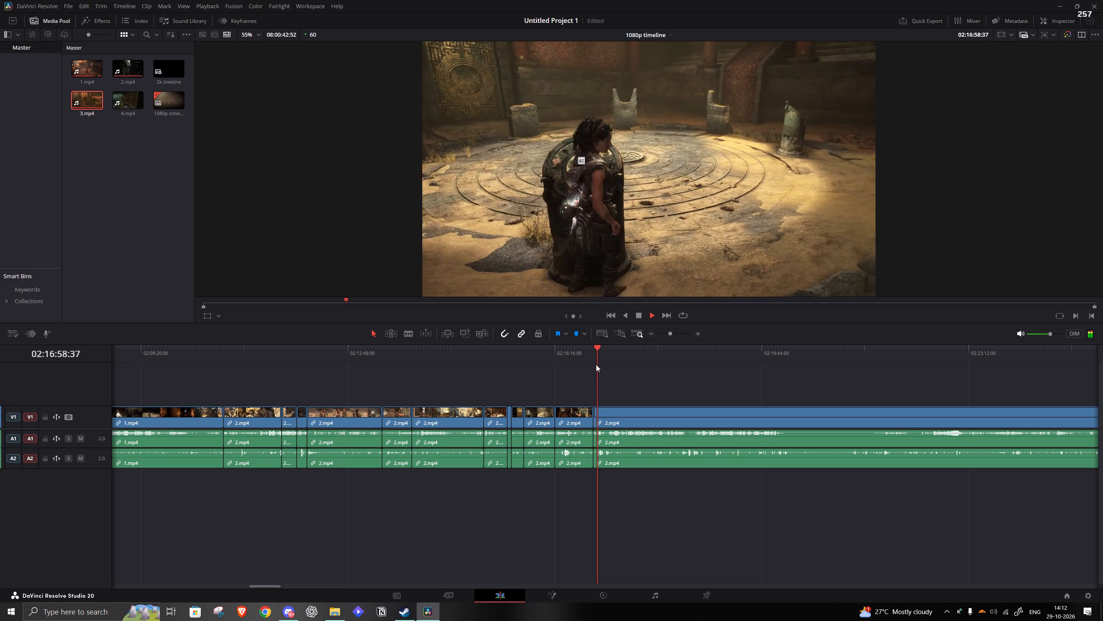
click(607, 354)
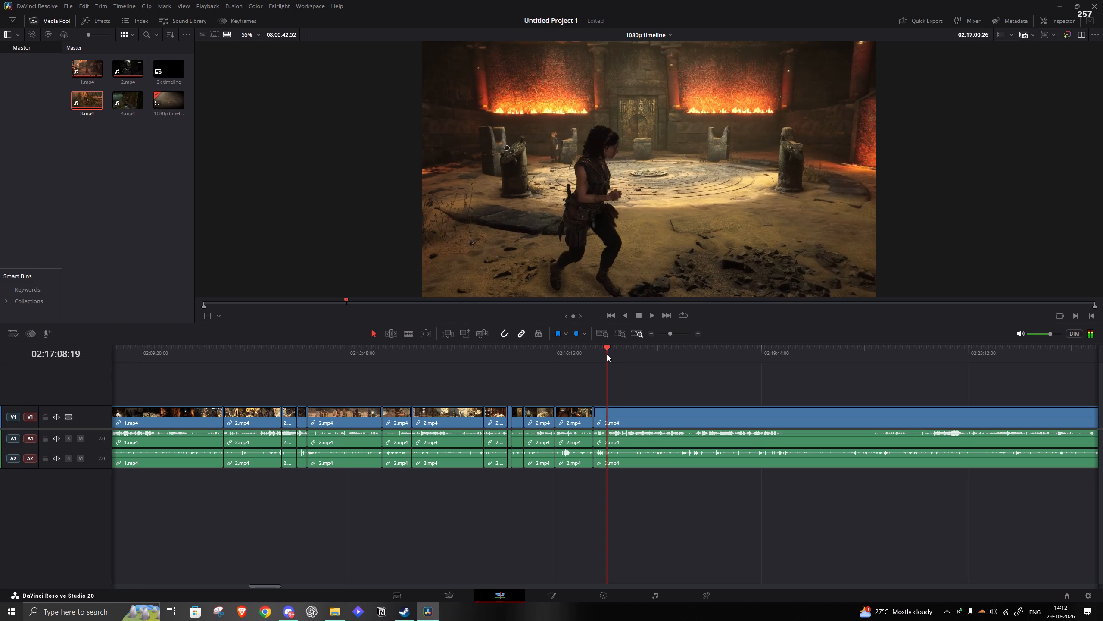
click(612, 354)
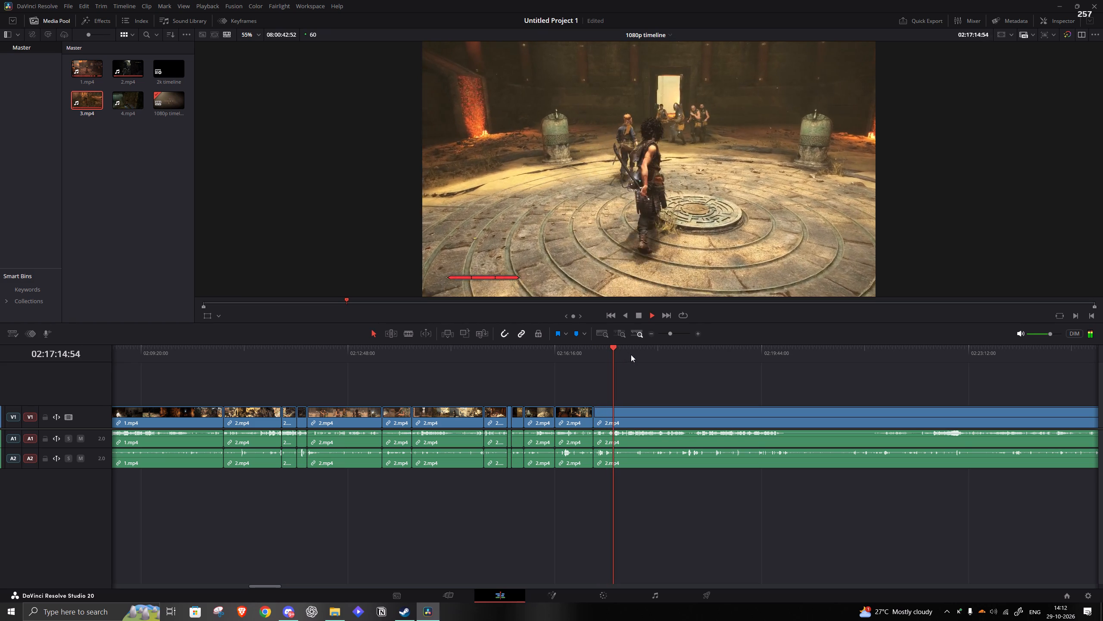
click(626, 356)
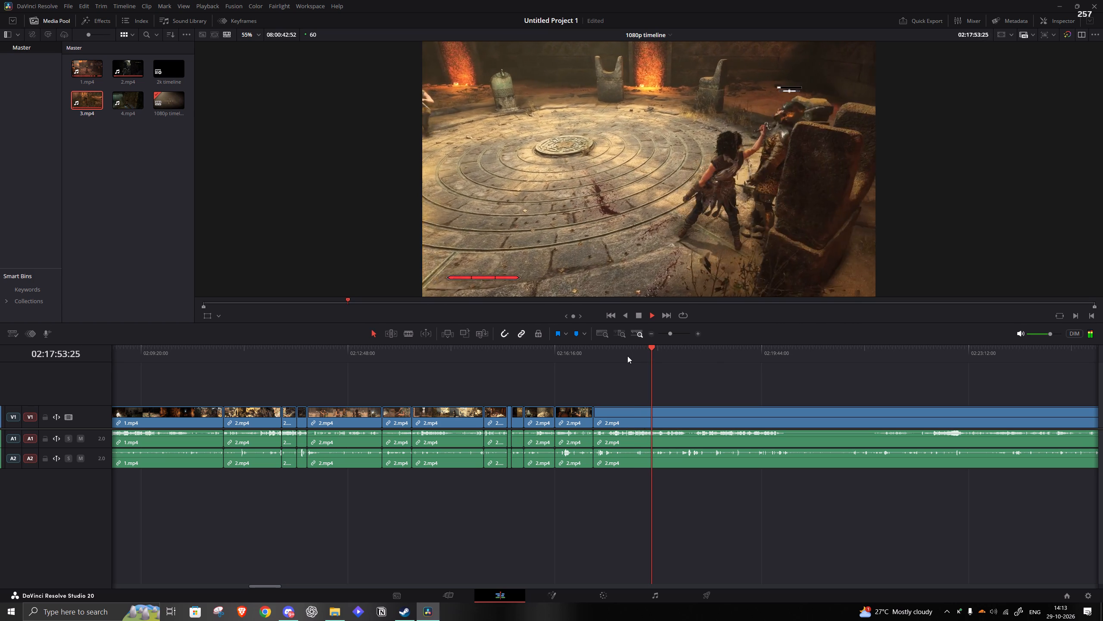
key(space)
key(s)
Cut the arena fight footage from 02:17:54:22 to 02:19:40:02 and close the gap.
click(757, 345)
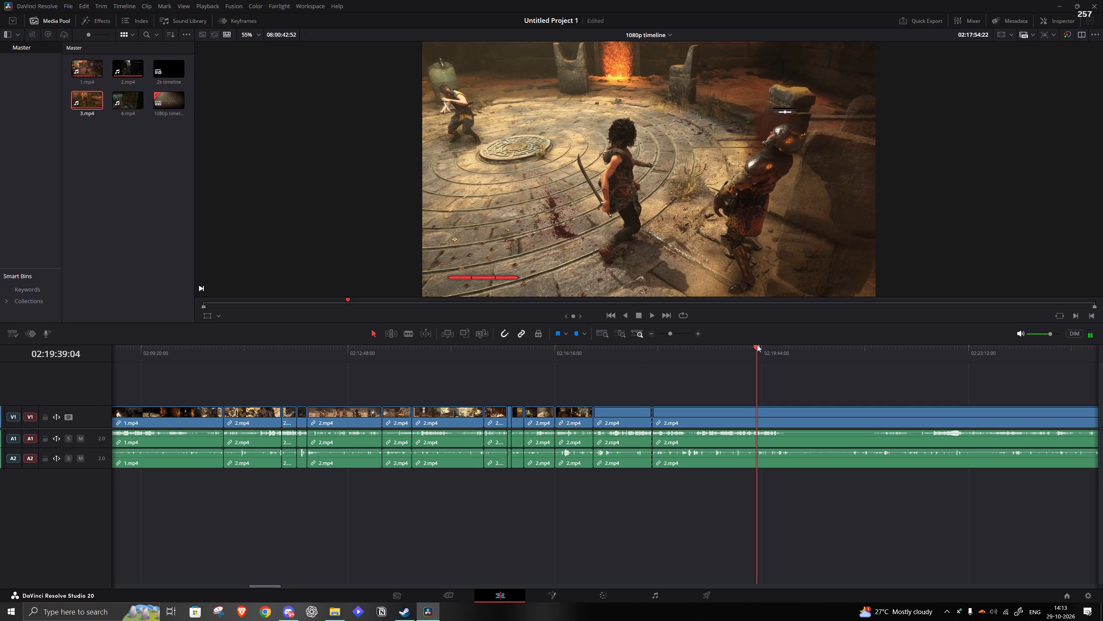
key(space)
key(space)
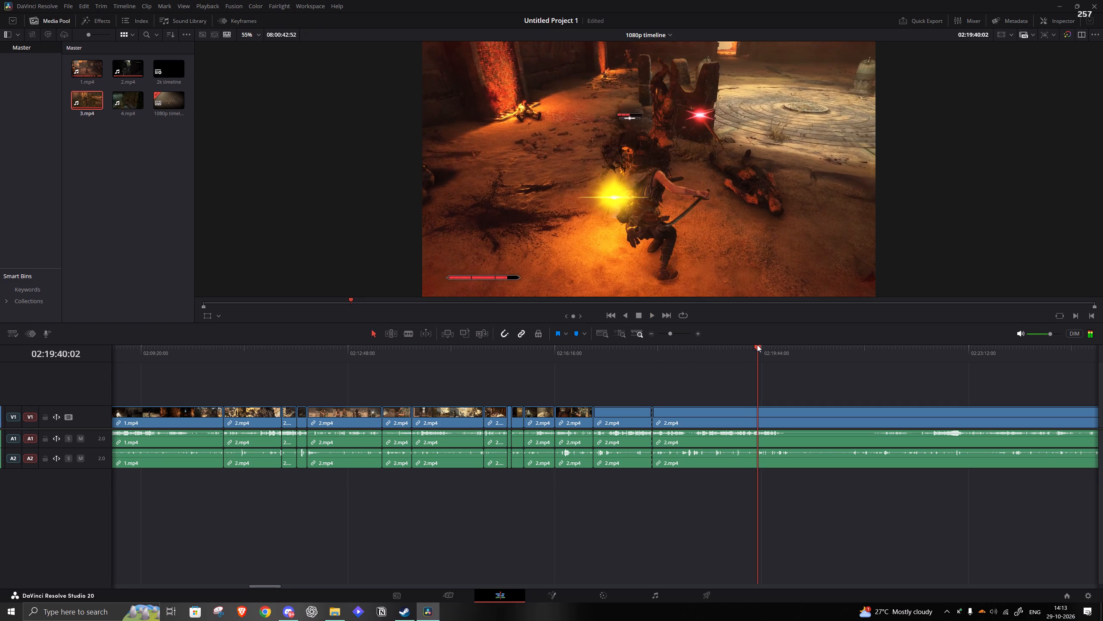
key(q)
click(726, 409)
key(a)
Review the end of the fight and split 2.mp4 at about 02:18:18, just before the pause menu.
key(space)
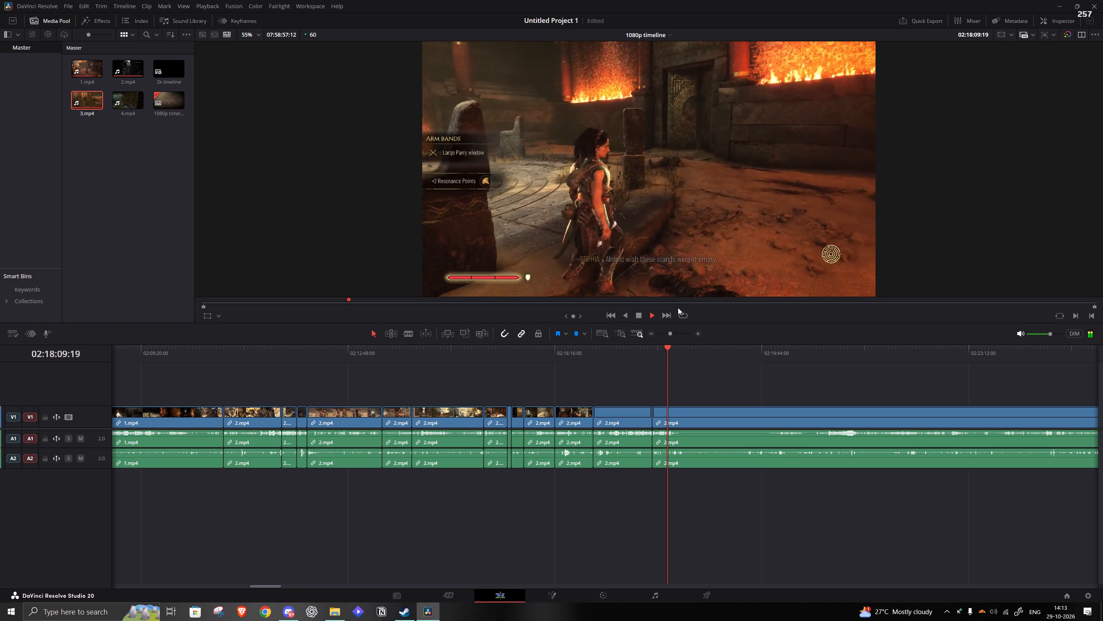
click(678, 347)
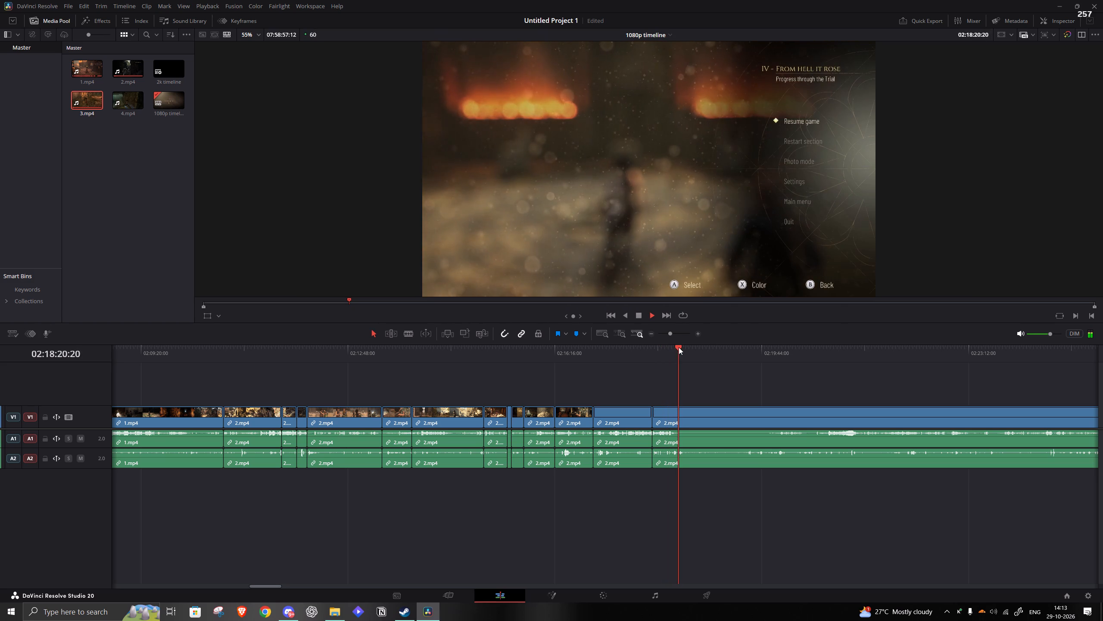
click(671, 347)
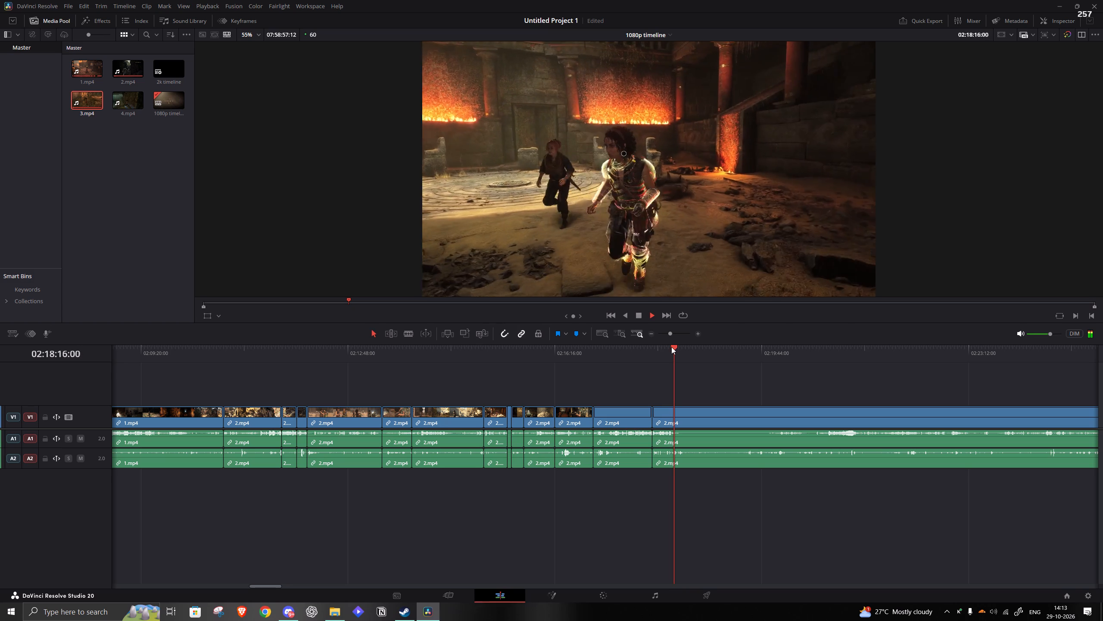
click(673, 326)
click(674, 327)
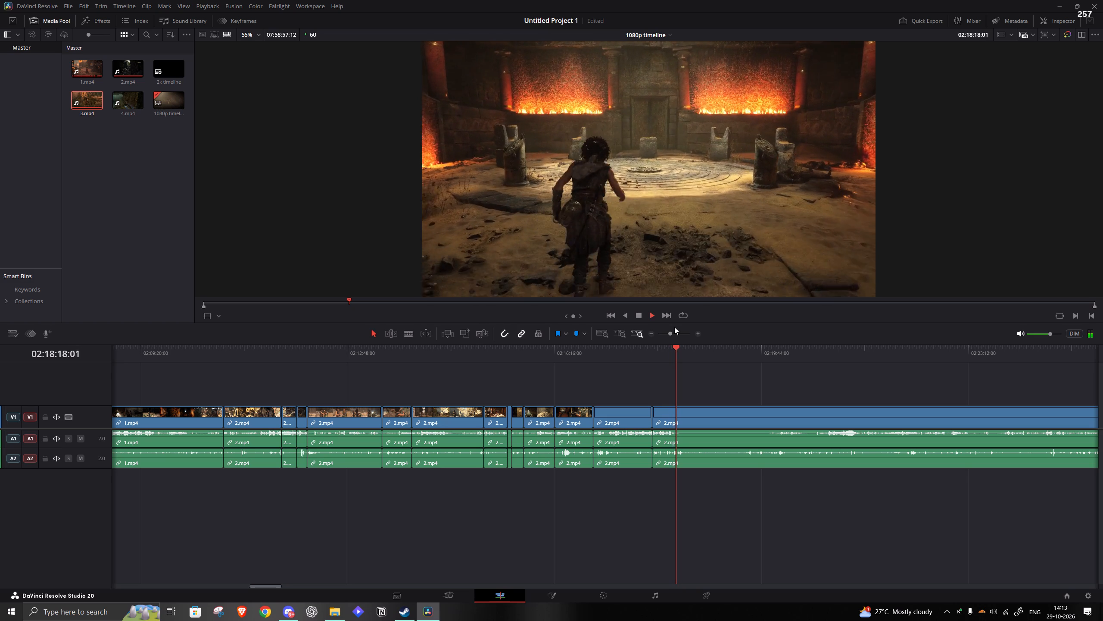
key(space)
key(s)
Review 2.mp4 from the photo mode menu near 02:19:50 through the dark cave walk to the orb scene near 02:20:54.
click(831, 357)
key(space)
click(823, 356)
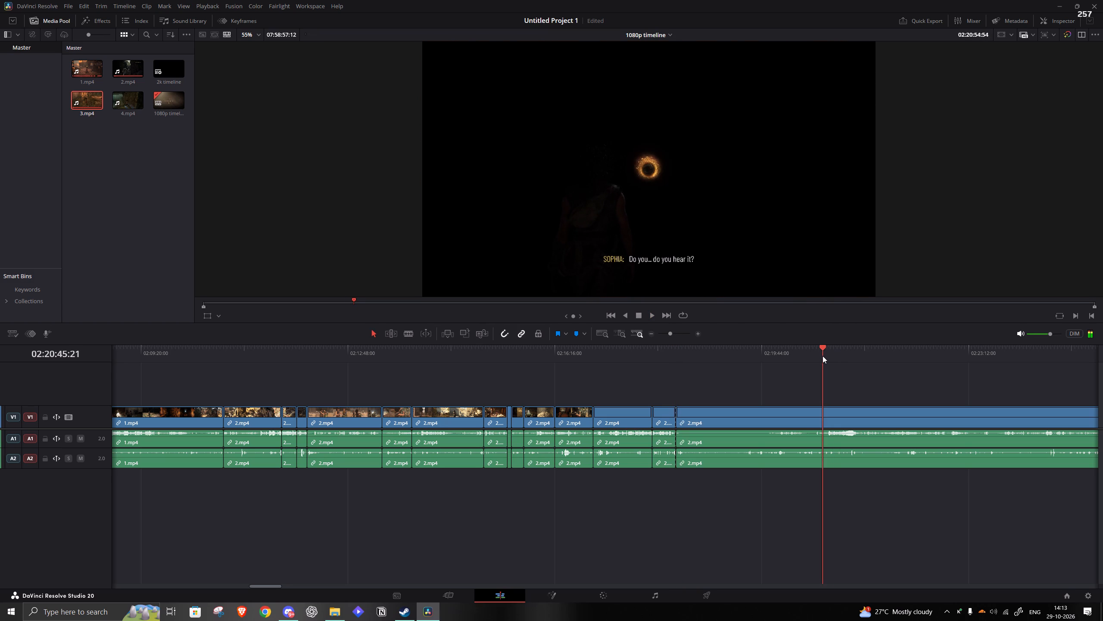
click(811, 356)
click(779, 358)
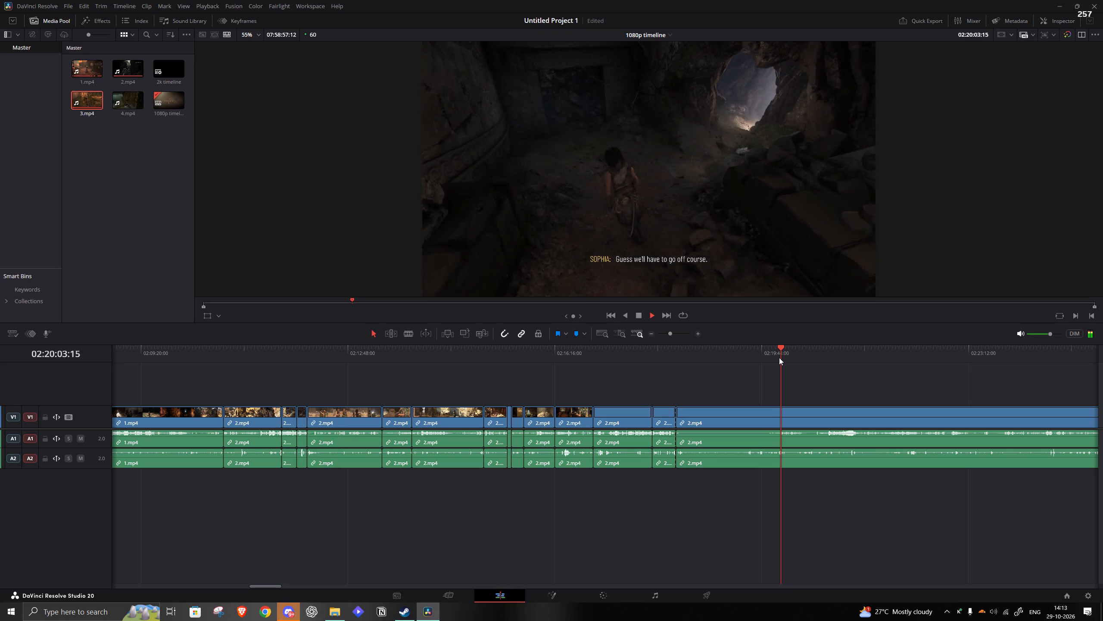
key(space)
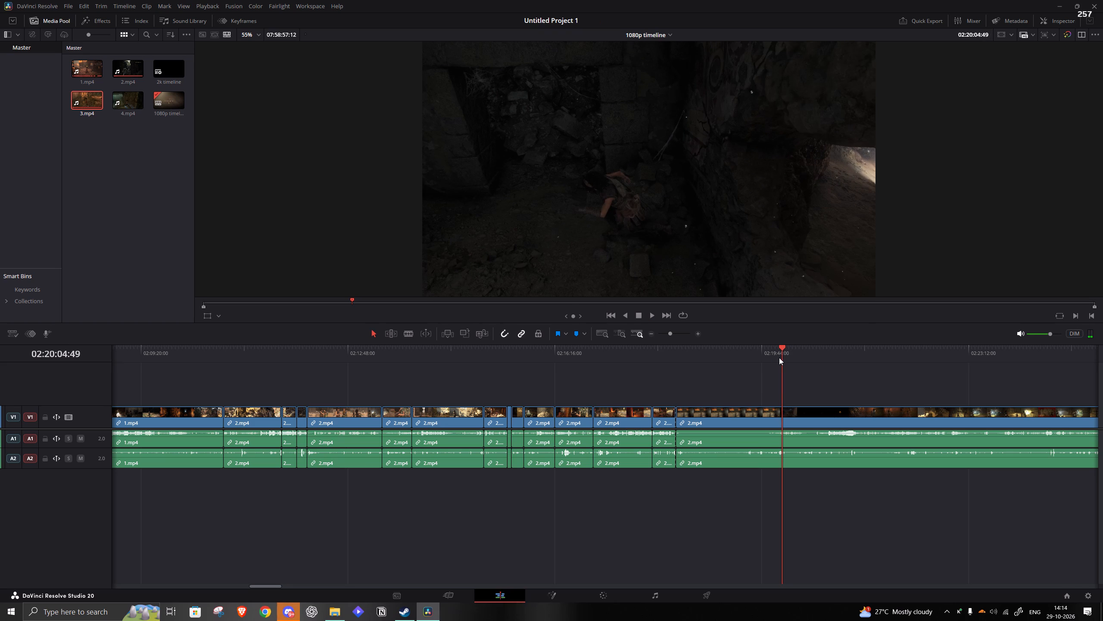
key(space)
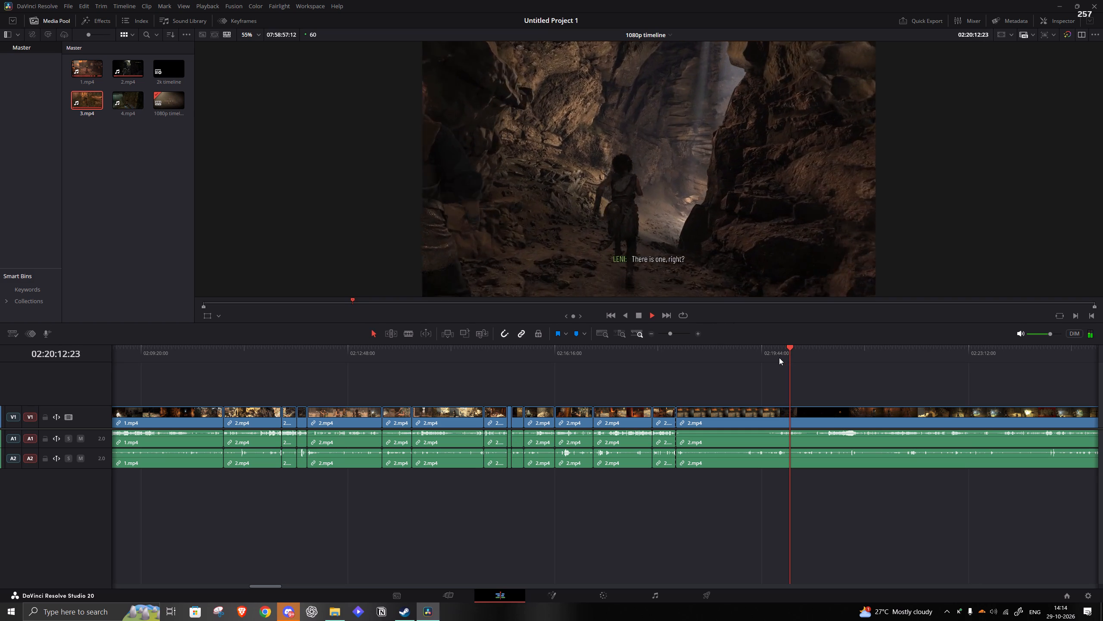
key(space)
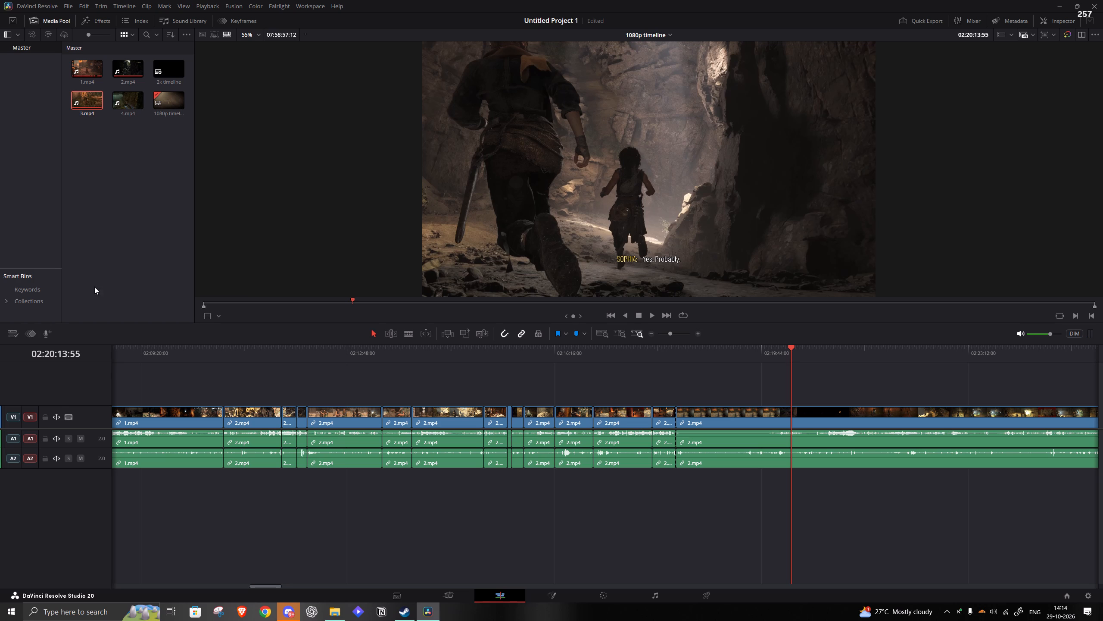
key(space)
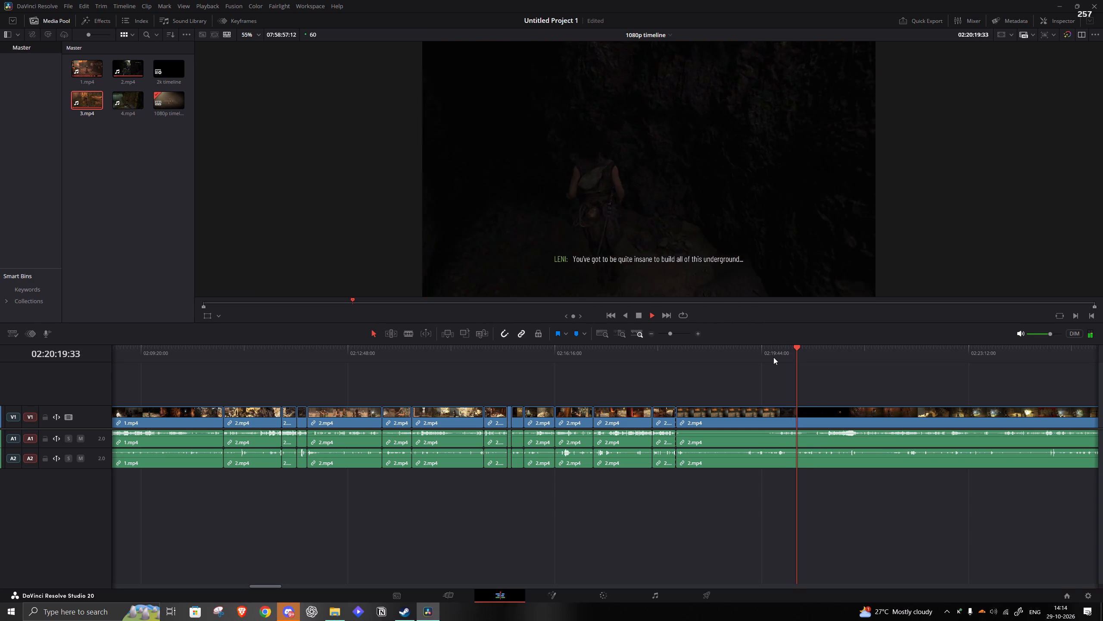
click(782, 359)
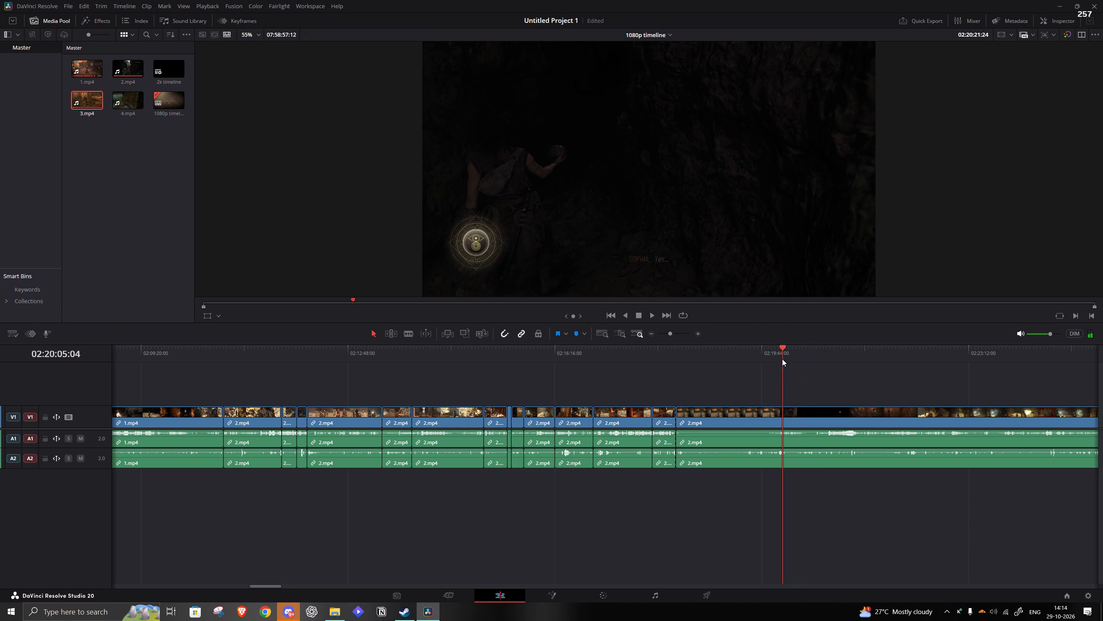
click(765, 354)
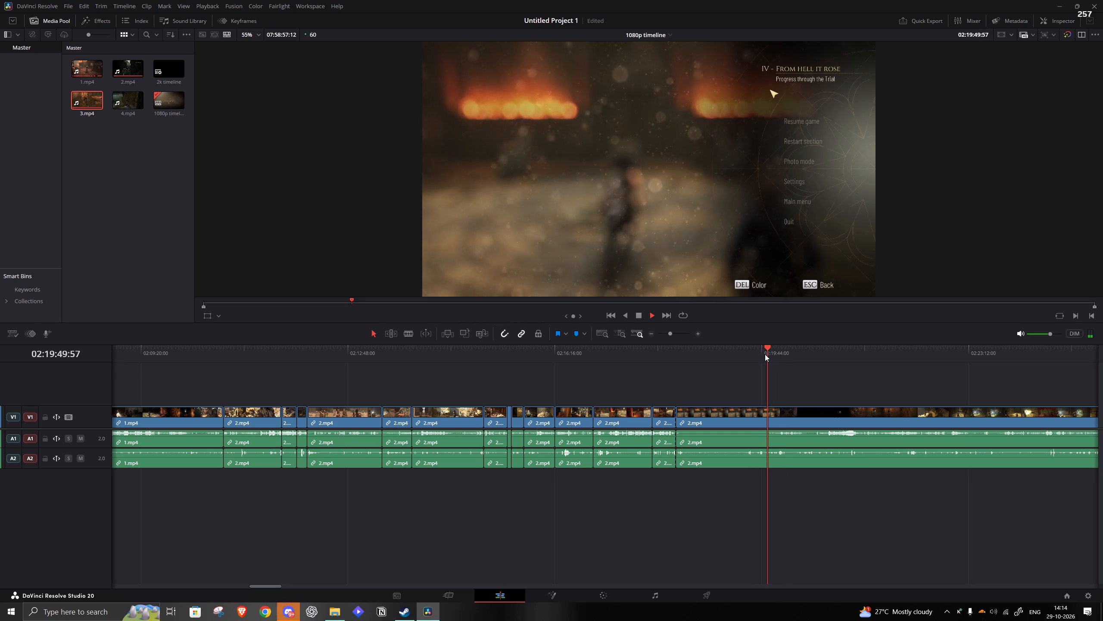
key(space)
key(space)
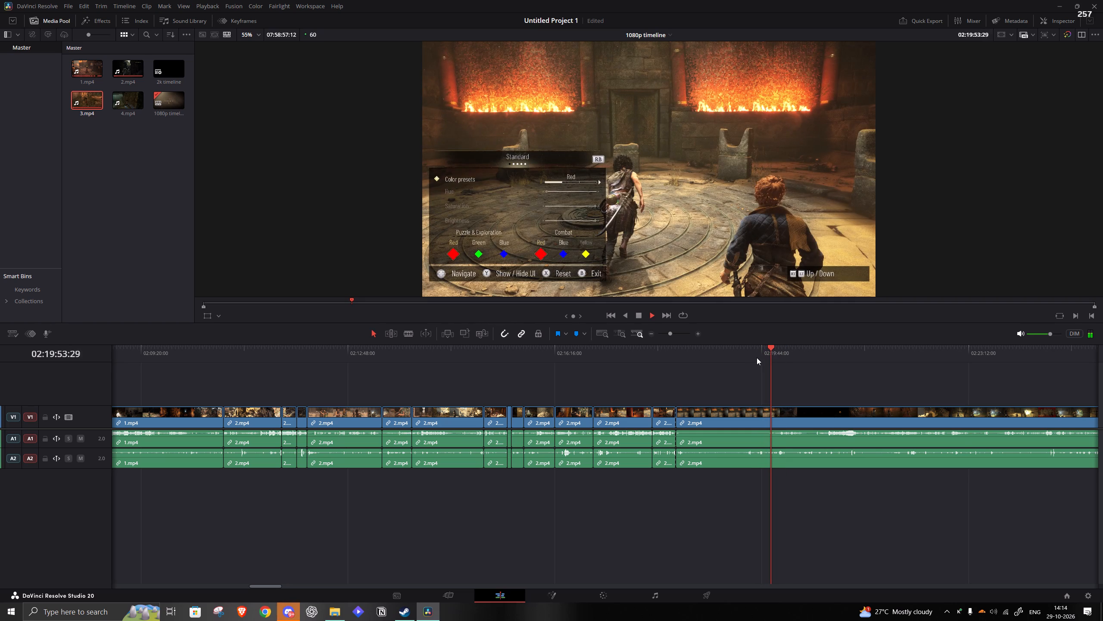
Cut the arena, menu and early cave footage from about 02:18:18 to about 02:20:17 and close the gap.
click(777, 361)
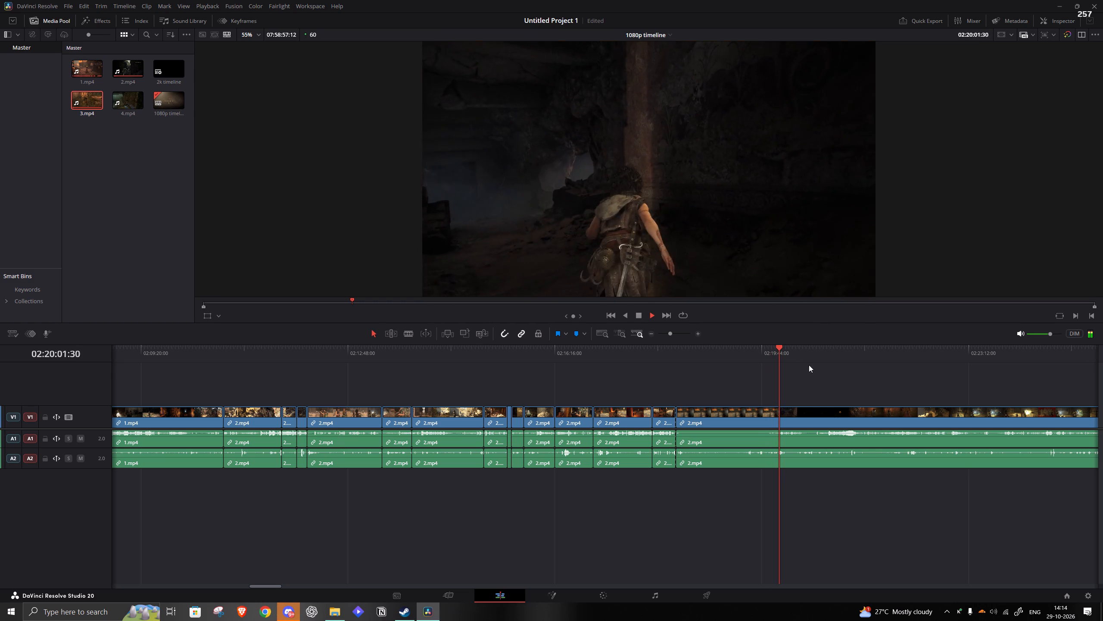
click(817, 364)
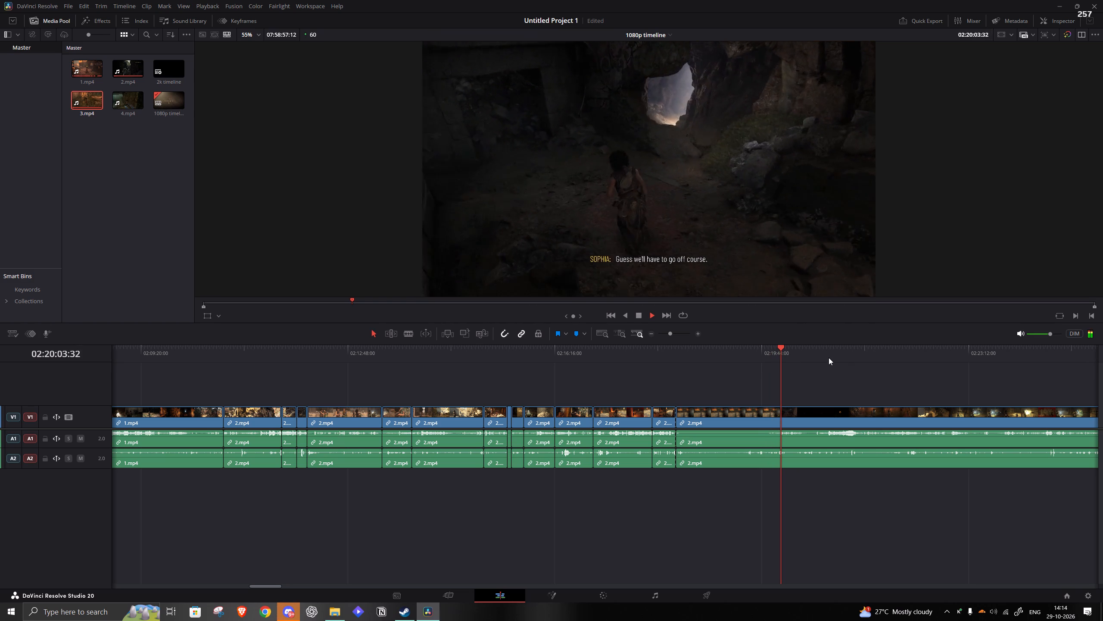
click(811, 359)
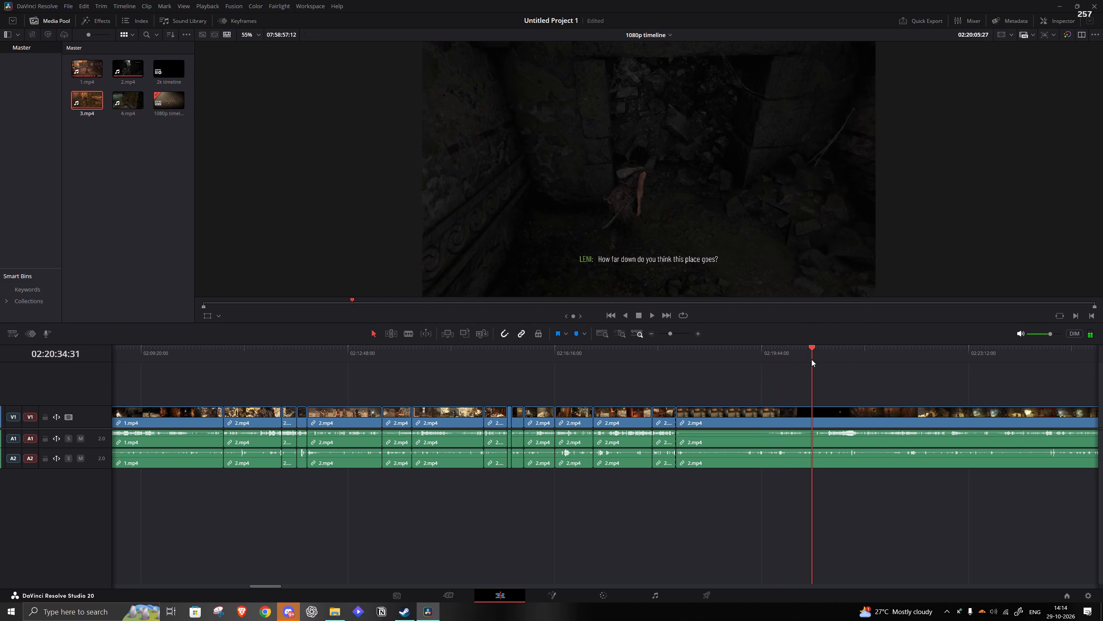
click(815, 359)
click(795, 362)
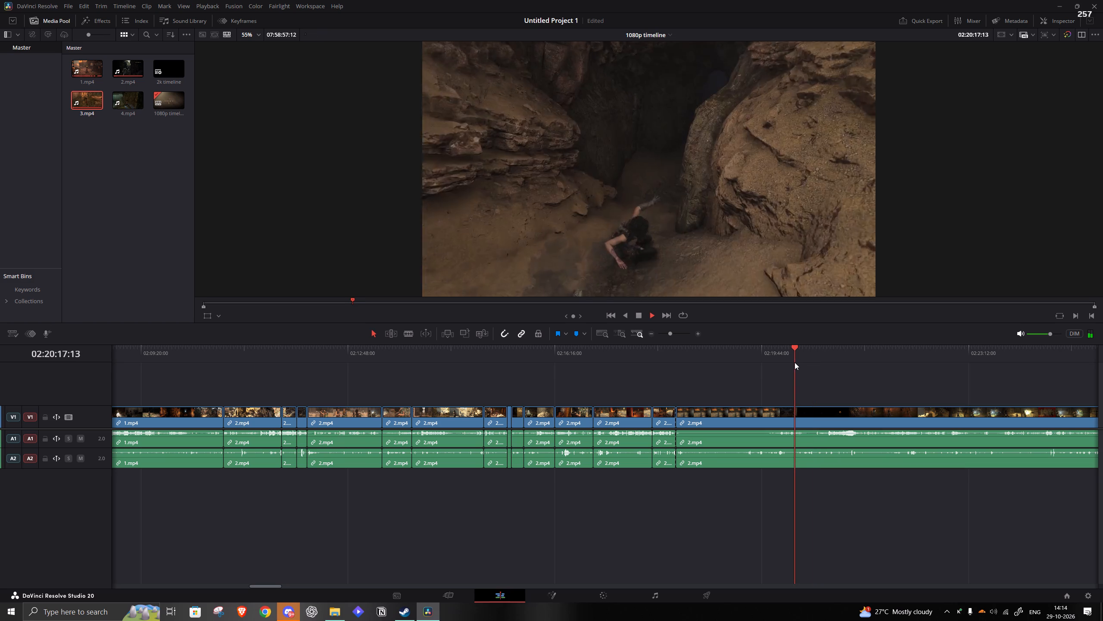
key(space)
key(q)
click(756, 434)
text(a)
Review the dark passage, the glowing ring and the cavern dialogue in 2.mp4 from about 02:18:18 to 02:20:00.
key(space)
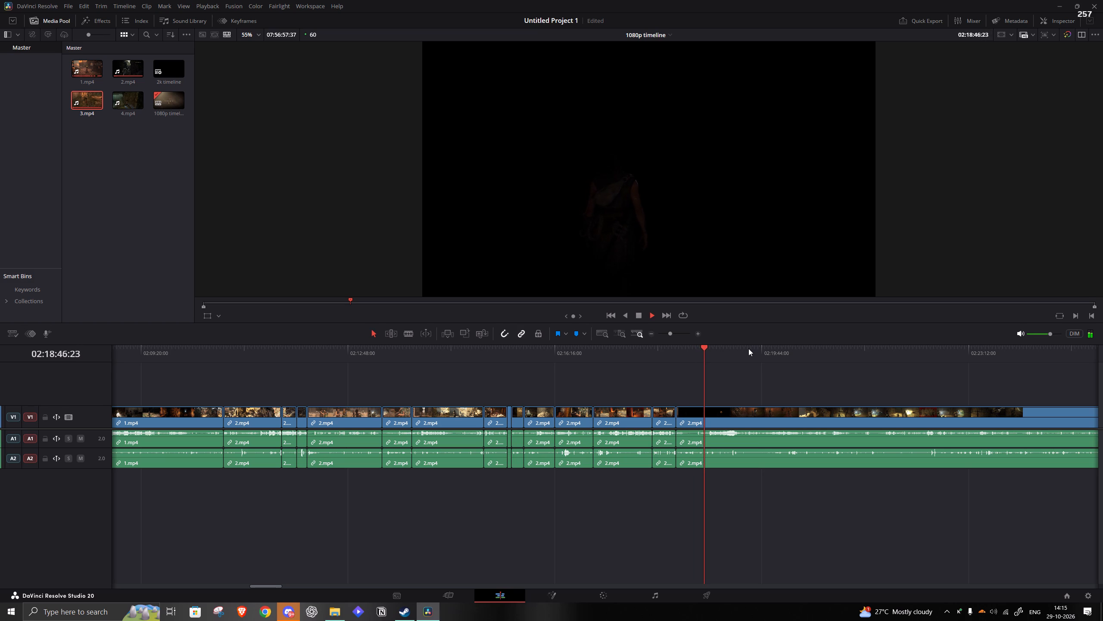
click(708, 352)
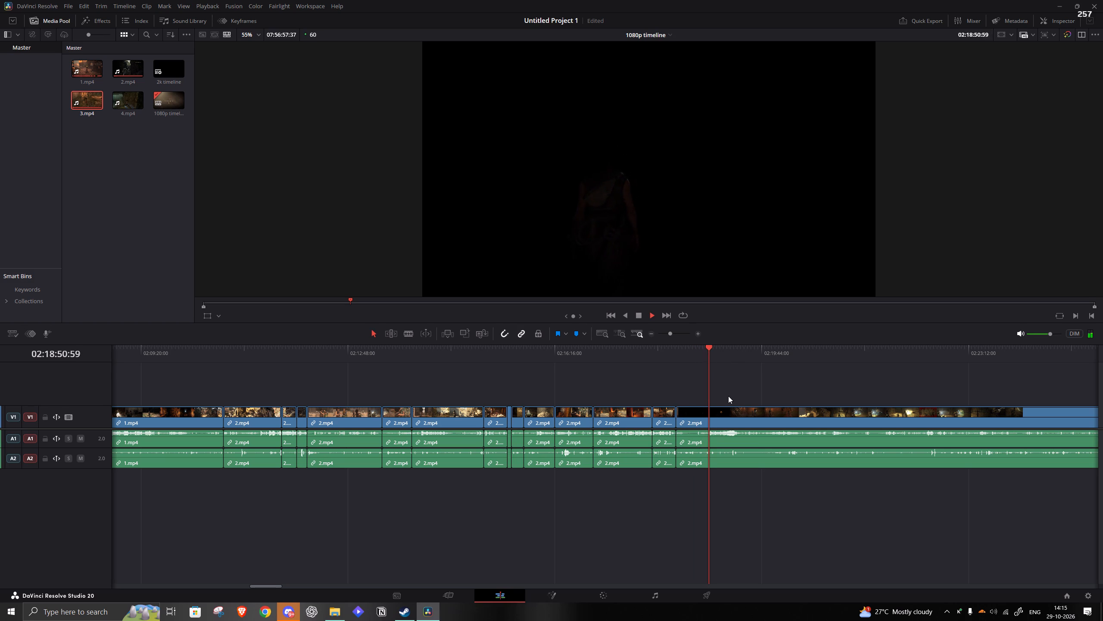
click(724, 361)
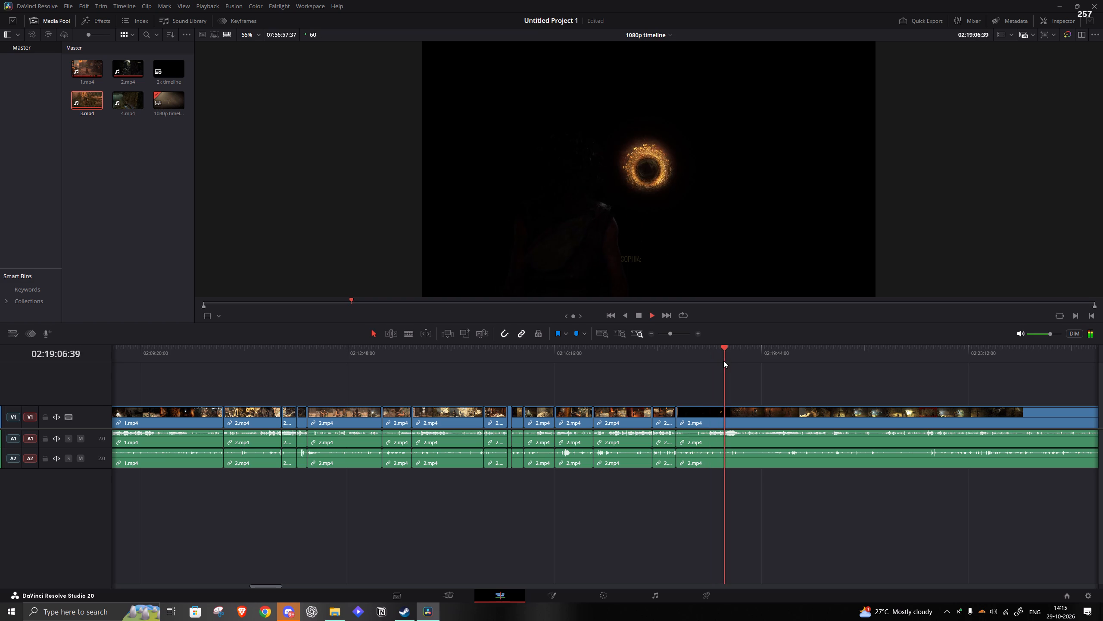
click(726, 361)
click(738, 362)
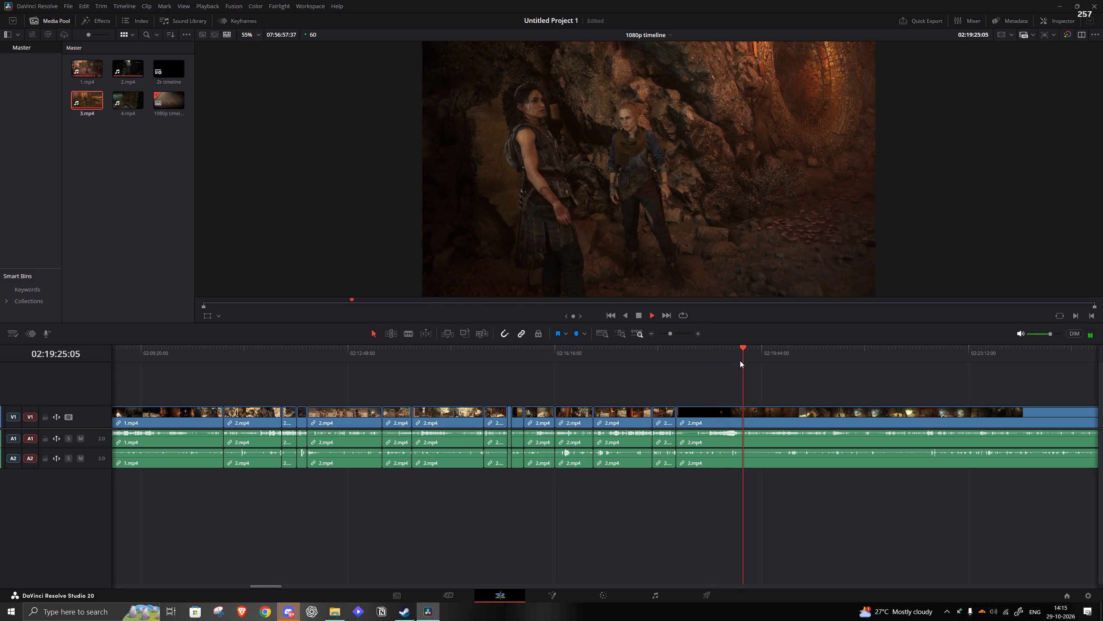
key(space)
key(space)
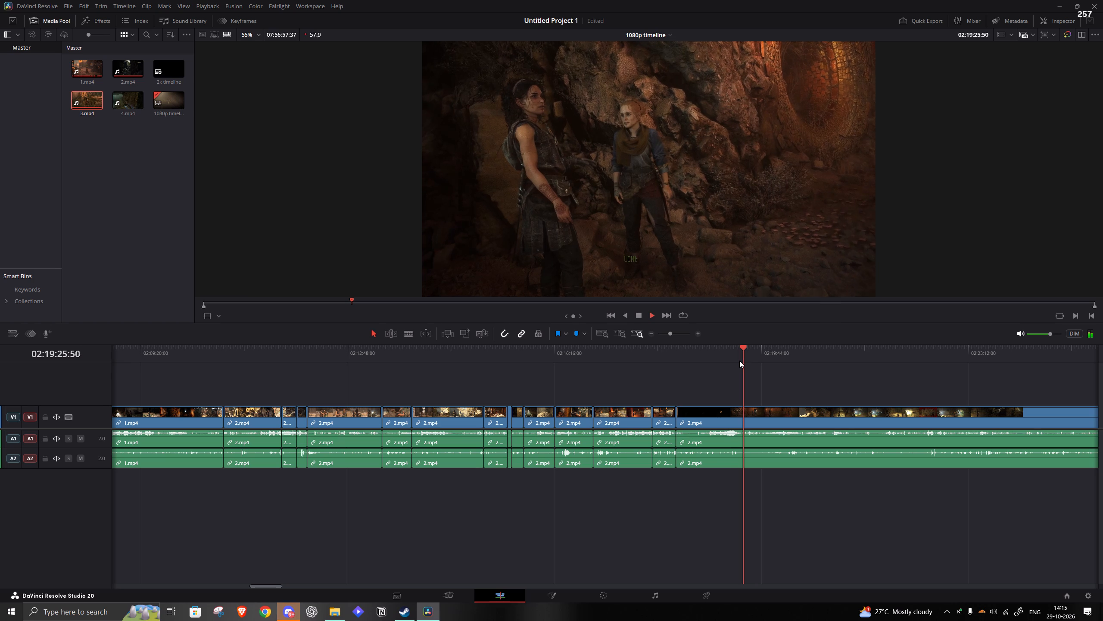
click(752, 361)
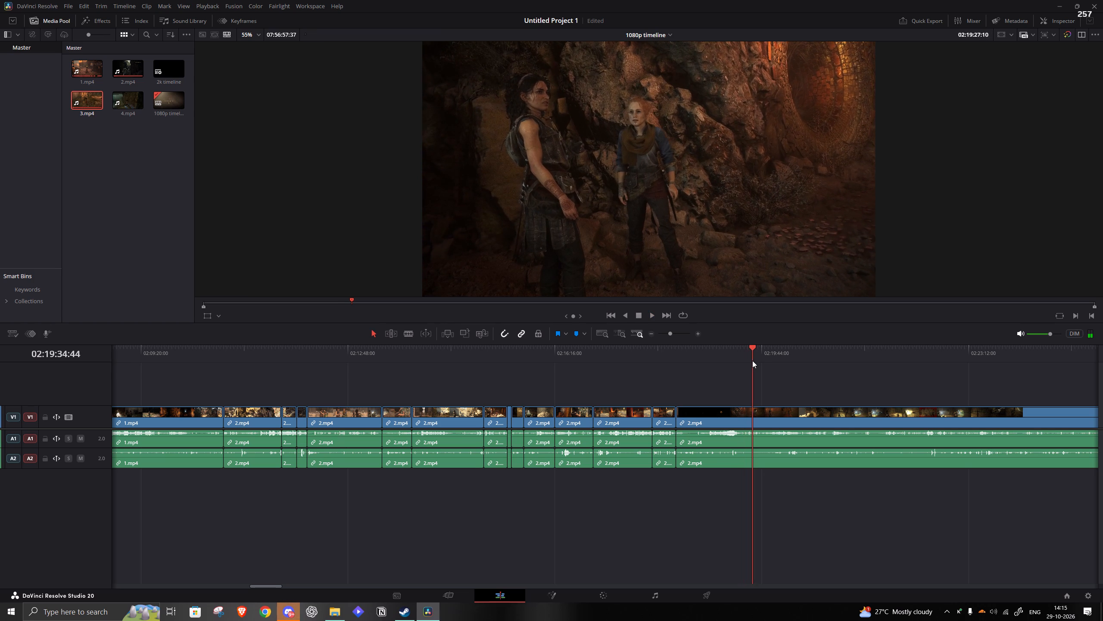
click(763, 363)
click(775, 354)
key(space)
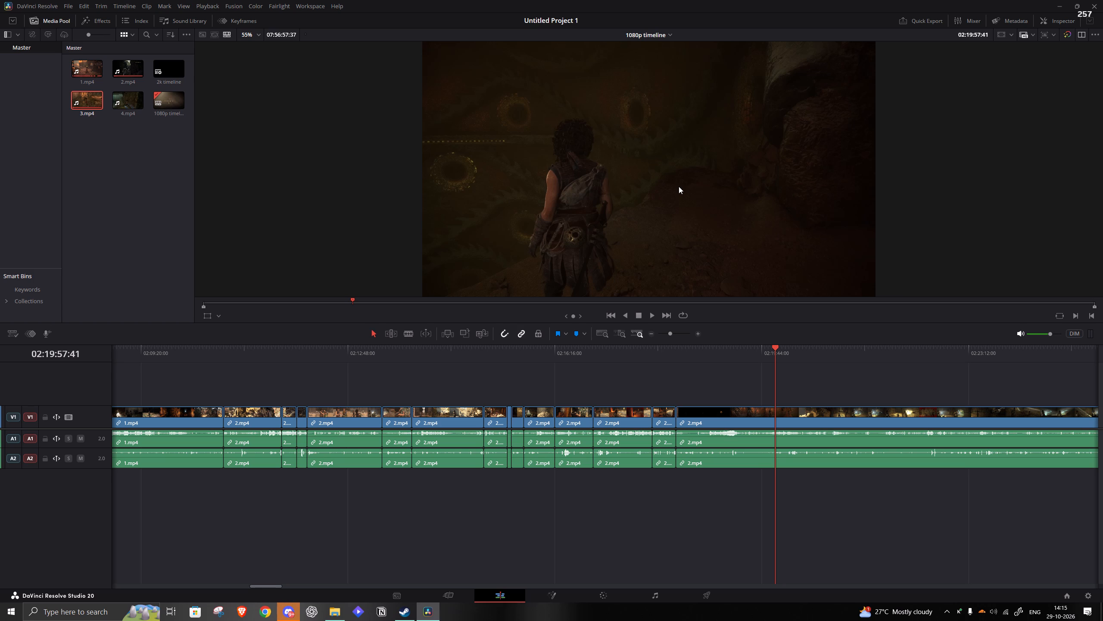
key(space)
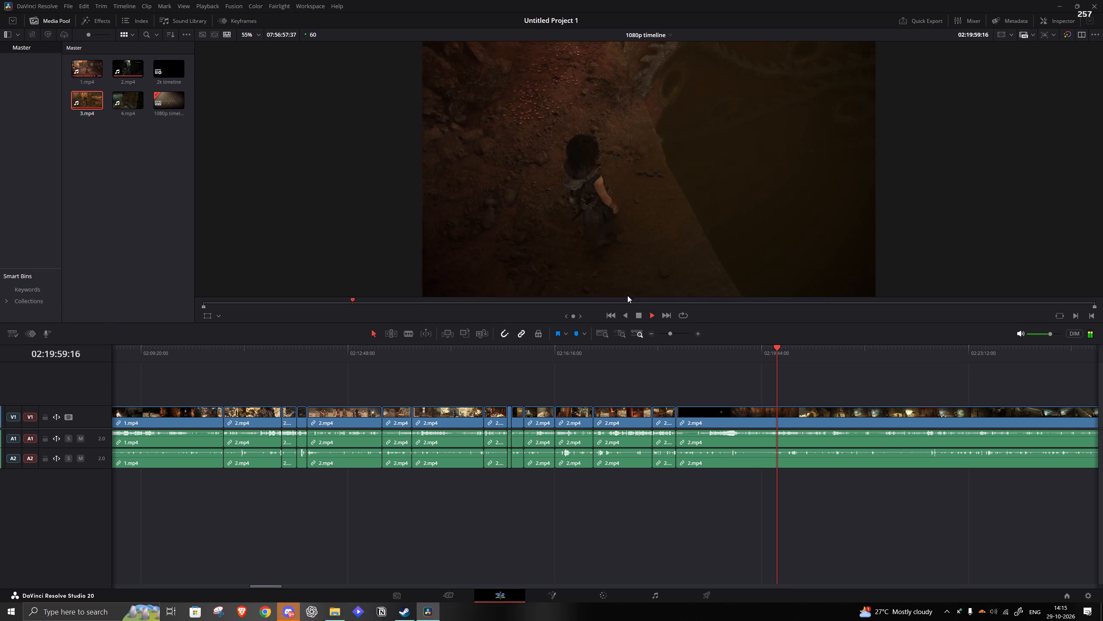
Recheck the cavern dialogue from about 02:19:20 and continue to the red ledge walk near 02:20:13.
click(750, 368)
click(758, 348)
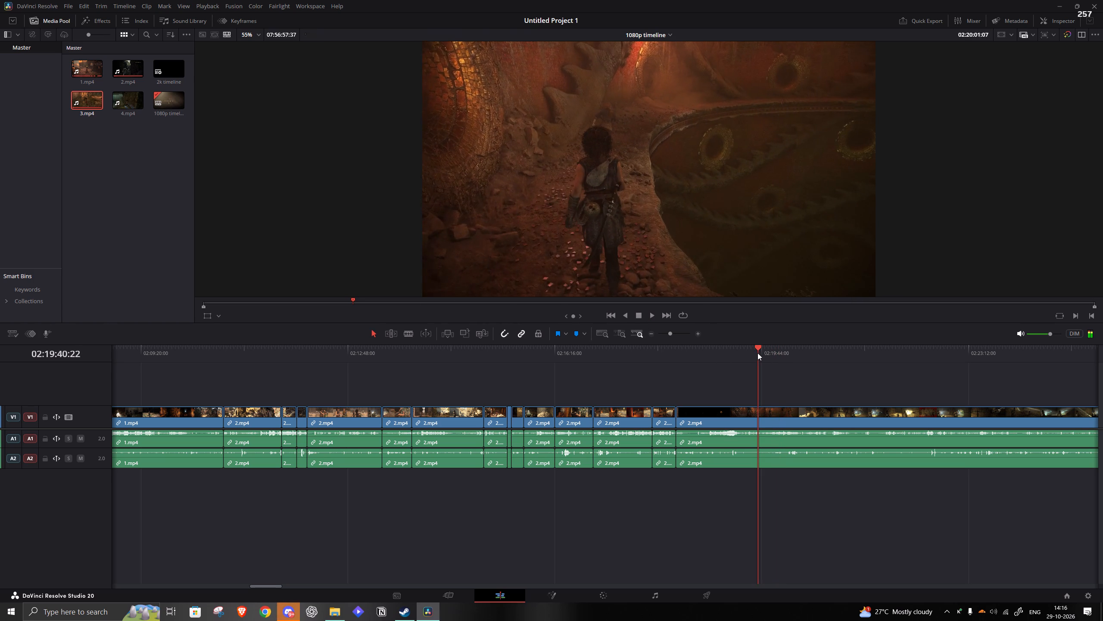
click(737, 357)
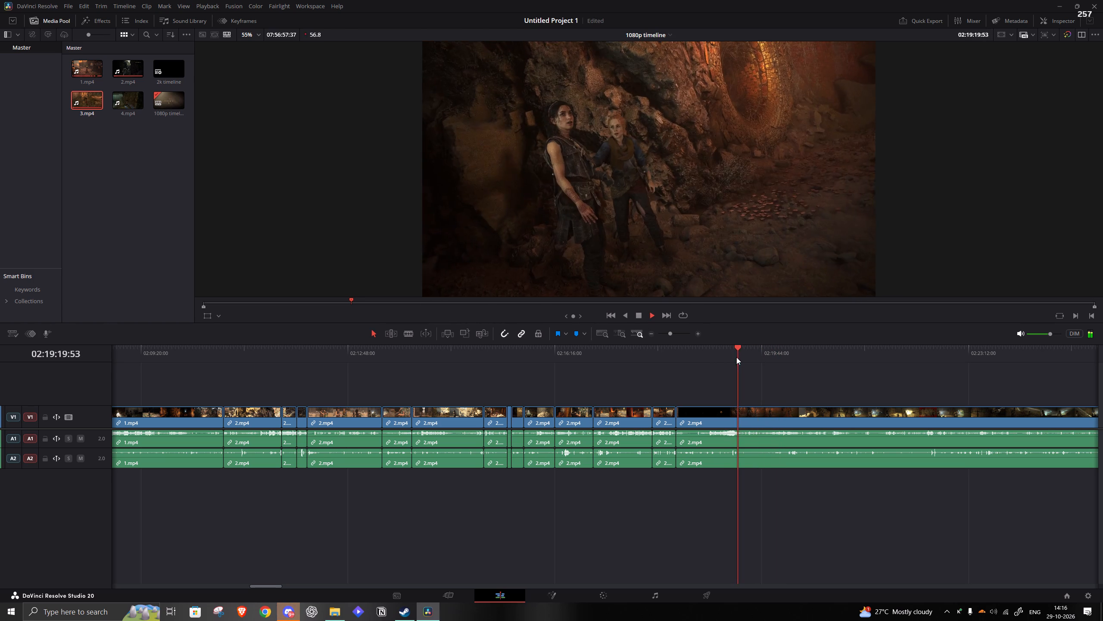
click(715, 358)
click(739, 361)
click(754, 363)
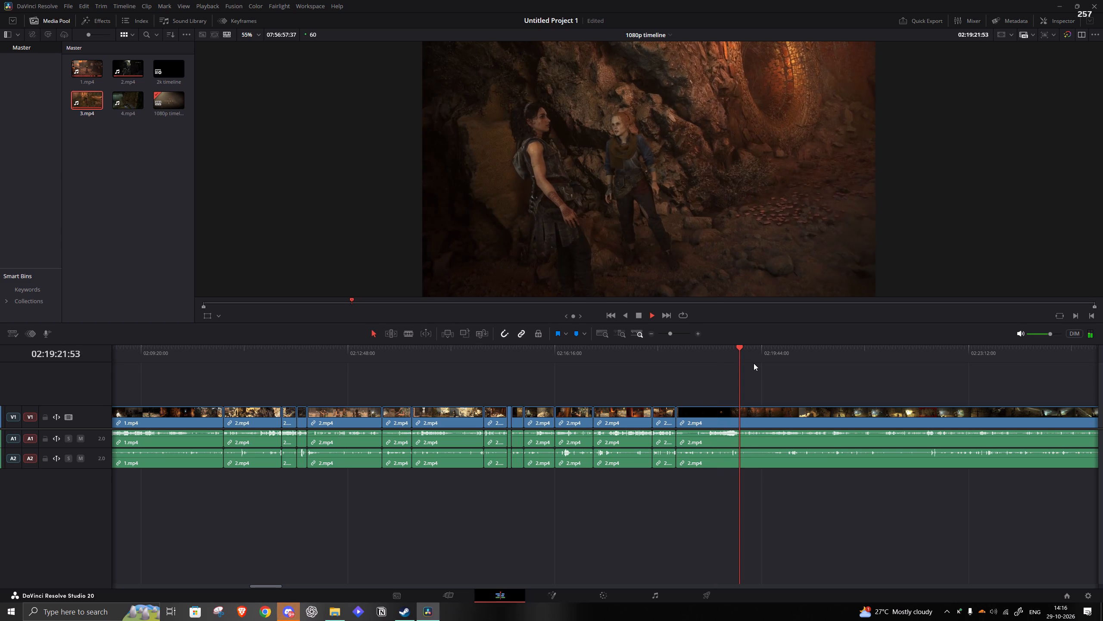
click(751, 359)
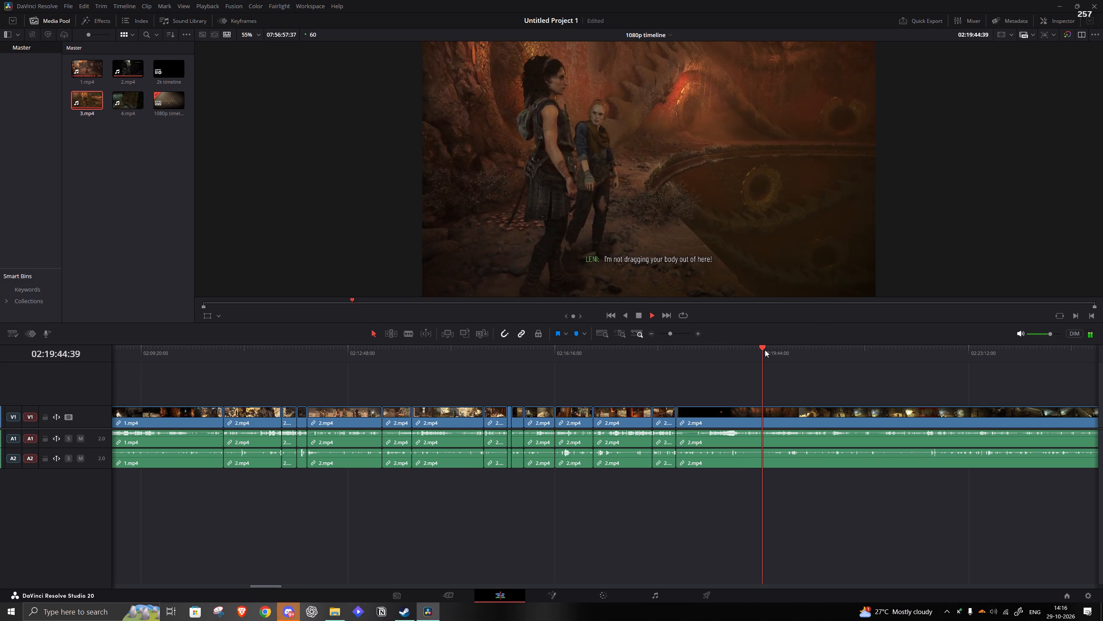
click(773, 360)
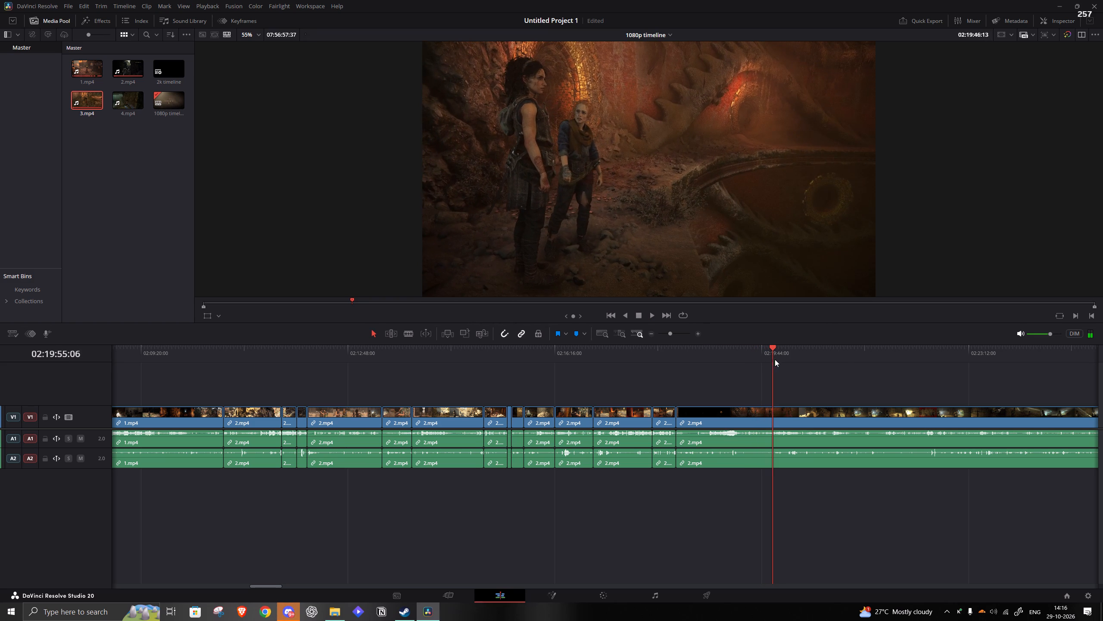
click(783, 361)
click(790, 361)
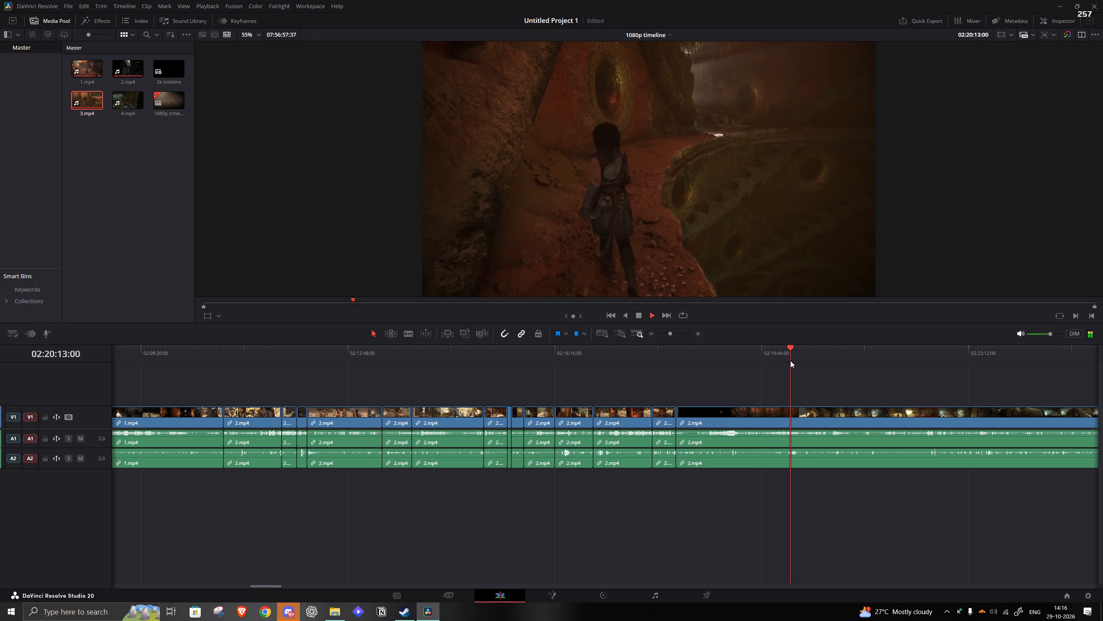
Review the ruins and carved door scenes, then split 2.mp4 at about 02:21:31, during the glowing-symbol floor puzzle.
click(796, 361)
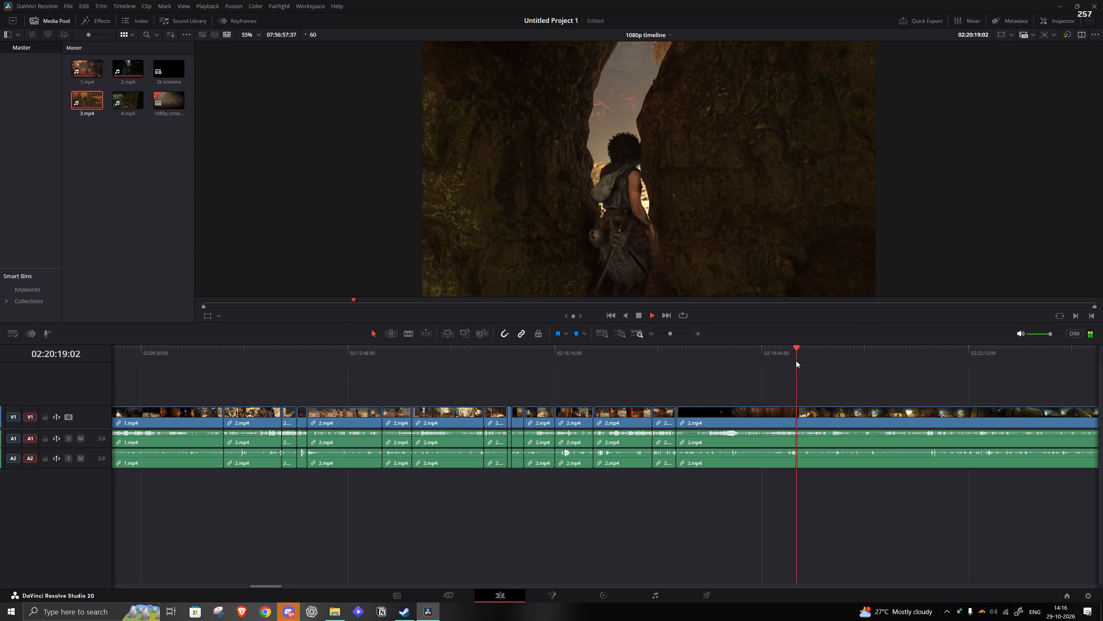
click(807, 363)
click(814, 364)
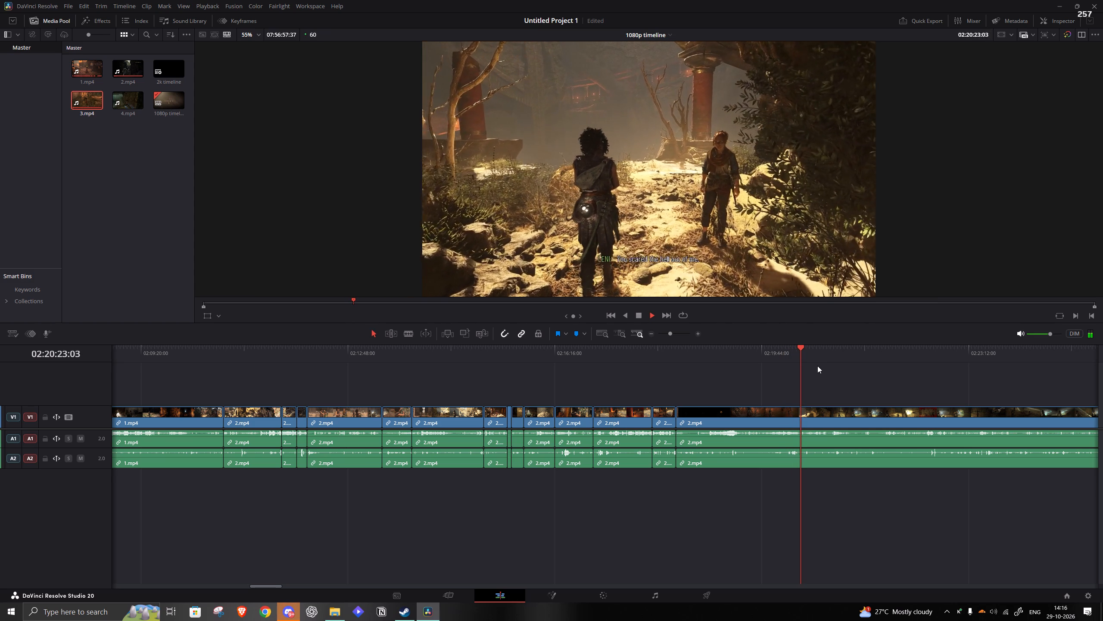
click(816, 358)
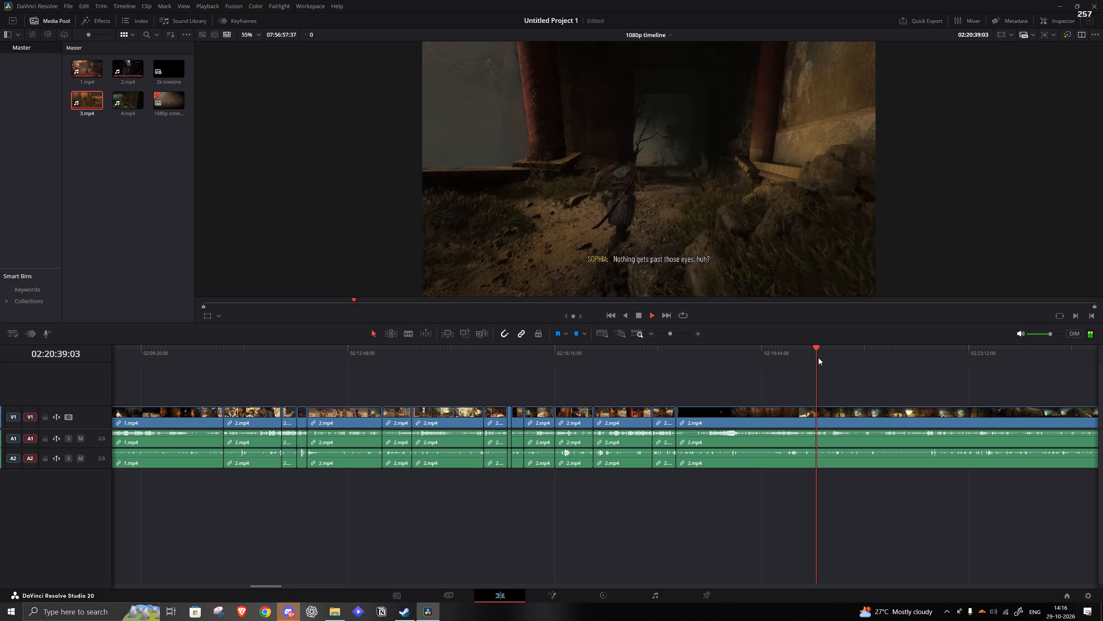
click(827, 357)
click(828, 357)
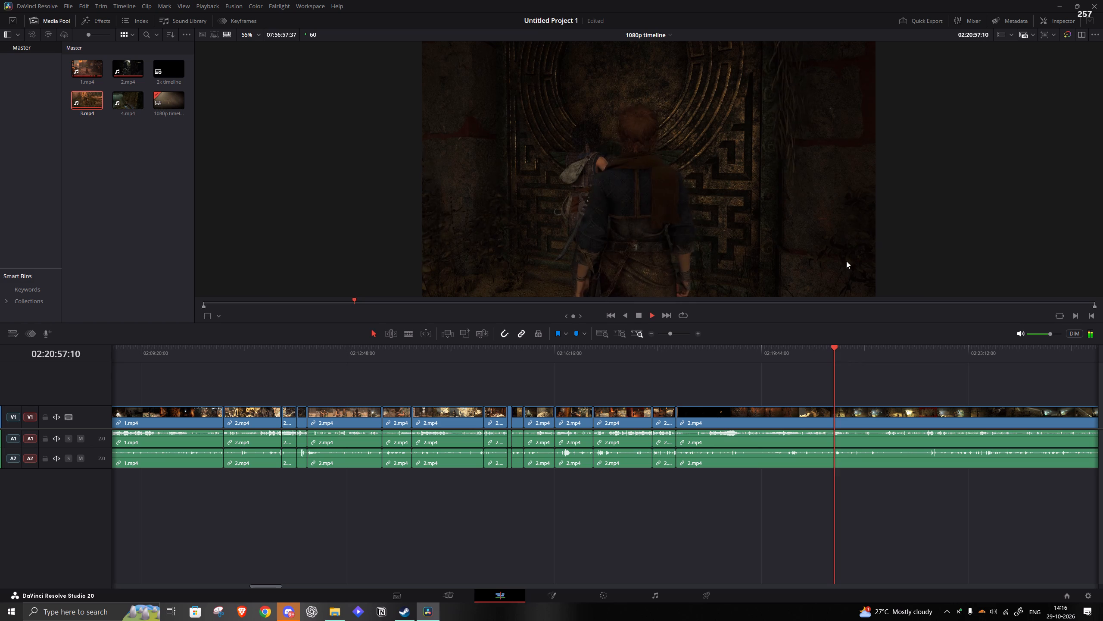
click(840, 354)
click(851, 354)
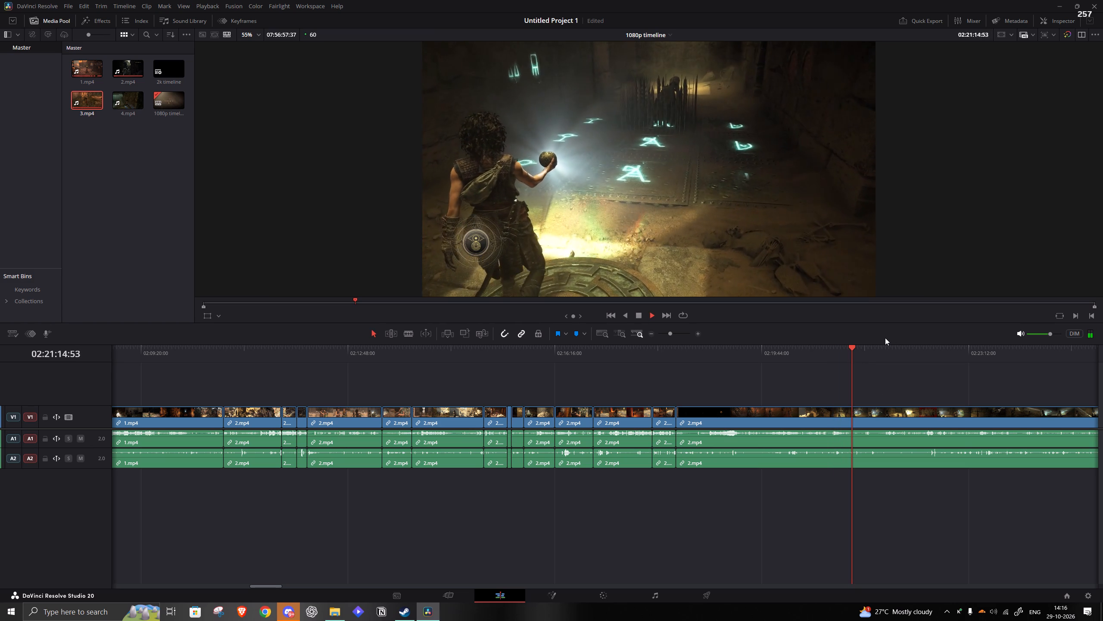
click(859, 344)
click(865, 357)
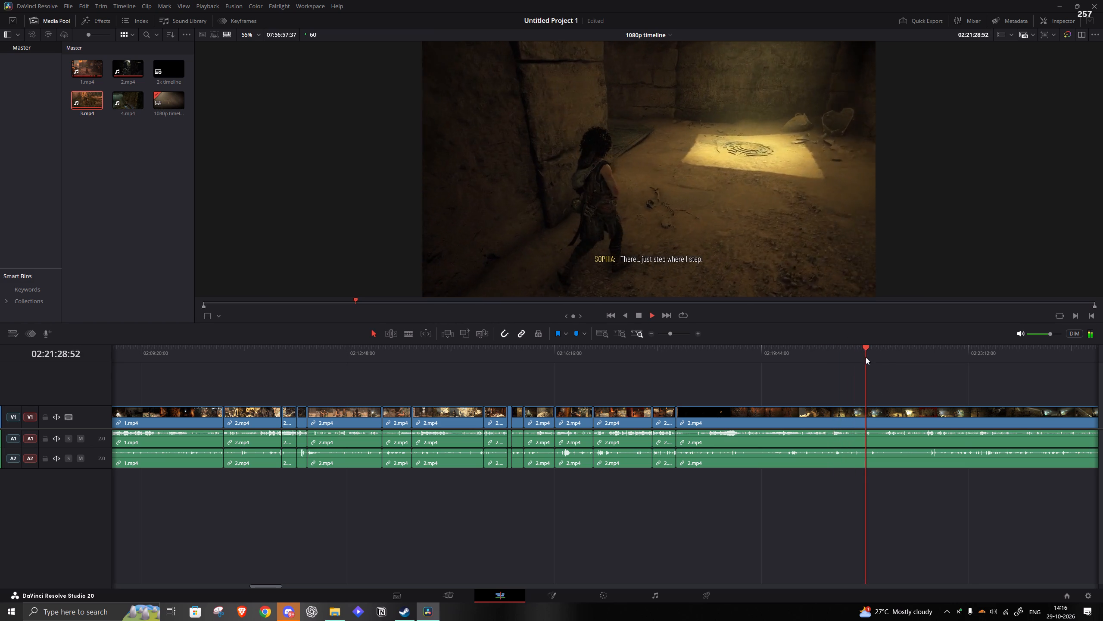
key(space)
key(space)
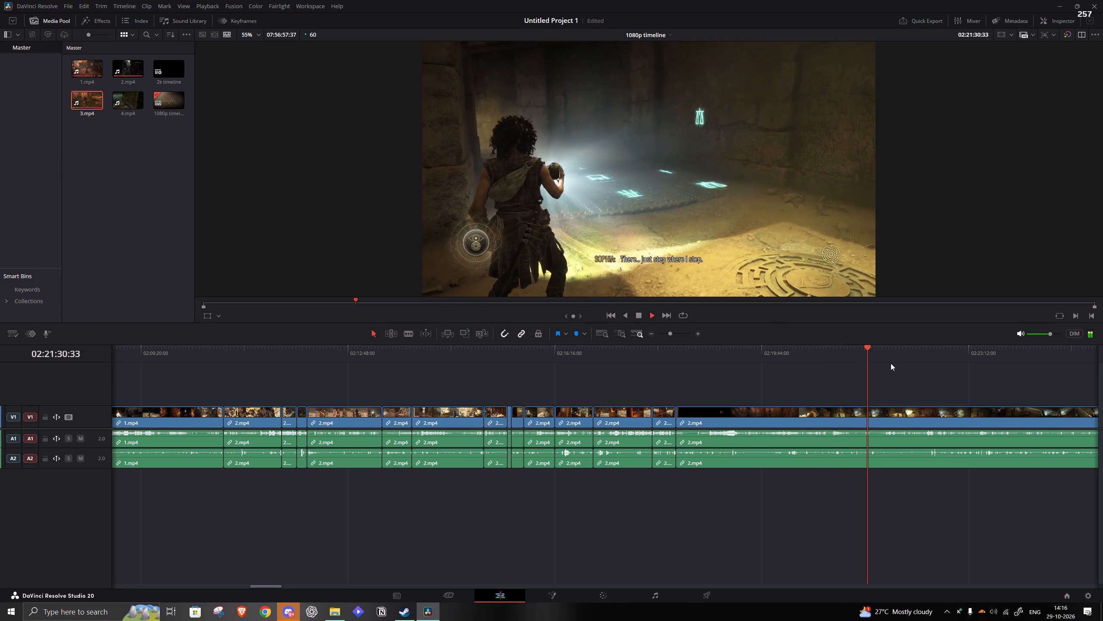
key(space)
key(s)
Cut the footage of 2.mp4 from the split at about 02:21:31 to about 02:22:12 and close the gap.
click(882, 354)
key(space)
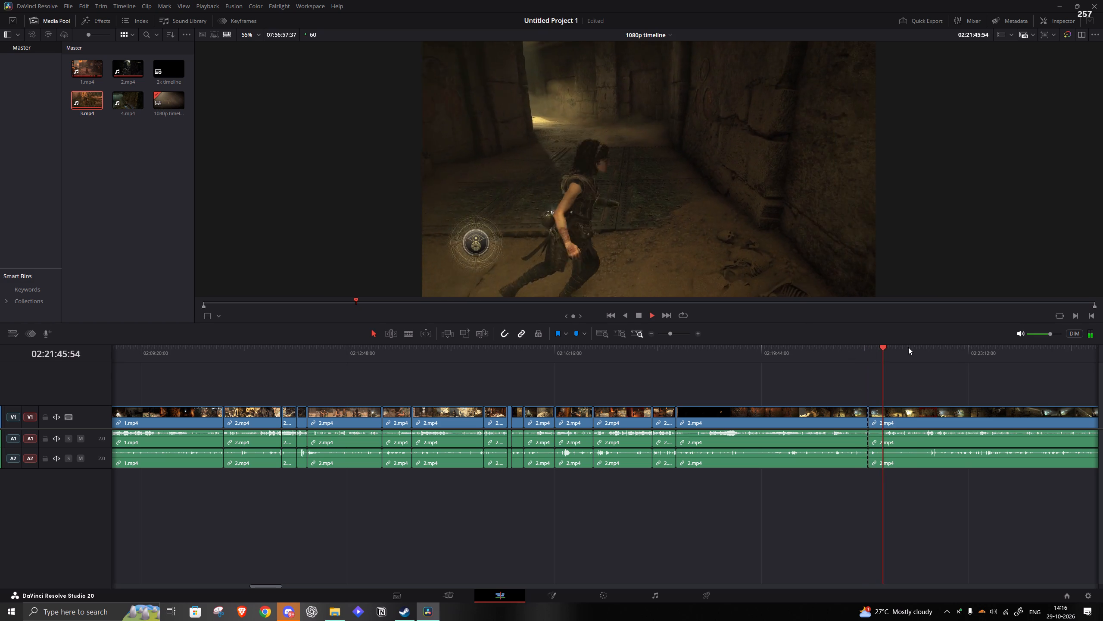
click(908, 347)
key(space)
key(q)
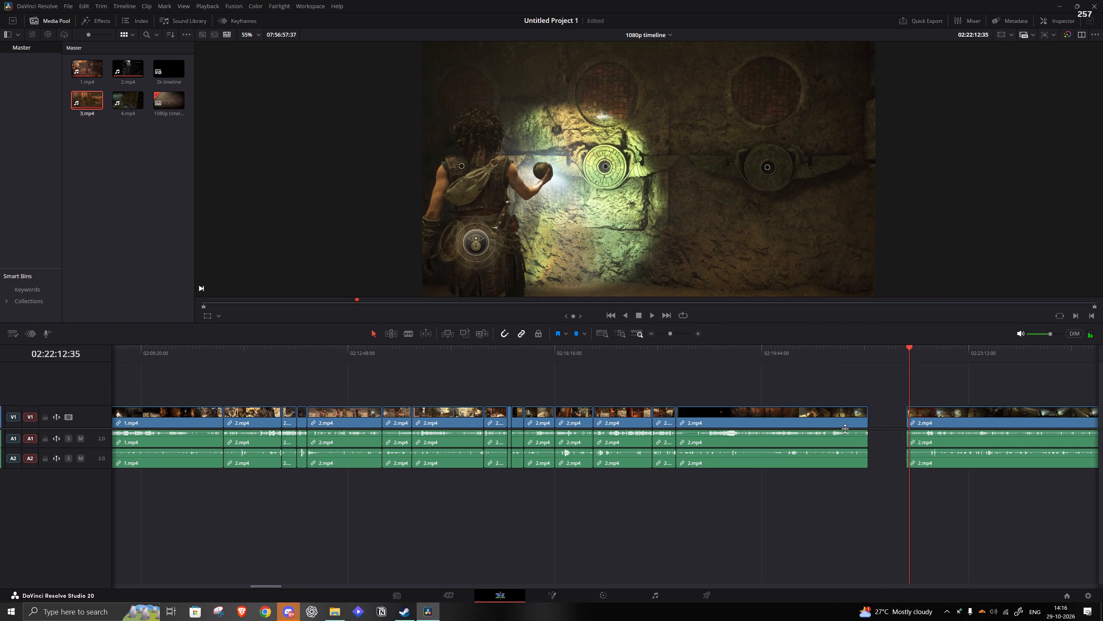
click(844, 428)
click(885, 416)
key(a)
Split 2.mp4 at the loading screen near 02:21:57, cut from there to about 02:22:03 and close the gap.
key(space)
click(875, 361)
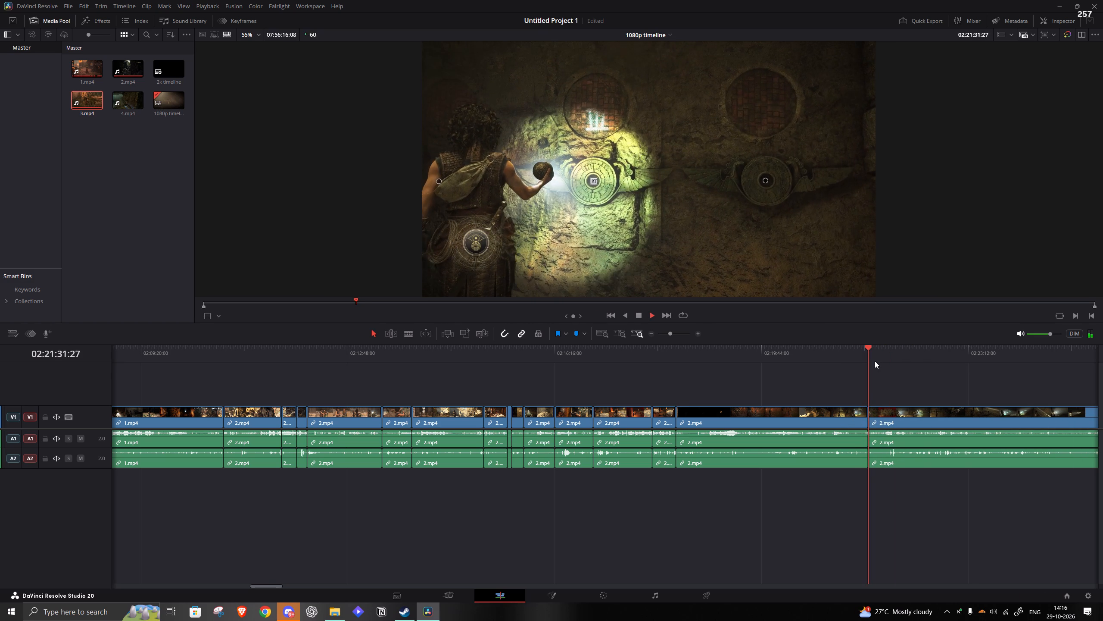
click(887, 362)
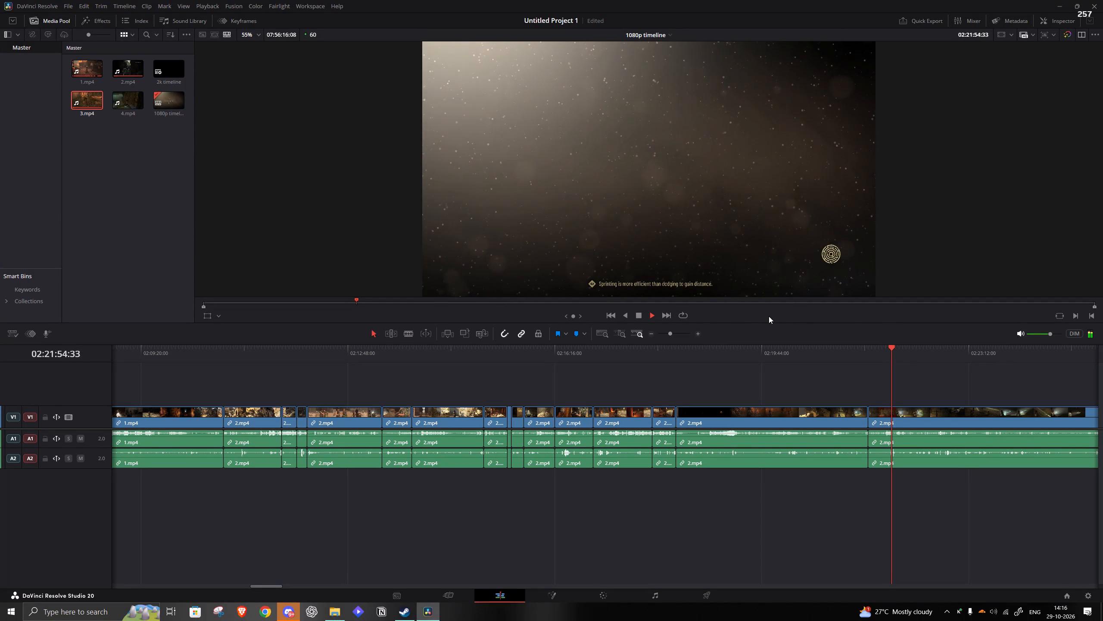
drag(670, 336, 674, 335)
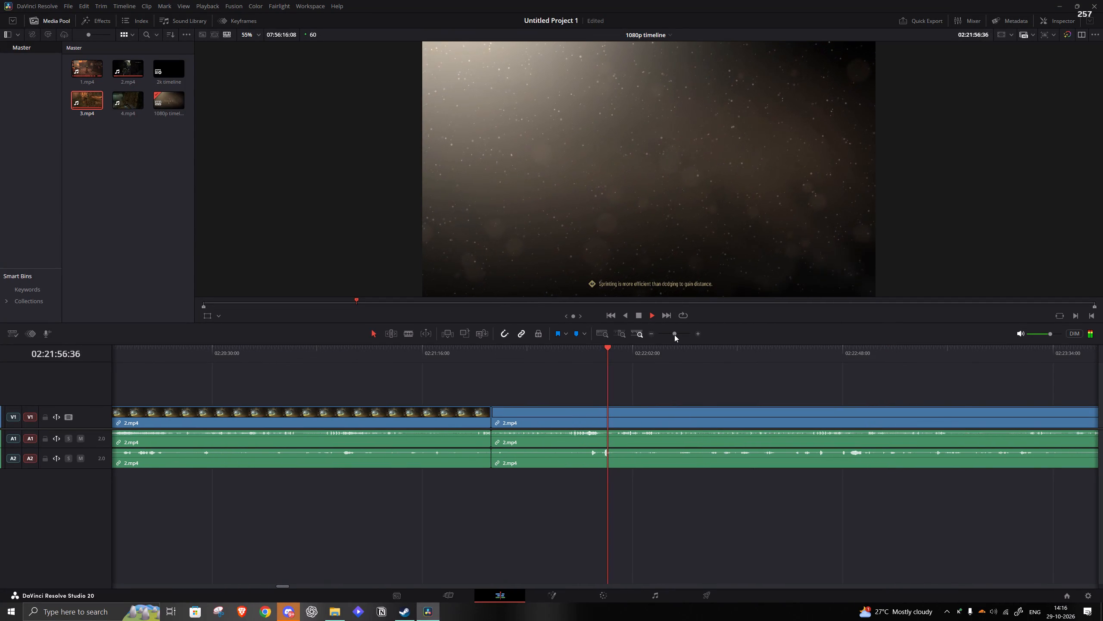
key(space)
key(s)
click(636, 355)
key(space)
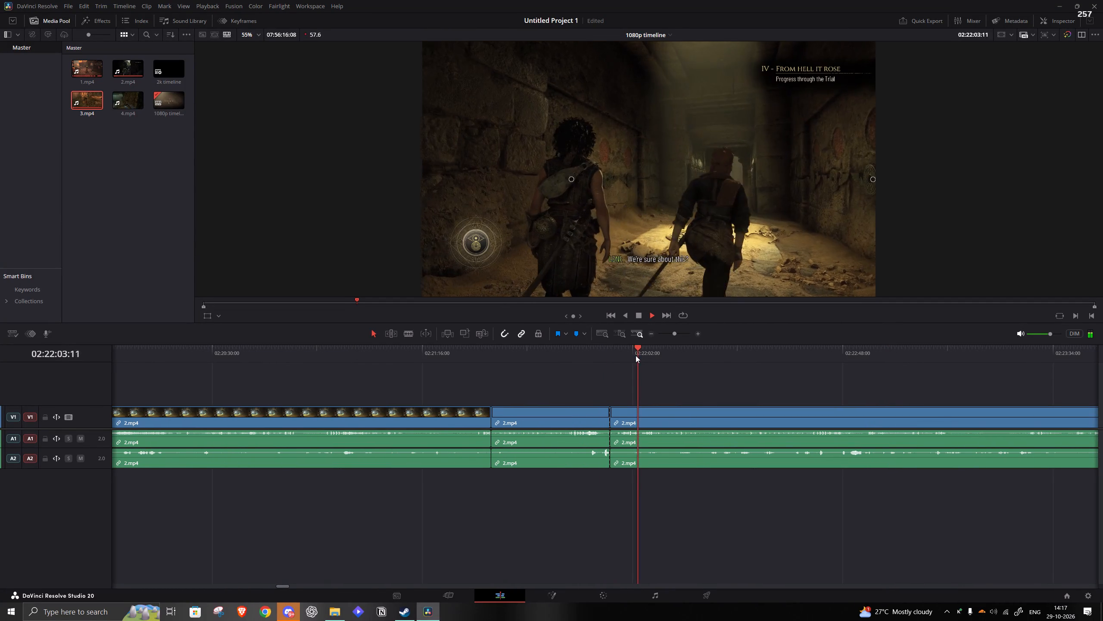
key(space)
key(q)
click(622, 412)
key(a)
Cut the corridor and wall-dial footage from about 02:21:57 to about 02:22:30 and close the gap.
key(space)
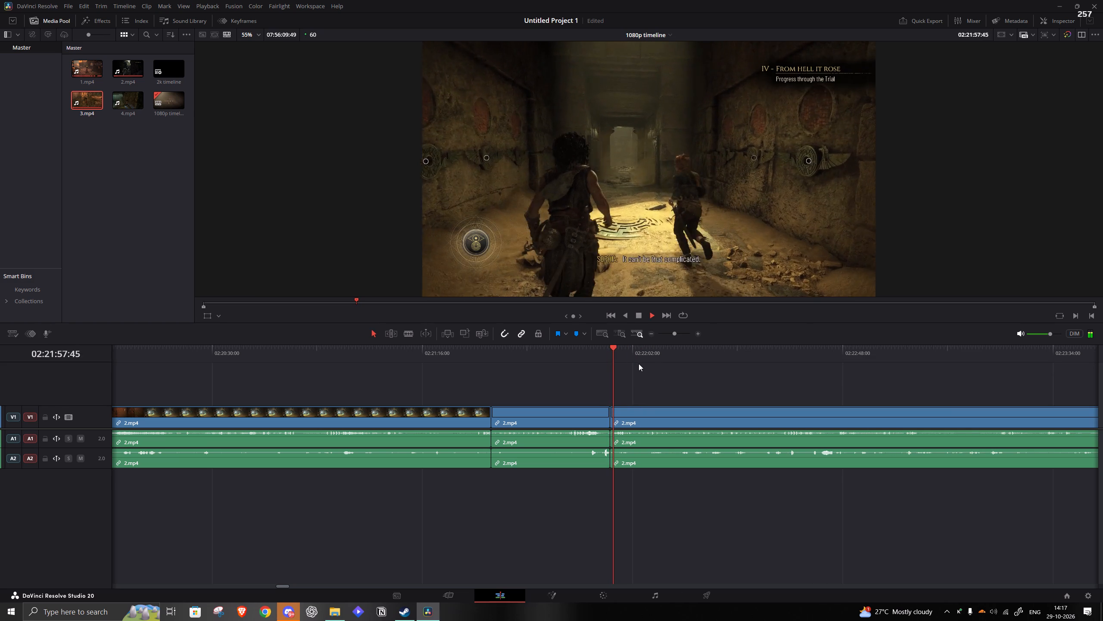
click(630, 359)
click(794, 355)
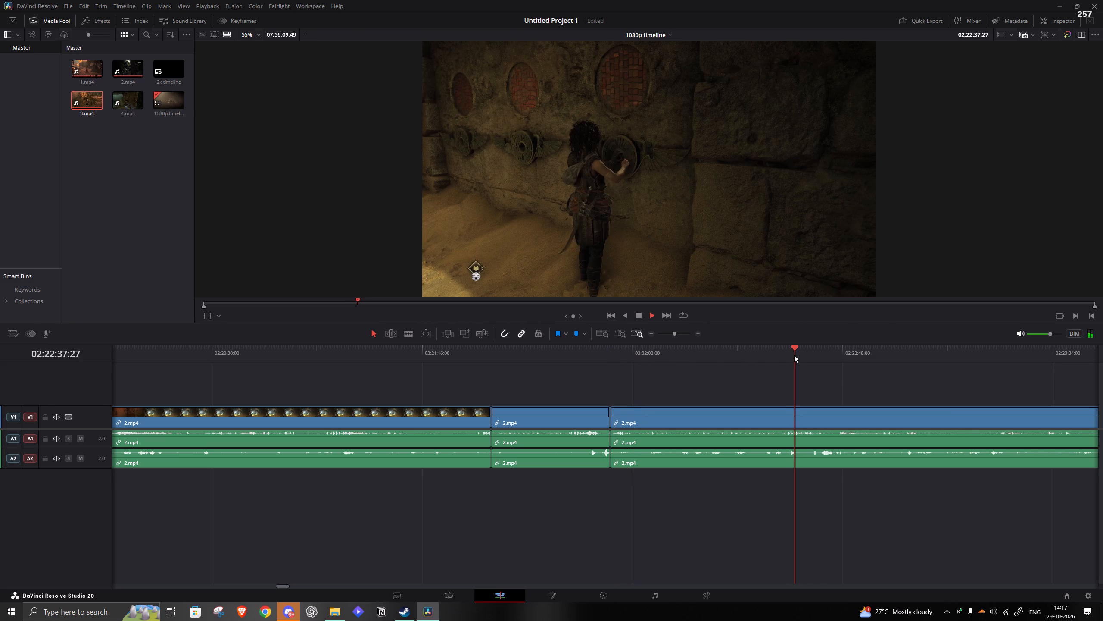
click(780, 354)
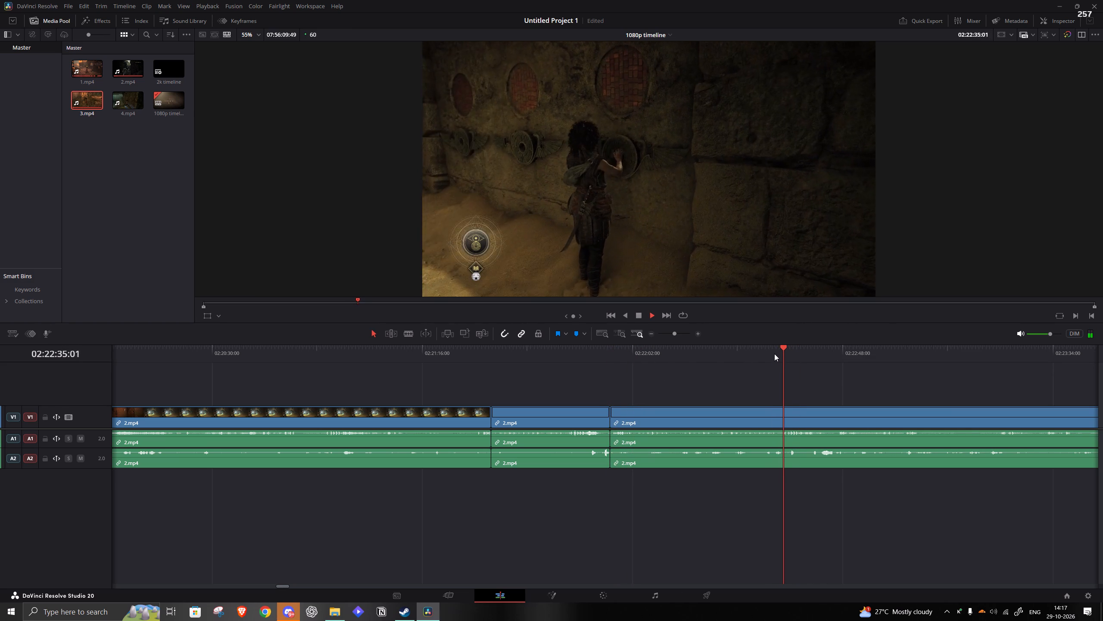
click(775, 354)
key(space)
click(764, 354)
key(space)
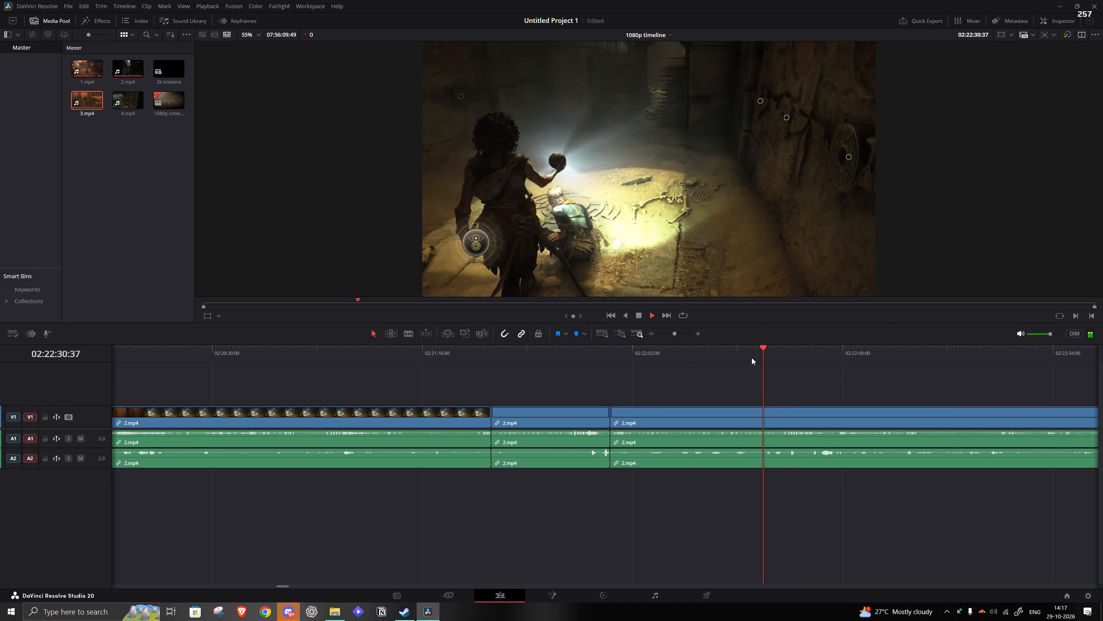
key(space)
key(q)
click(714, 410)
text(a)
Review the wall-dial and light-beam scenes, then split 2.mp4 at about 02:22:19.
key(space)
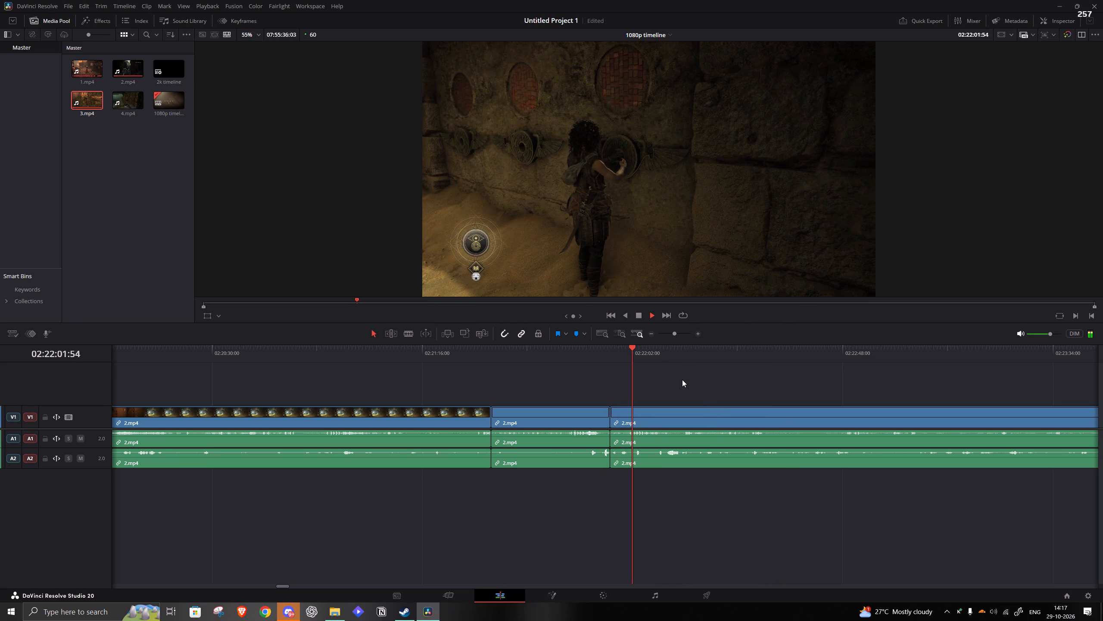
click(659, 353)
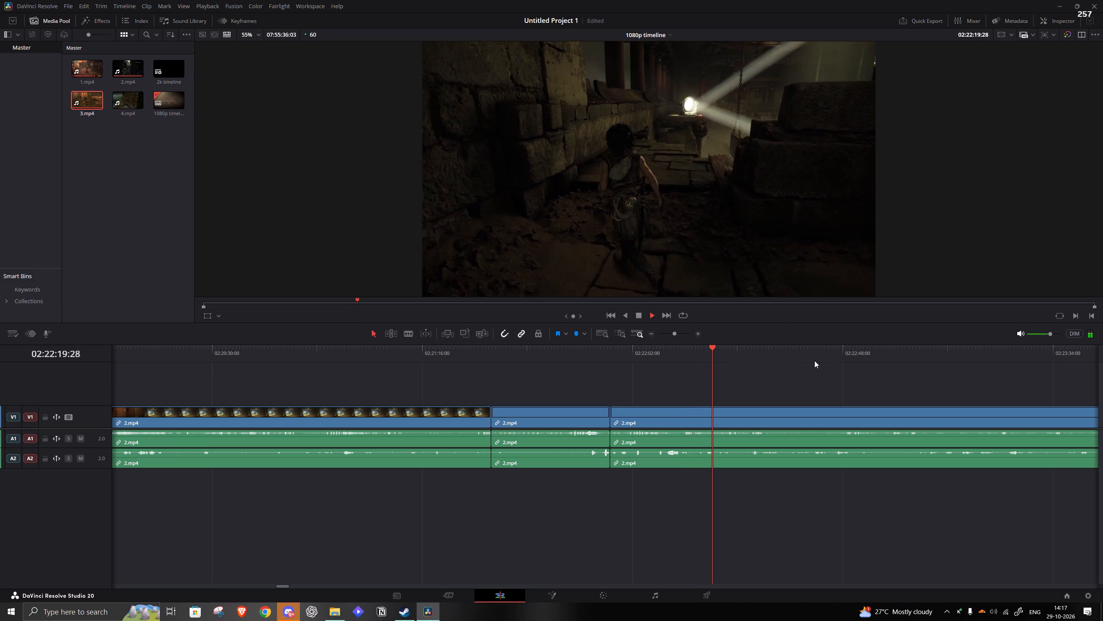
key(space)
key(s)
Cut the ruins footage from about 02:22:19 to the glowing-trail scene at about 02:23:13 and close the gap.
key(space)
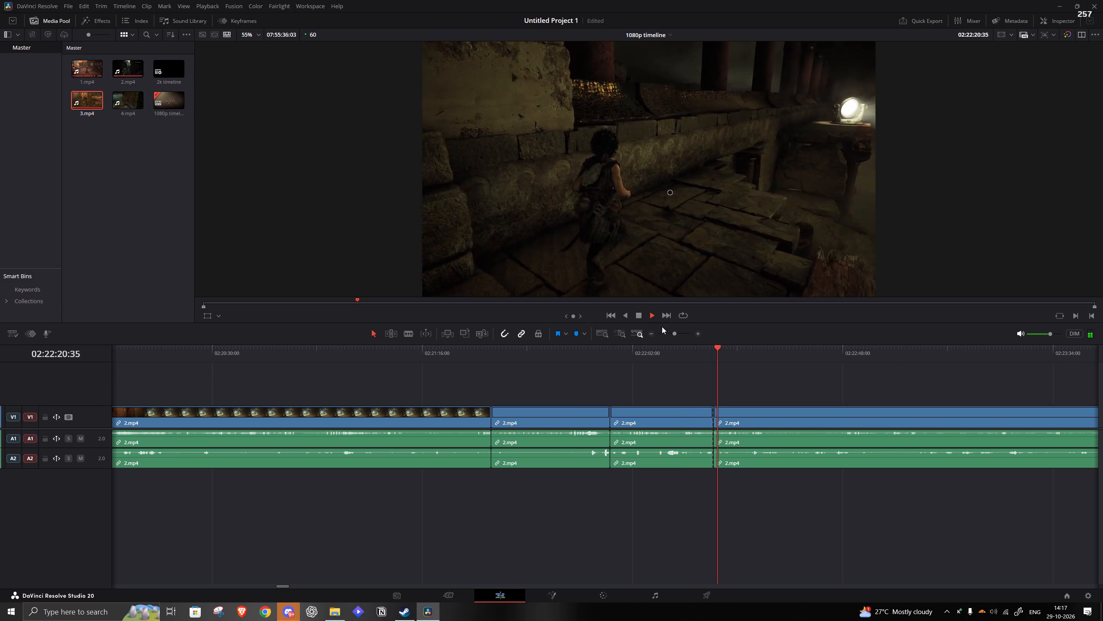
click(670, 332)
click(642, 355)
key(space)
key(space)
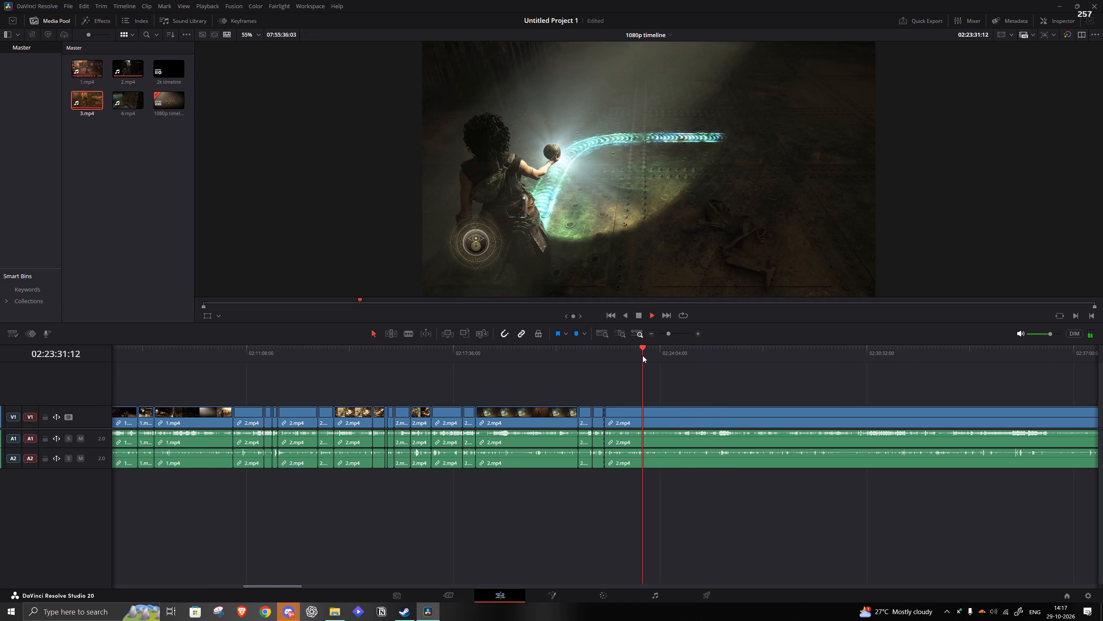
key(space)
key(space)
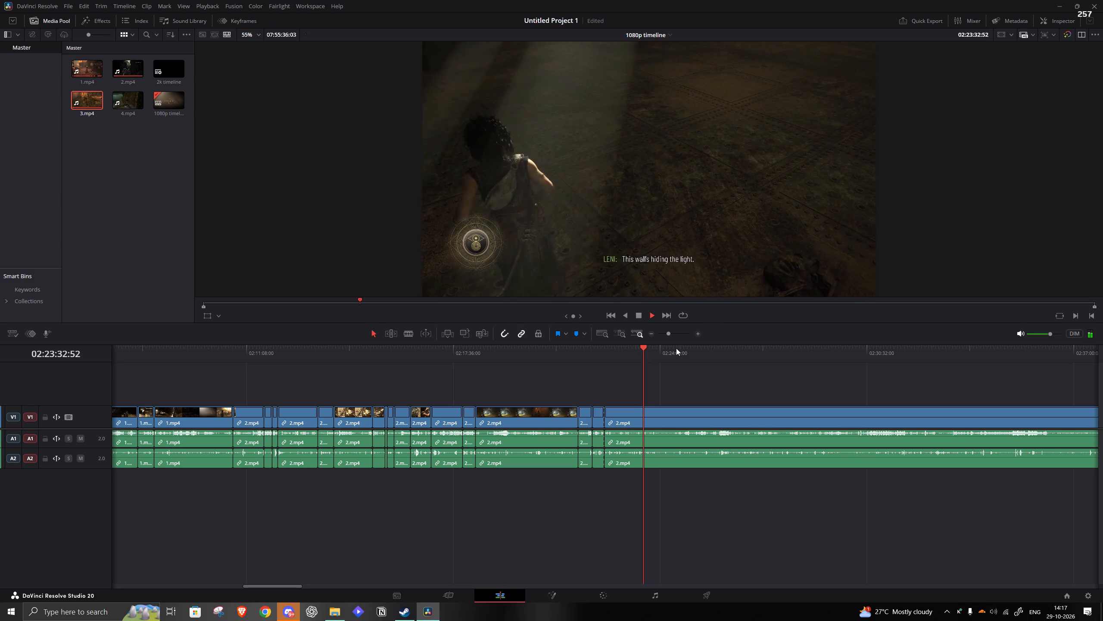
click(633, 348)
key(space)
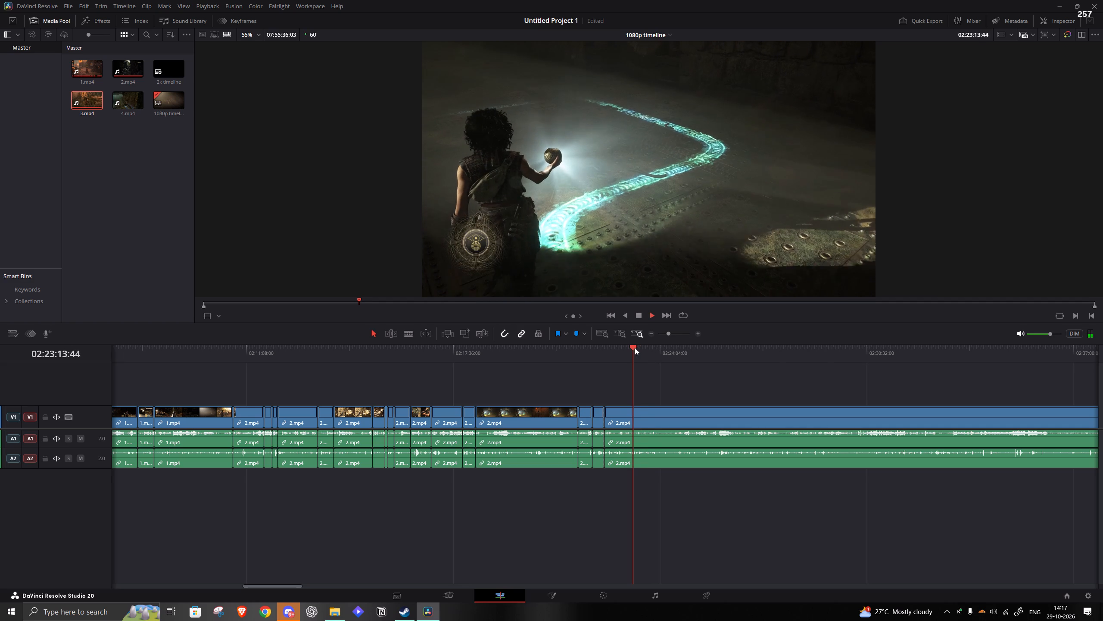
key(q)
click(622, 411)
key(a)
Review the glowing-trail crossing over the spiked floor and split 2.mp4 at about 02:22:59.
key(space)
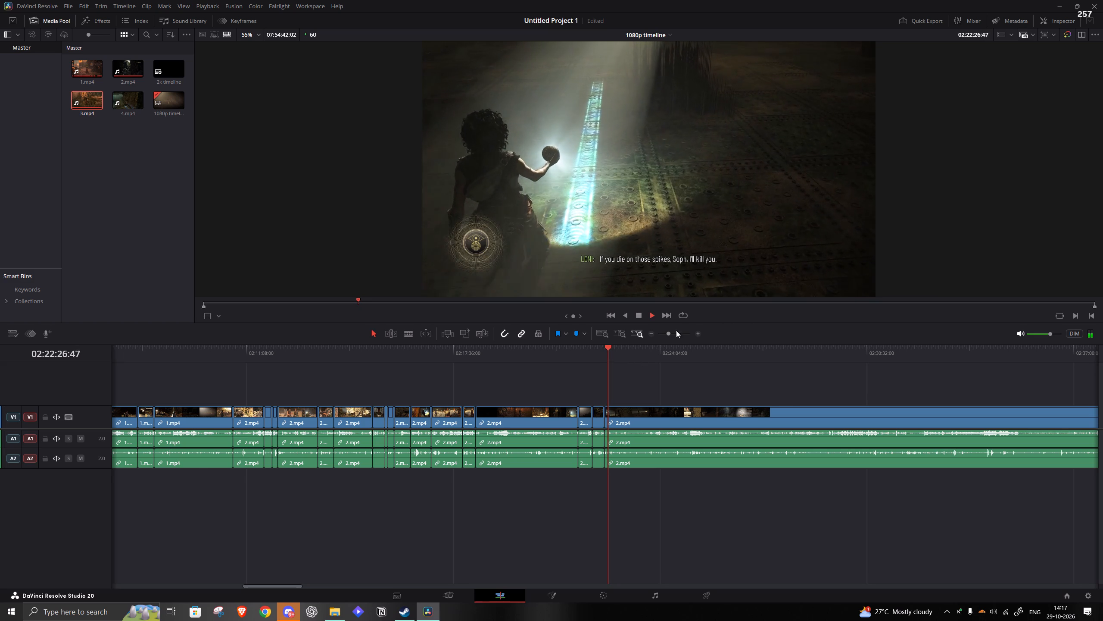
drag(663, 334, 675, 335)
click(622, 376)
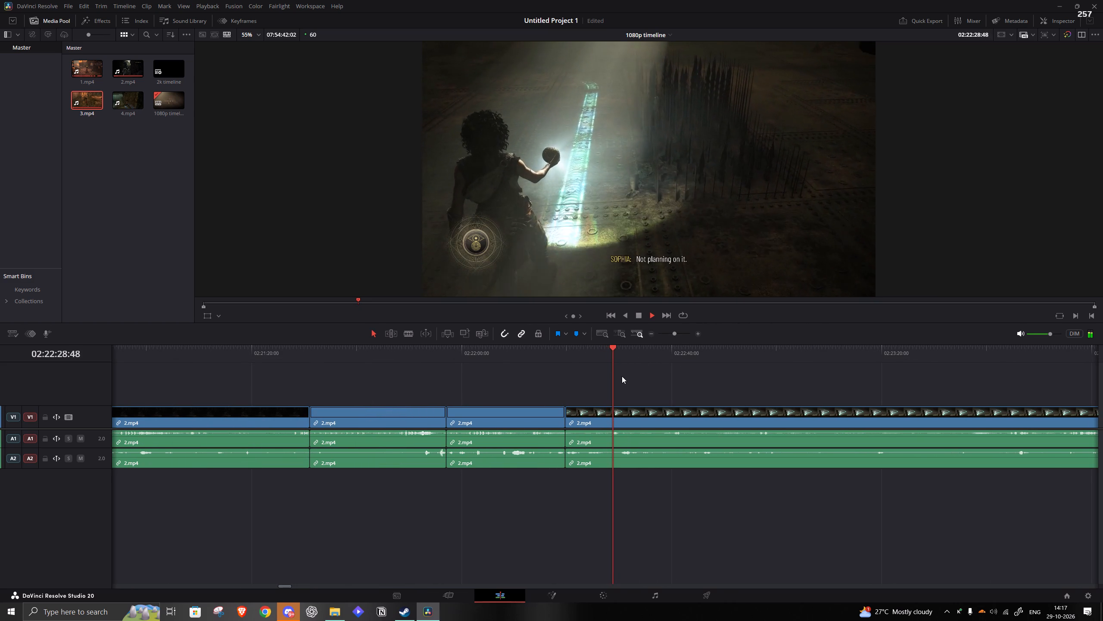
click(631, 363)
click(629, 361)
click(661, 367)
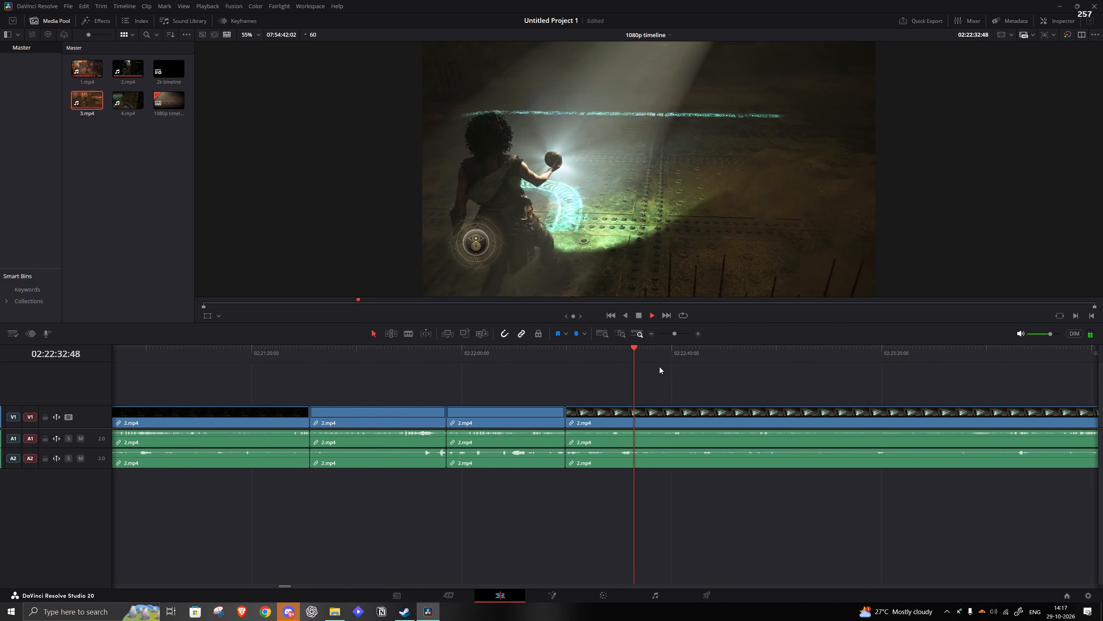
click(671, 349)
click(704, 357)
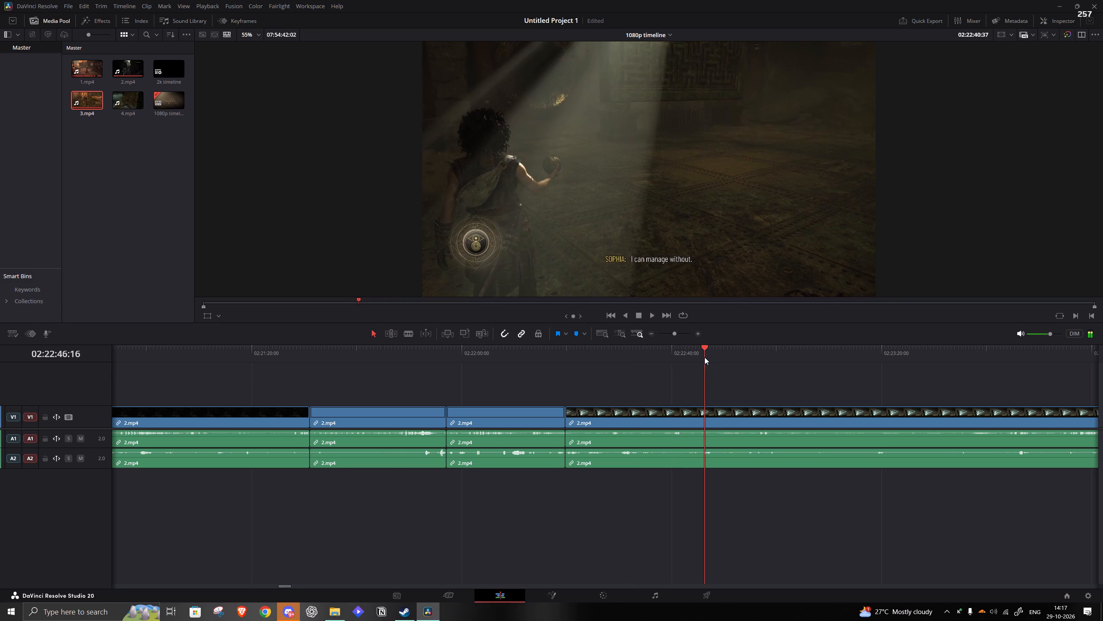
click(746, 355)
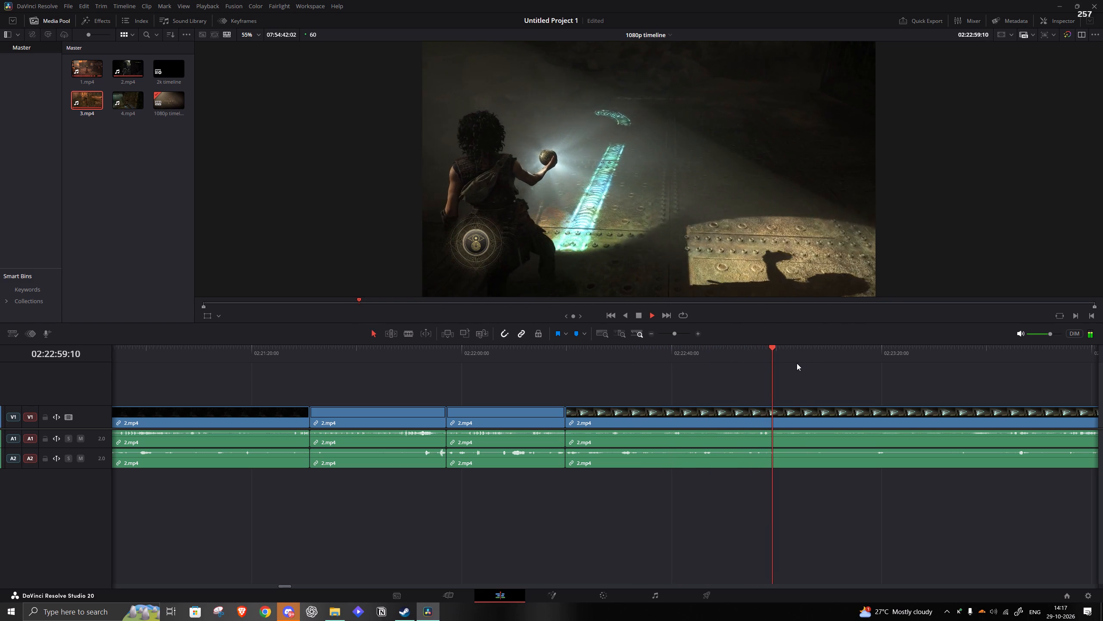
key(space)
key(s)
Scan the footage after the split, through the carved door and corridor dialogue to the ledge by the tree near 02:25:01.
click(972, 364)
key(space)
click(967, 357)
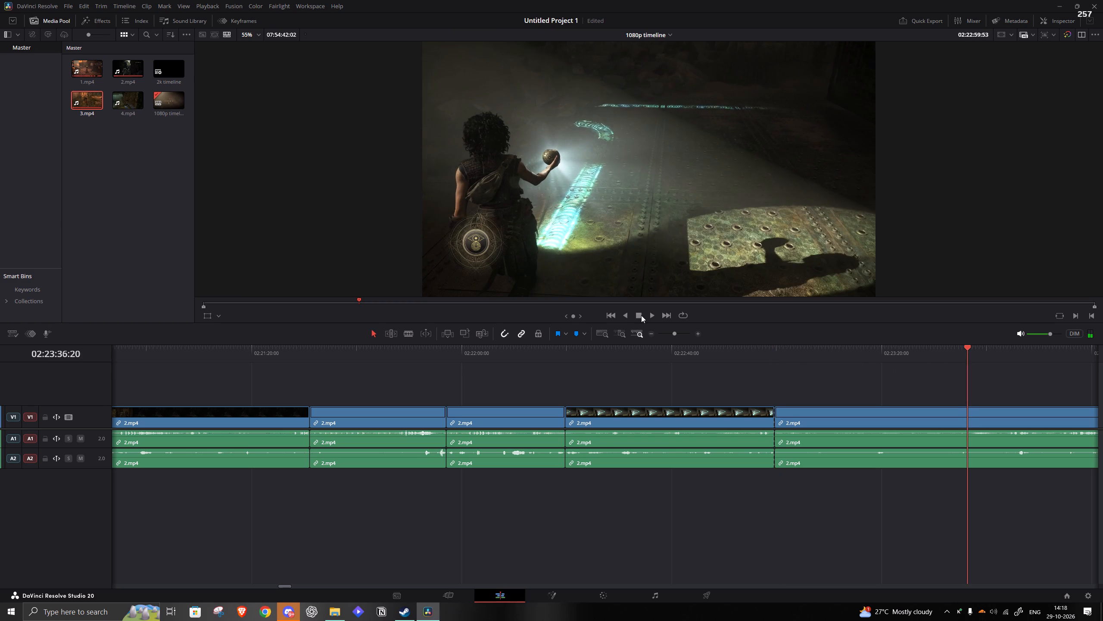
click(677, 331)
click(647, 346)
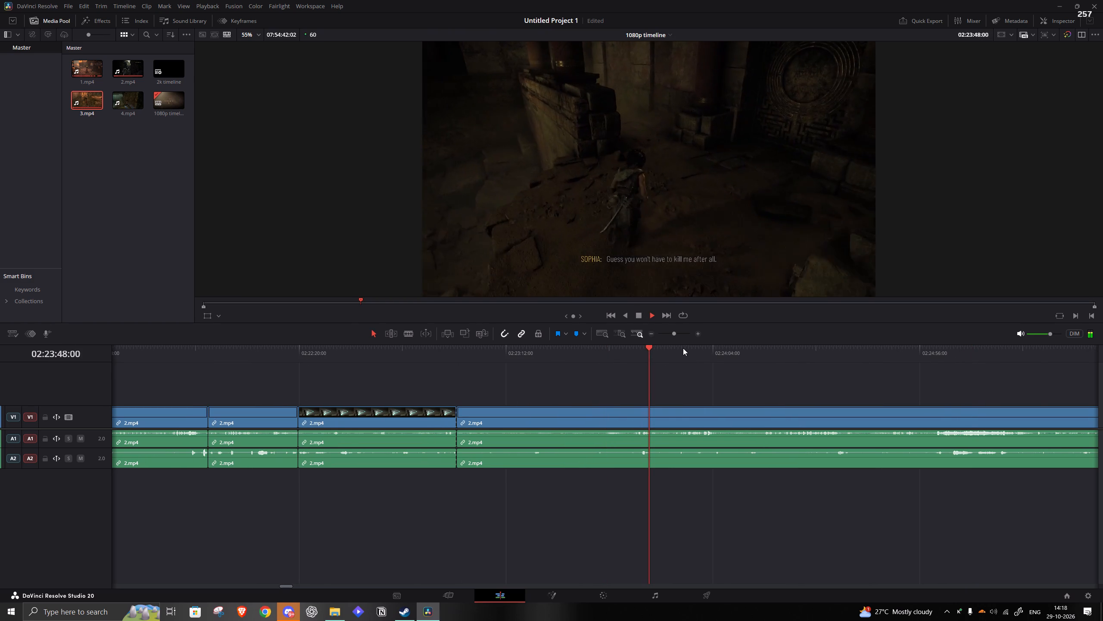
click(679, 346)
click(730, 348)
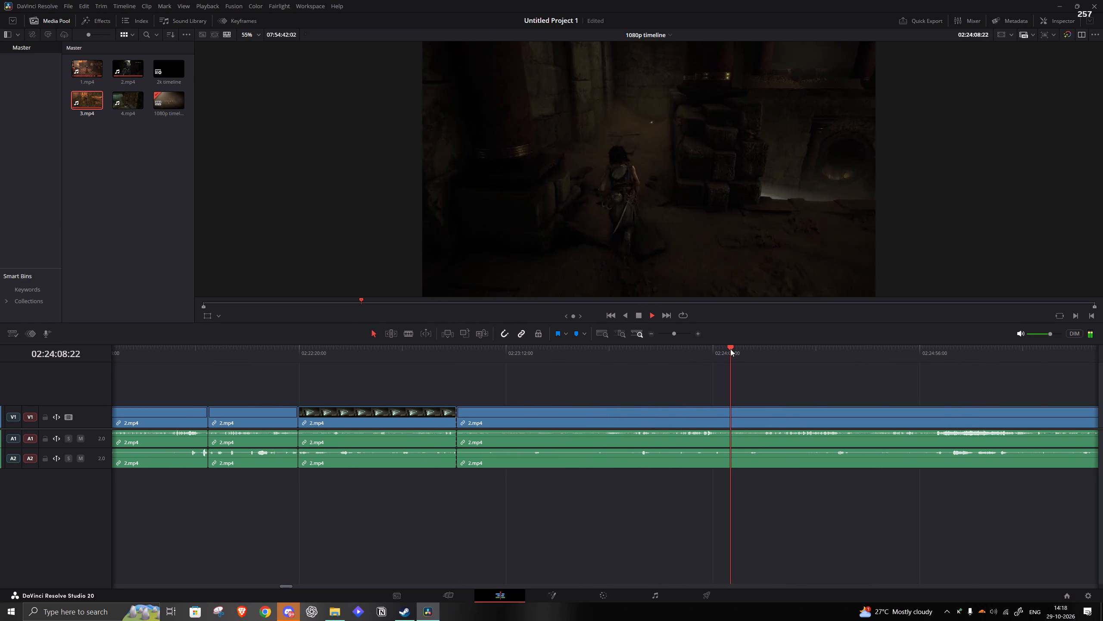
click(773, 351)
click(876, 361)
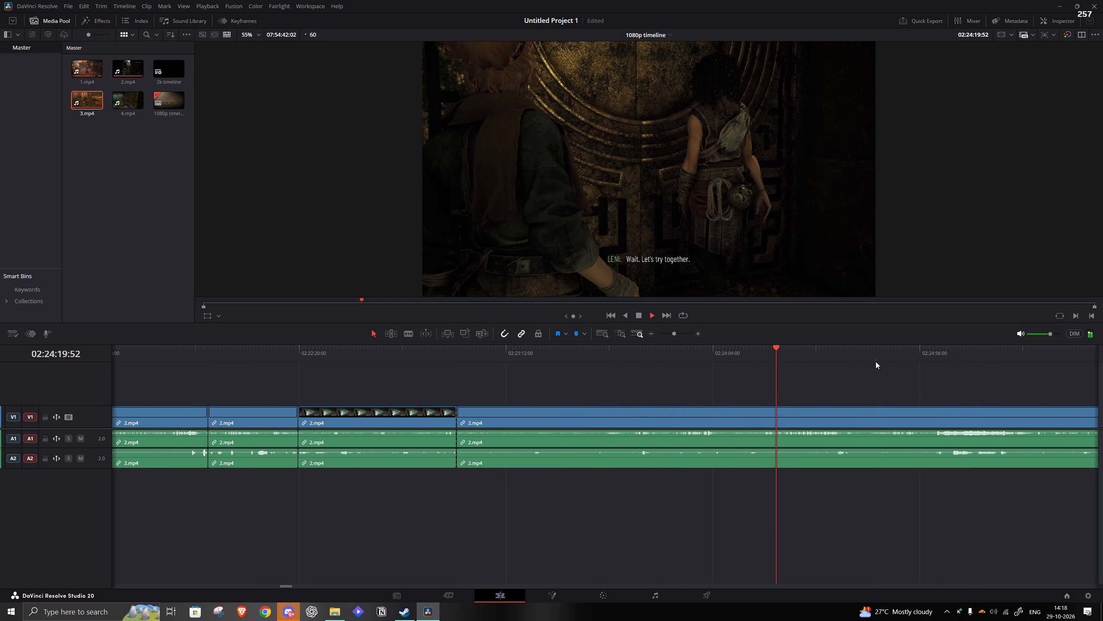
click(916, 354)
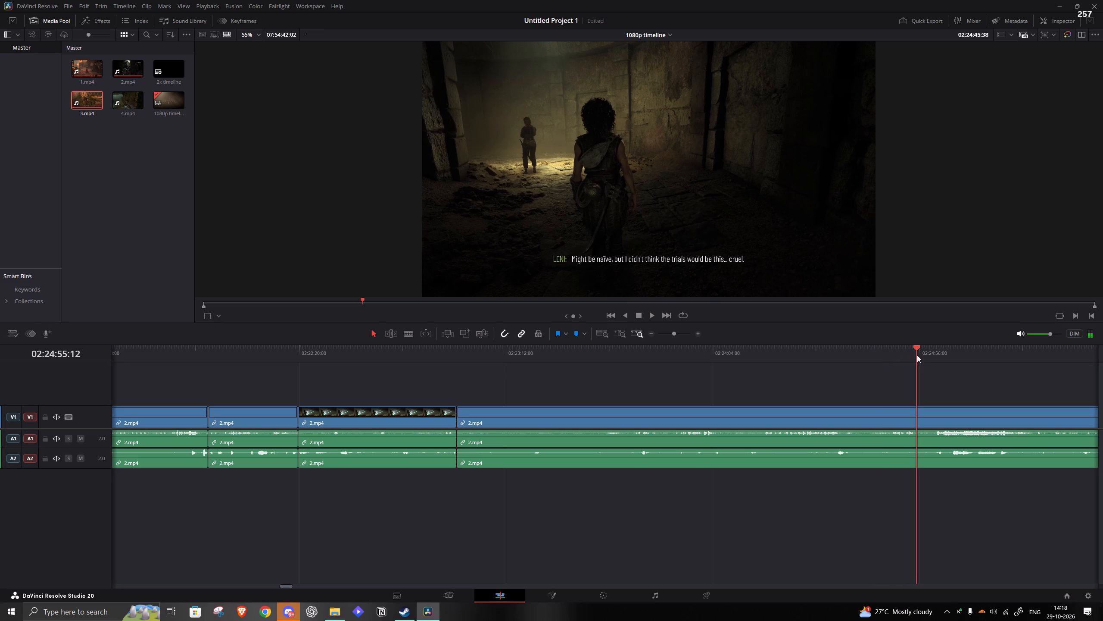
click(940, 361)
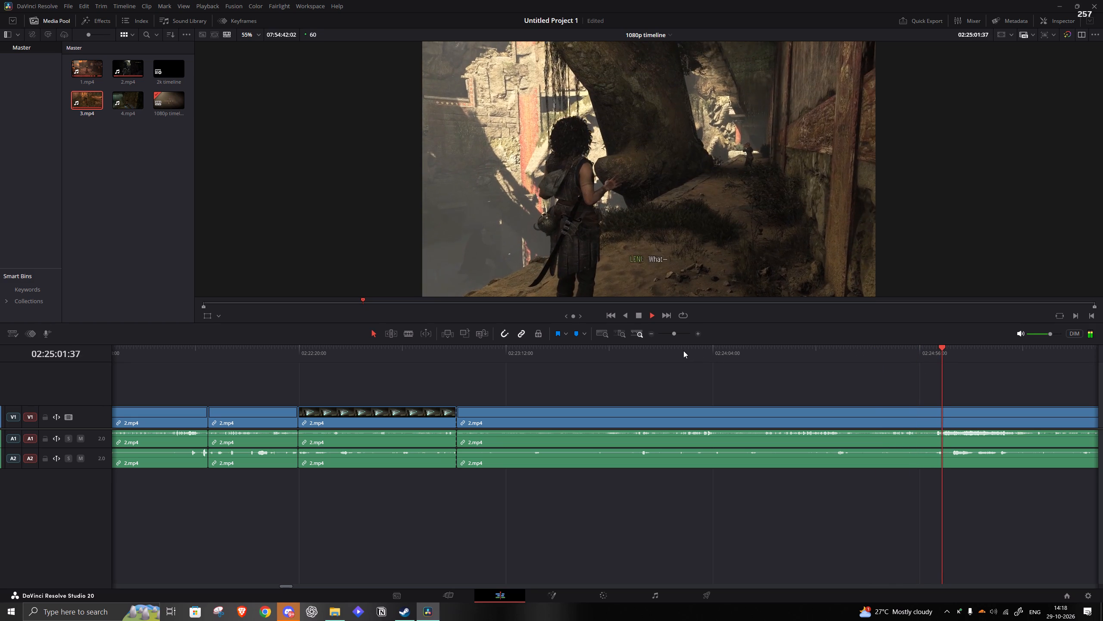
Cut the trail, door and corridor footage from about 02:22:59 to about 02:24:57, before the ledge scene, and close the gap.
click(683, 336)
drag(683, 336, 682, 336)
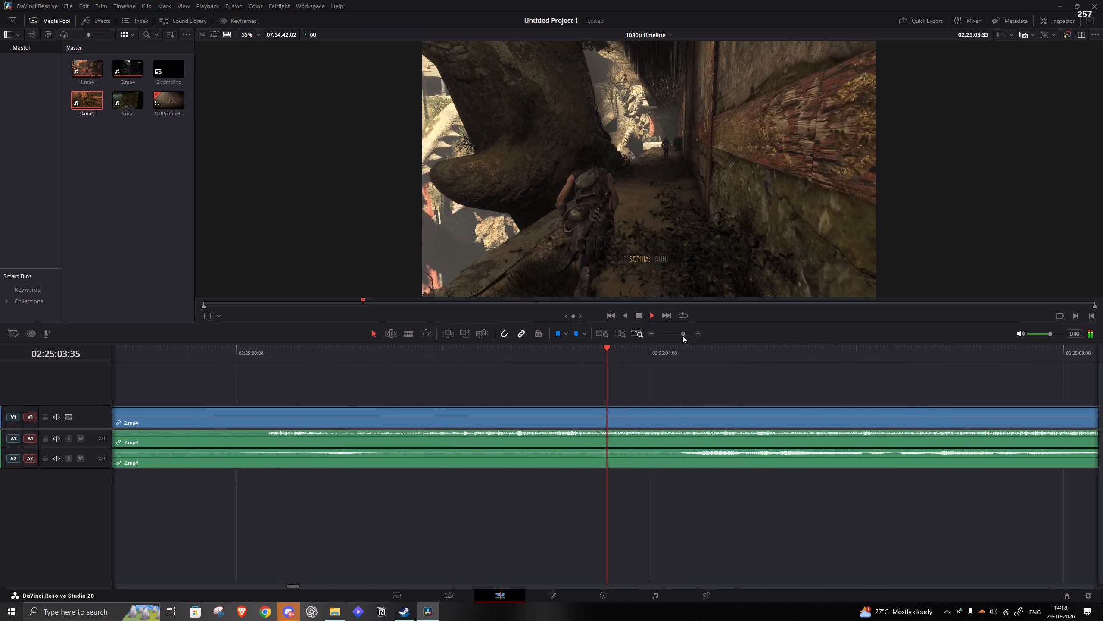
drag(682, 336, 677, 336)
key(space)
click(535, 362)
key(space)
key(space)
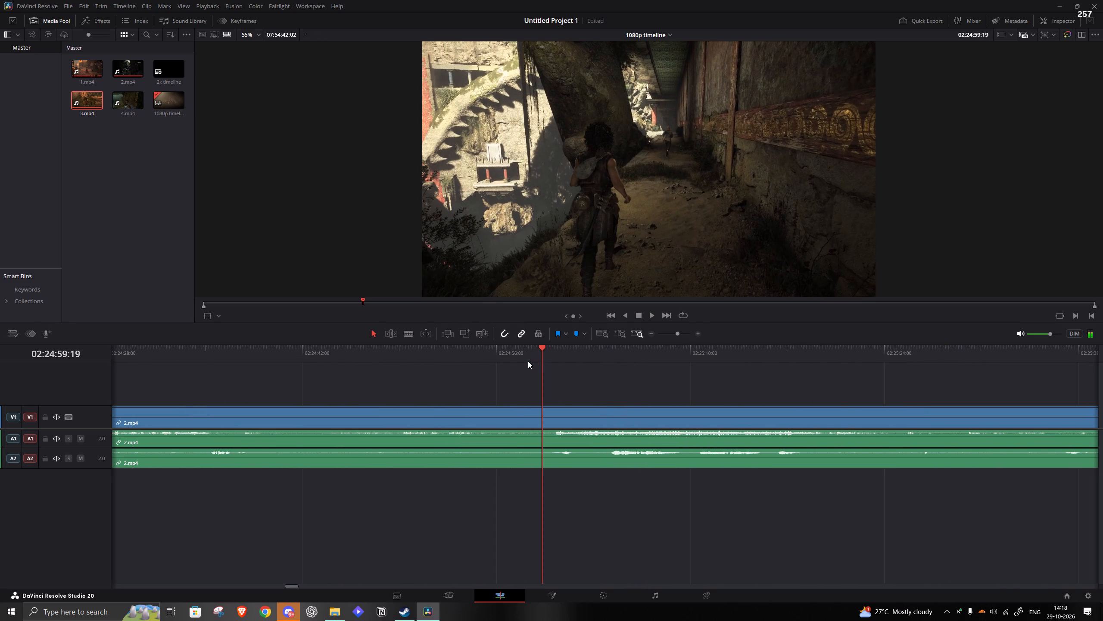
click(515, 359)
key(space)
key(space)
key(q)
click(453, 404)
key(a)
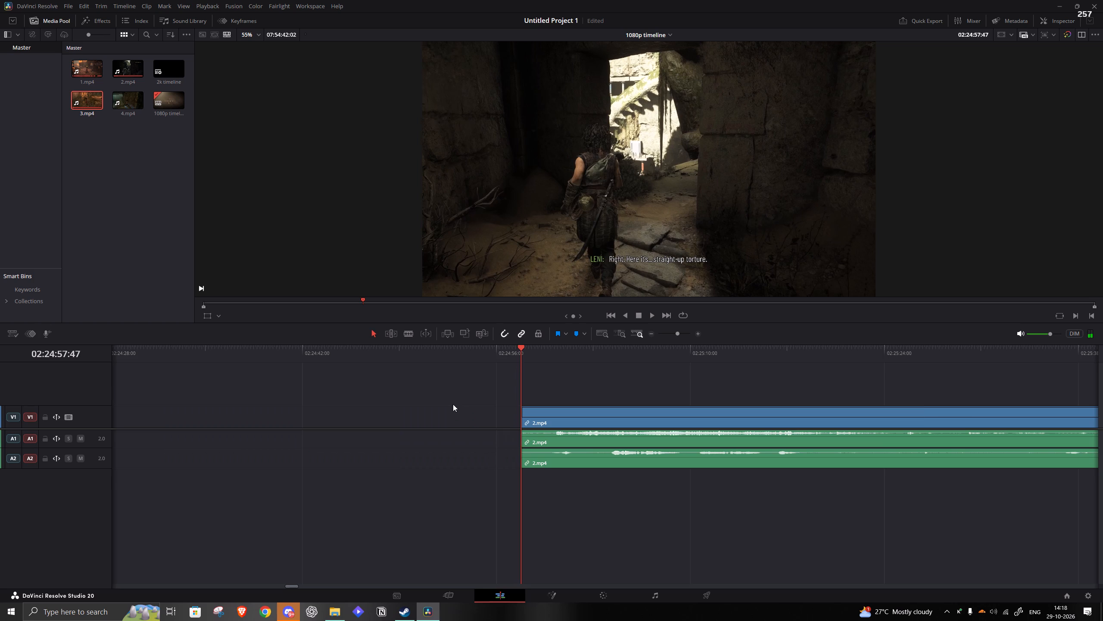
click(448, 420)
text(a)
Review the corridor chase and dialogue after the last cut and split 2.mp4 at about 02:23:42, in the dark passage.
key(space)
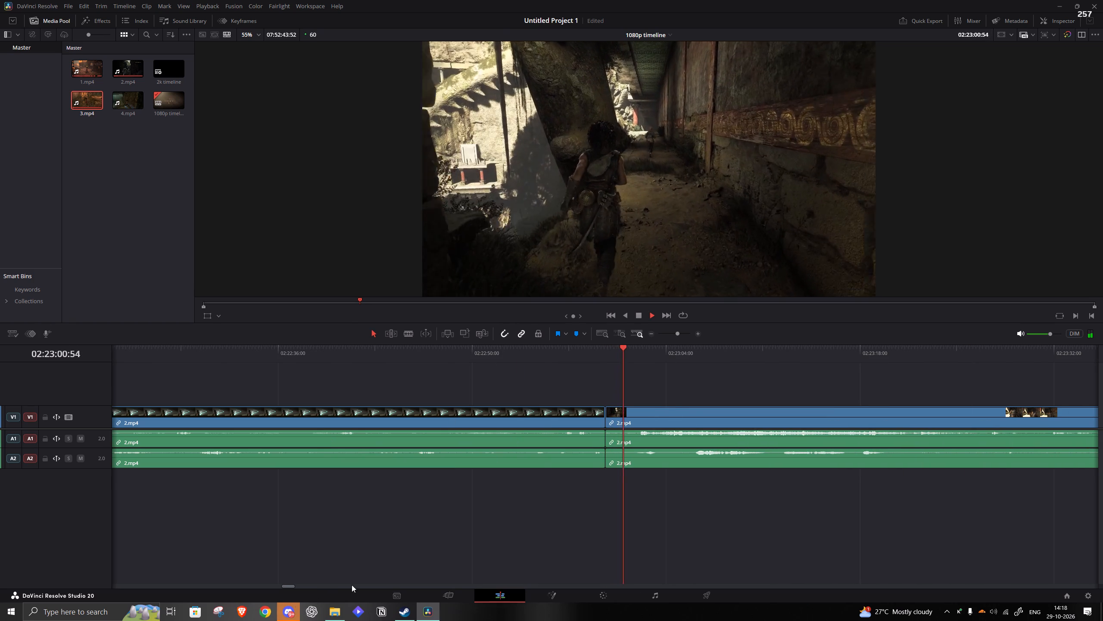
click(750, 517)
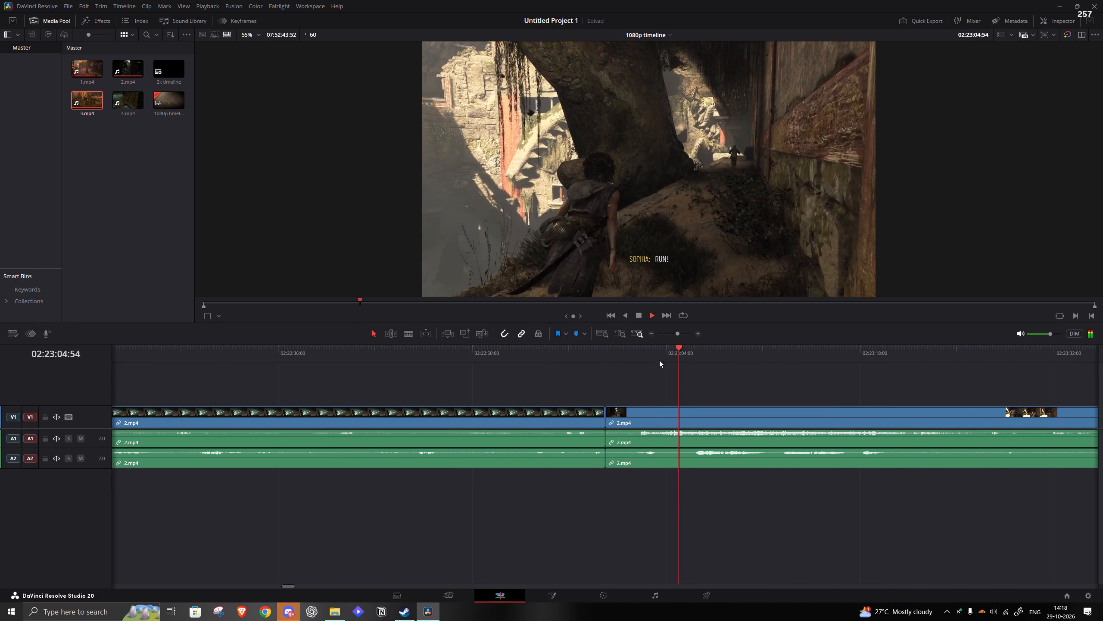
drag(679, 335, 672, 335)
click(622, 363)
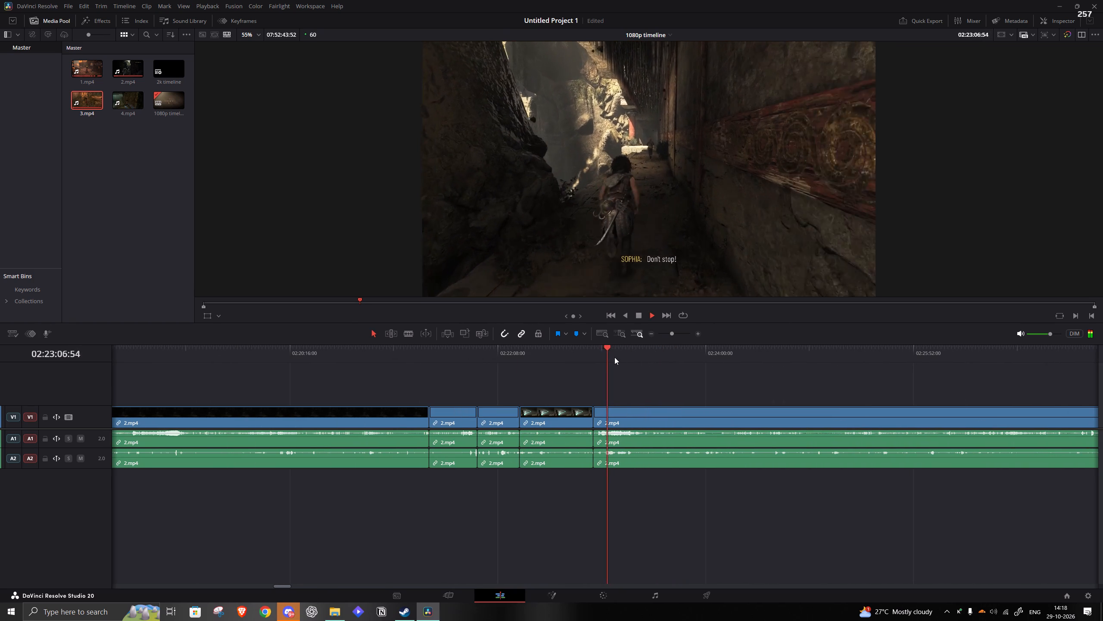
click(614, 357)
click(618, 356)
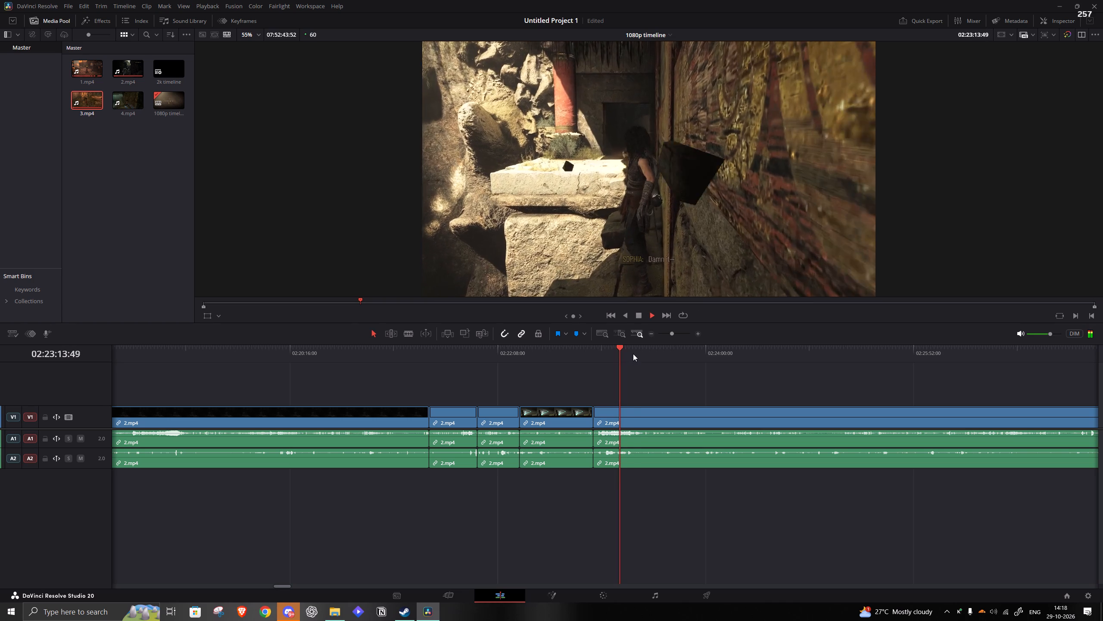
click(633, 354)
click(642, 353)
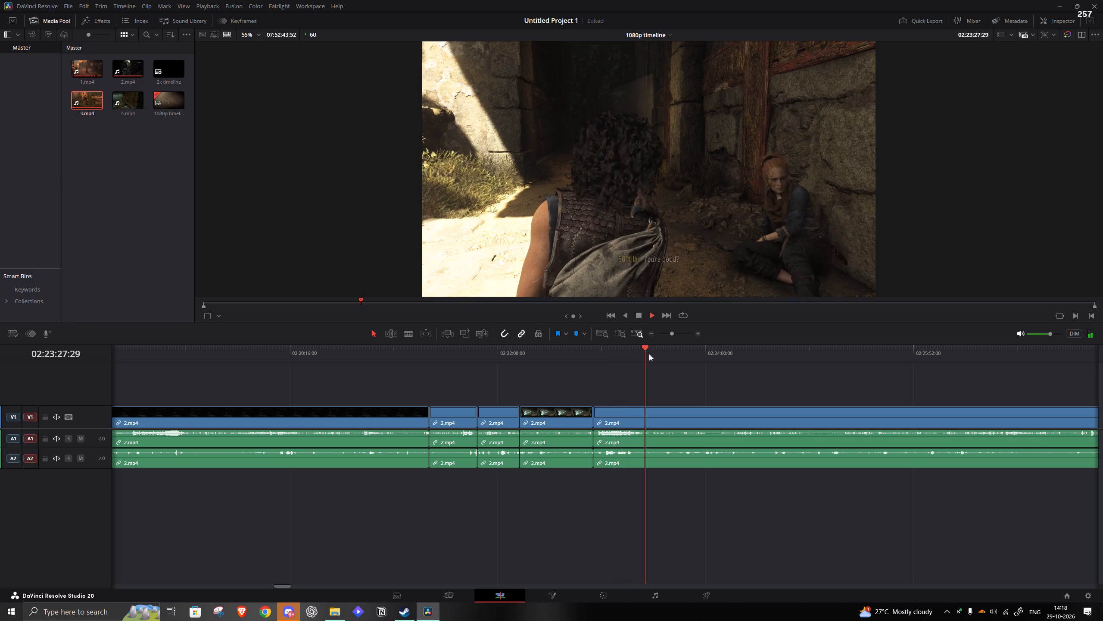
click(651, 353)
click(656, 352)
click(670, 350)
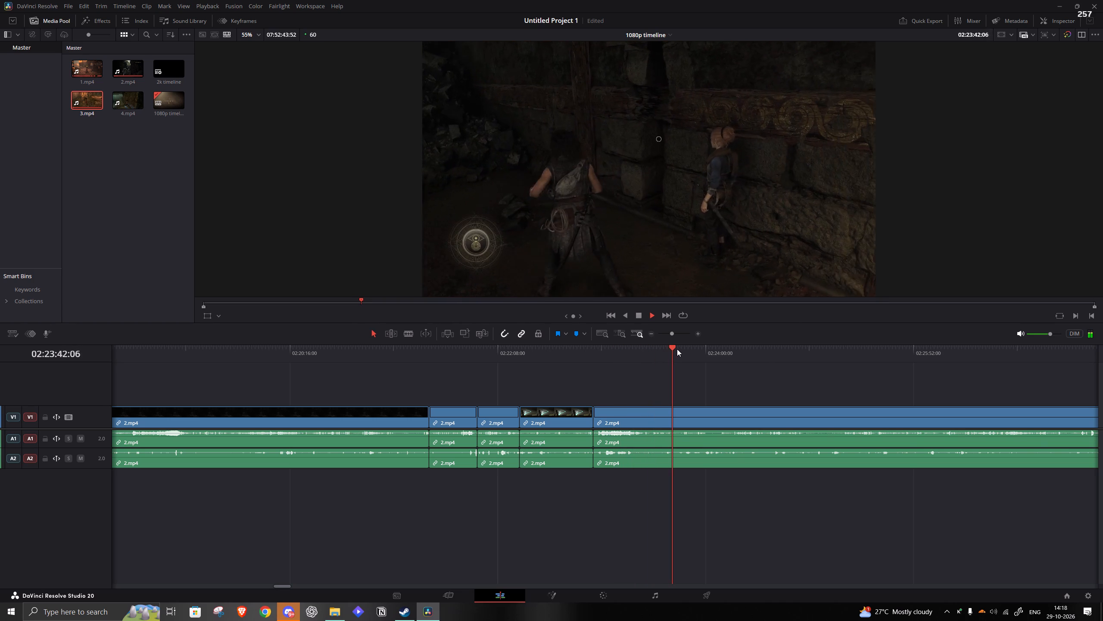
key(space)
key(s)
Find the skull statue shot and roll the new edit point forward to about 02:23:59.
click(723, 355)
key(space)
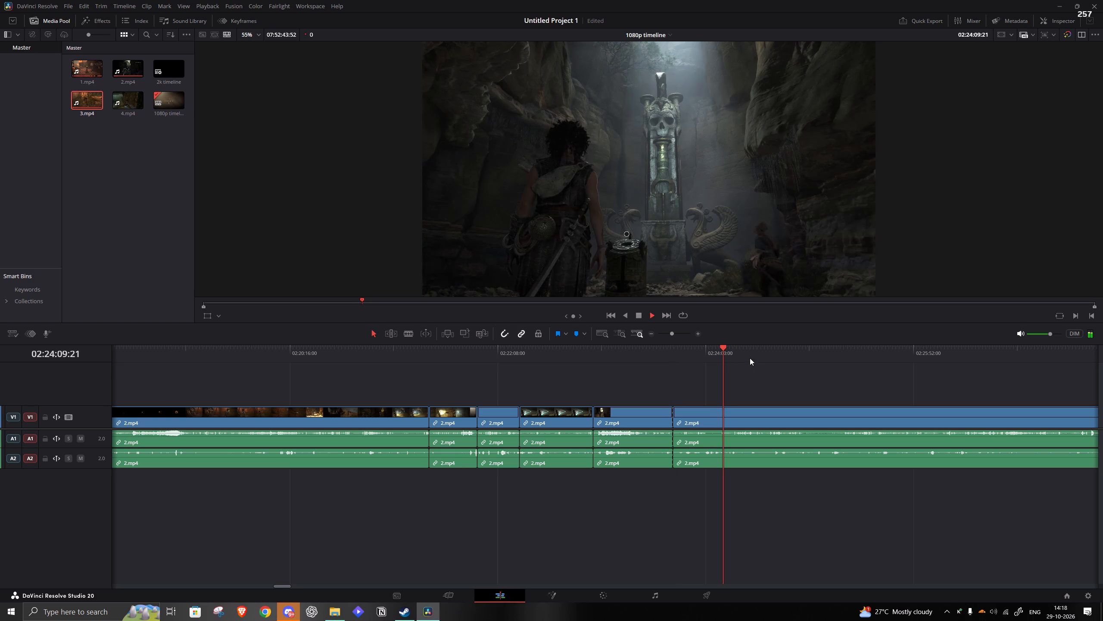
click(714, 355)
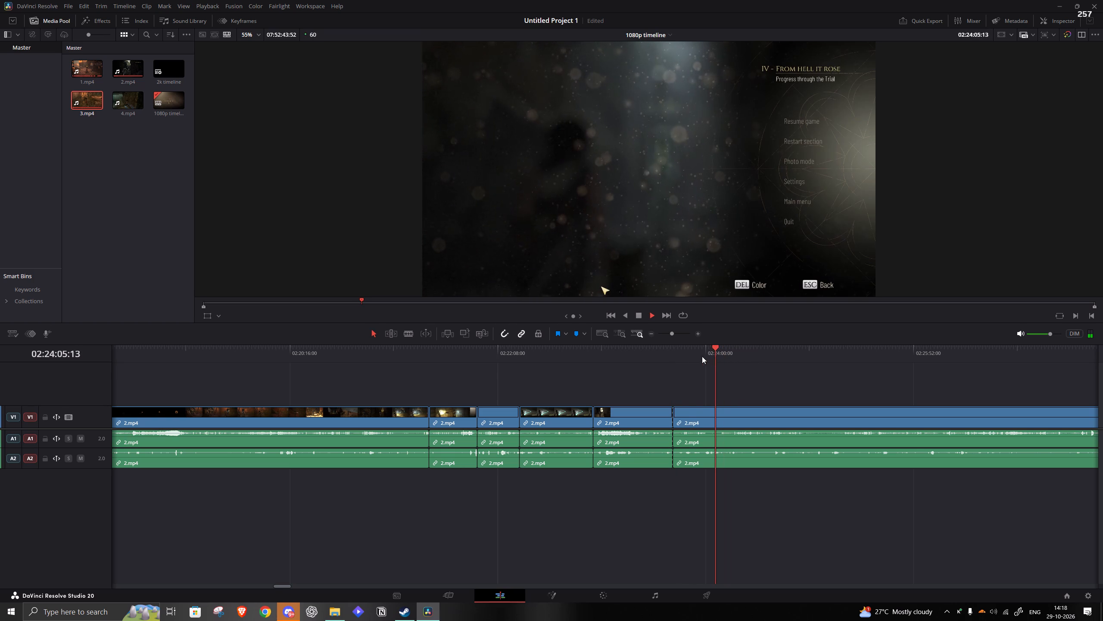
click(689, 355)
click(699, 358)
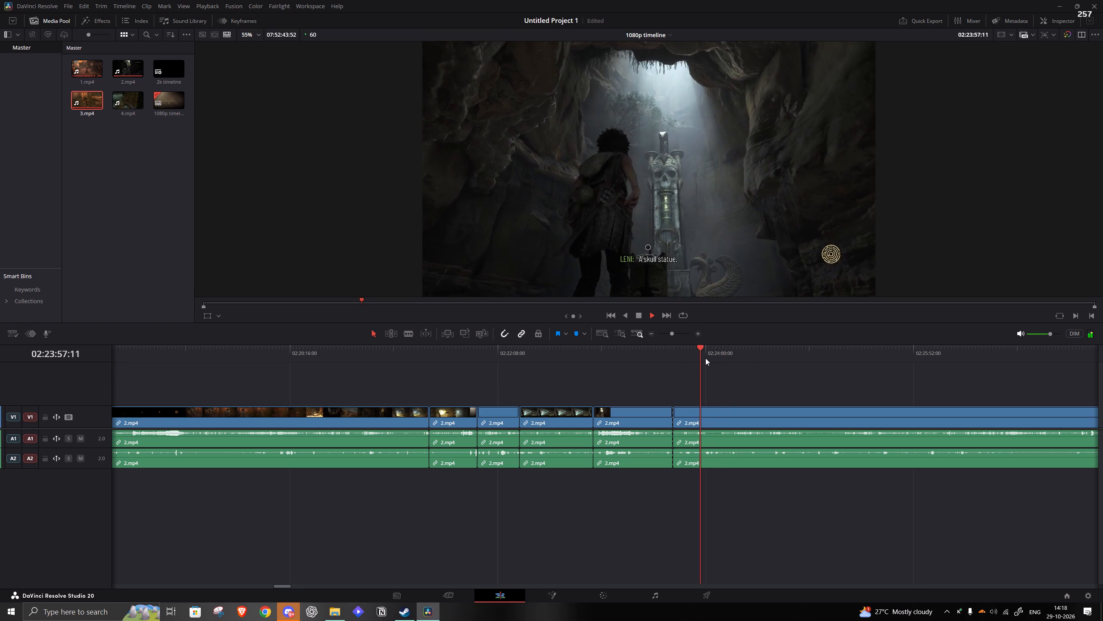
key(space)
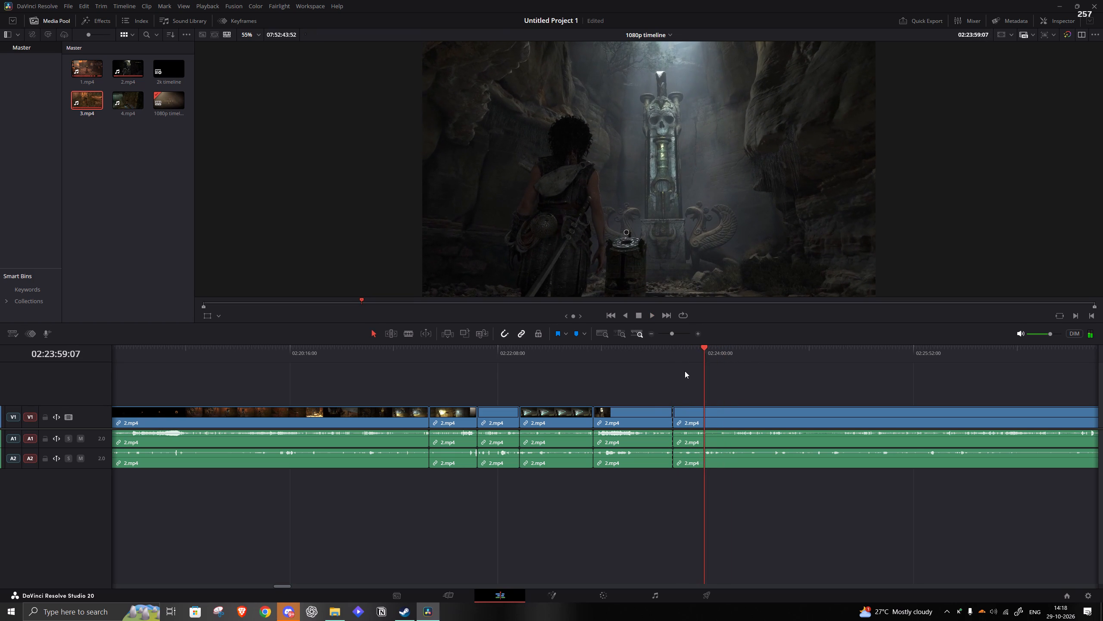
drag(673, 420, 700, 422)
click(742, 386)
Cut the skull statue footage from about 02:23:59 to the chest approach at about 02:24:33 and close the gap.
key(space)
click(748, 360)
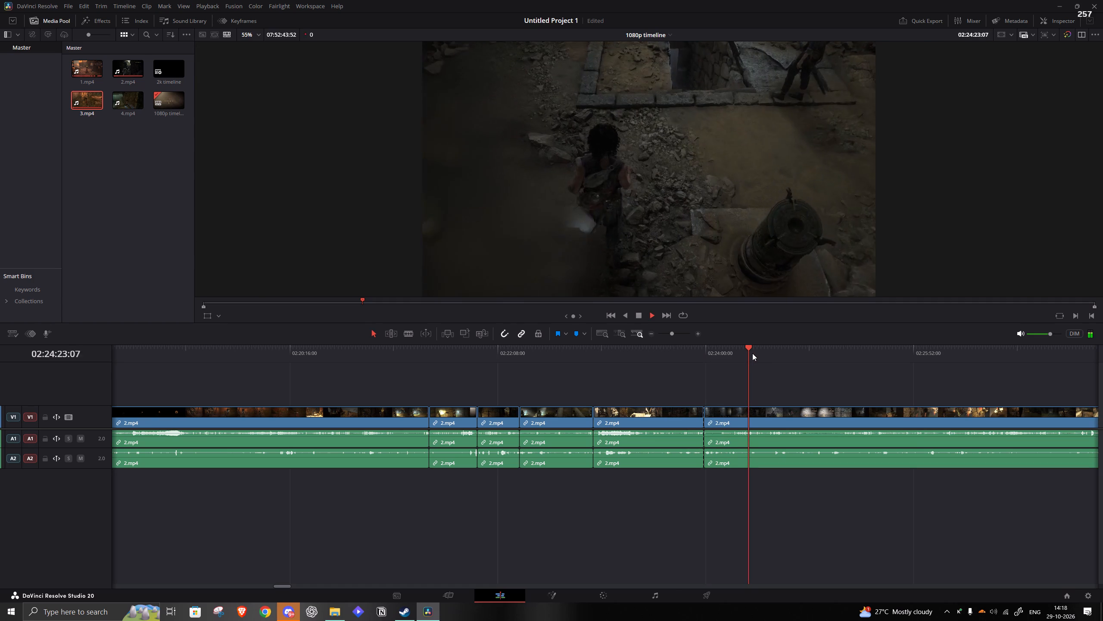
click(764, 355)
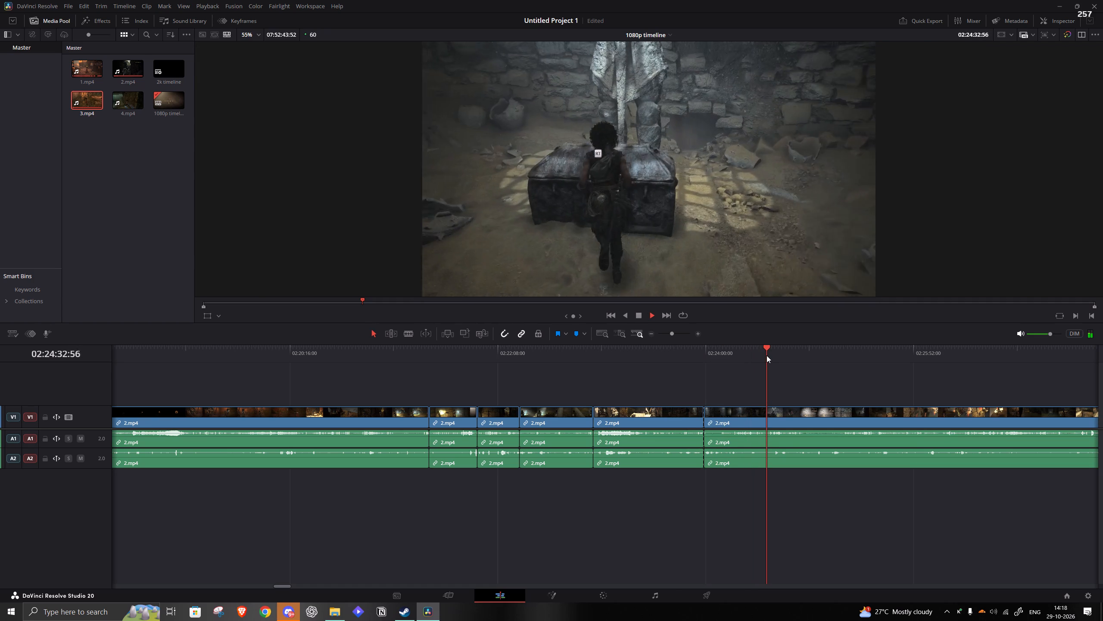
key(space)
key(q)
click(739, 421)
key(a)
key(space)
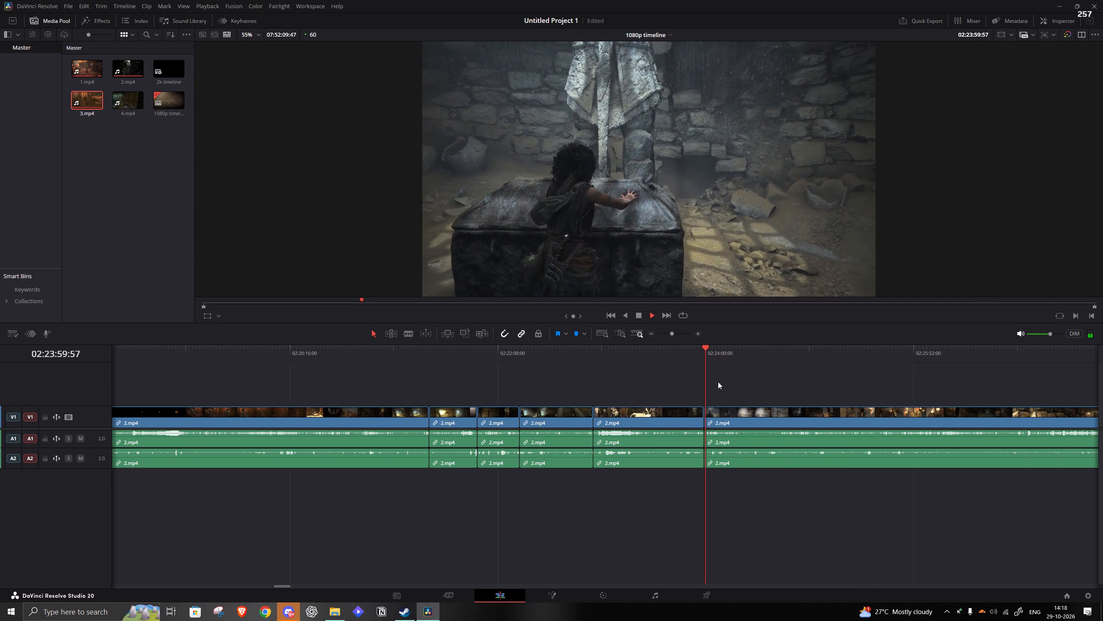
Review the chest and sword scene and split 2.mp4 at about 02:24:21, in the sword equipment menu.
click(718, 357)
click(738, 364)
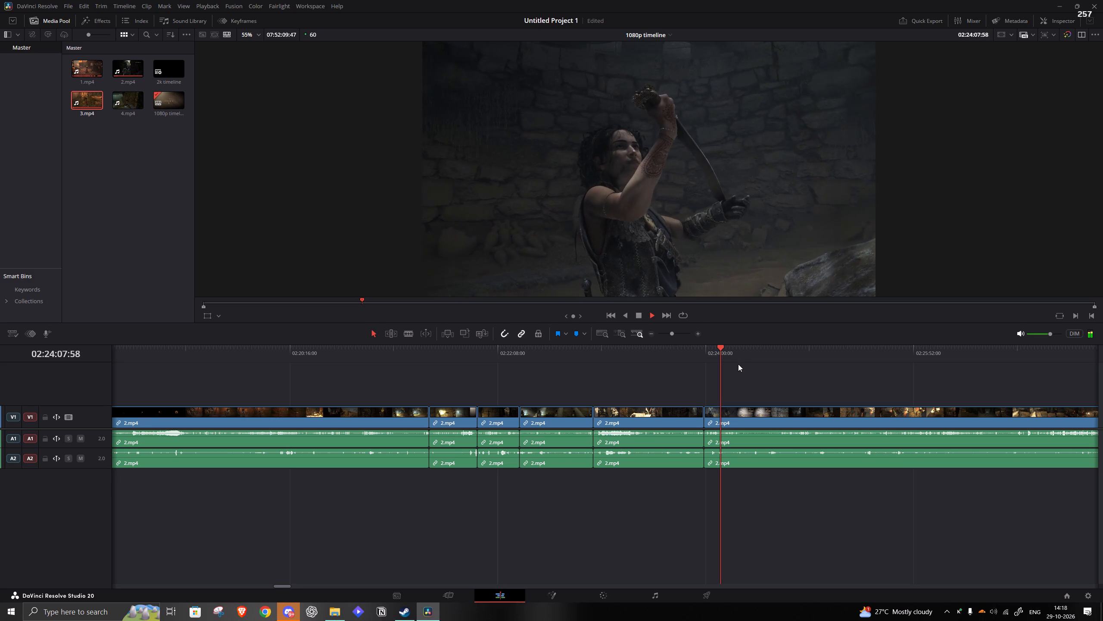
click(738, 356)
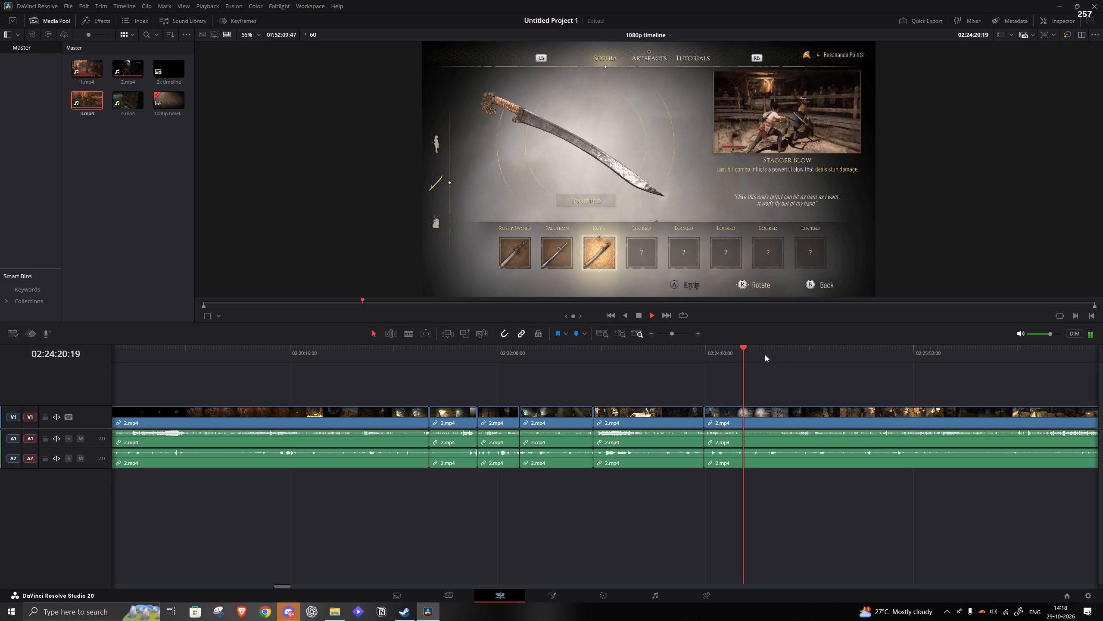
key(space)
key(s)
Scan the footage after the split, through the ledges, carved door and spiked lever area to the arena pillar near 02:29:50.
click(829, 345)
key(space)
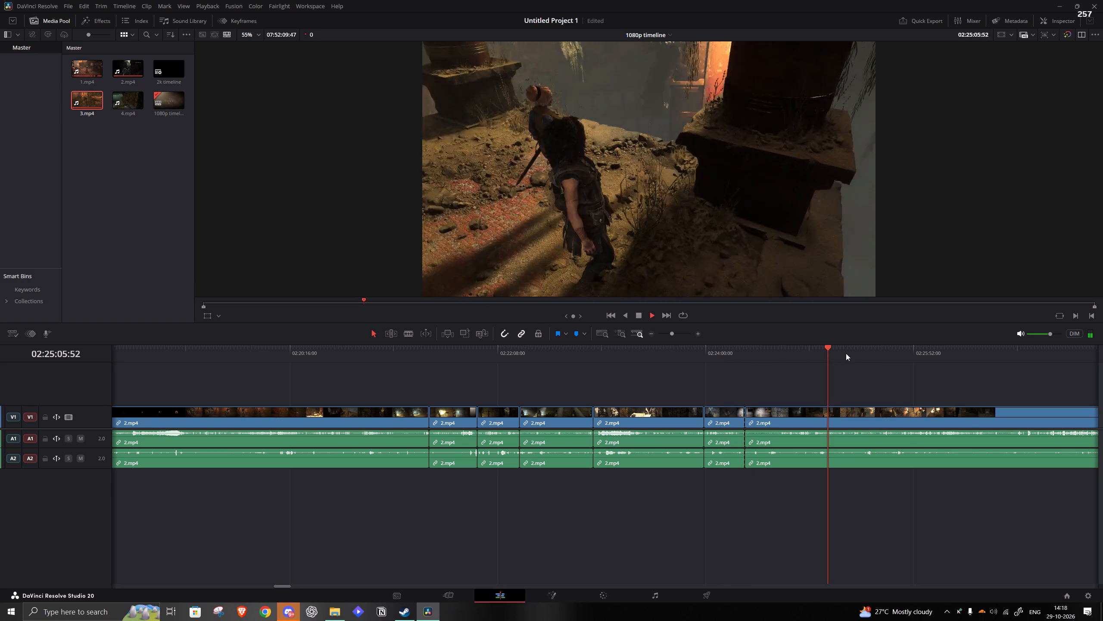
click(879, 352)
click(919, 342)
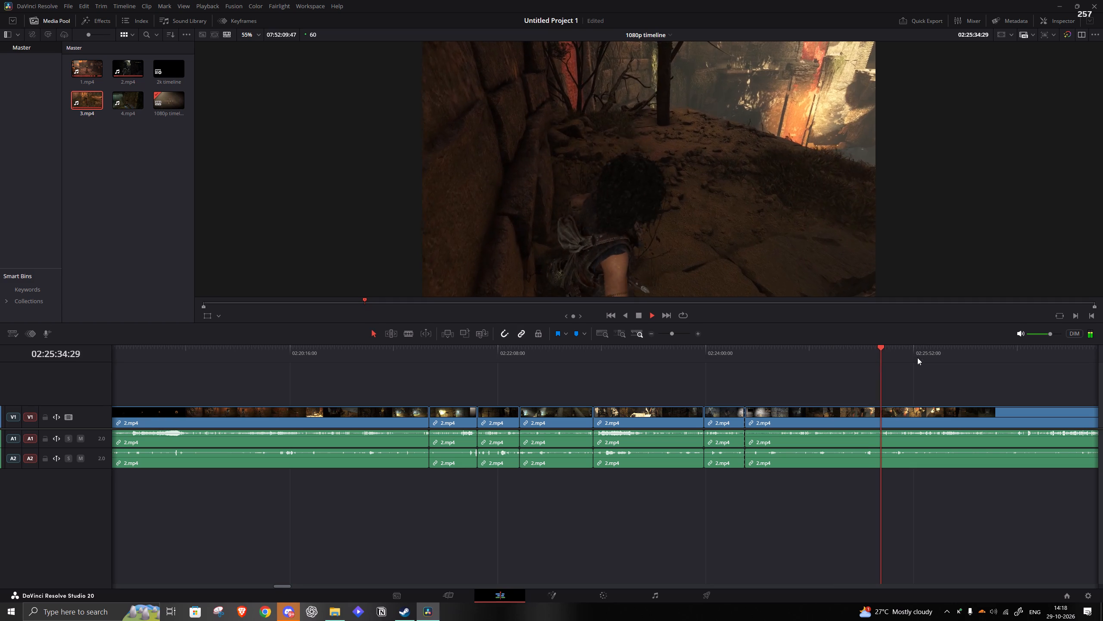
click(907, 354)
click(913, 351)
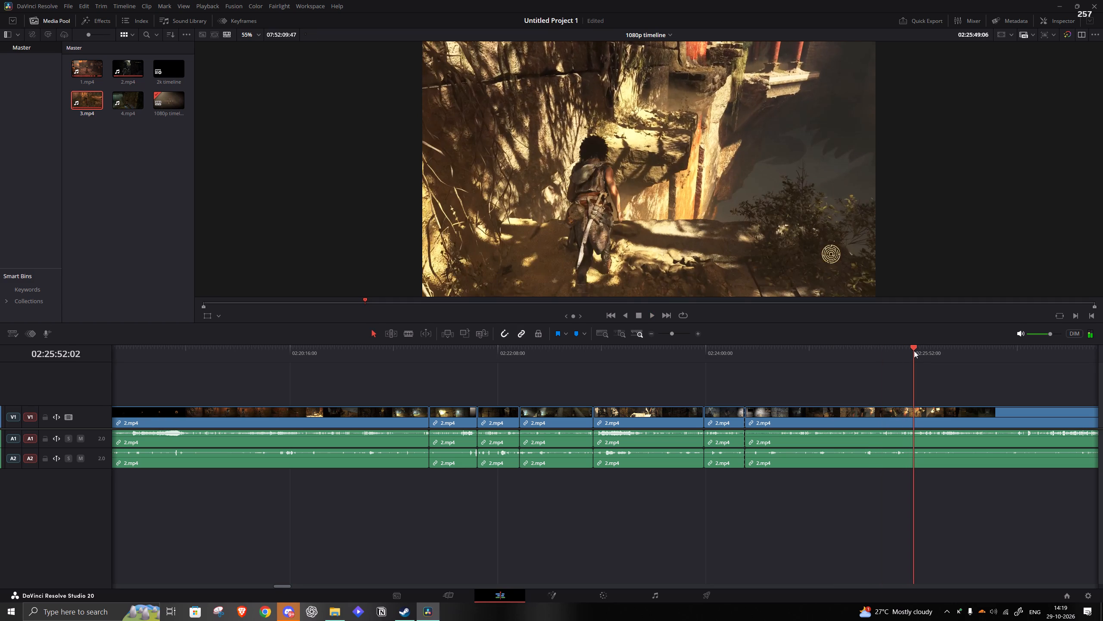
click(946, 349)
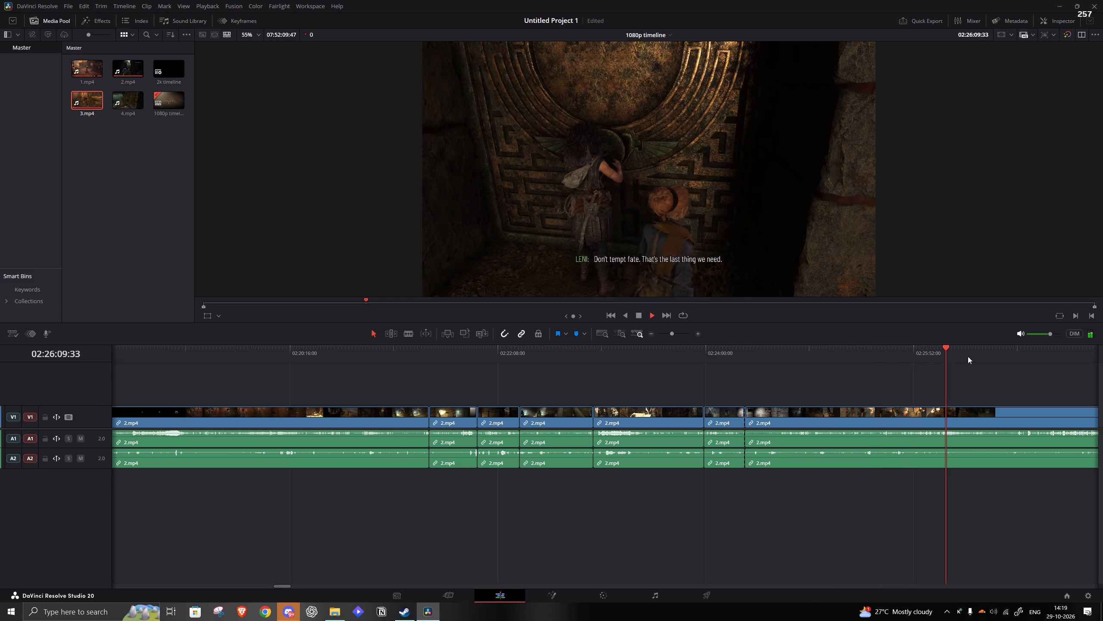
click(976, 354)
click(1051, 347)
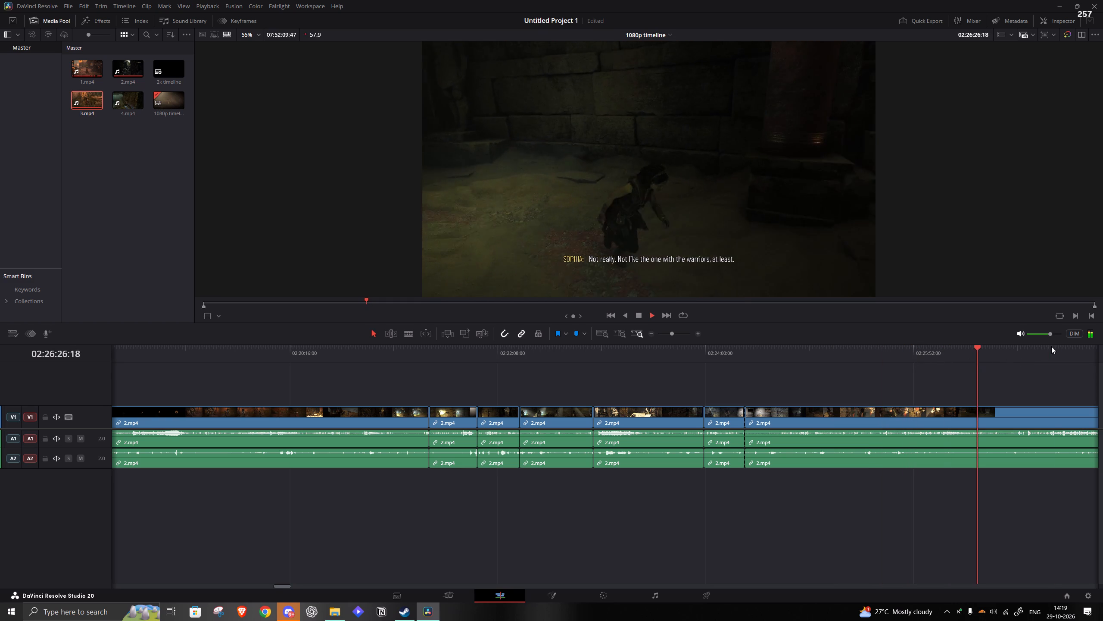
click(1025, 359)
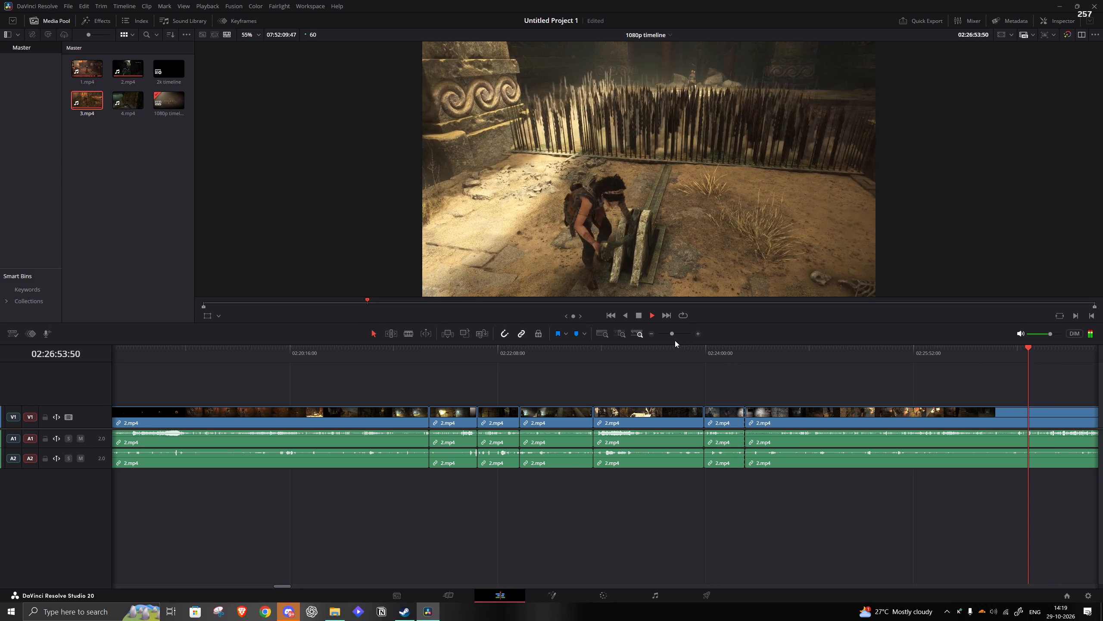
click(669, 329)
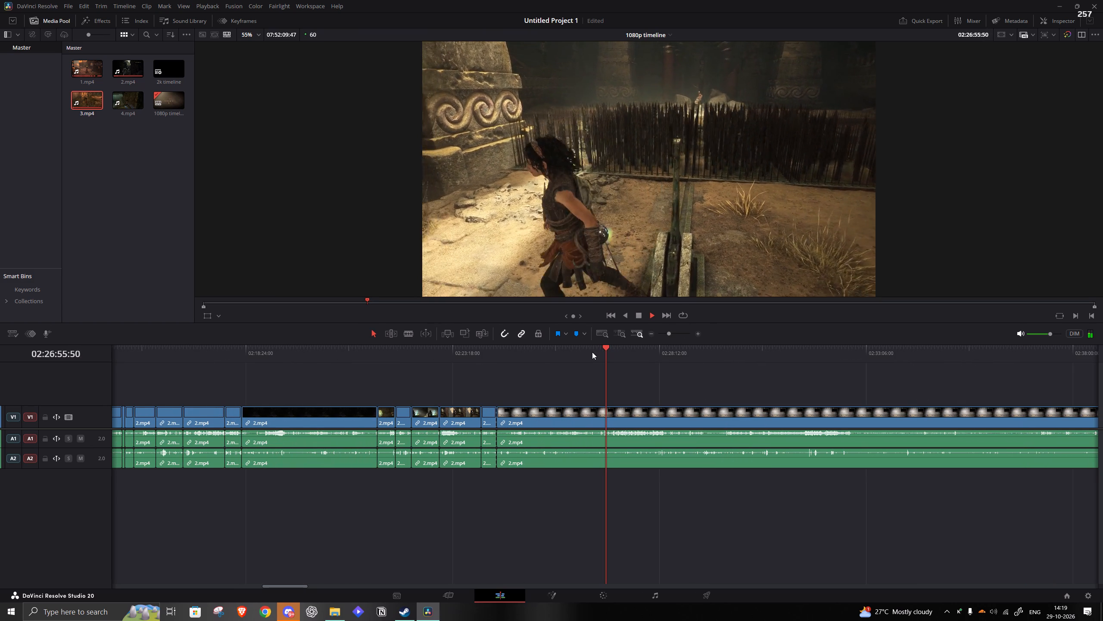
click(671, 343)
click(661, 357)
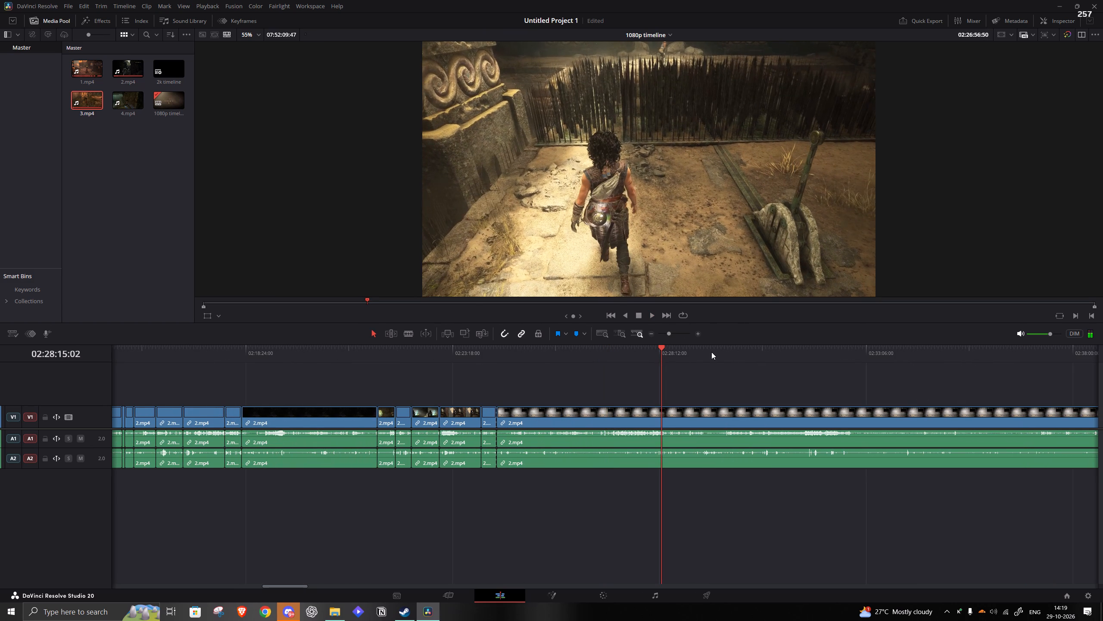
click(716, 349)
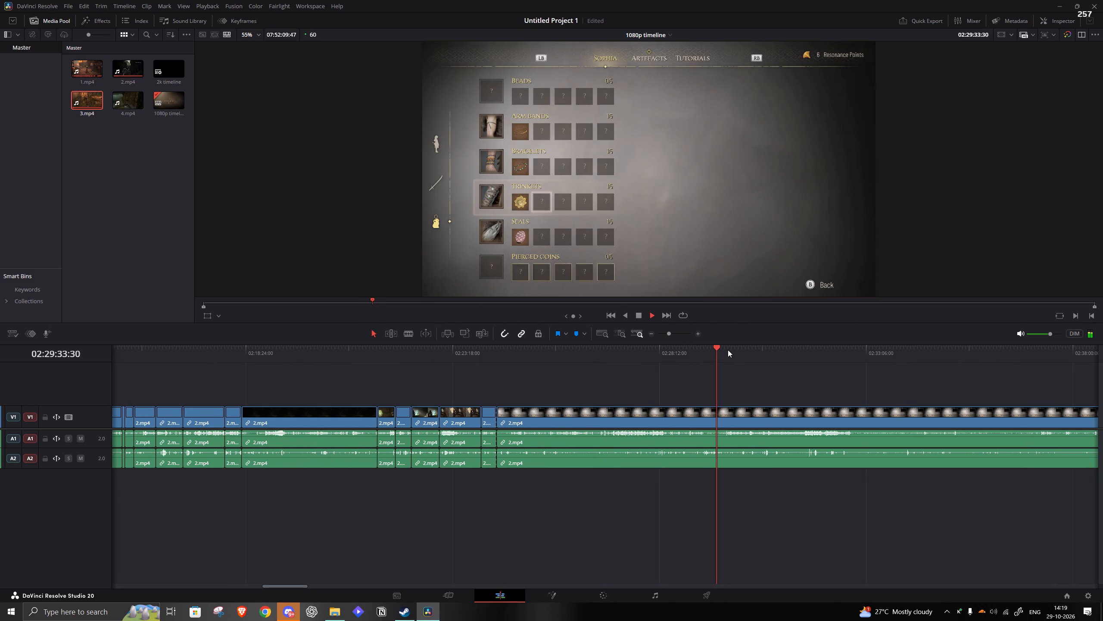
click(728, 350)
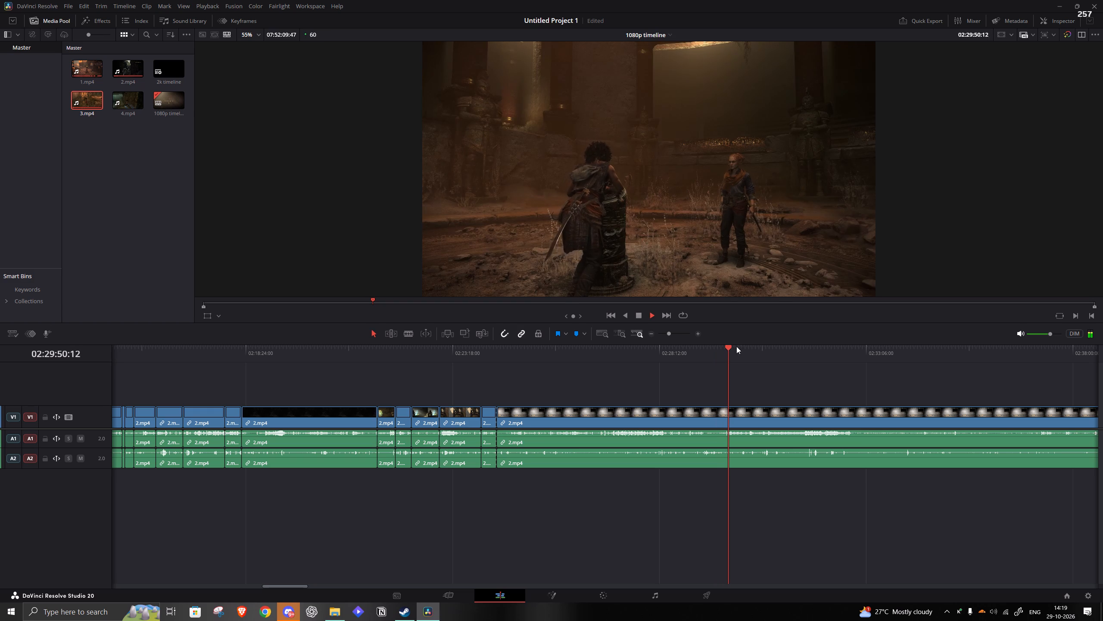
Cut the exploration footage from about 02:24:21 to the Trinkets menu shot at about 02:29:32 and close the gap.
click(713, 342)
click(710, 355)
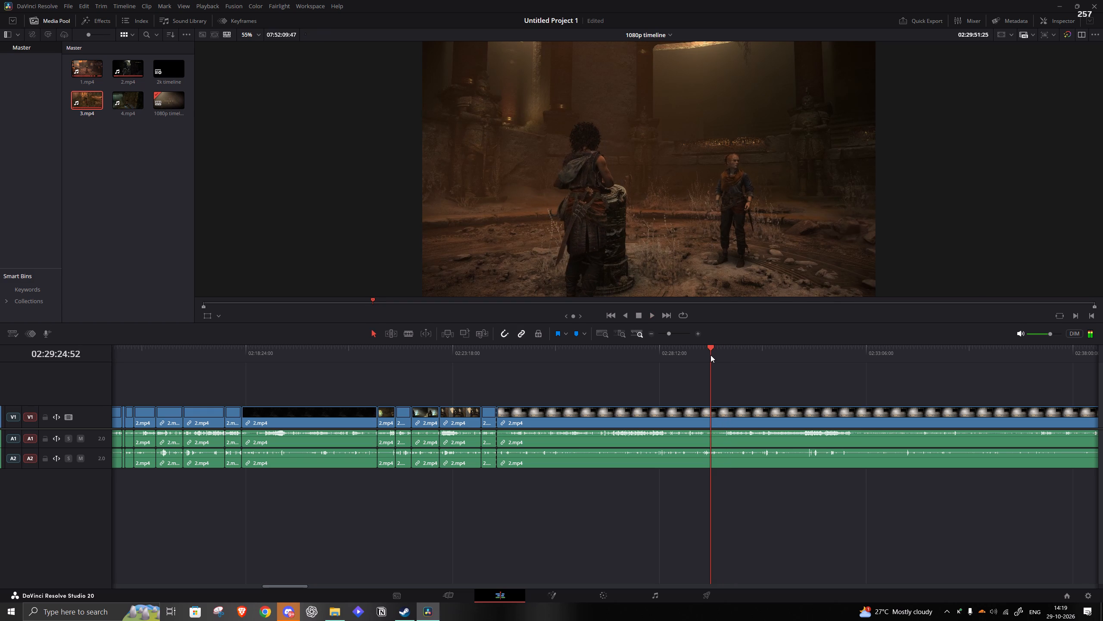
click(723, 356)
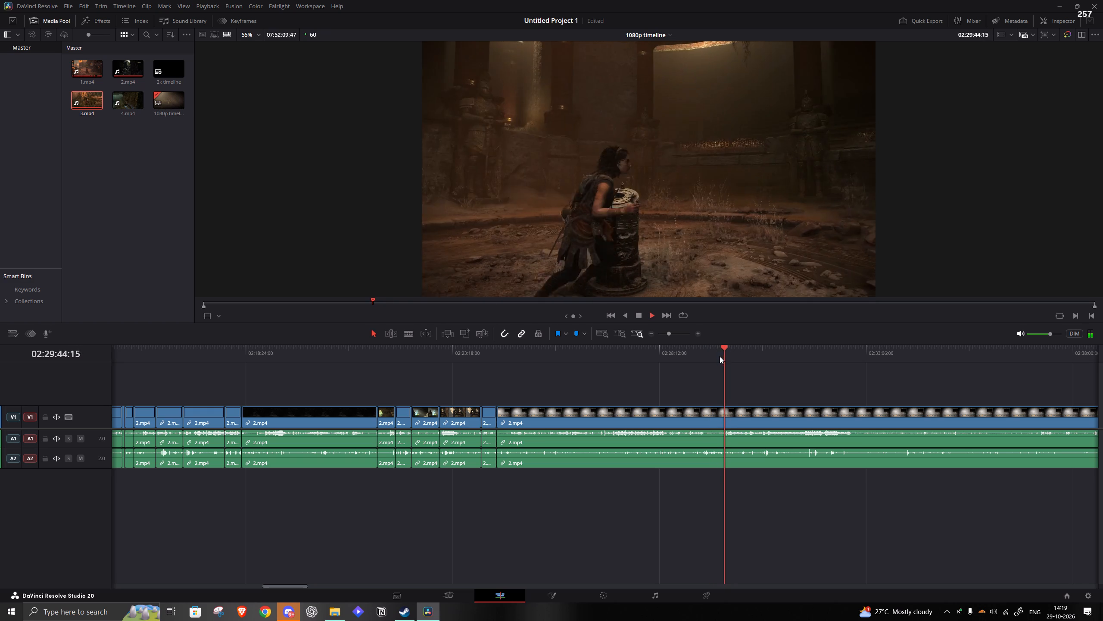
click(706, 354)
click(713, 355)
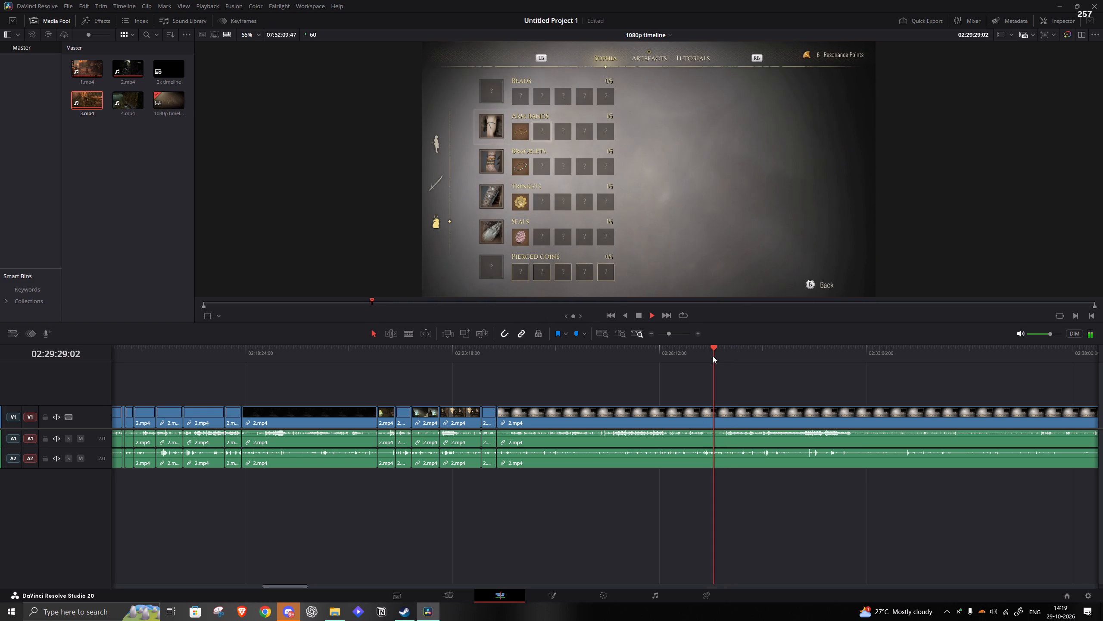
click(713, 356)
click(713, 355)
click(715, 356)
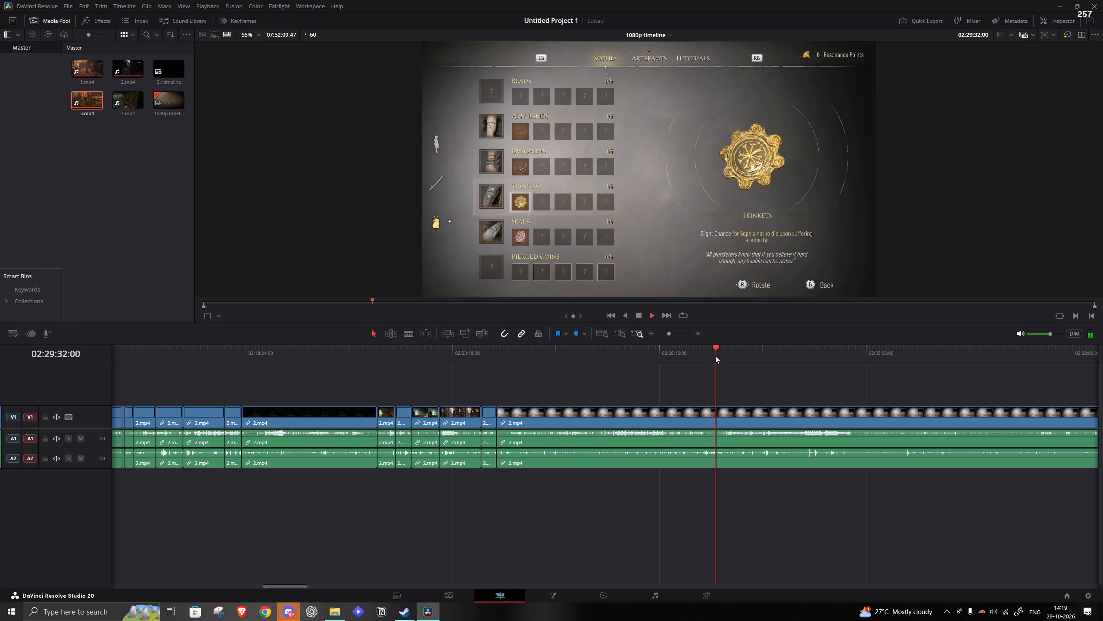
key(space)
key(q)
click(641, 425)
key(a)
Scan the footage after the Trinkets menu shot, through the pillar, dark cavern and arena entrance to the arena fight near 02:26:47.
key(space)
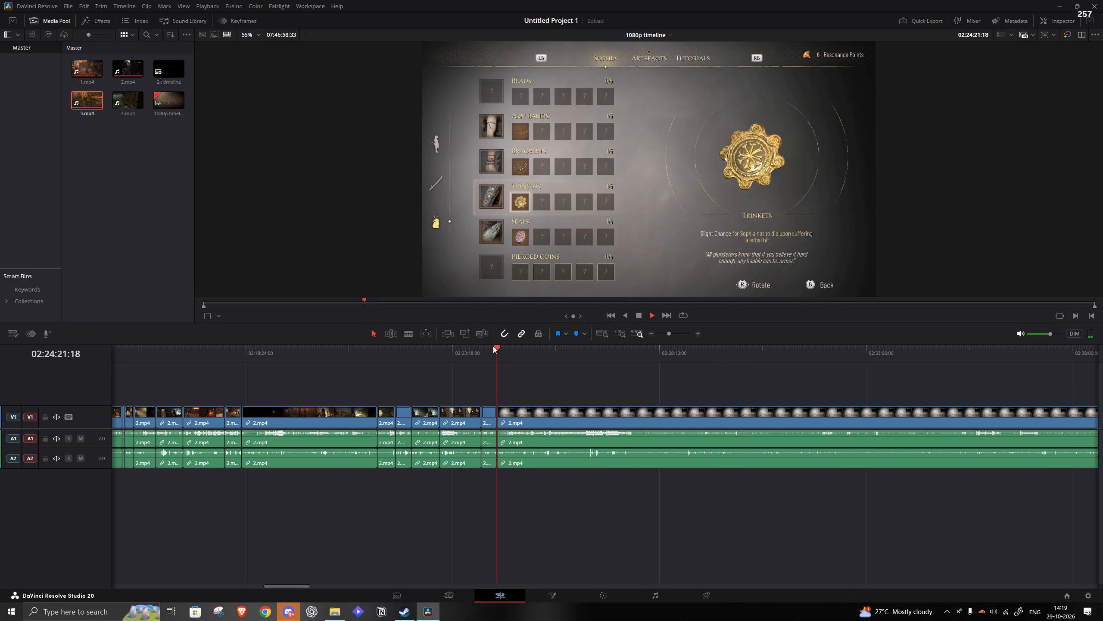
click(504, 350)
click(509, 350)
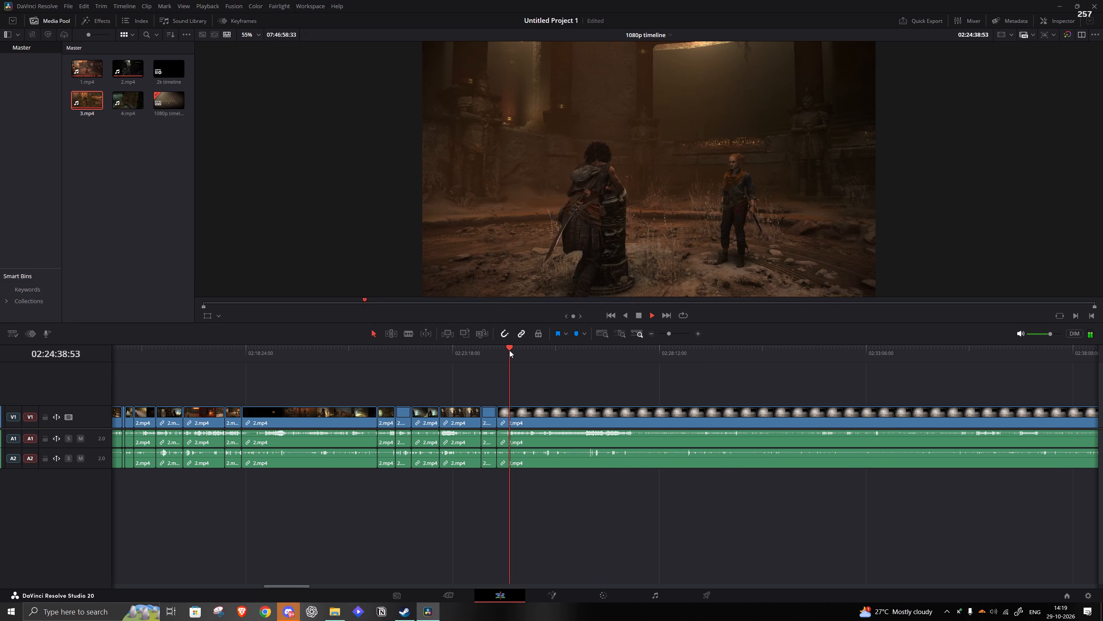
click(519, 349)
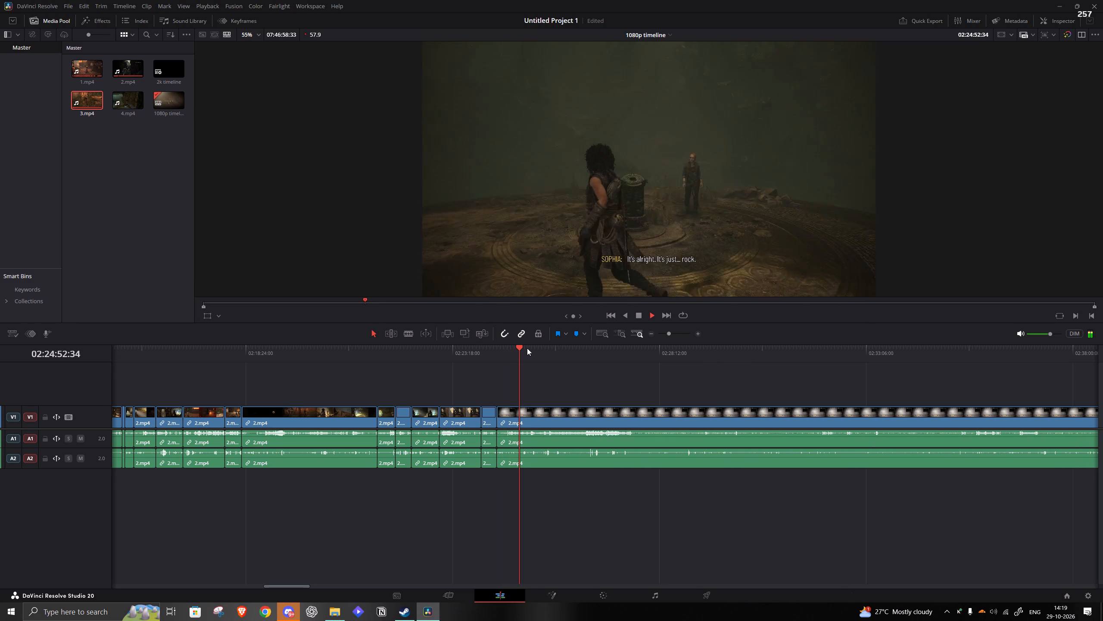
click(527, 348)
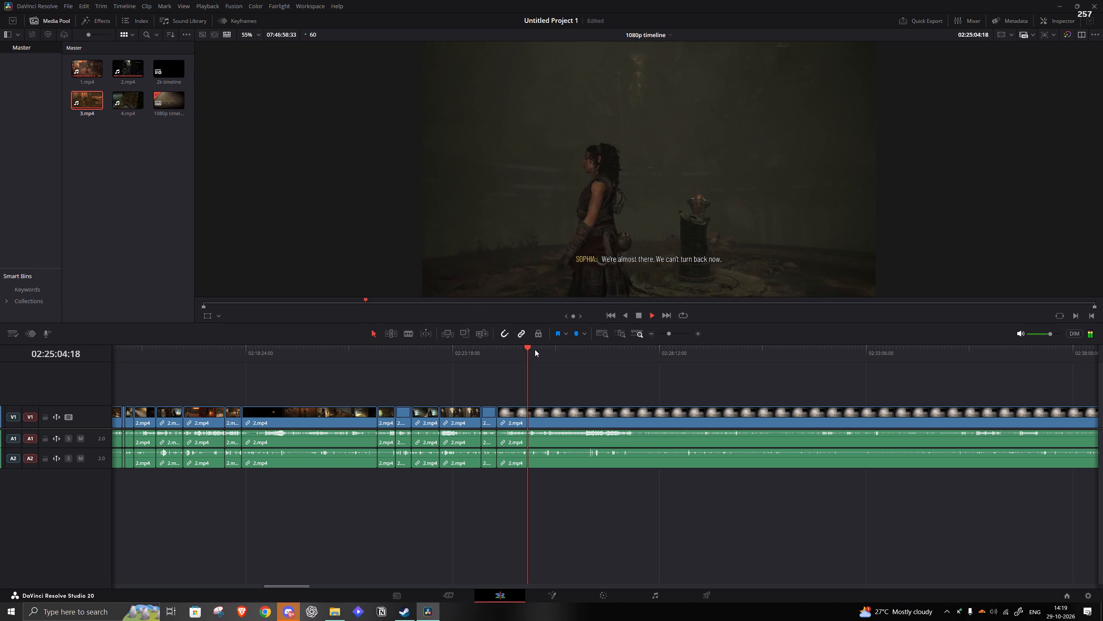
click(533, 349)
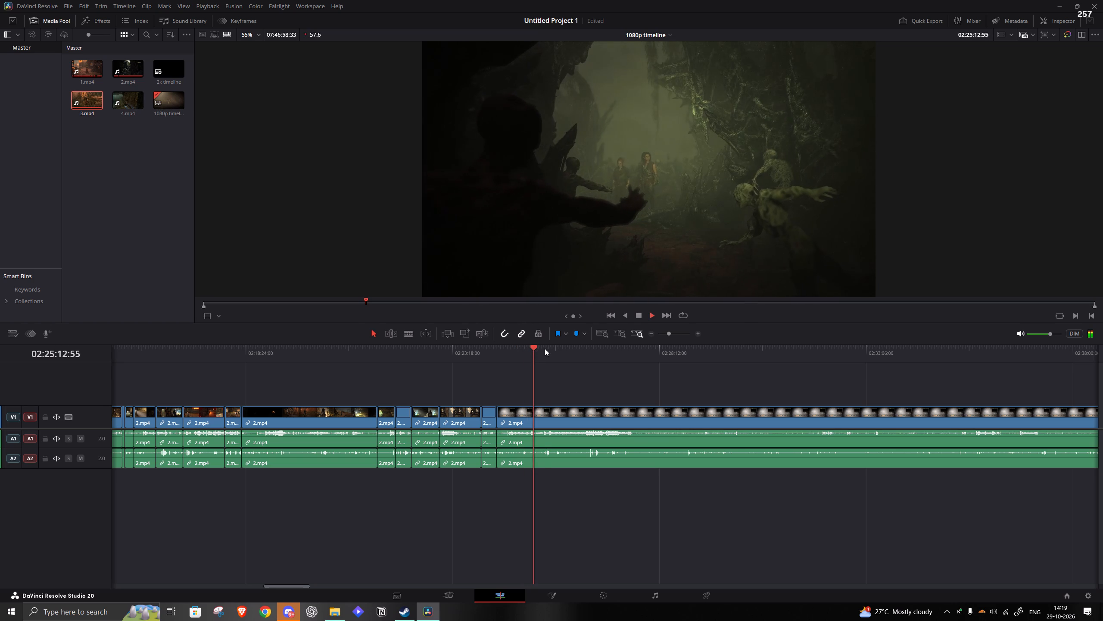
click(545, 348)
click(550, 345)
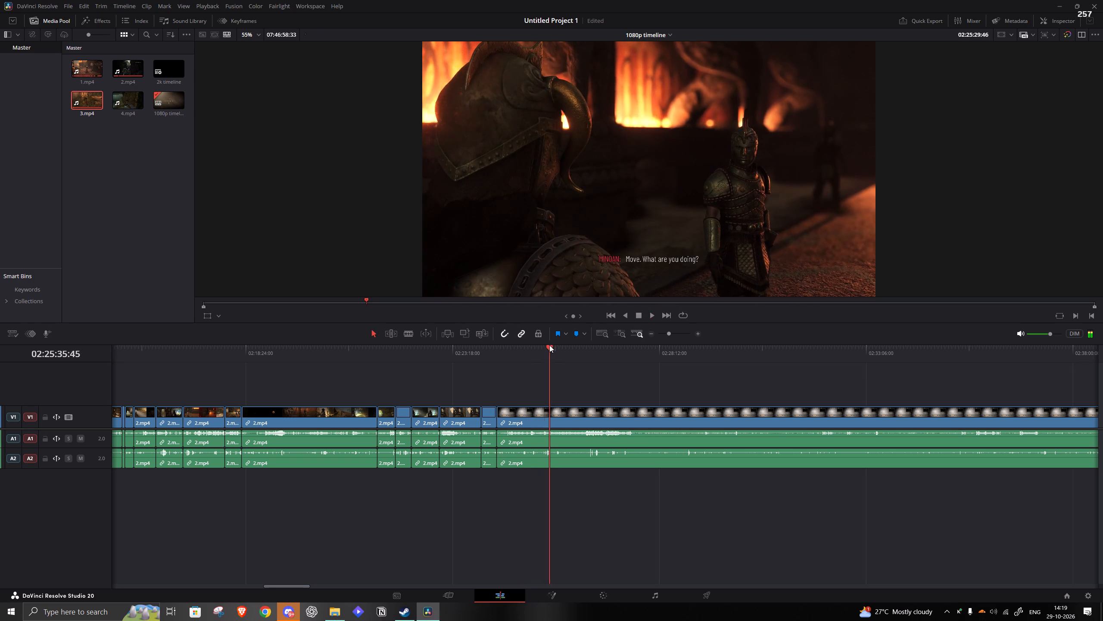
click(563, 342)
click(564, 342)
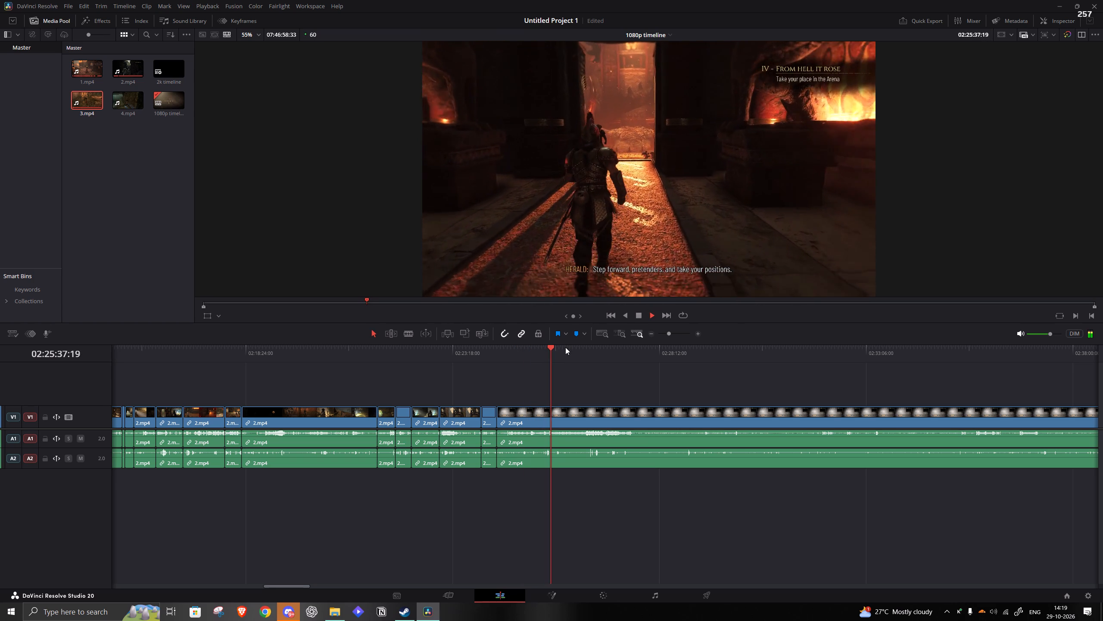
click(566, 347)
click(578, 354)
click(590, 355)
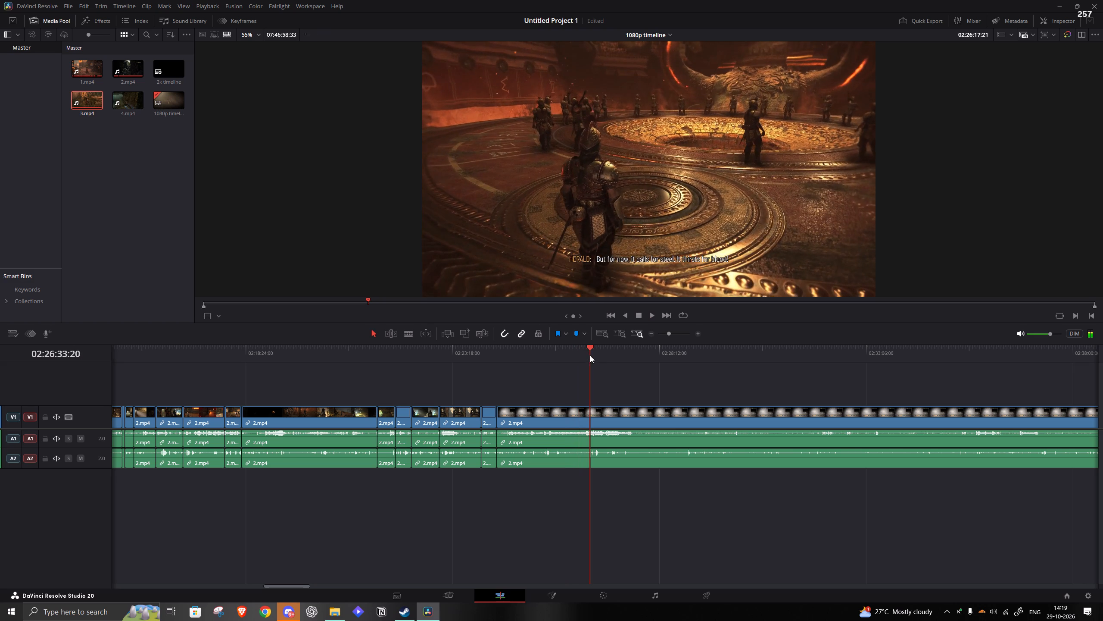
click(600, 358)
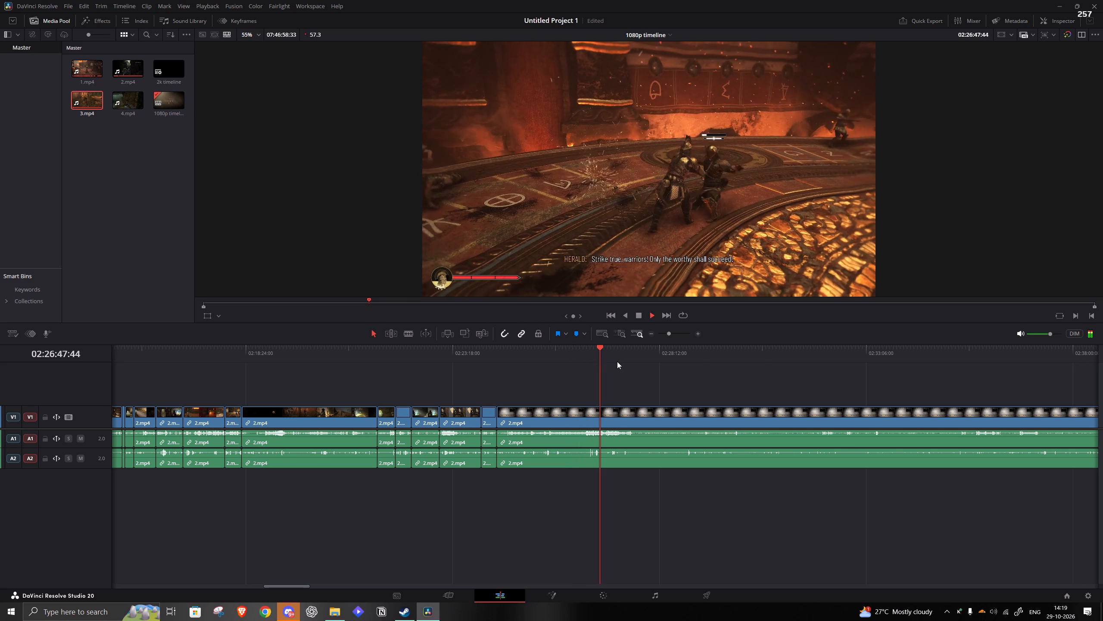
Scan on from the arena fight, through the dark conversation scenes and the horned statue, to the light mirror puzzle near 02:30:06.
click(617, 361)
click(619, 358)
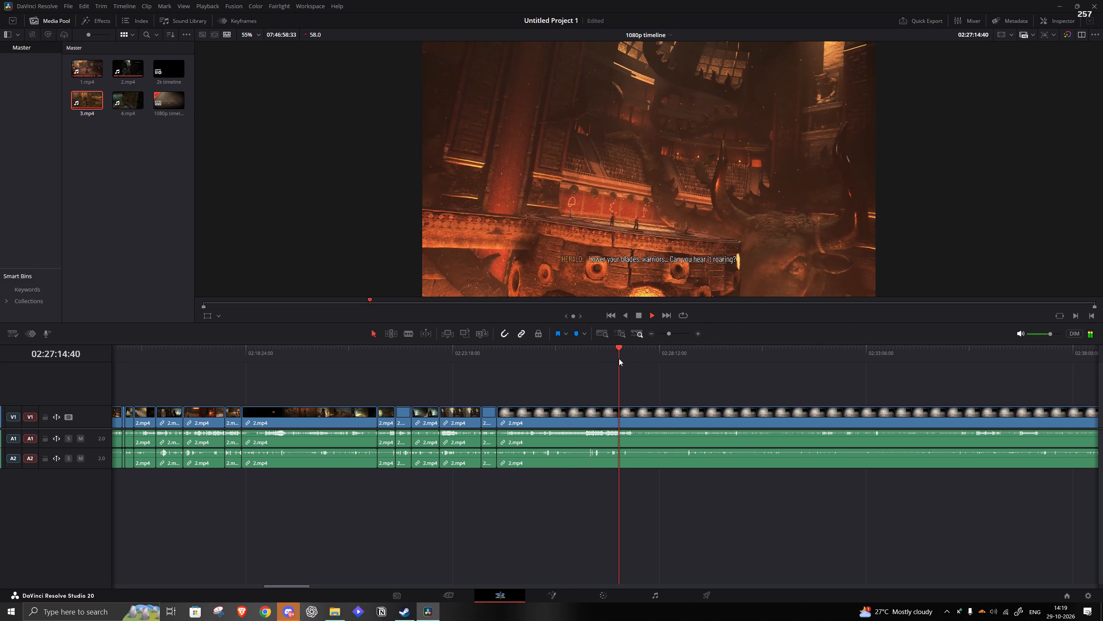
click(624, 358)
click(630, 358)
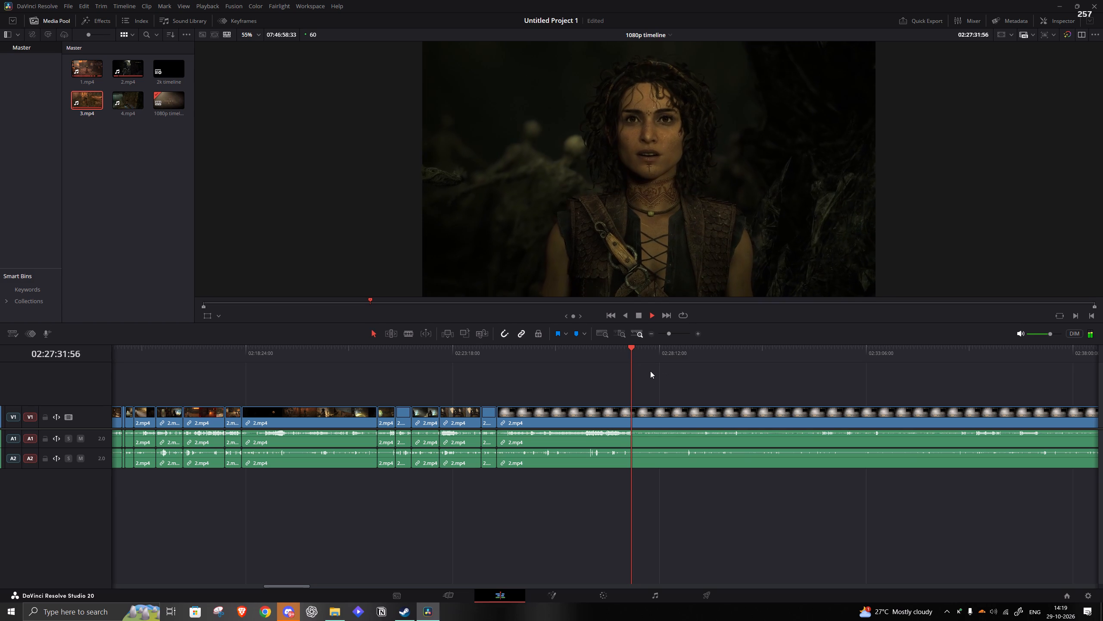
click(647, 367)
click(645, 361)
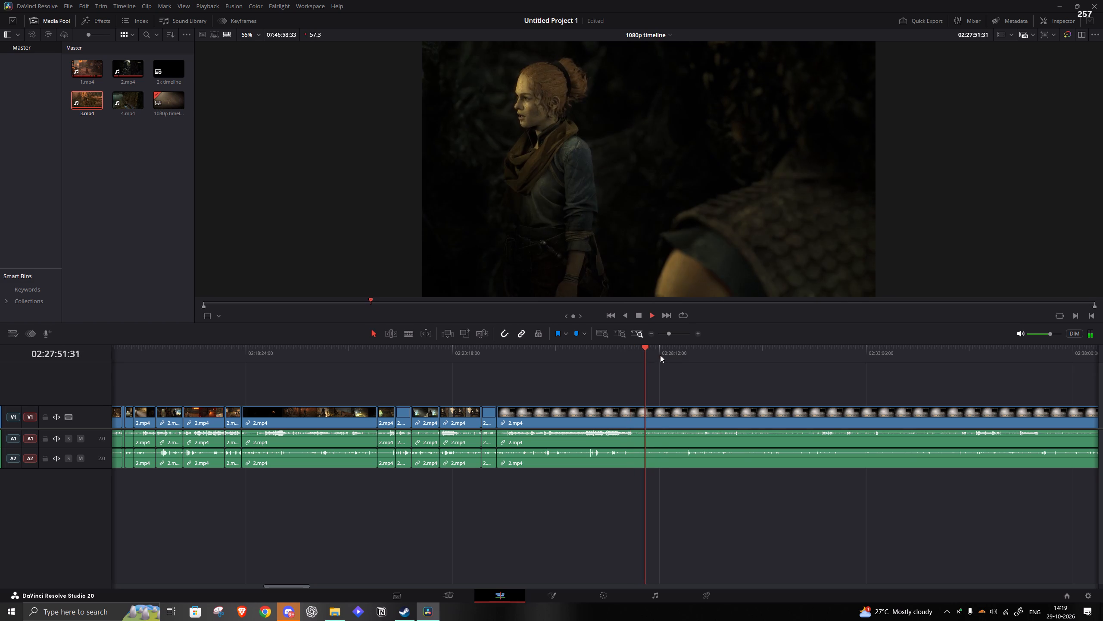
click(660, 355)
click(680, 354)
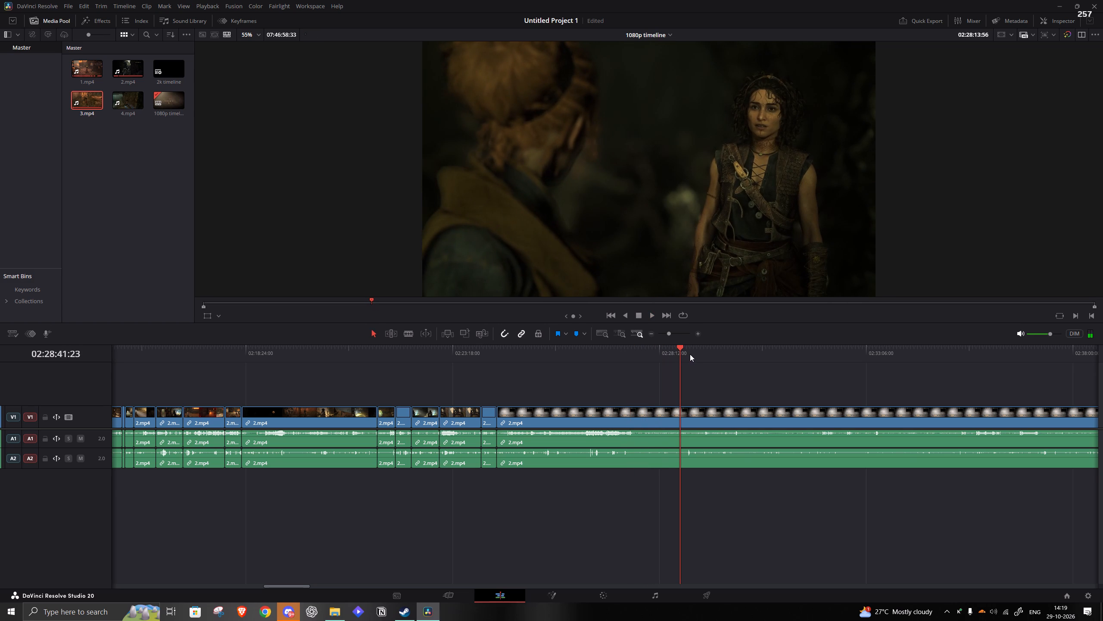
click(690, 354)
click(707, 352)
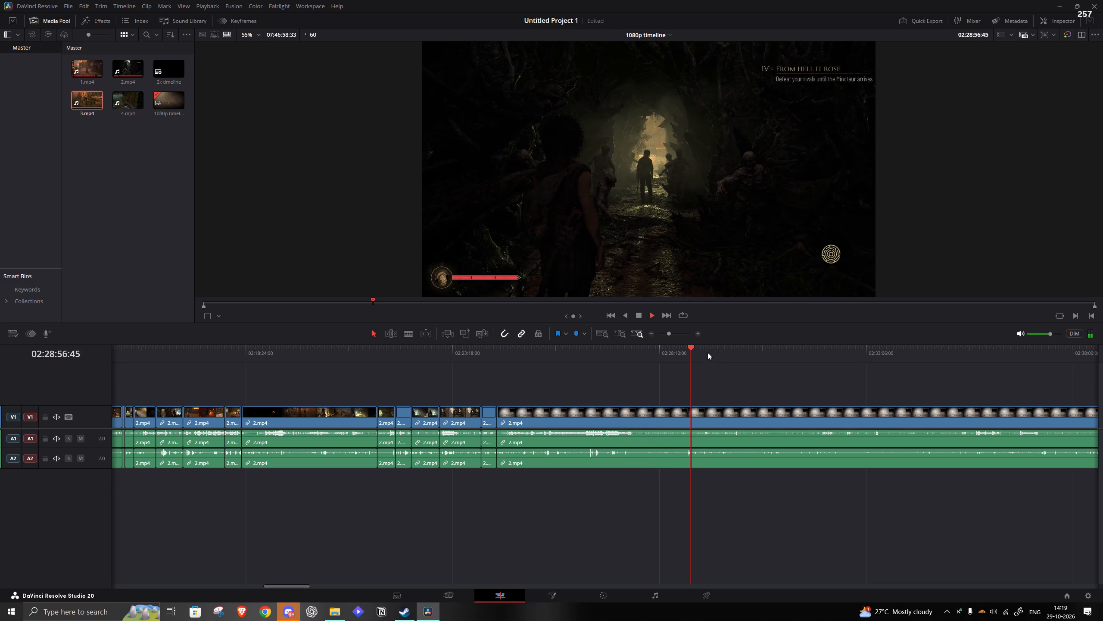
click(717, 352)
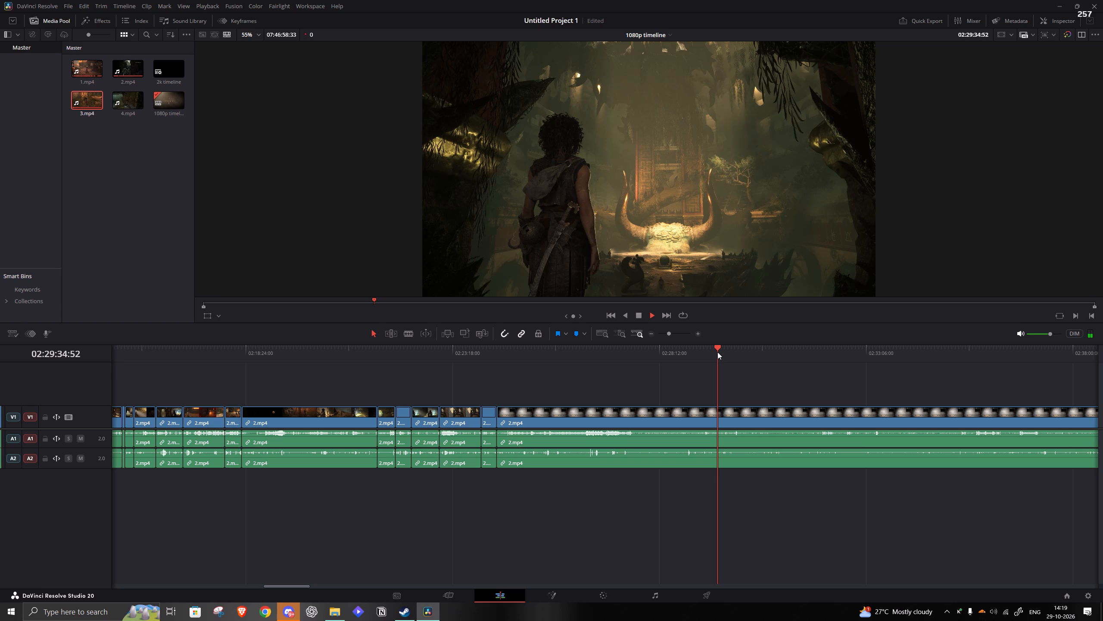
click(721, 352)
click(734, 350)
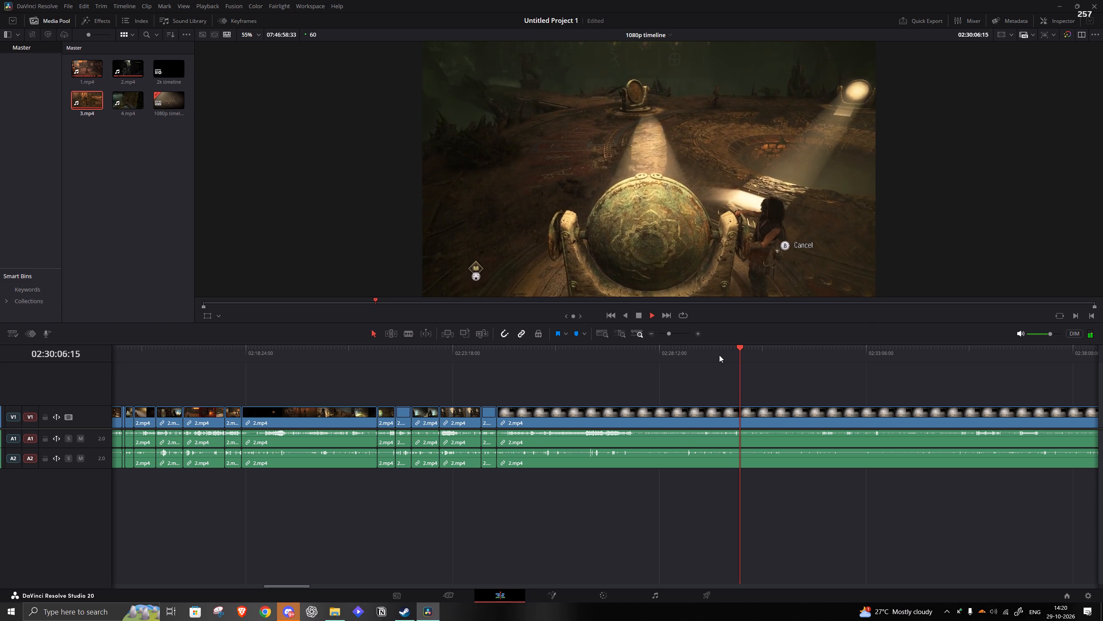
Cut the light mirror puzzle footage in 2.mp4 from about 02:30:08 to about 02:32:02 and close the gap.
key(space)
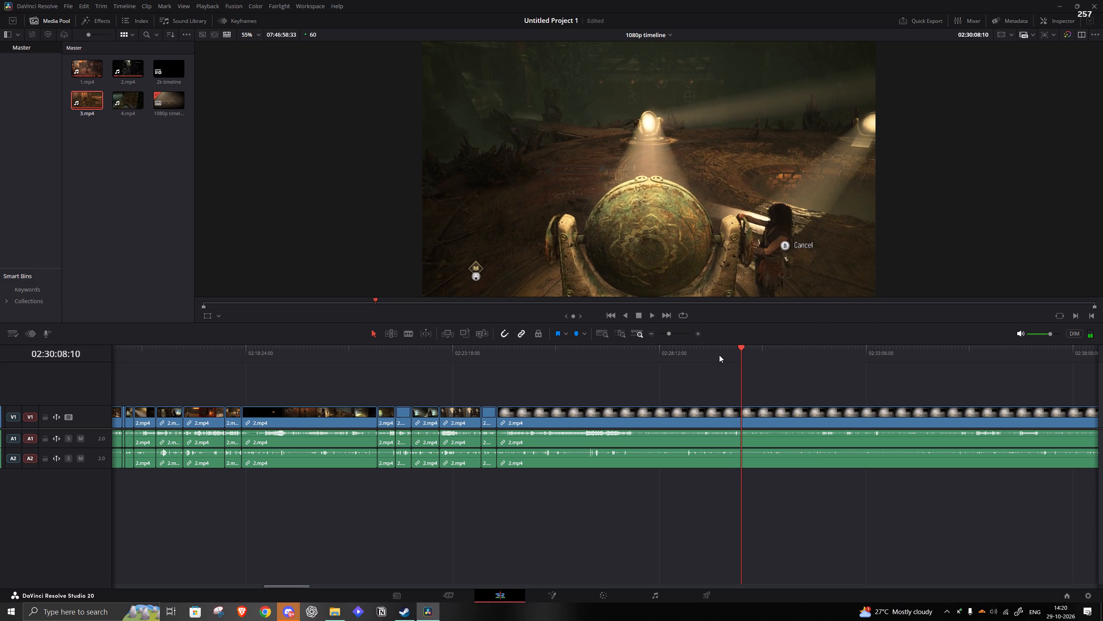
key(s)
click(835, 356)
key(space)
click(816, 355)
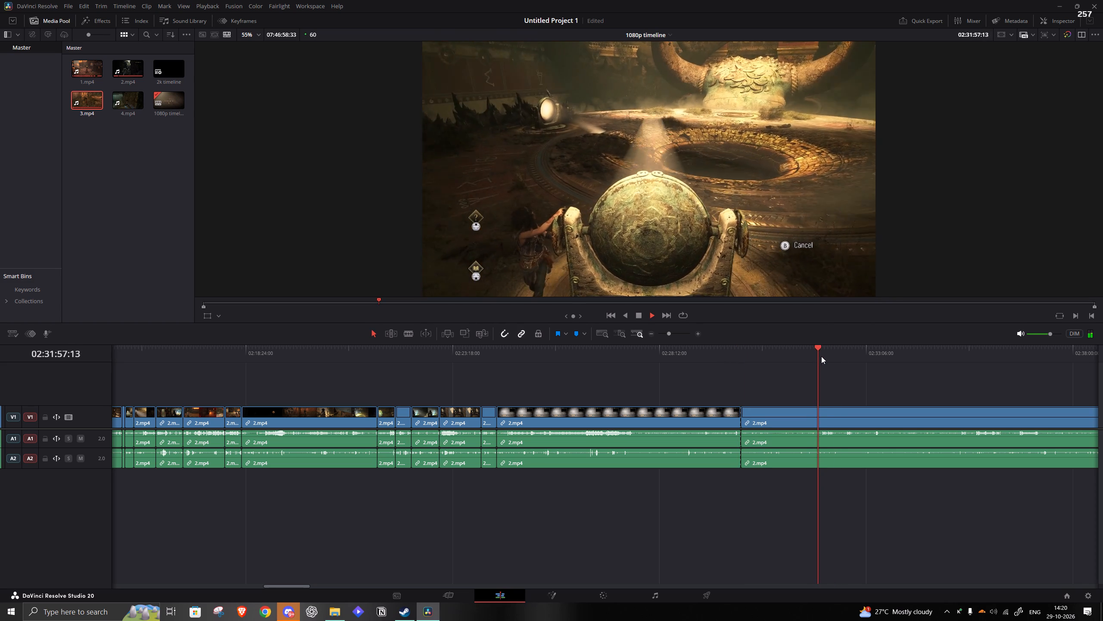
click(821, 356)
key(space)
key(q)
click(773, 416)
text(a)
Review the puzzle and symbol notebook footage and split 2.mp4 at about 02:30:58, in the notebook shot.
key(space)
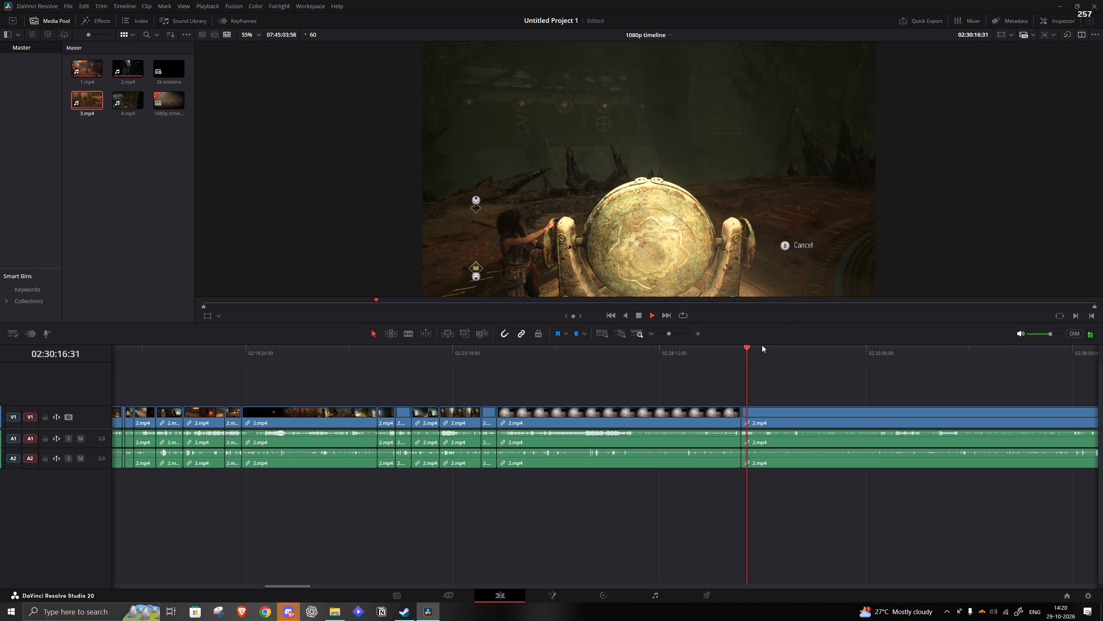
click(754, 346)
click(762, 351)
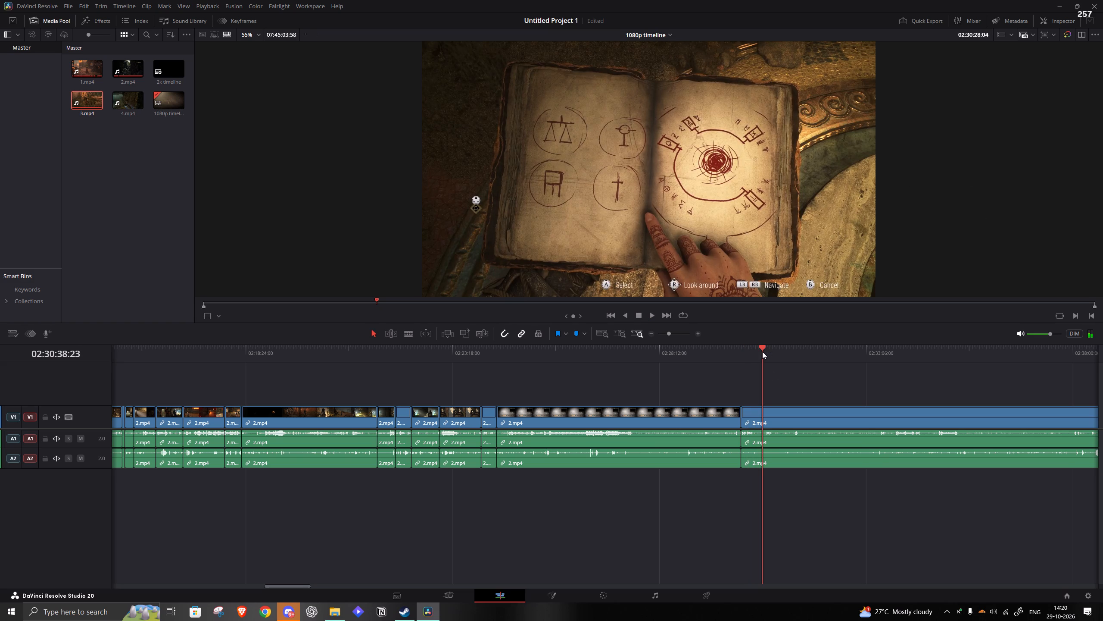
click(766, 352)
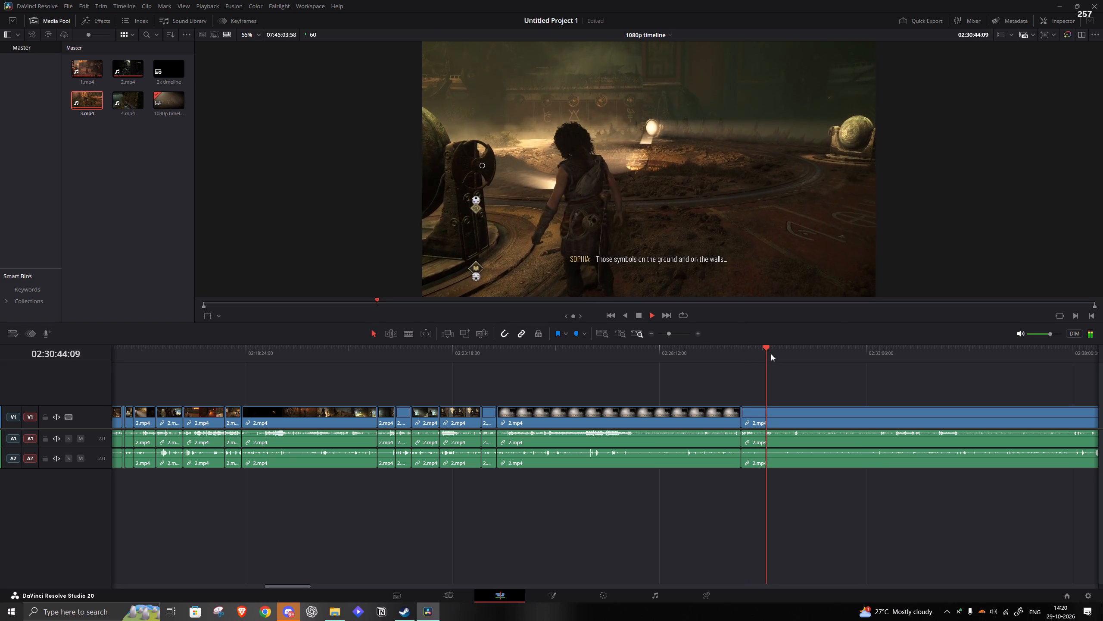
click(774, 355)
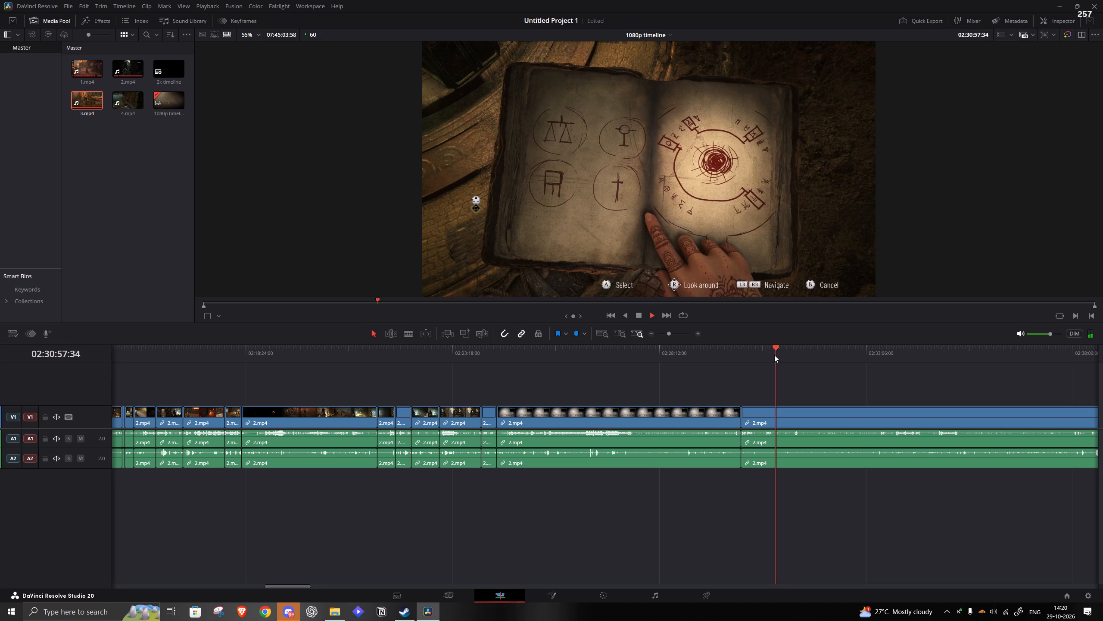
key(space)
key(s)
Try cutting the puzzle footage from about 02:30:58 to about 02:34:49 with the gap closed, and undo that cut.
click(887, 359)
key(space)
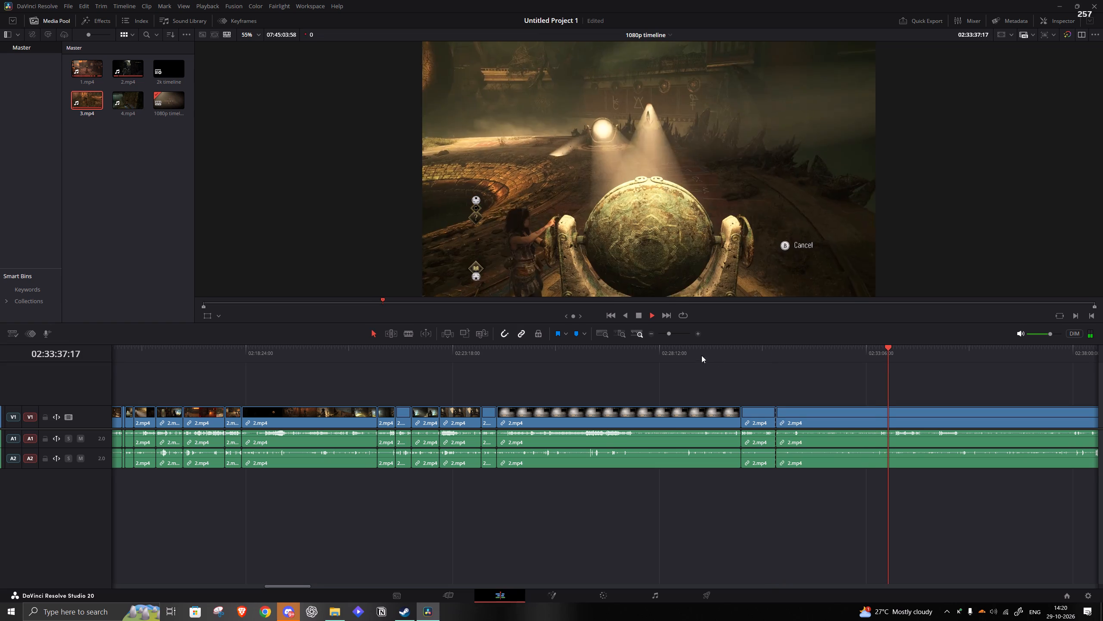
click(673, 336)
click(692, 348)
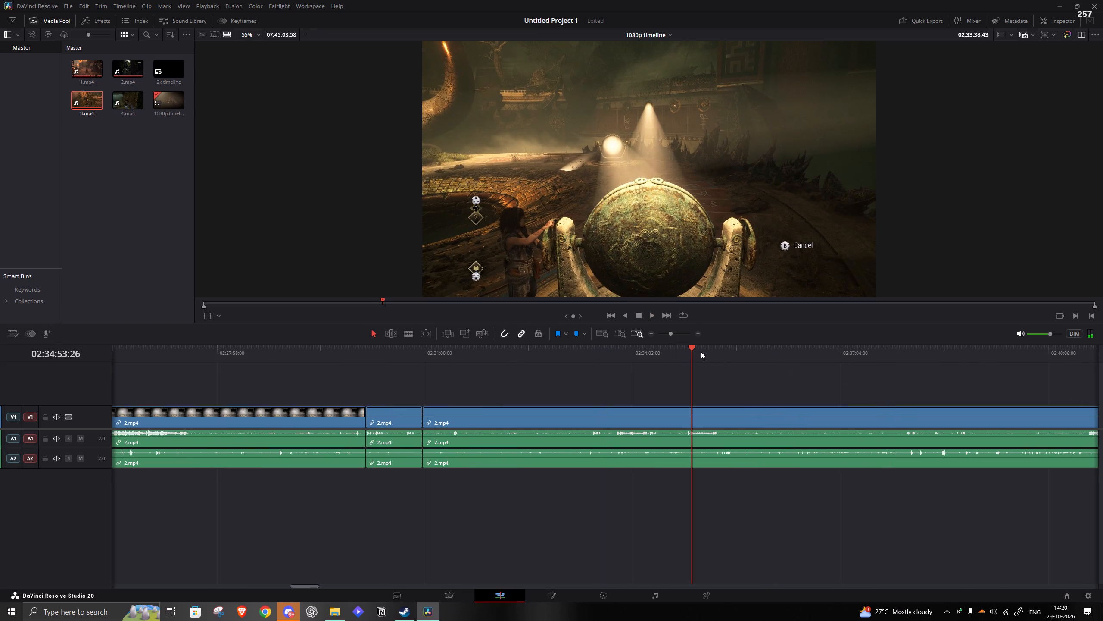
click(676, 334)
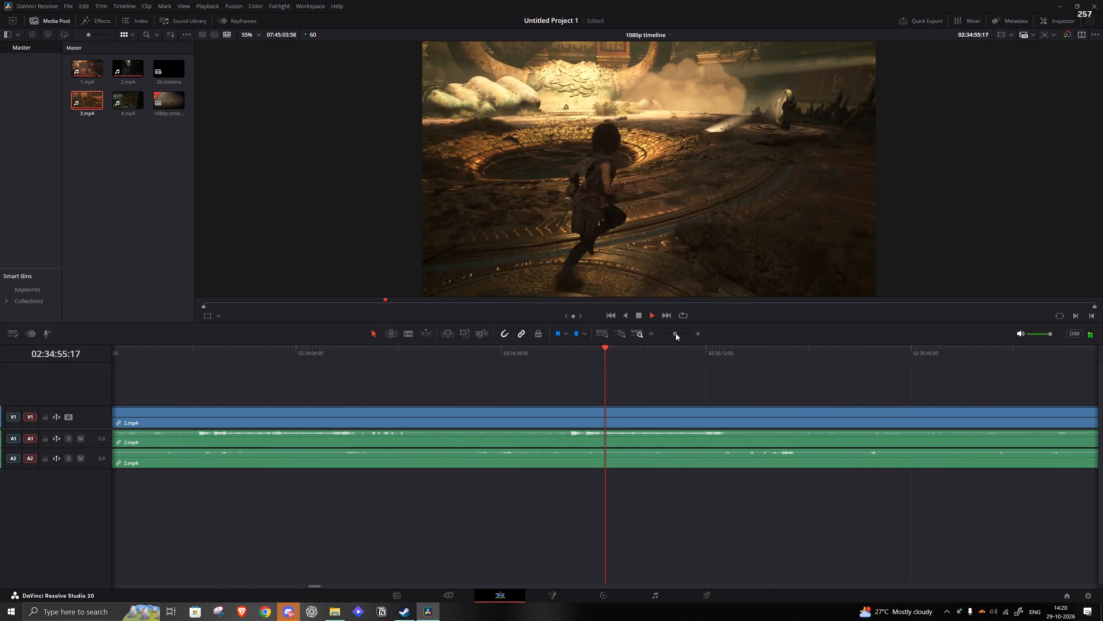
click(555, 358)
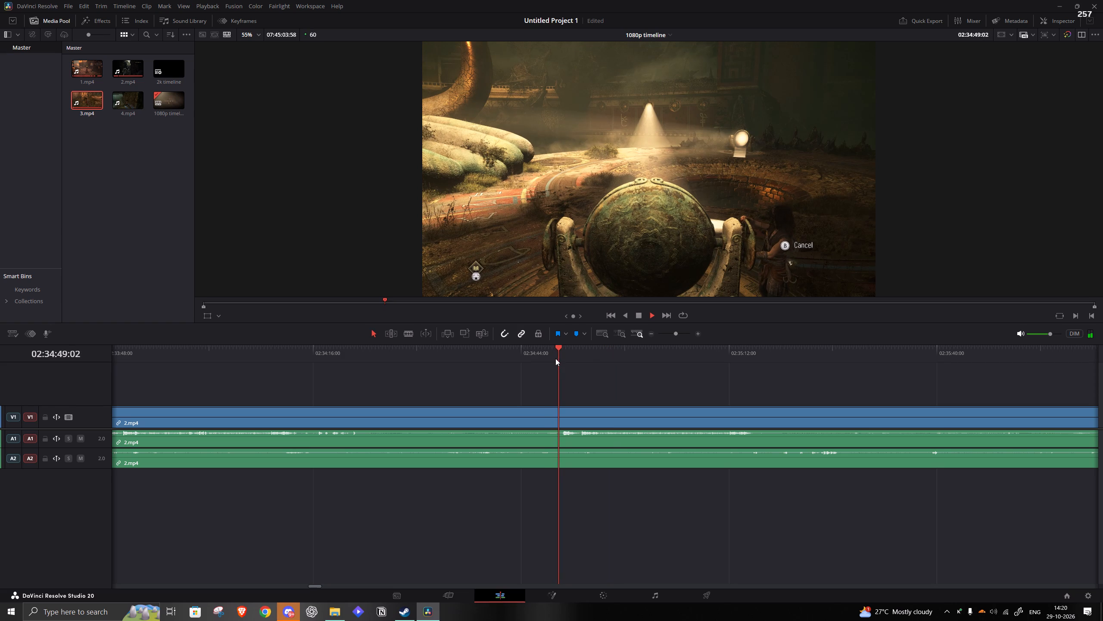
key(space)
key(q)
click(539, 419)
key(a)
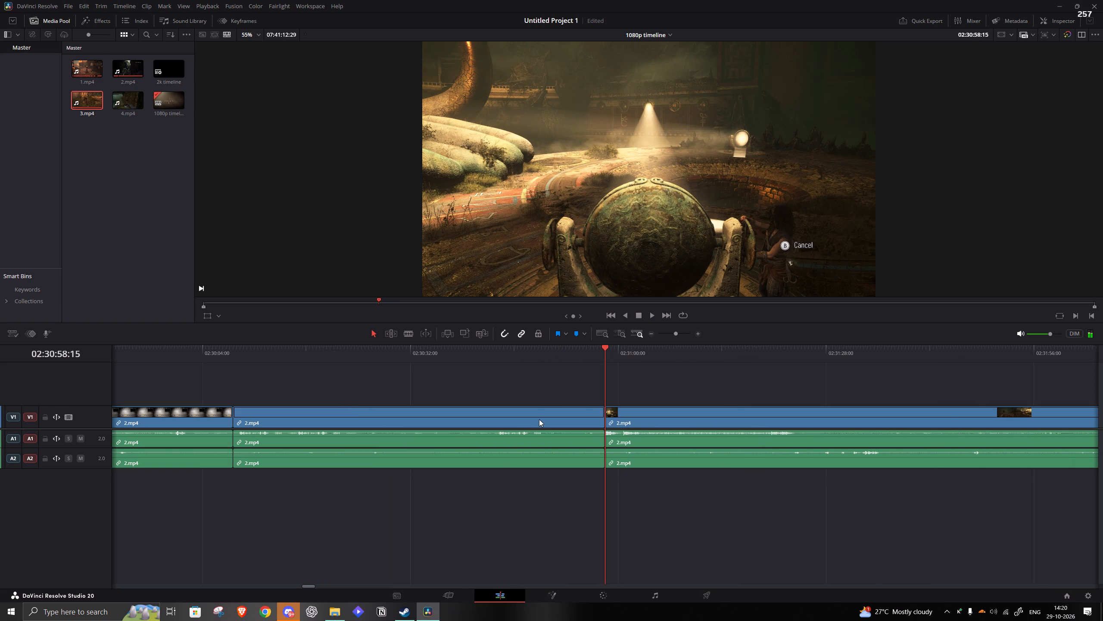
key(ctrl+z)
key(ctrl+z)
Cut the puzzle footage in 2.mp4 from about 02:30:58 to about 02:34:45 and close the gap.
drag(597, 365, 578, 359)
click(575, 357)
key(q)
click(543, 416)
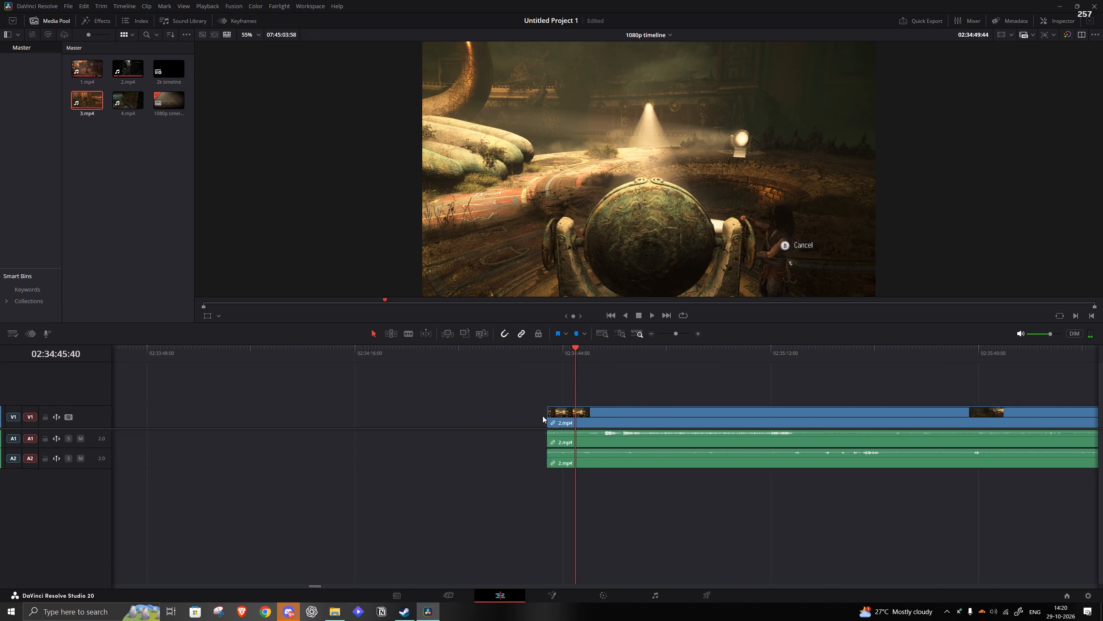
key(a)
Review the run from the mirror to the horned statue and split 2.mp4 at about 02:31:29, on the circular platform.
key(space)
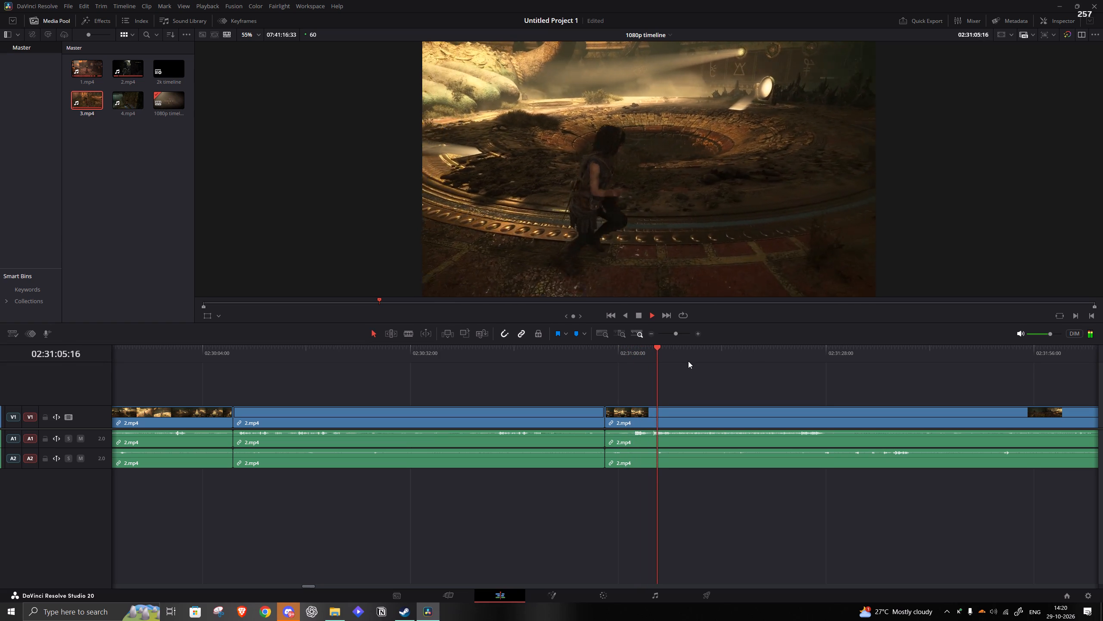
click(691, 362)
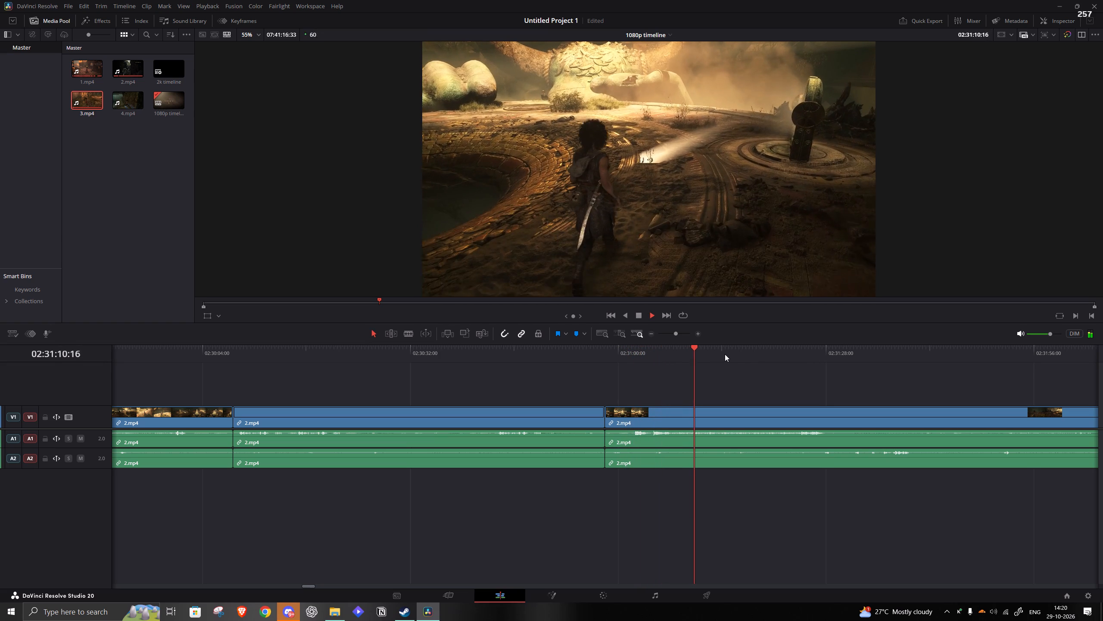
click(725, 354)
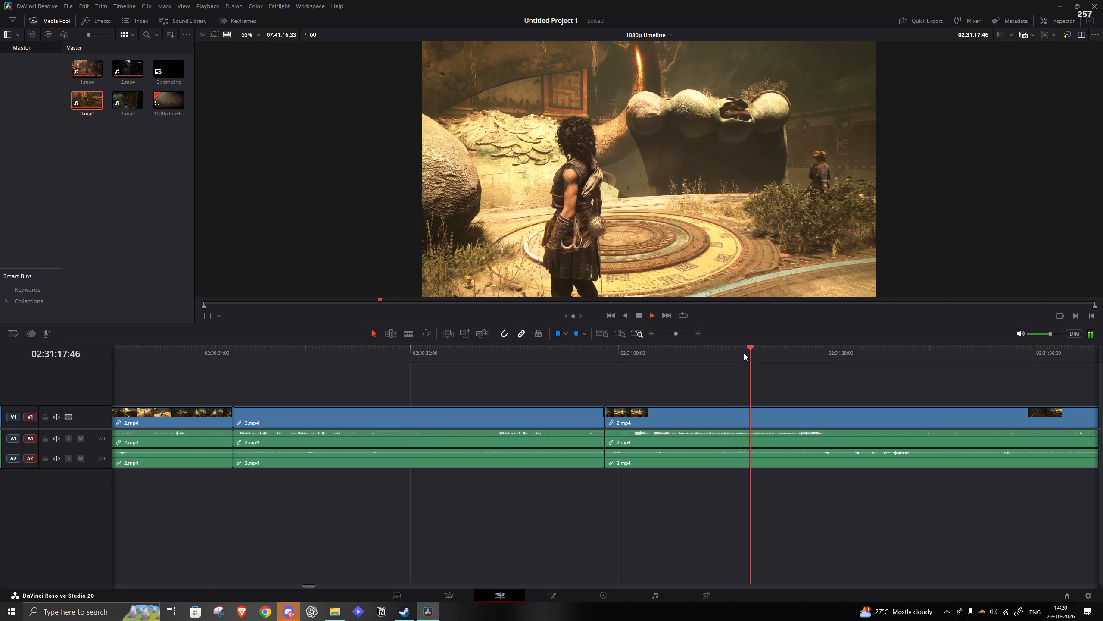
click(813, 352)
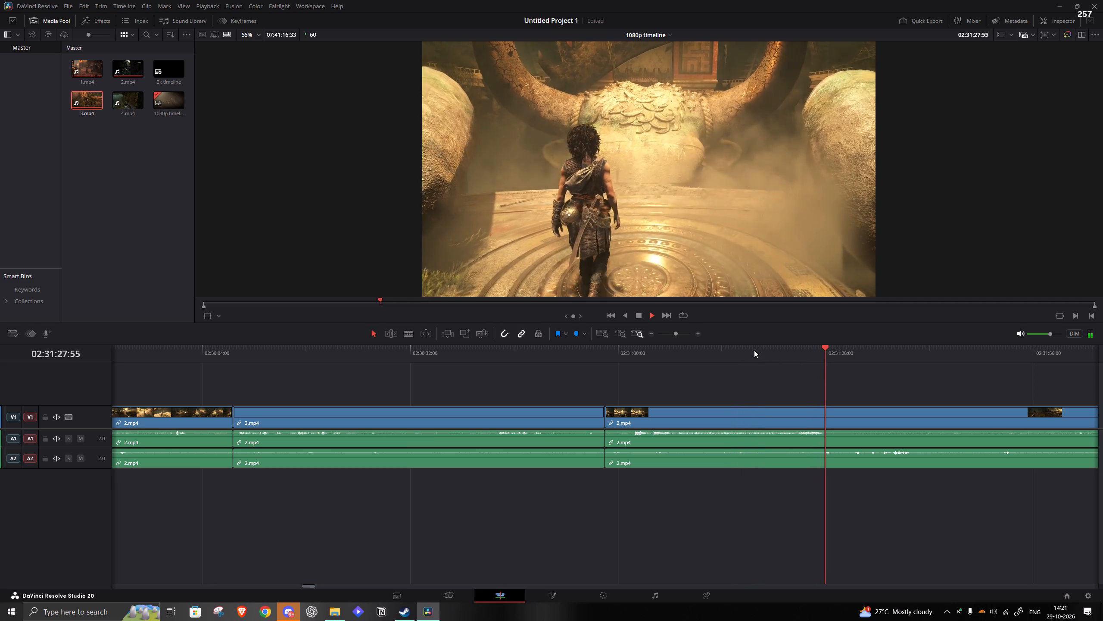
key(space)
key(s)
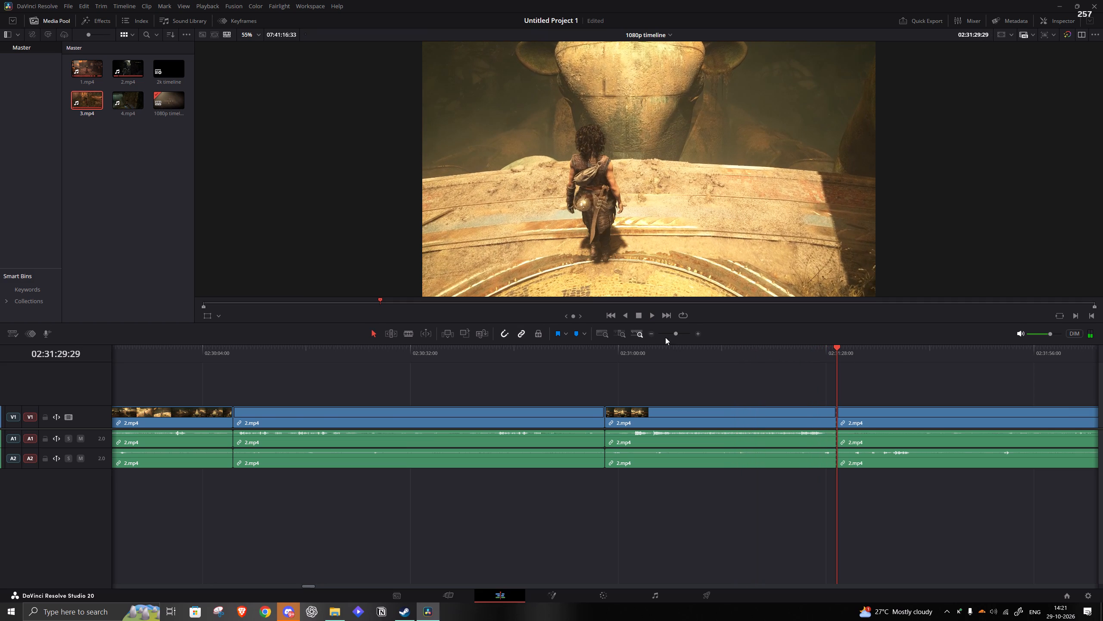
Cut the sphere and notebook puzzle footage in 2.mp4 from about 02:31:29 to about 02:36:48 and close the gap.
click(673, 335)
key(space)
click(763, 354)
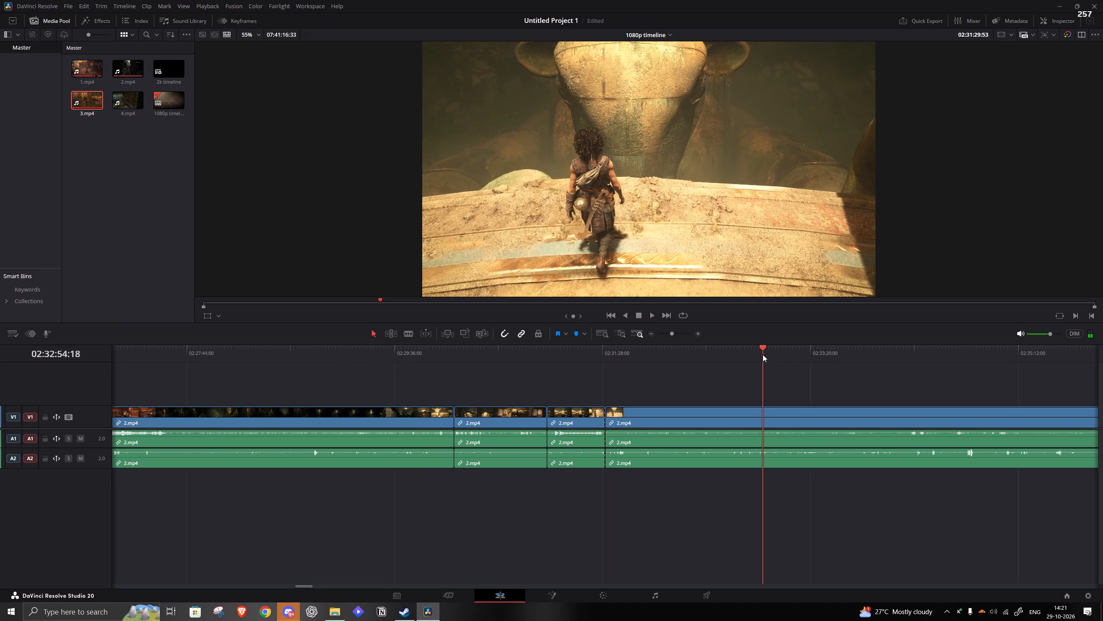
click(855, 358)
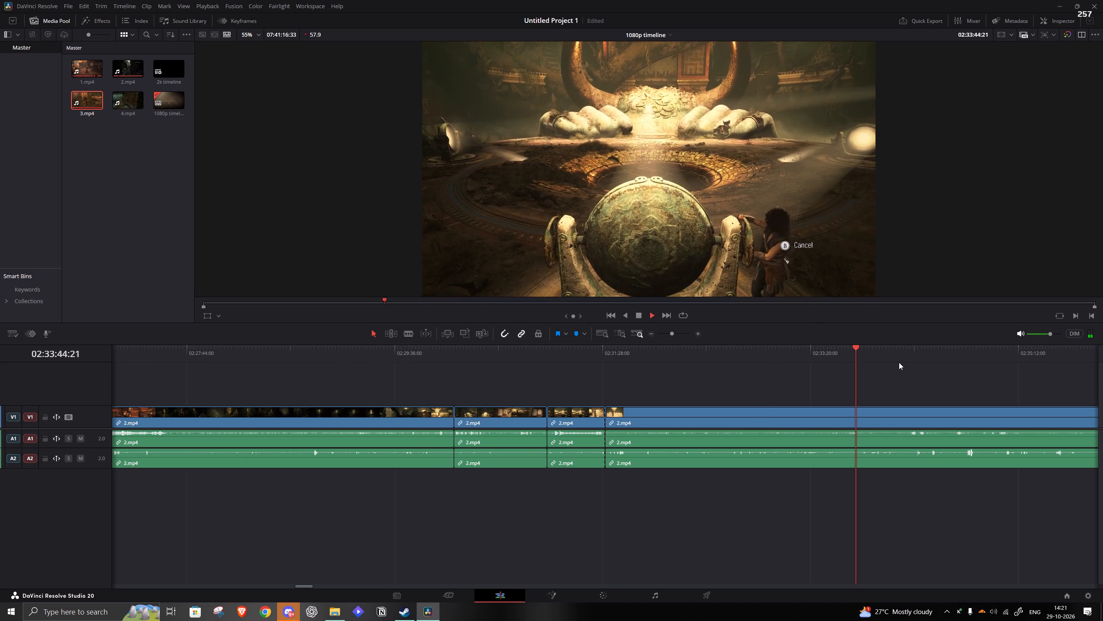
click(899, 362)
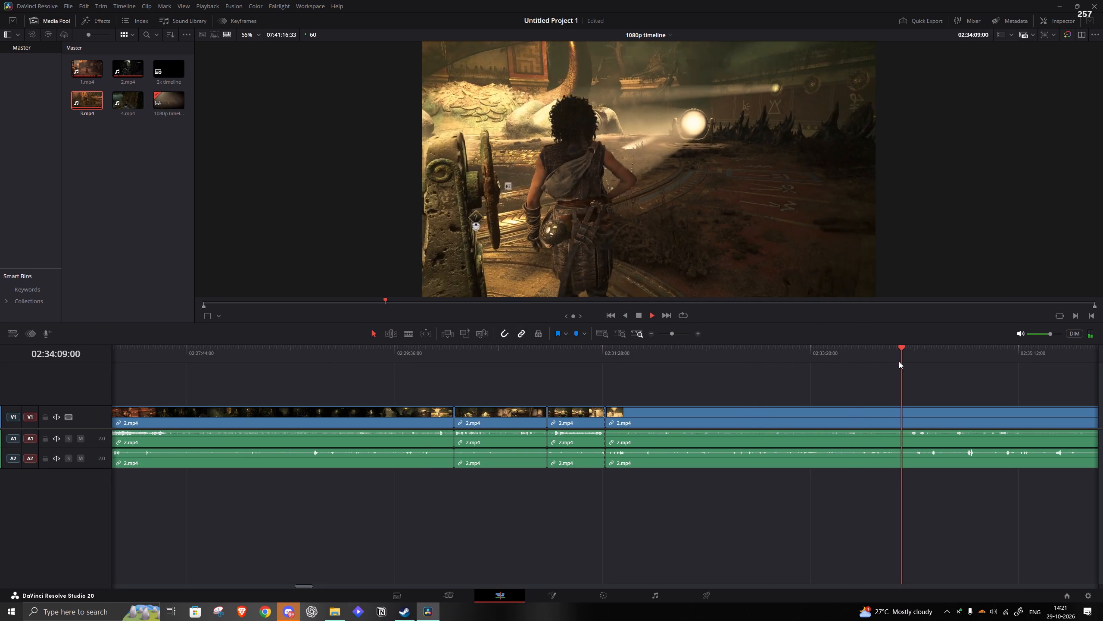
click(924, 361)
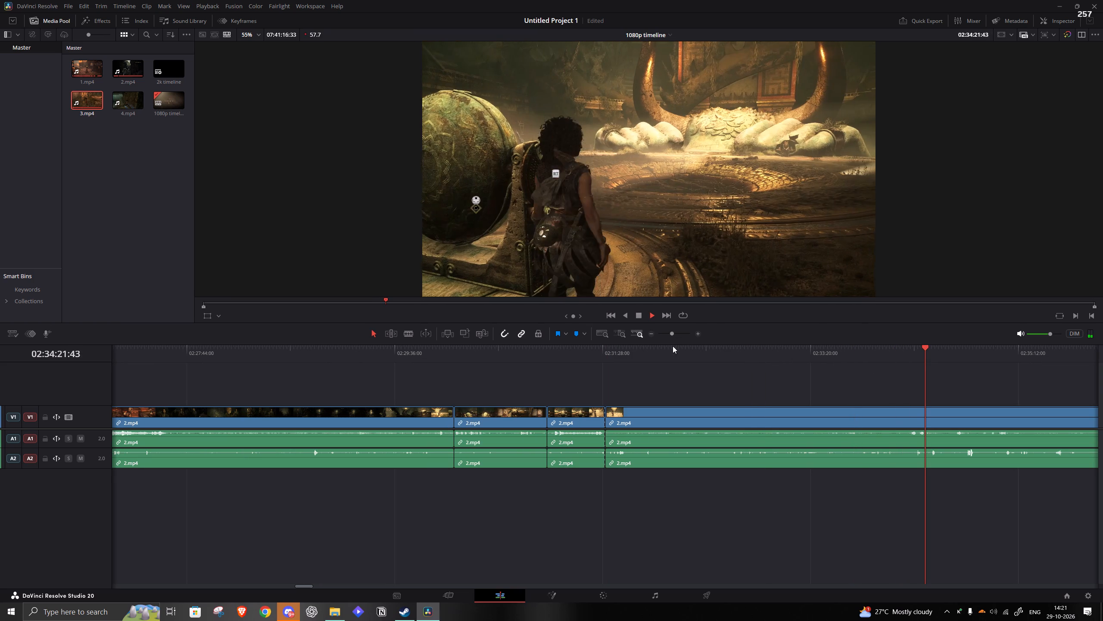
drag(678, 330, 670, 329)
click(737, 361)
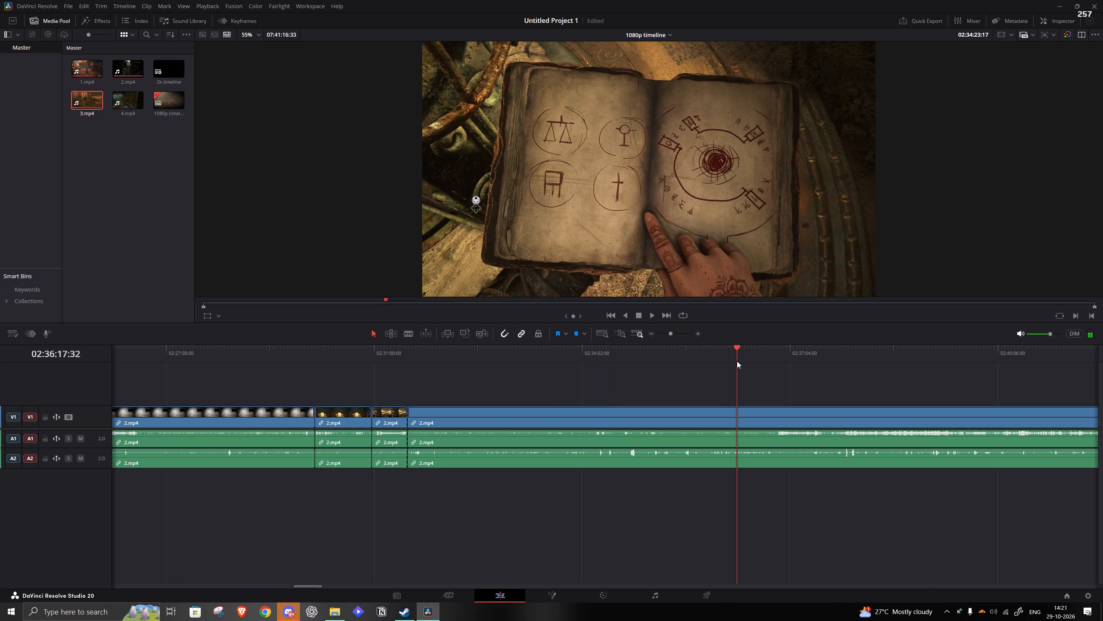
click(757, 361)
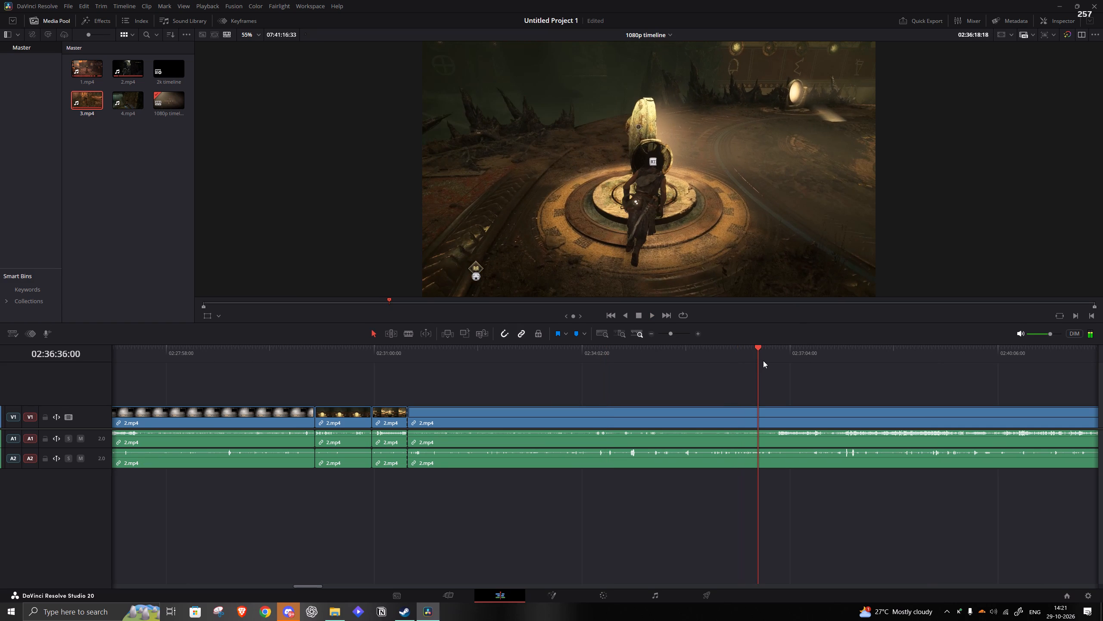
click(772, 361)
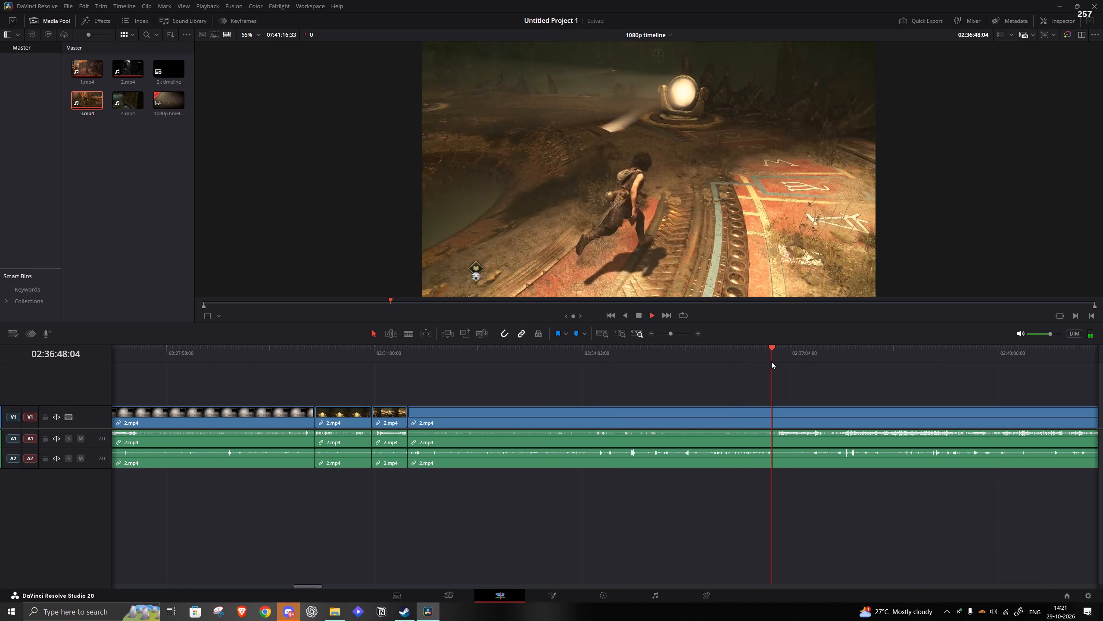
key(space)
key(q)
click(740, 423)
key(a)
Review the footage after the cut, from the circular platform through the soldier cutscene to the start of the fight.
key(space)
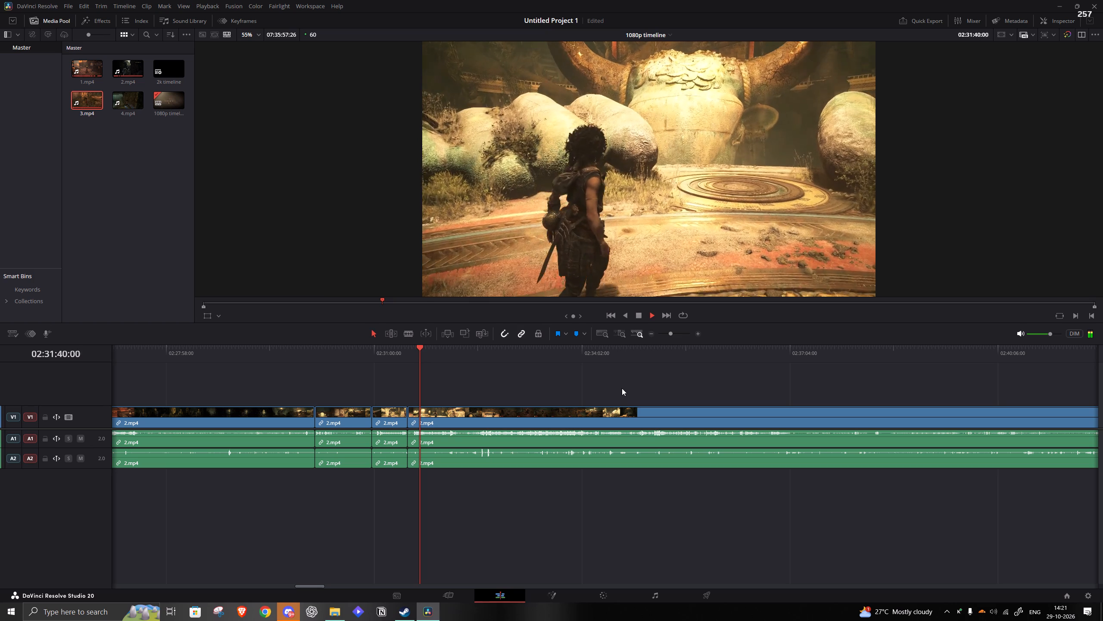
click(435, 355)
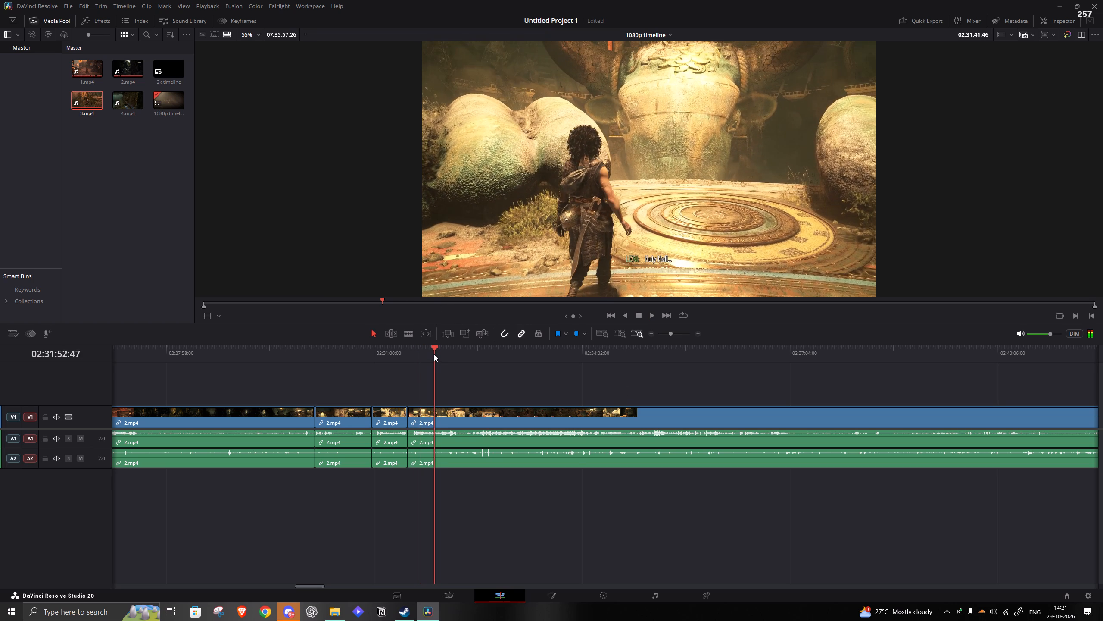
click(445, 354)
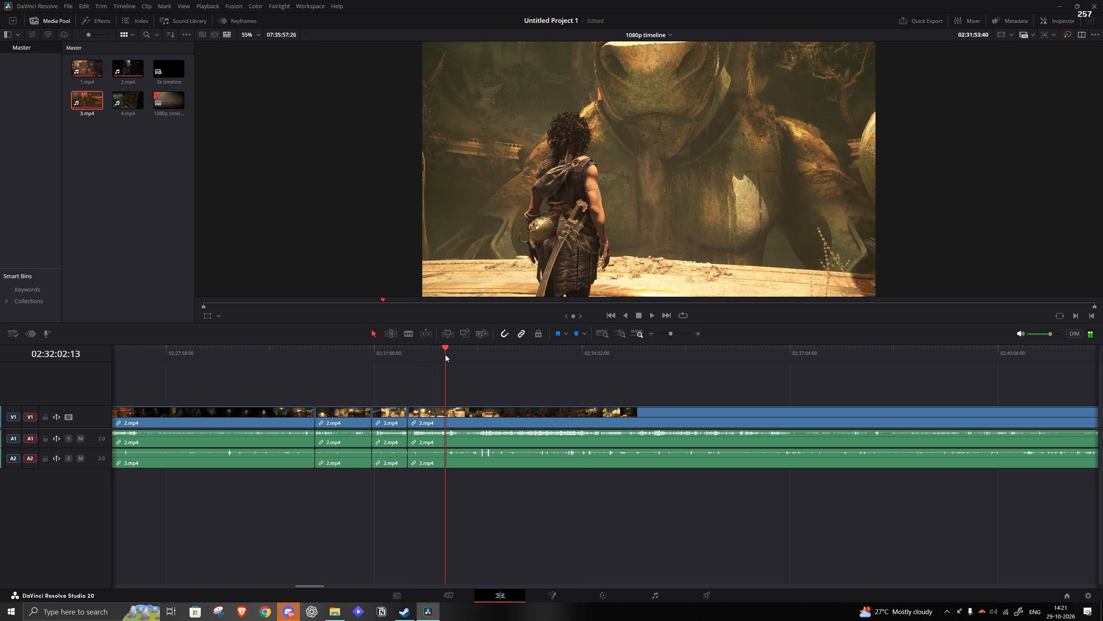
click(453, 356)
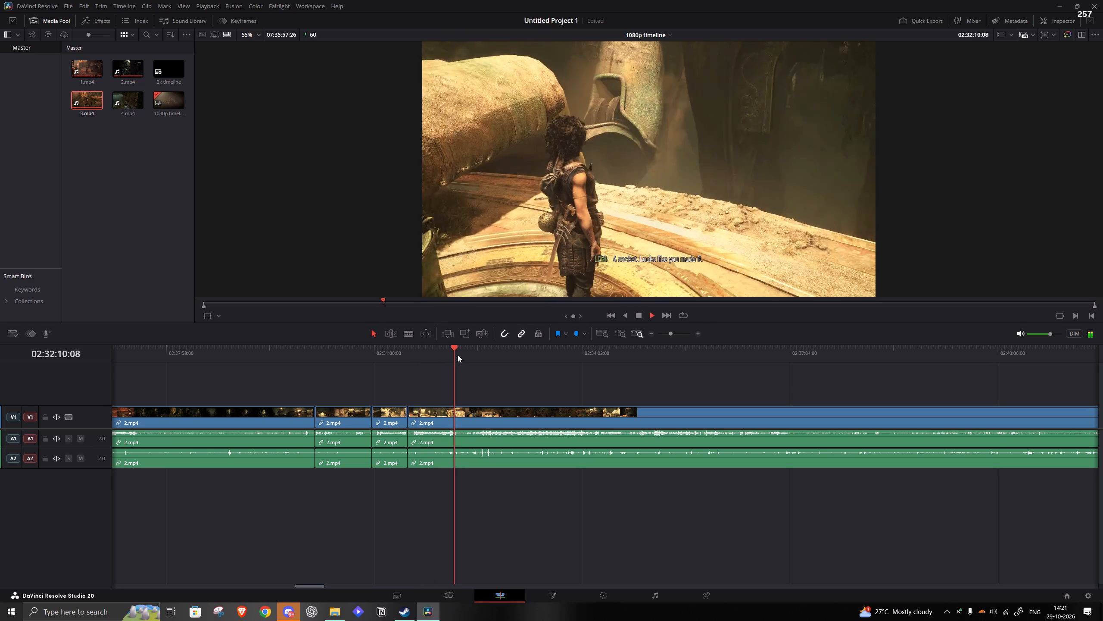
click(460, 356)
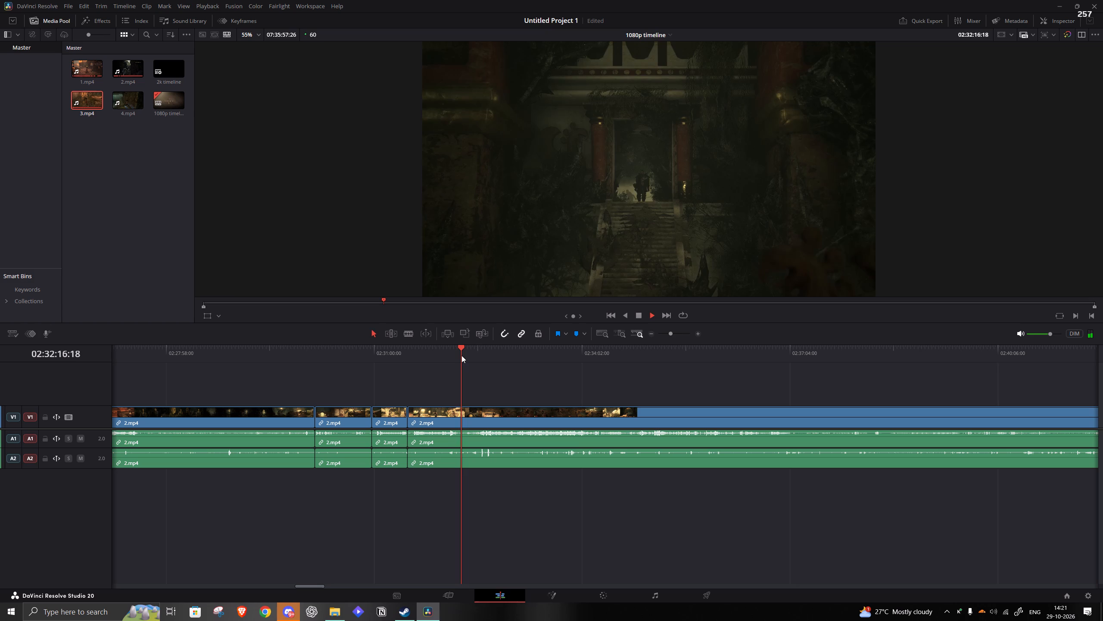
click(461, 355)
click(466, 355)
click(474, 355)
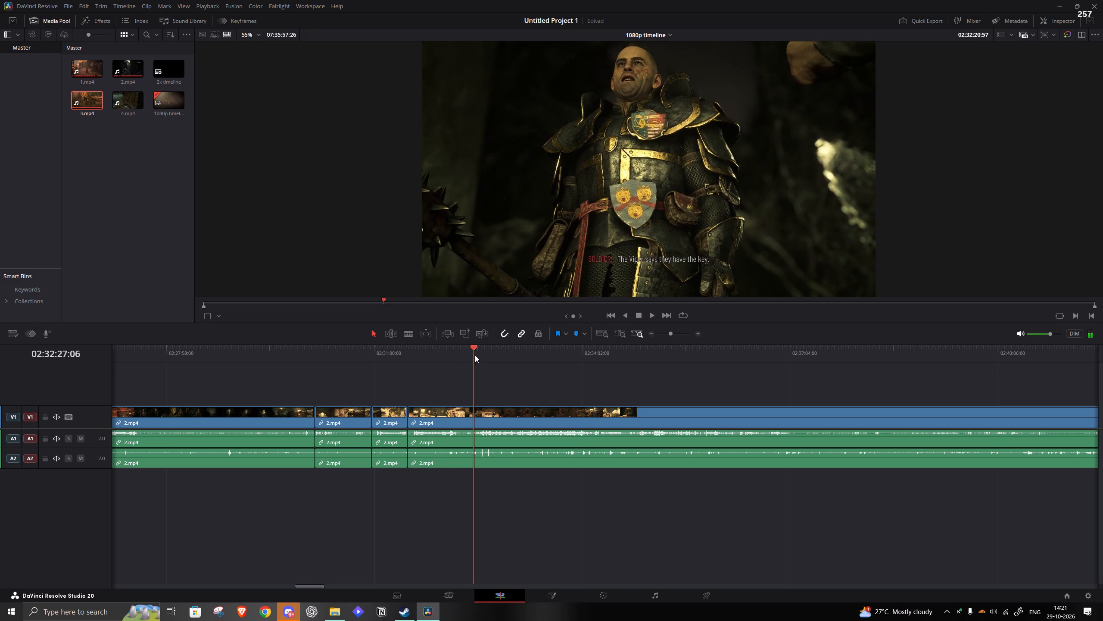
click(484, 356)
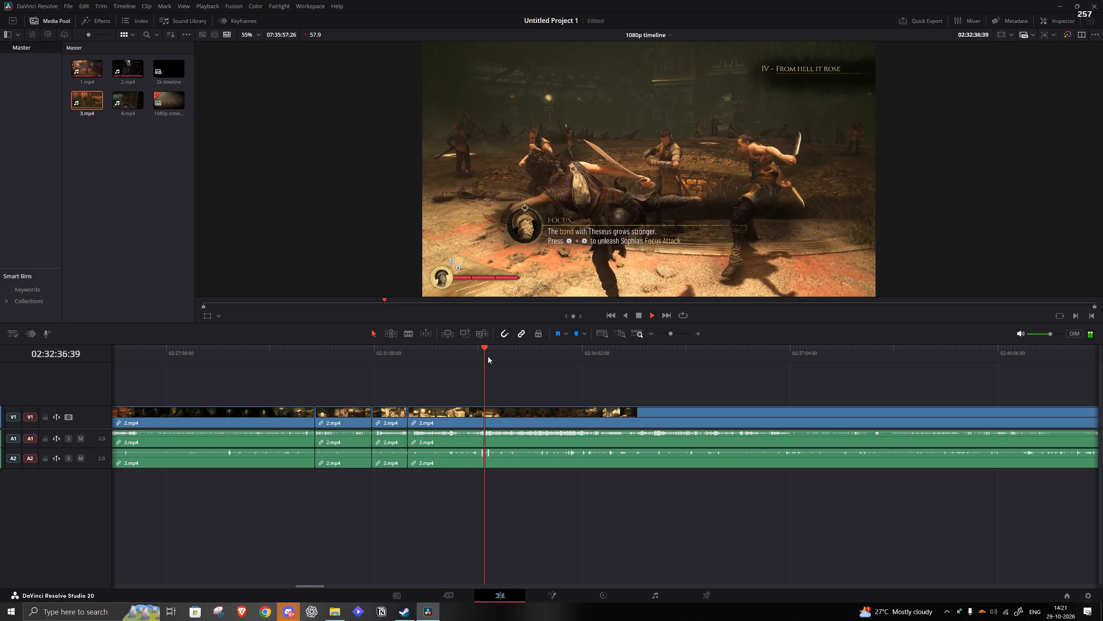
click(488, 356)
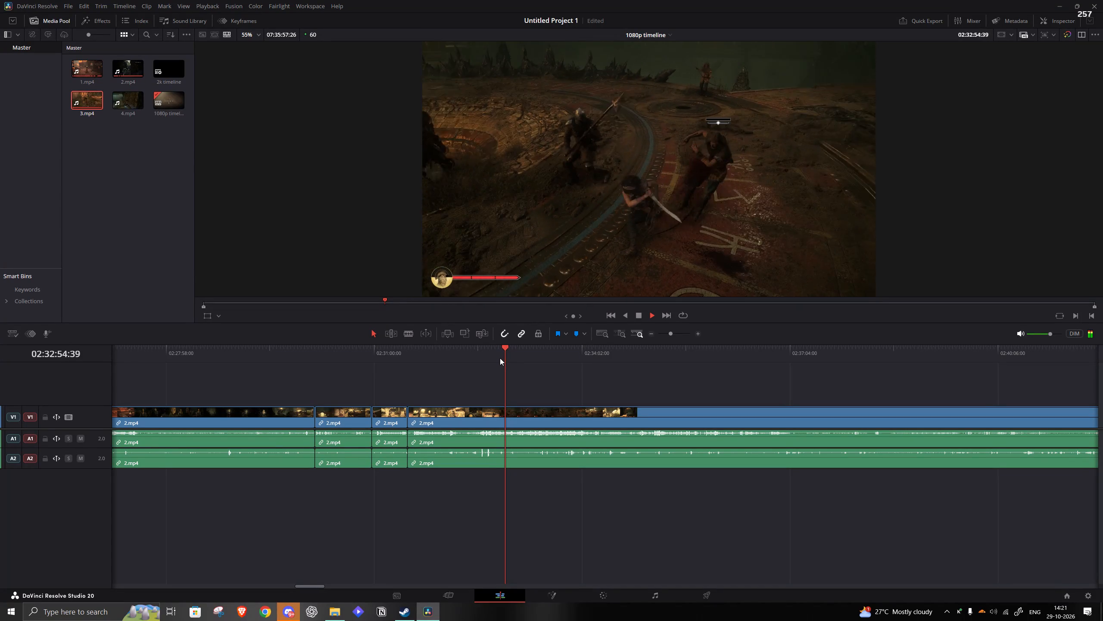
Review the arena fight and split 2.mp4 at about 02:33:37, during the combat.
key(space)
key(space)
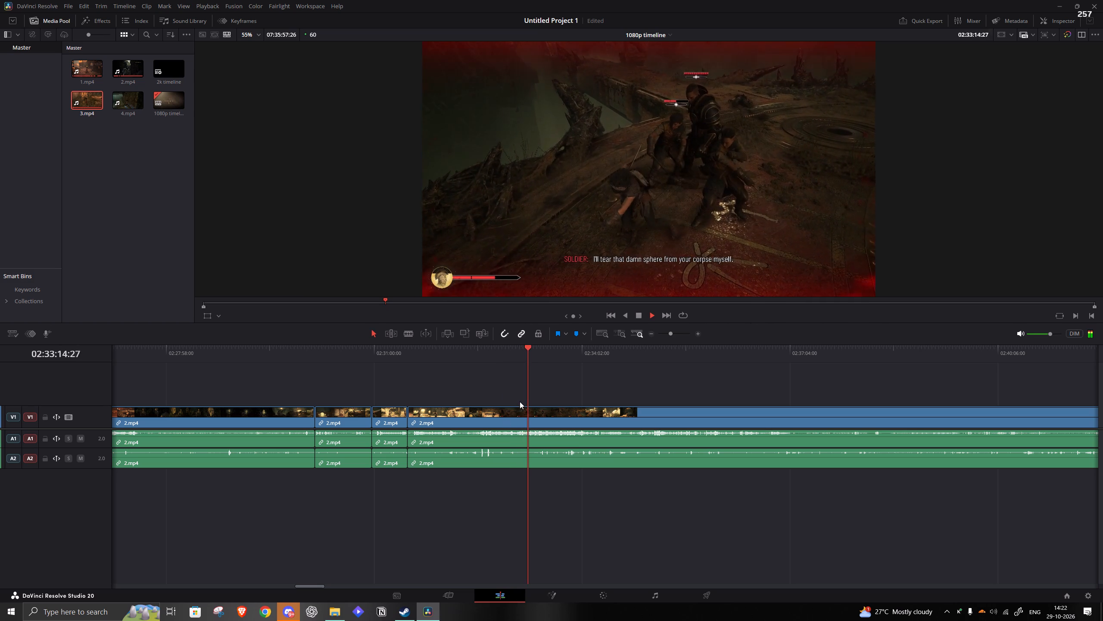
click(533, 367)
click(537, 358)
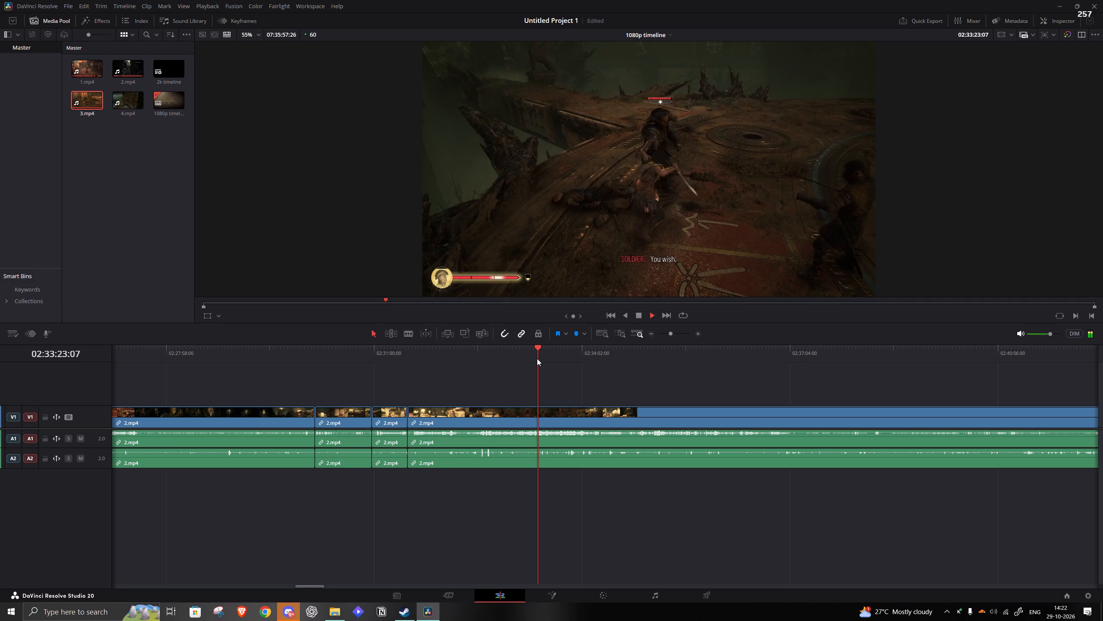
click(555, 352)
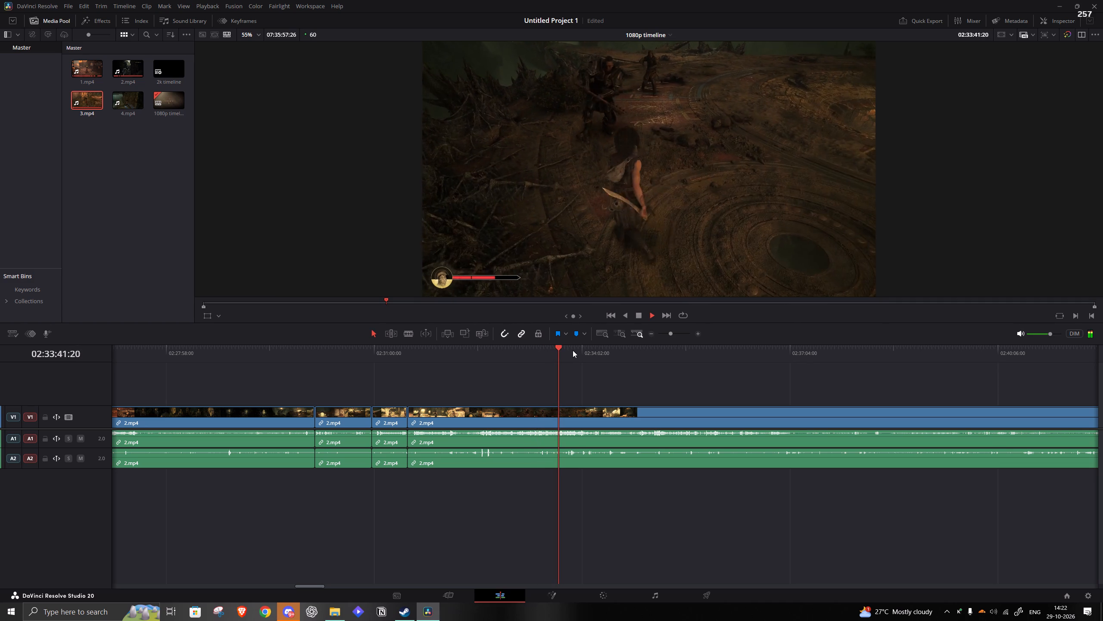
click(548, 350)
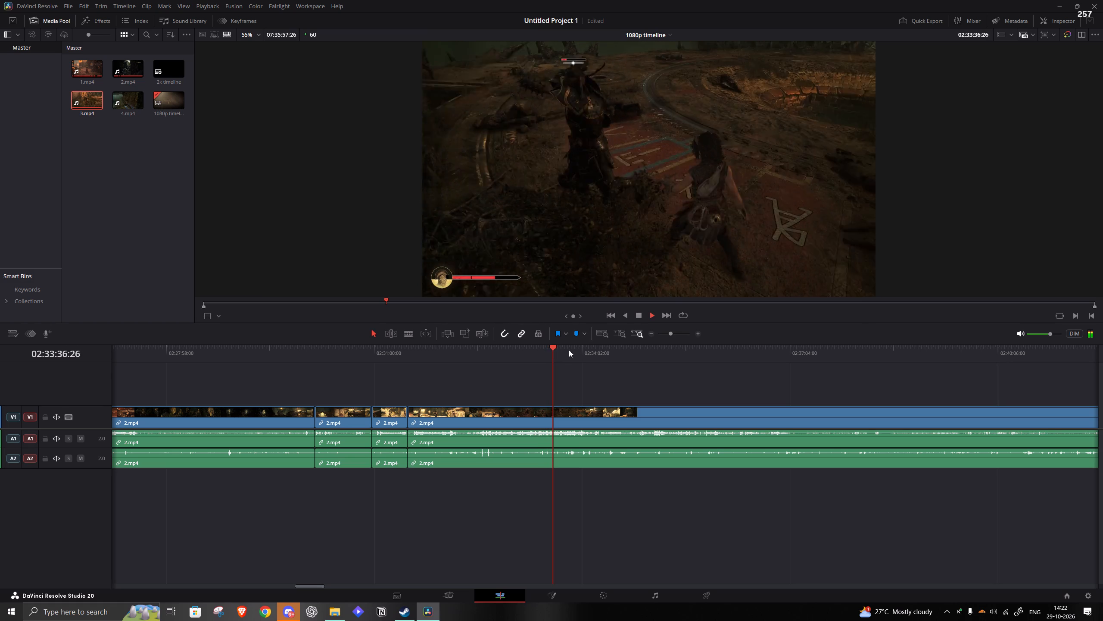
key(space)
key(s)
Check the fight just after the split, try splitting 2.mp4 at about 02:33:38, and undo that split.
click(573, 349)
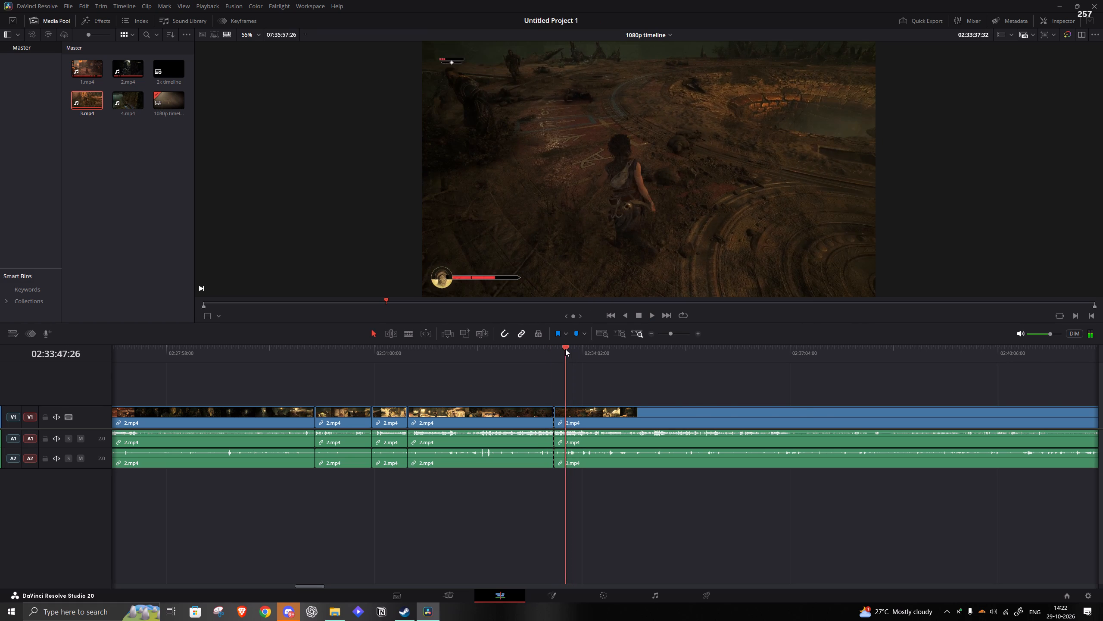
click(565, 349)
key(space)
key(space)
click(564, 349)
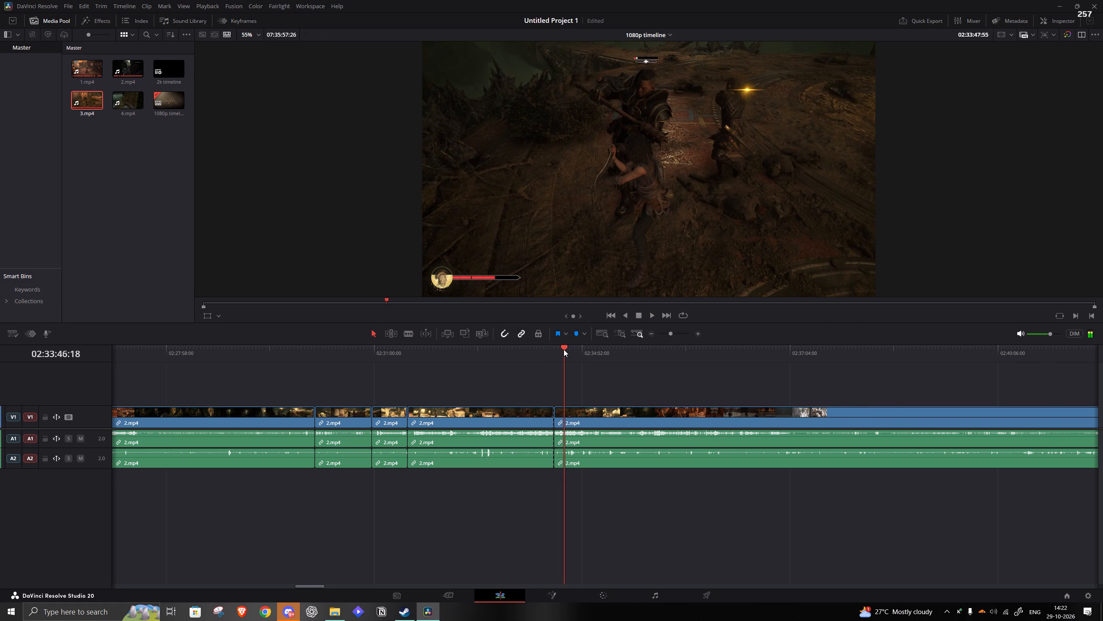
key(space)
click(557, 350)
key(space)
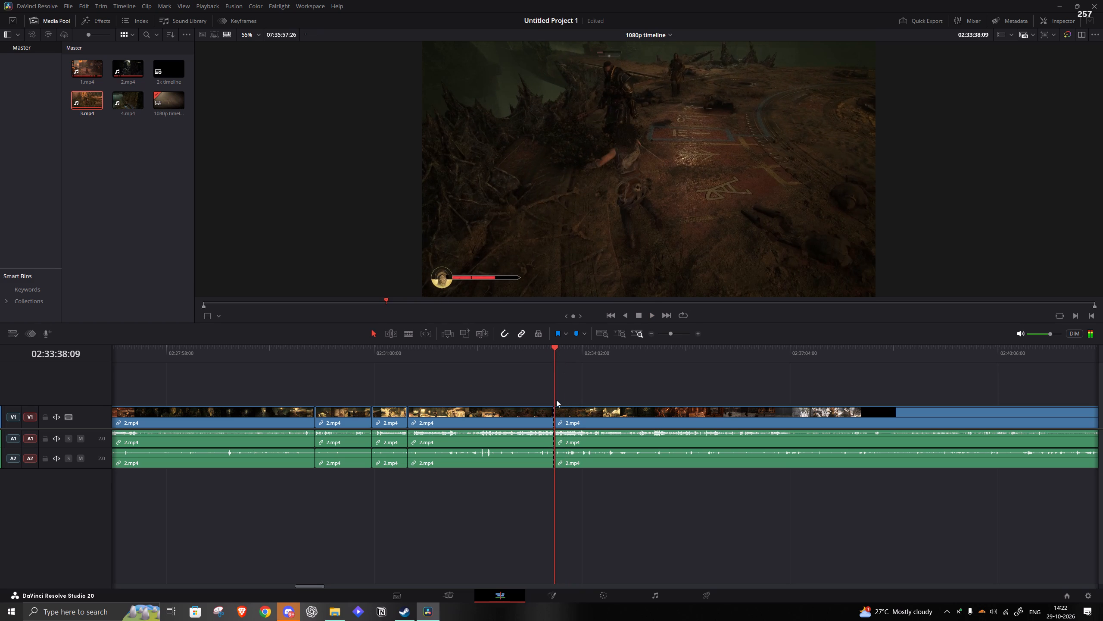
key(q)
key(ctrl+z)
Cut the short stretch of the fight in 2.mp4 from about 02:33:37 to about 02:33:39 and close the gap.
drag(670, 336, 677, 336)
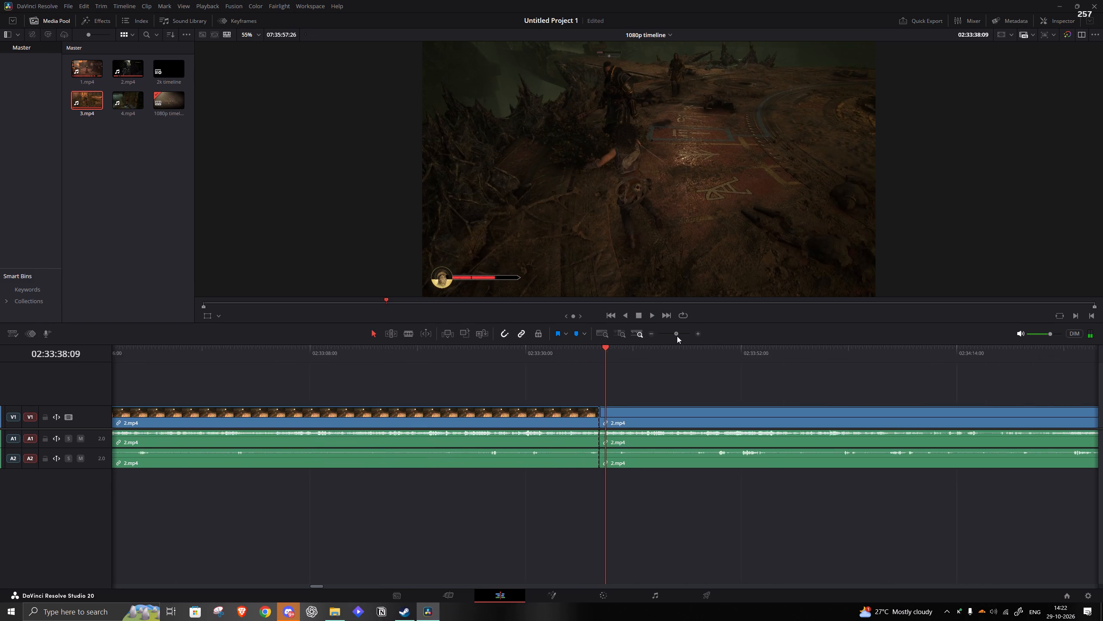
drag(677, 336, 679, 336)
key(space)
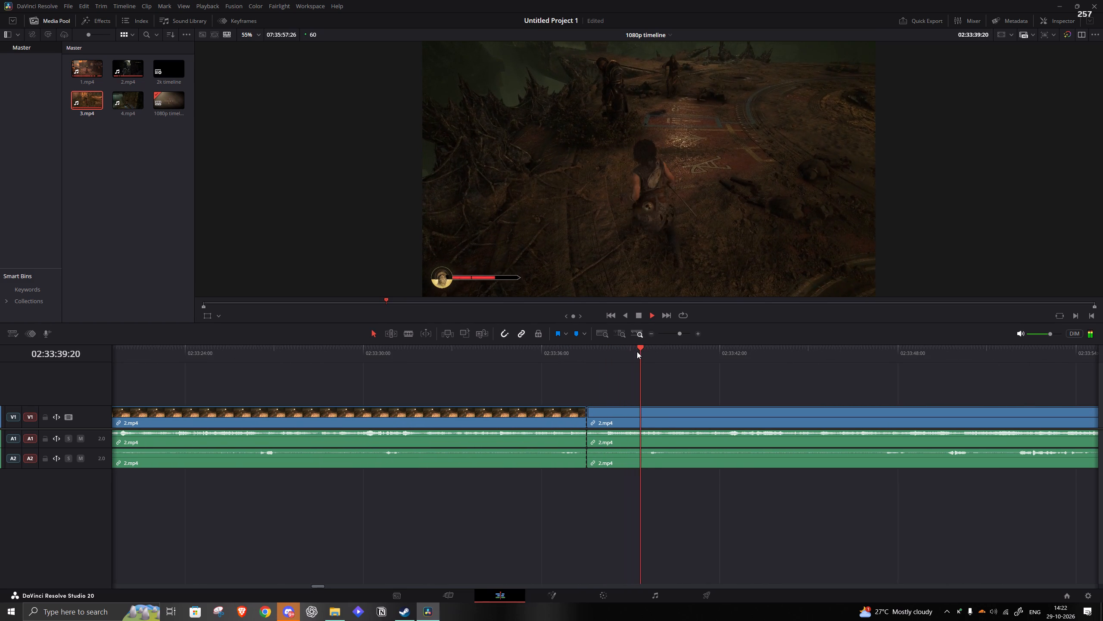
key(space)
key(q)
click(615, 406)
key(a)
Play the rest of the fight and split 2.mp4 at about 02:34:02, beside the pool.
key(space)
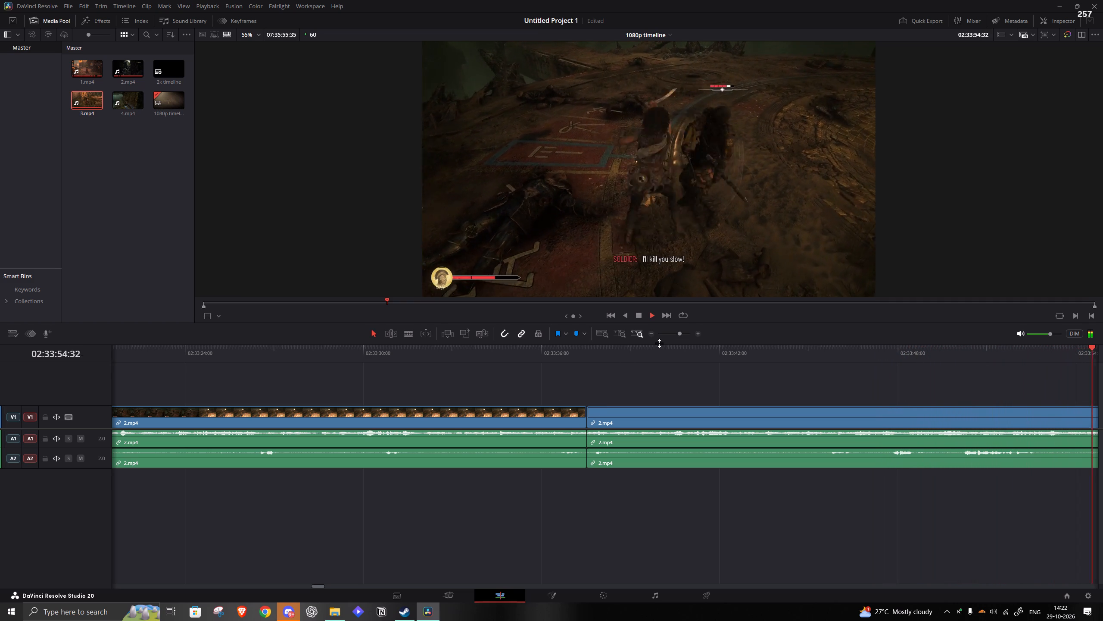
click(678, 335)
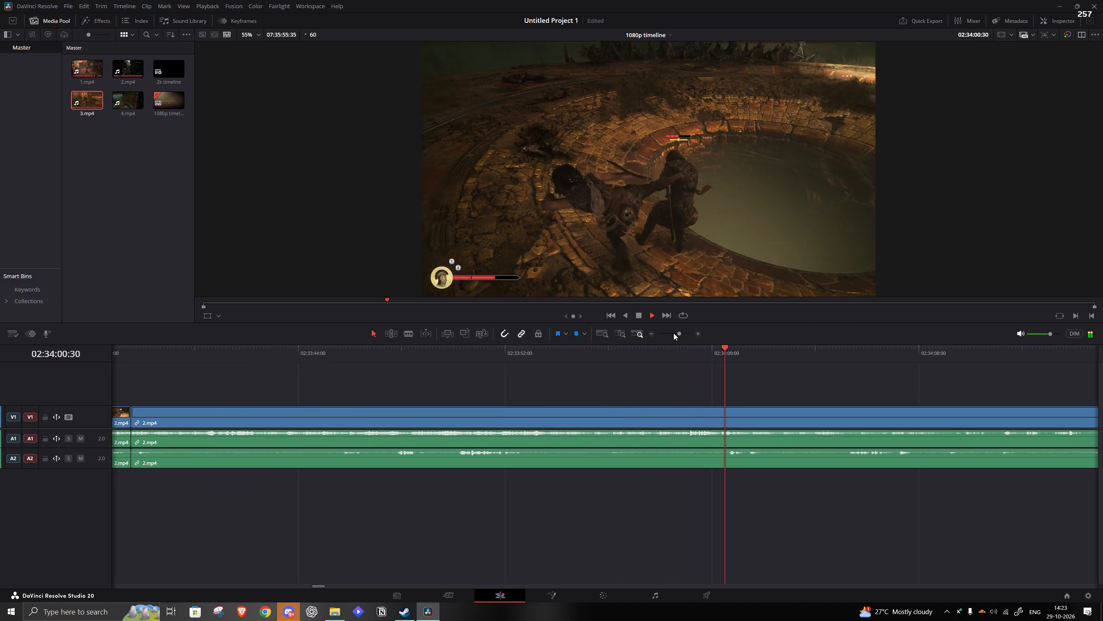
key(space)
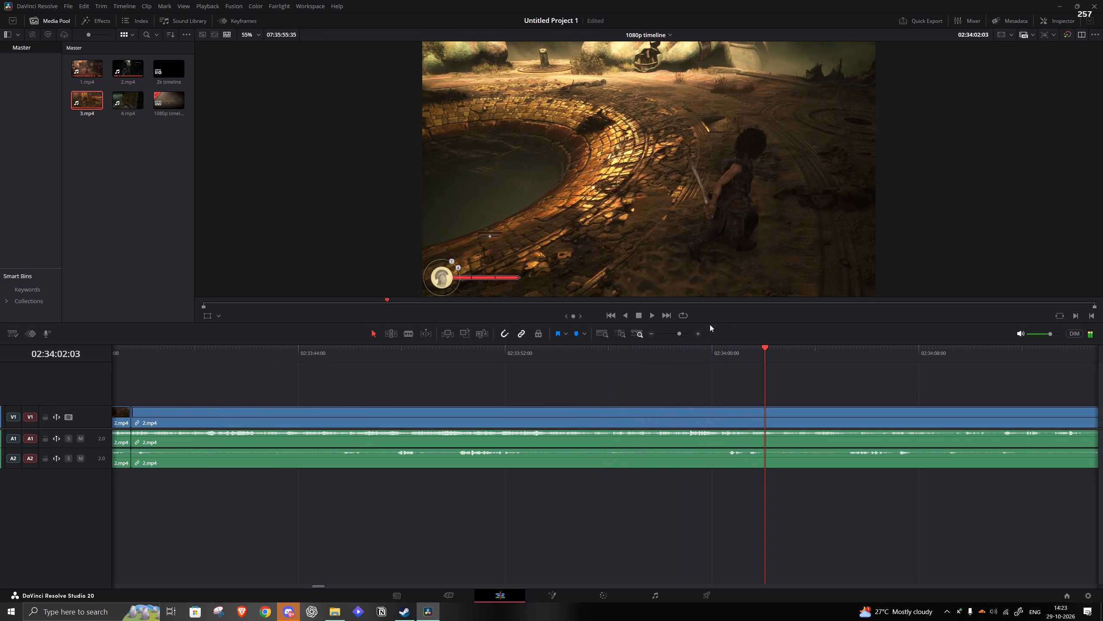
key(s)
Cut the footage after the fight in 2.mp4 from about 02:34:02 to about 02:34:33, where the run to the archway begins, closing the gap.
drag(680, 333, 676, 332)
key(space)
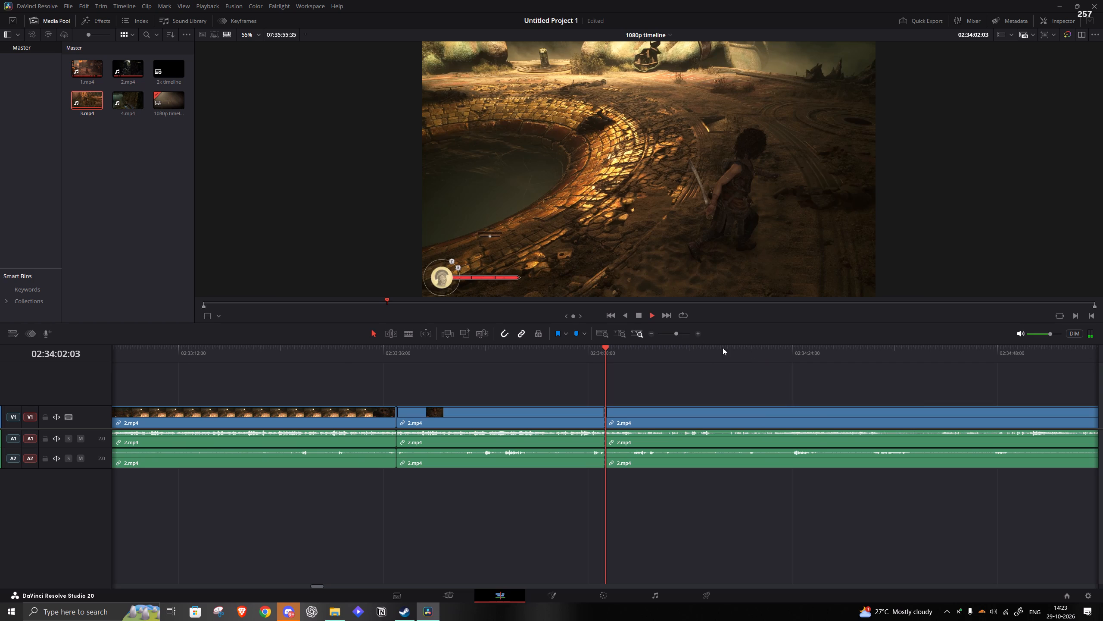
click(818, 355)
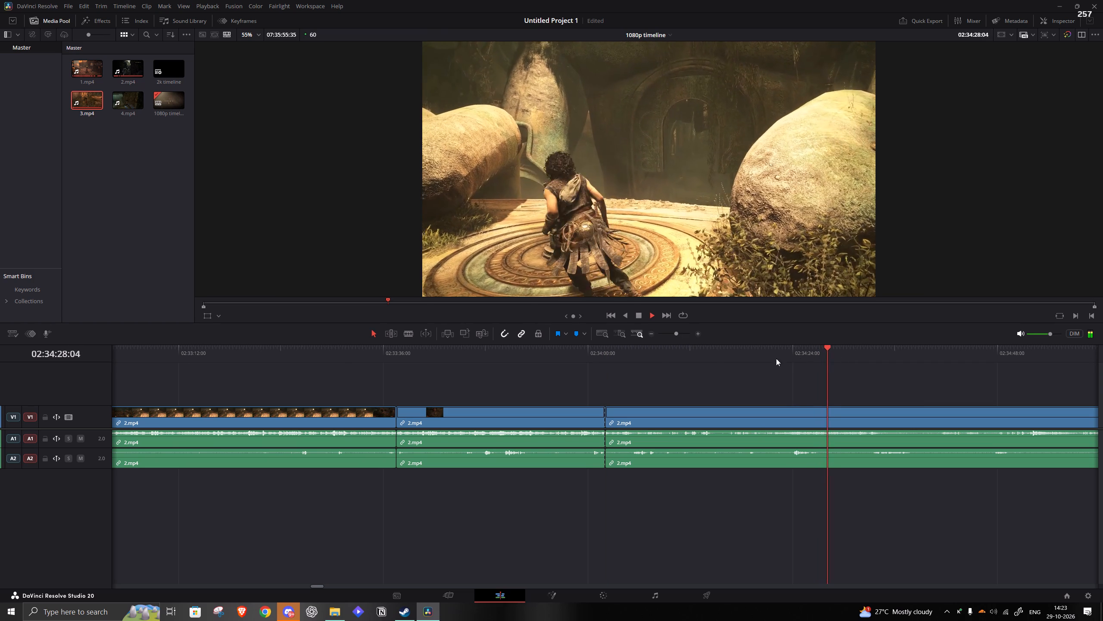
click(659, 363)
click(623, 361)
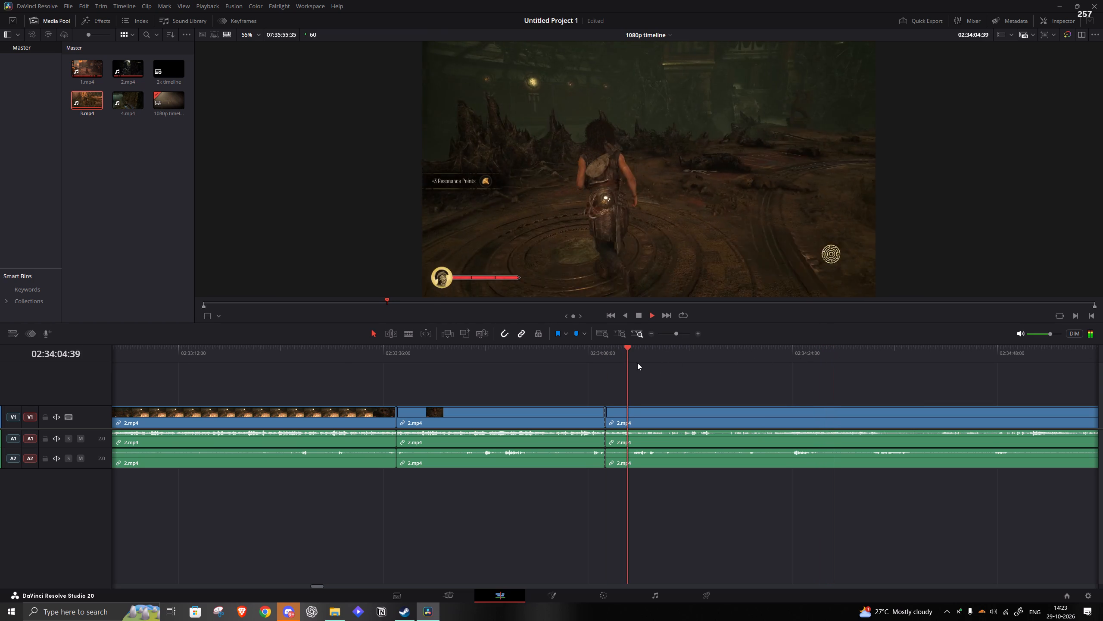
click(791, 371)
click(792, 366)
click(803, 336)
click(800, 359)
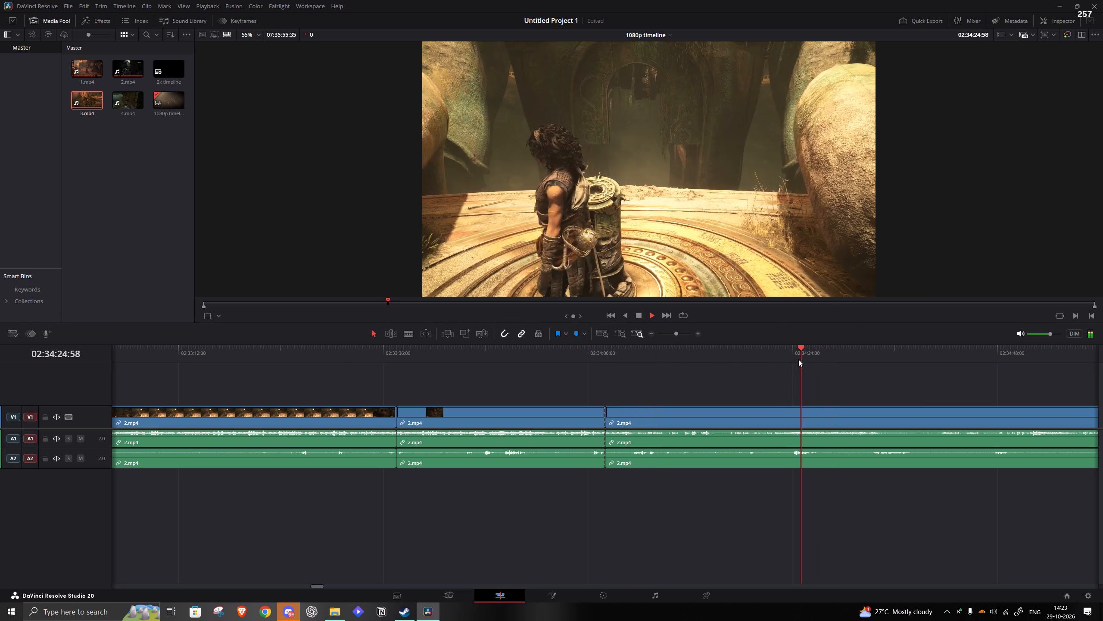
click(785, 358)
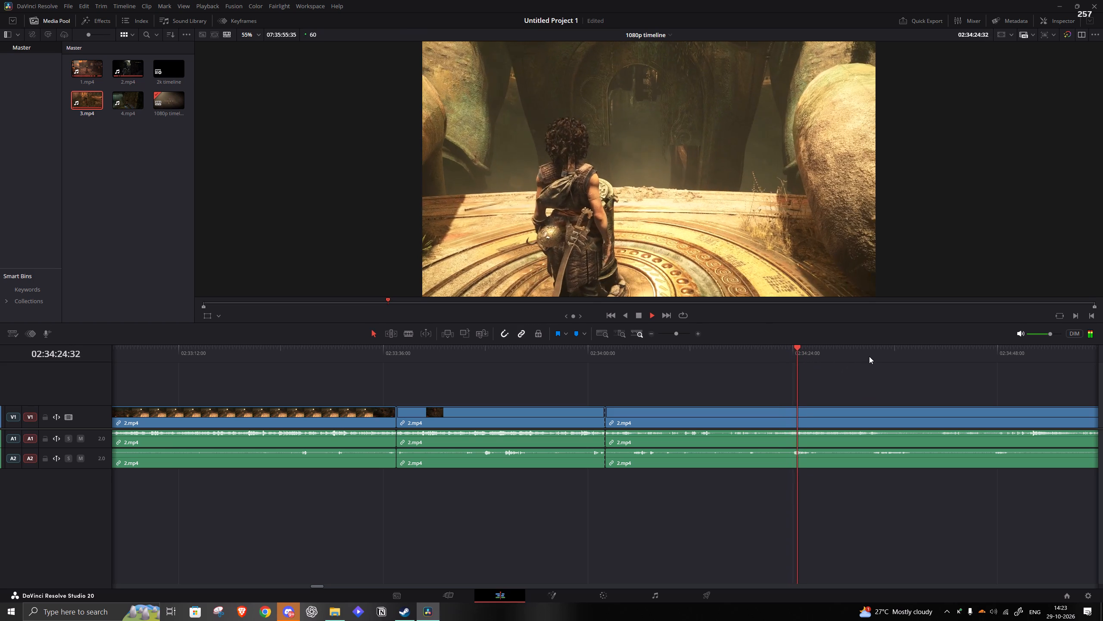
click(869, 355)
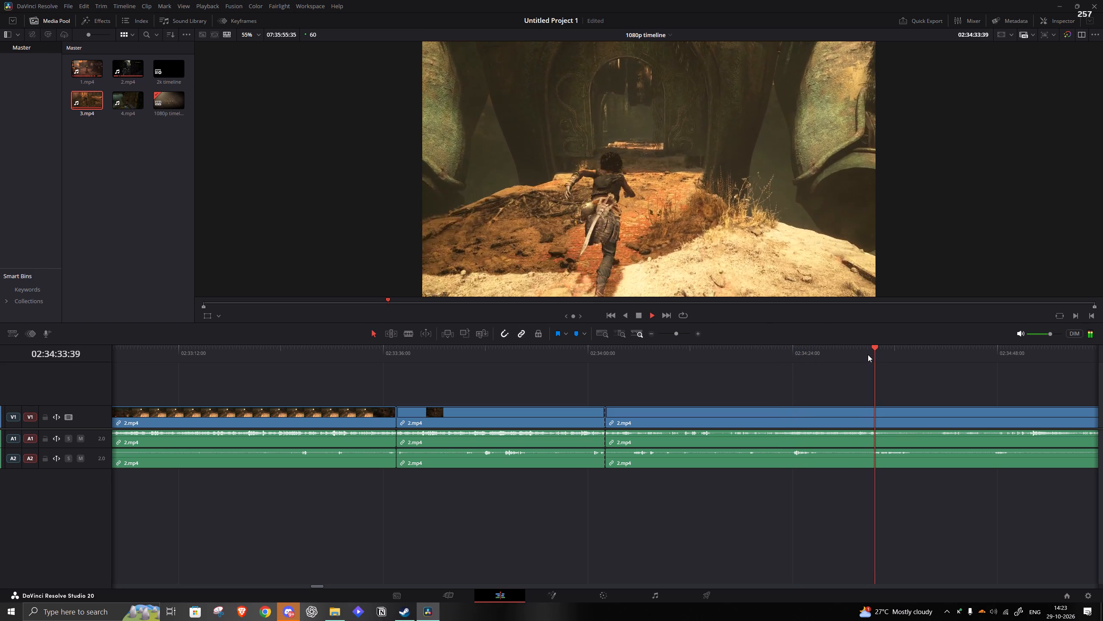
click(867, 354)
key(space)
key(q)
click(791, 427)
key(a)
Review 2.mp4 from about 02:34:04 to 02:34:37, from the archway run past the maze-patterned door to the boat.
key(space)
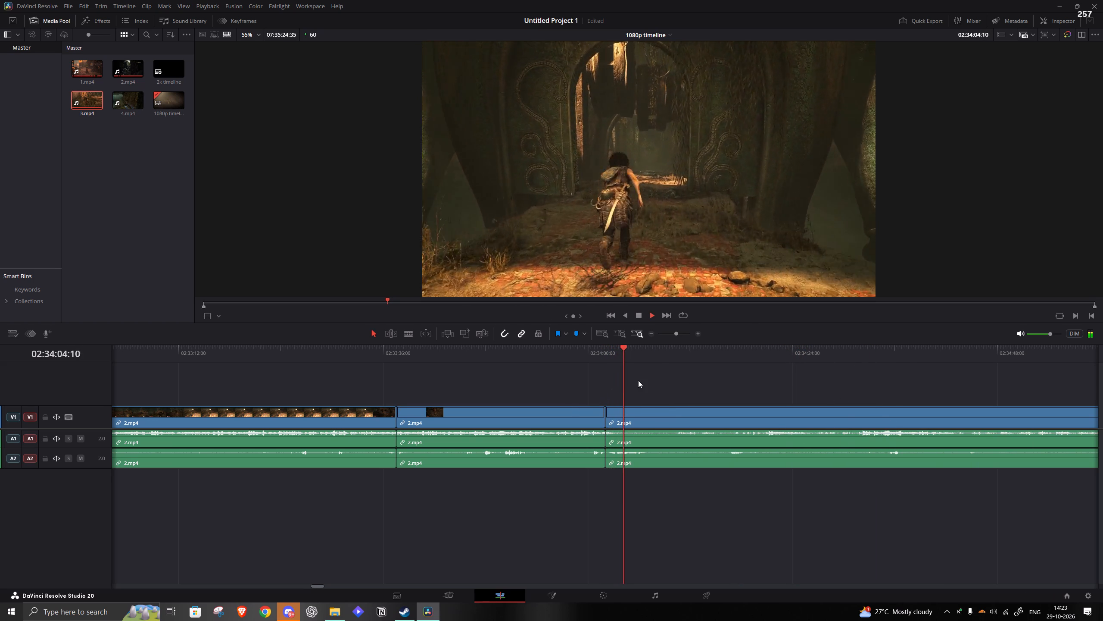
click(652, 350)
click(677, 350)
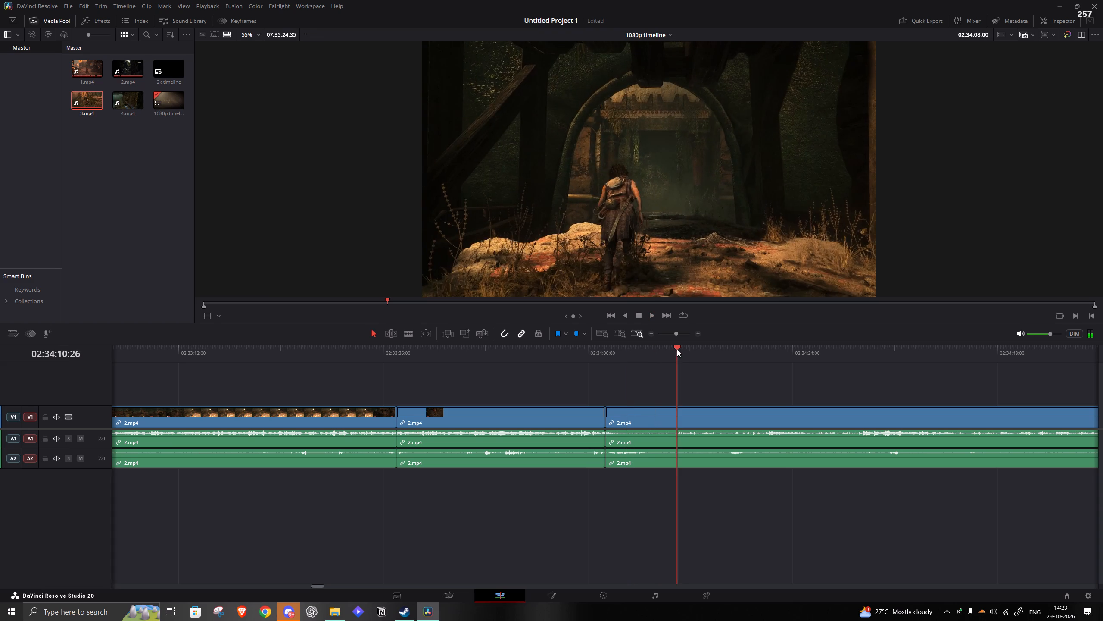
click(702, 356)
click(728, 358)
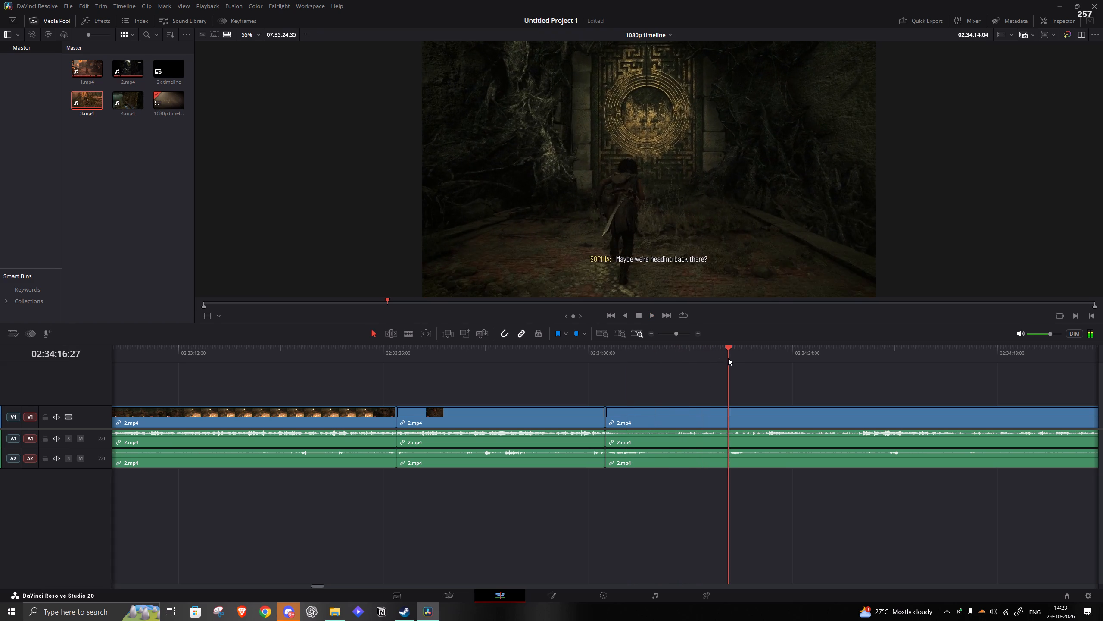
click(767, 353)
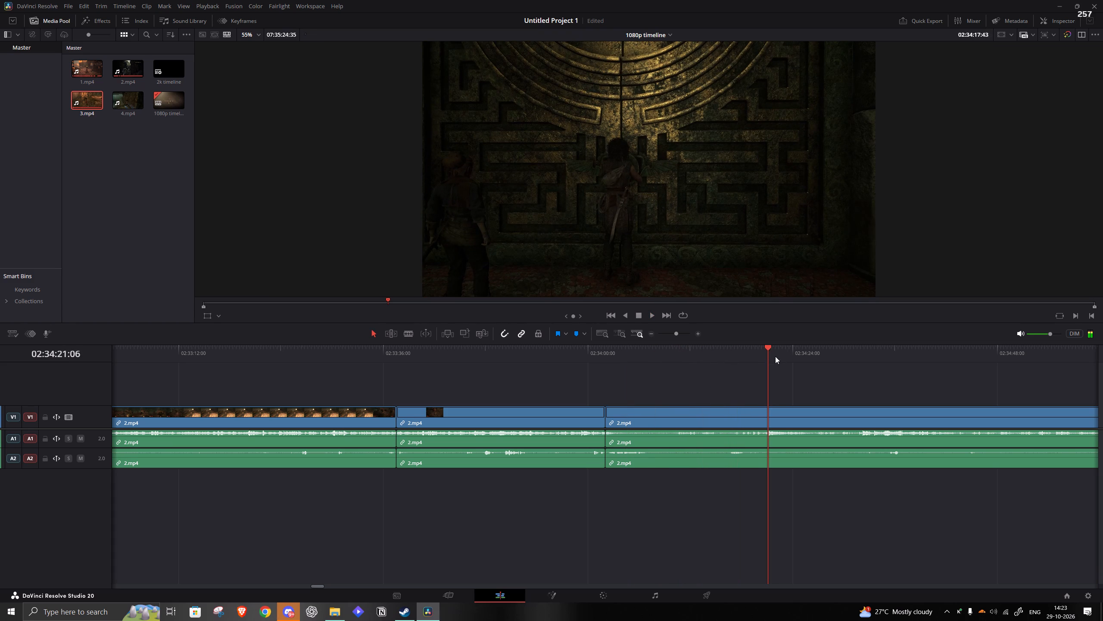
click(804, 357)
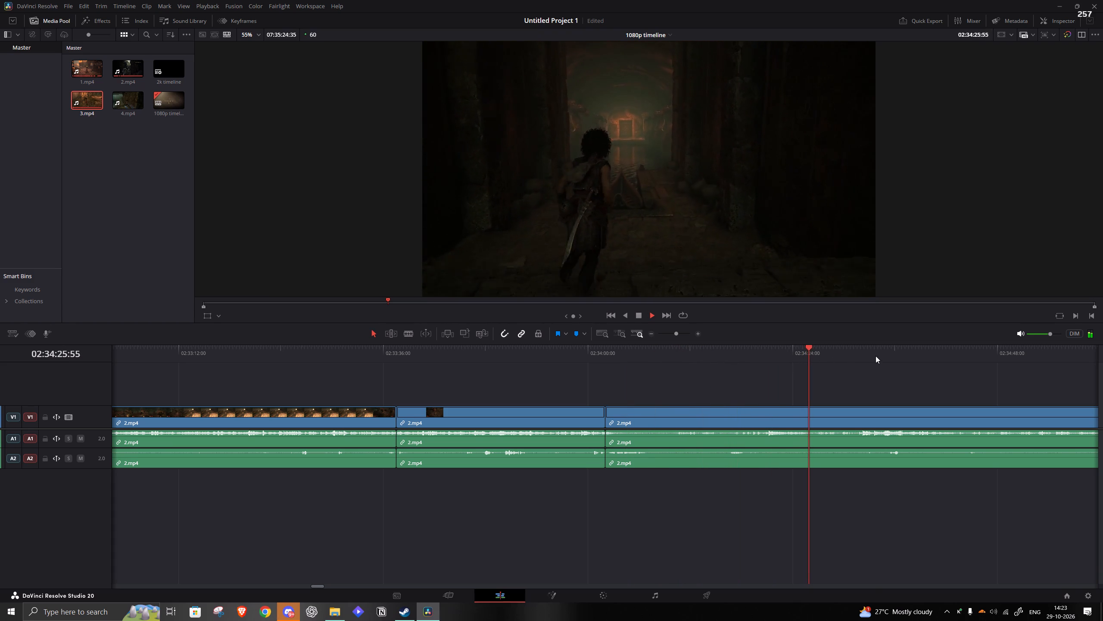
click(877, 358)
click(900, 358)
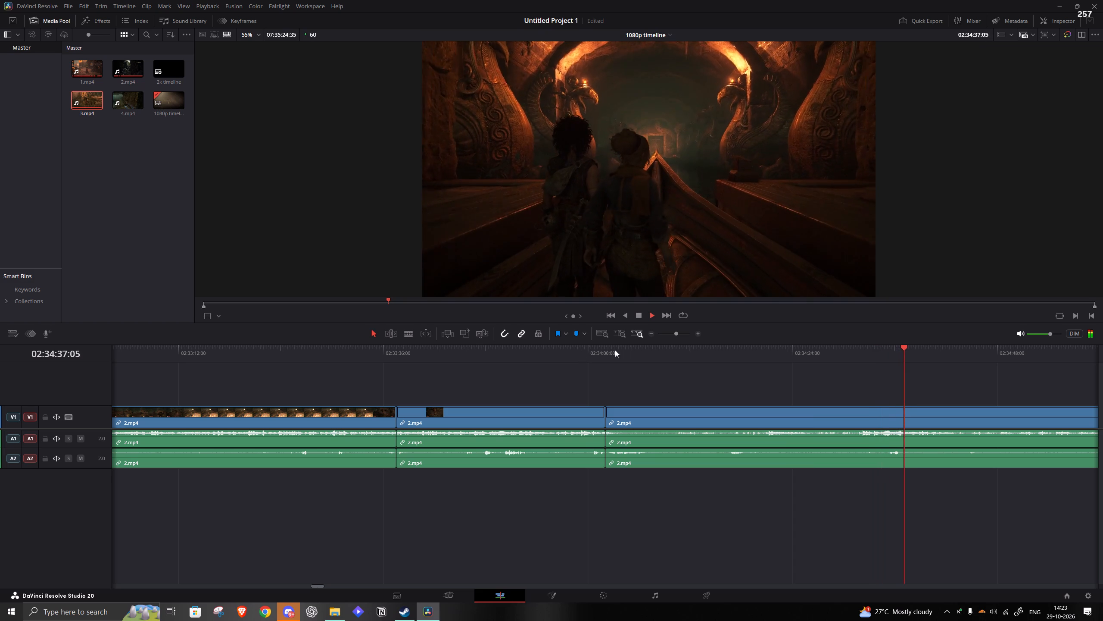
Review 2.mp4 from about 02:34:53 to 02:36:56, covering the boat ride, the circular chamber and the cutscene up to the outdoor cliffs.
click(676, 332)
click(660, 354)
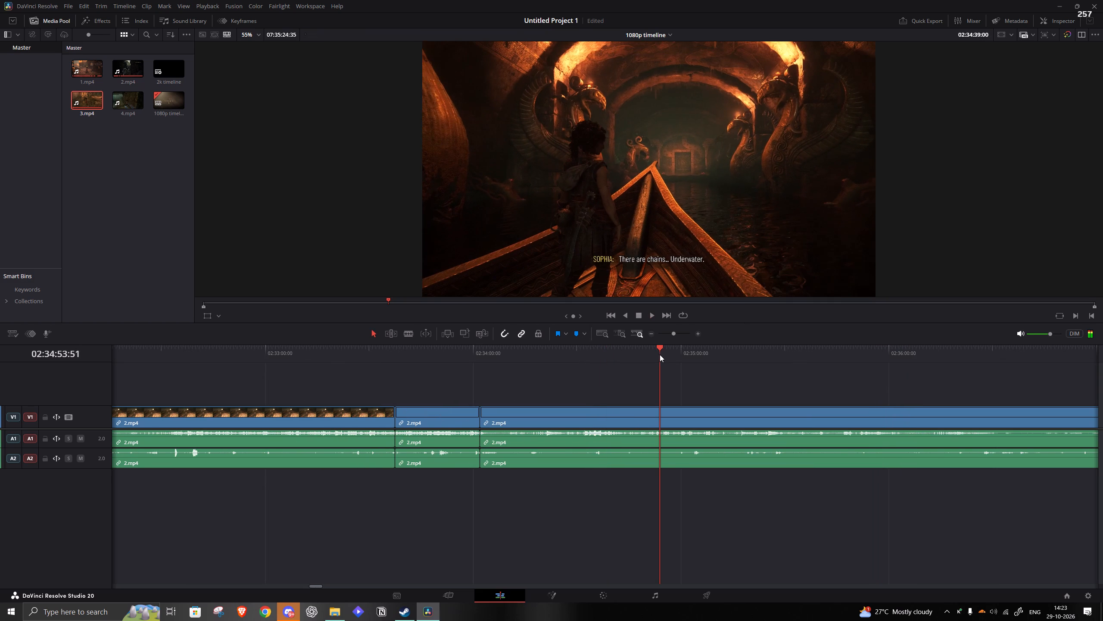
click(712, 349)
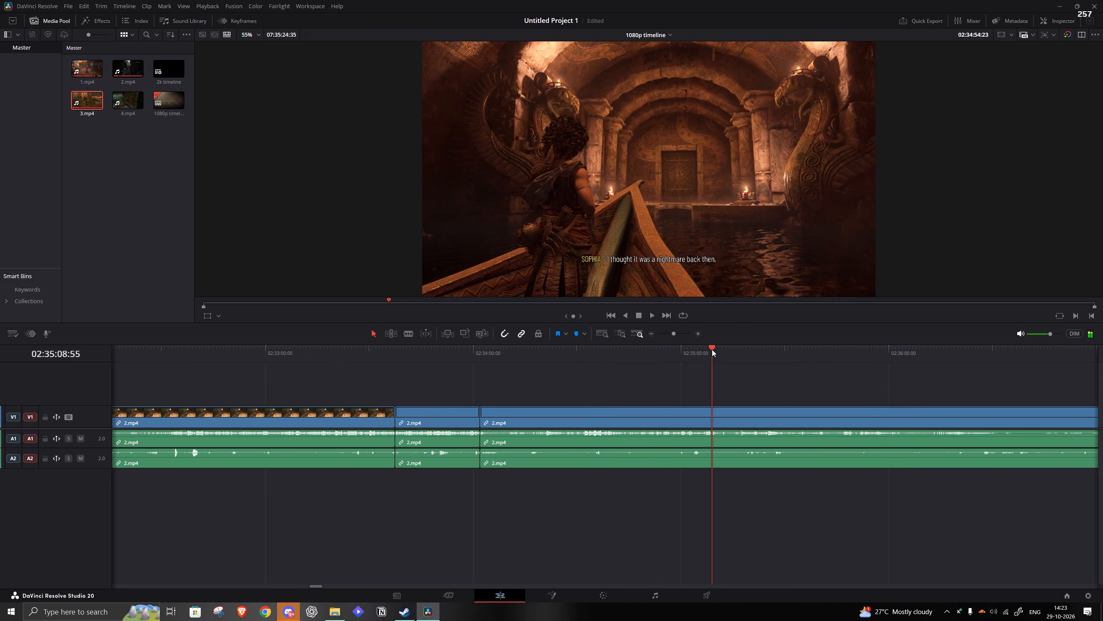
click(737, 350)
click(758, 348)
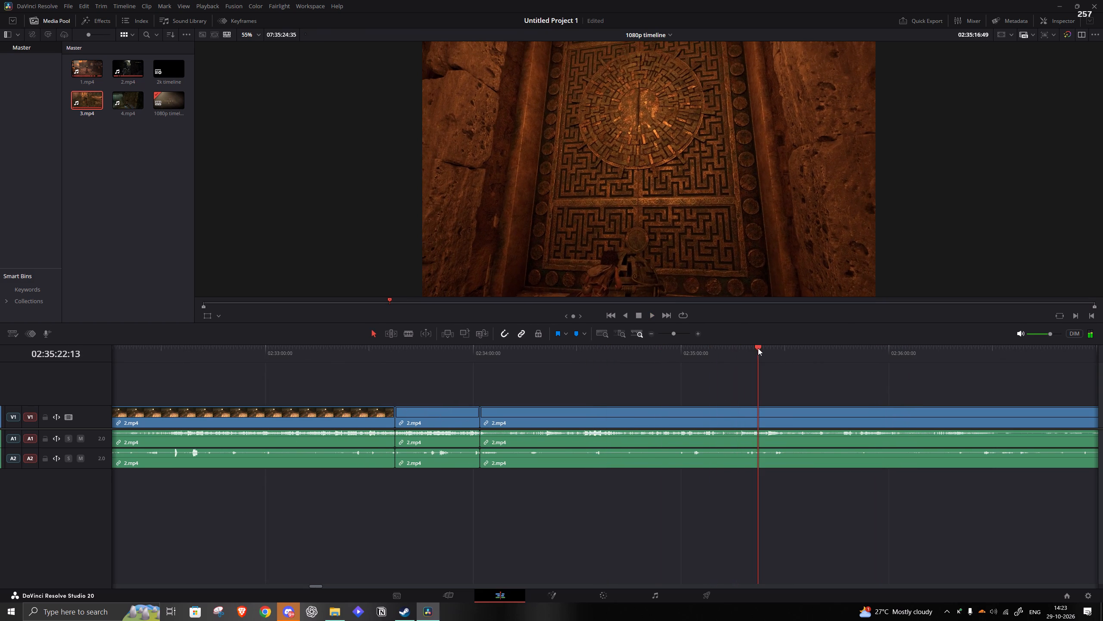
click(782, 345)
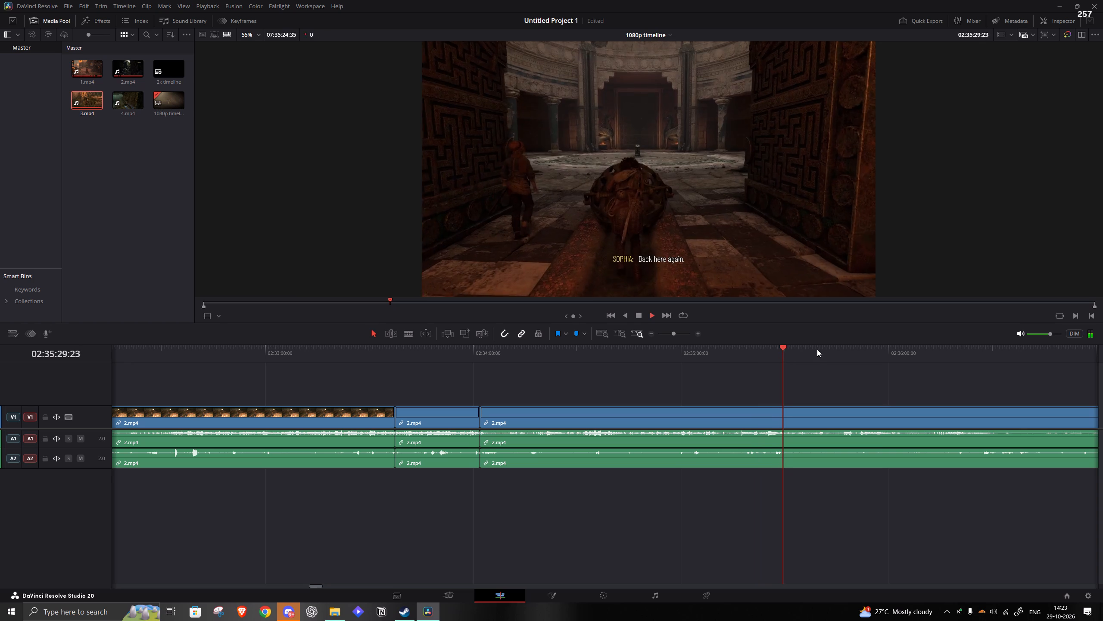
click(818, 350)
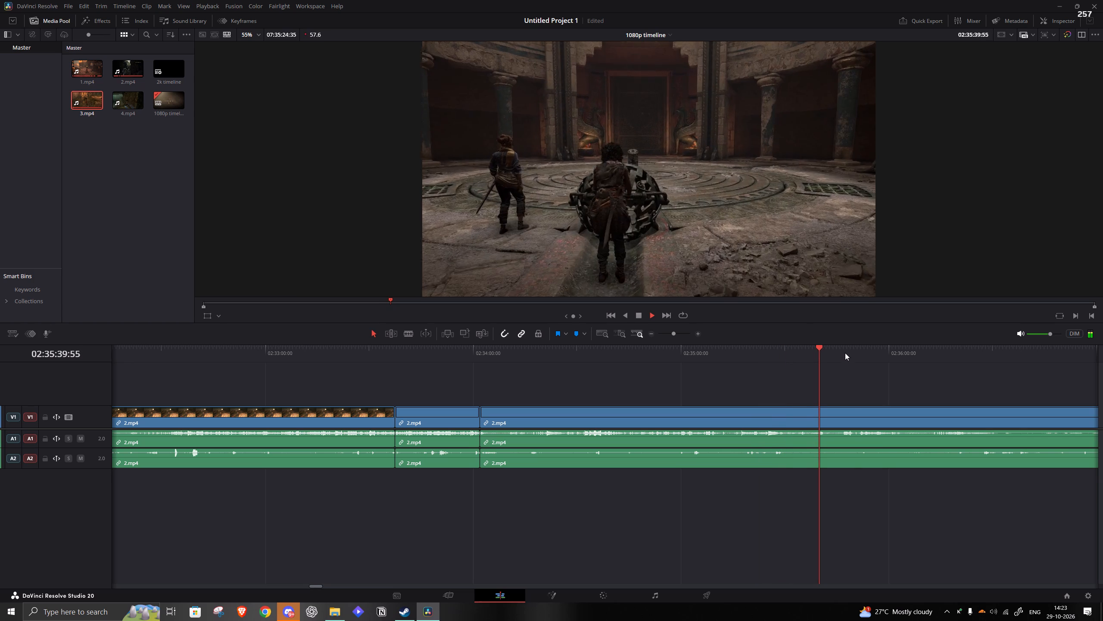
click(853, 355)
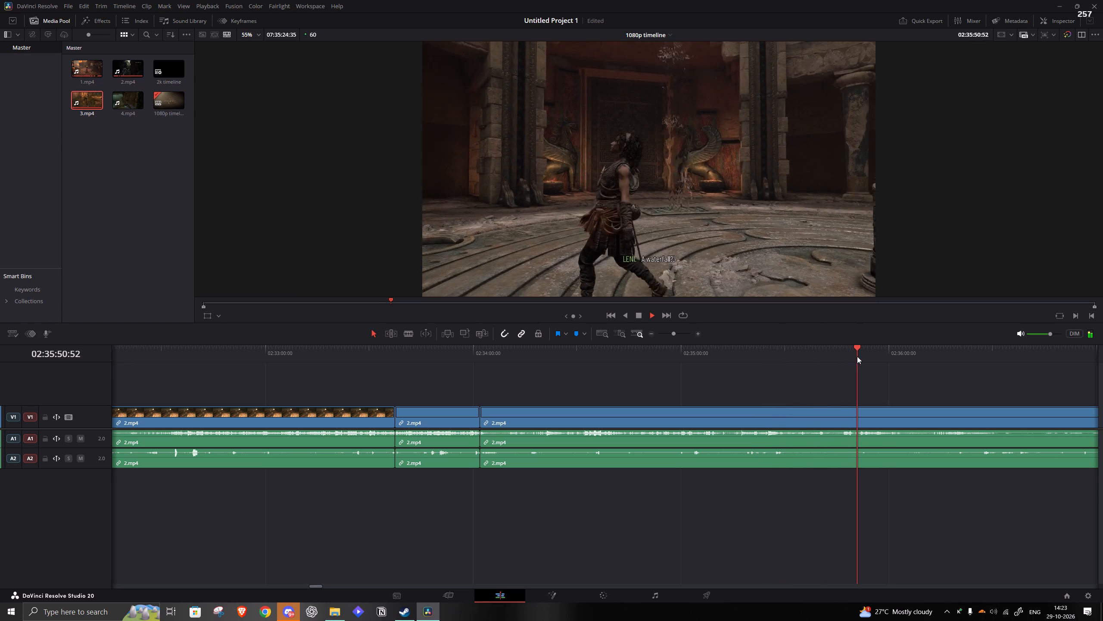
click(902, 363)
click(965, 356)
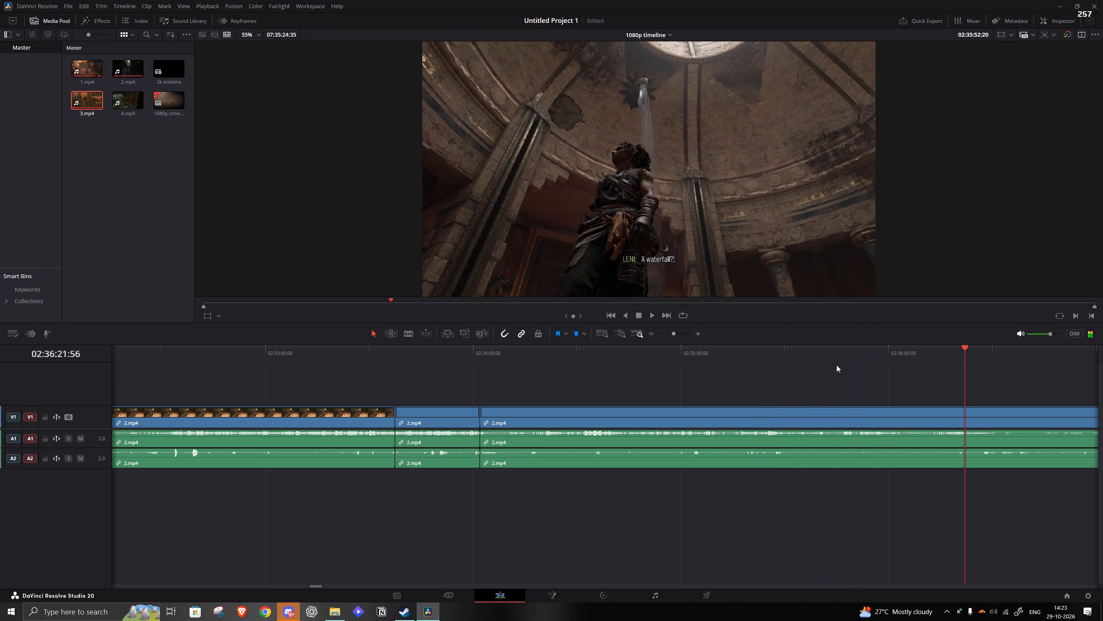
click(670, 335)
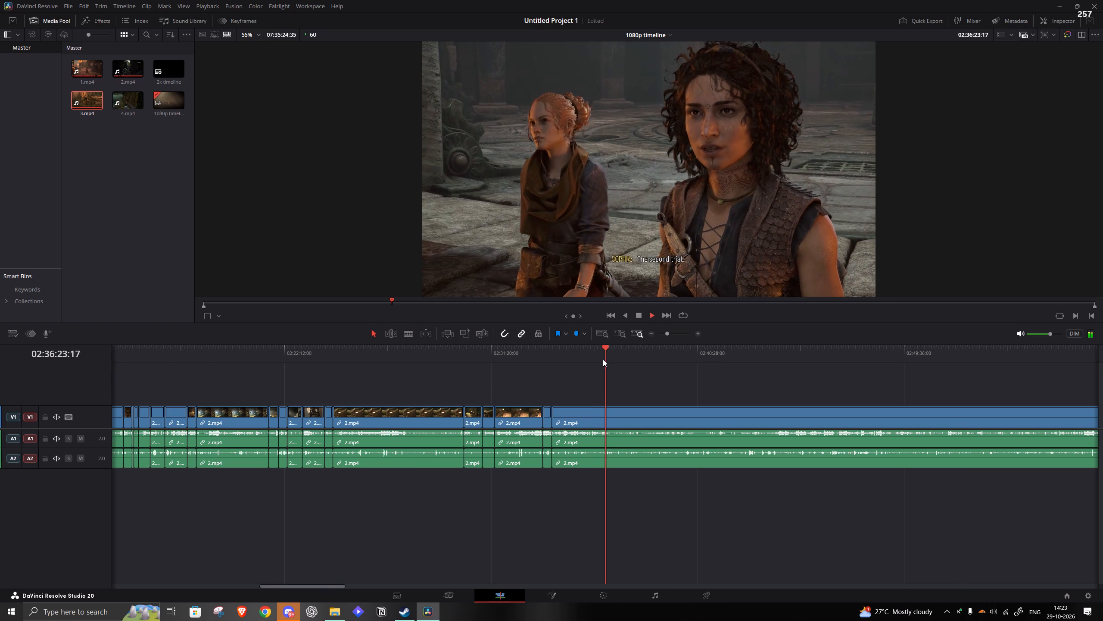
click(604, 359)
click(608, 359)
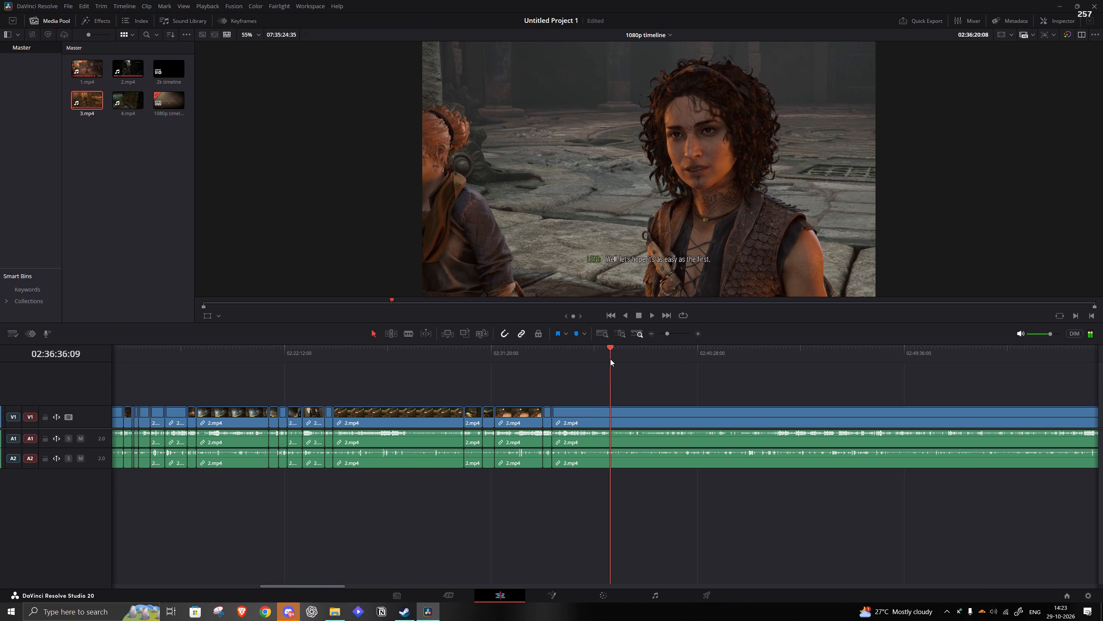
click(617, 359)
click(605, 359)
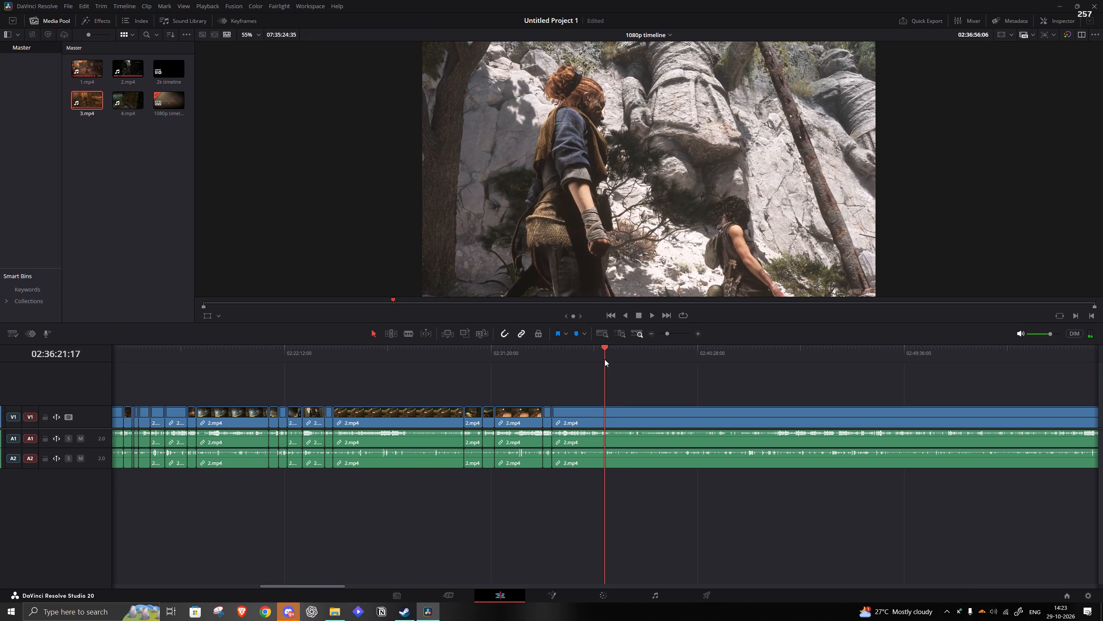
Play on through the chapter V title and outdoor scene, and split 2.mp4 at about 02:37:31, where the equipment menu opens.
key(3)
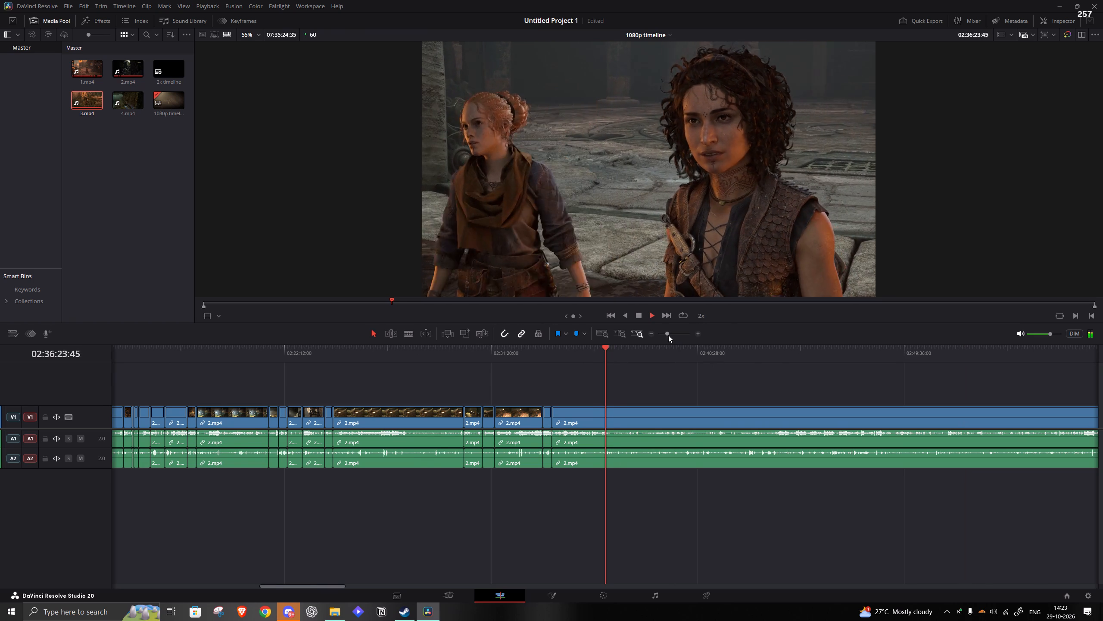
drag(668, 335, 673, 334)
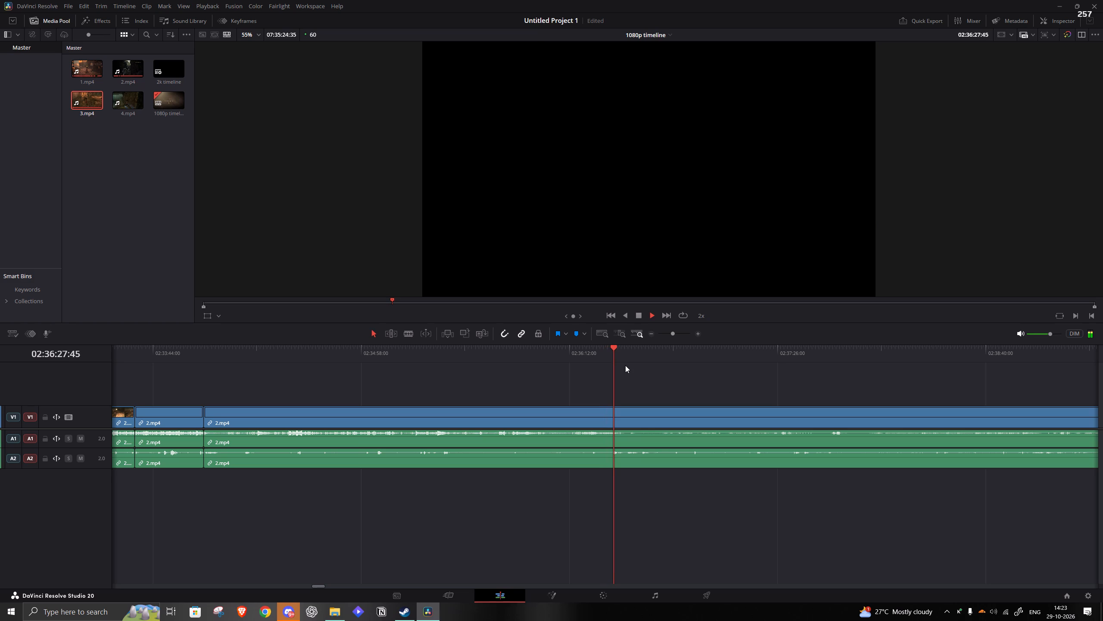
click(638, 368)
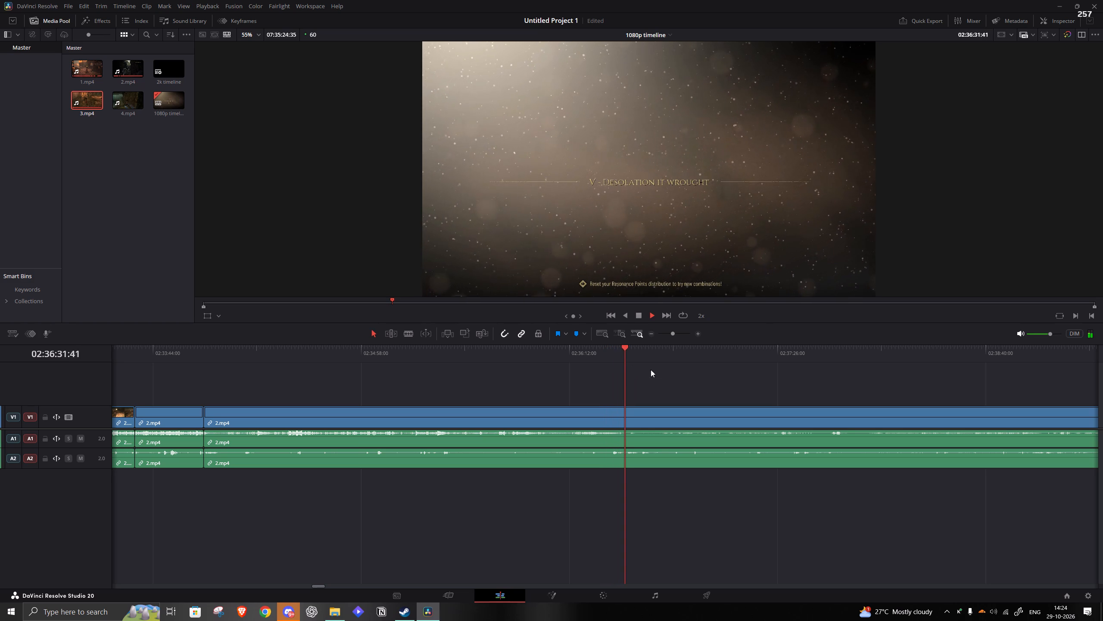
click(667, 365)
click(670, 357)
click(701, 358)
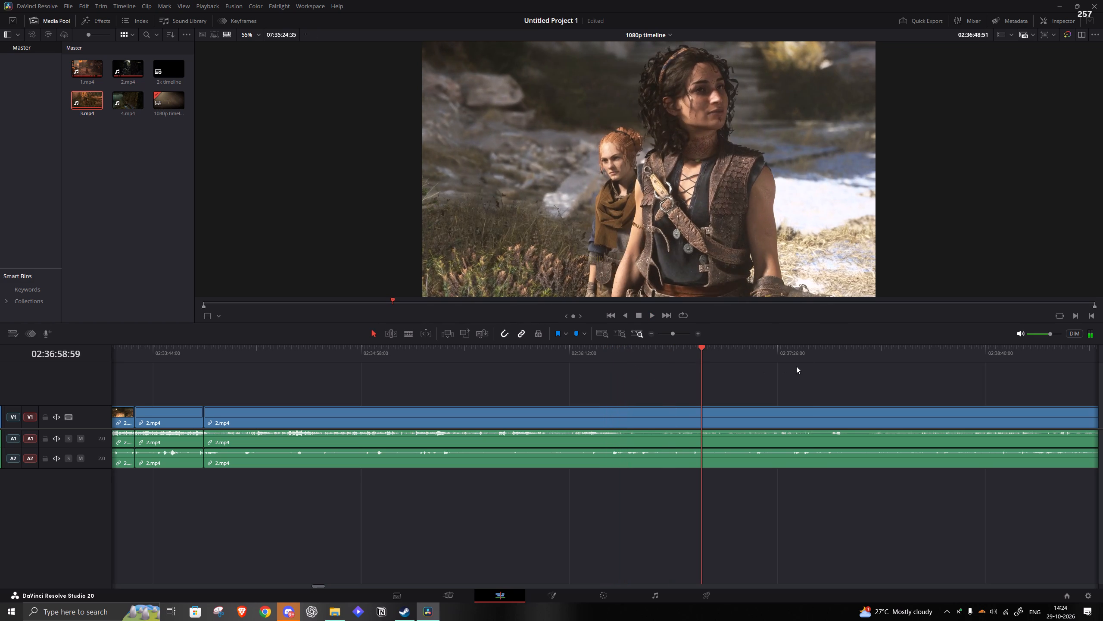
click(813, 359)
click(787, 366)
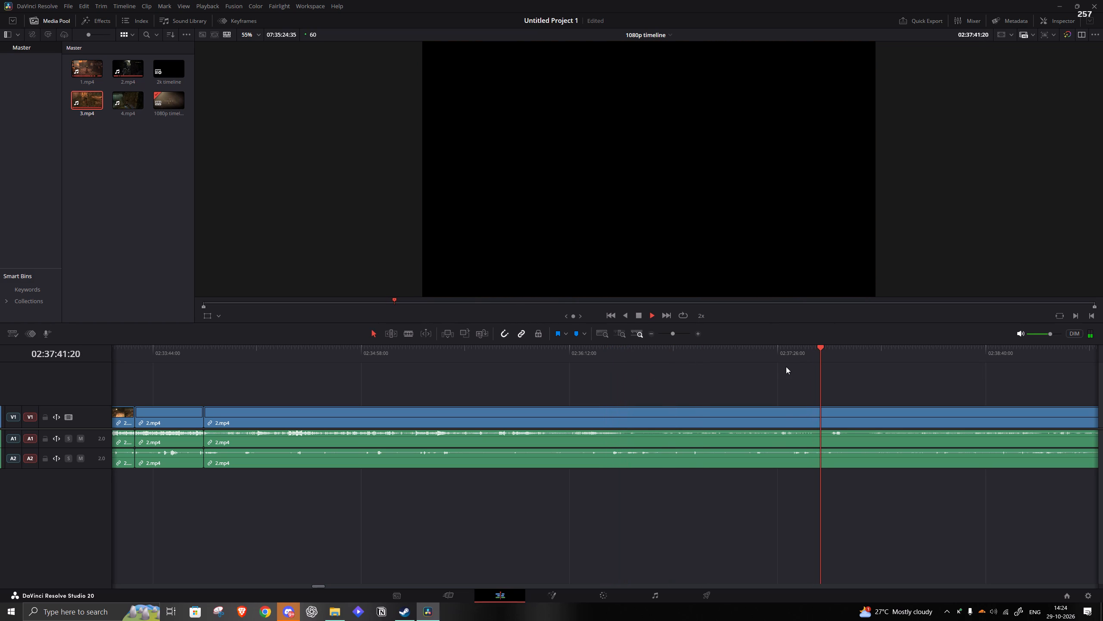
click(781, 362)
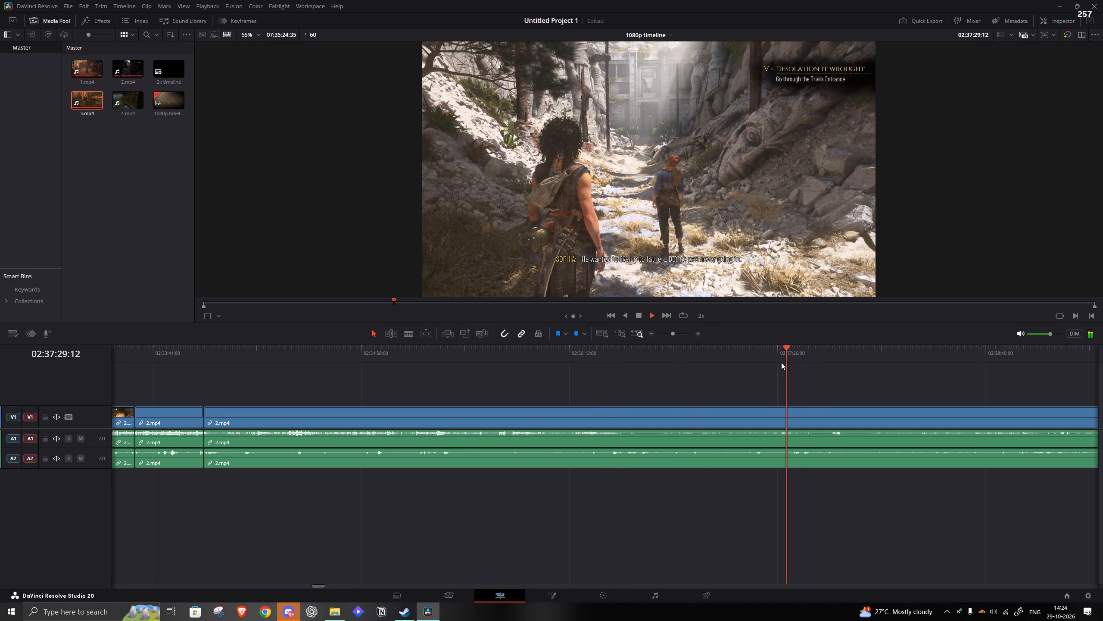
key(space)
key(s)
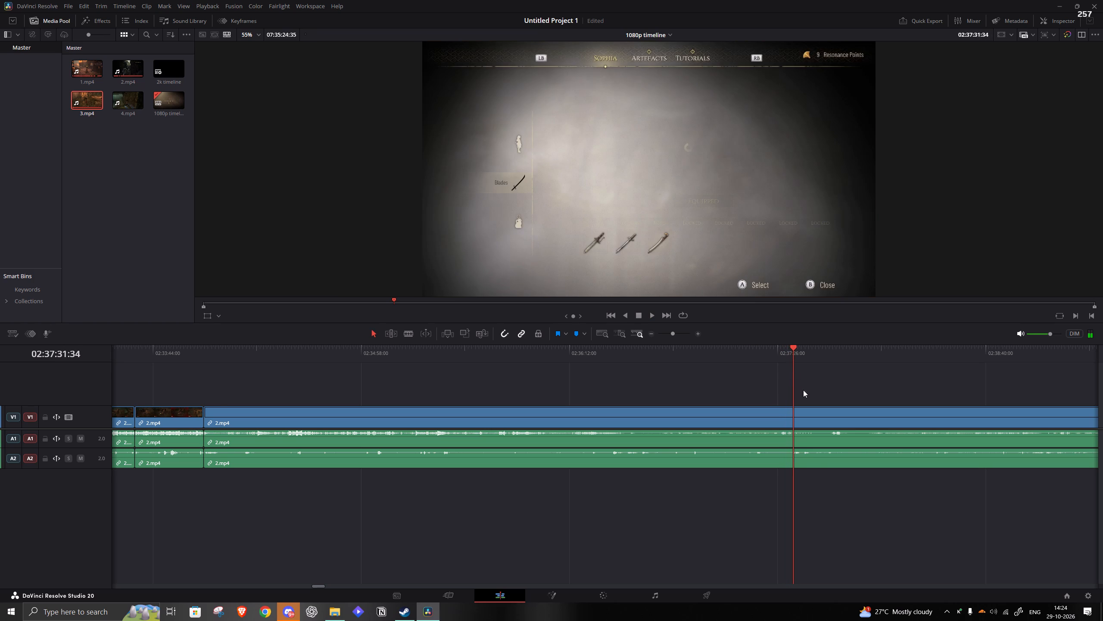
Save the project.
key(ctrl+s)
click(634, 511)
Add 4.mp4 with its audio to the end of the 1080p timeline, directly after 3.mp4.
drag(675, 332, 665, 332)
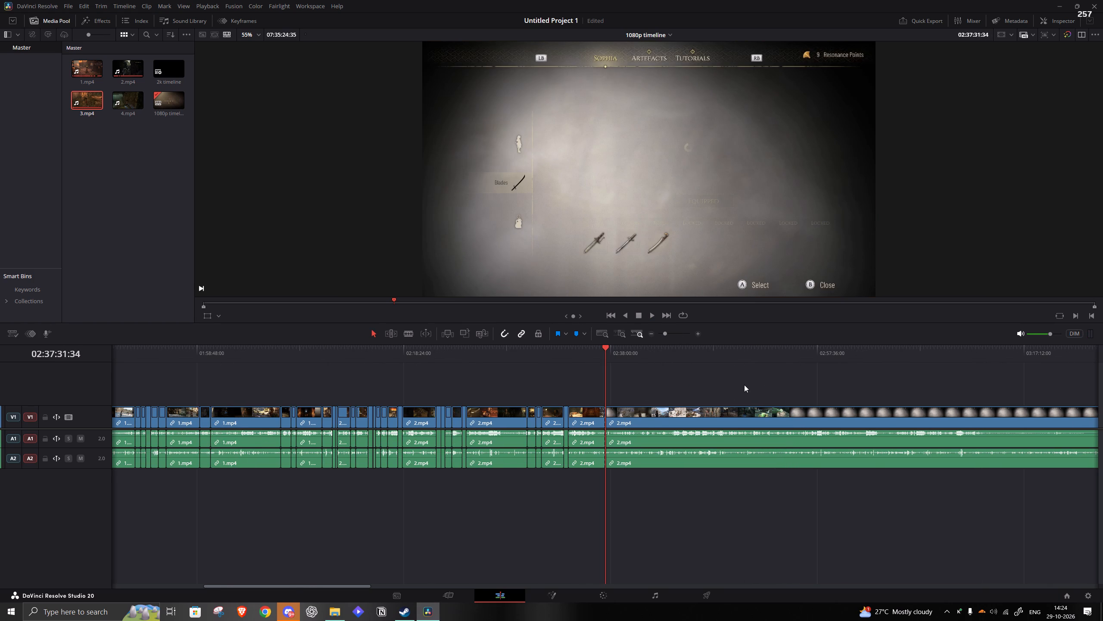
click(656, 336)
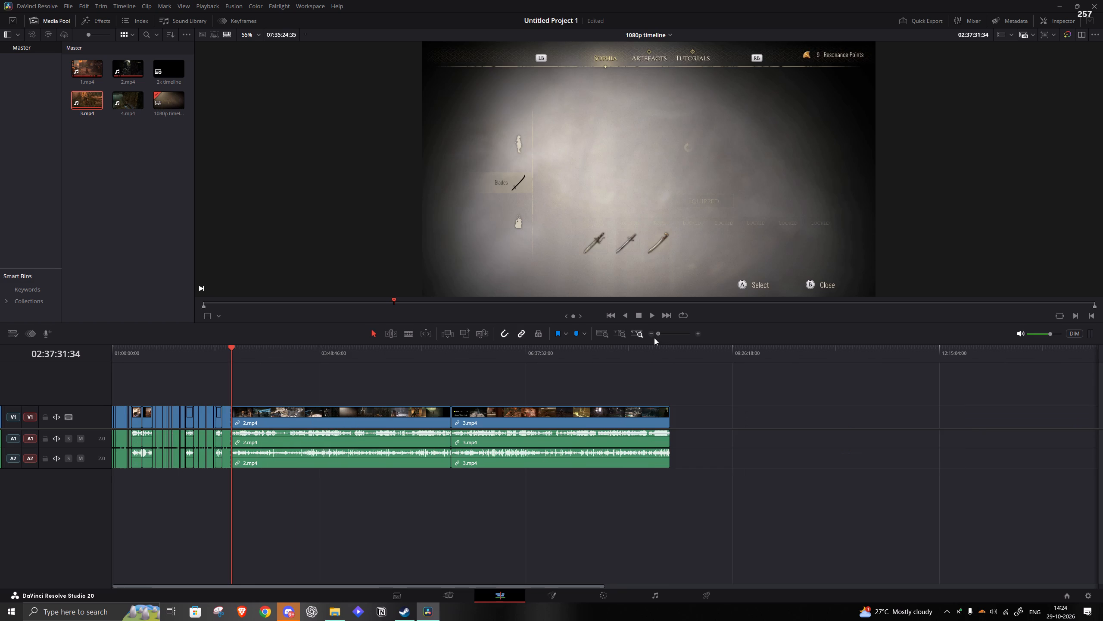
drag(125, 108, 761, 455)
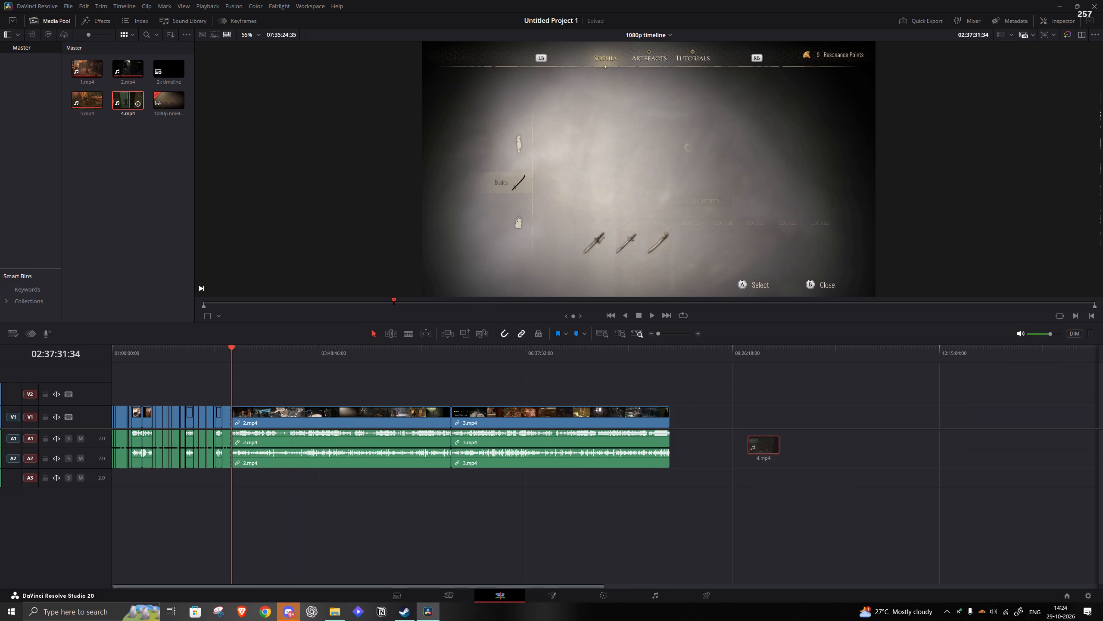
drag(761, 455, 674, 436)
drag(776, 350, 751, 352)
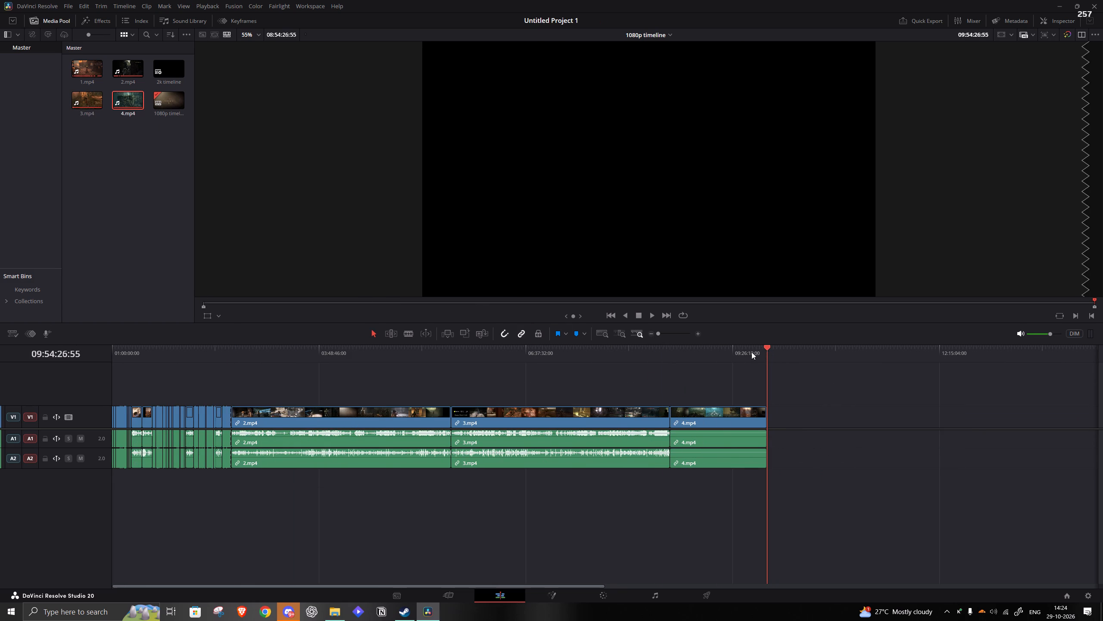
Review 2.mp4 between the split at about 02:37:31 and 02:54:42 for the end of the menu, loading and fight footage.
drag(751, 352, 233, 385)
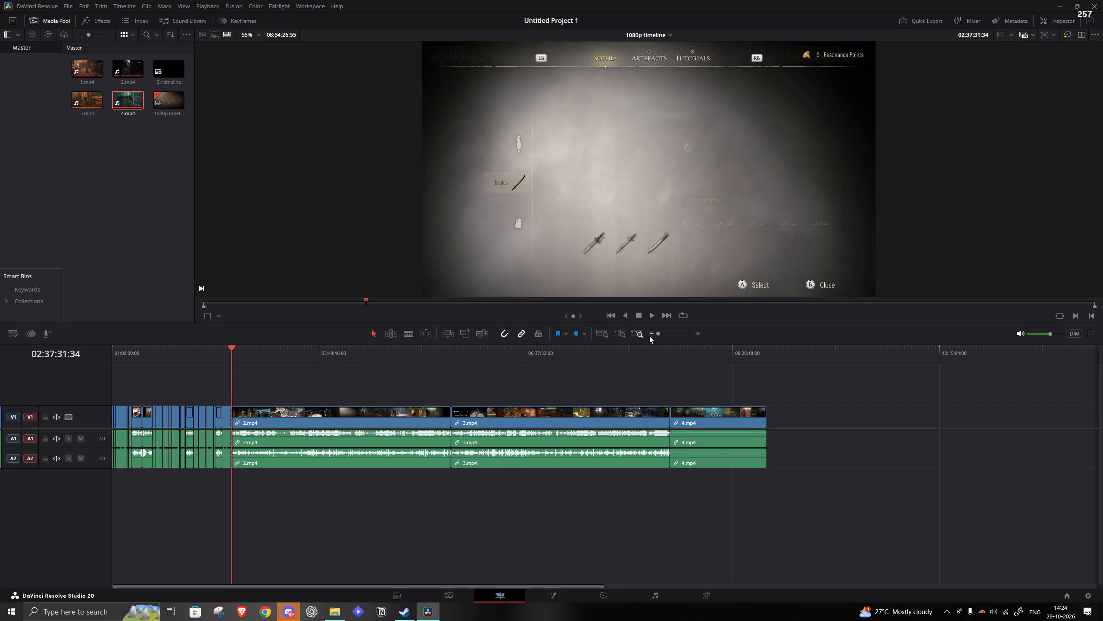
drag(664, 335, 675, 331)
key(space)
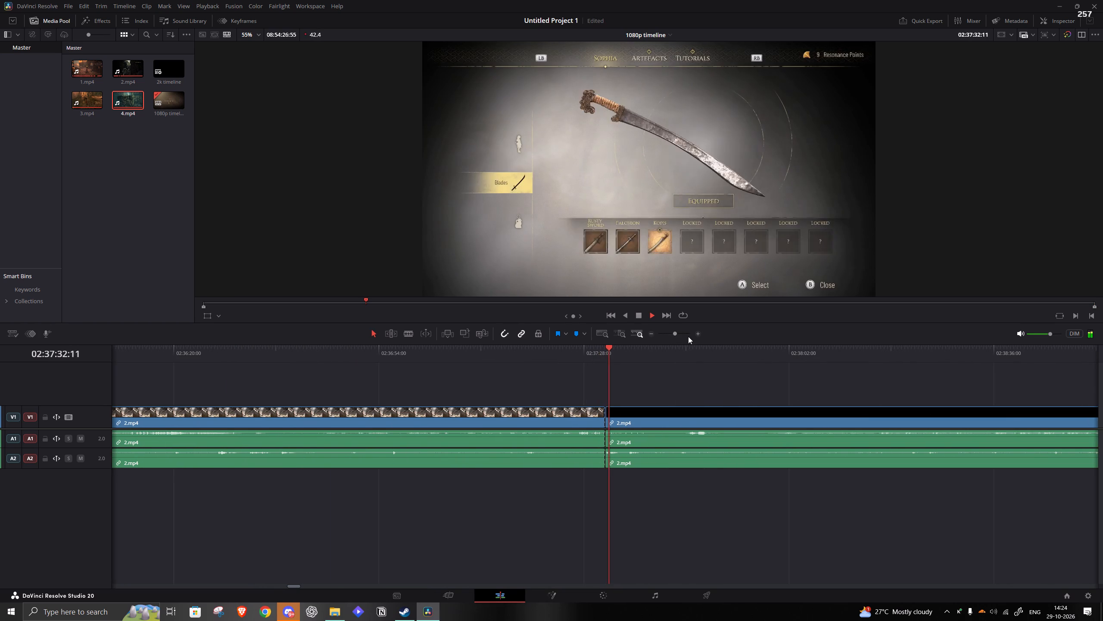
click(670, 336)
click(672, 364)
click(669, 349)
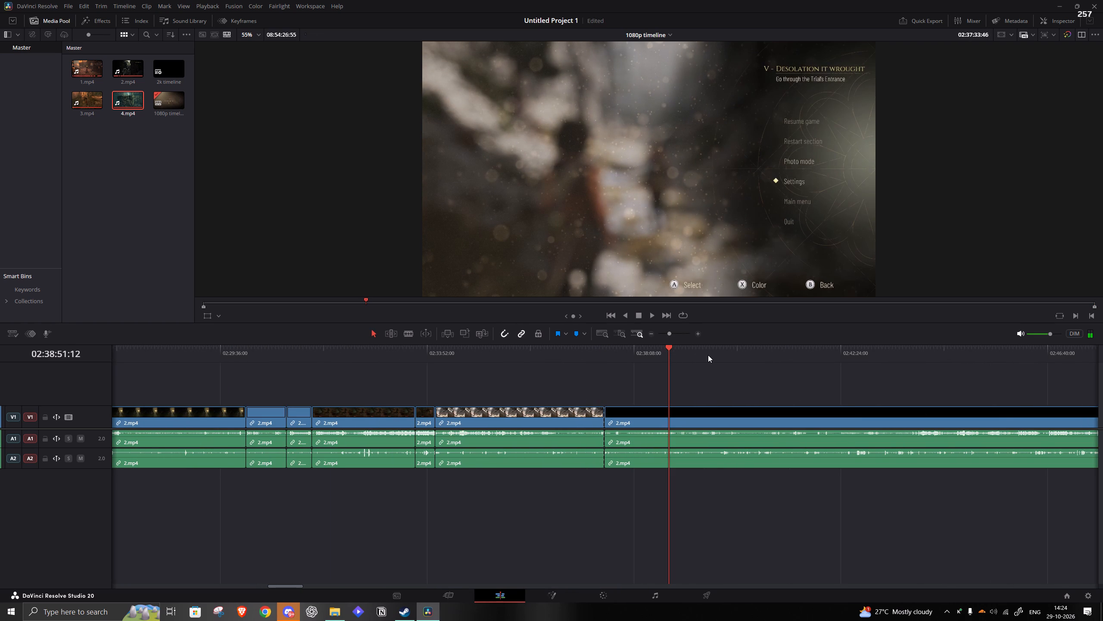
click(704, 361)
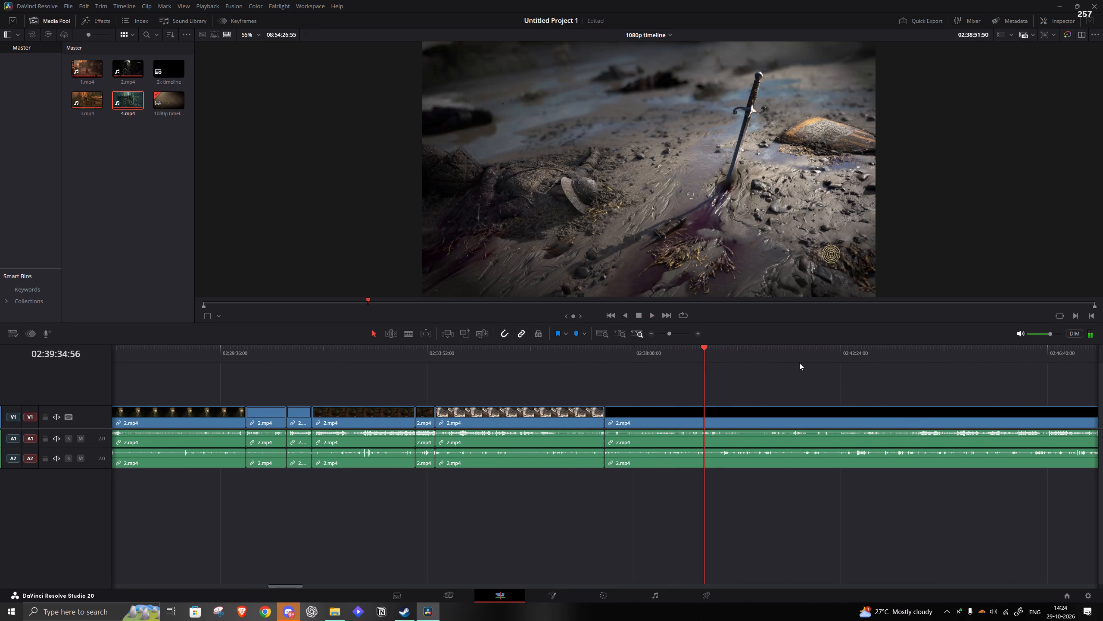
click(916, 360)
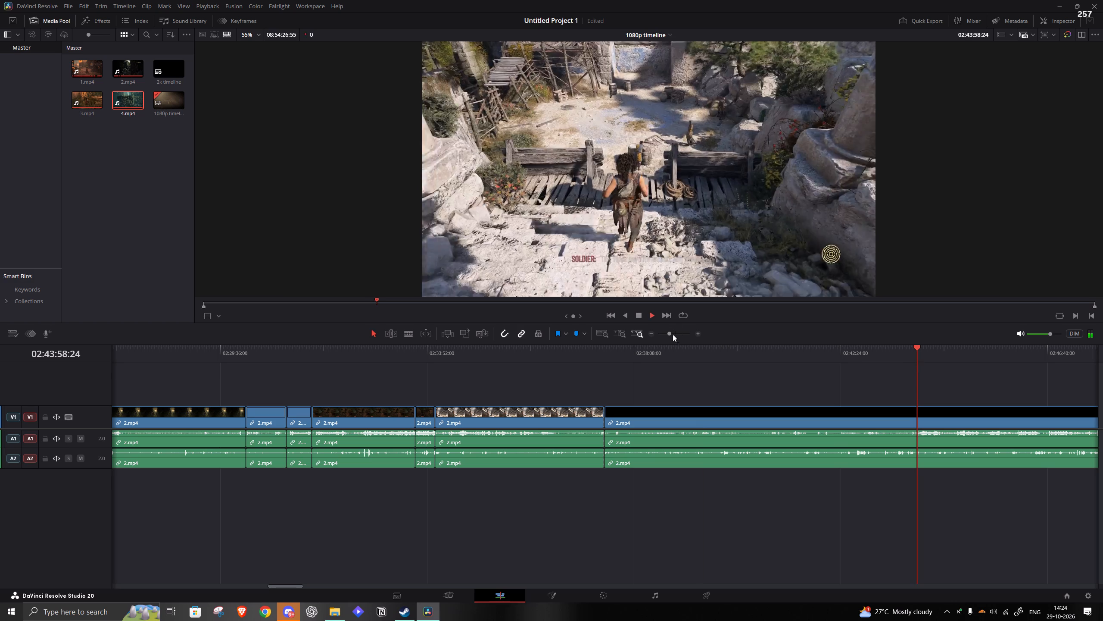
click(664, 334)
click(653, 347)
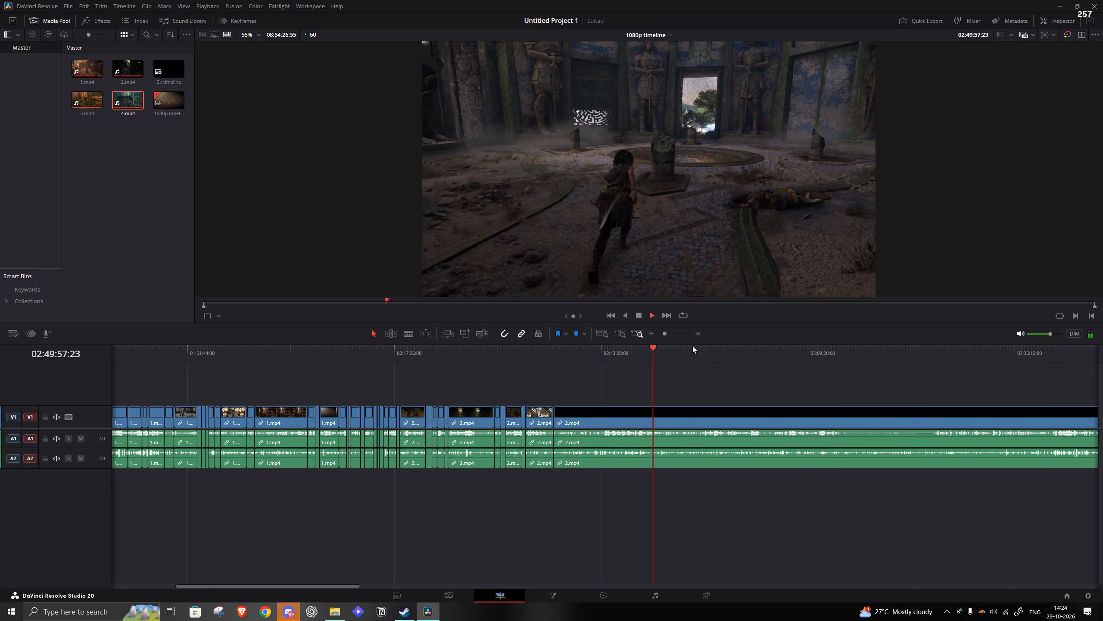
click(691, 346)
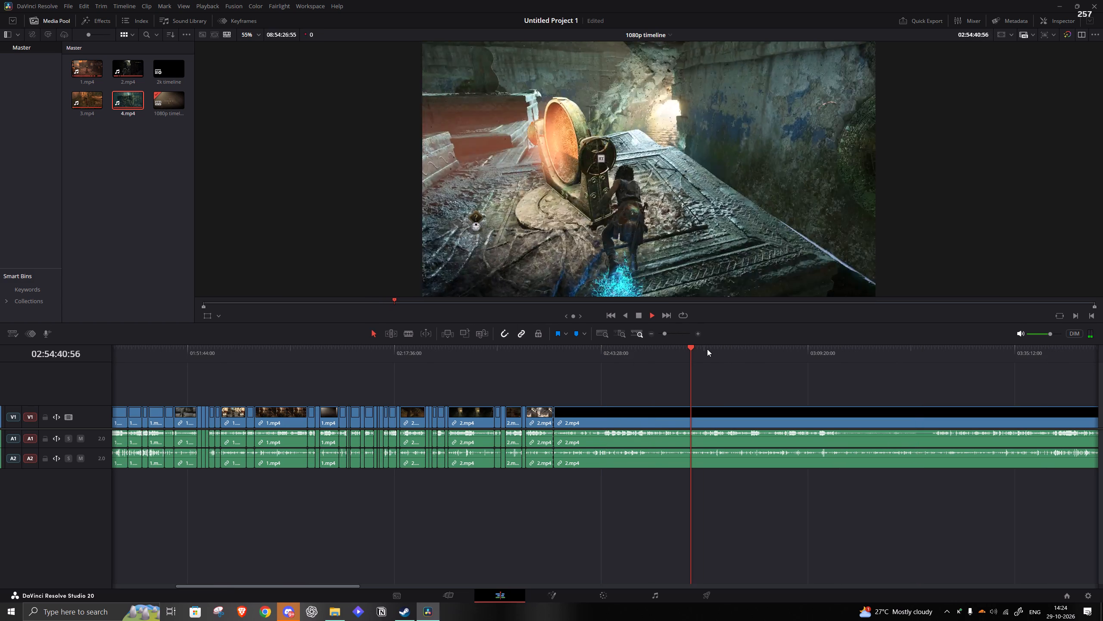
click(679, 350)
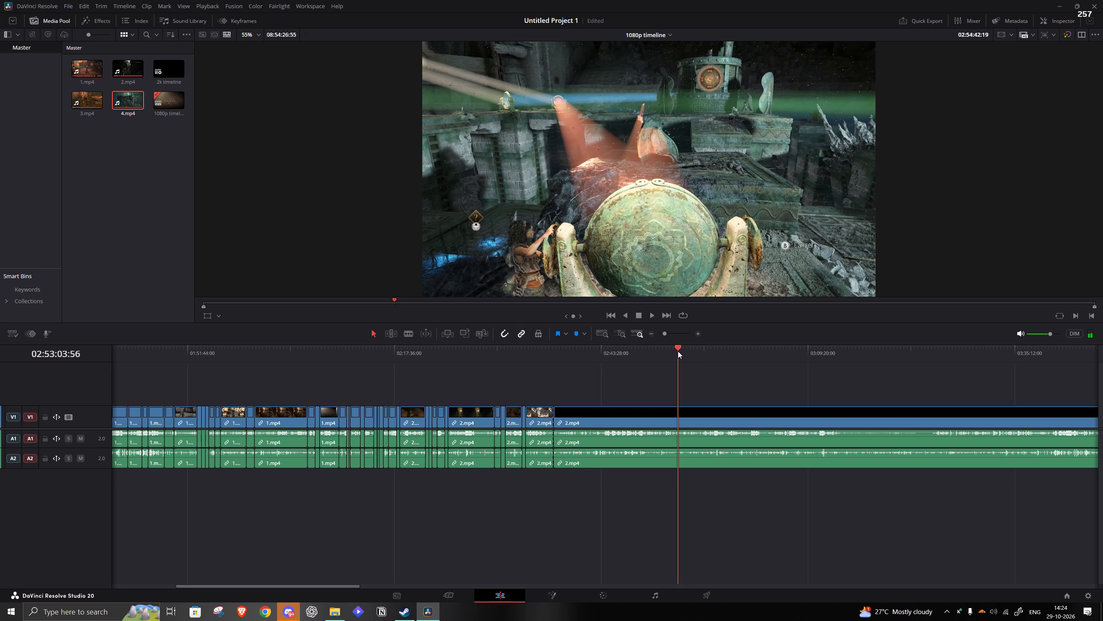
click(665, 357)
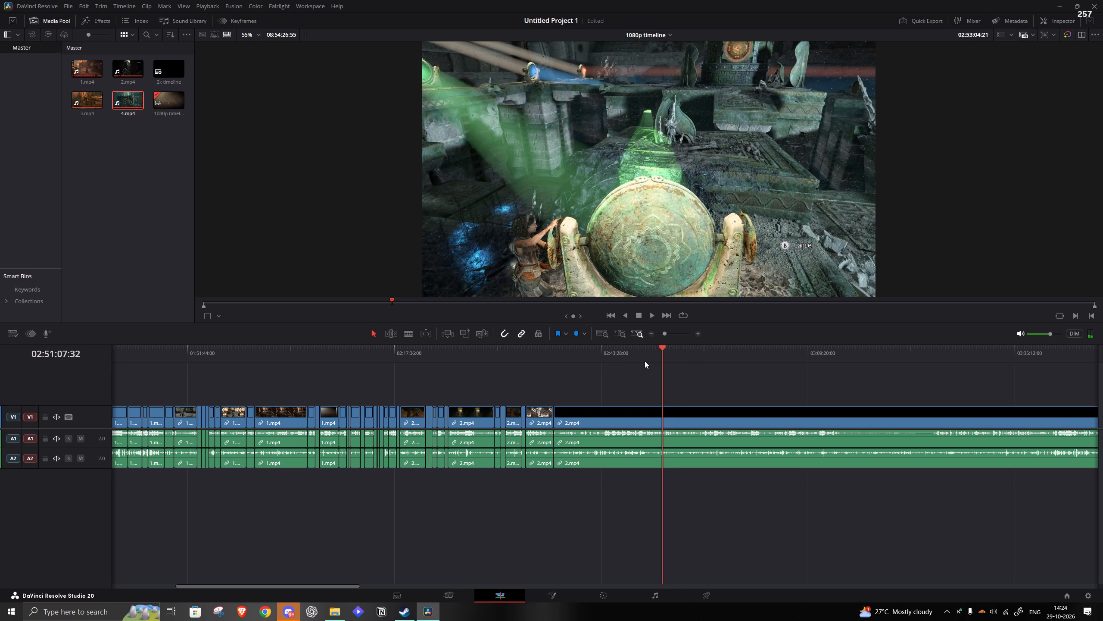
click(645, 360)
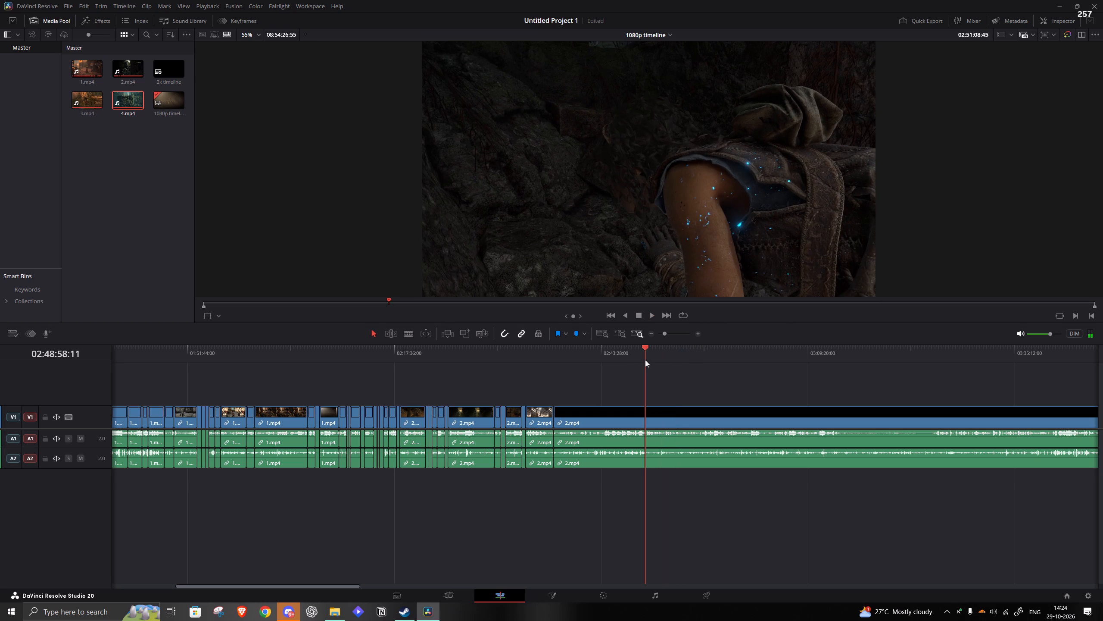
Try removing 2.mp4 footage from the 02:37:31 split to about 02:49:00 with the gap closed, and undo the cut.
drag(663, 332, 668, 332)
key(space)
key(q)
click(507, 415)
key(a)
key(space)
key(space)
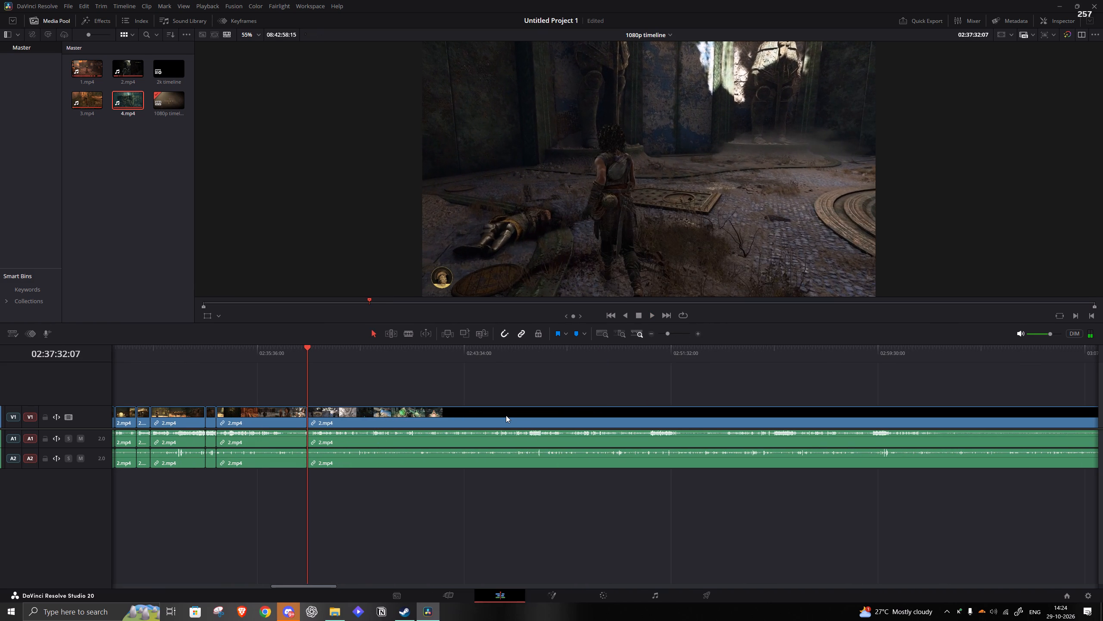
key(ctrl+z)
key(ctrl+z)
Trim the start of 2.mp4 from the 02:37:31 split to about 02:48:46, and close the resulting gap.
drag(608, 365, 599, 365)
key(q)
click(557, 415)
key(a)
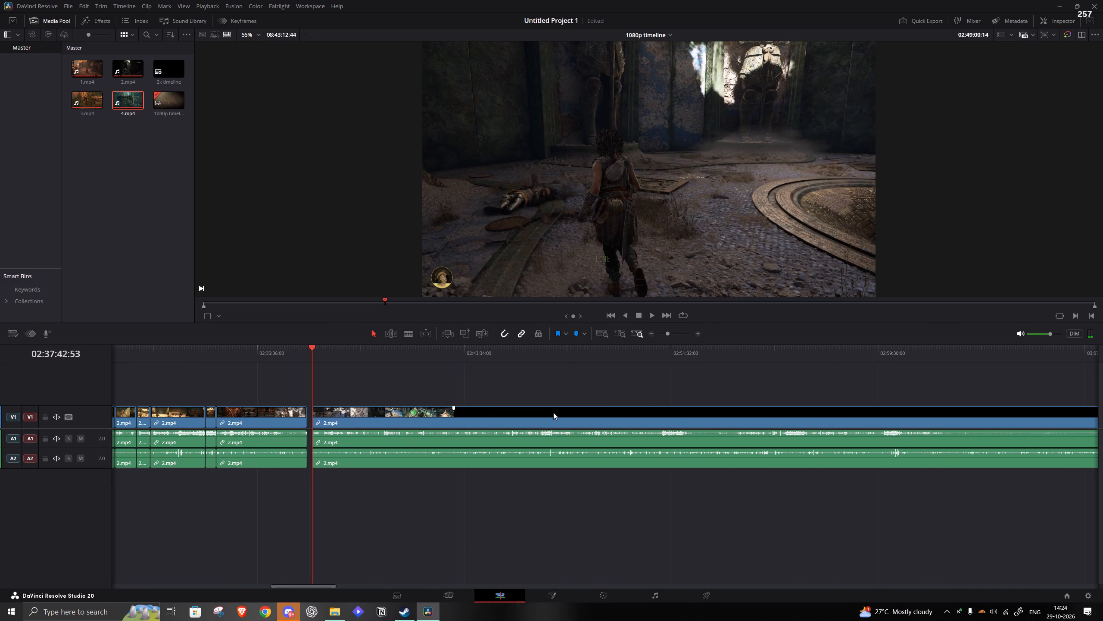
Play on through the statue chamber scene and split 2.mp4 at about 02:37:47, before Sophia reaches the pedestal.
key(space)
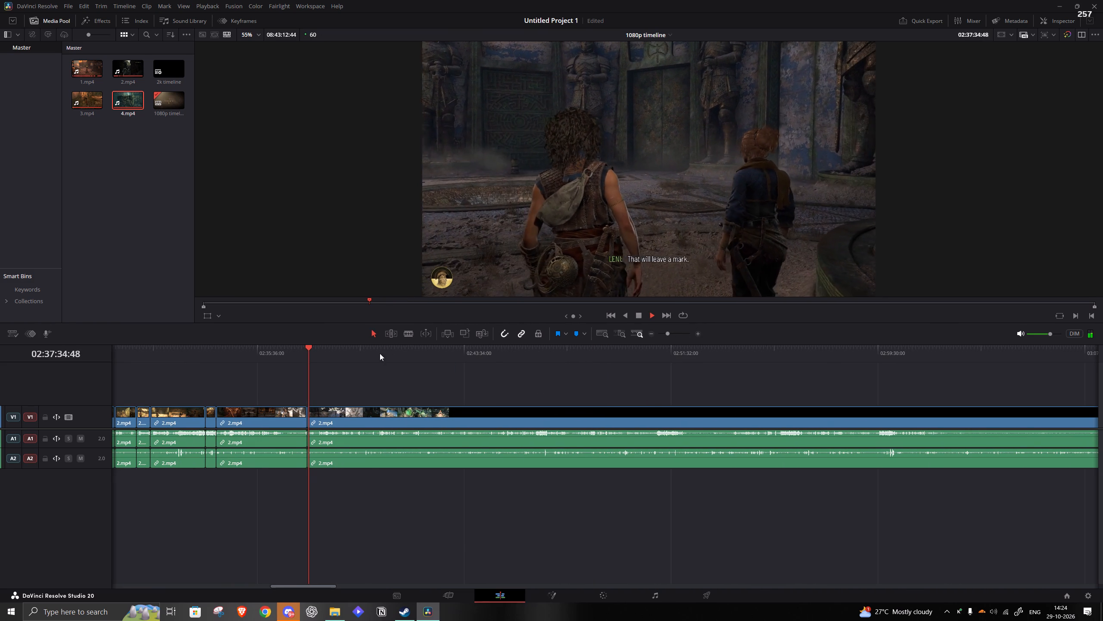
drag(671, 335, 677, 335)
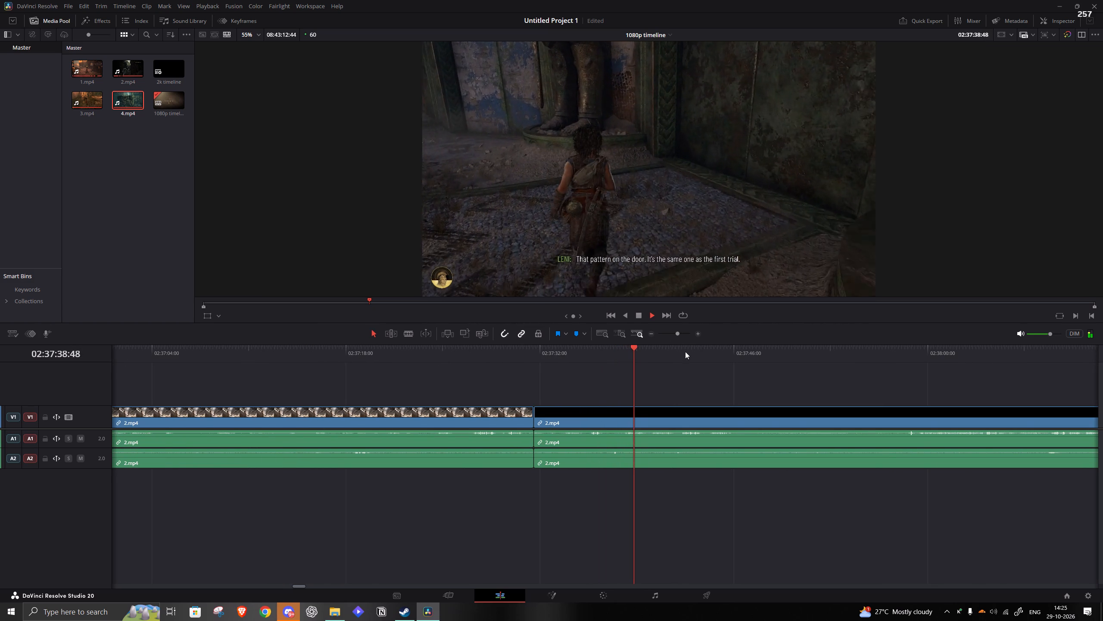
click(676, 332)
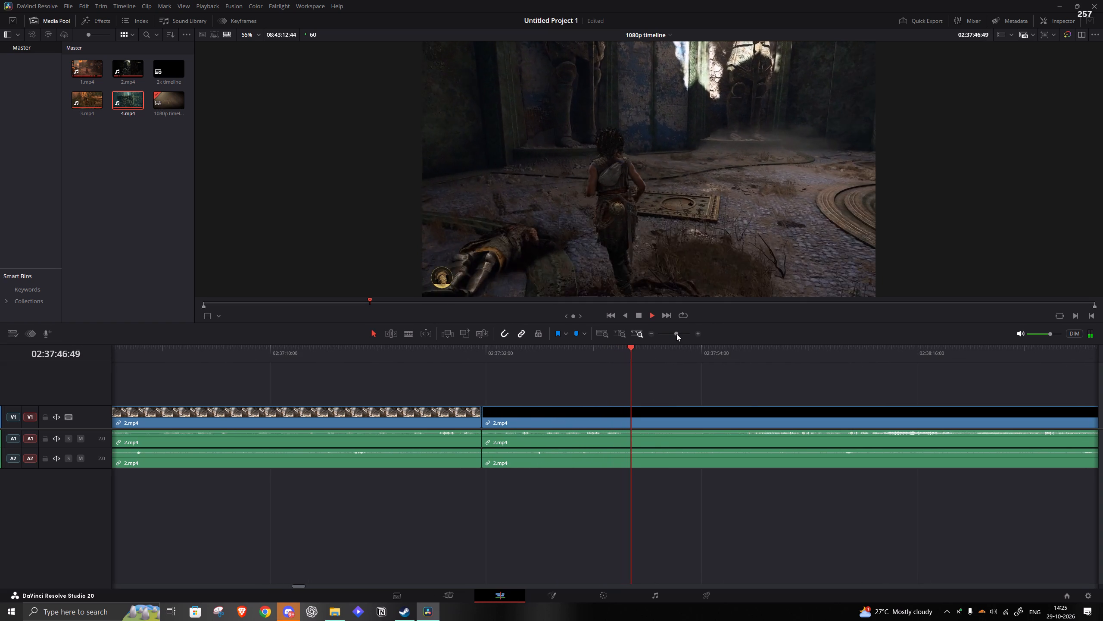
key(space)
key(s)
Cut the walking footage in 2.mp4 from the 02:37:47 split to about 02:37:58, where the pedestal dialogue starts, and close the gap.
double_click(766, 355)
key(space)
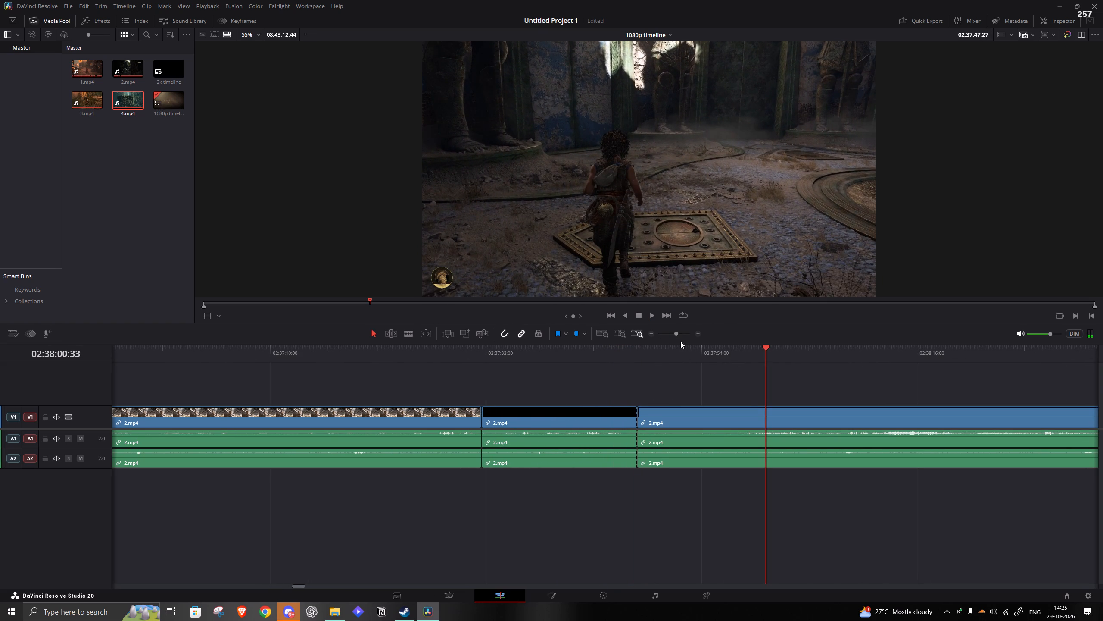
drag(677, 332, 673, 330)
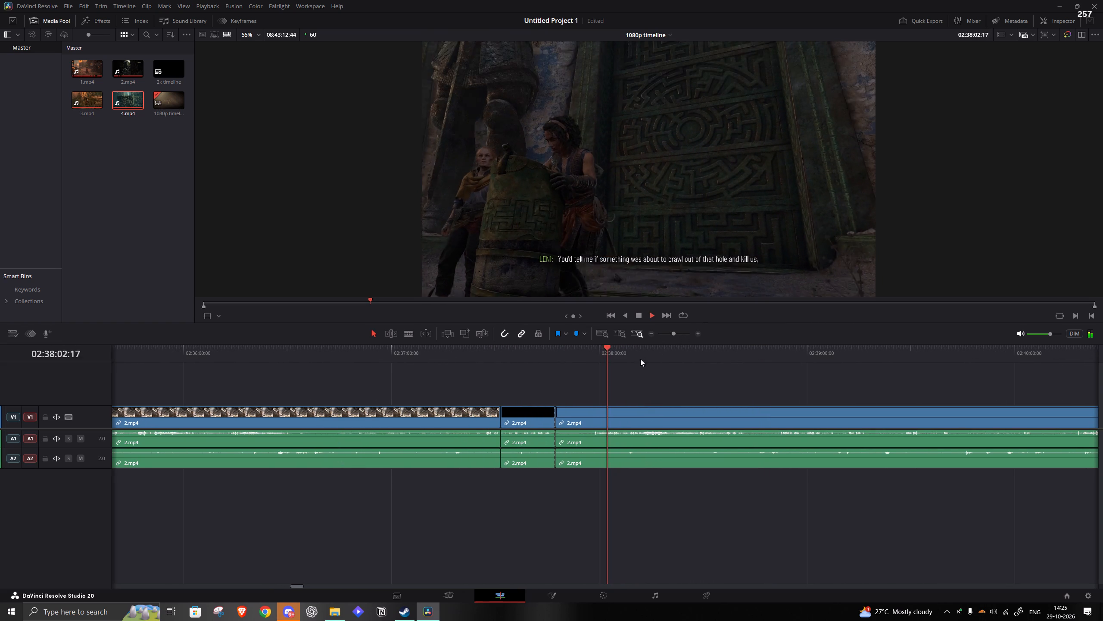
click(631, 359)
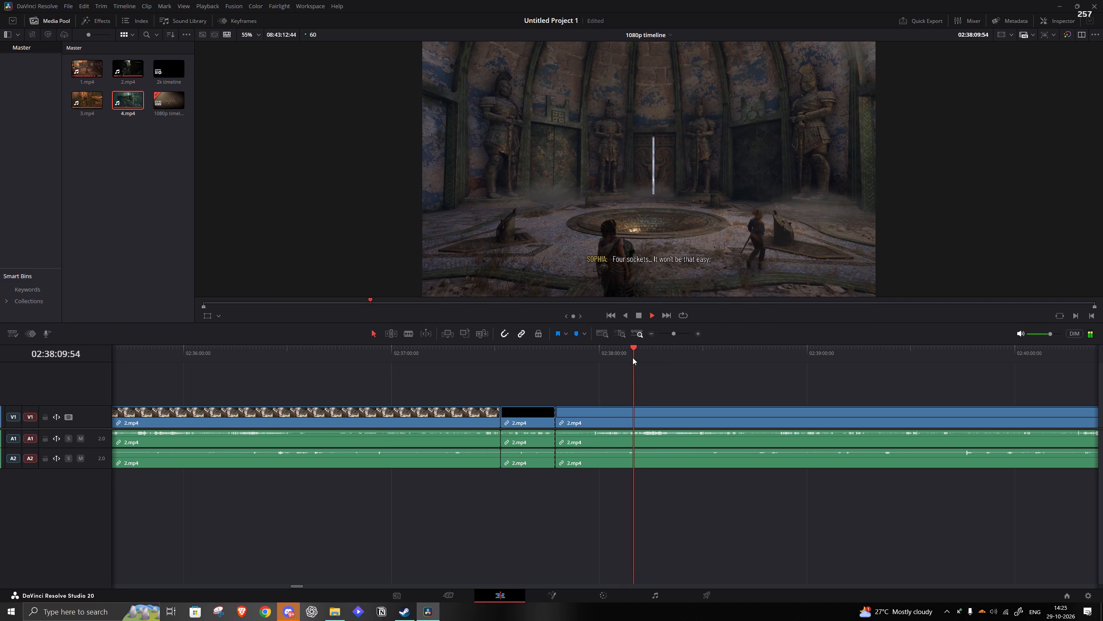
click(649, 359)
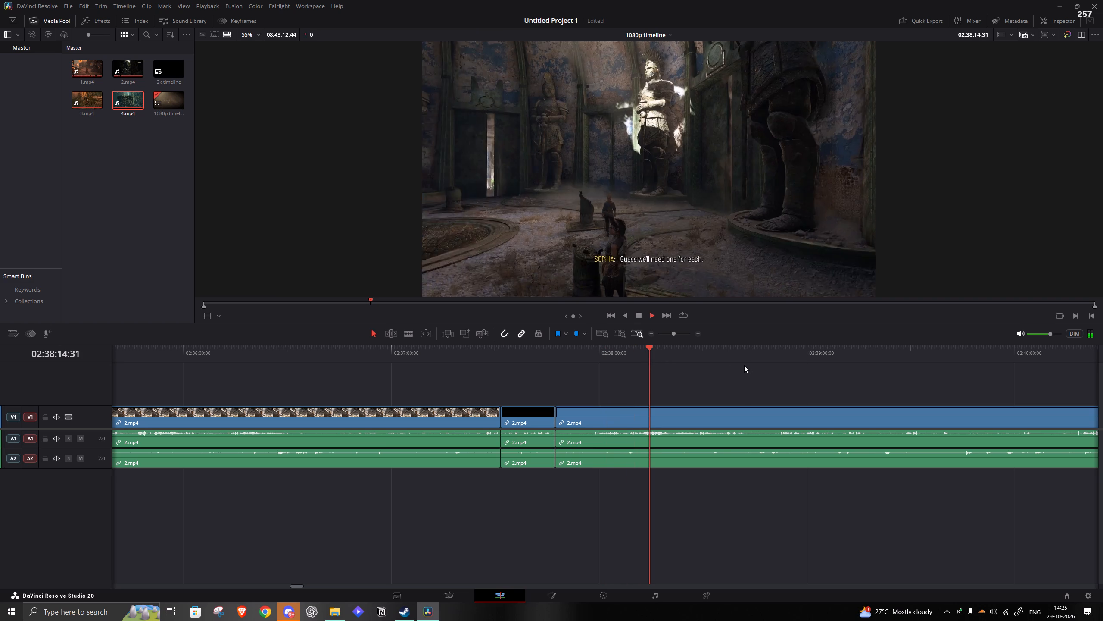
click(636, 363)
click(603, 351)
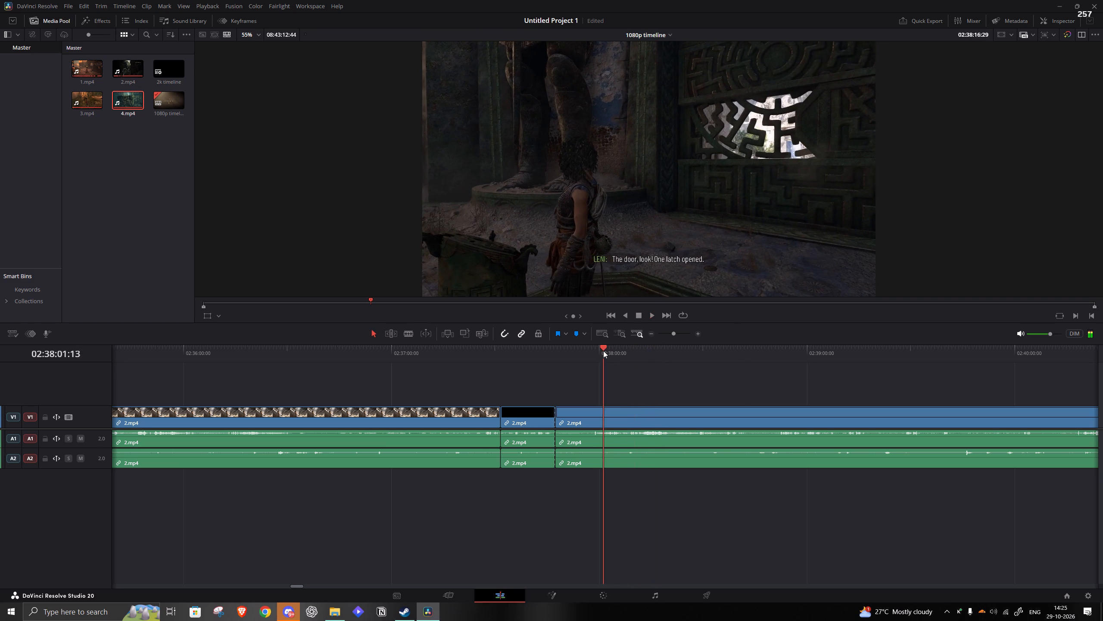
click(597, 349)
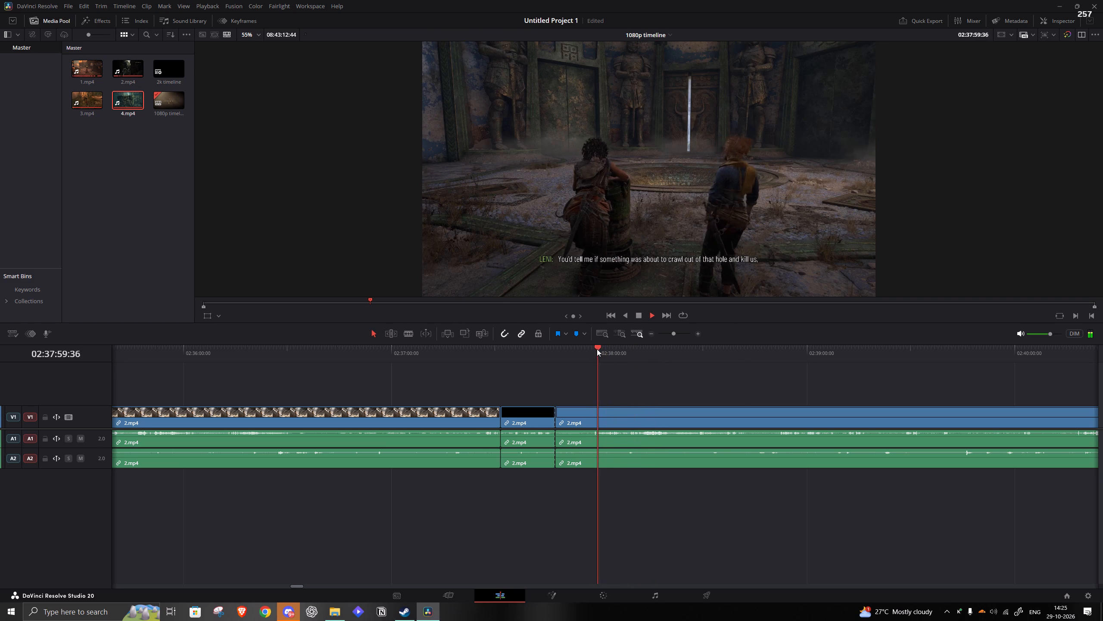
click(594, 348)
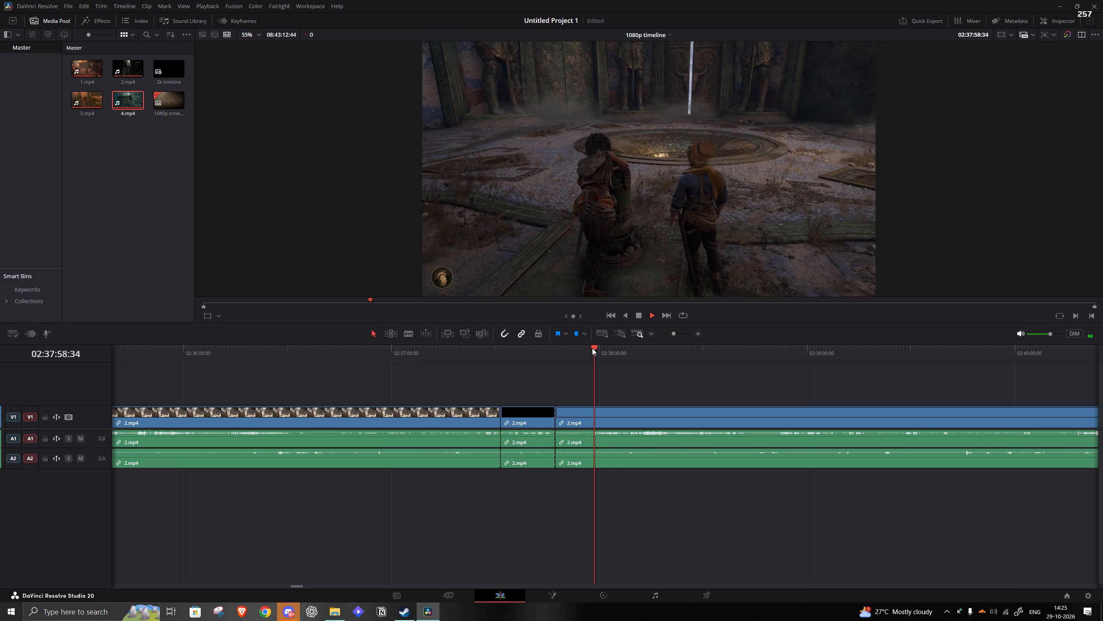
key(space)
key(q)
click(572, 416)
key(a)
Play on through the door-latch dialogue and split 2.mp4 at about 02:38:31, as Sophia runs back into the chamber.
key(space)
click(580, 364)
click(578, 362)
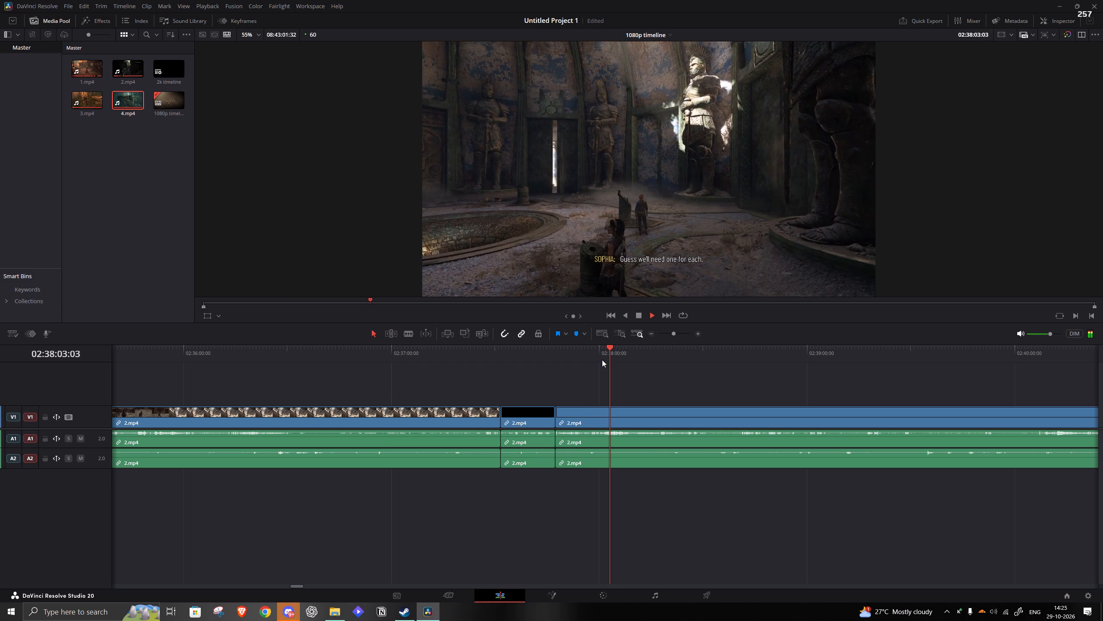
click(638, 365)
click(670, 355)
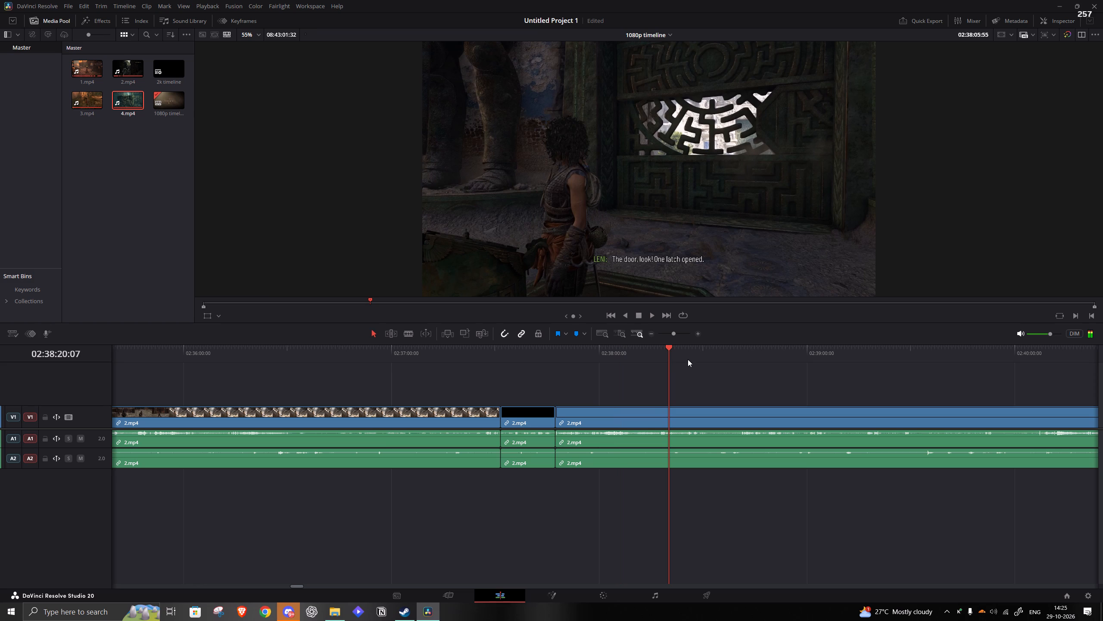
click(697, 359)
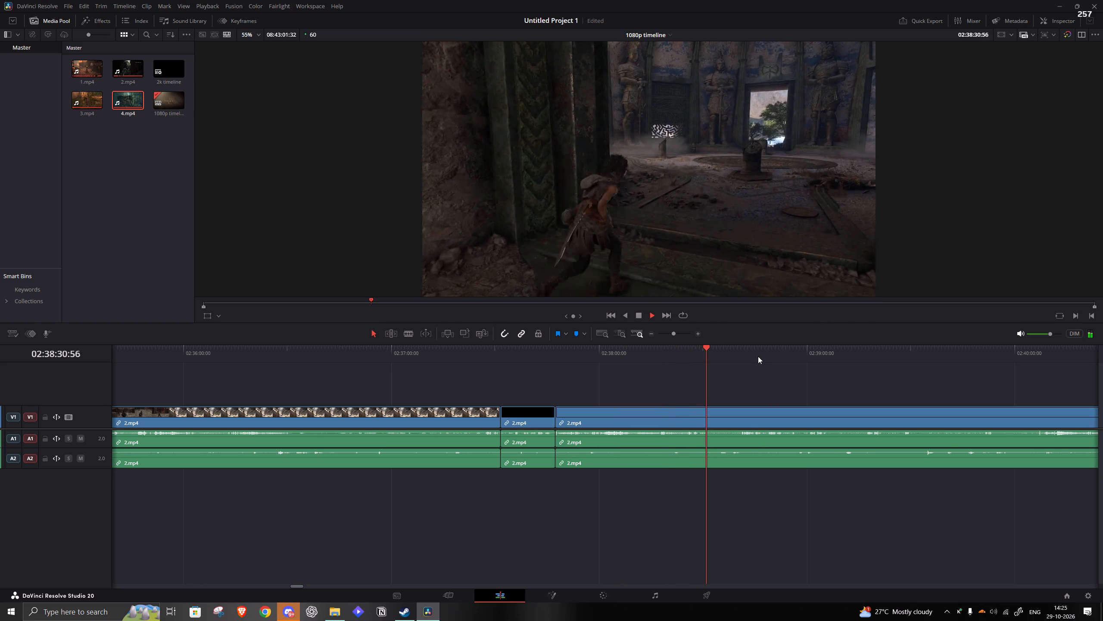
key(space)
text(s)
Save the project.
key(ctrl+s)
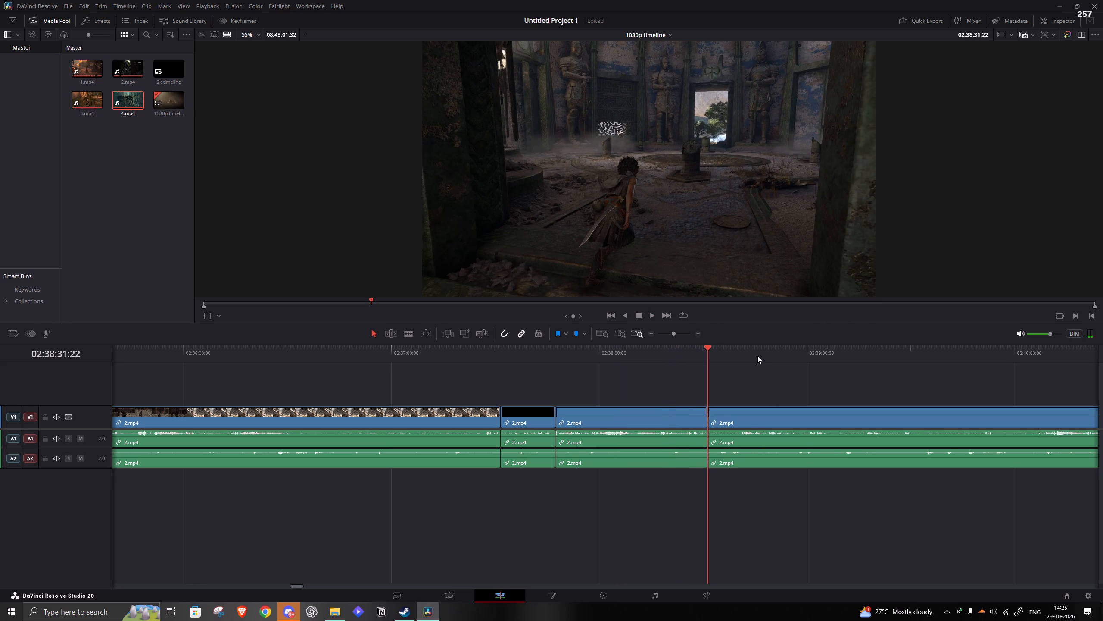
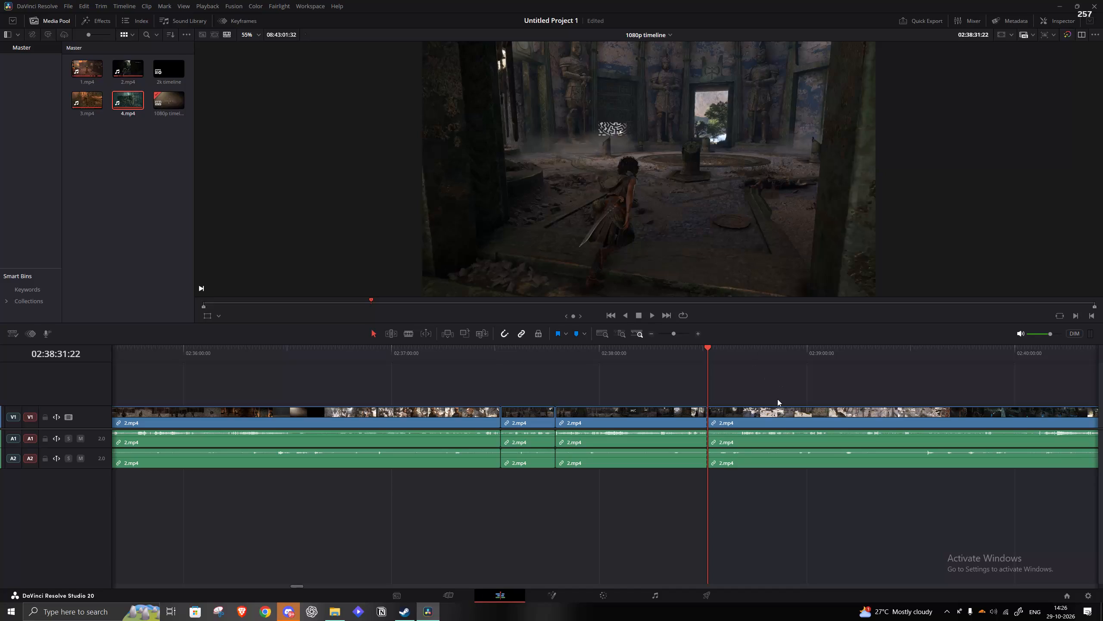
Ripple-delete the opening of the 2.mp4 clip that starts near 02:38:31, up to about 02:38:41.
click(742, 366)
click(739, 349)
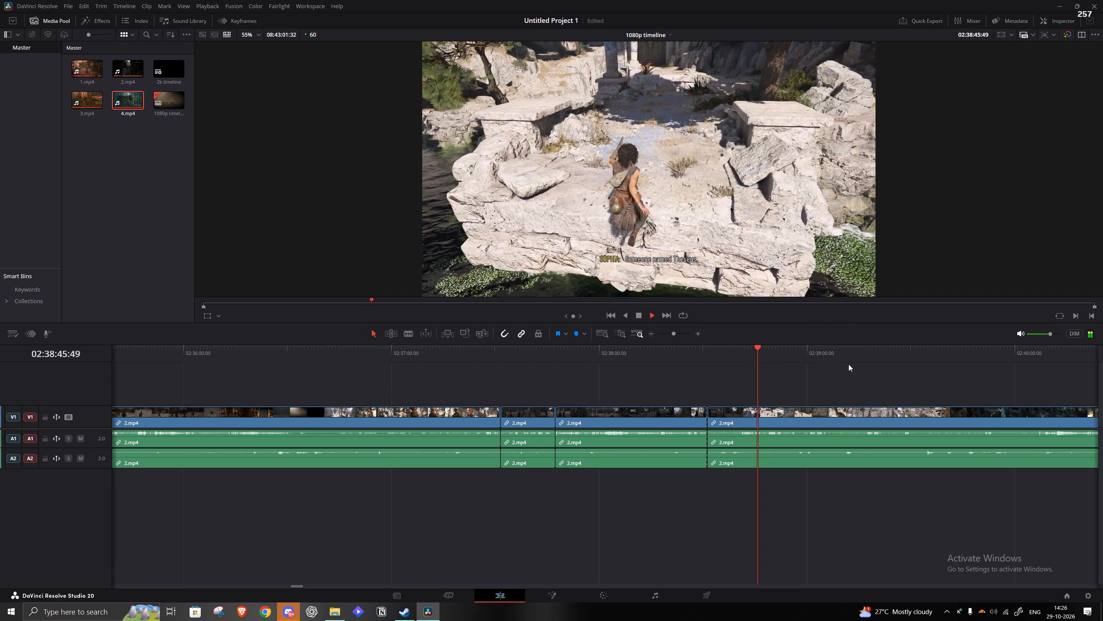
key(space)
drag(751, 356, 740, 355)
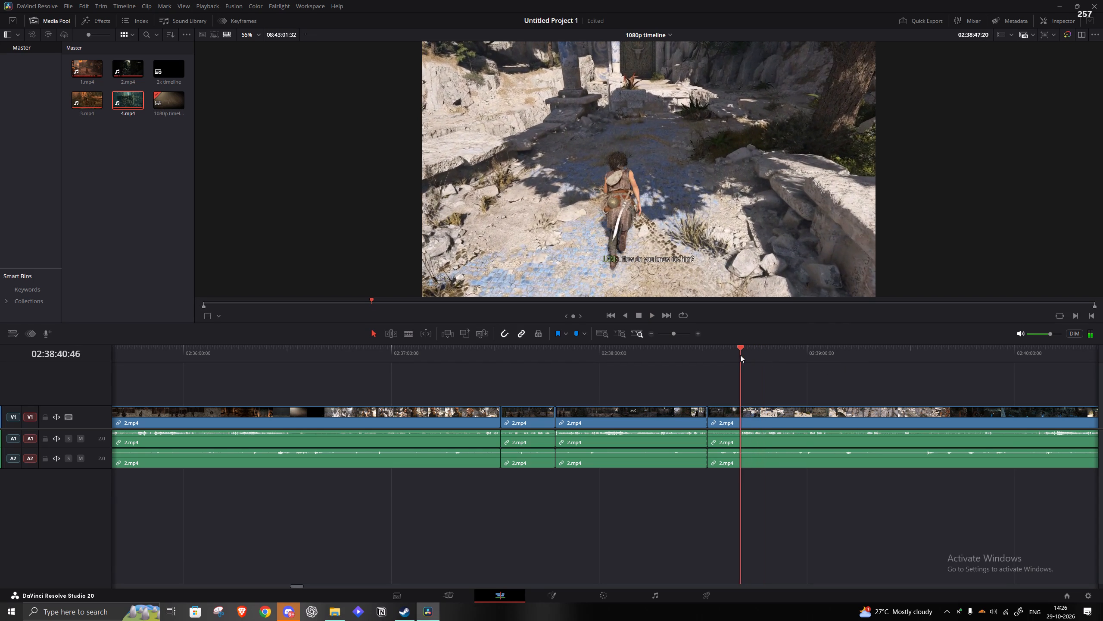
drag(740, 355, 741, 354)
key(q)
click(723, 423)
key(a)
Review the footage after the join and split the 2.mp4 clip at 02:38:47:39, where the character reaches the closed door.
key(space)
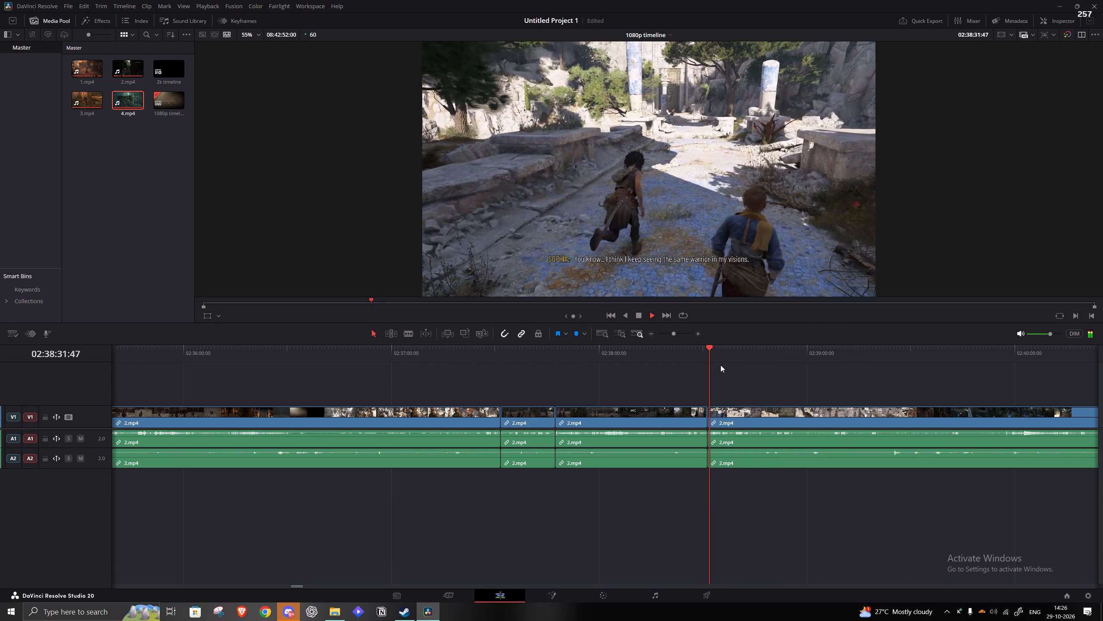
click(723, 351)
click(743, 353)
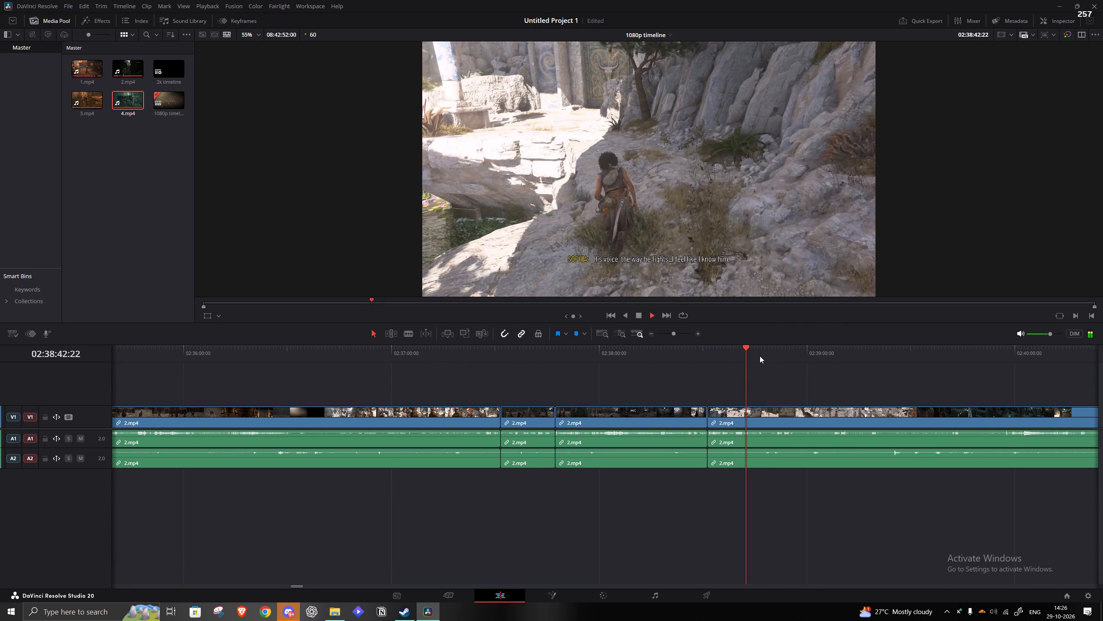
click(760, 356)
key(space)
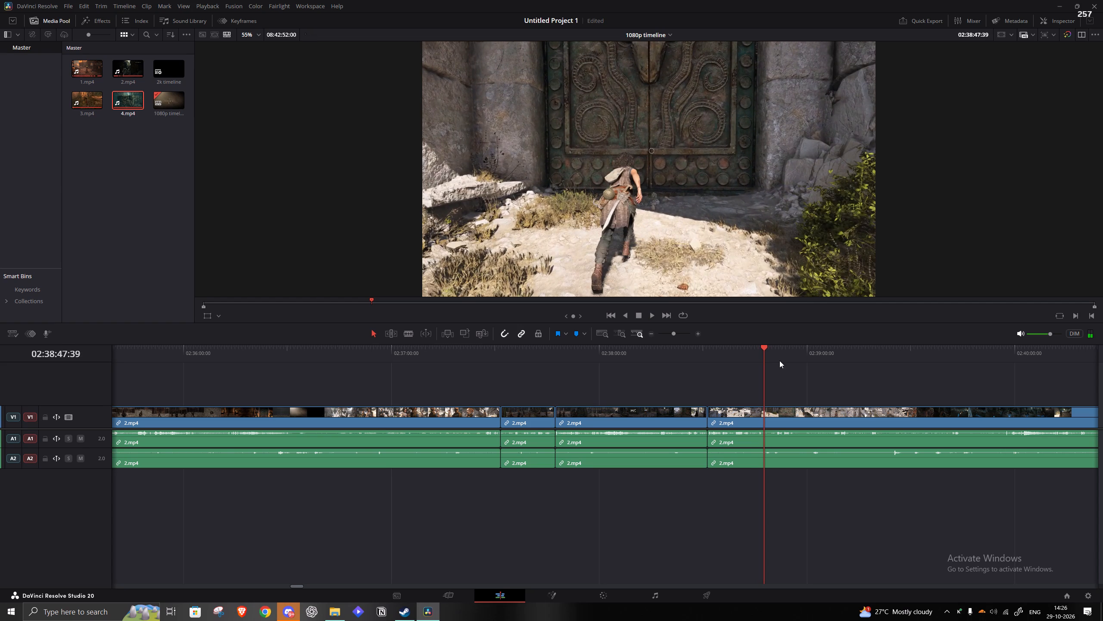
key(s)
Ripple-delete the footage between the 02:38:47:39 cut and about 02:39:21, just before the character crawls through the rocks.
click(780, 361)
key(space)
click(904, 367)
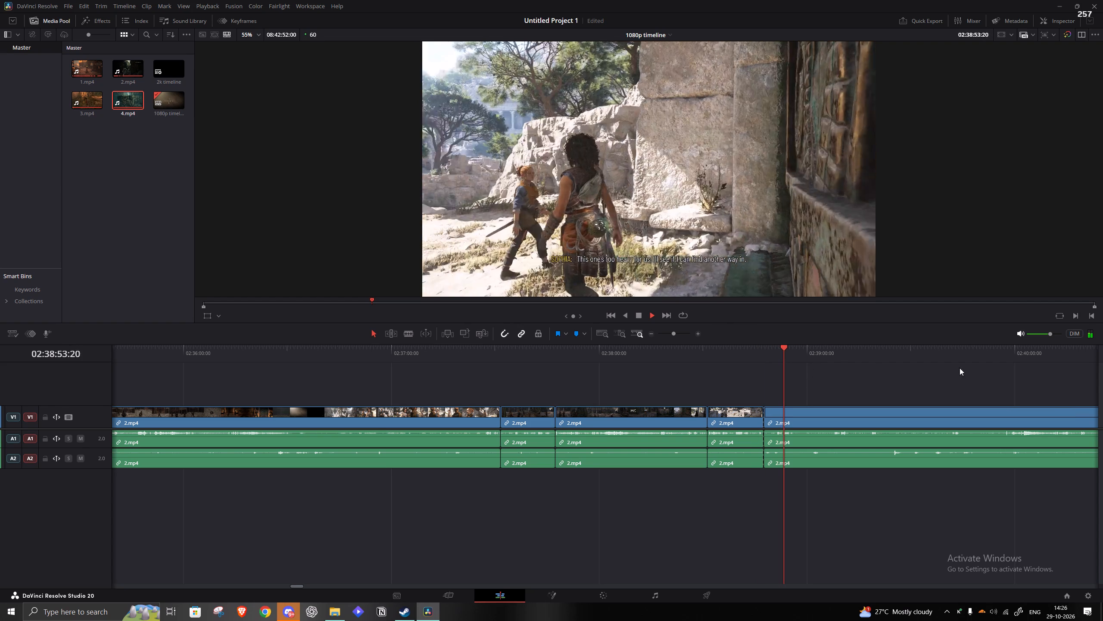
click(1003, 359)
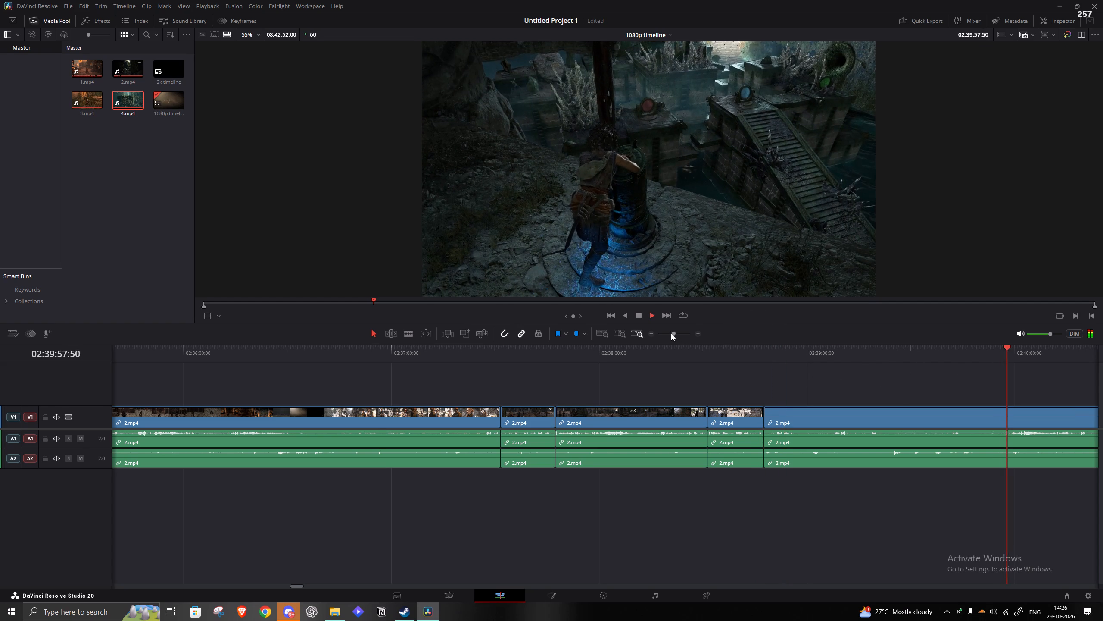
click(935, 360)
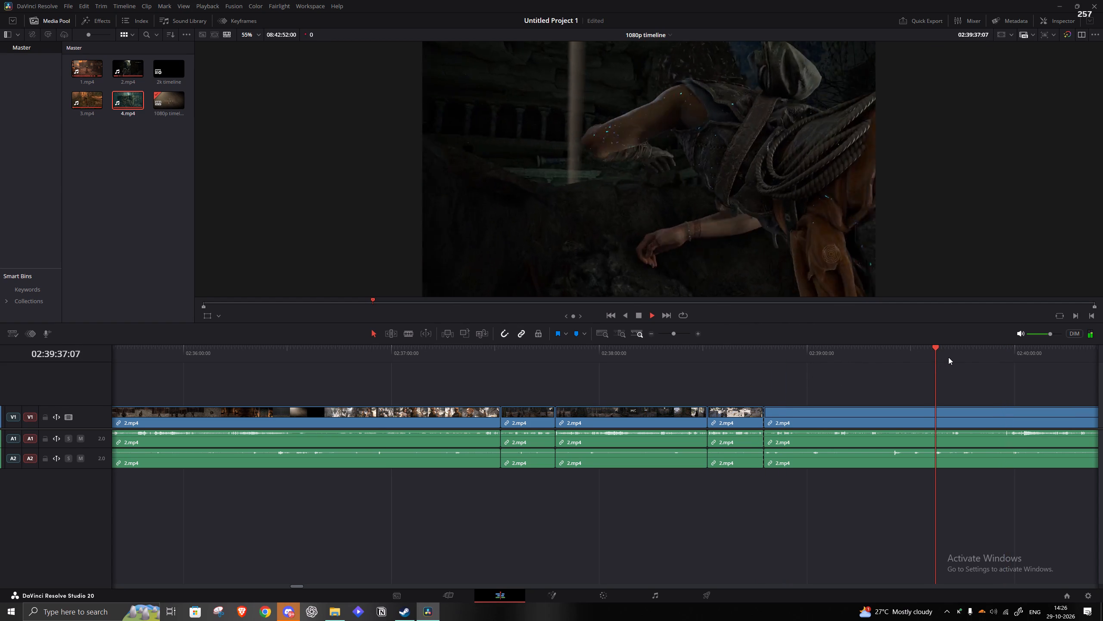
click(921, 355)
click(901, 356)
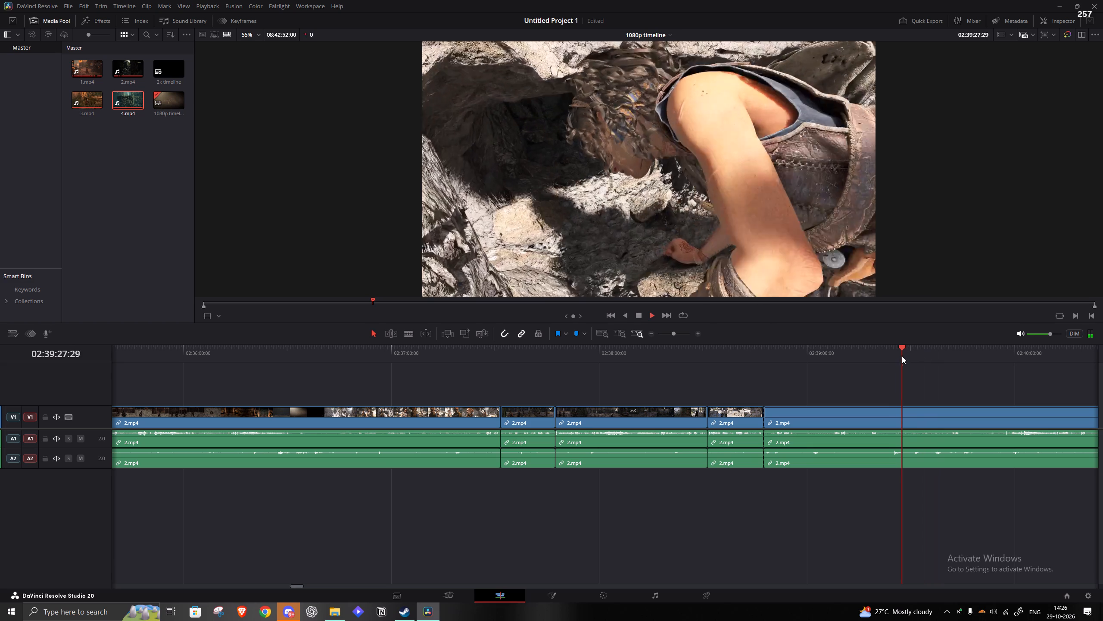
key(space)
click(878, 357)
key(space)
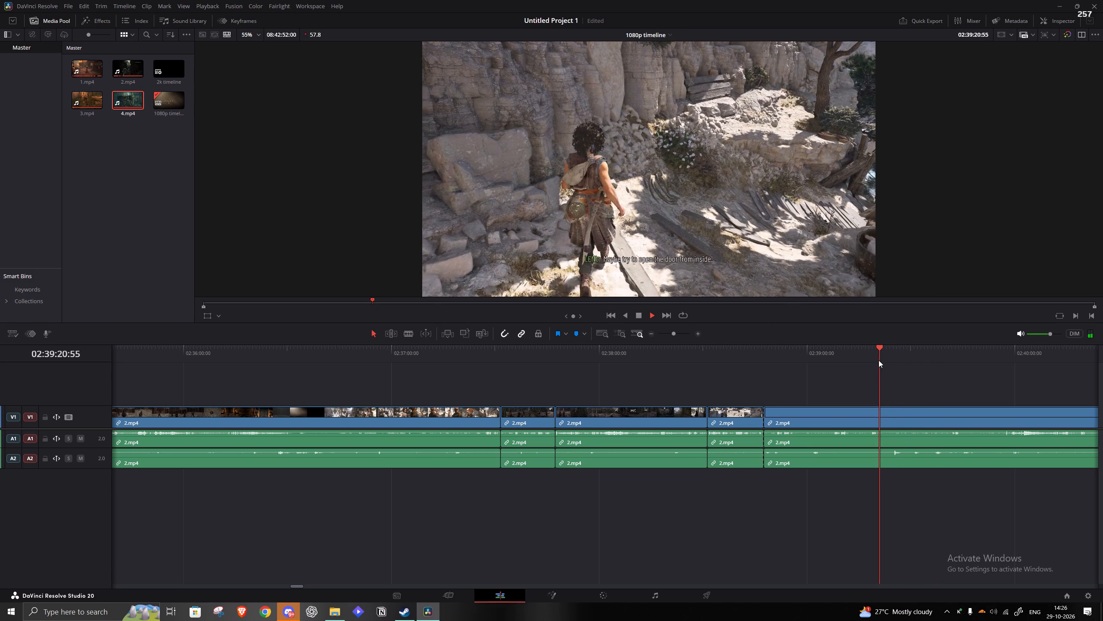
key(space)
key(q)
click(819, 422)
key(a)
Review the dark cave section and split the 2.mp4 clip at about 02:39:47, after the light-beam view.
key(space)
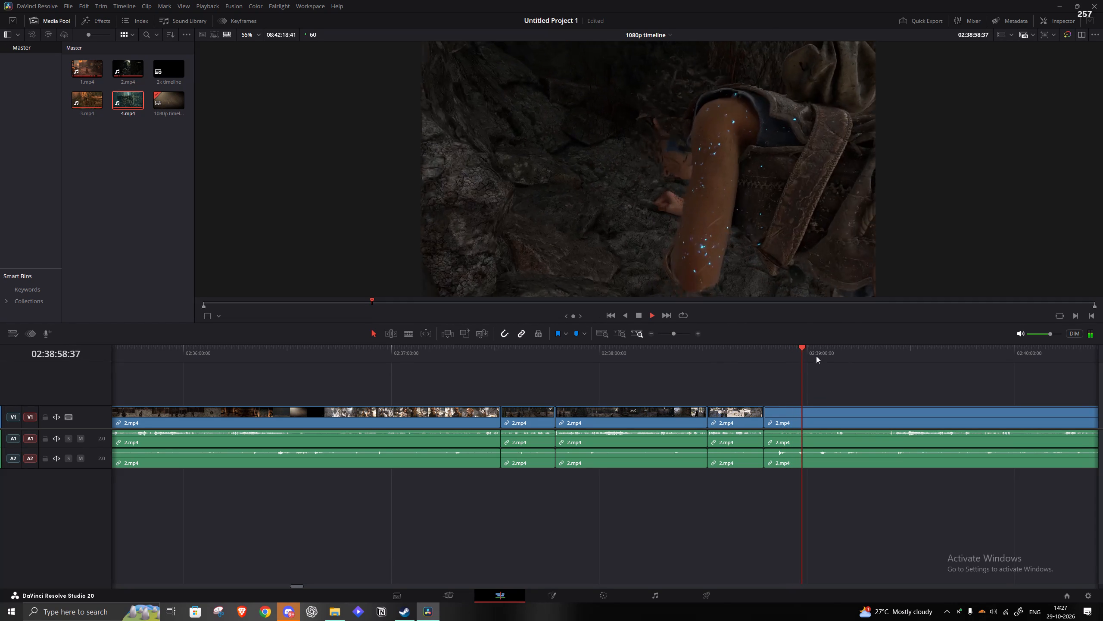
click(816, 355)
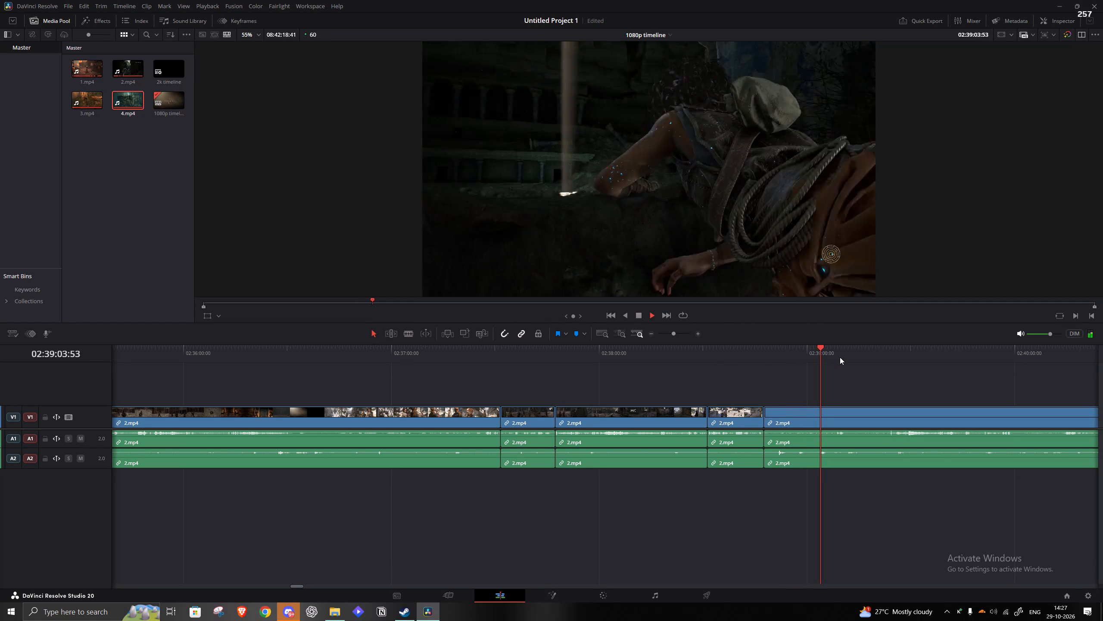
click(848, 357)
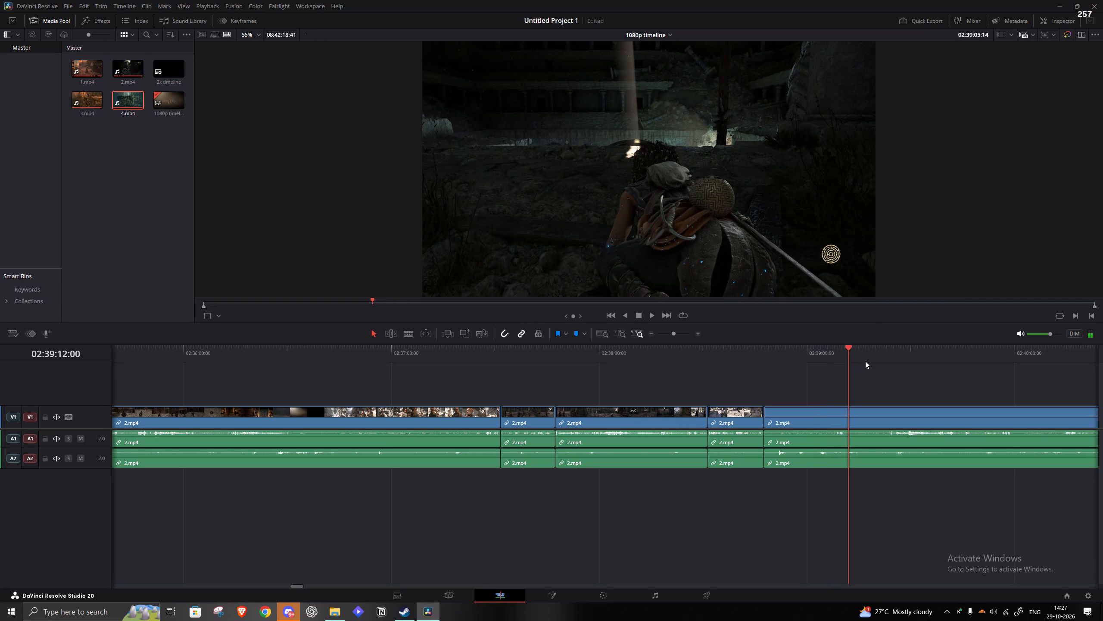
click(882, 353)
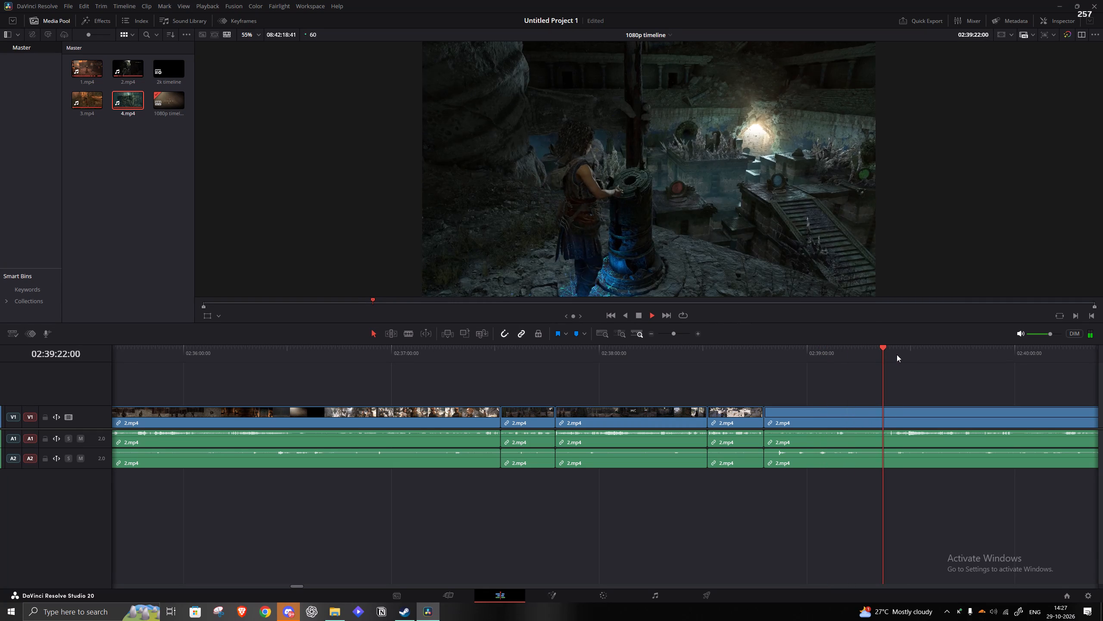
click(902, 355)
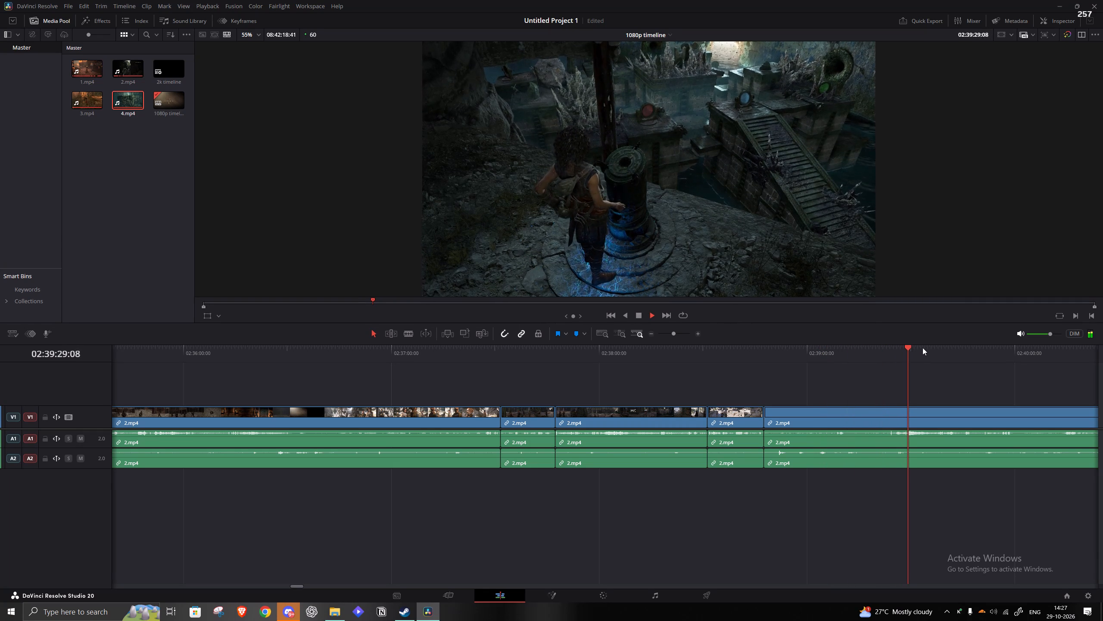
click(677, 330)
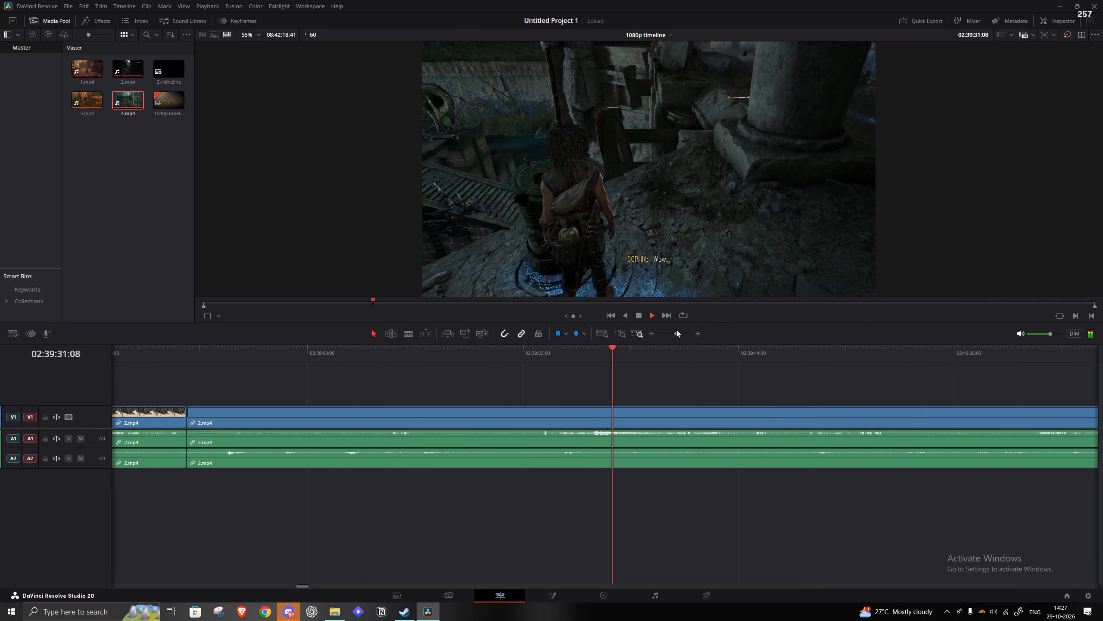
click(676, 330)
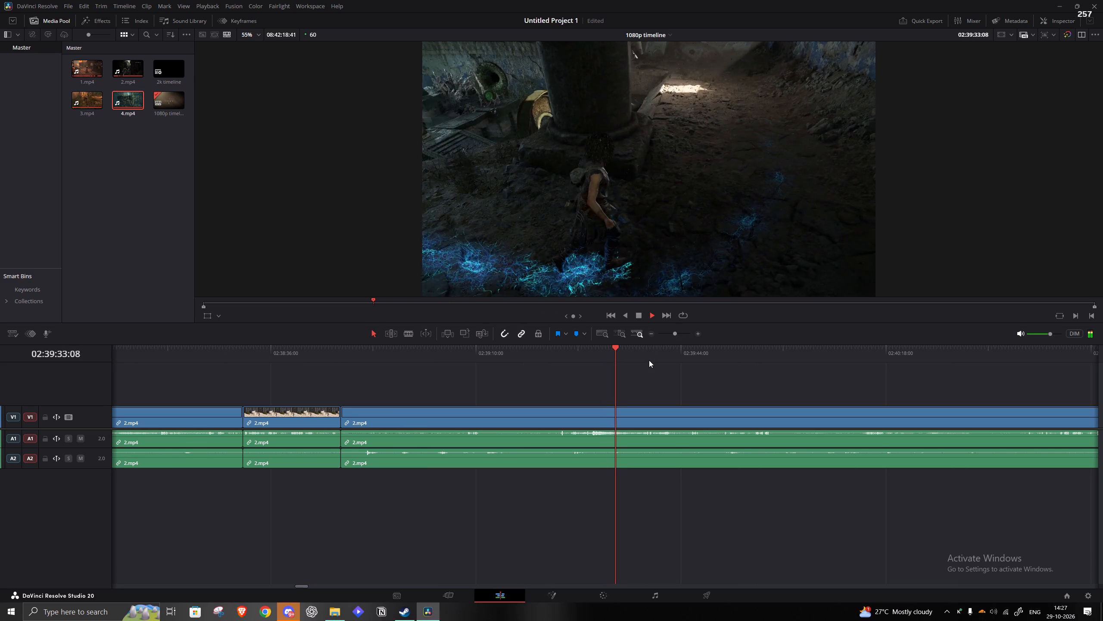
click(649, 360)
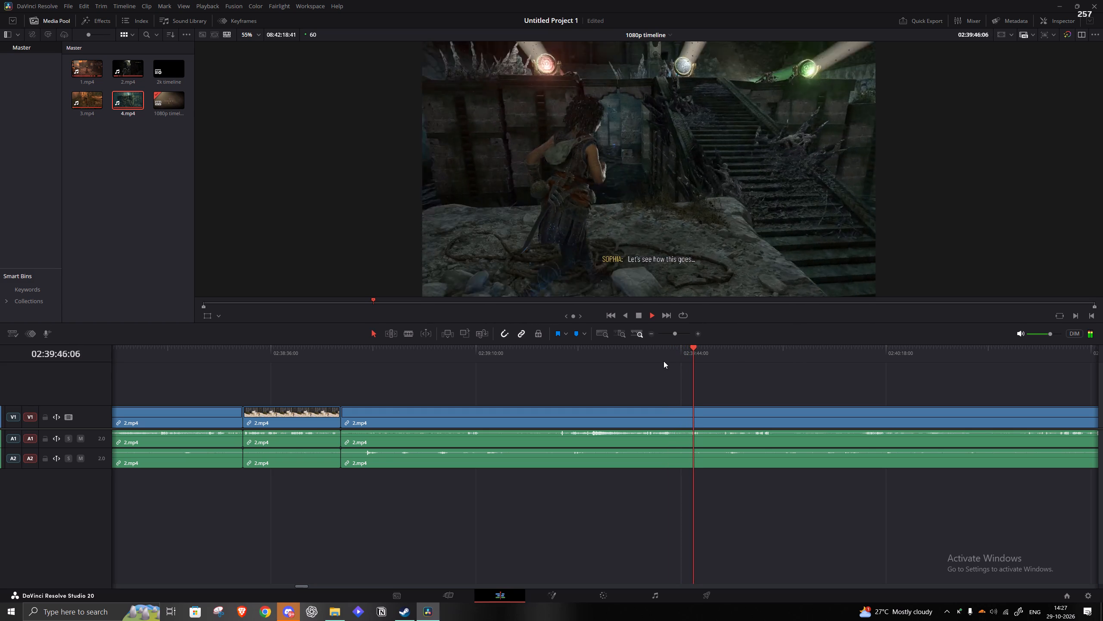
key(space)
key(s)
Ripple-delete the footage from the cut at about 02:39:47 up to 02:40:51:32, where the green mirror is being turned.
key(space)
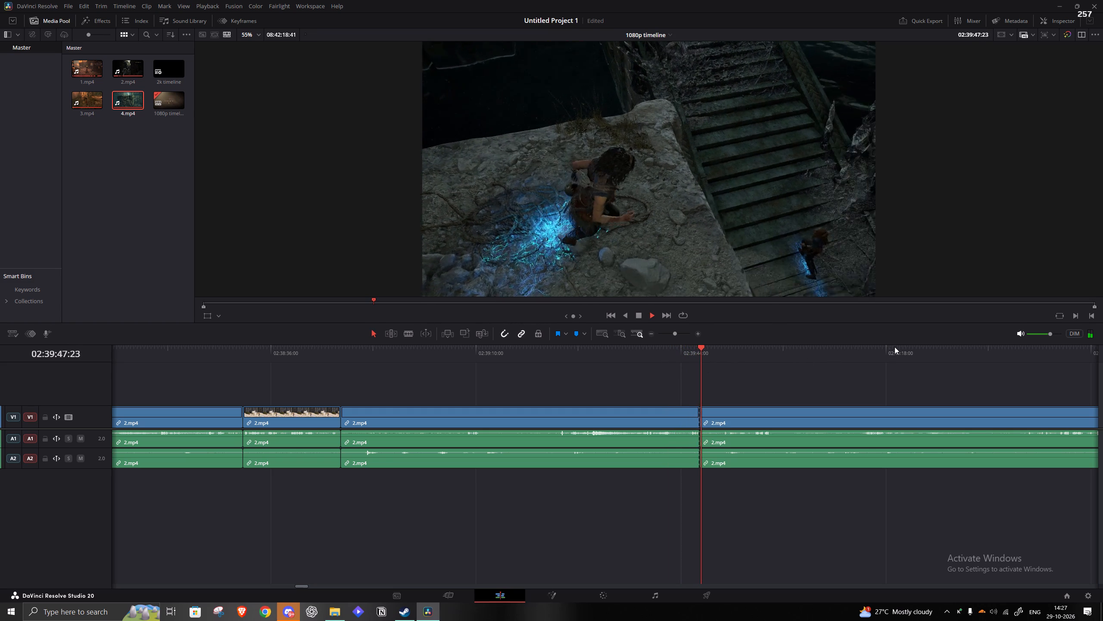
drag(671, 329, 667, 329)
click(621, 343)
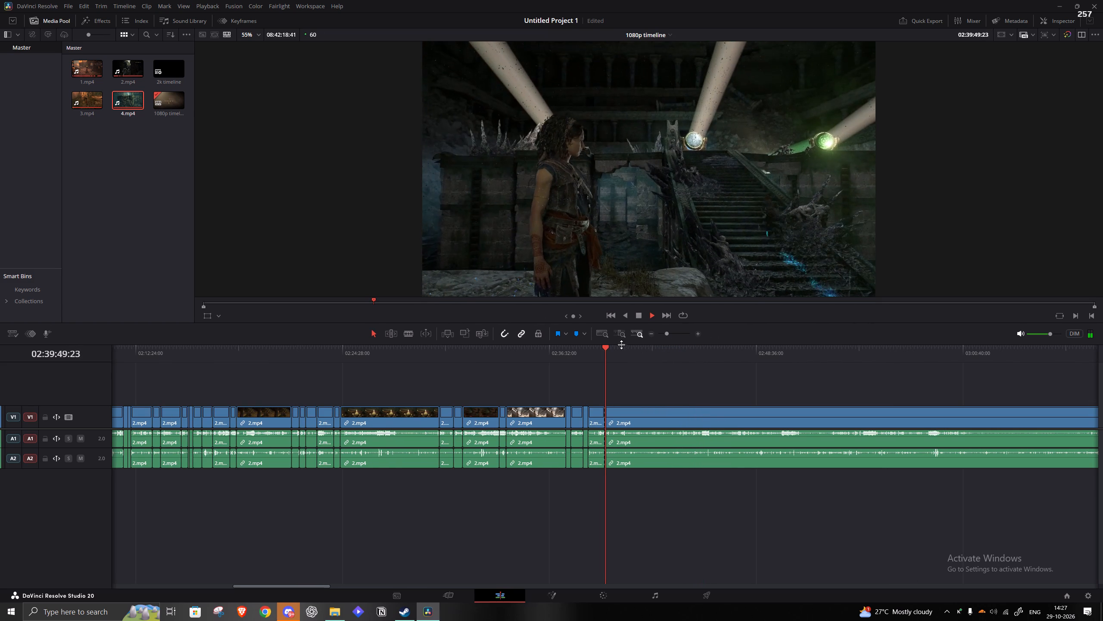
click(623, 347)
click(669, 335)
key(space)
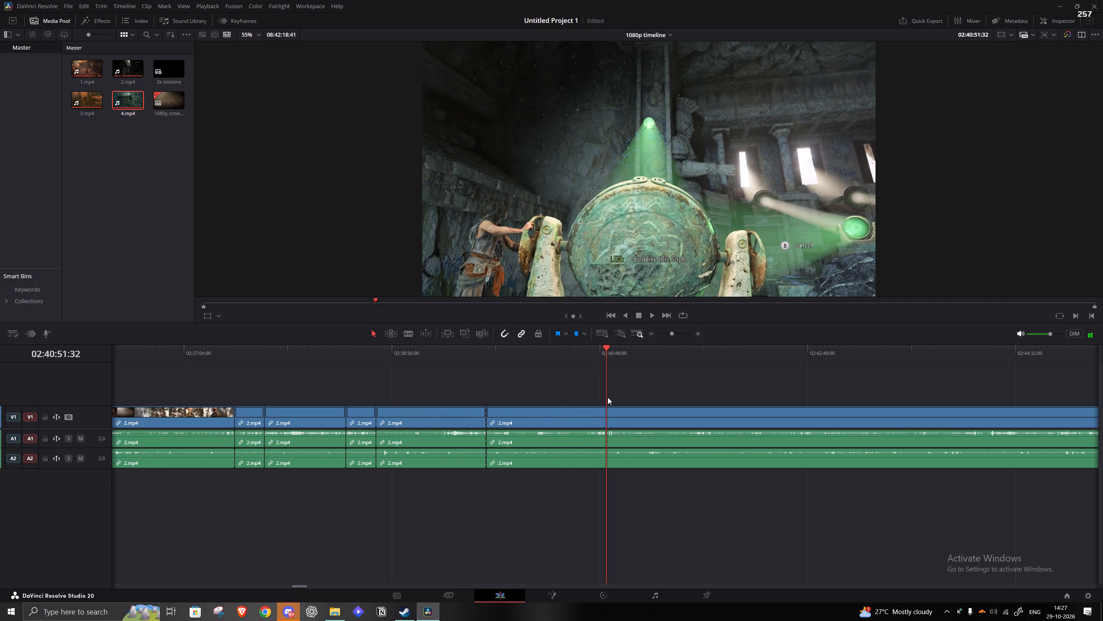
key(q)
click(543, 417)
text(a)
Ripple-delete the remaining green mirror footage from the cut at about 02:39:47 up to about 02:40:32.
key(space)
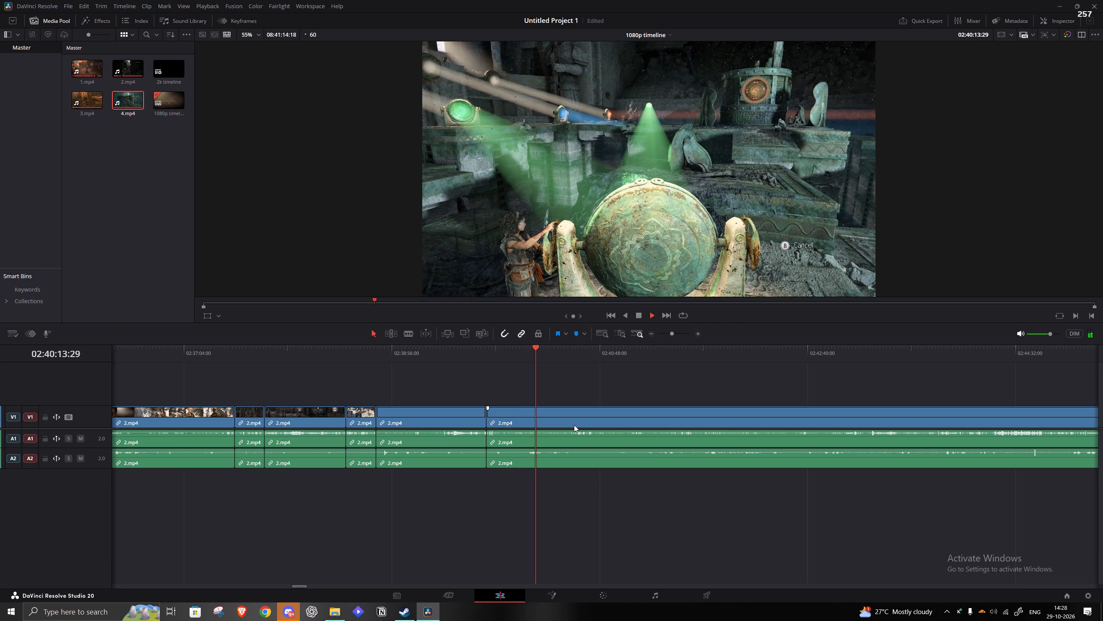
click(569, 350)
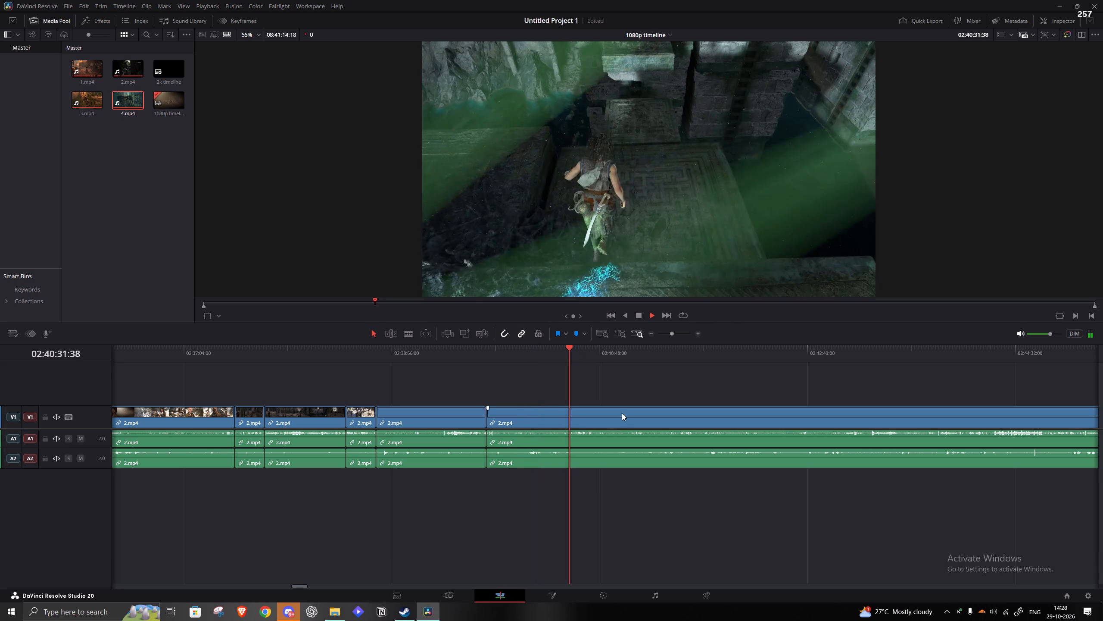
key(space)
key(q)
click(515, 419)
key(a)
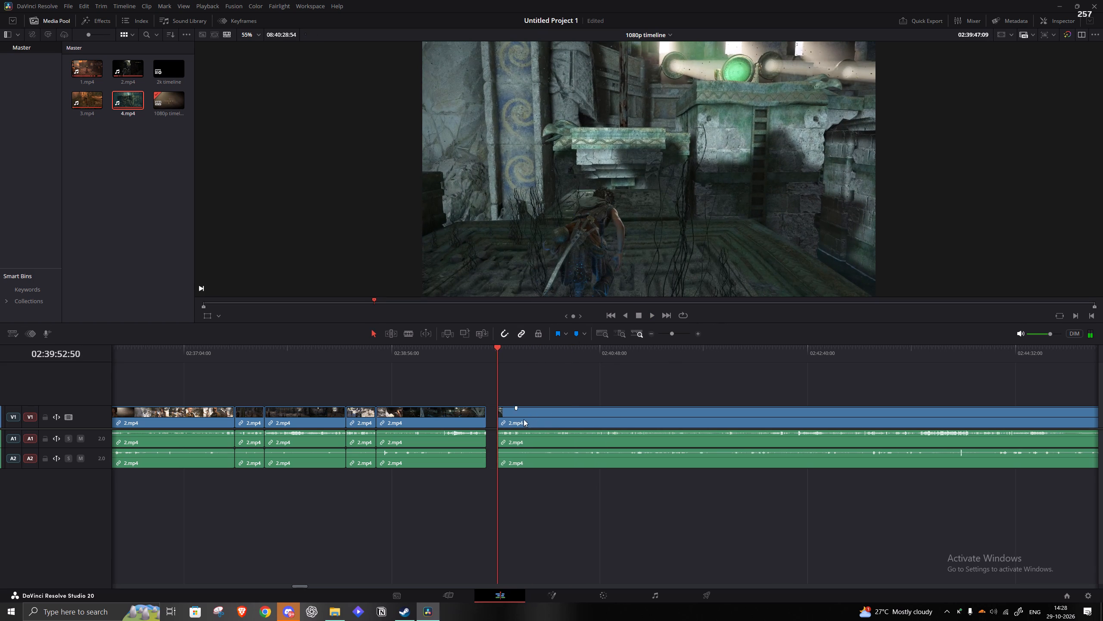
Review the following footage and split the 2.mp4 clip at about 02:40:06, during the red mirror shot.
key(space)
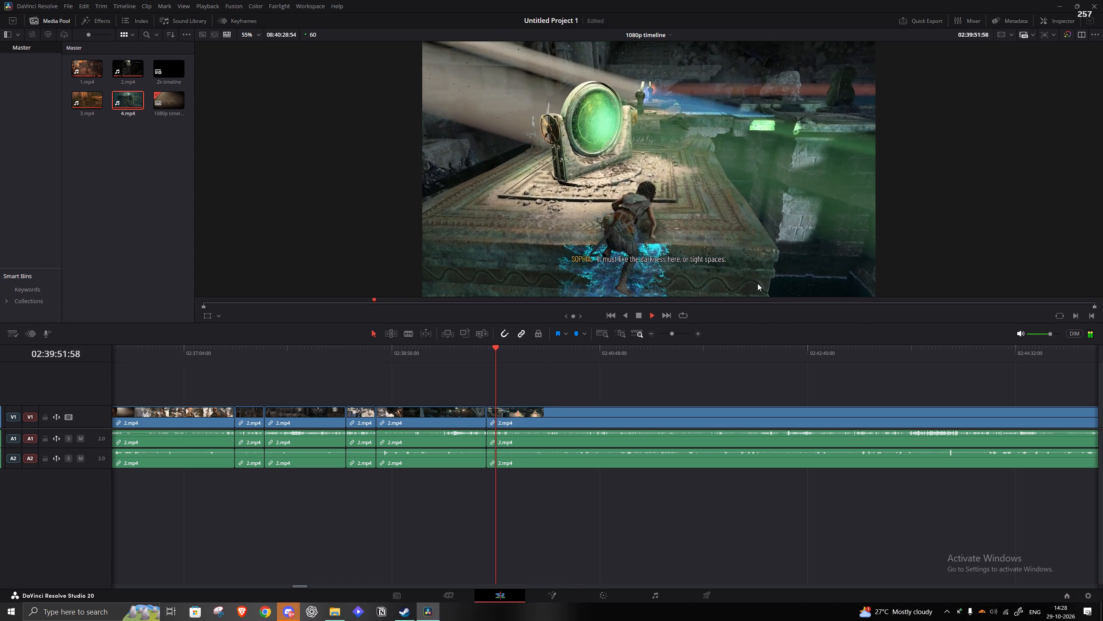
click(785, 355)
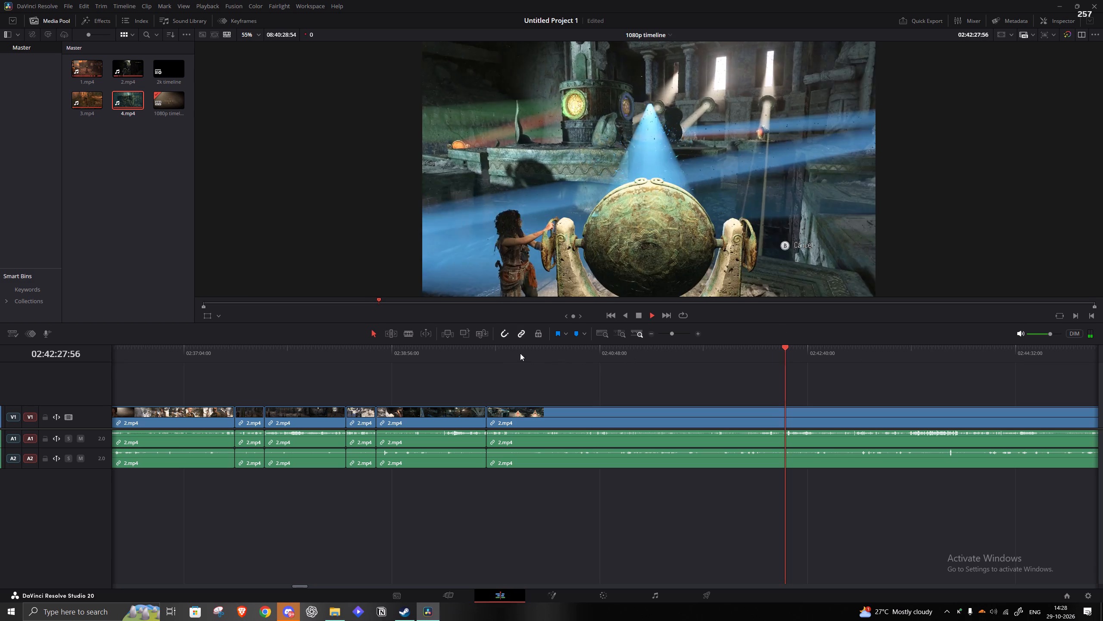
click(492, 357)
click(483, 355)
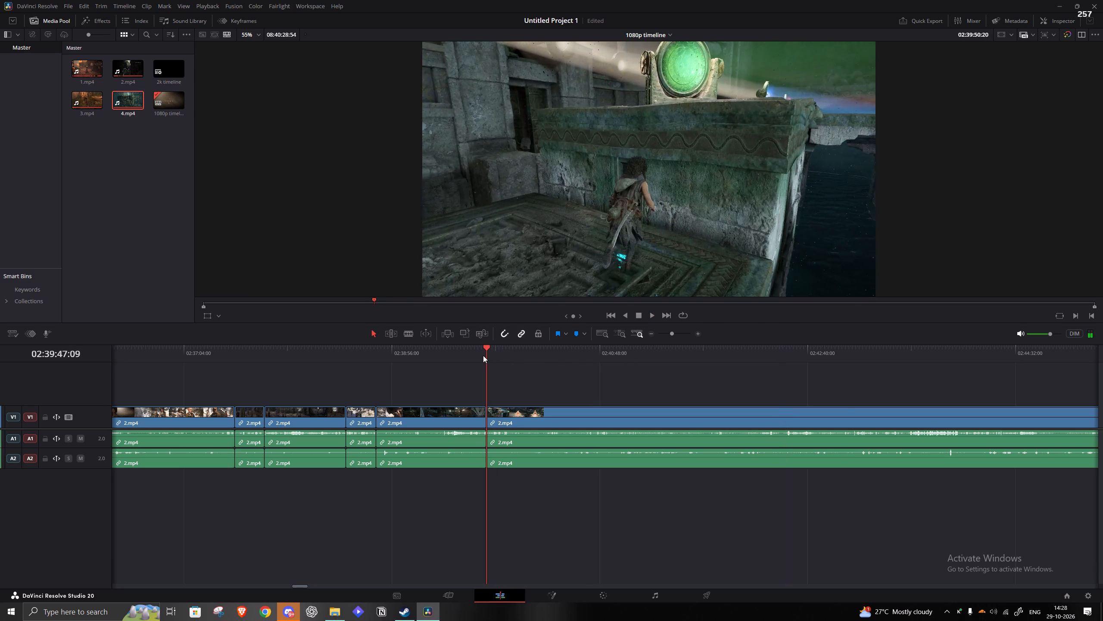
click(496, 357)
click(501, 357)
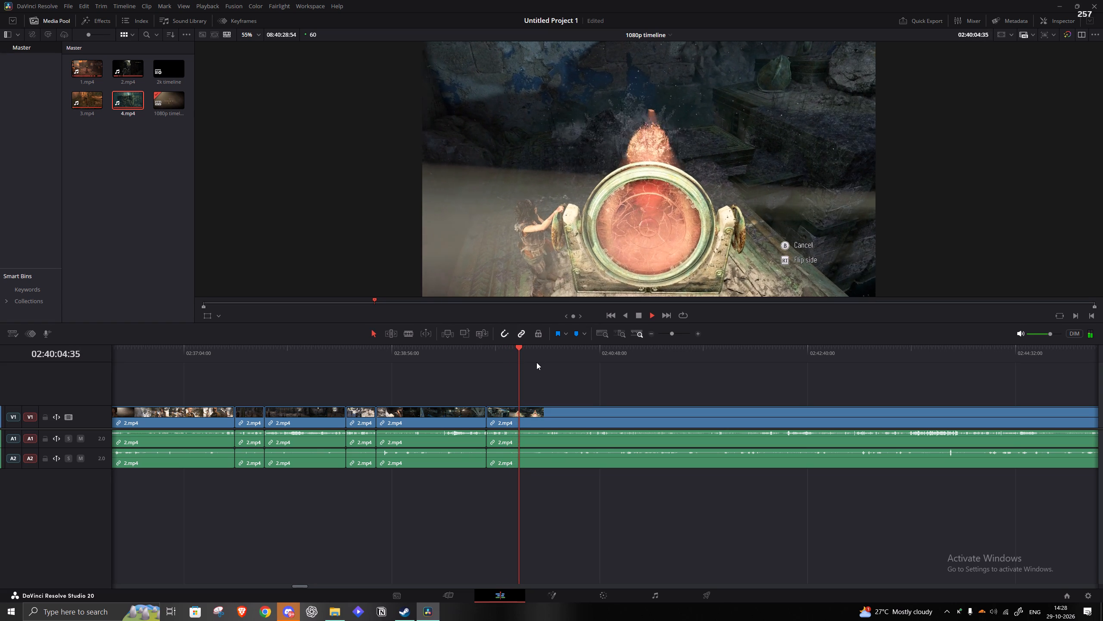
key(space)
key(s)
Ripple-delete the footage from the cut at about 02:40:06 up to 02:42:18:36, where the blue mirror is being aimed.
click(718, 349)
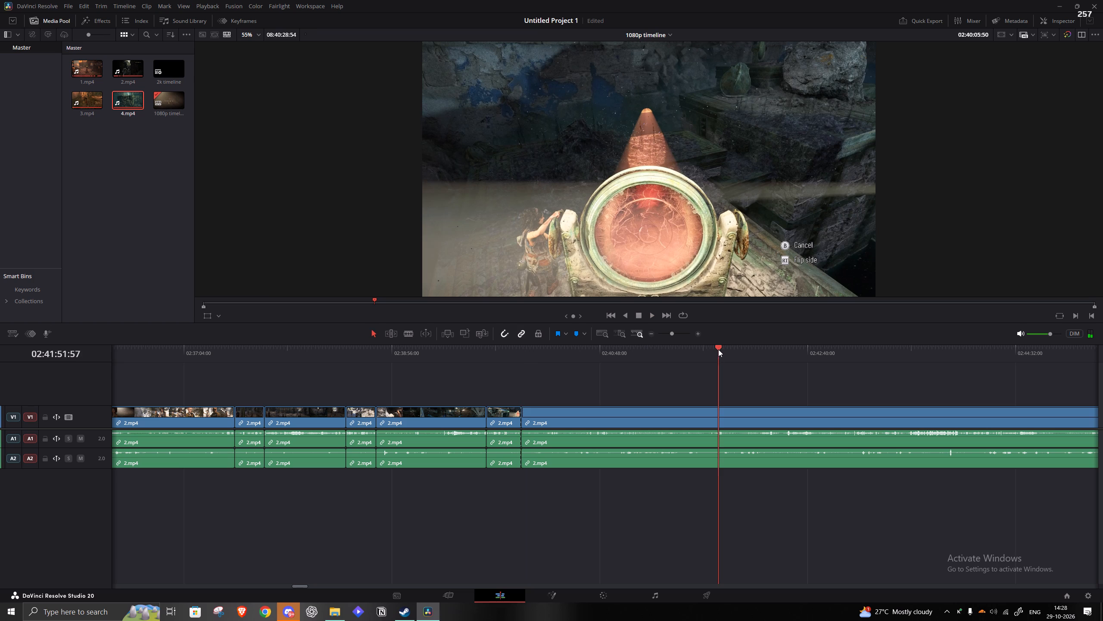
key(space)
click(766, 351)
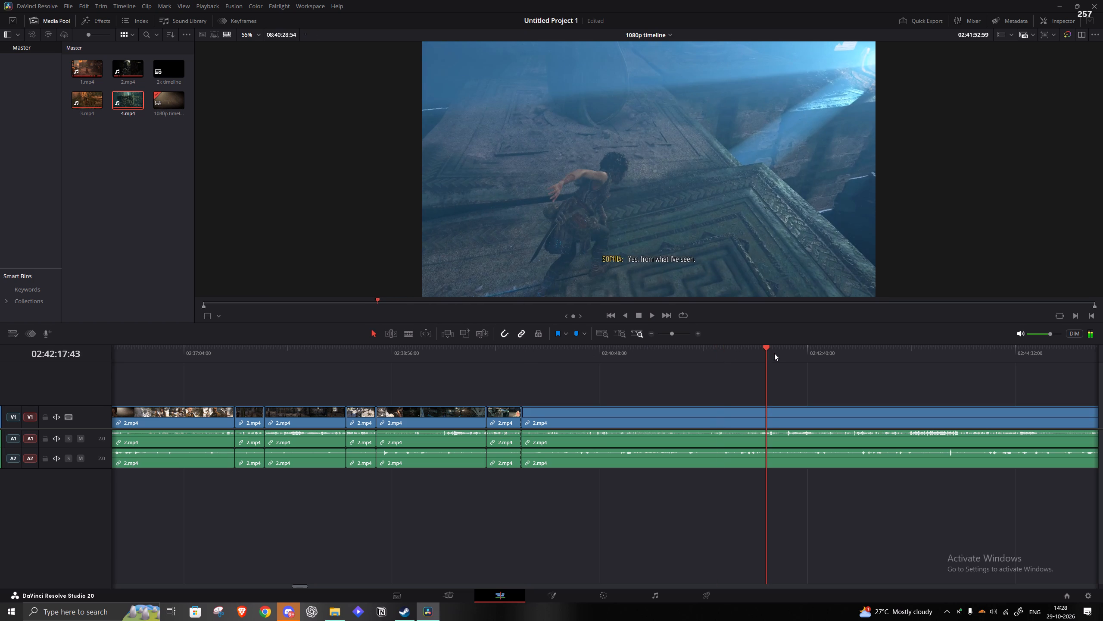
key(space)
key(q)
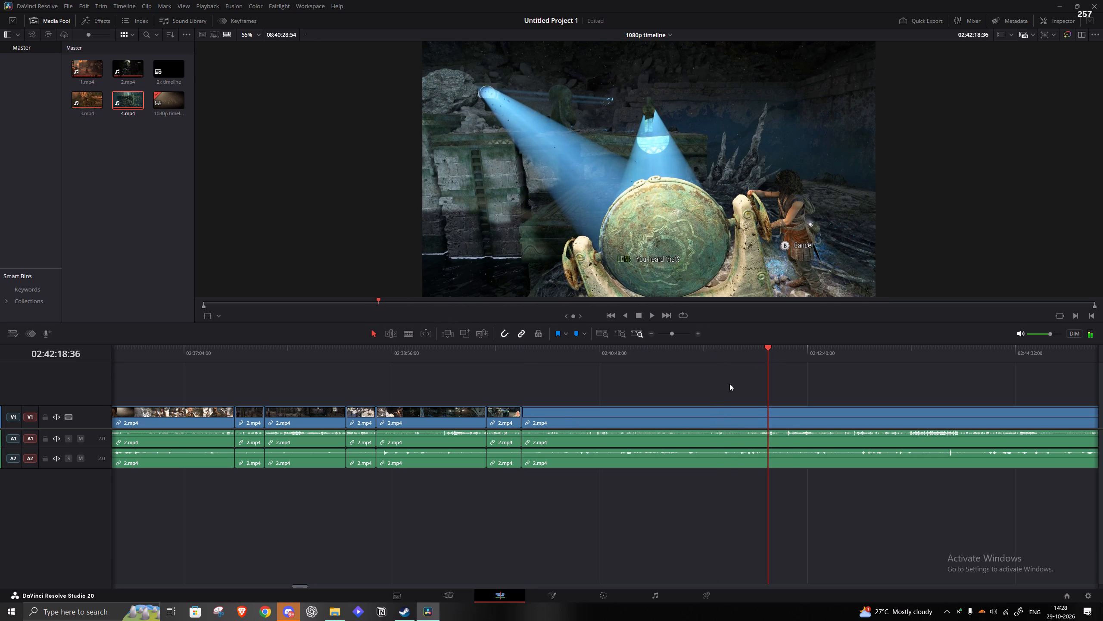
click(695, 389)
click(677, 422)
text(a)
Review the blue-beam section and split the 2.mp4 clip at about 02:40:34, as the character walks along the ledge.
key(space)
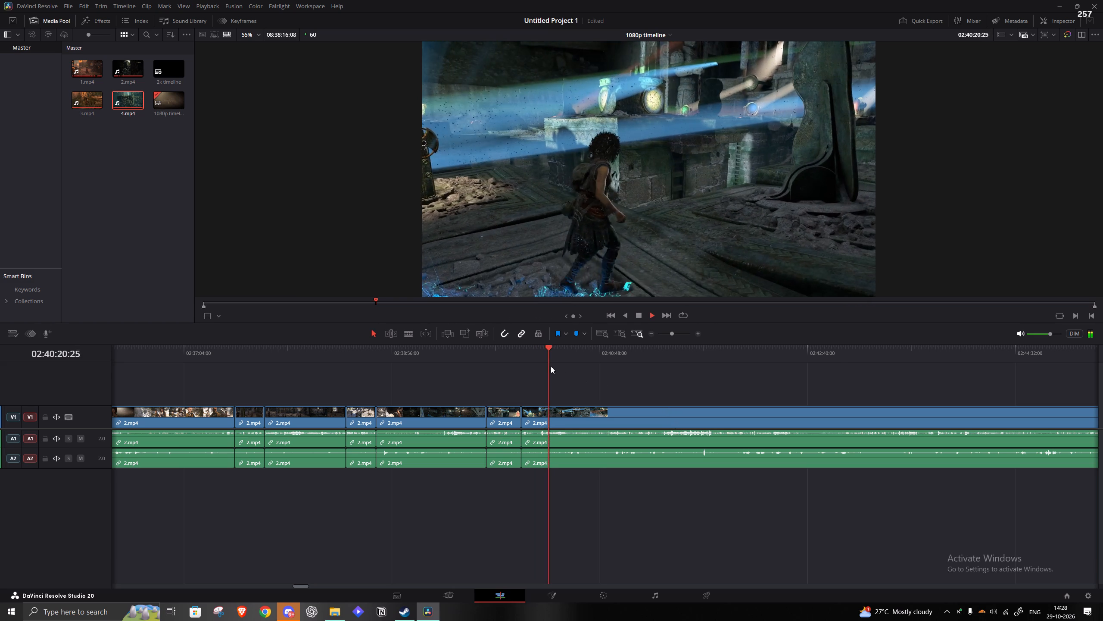
click(551, 366)
click(558, 363)
click(564, 361)
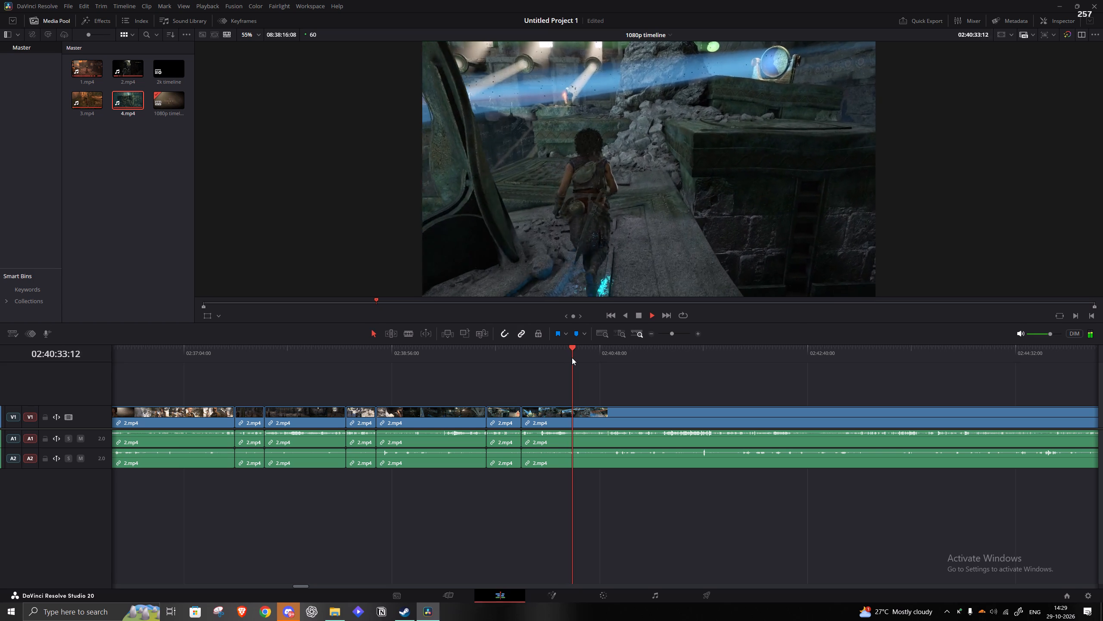
key(space)
key(s)
Ripple-delete the 2.mp4 footage from the cut at about 02:40:34 up to about 02:40:46, where the character runs toward the blue beam.
click(614, 345)
key(space)
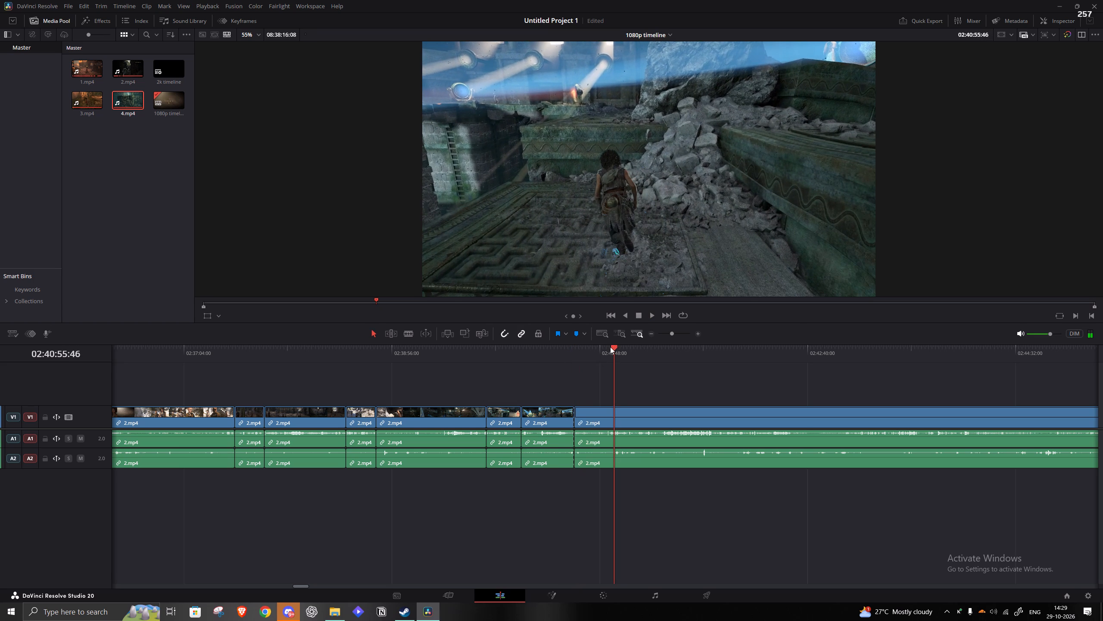
click(591, 350)
click(604, 351)
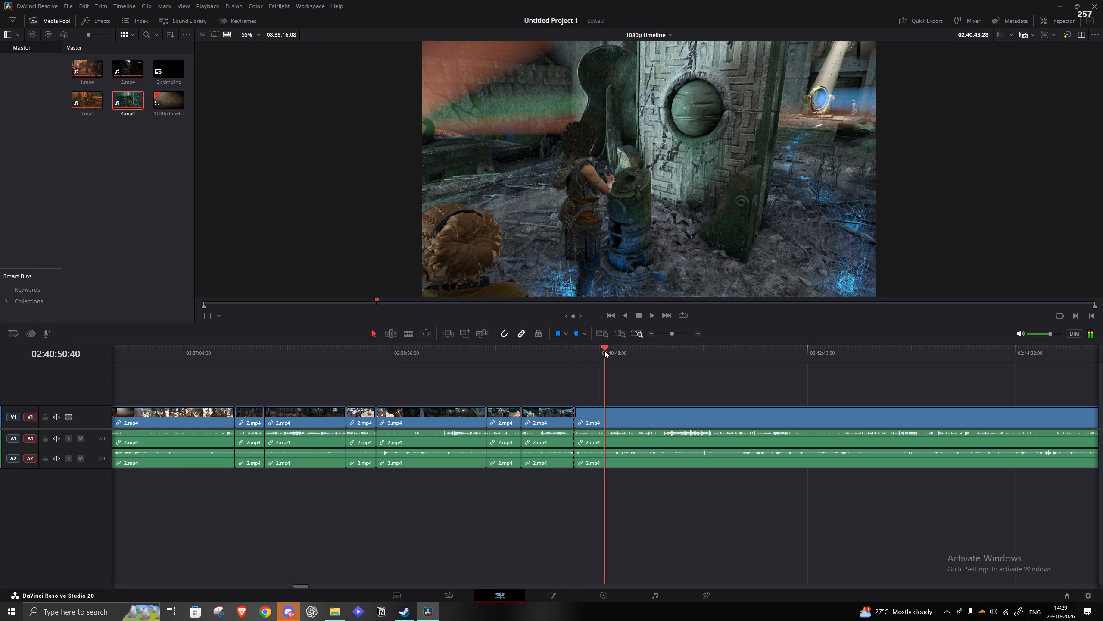
click(596, 354)
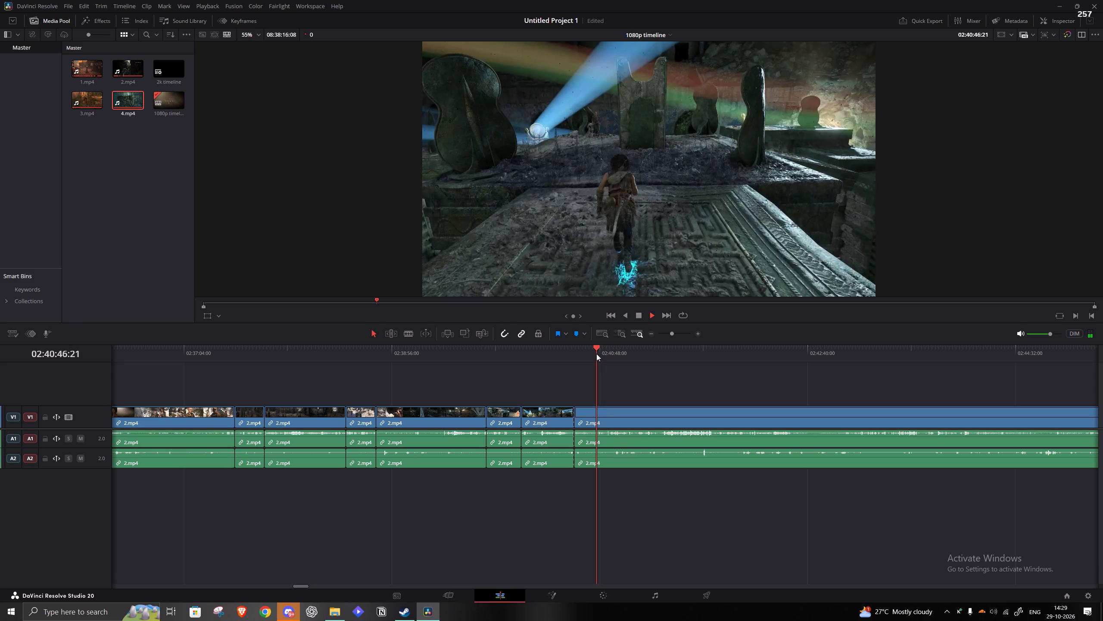
key(space)
key(q)
click(592, 434)
click(587, 416)
key(a)
Review the following footage and split the 2.mp4 clip at about 02:41:36, as the two characters leave the bodies outside the door.
key(space)
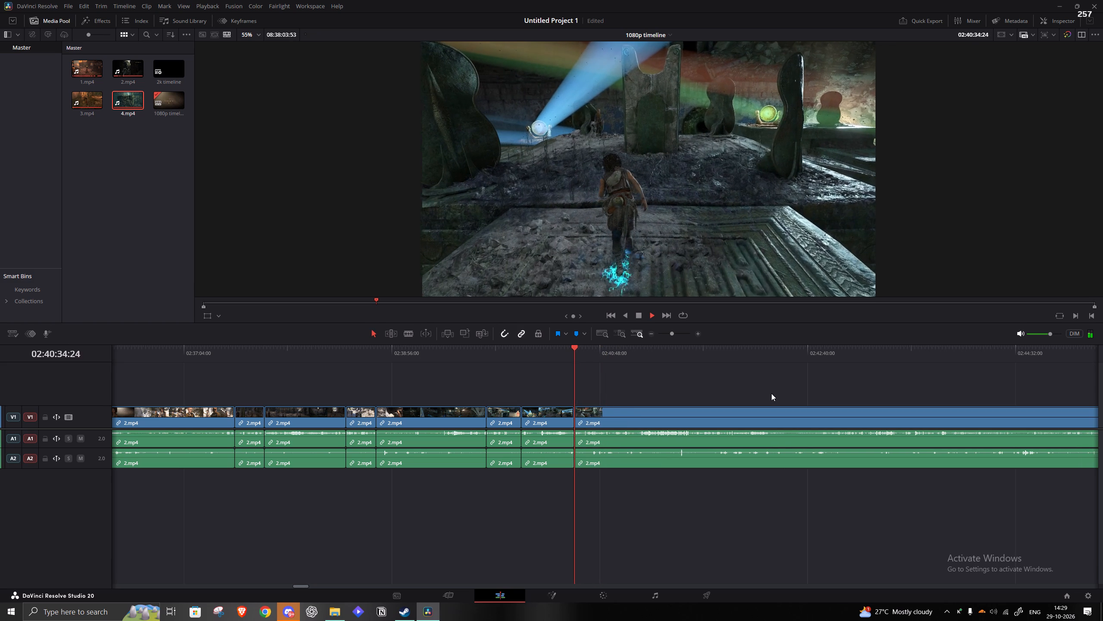
click(592, 354)
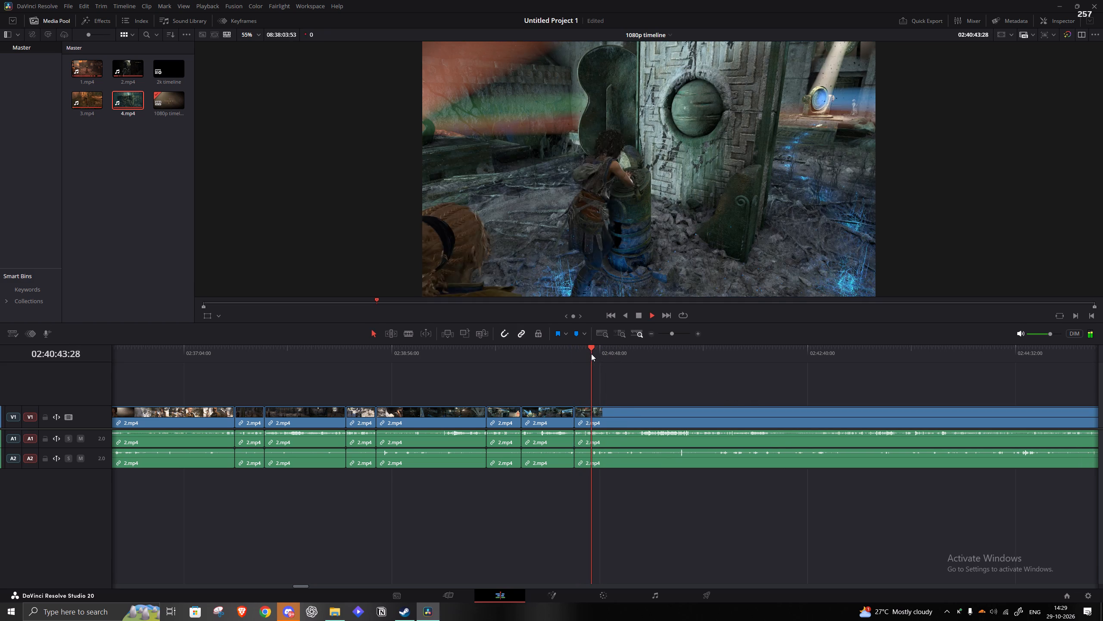
click(611, 357)
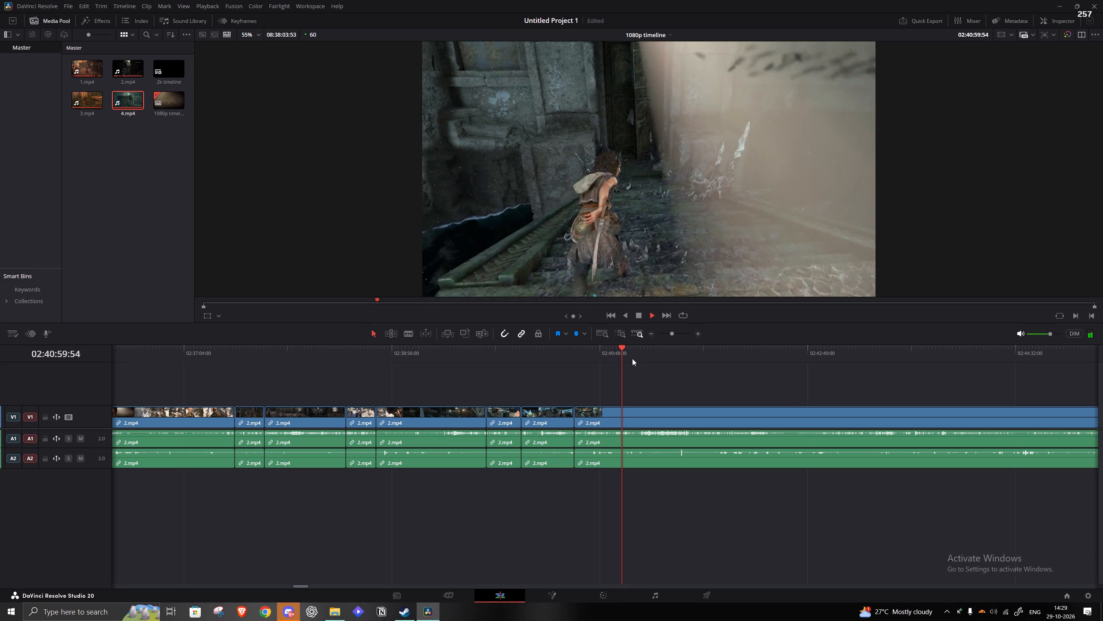
click(639, 359)
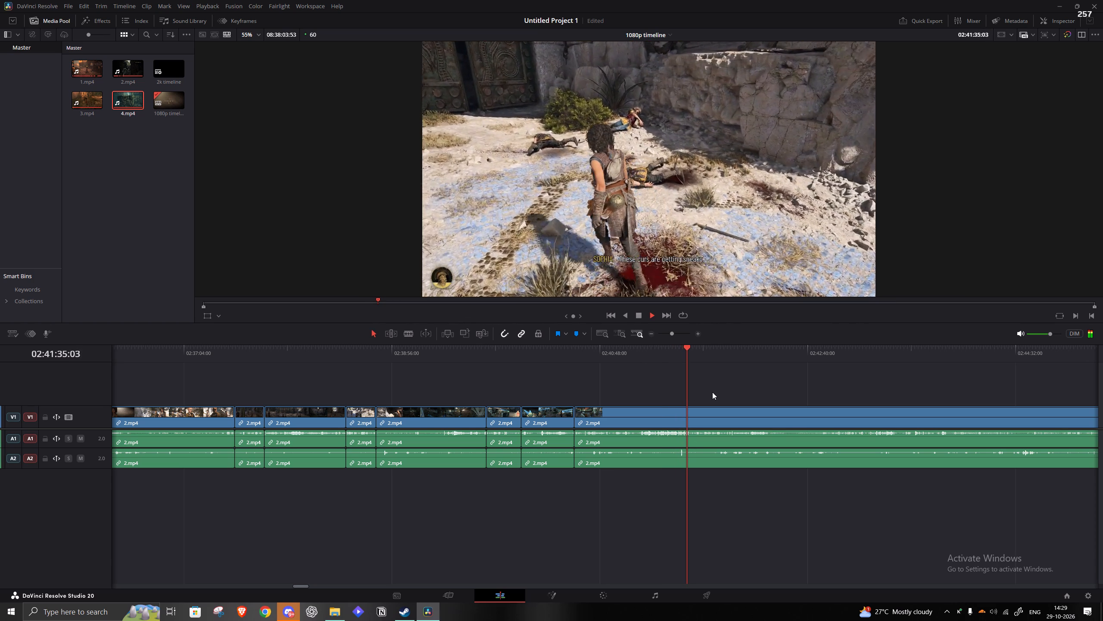
key(space)
key(space)
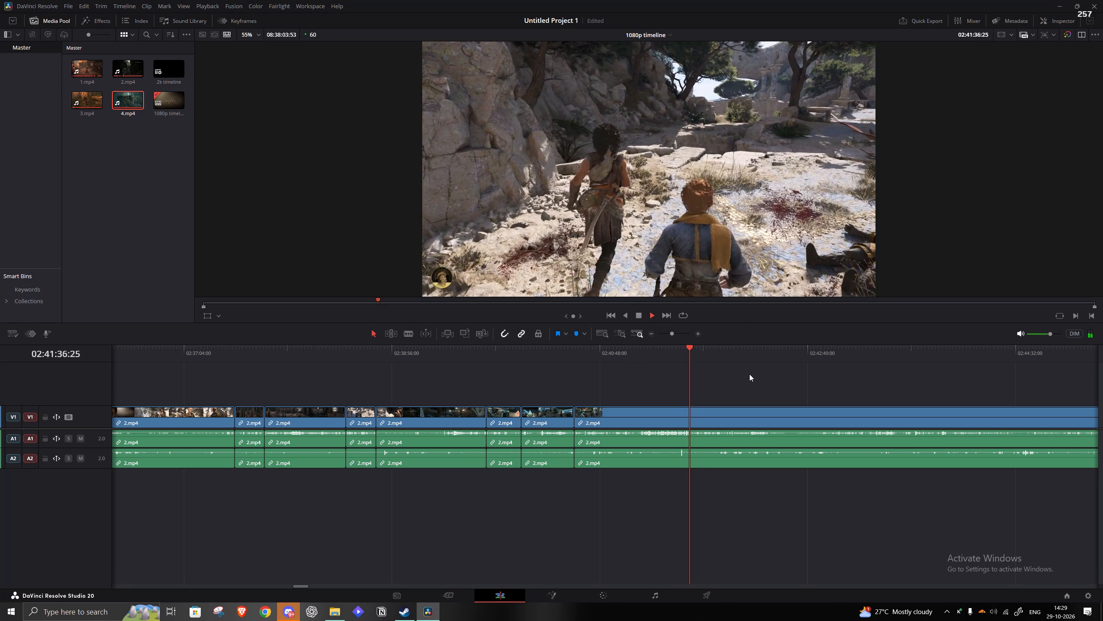
key(space)
key(s)
Ripple-delete the footage from the cut at about 02:41:36 up to about 02:42:09, just before the statue hall dialogue.
click(752, 365)
key(space)
click(753, 350)
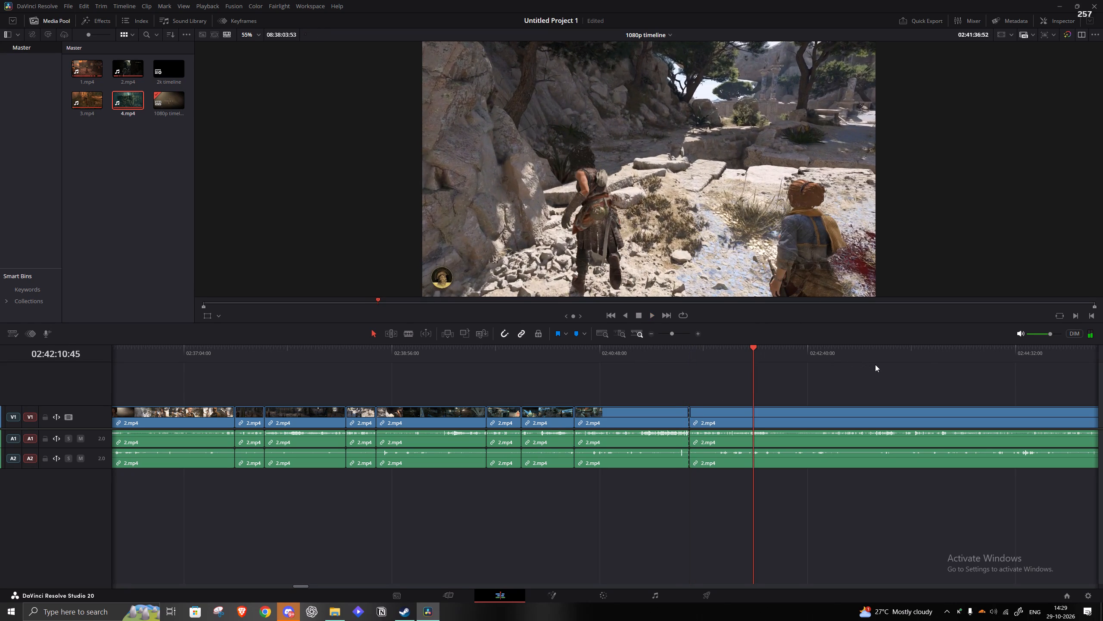
key(space)
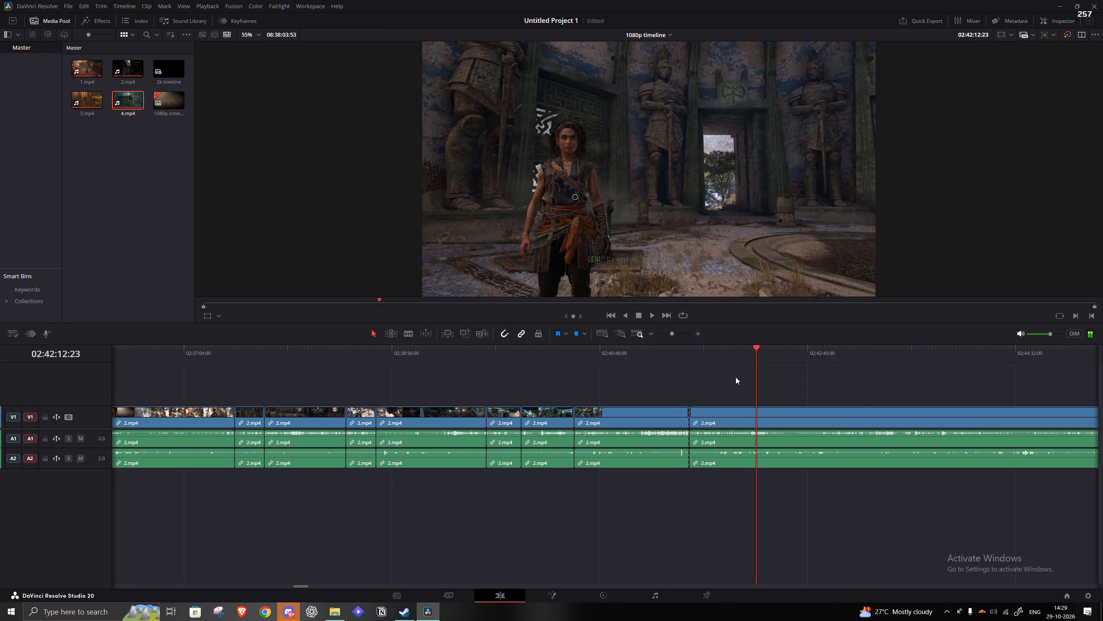
click(735, 377)
click(757, 369)
click(745, 367)
click(745, 367)
click(748, 348)
key(space)
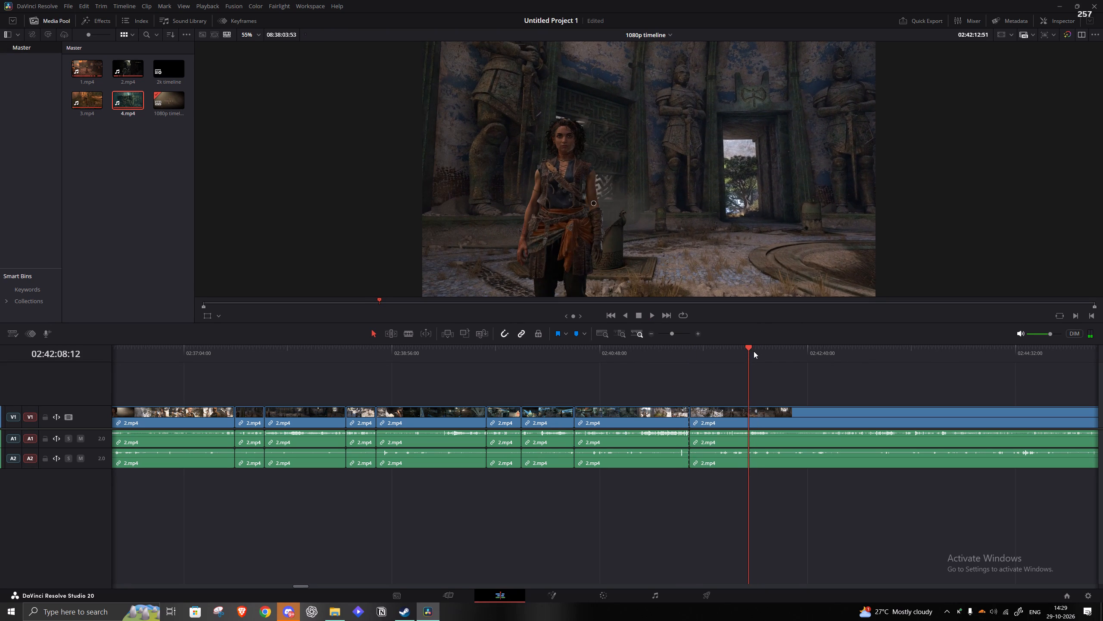
key(space)
key(q)
click(730, 420)
text(a)
Play the statue hall dialogue and split the 2.mp4 clip at about 02:41:45, as the character walks off toward the doorway.
key(space)
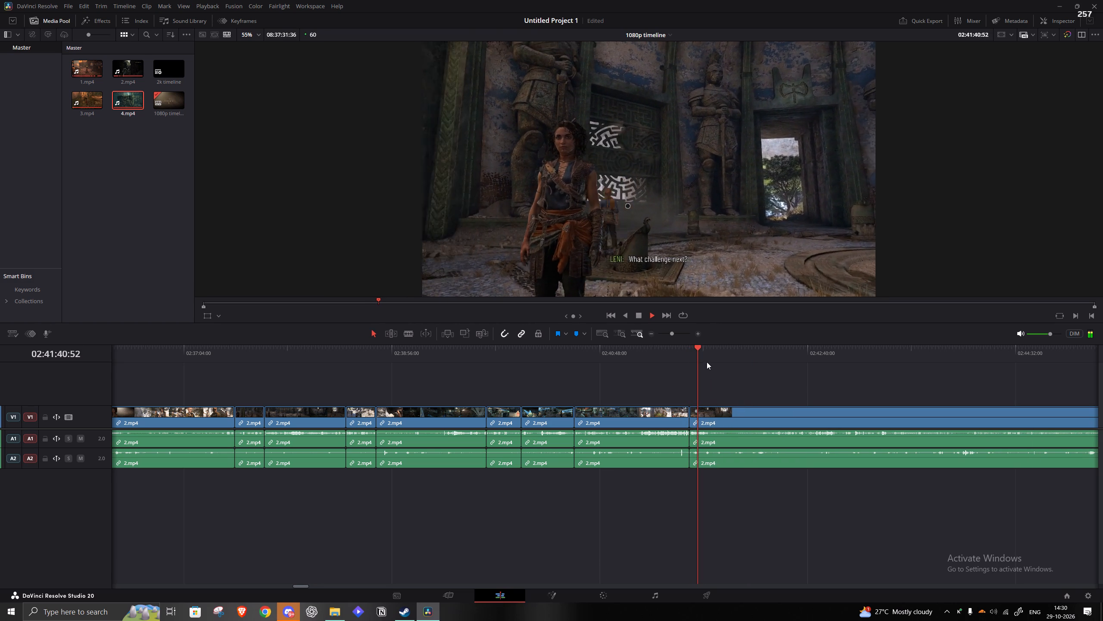
key(space)
key(space)
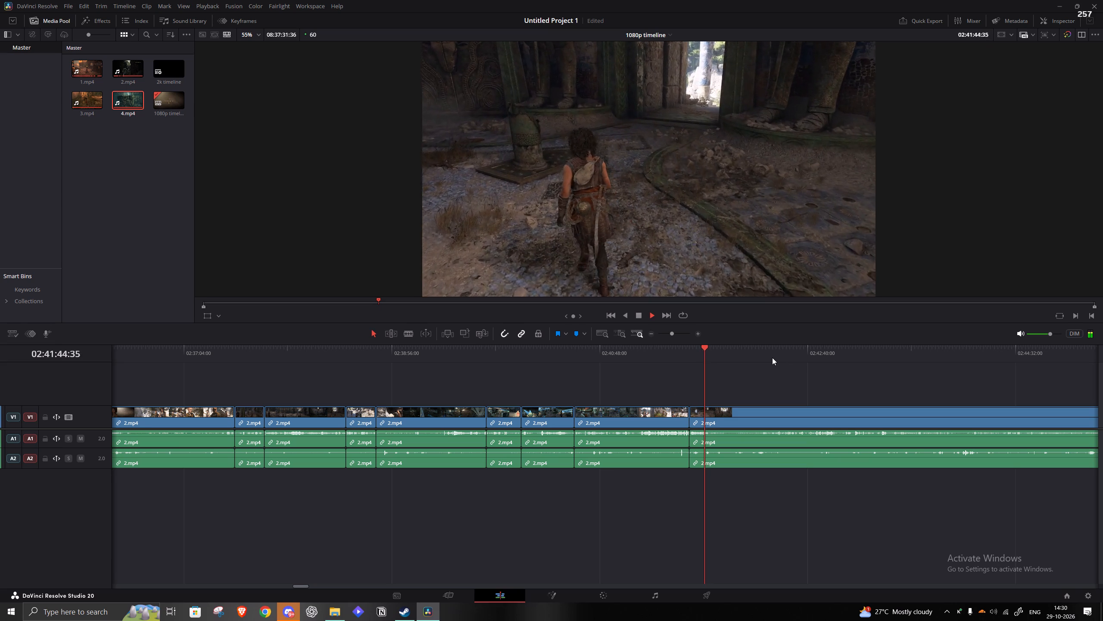
key(space)
key(s)
Review the footage from about 02:42:20 to 02:43:17, covering the ornate door and the dark passage behind it.
click(772, 358)
key(space)
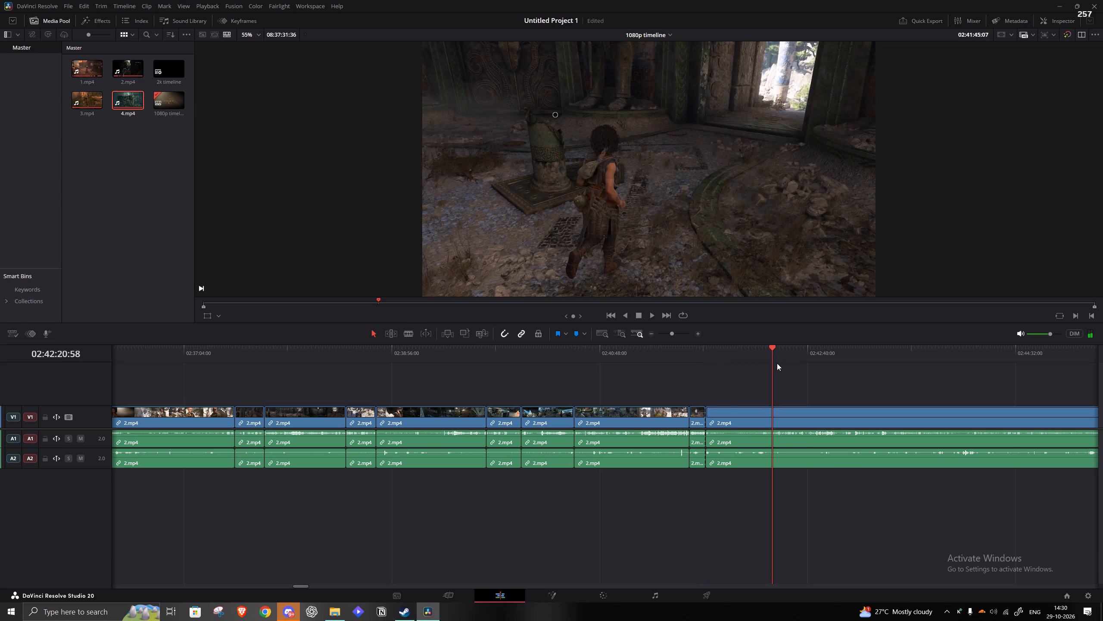
click(811, 362)
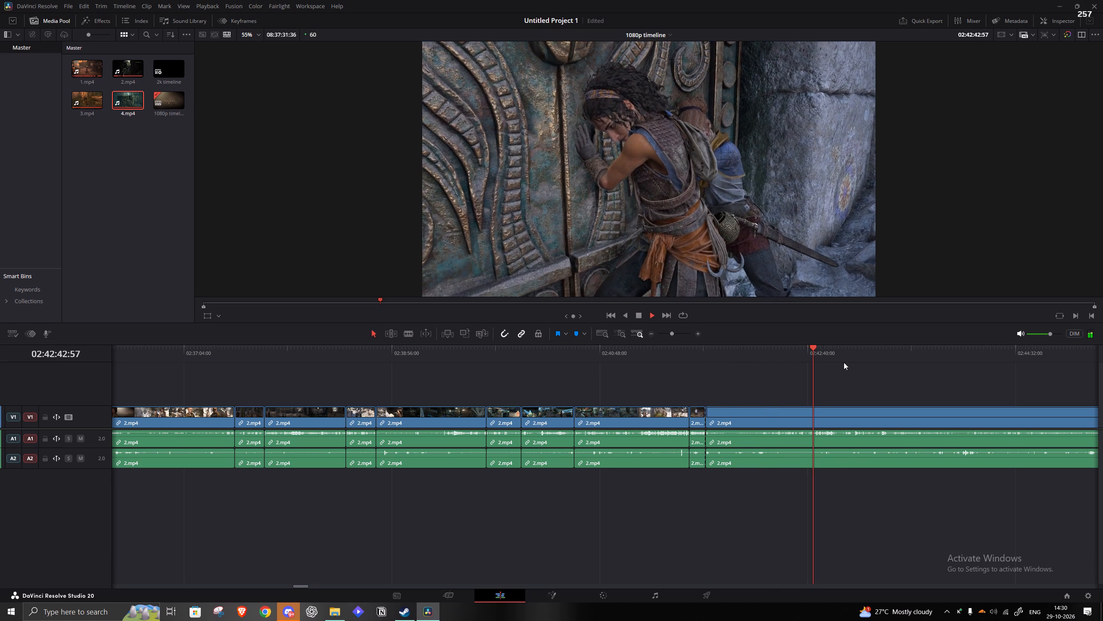
click(844, 362)
click(858, 366)
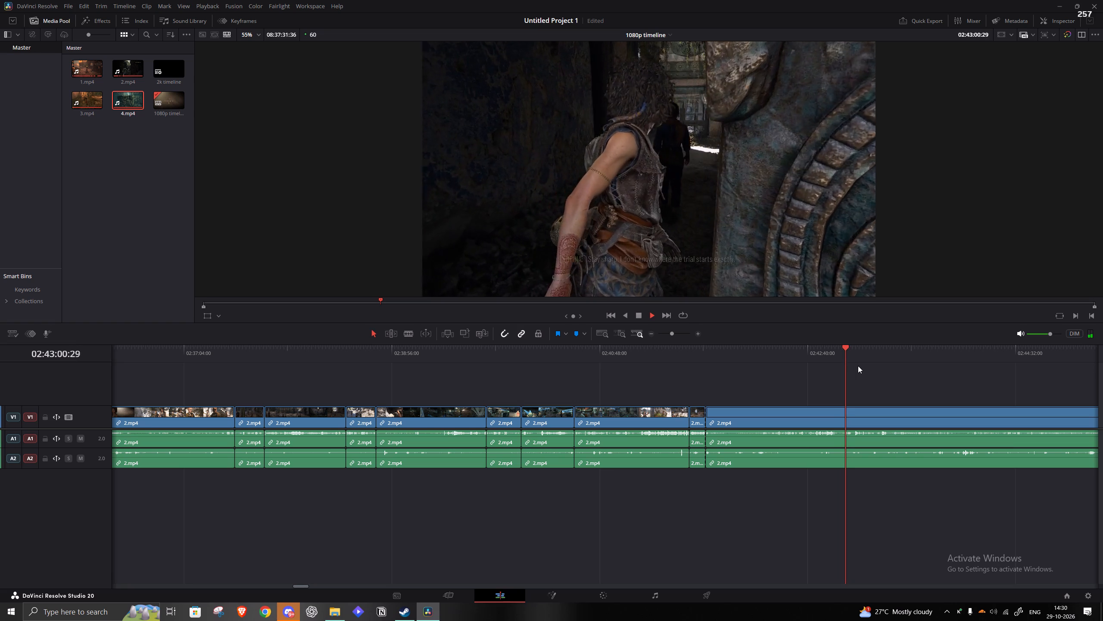
click(866, 363)
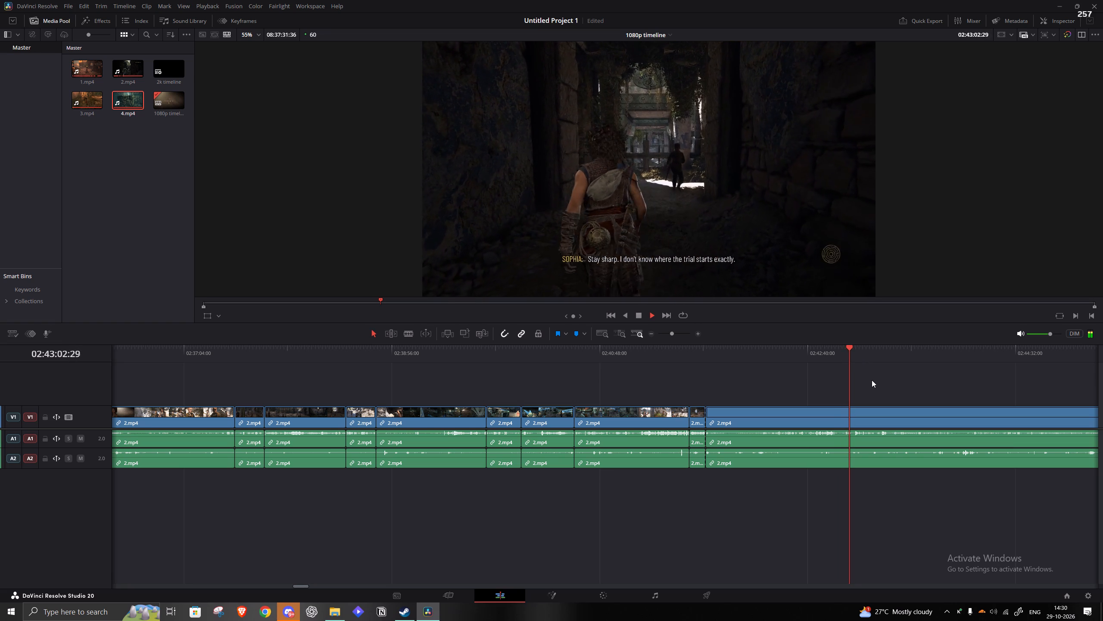
click(863, 367)
click(862, 357)
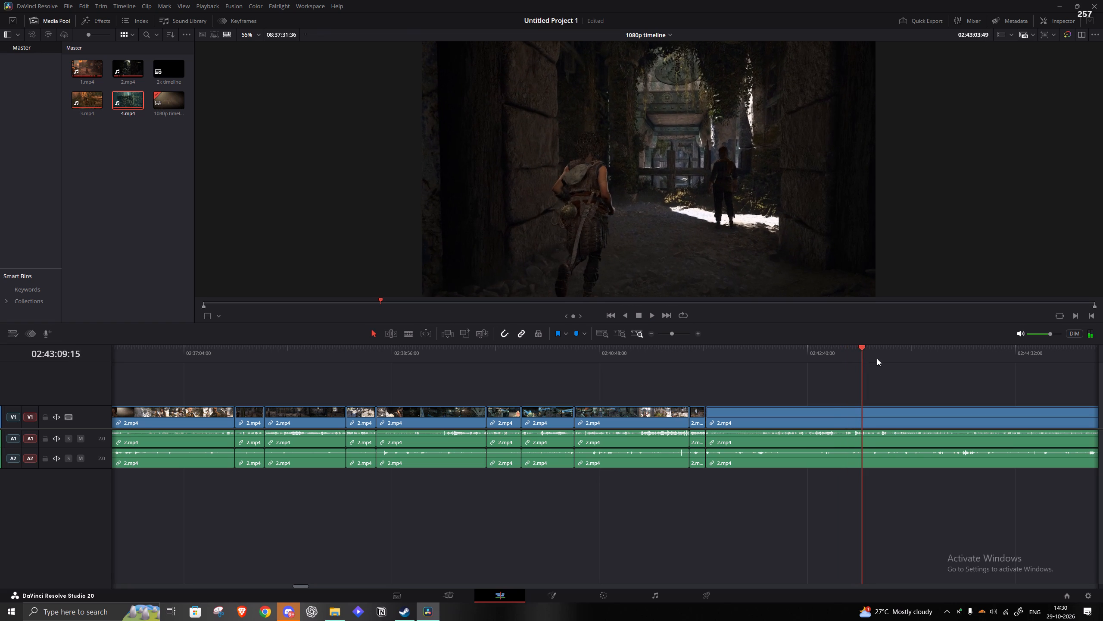
click(877, 358)
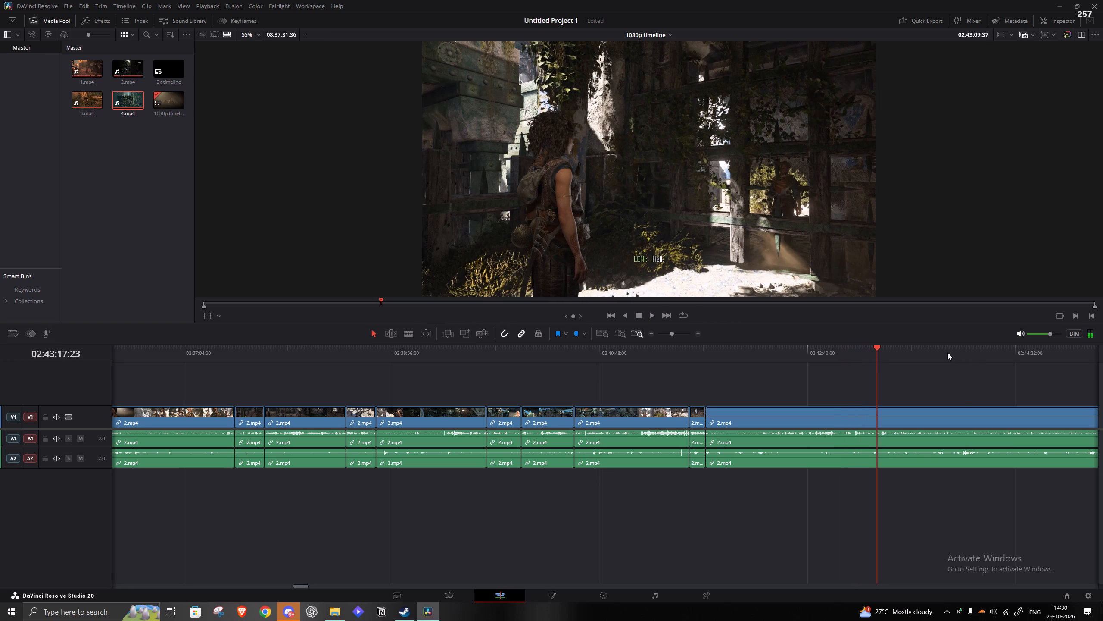
Examine the footage from the charm chest at about 02:43:56 through the courtyard and fight up to about 02:46:20.
drag(674, 332, 670, 332)
click(646, 354)
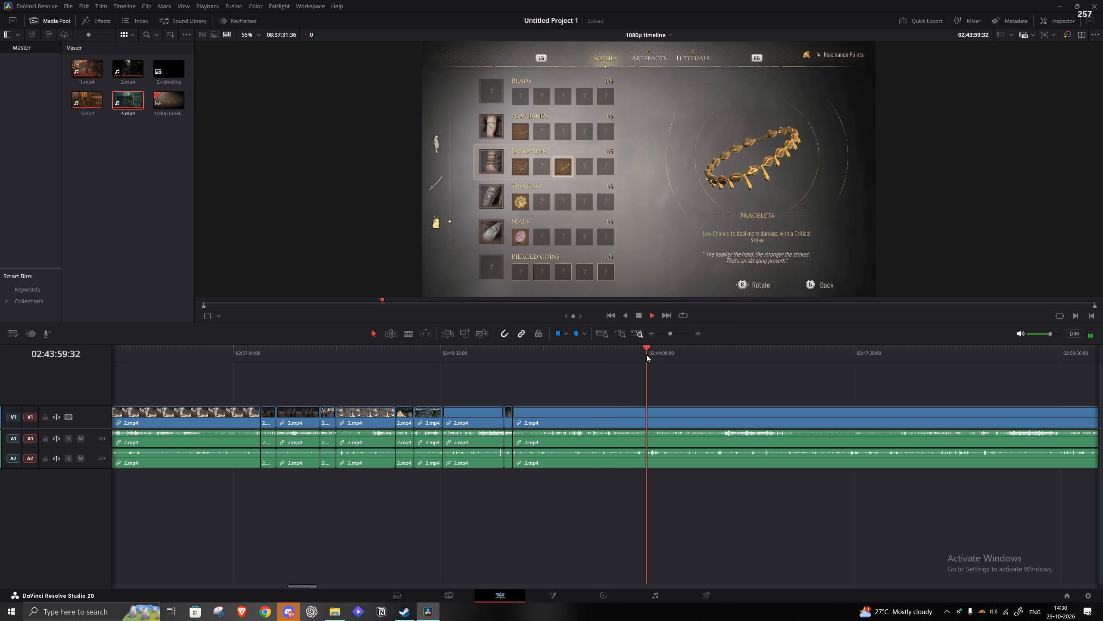
click(644, 354)
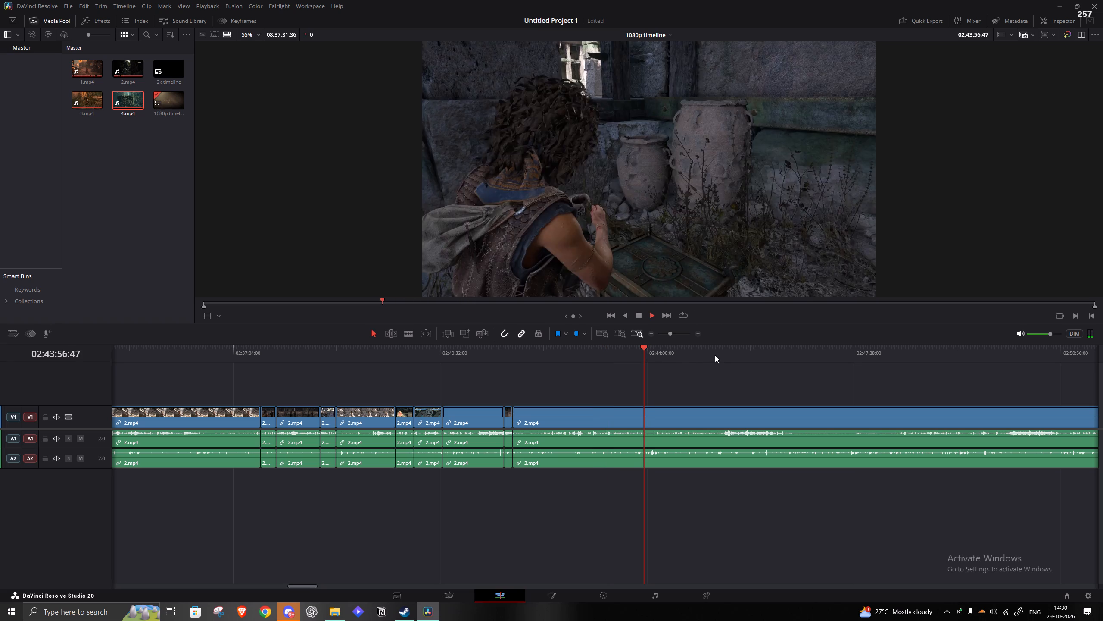
click(653, 354)
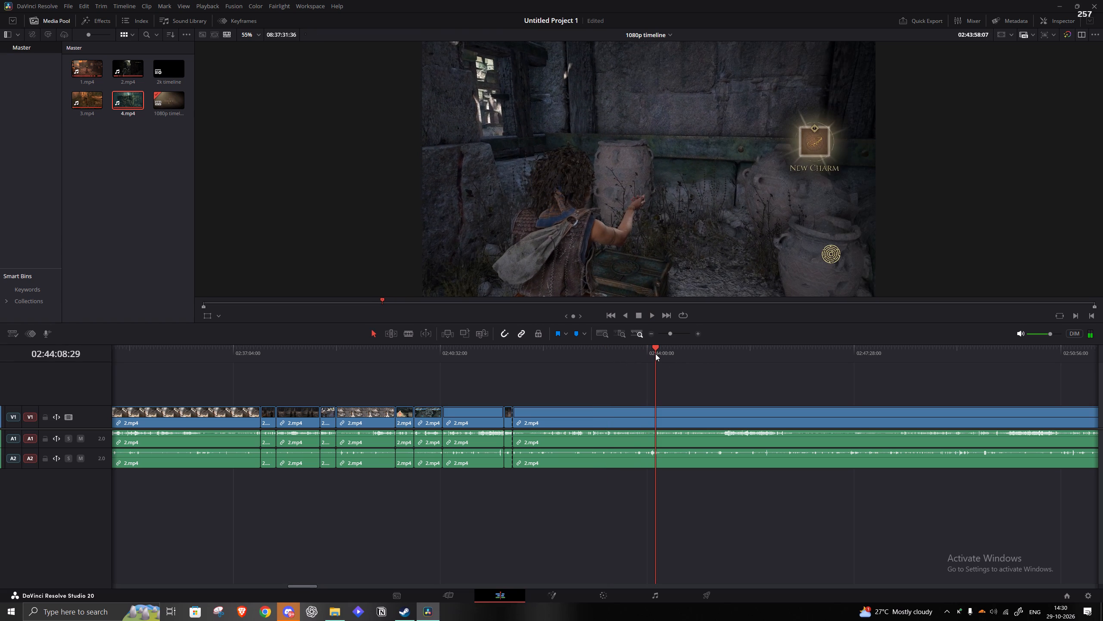
click(696, 354)
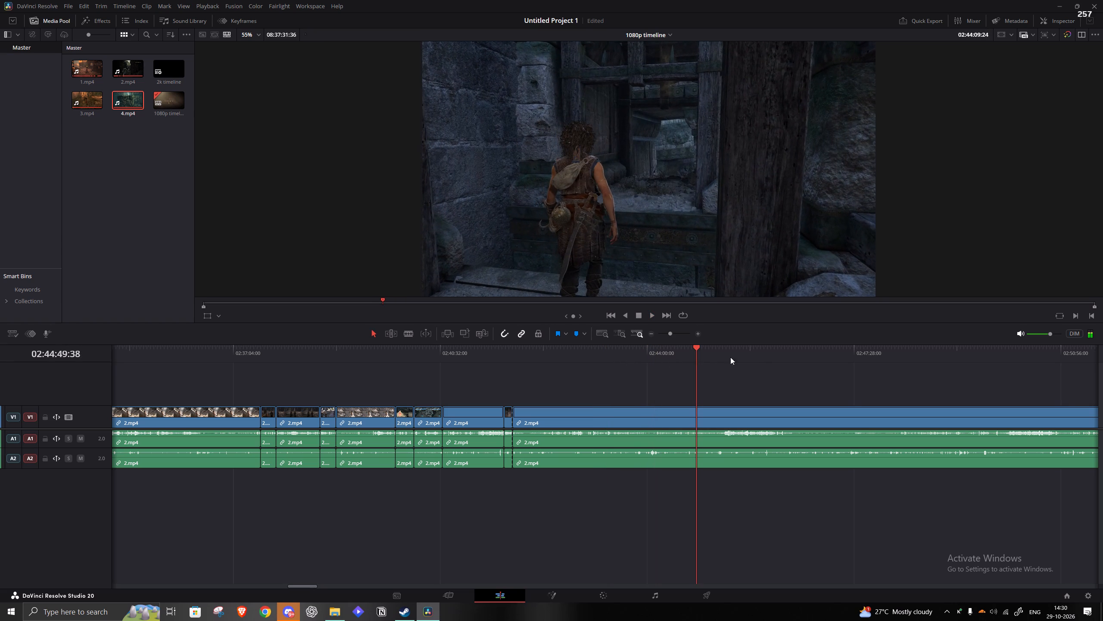
click(717, 351)
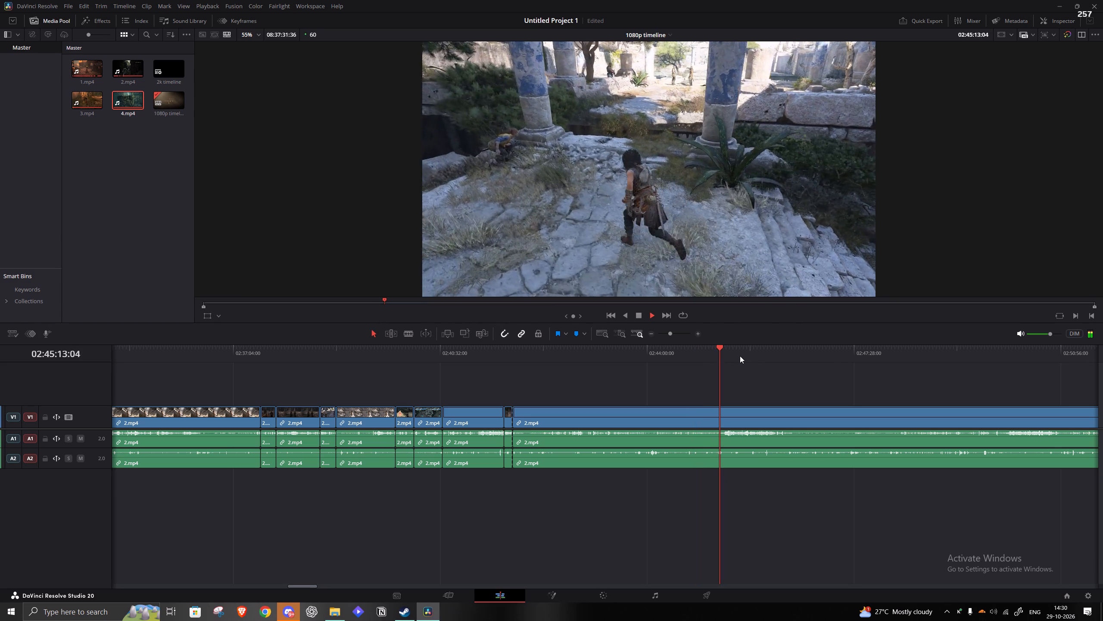
click(710, 355)
click(713, 355)
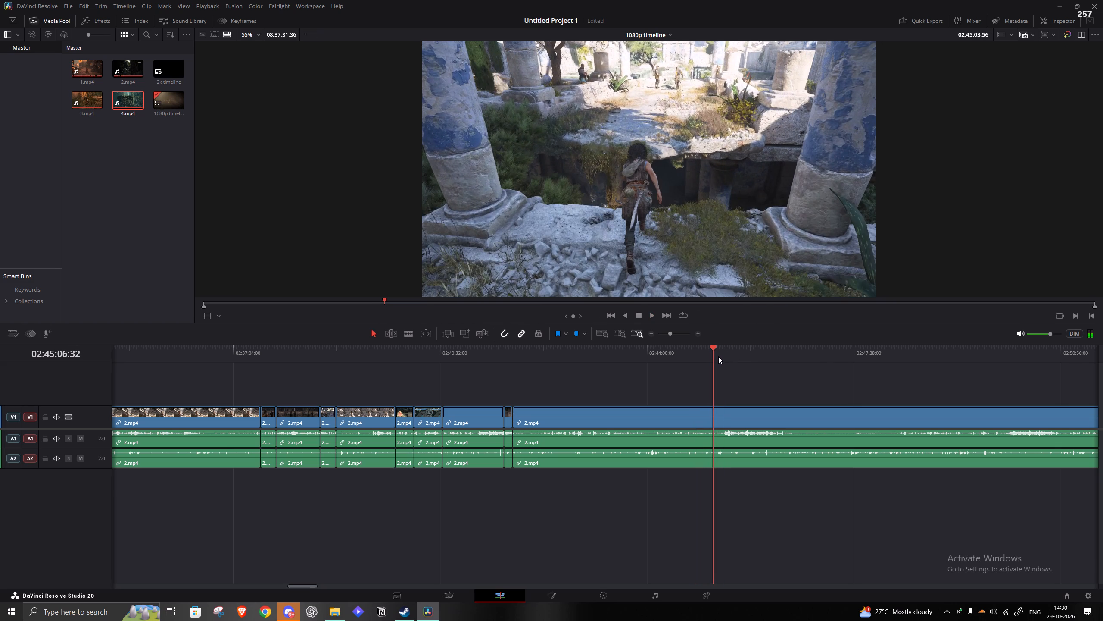
key(space)
click(807, 348)
click(782, 346)
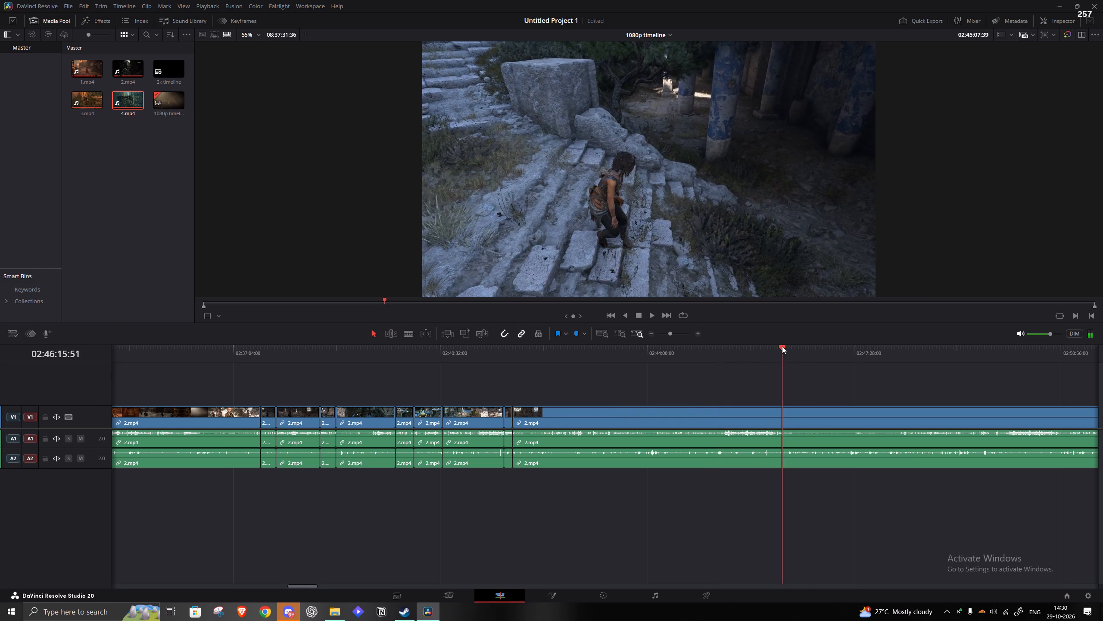
click(760, 354)
key(space)
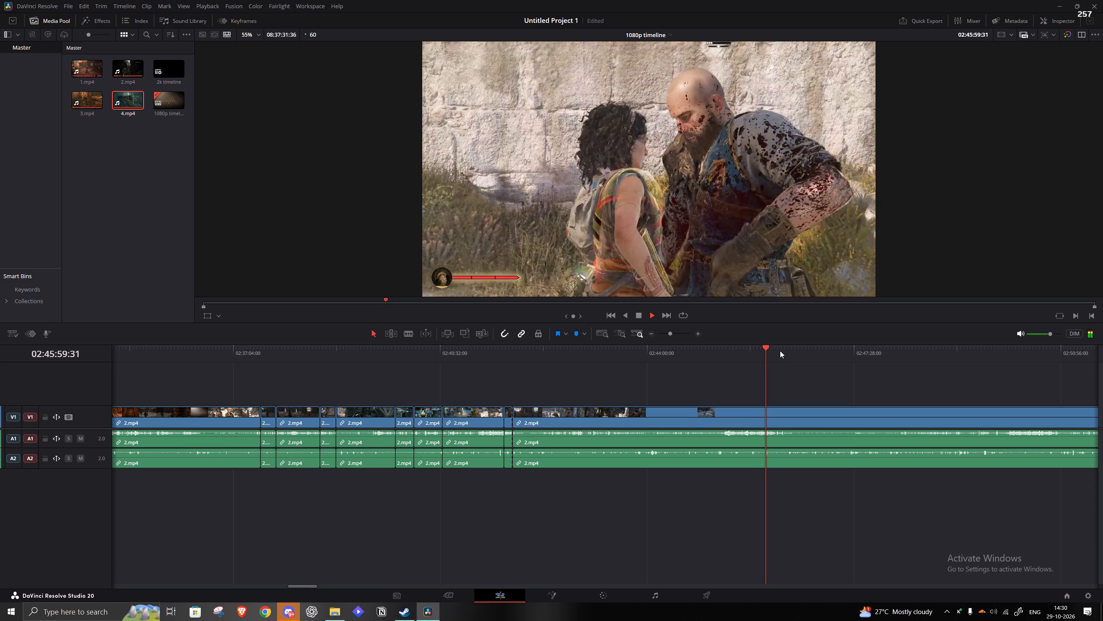
click(785, 345)
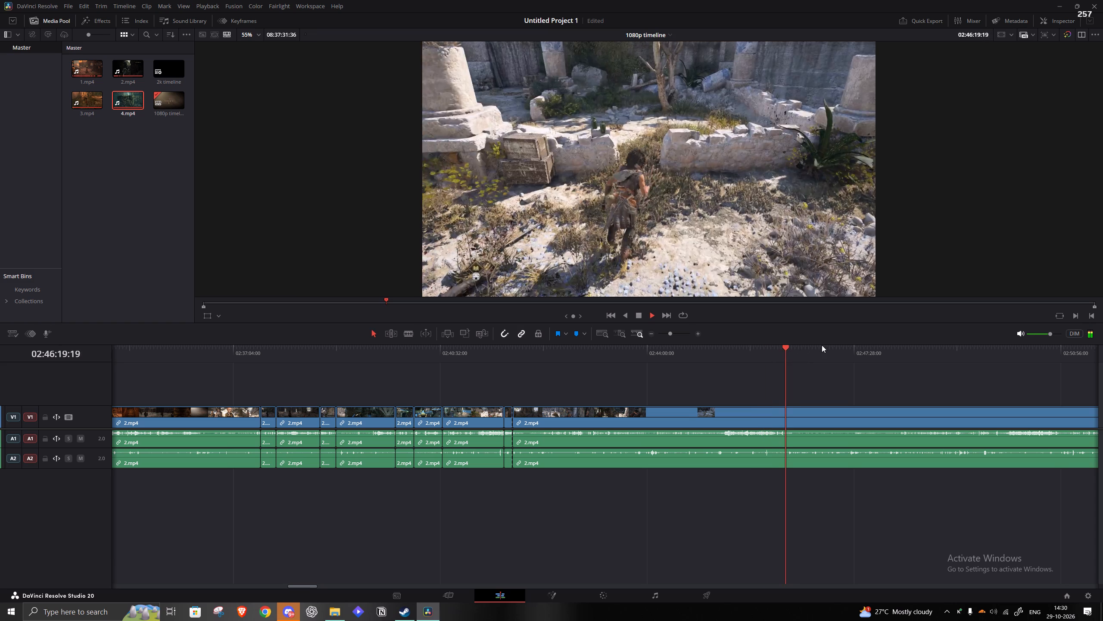
Ripple-delete the footage from the cut at about 02:41:45 up to about 02:48:03, where the character reaches the carved green stone blocks.
click(900, 349)
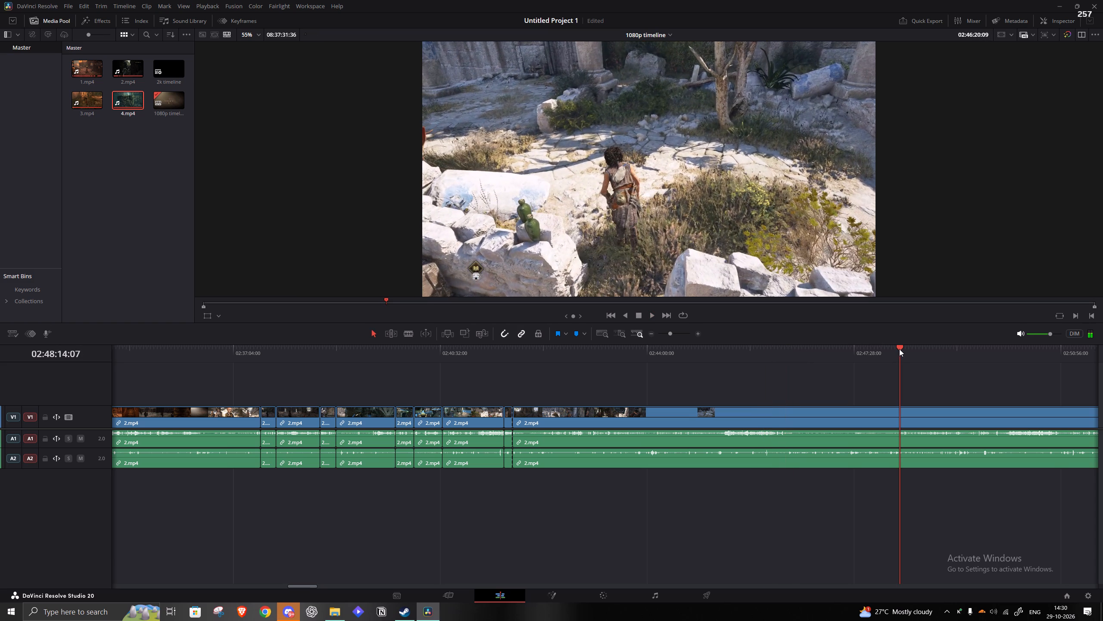
click(888, 347)
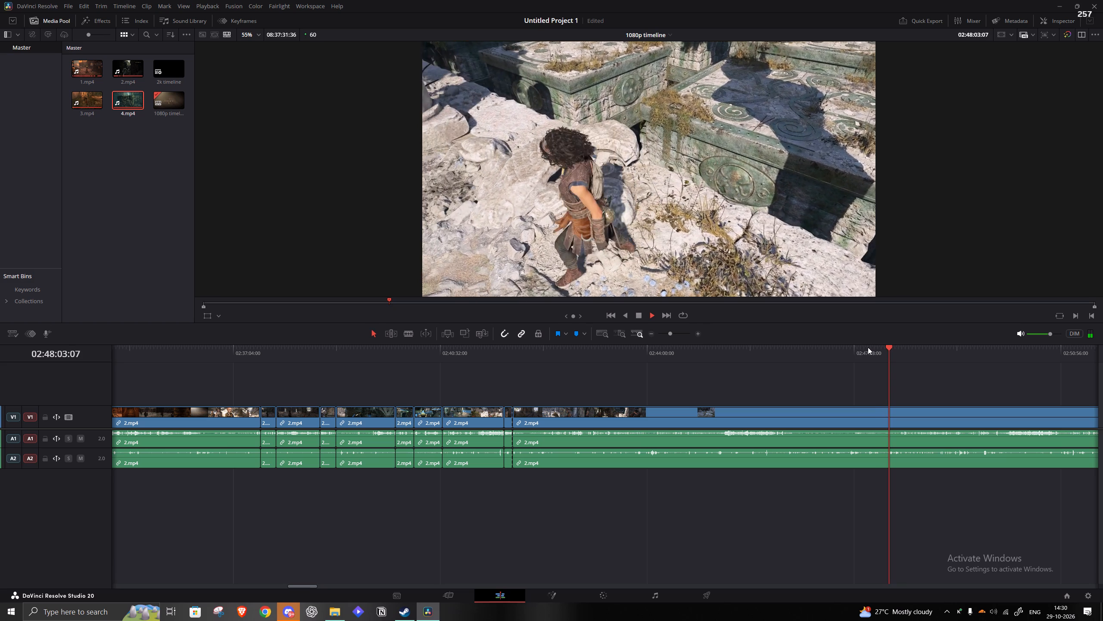
key(space)
key(q)
click(816, 408)
text(a)
Review the stone block section and split the 2.mp4 clip at about 02:42:58, after the Resonance Point pickup beside the wall.
key(space)
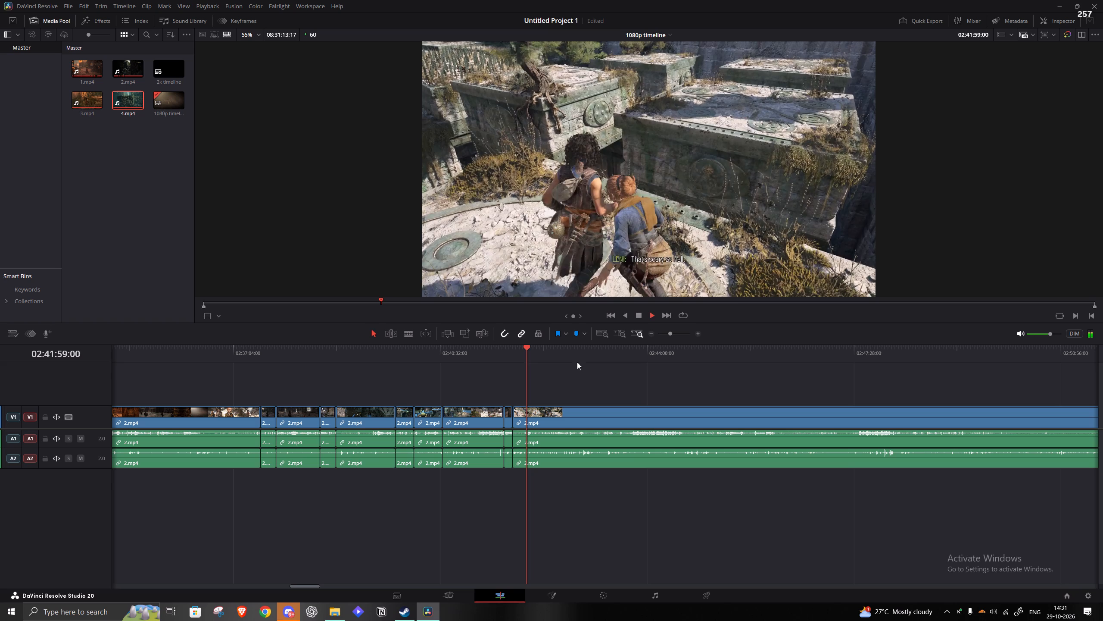
click(673, 334)
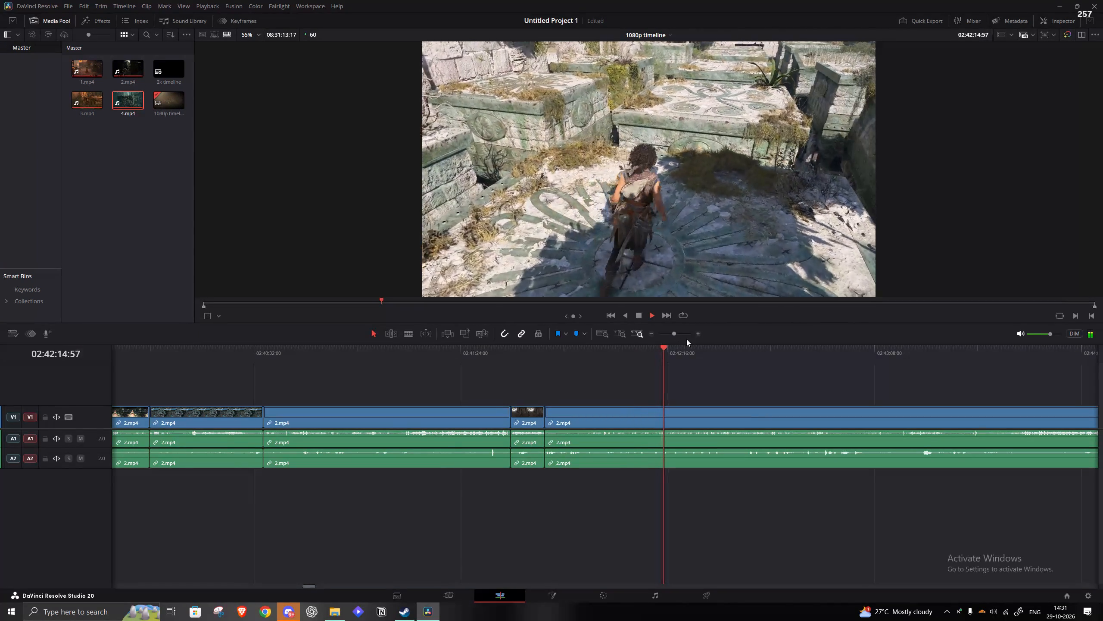
click(723, 366)
click(724, 363)
click(745, 351)
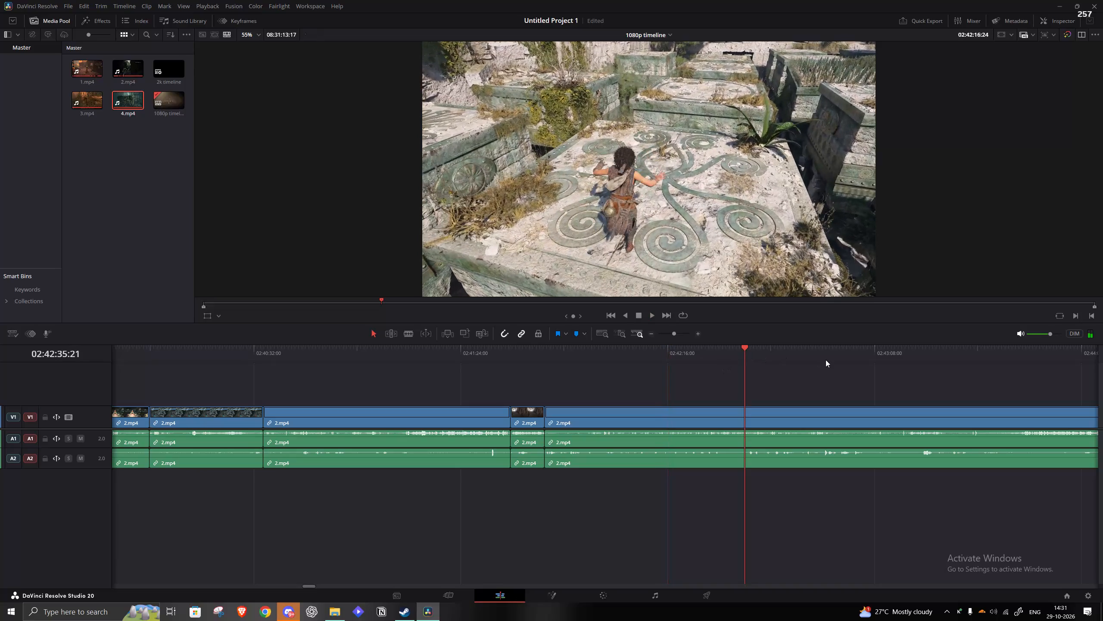
click(828, 357)
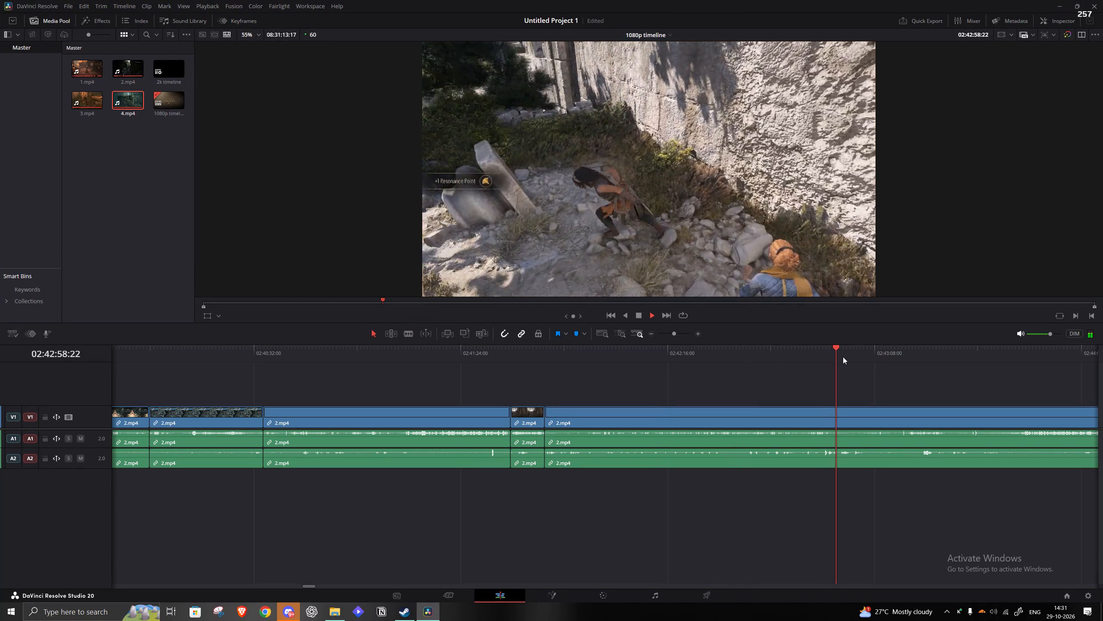
key(space)
key(s)
Ripple-delete the 2.mp4 footage from the cut at about 02:42:58 up to about 02:43:16, where the character stands at the round green door emblem.
click(908, 351)
key(space)
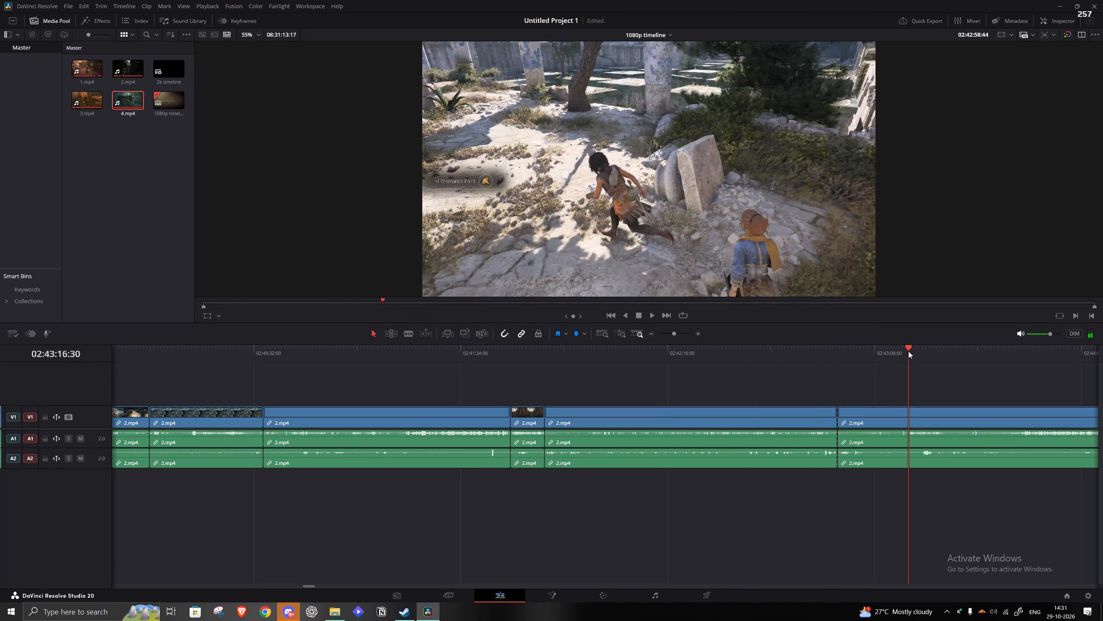
click(904, 351)
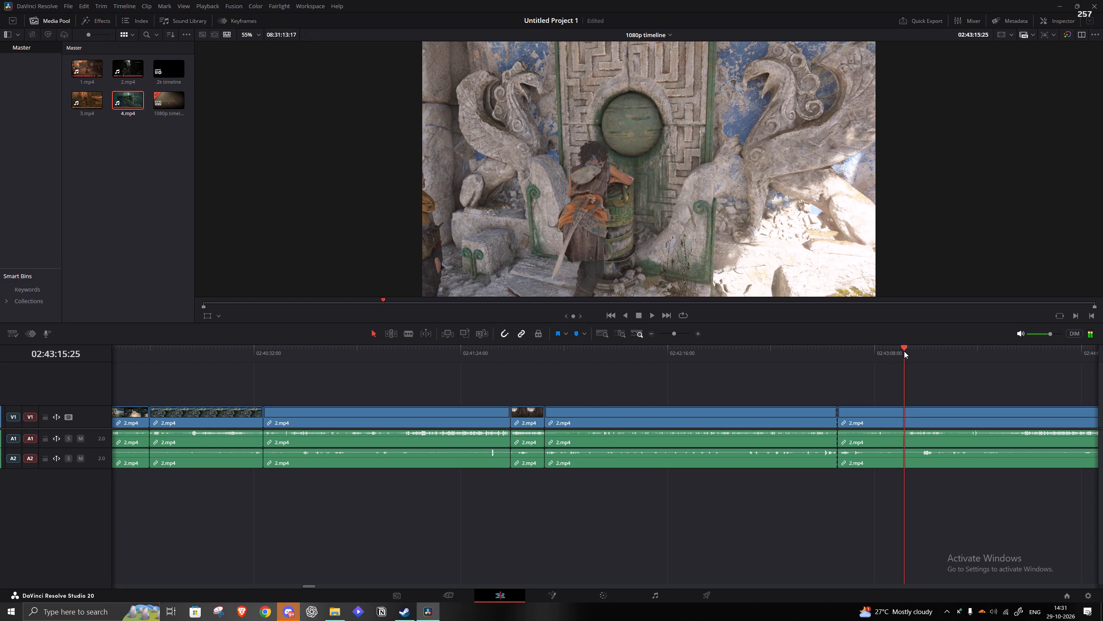
key(space)
key(space)
key(space)
key(q)
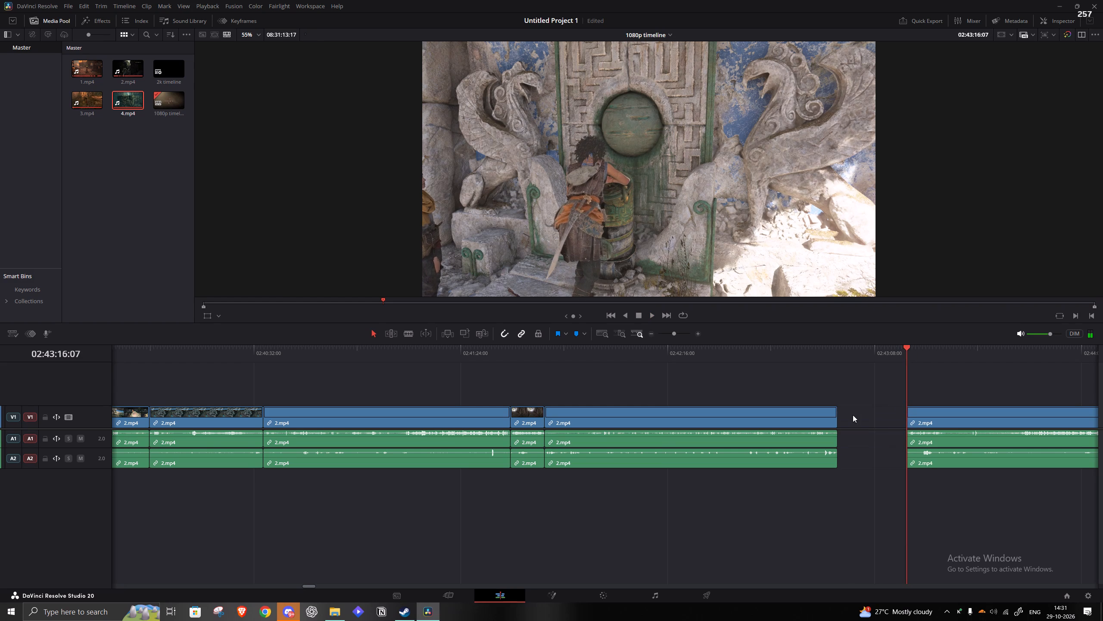
click(854, 415)
key(a)
Play on from the join and split the 2.mp4 clip at about 02:43:08, as the character walks away from the ornate door.
key(space)
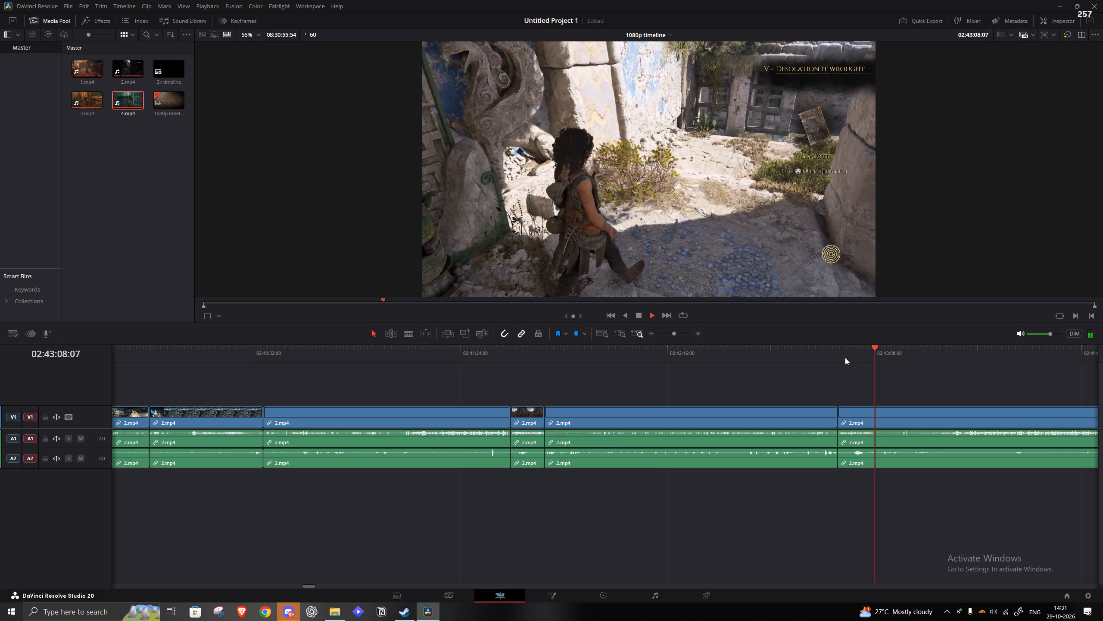
key(space)
key(s)
Ripple-delete the footage from the cut at about 02:43:08 up to about 02:47:06, on the rocky path at the Resonance Point pickup.
click(668, 338)
click(667, 339)
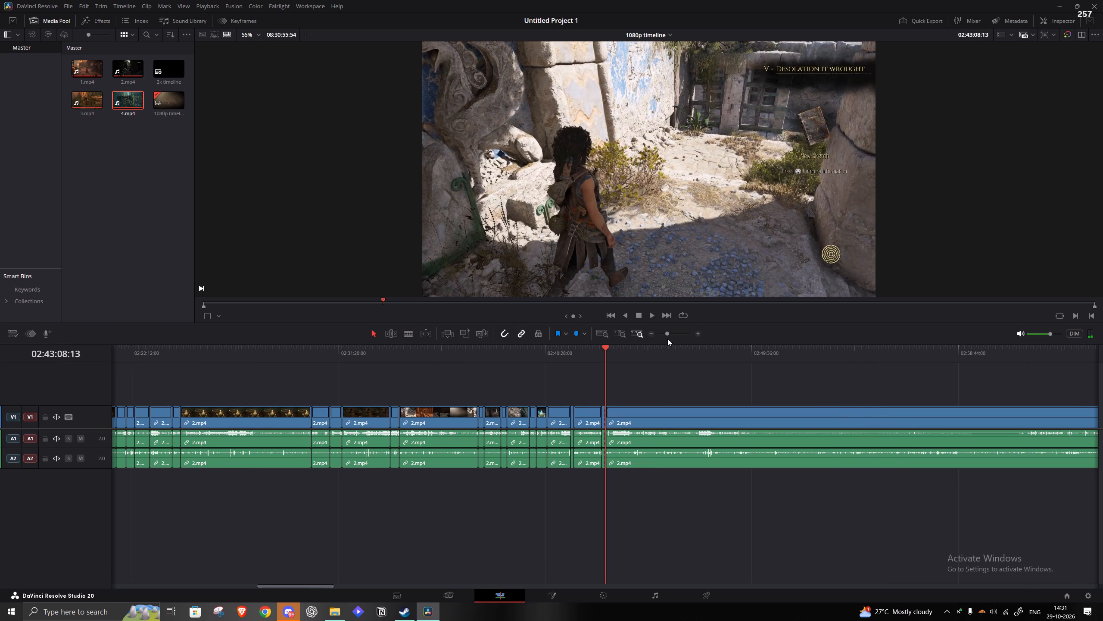
key(space)
click(692, 339)
click(703, 361)
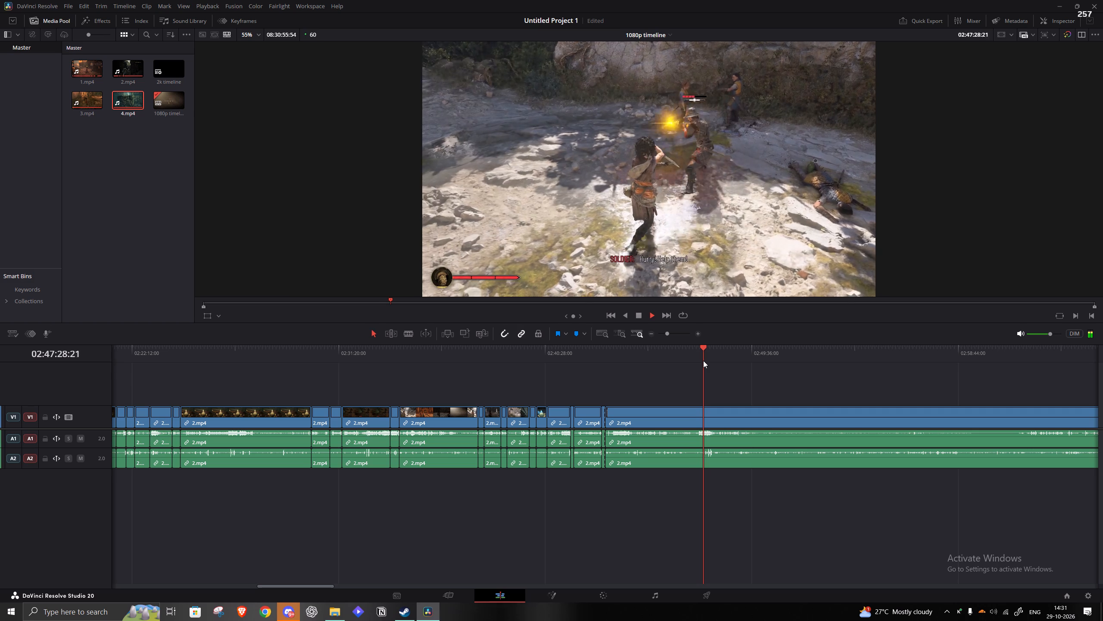
click(695, 360)
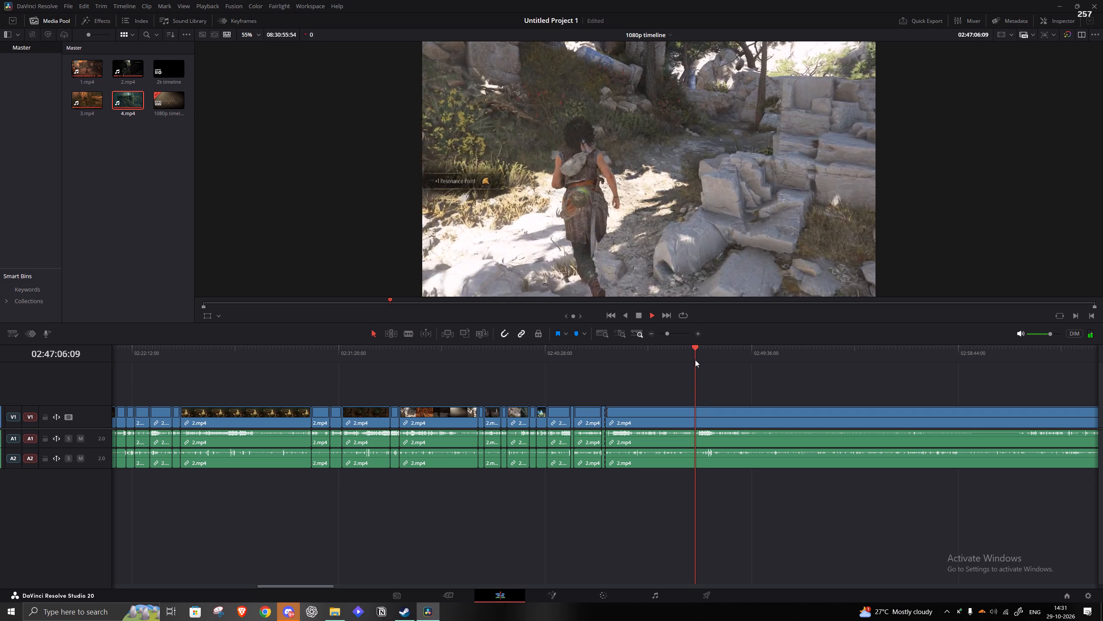
key(space)
key(q)
click(674, 421)
text(a)
Review the fight footage after the join and split the 2.mp4 clip at about 02:43:53, as the two characters walk past the bodies.
key(space)
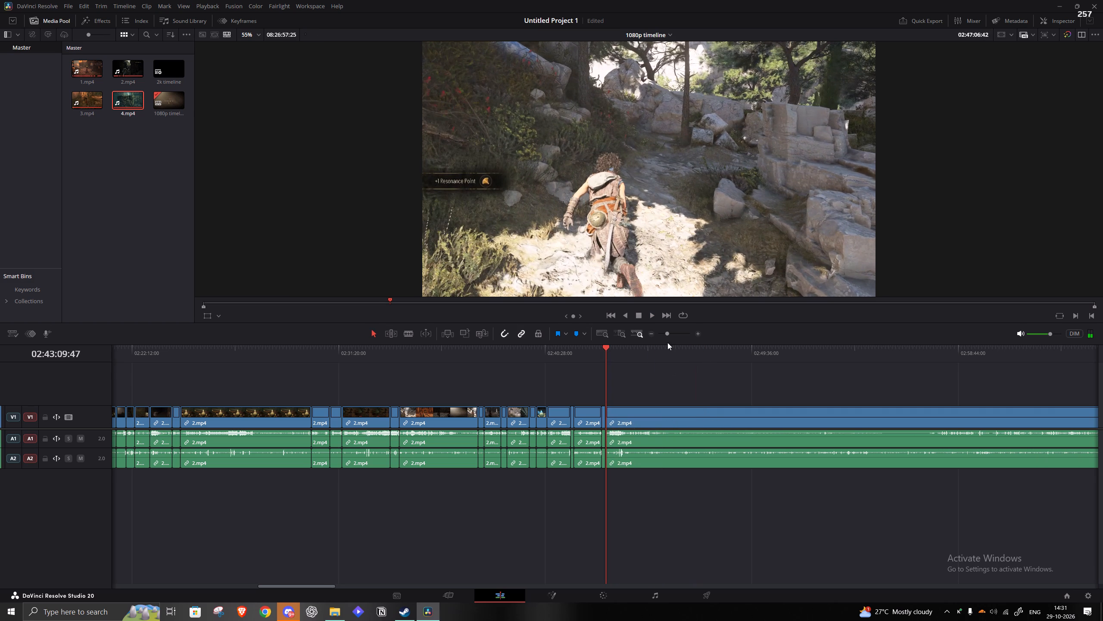
drag(666, 336, 673, 335)
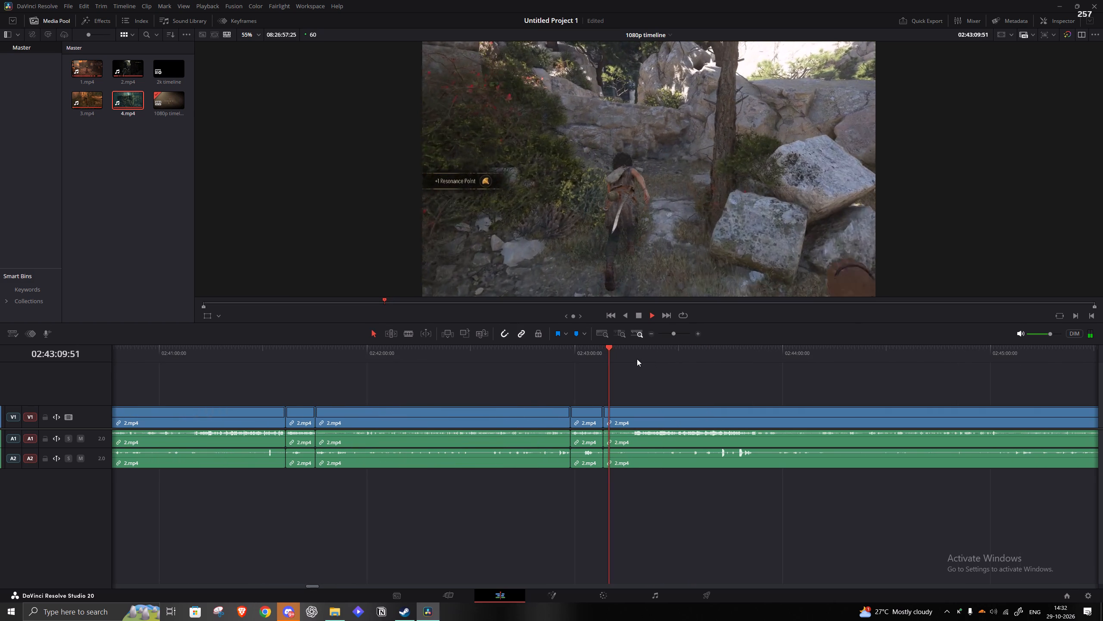
click(636, 358)
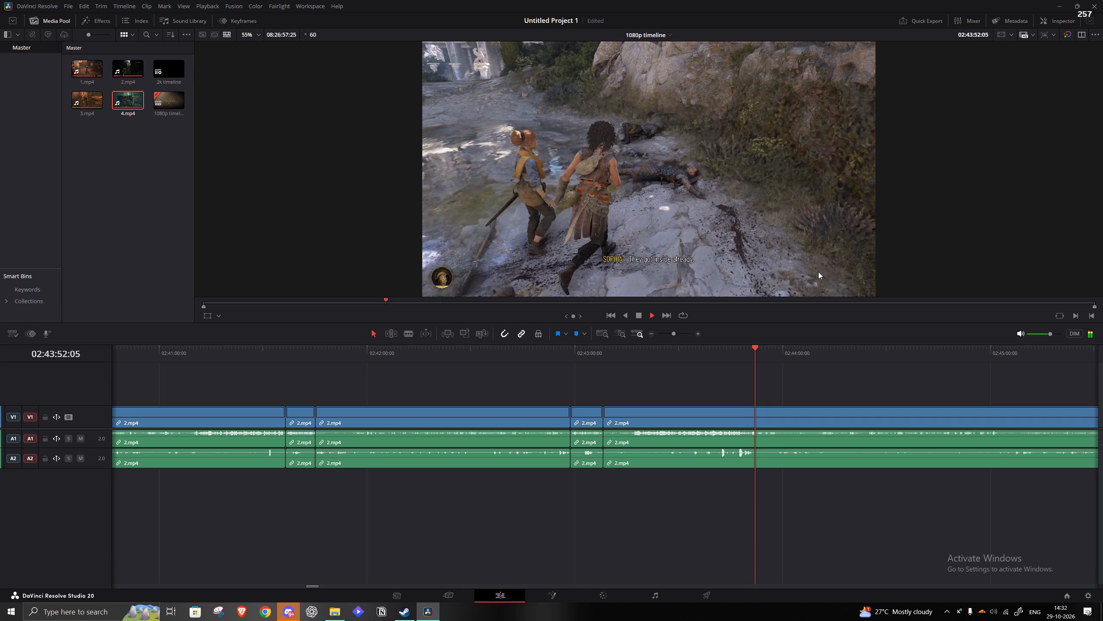
key(space)
key(s)
key(space)
click(867, 345)
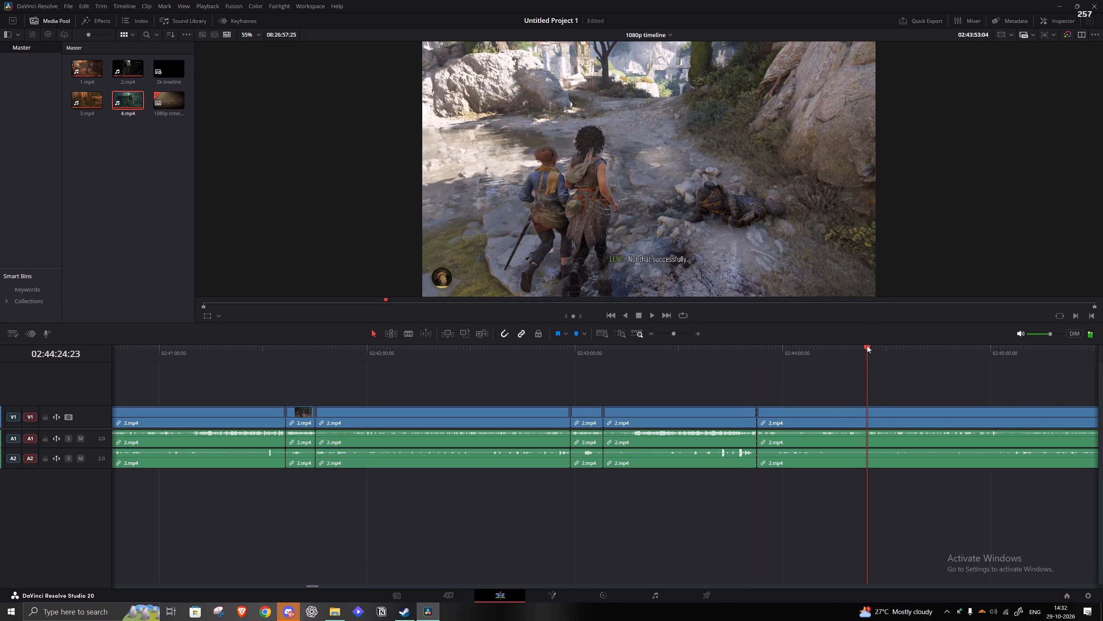
click(676, 334)
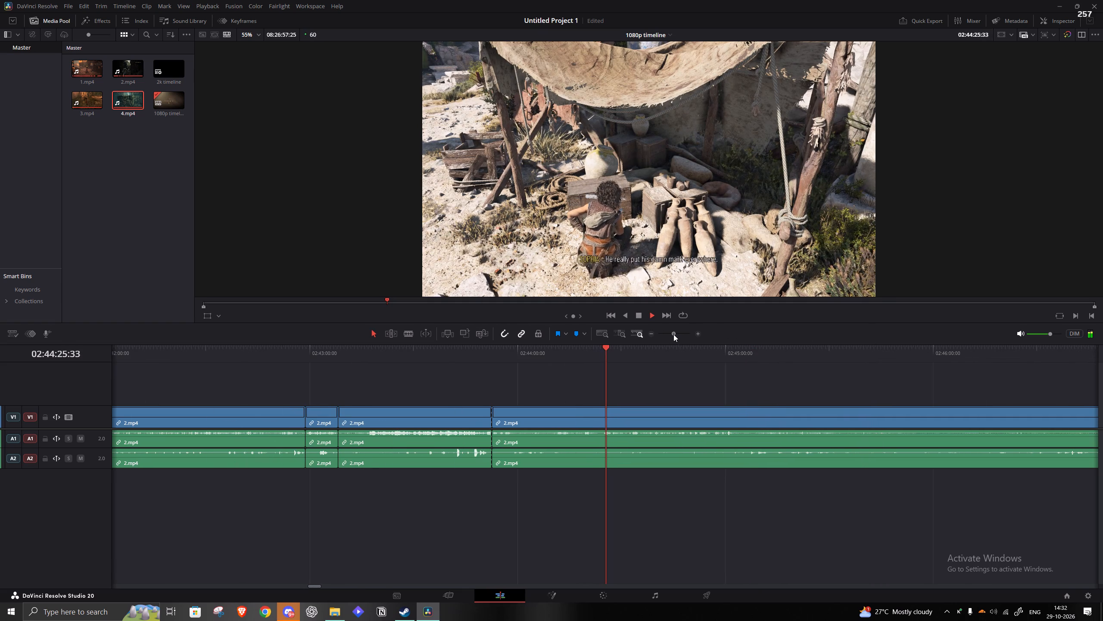
click(662, 349)
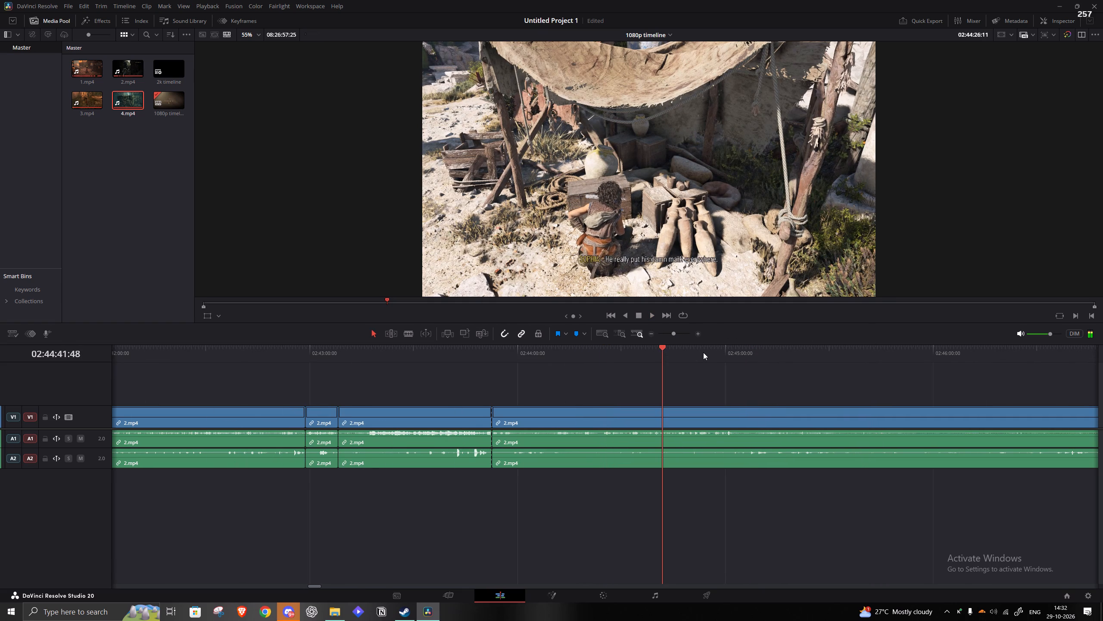
click(696, 351)
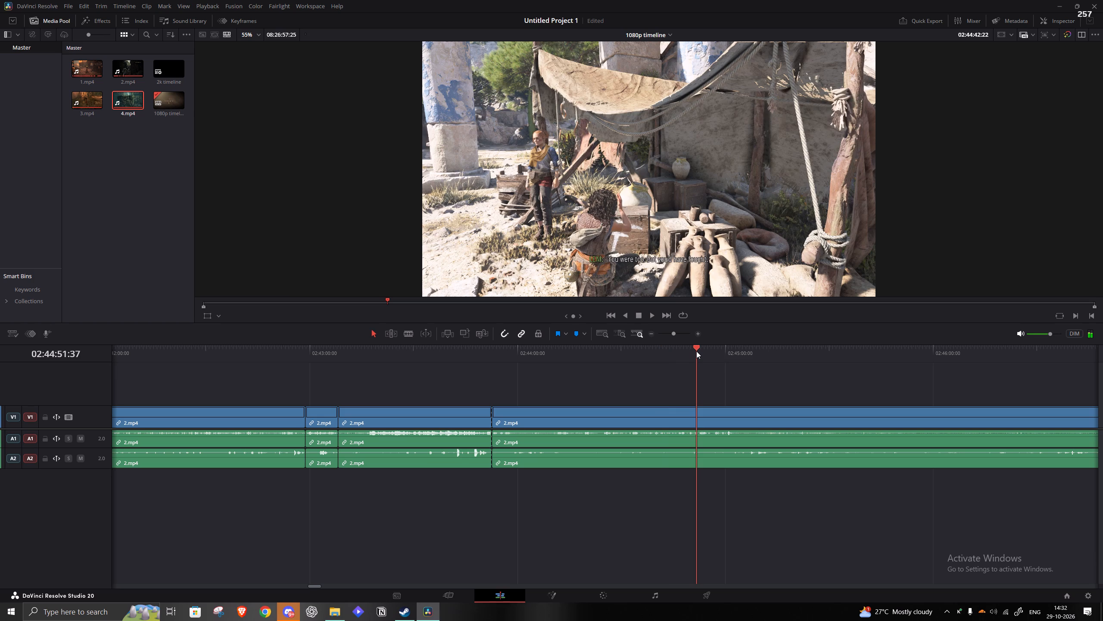
click(718, 352)
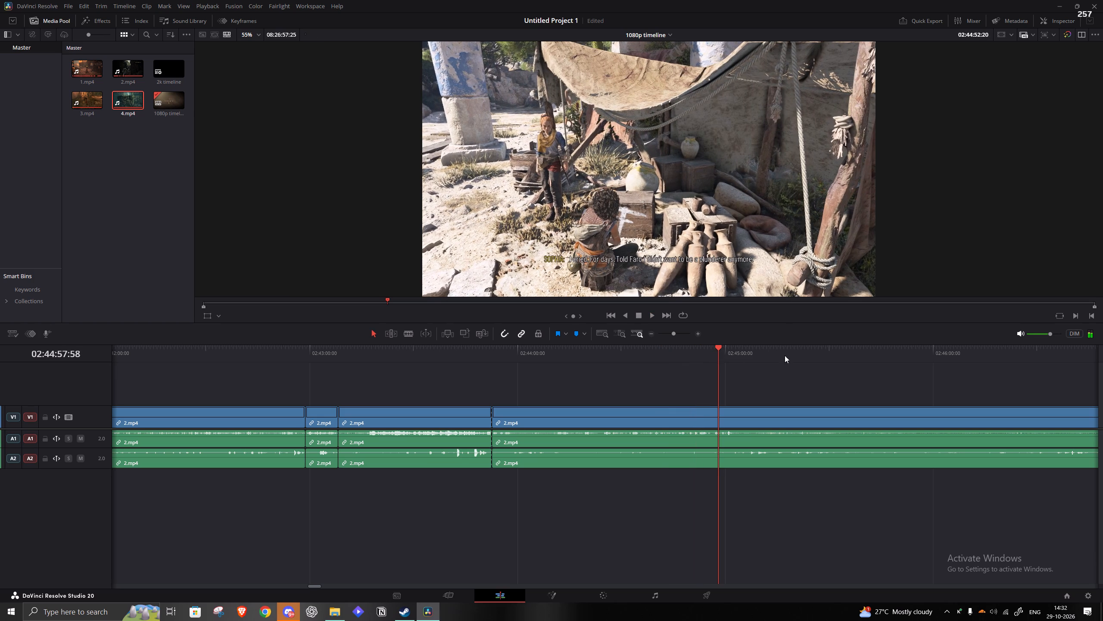
click(678, 334)
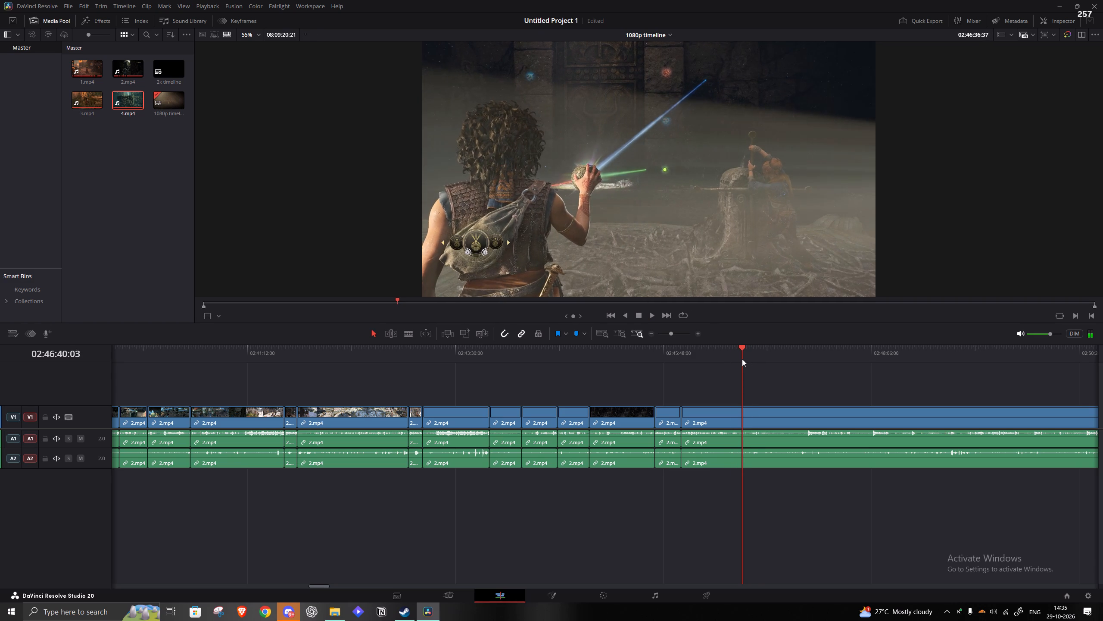
click(740, 359)
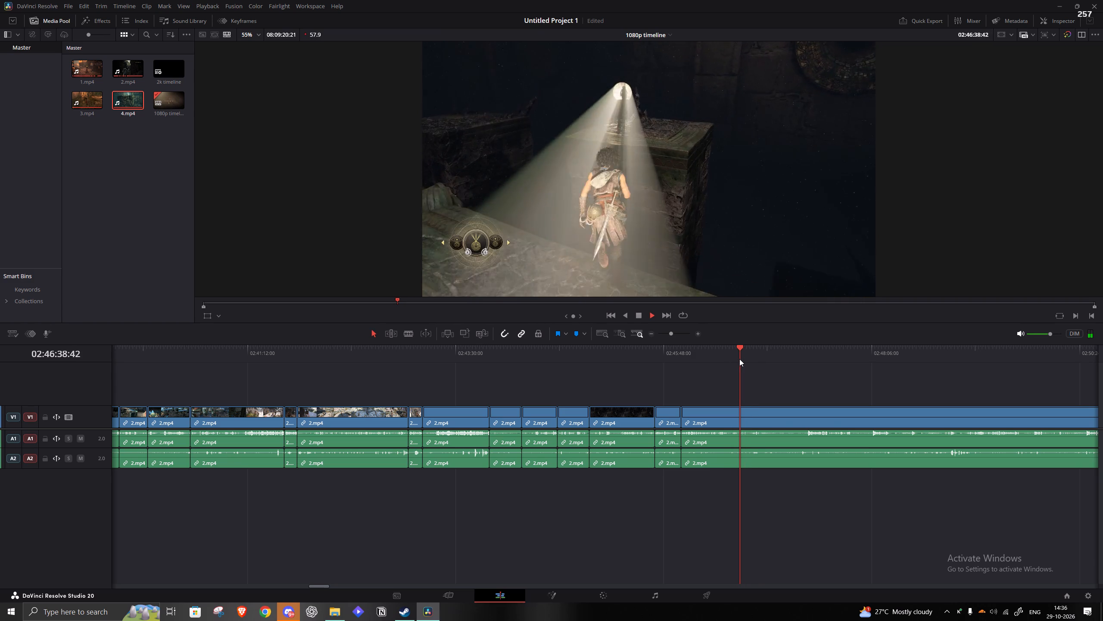
key(space)
key(s)
Ripple-delete the footage from the cut at about 02:46:40 up to about 02:47:13, where Sophia aims the orb's coloured beams.
click(805, 357)
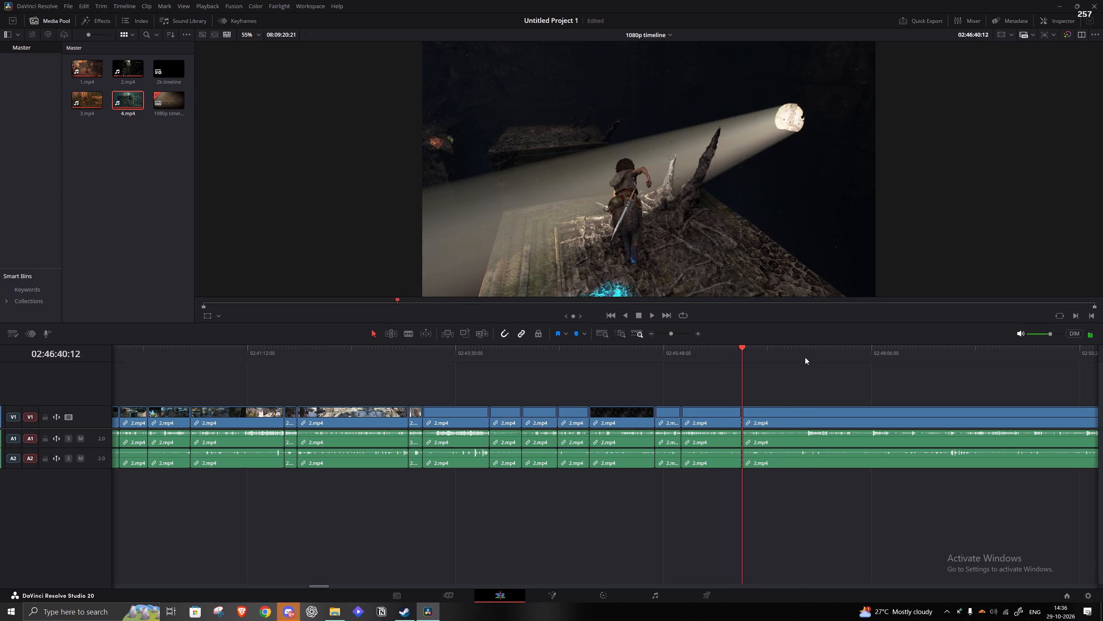
key(space)
click(793, 355)
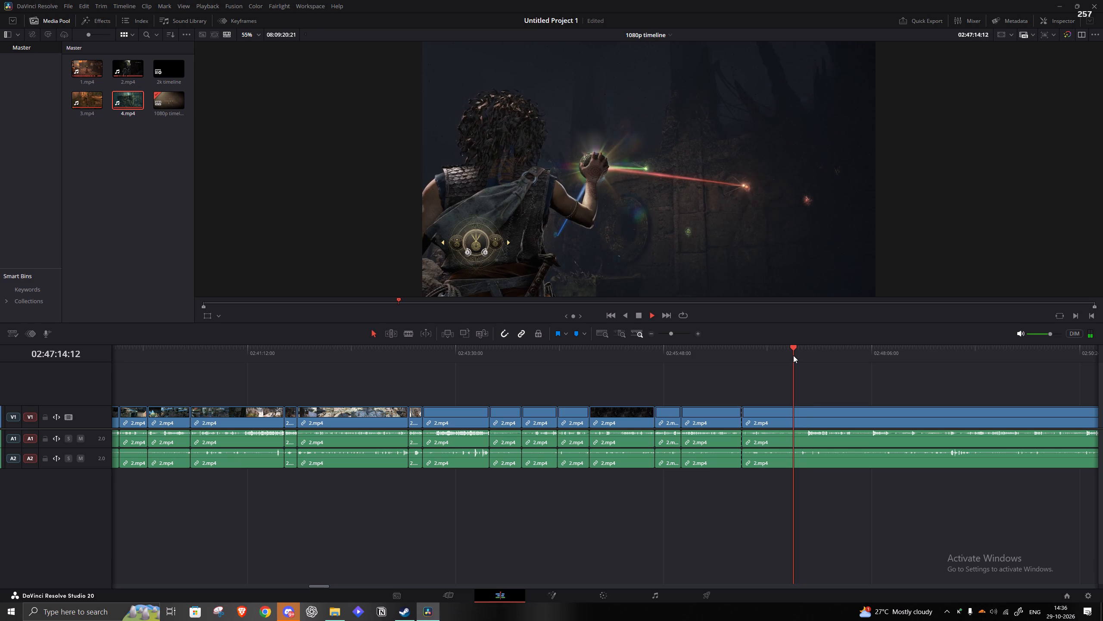
key(space)
click(778, 355)
key(space)
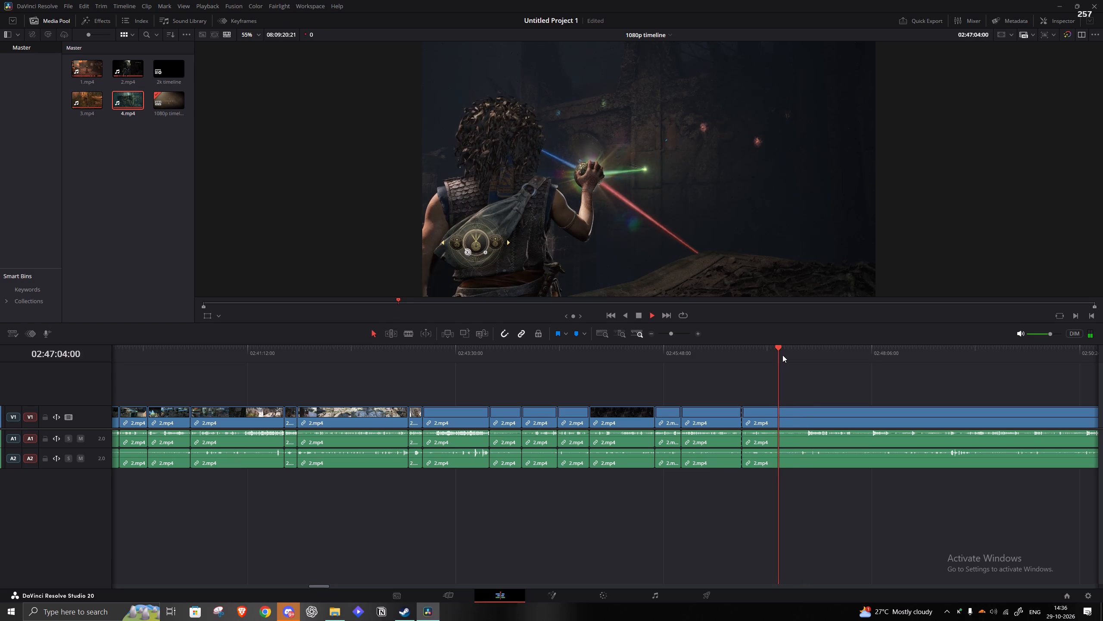
click(791, 355)
key(space)
text(q)
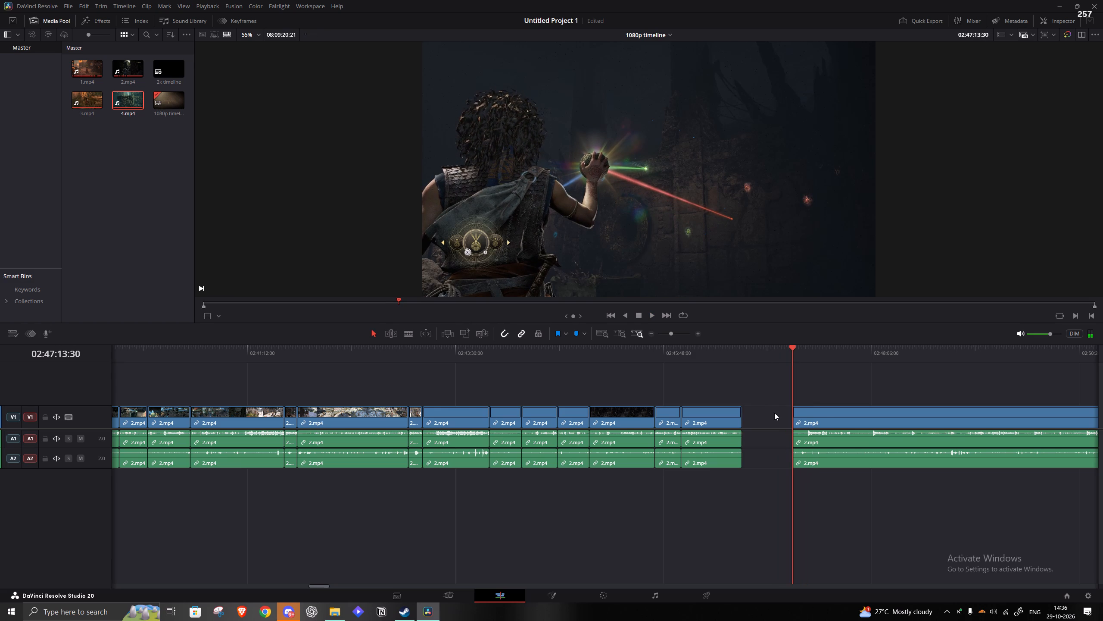
click(774, 413)
text(a)
Play on from the join and split the 2.mp4 clip at about 02:47:21, where Sophia aims the orb's beams over the spiky remains.
key(space)
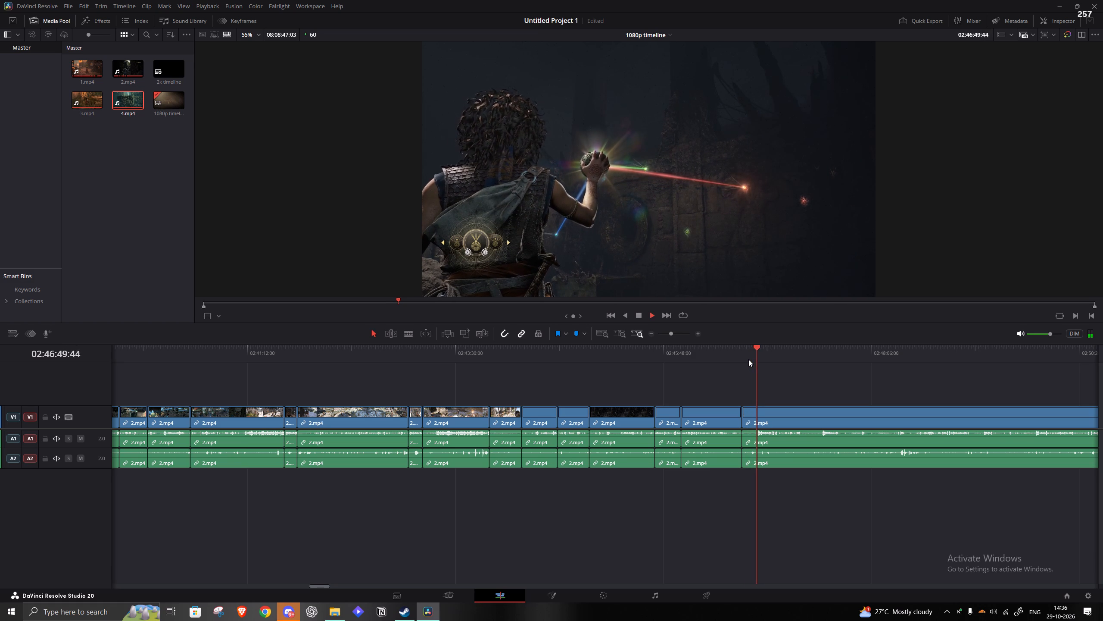
click(764, 358)
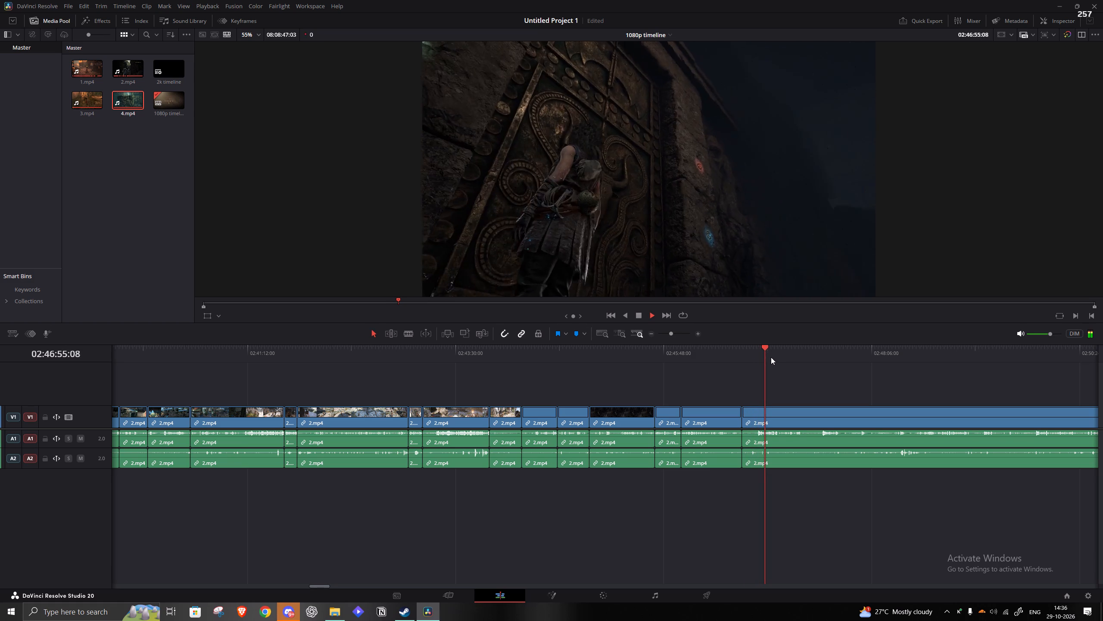
click(773, 357)
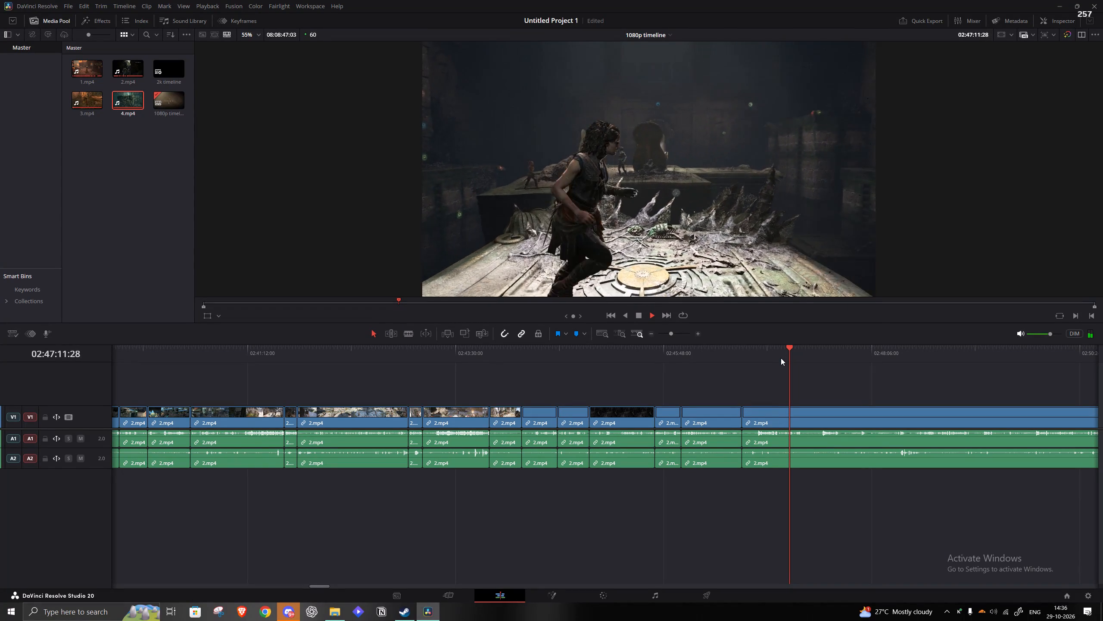
click(796, 355)
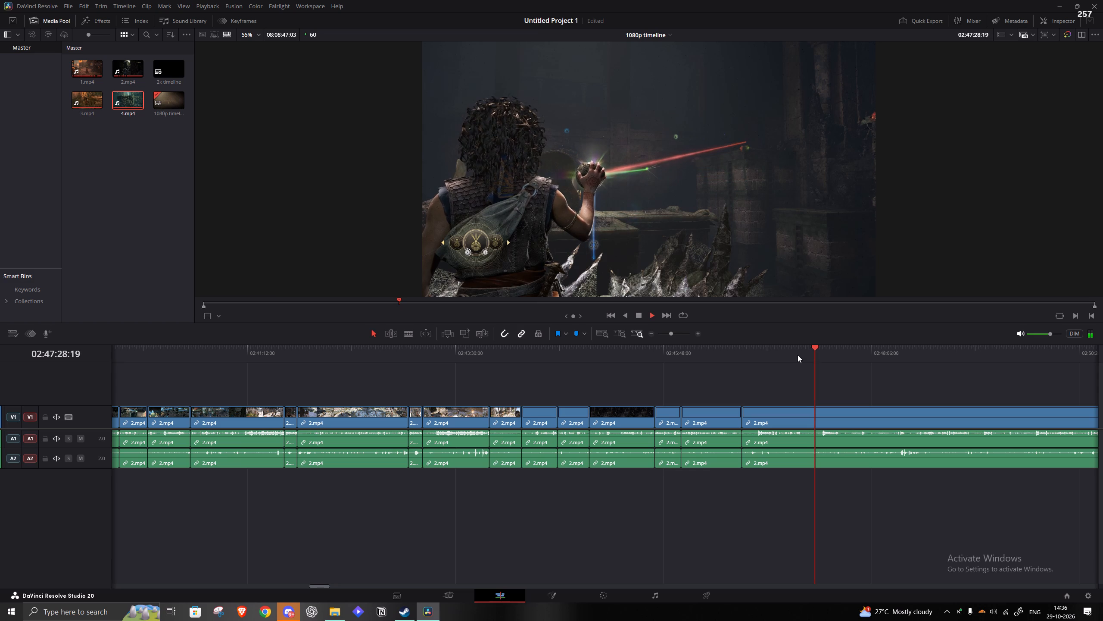
key(space)
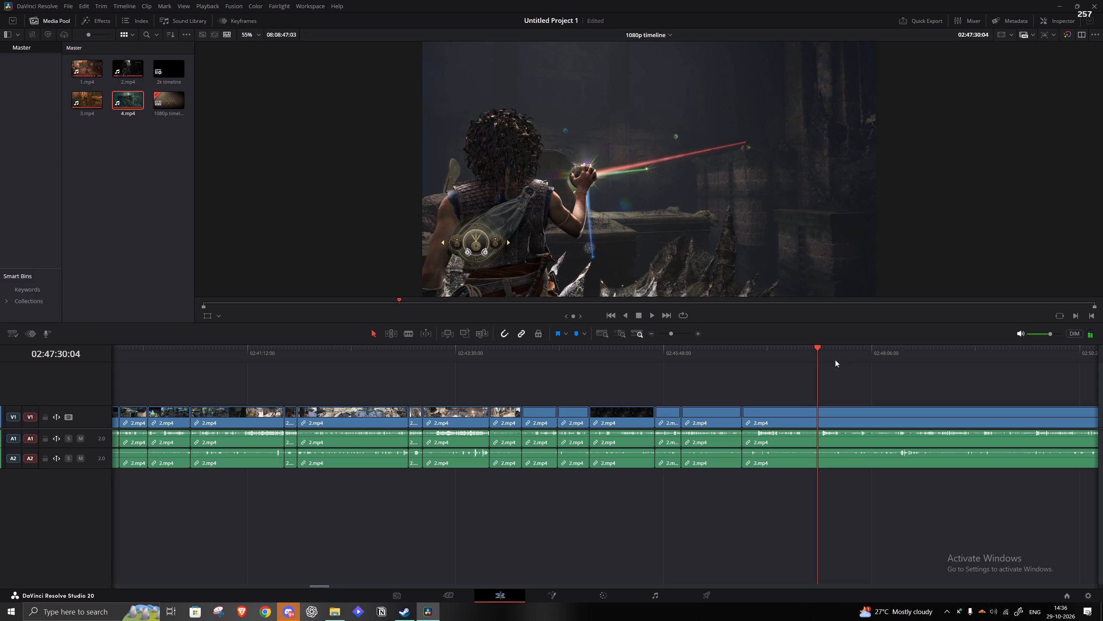
click(804, 352)
key(space)
key(space)
key(s)
click(882, 357)
key(space)
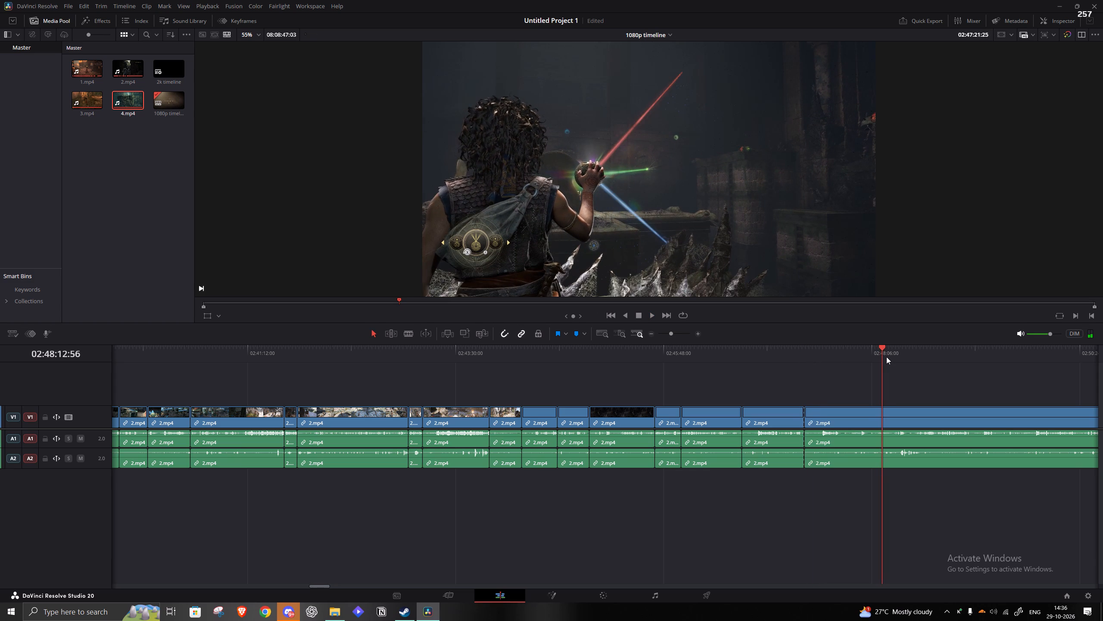
click(857, 357)
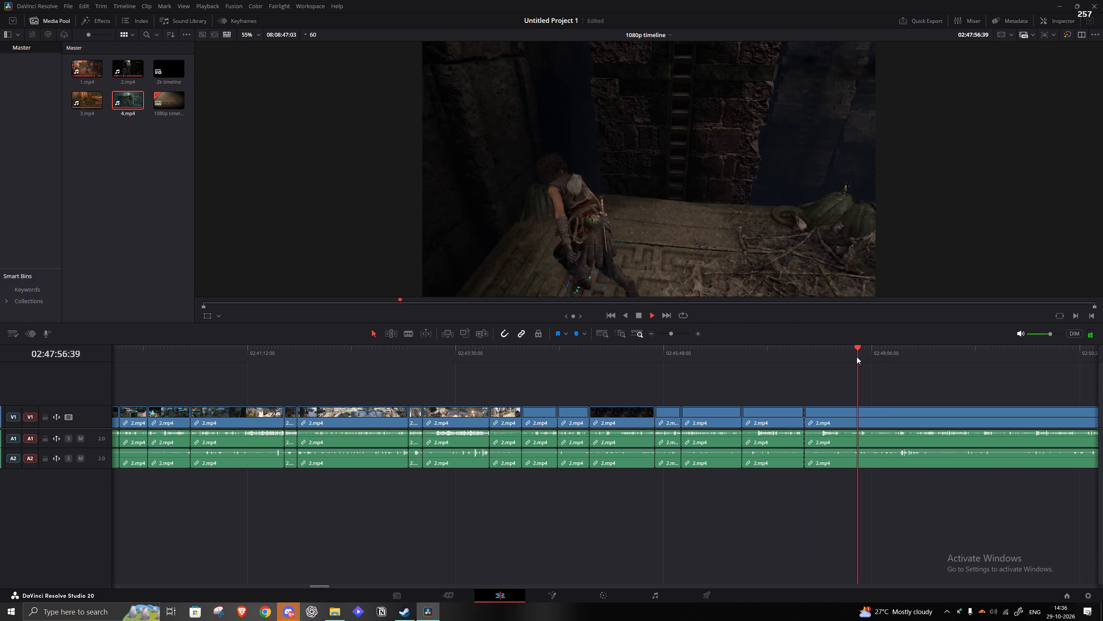
click(839, 356)
click(829, 357)
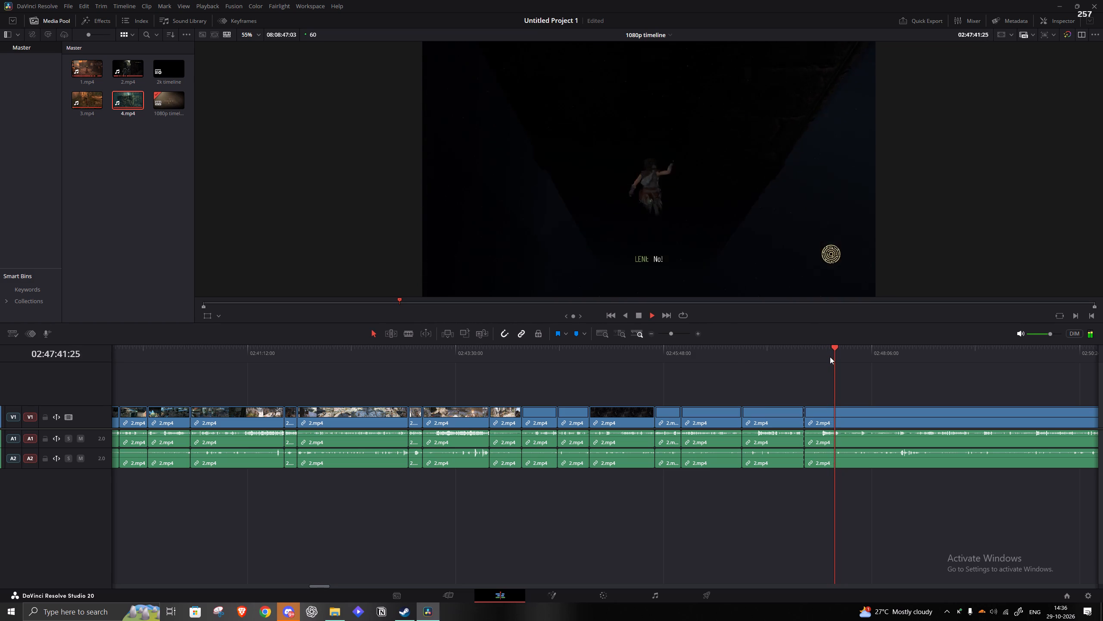
click(859, 355)
click(886, 347)
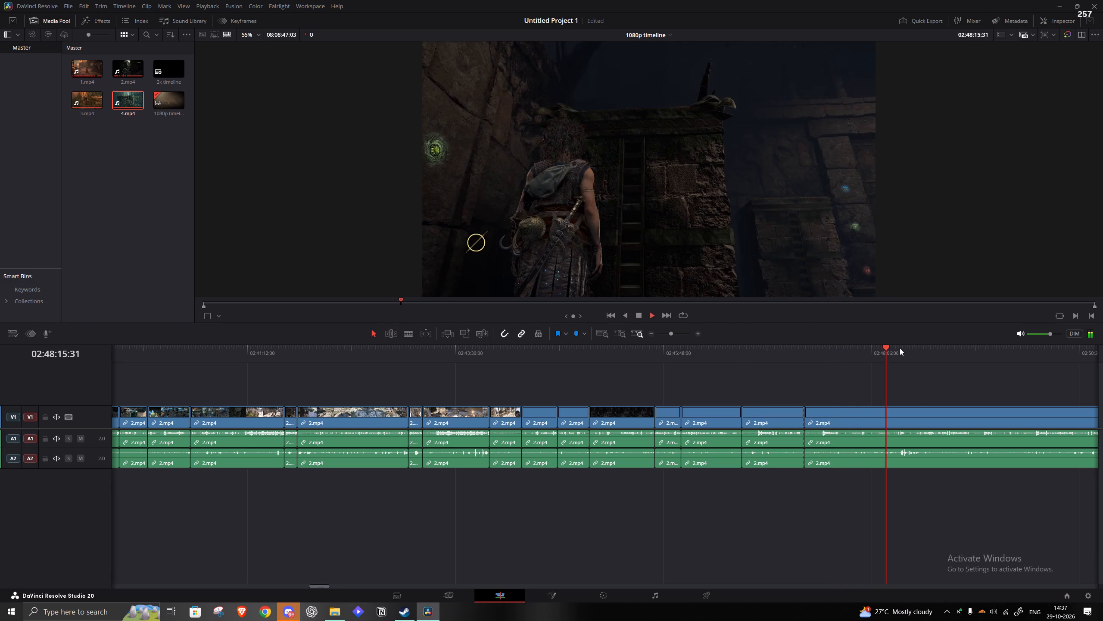
click(924, 350)
drag(668, 335, 667, 335)
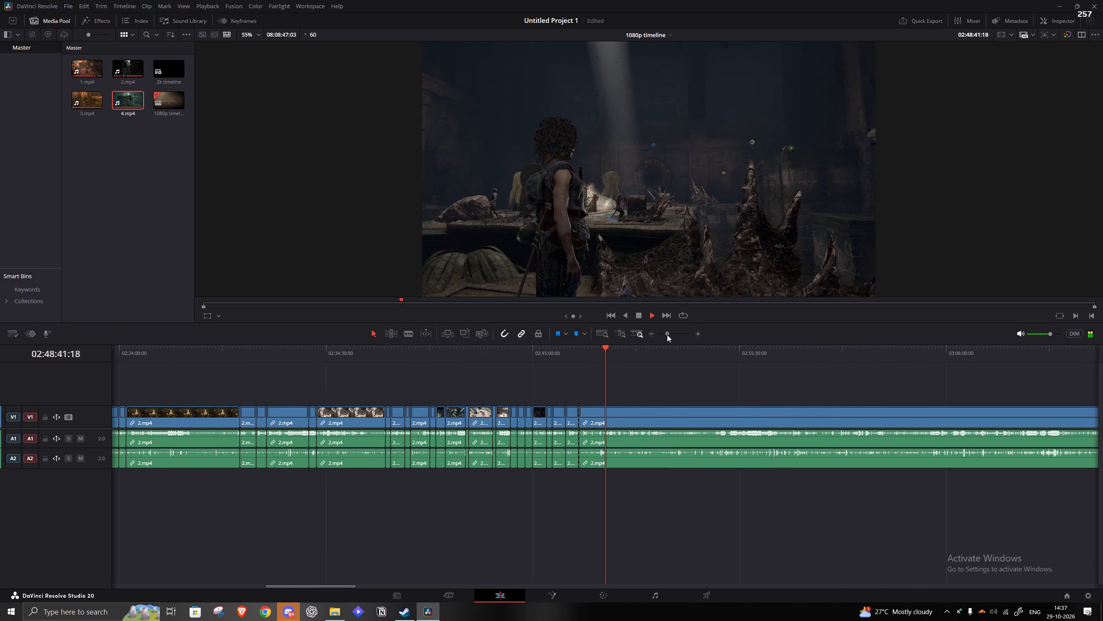
drag(667, 335, 673, 334)
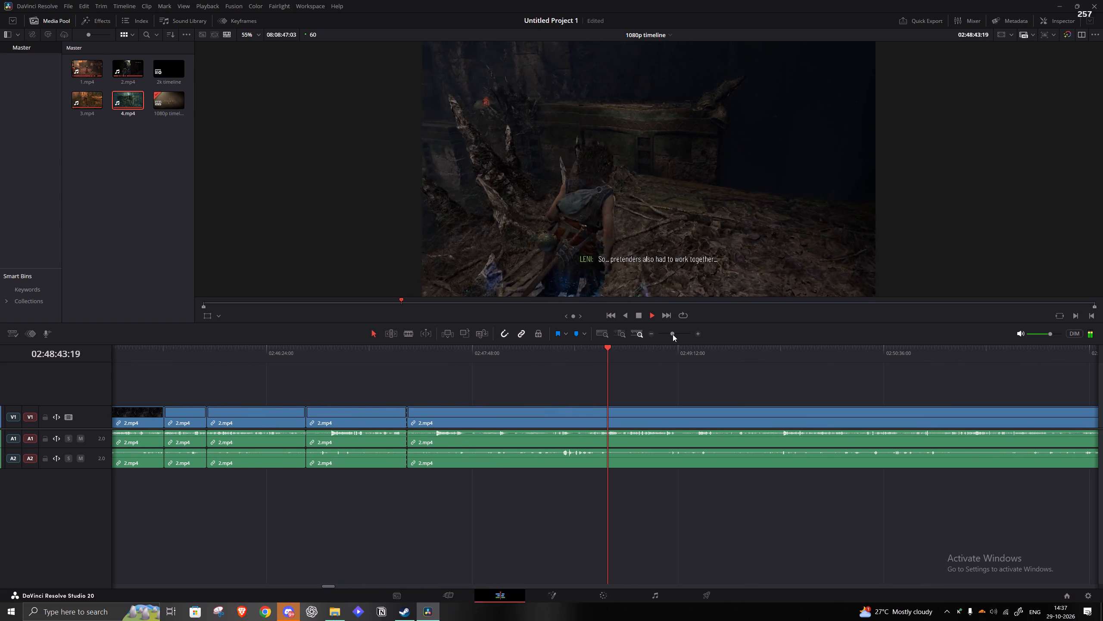
click(626, 361)
click(657, 356)
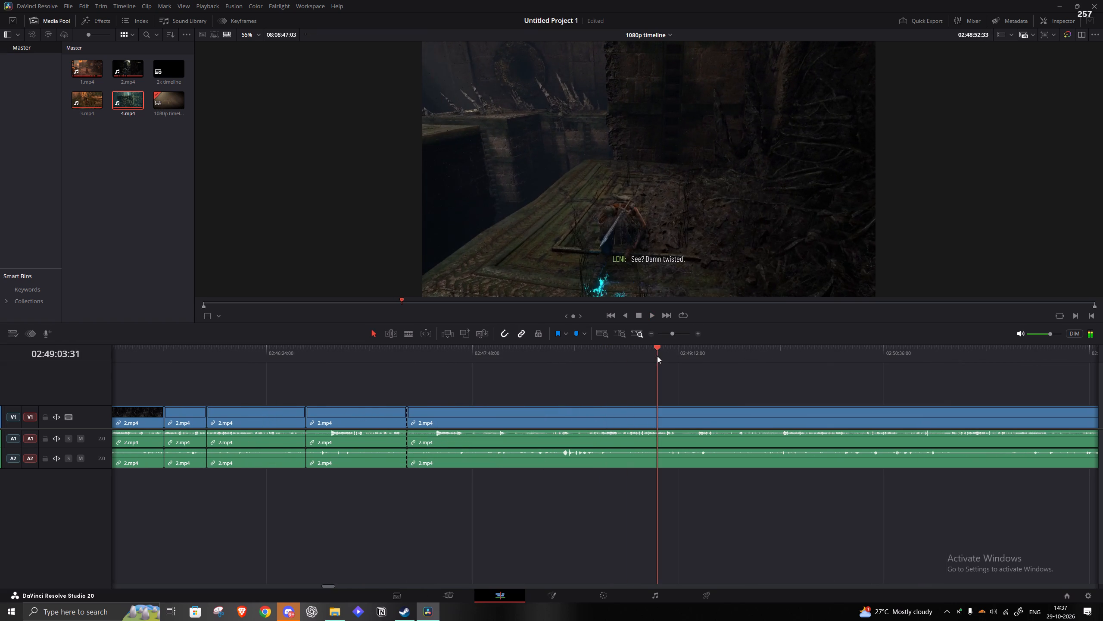
click(712, 361)
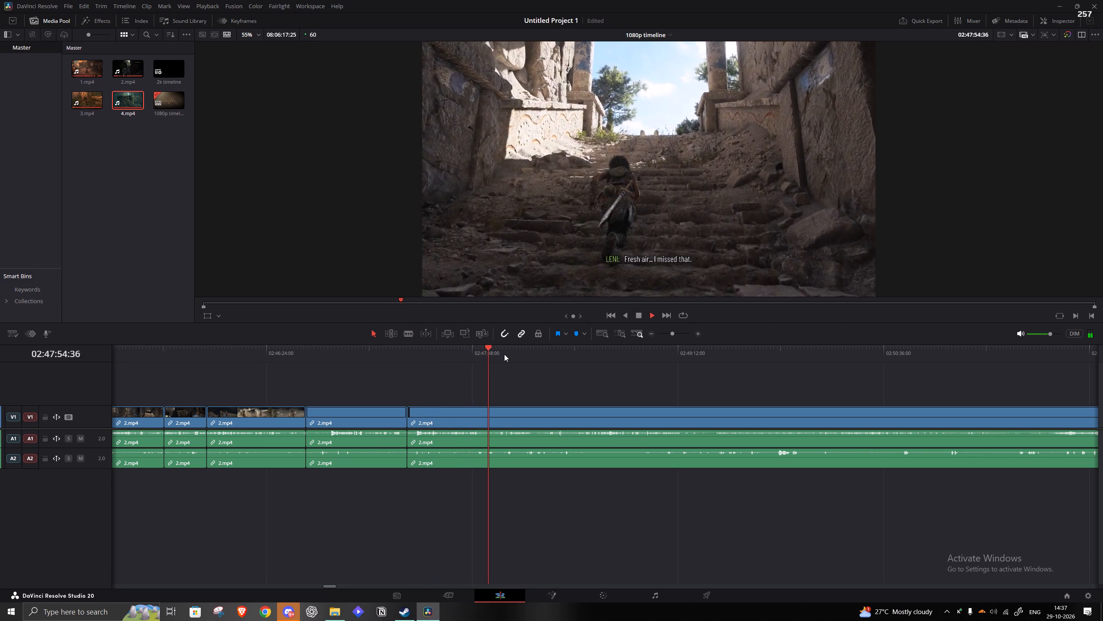
click(504, 354)
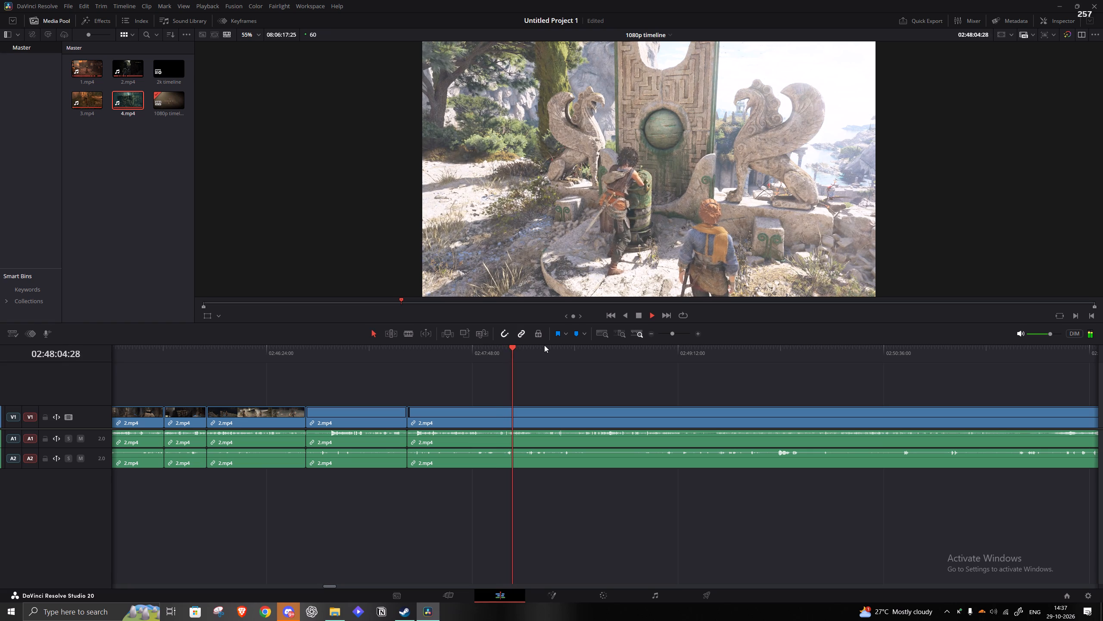
drag(675, 334, 668, 333)
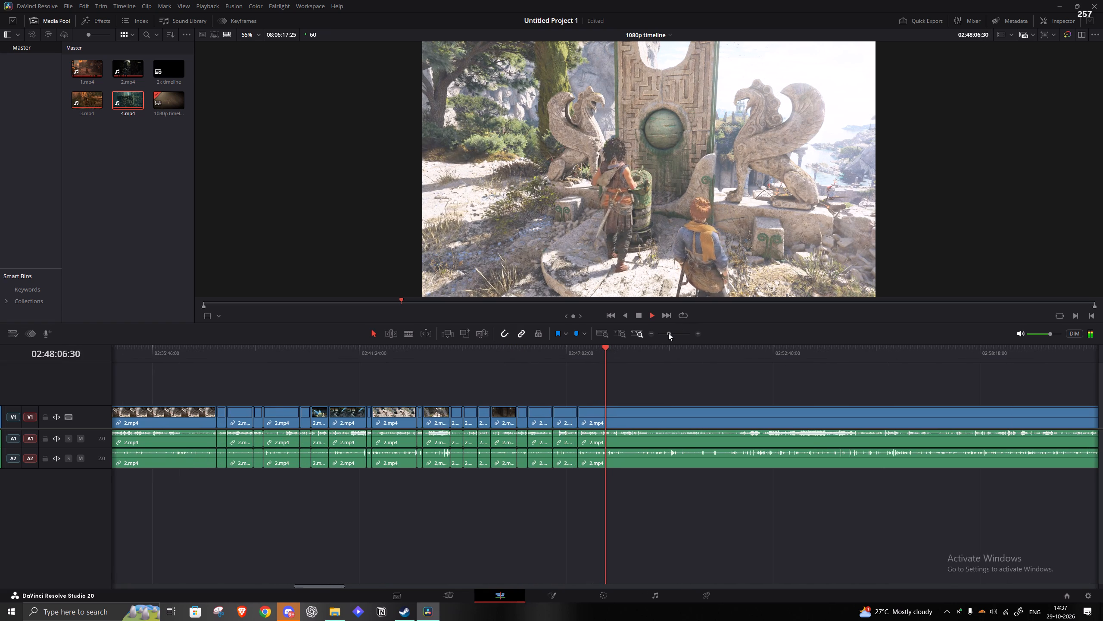
drag(668, 333, 680, 329)
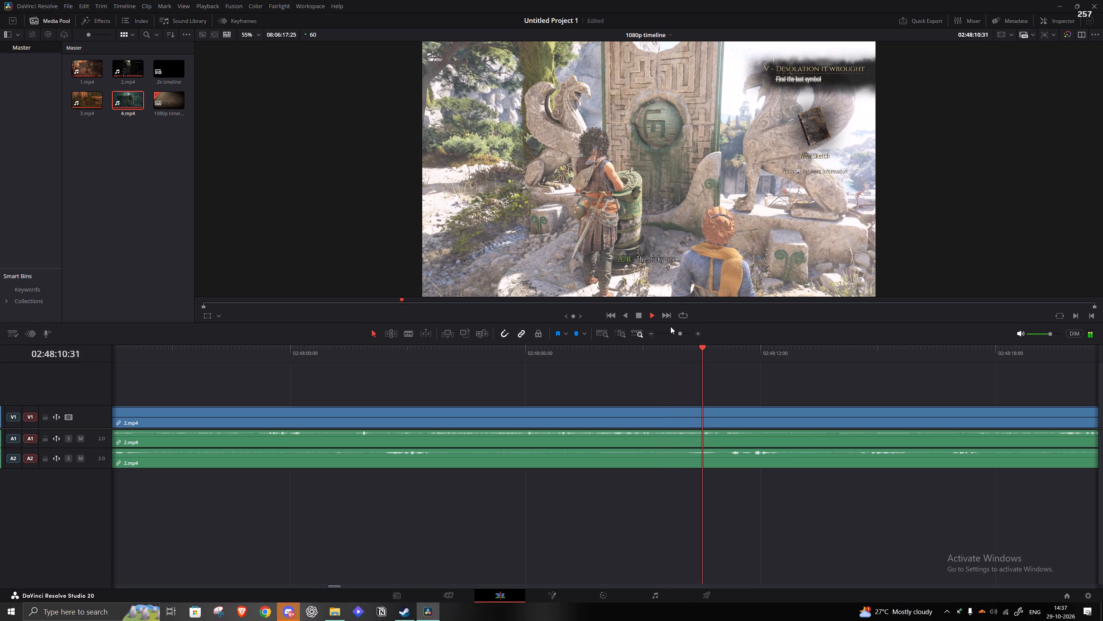
drag(689, 336, 683, 335)
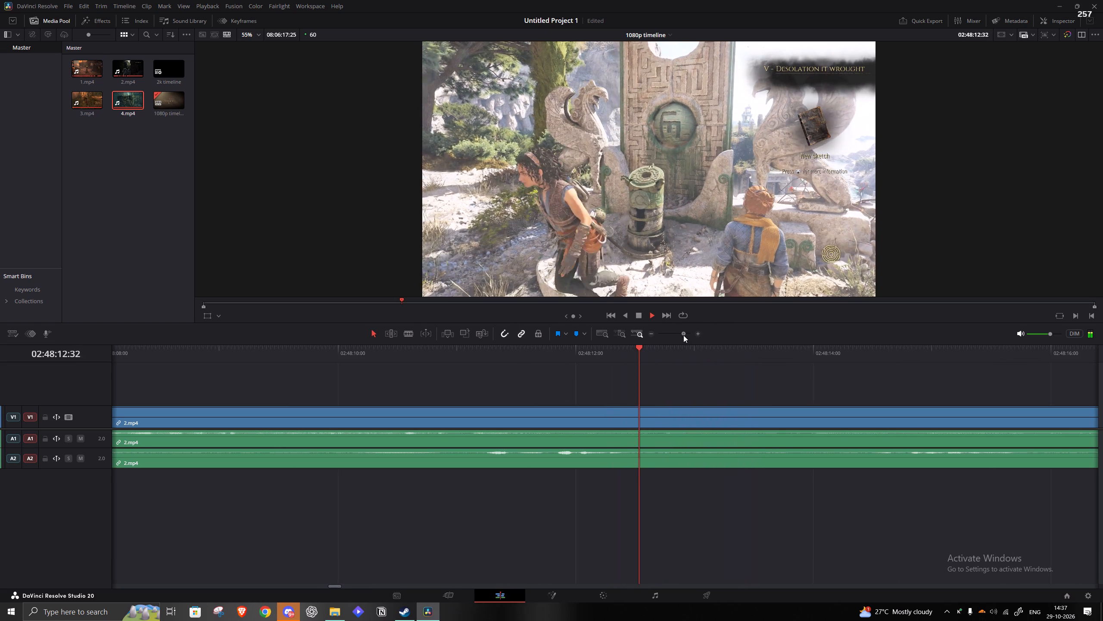
drag(683, 335, 676, 334)
key(space)
key(s)
Move the cut at about 02:48:13 forward to about 02:48:16, where both characters run past the stone stairs.
key(space)
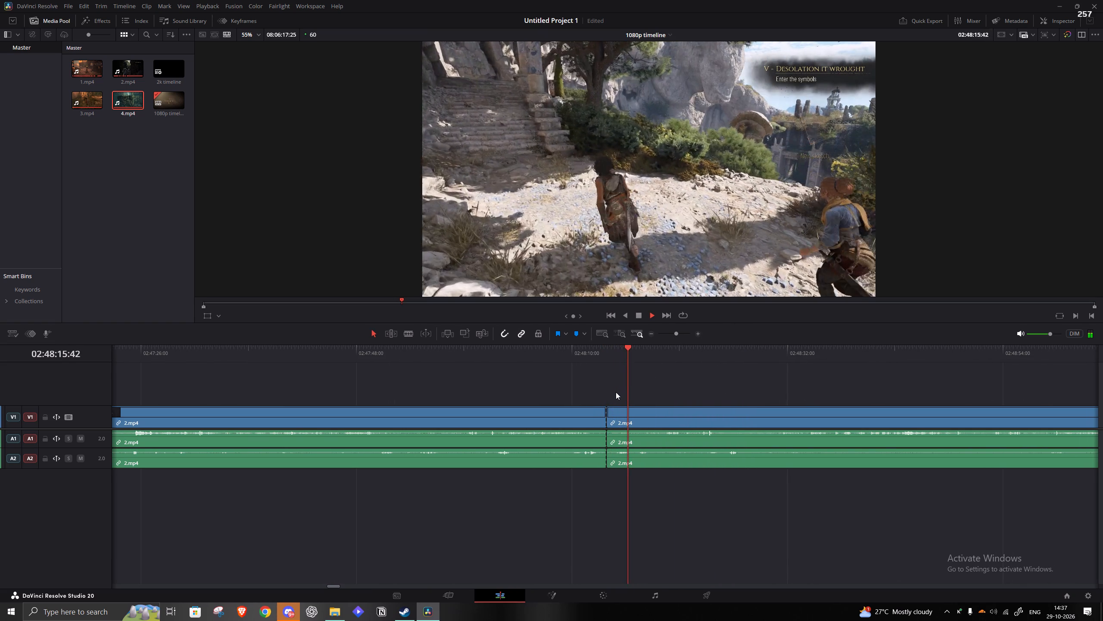
key(space)
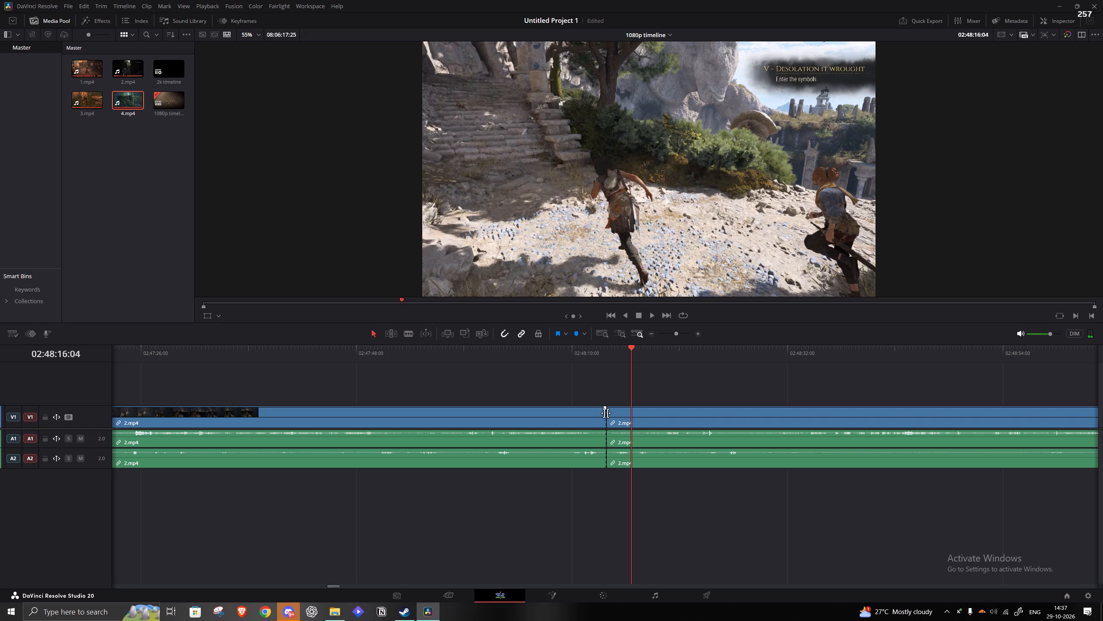
drag(606, 413, 630, 414)
click(672, 390)
Ripple-delete the footage from the cut at about 02:48:16 up to about 02:48:34, where Sophia runs towards the steps below the green door.
click(796, 364)
key(space)
click(810, 357)
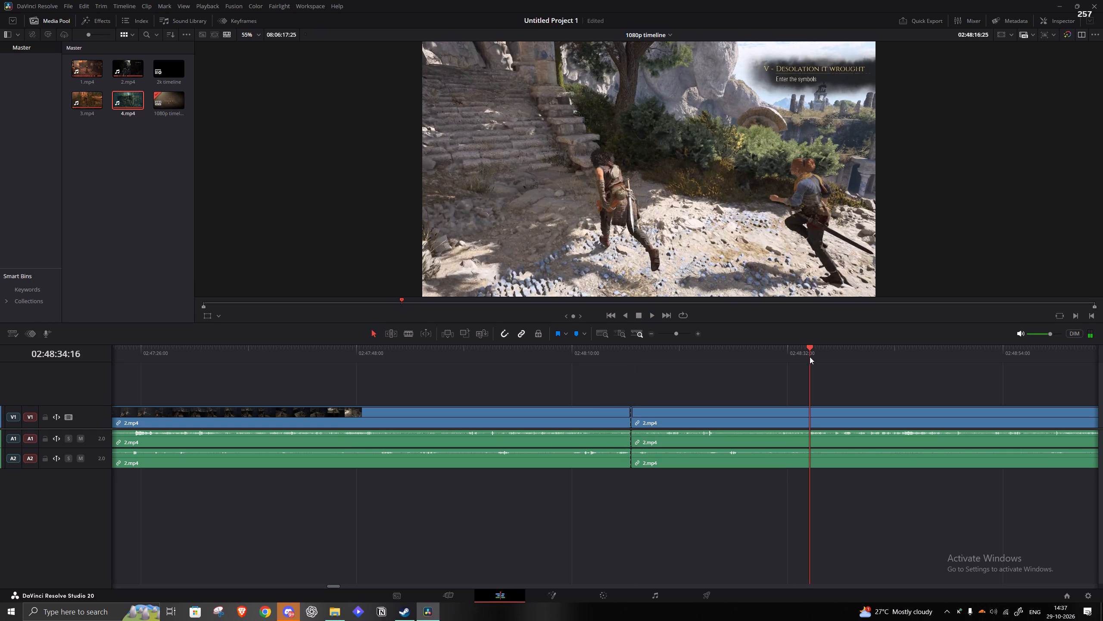
click(677, 333)
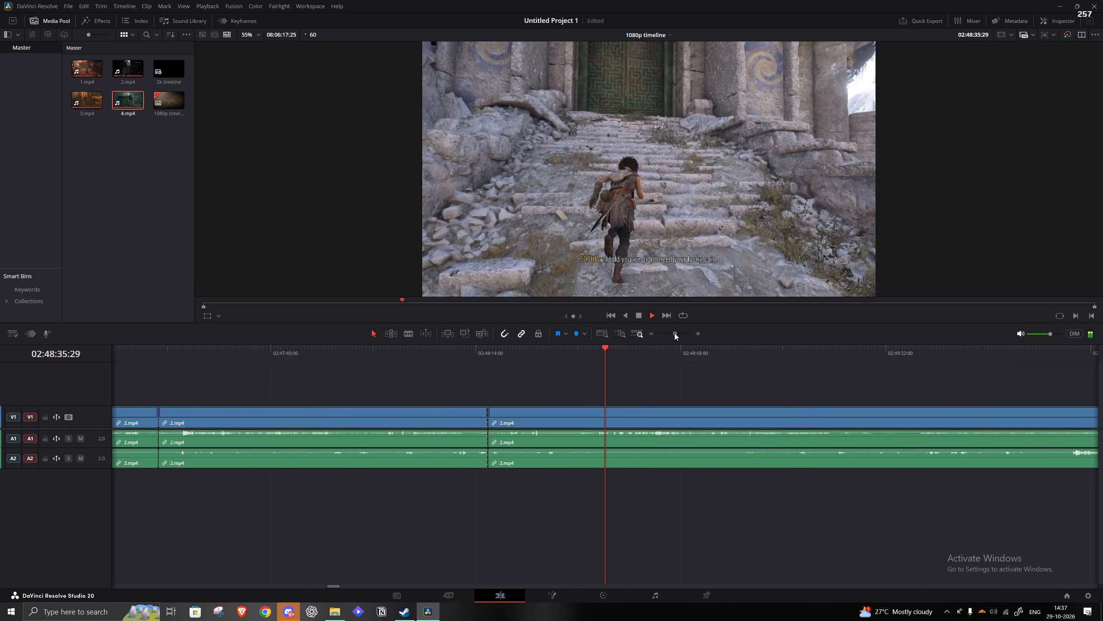
key(space)
click(573, 361)
key(space)
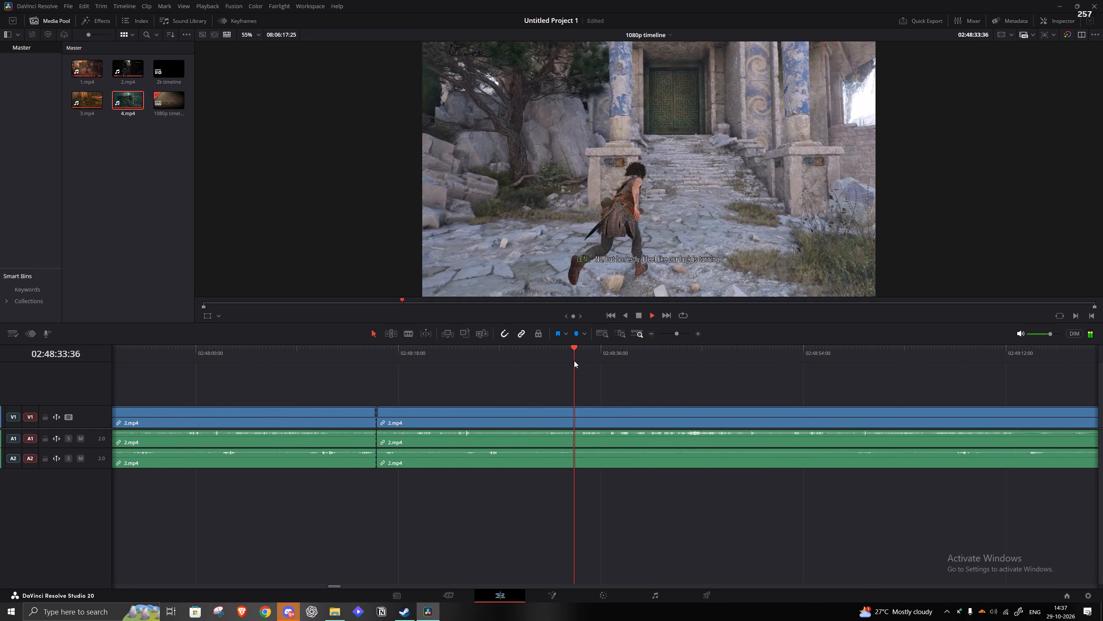
key(space)
key(q)
click(556, 410)
text(a)
Review the footage after the join at about 02:48:16, from the green door scene through the cutscene to the arena approach.
key(space)
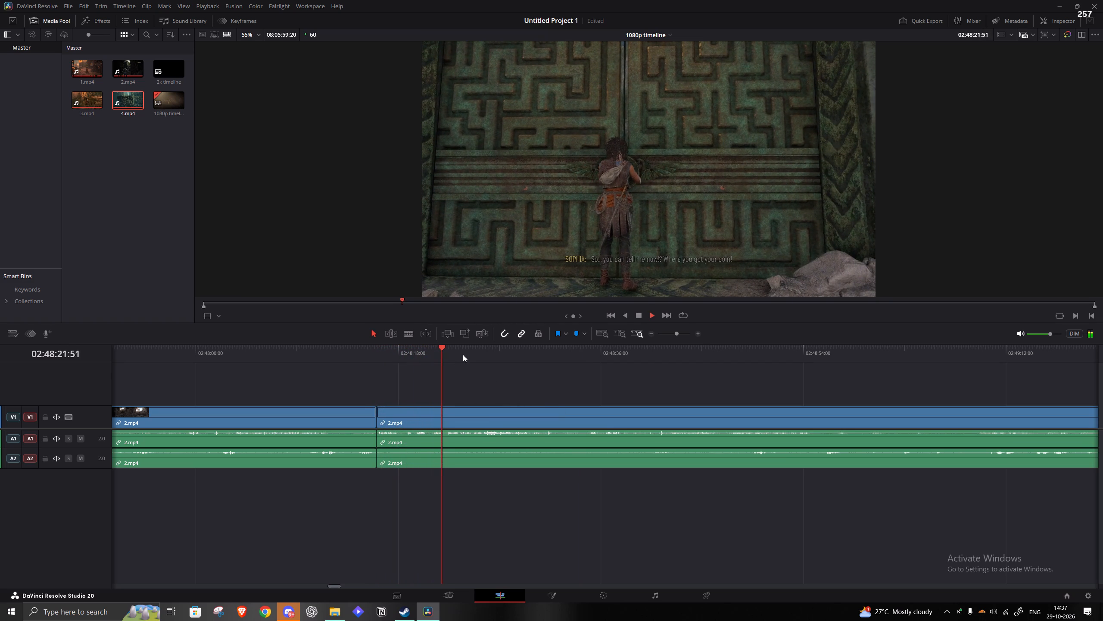
click(484, 354)
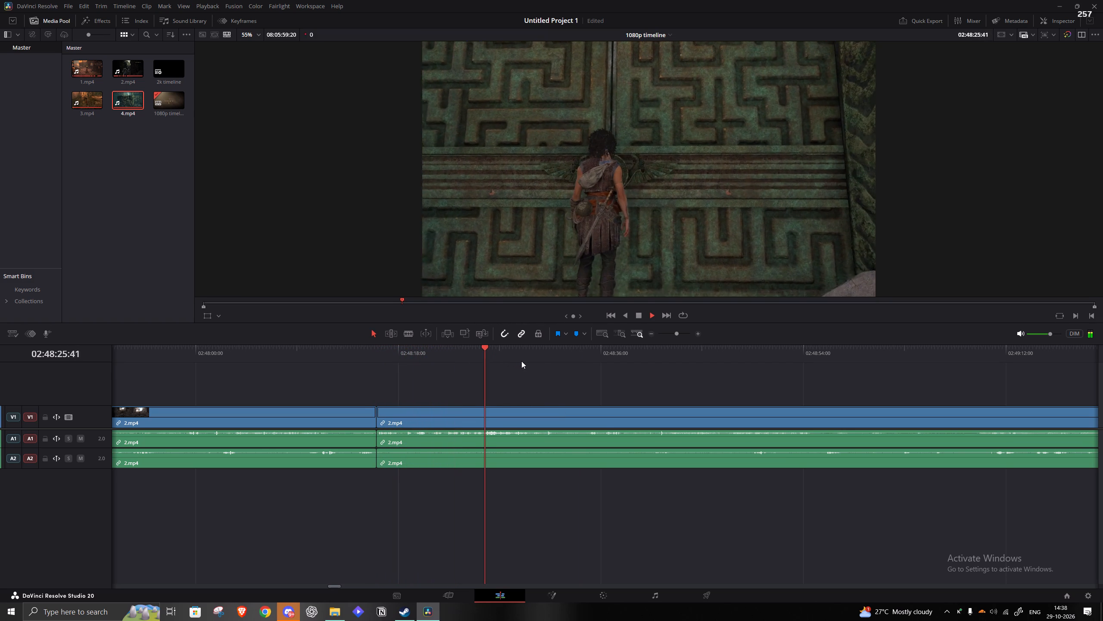
click(525, 361)
click(561, 363)
click(603, 363)
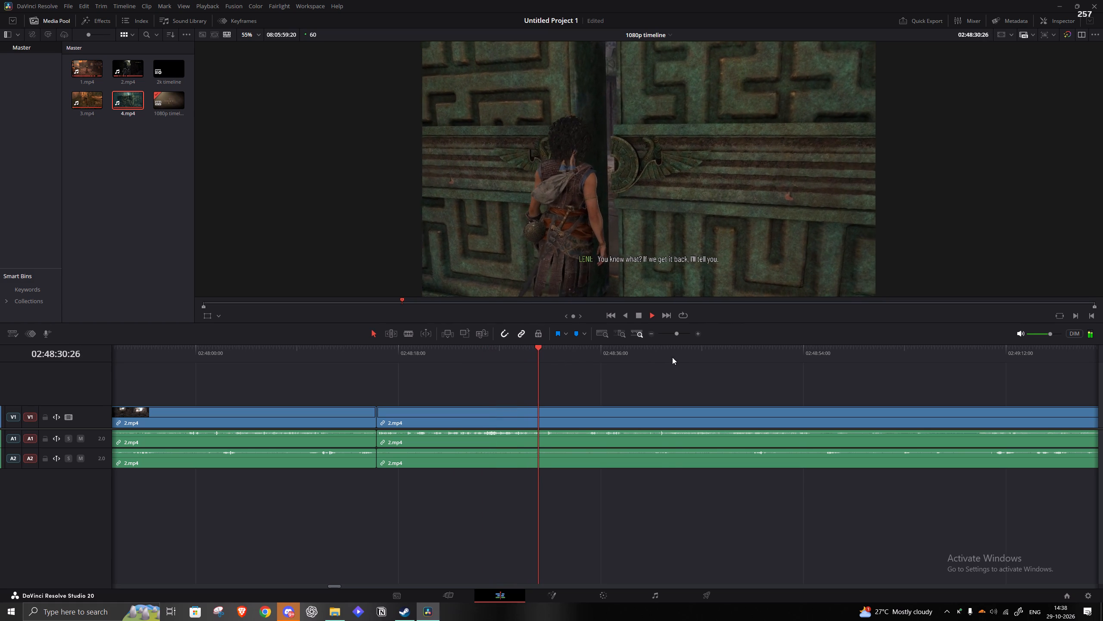
click(672, 357)
drag(676, 331, 667, 330)
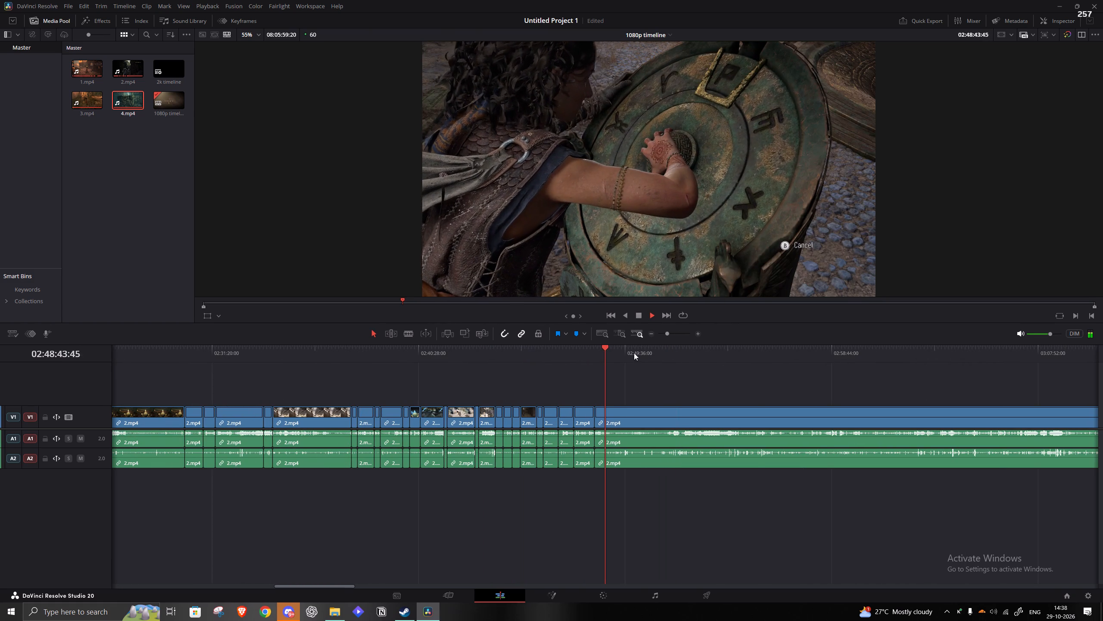
click(620, 350)
click(622, 351)
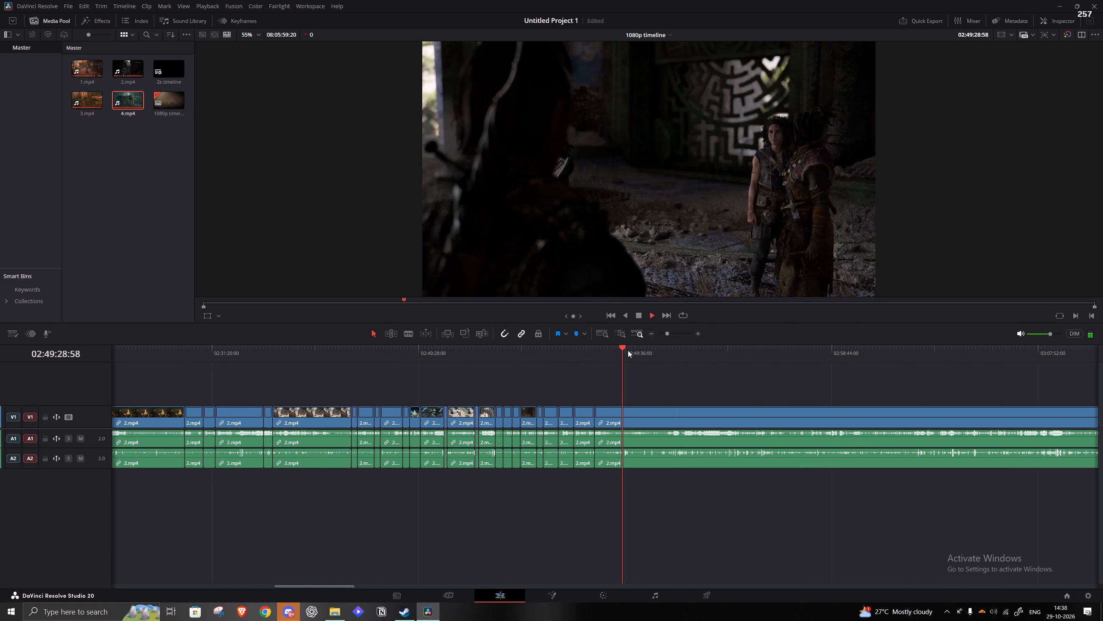
click(628, 350)
click(639, 348)
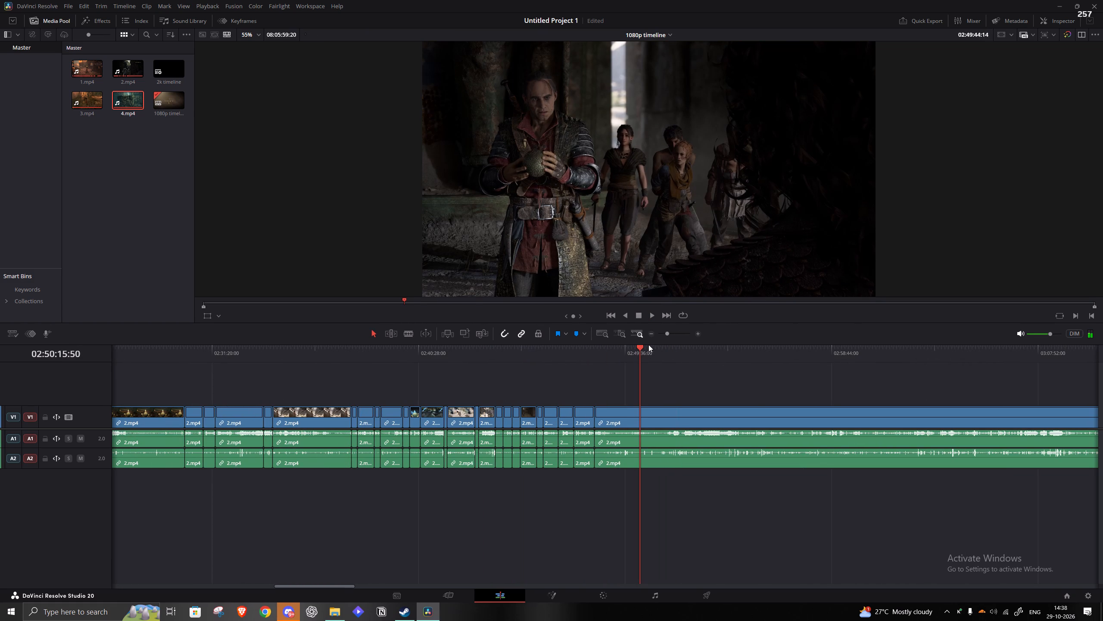
click(651, 345)
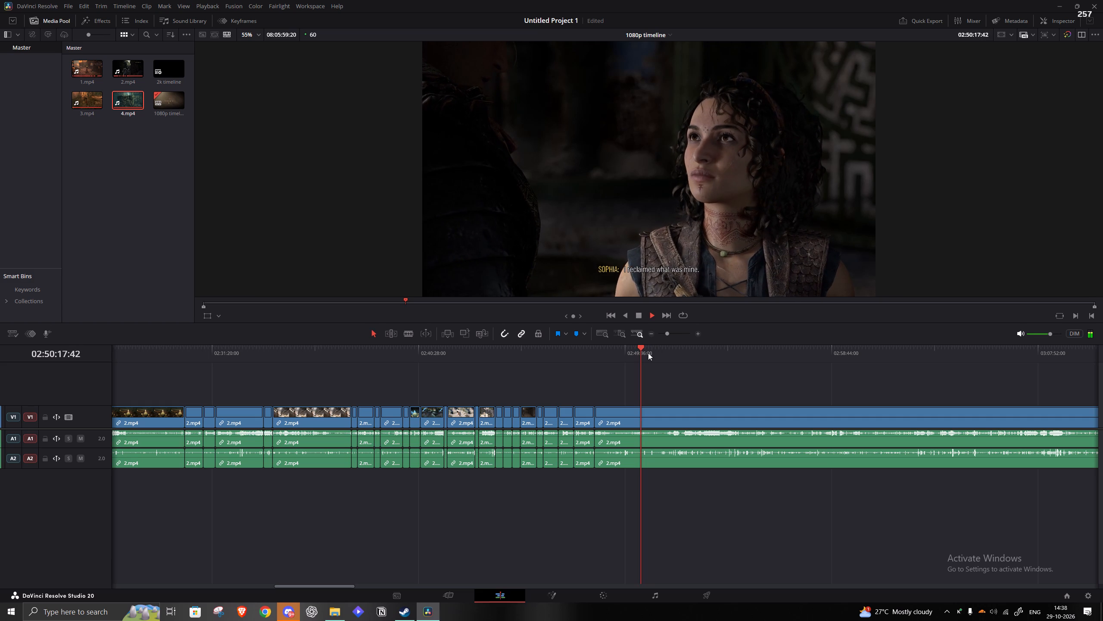
click(648, 353)
click(657, 352)
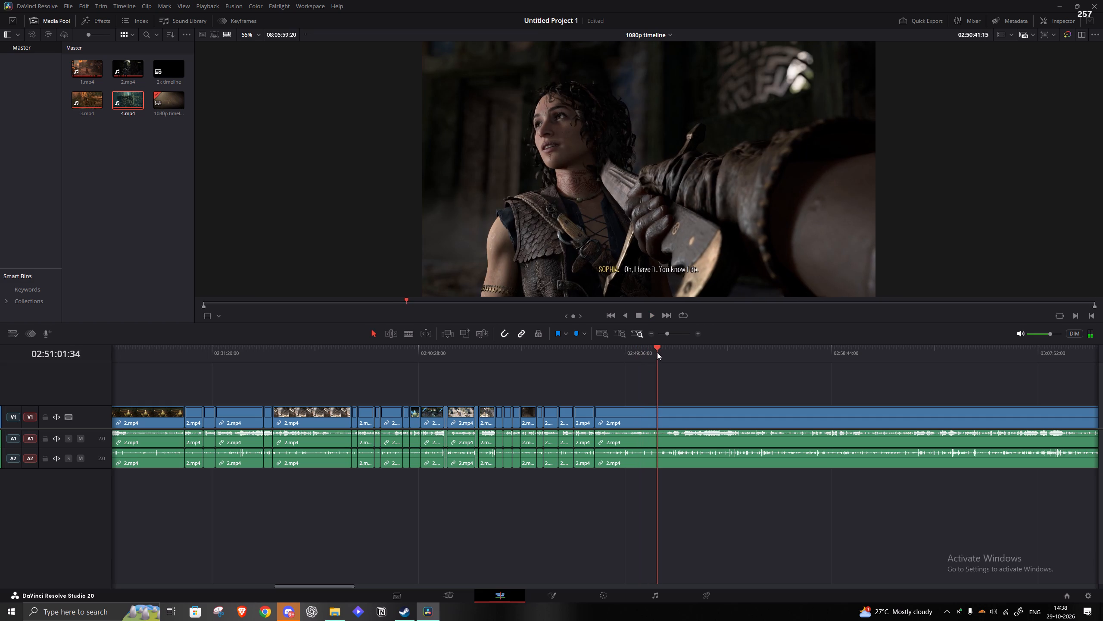
click(665, 354)
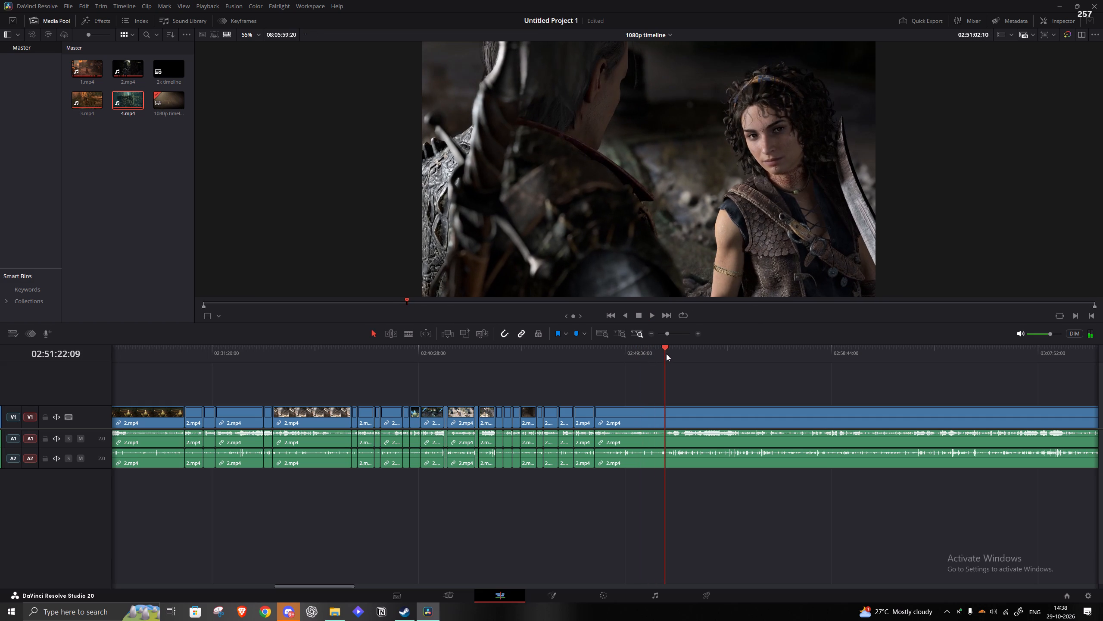
click(673, 354)
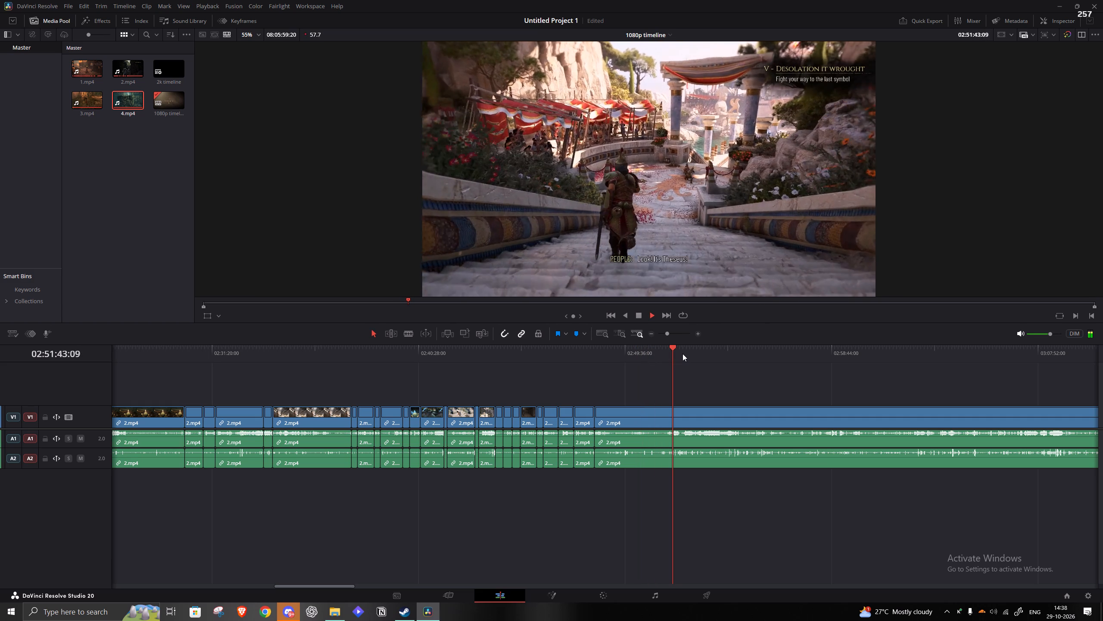
click(683, 354)
Split the 2.mp4 clip at about 02:53:24, during the sword fight beside the arena pool.
click(706, 348)
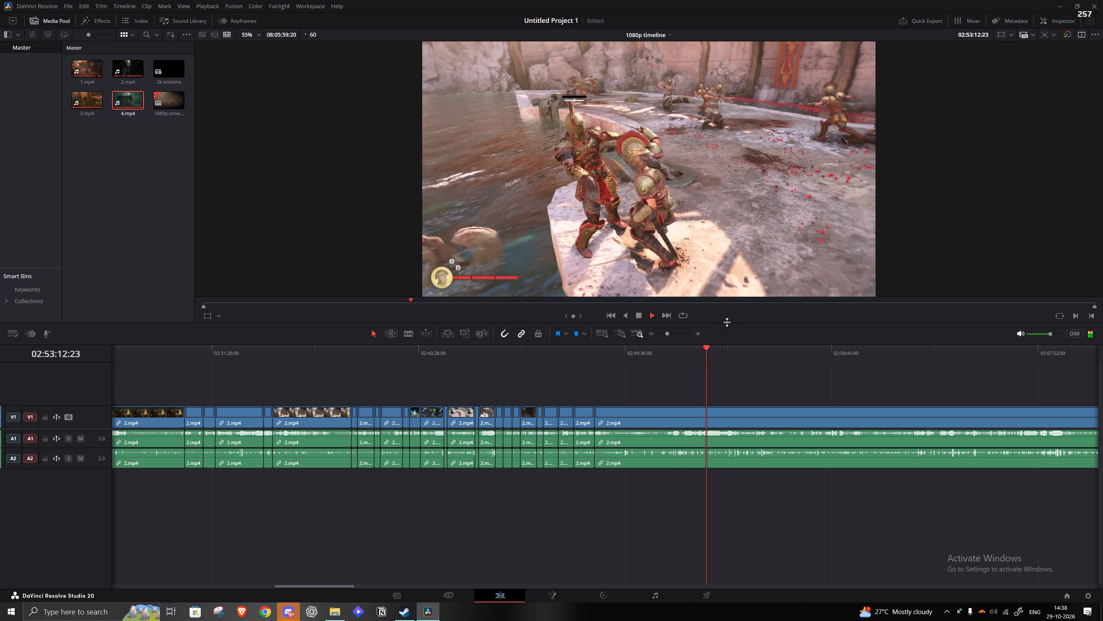
drag(669, 332, 678, 332)
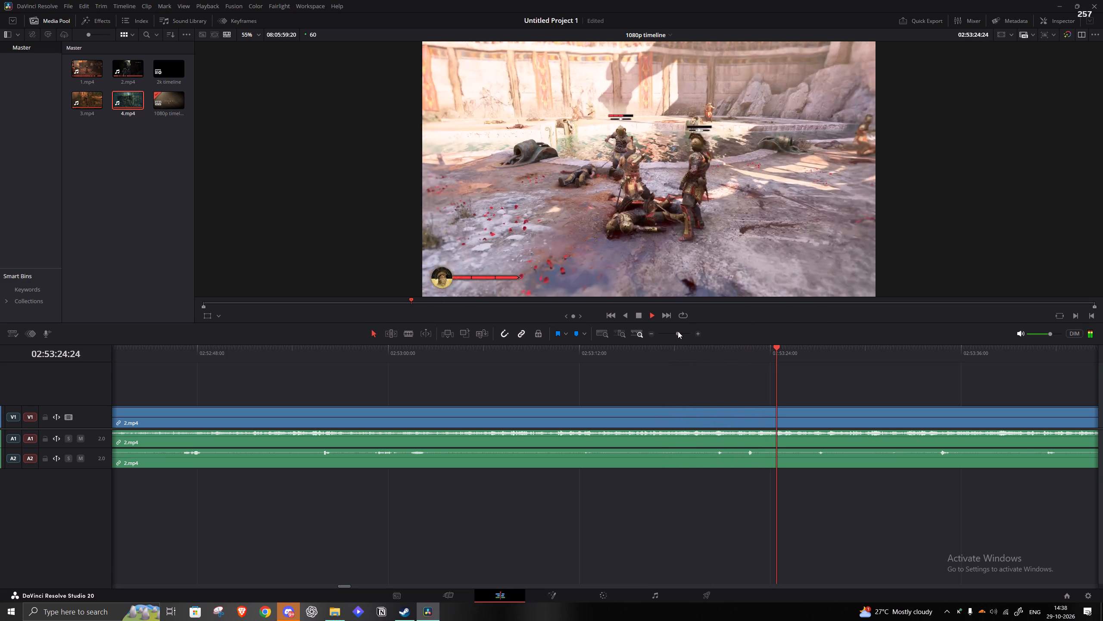
key(space)
key(s)
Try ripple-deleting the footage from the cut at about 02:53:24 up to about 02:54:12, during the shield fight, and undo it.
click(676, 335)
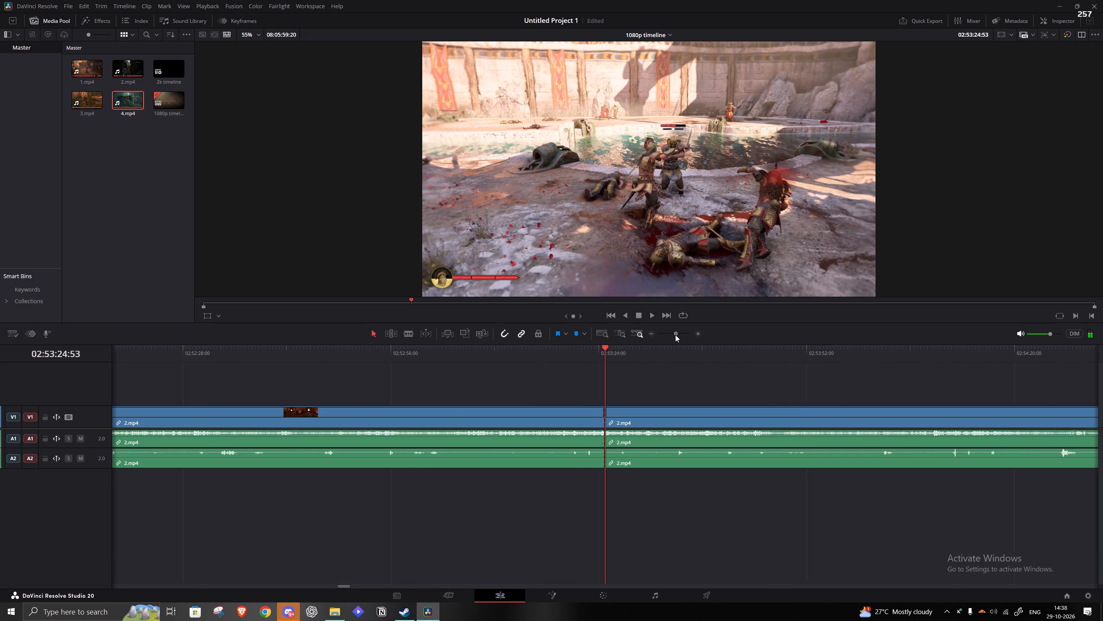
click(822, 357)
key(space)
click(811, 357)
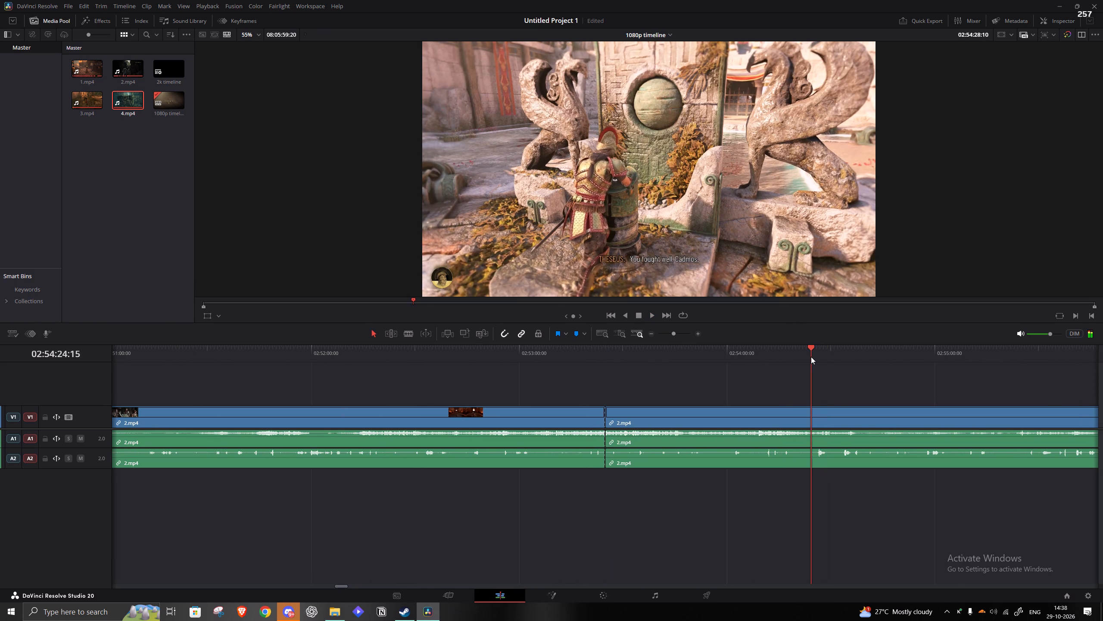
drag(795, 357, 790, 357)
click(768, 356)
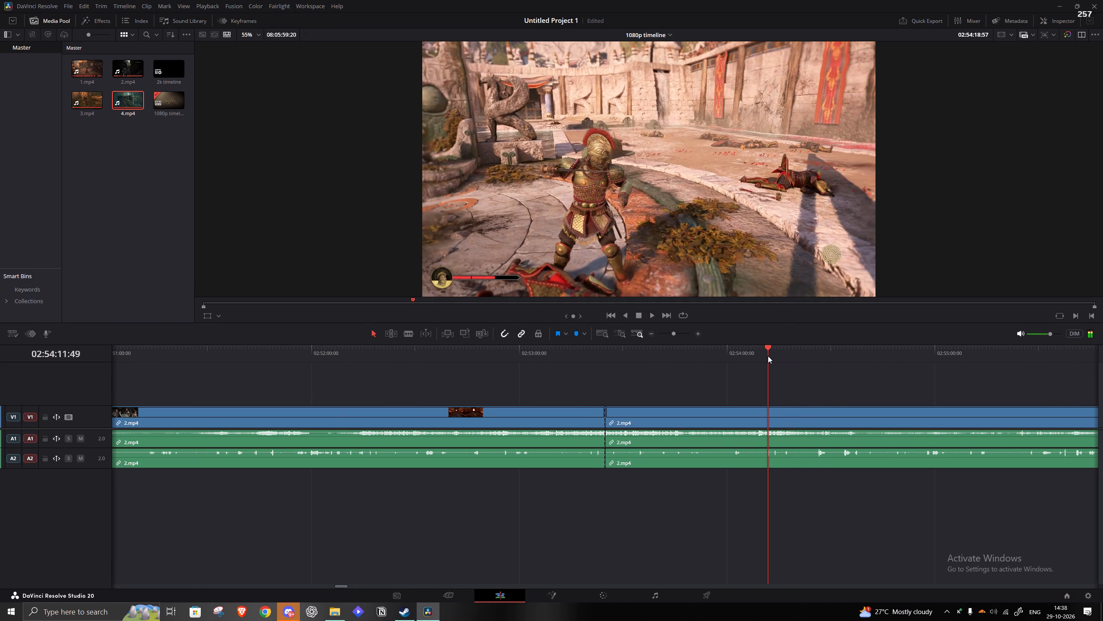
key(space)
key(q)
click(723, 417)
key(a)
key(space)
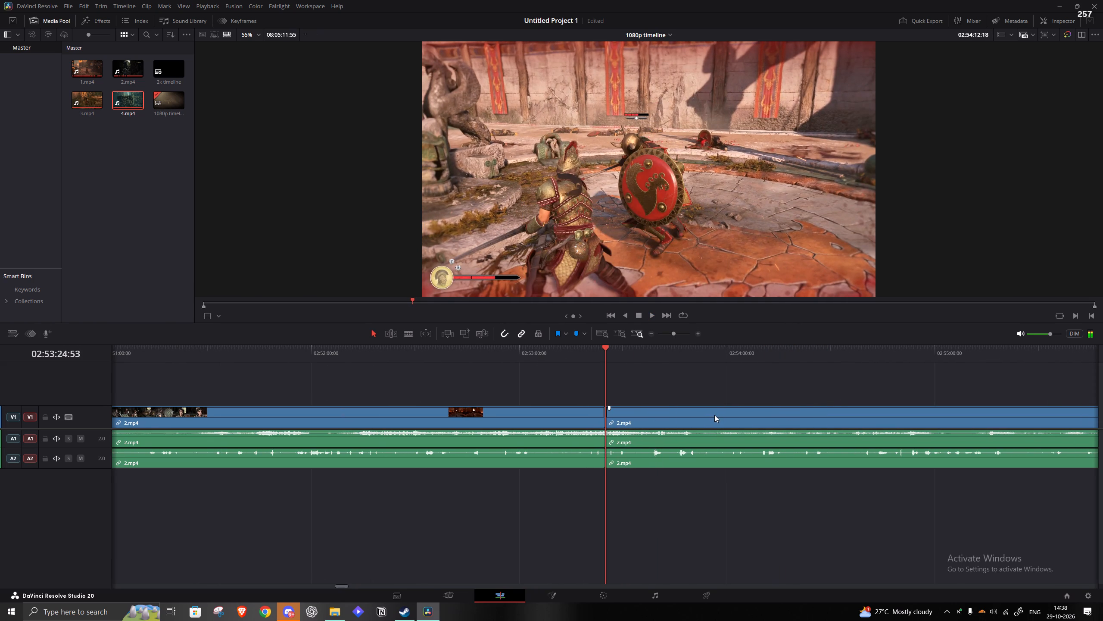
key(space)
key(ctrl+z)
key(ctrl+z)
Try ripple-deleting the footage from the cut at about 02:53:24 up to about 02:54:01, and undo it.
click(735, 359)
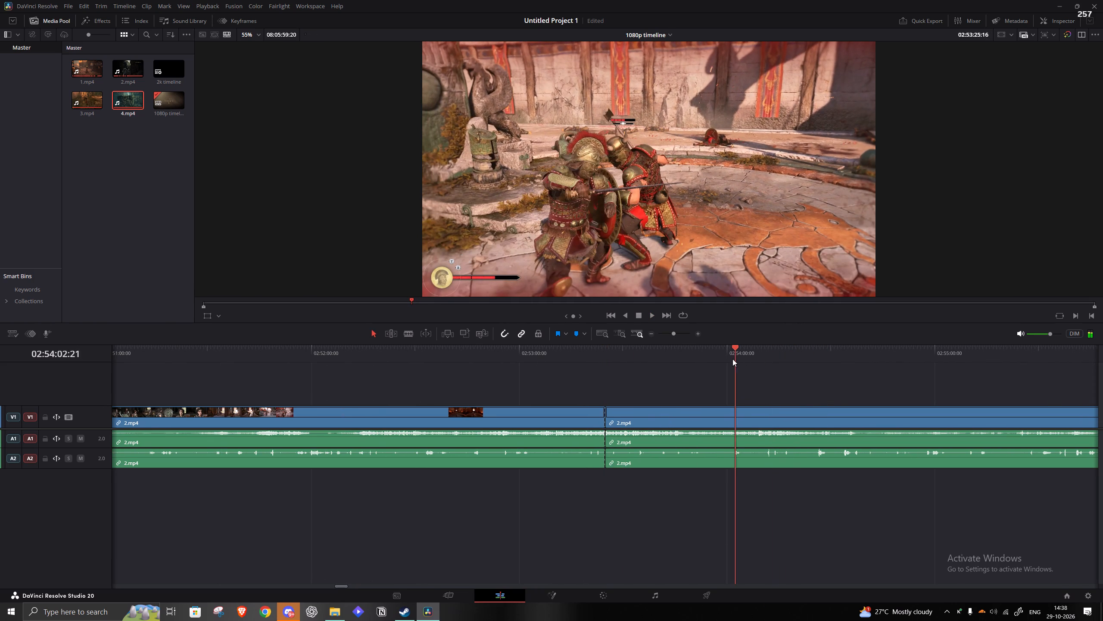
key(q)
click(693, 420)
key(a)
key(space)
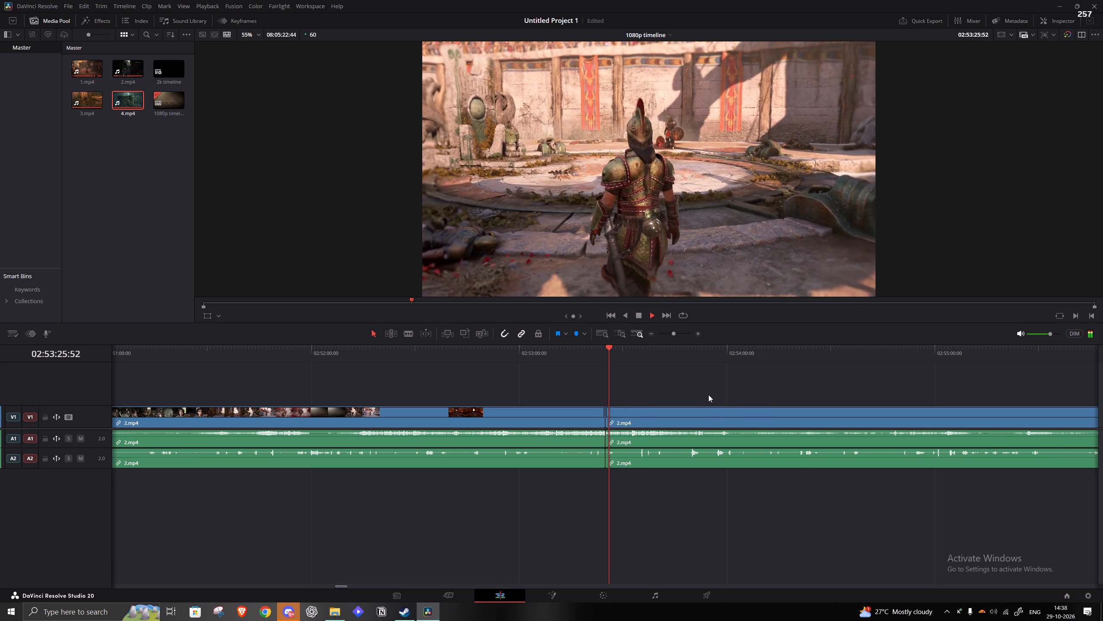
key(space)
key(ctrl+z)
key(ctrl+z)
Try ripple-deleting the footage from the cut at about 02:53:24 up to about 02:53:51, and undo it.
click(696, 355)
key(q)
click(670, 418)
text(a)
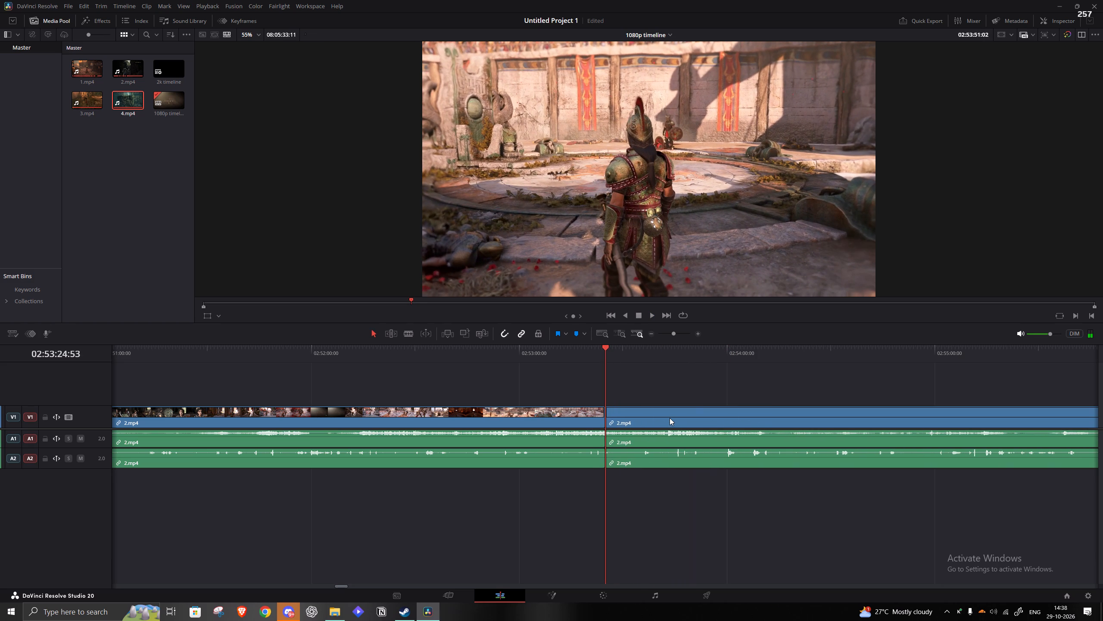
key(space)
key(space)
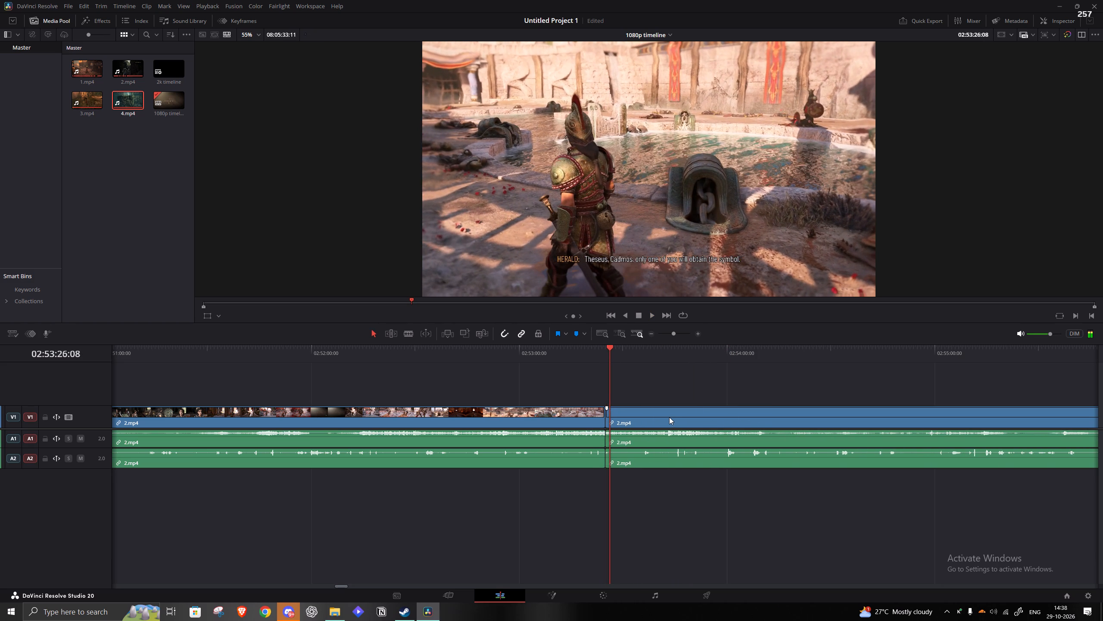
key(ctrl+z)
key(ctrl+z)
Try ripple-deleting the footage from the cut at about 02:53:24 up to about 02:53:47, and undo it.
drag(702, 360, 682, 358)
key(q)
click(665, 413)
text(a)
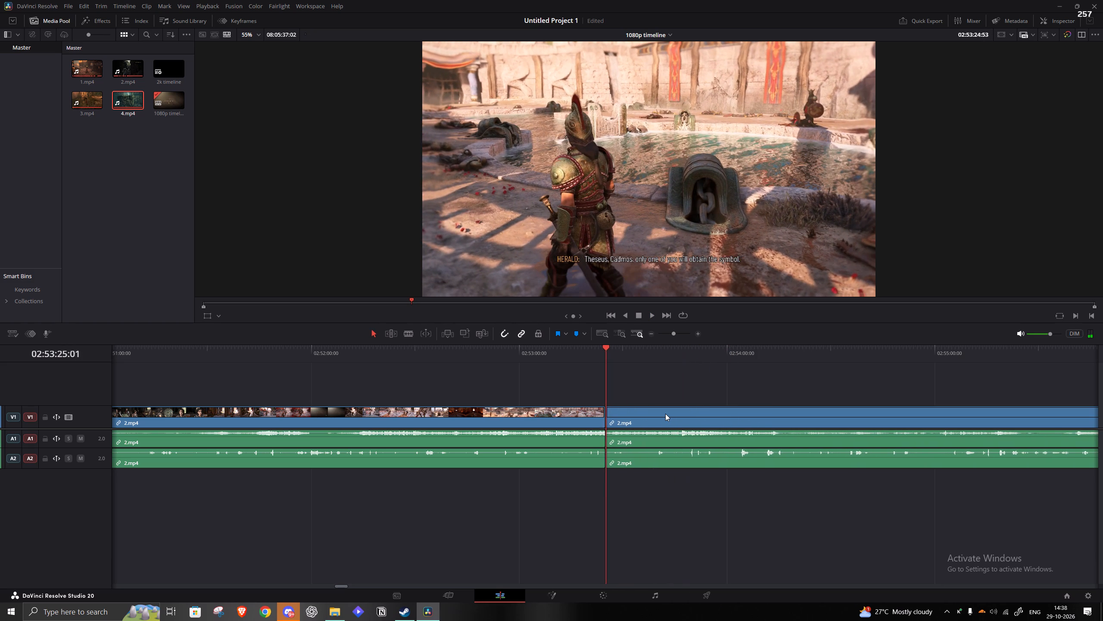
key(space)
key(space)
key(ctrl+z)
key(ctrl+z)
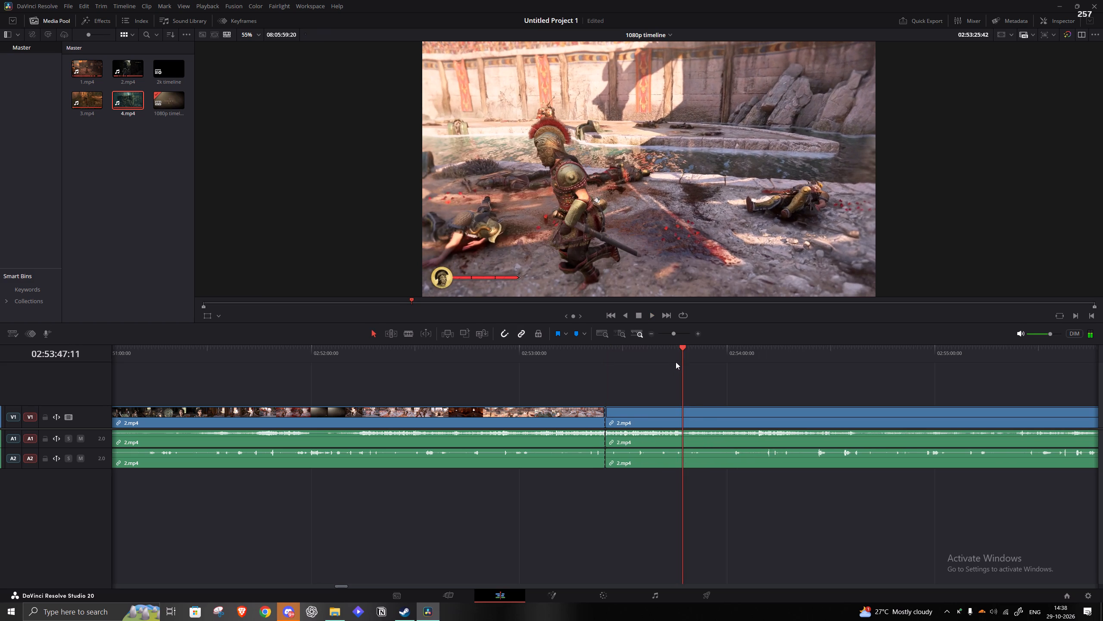
Ripple-delete the footage from the cut at about 02:53:24 up to about 02:53:43, before the Herald addresses Theseus and Cadmos, and play the join.
drag(676, 362, 664, 361)
drag(665, 361, 676, 361)
click(671, 362)
key(q)
click(646, 418)
key(a)
key(space)
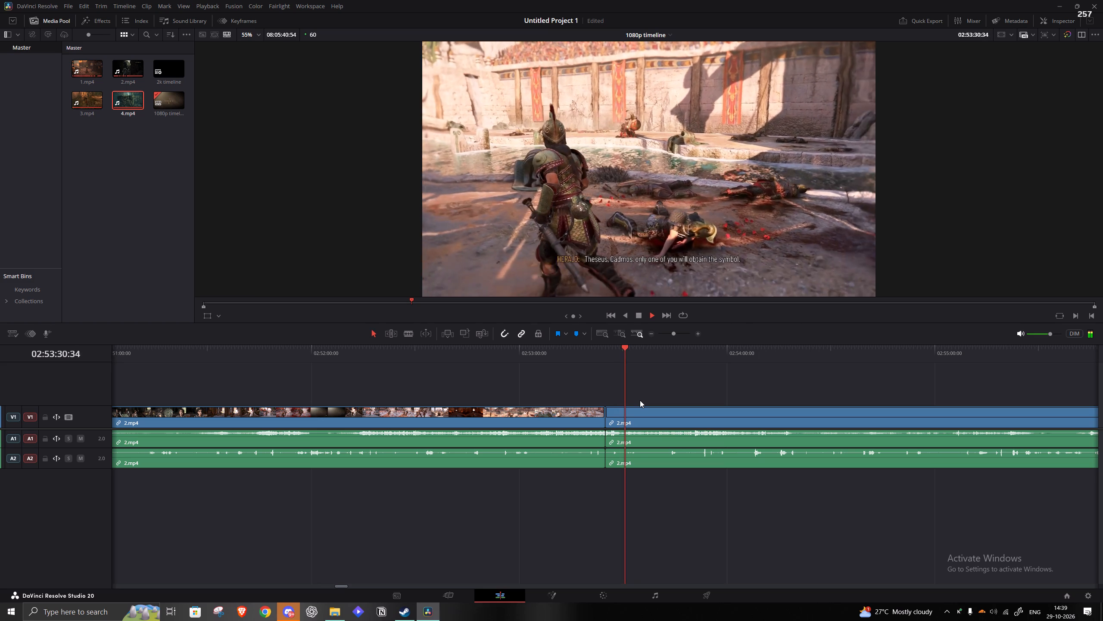
Skim the 2.mp4 footage from about 02:54:01 to 02:57:04 for the next section to cut.
click(731, 352)
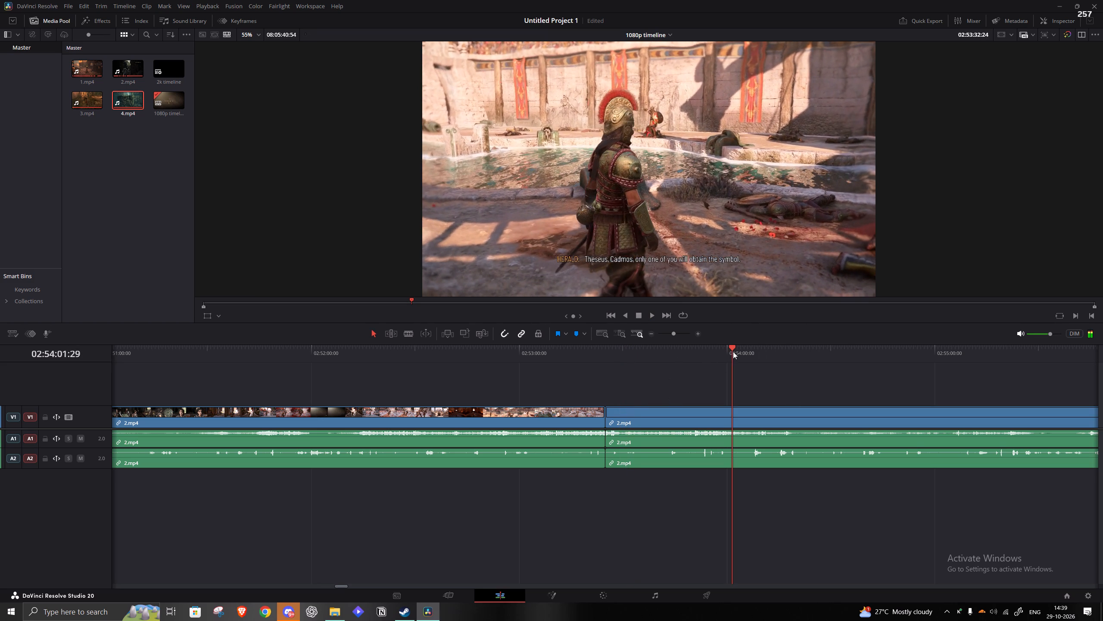
click(787, 353)
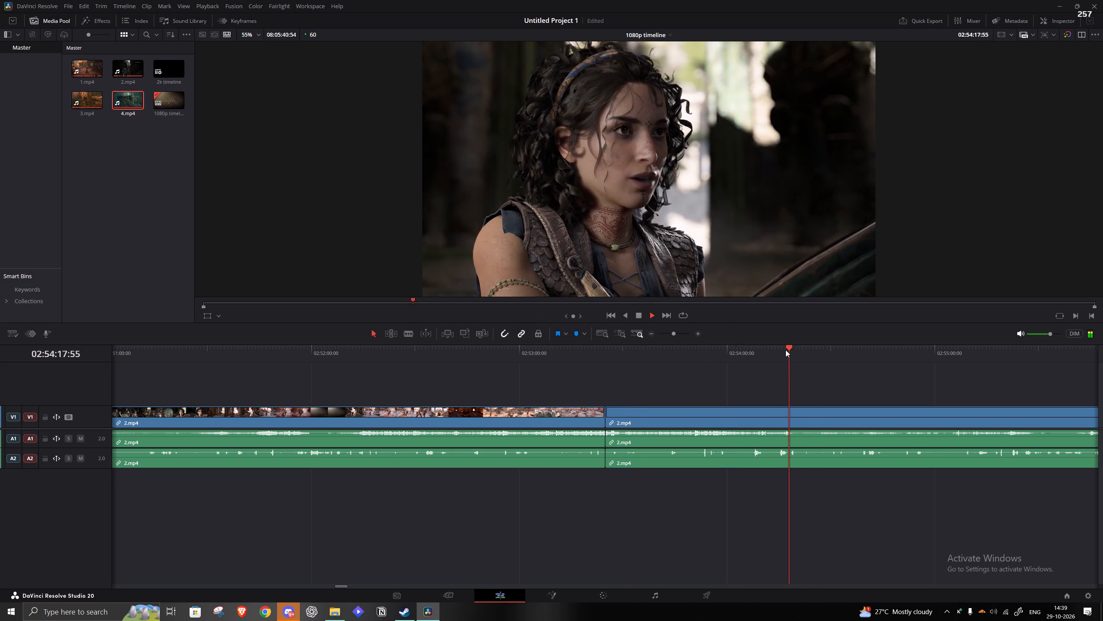
click(812, 351)
click(874, 348)
click(673, 330)
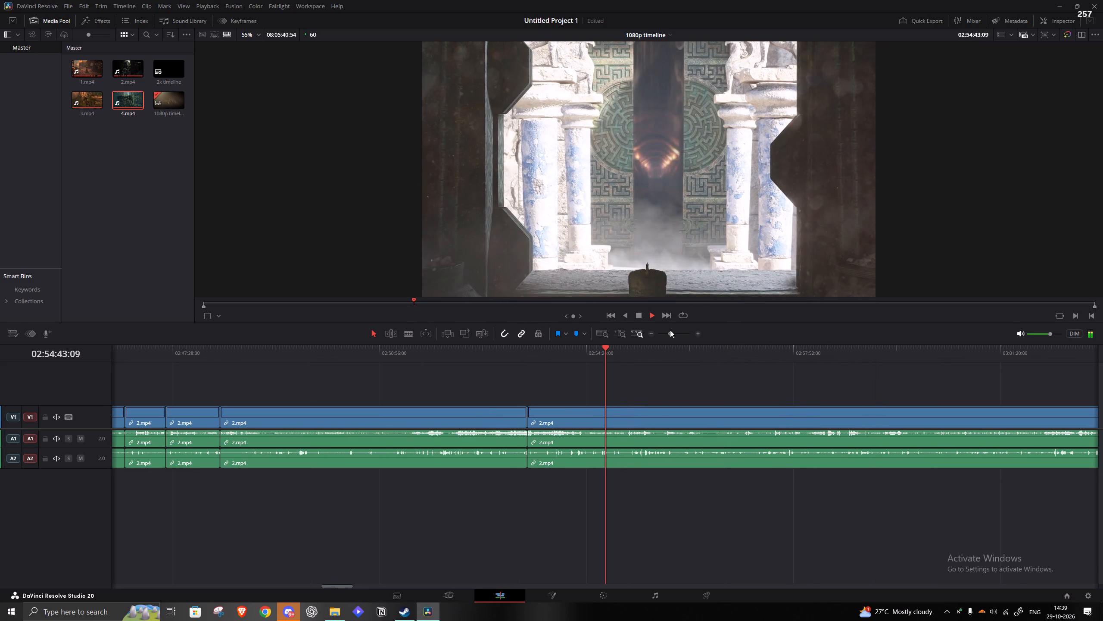
click(642, 354)
click(661, 354)
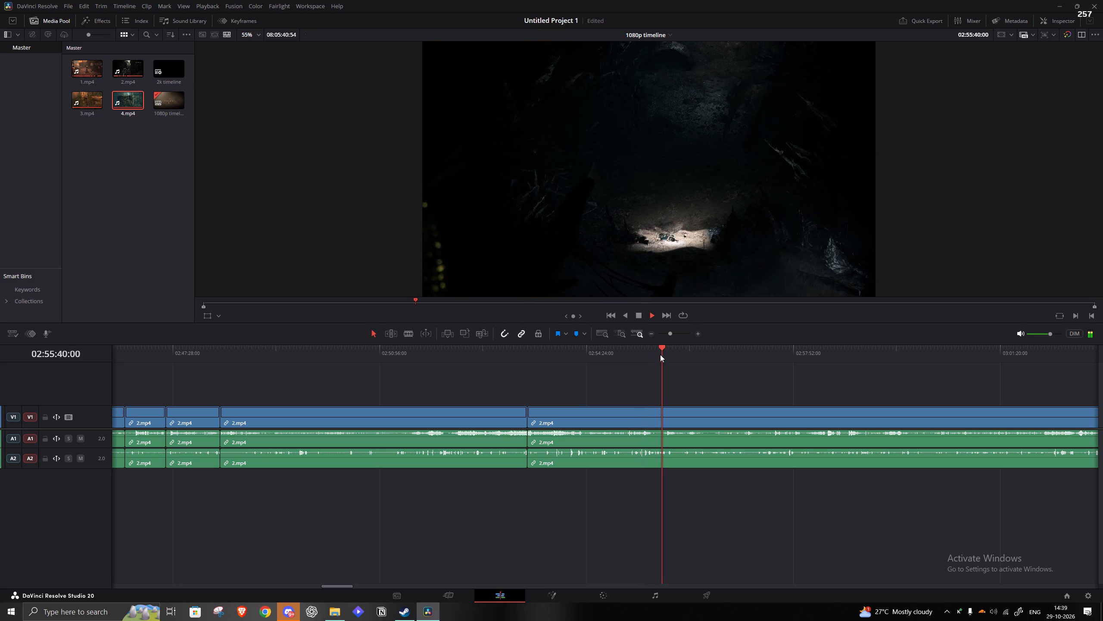
click(636, 351)
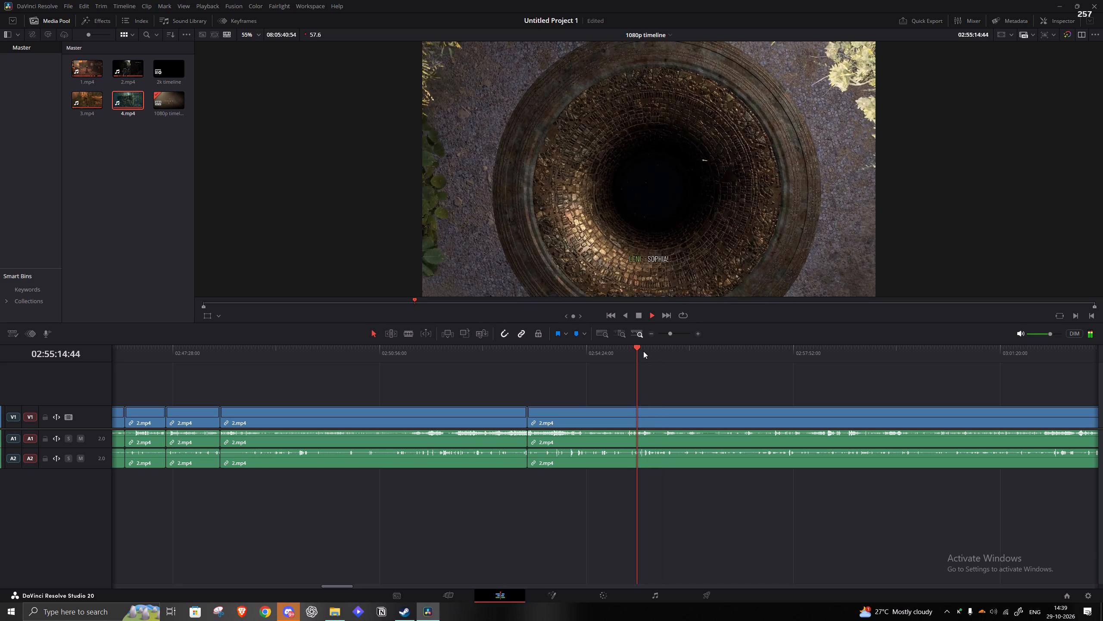
click(643, 351)
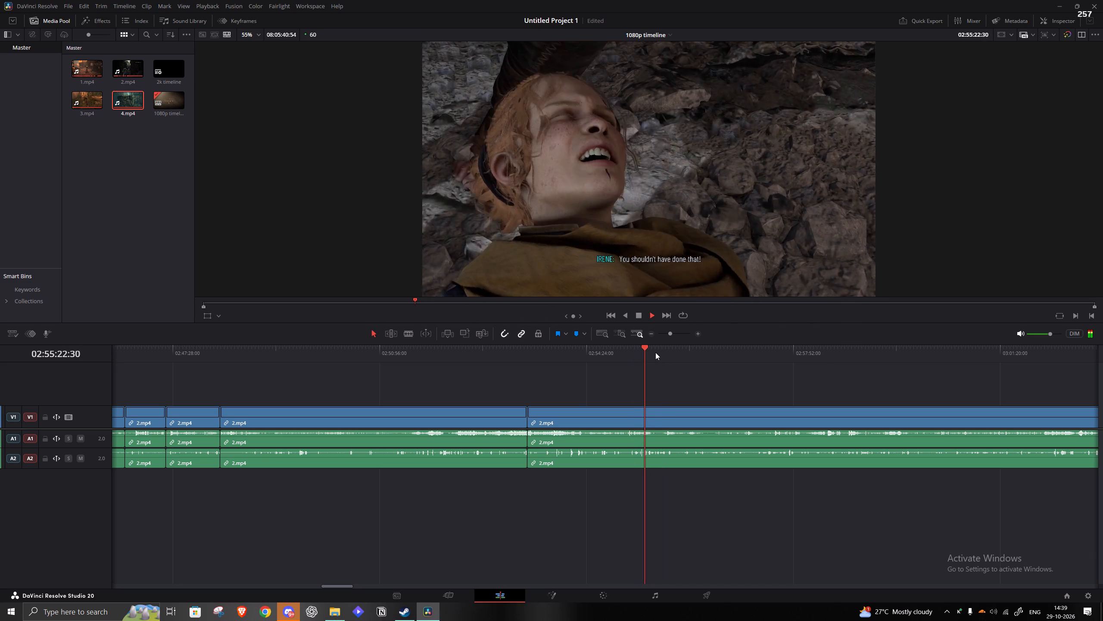
click(651, 356)
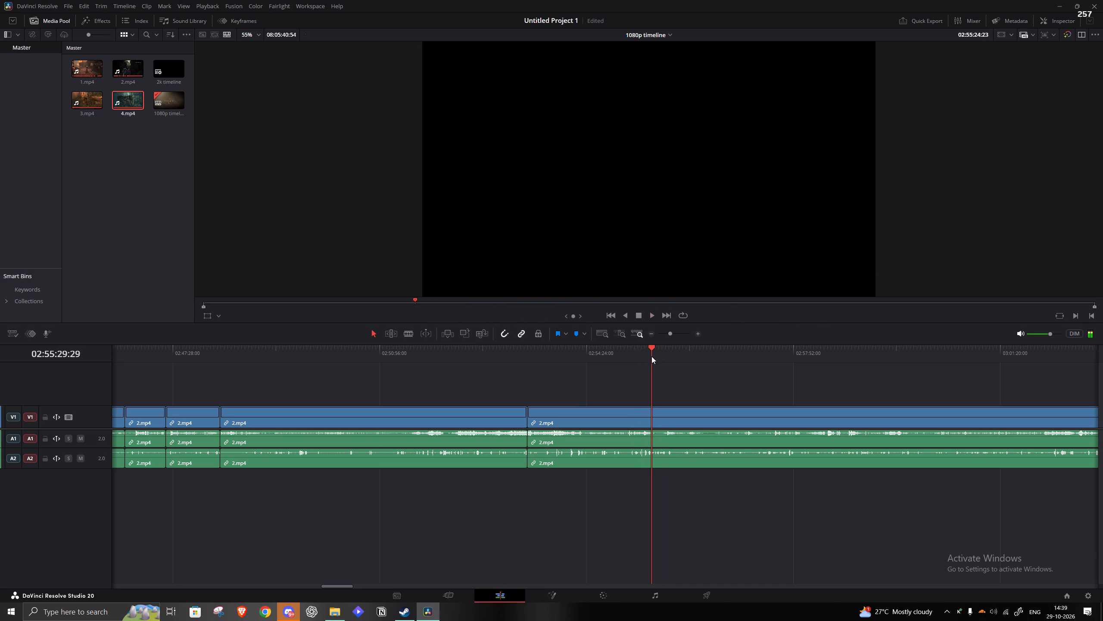
click(667, 356)
click(681, 352)
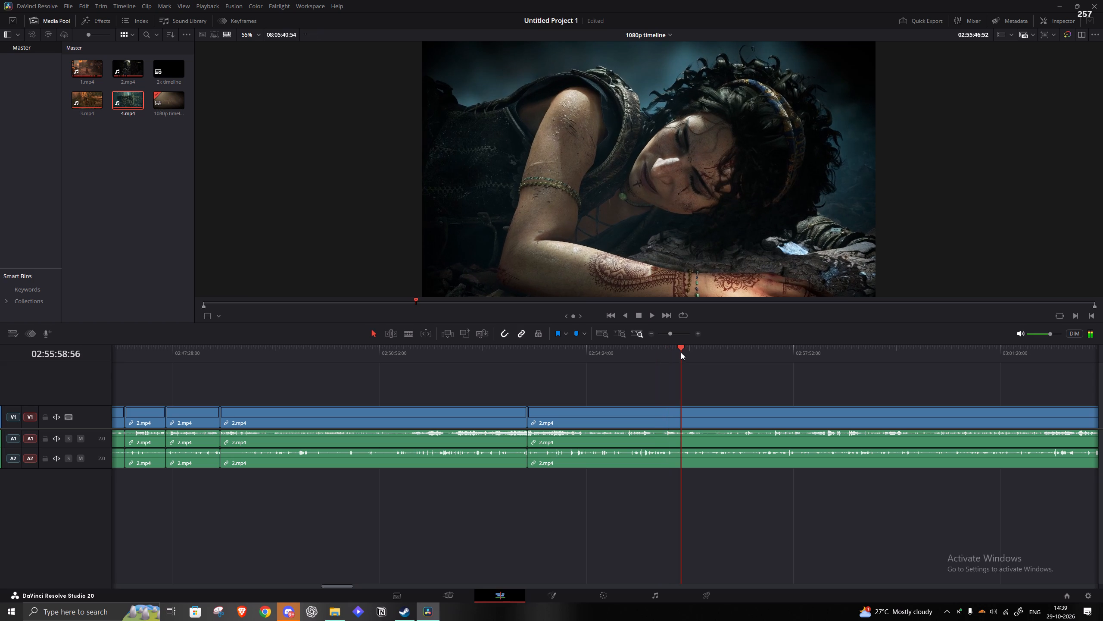
click(690, 350)
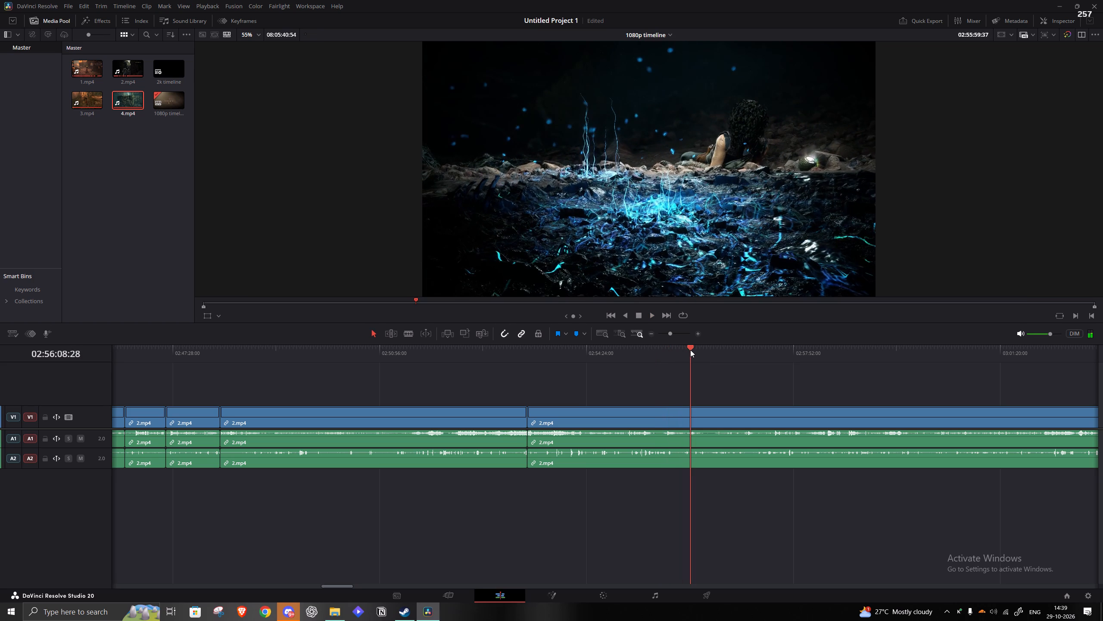
click(693, 349)
click(723, 347)
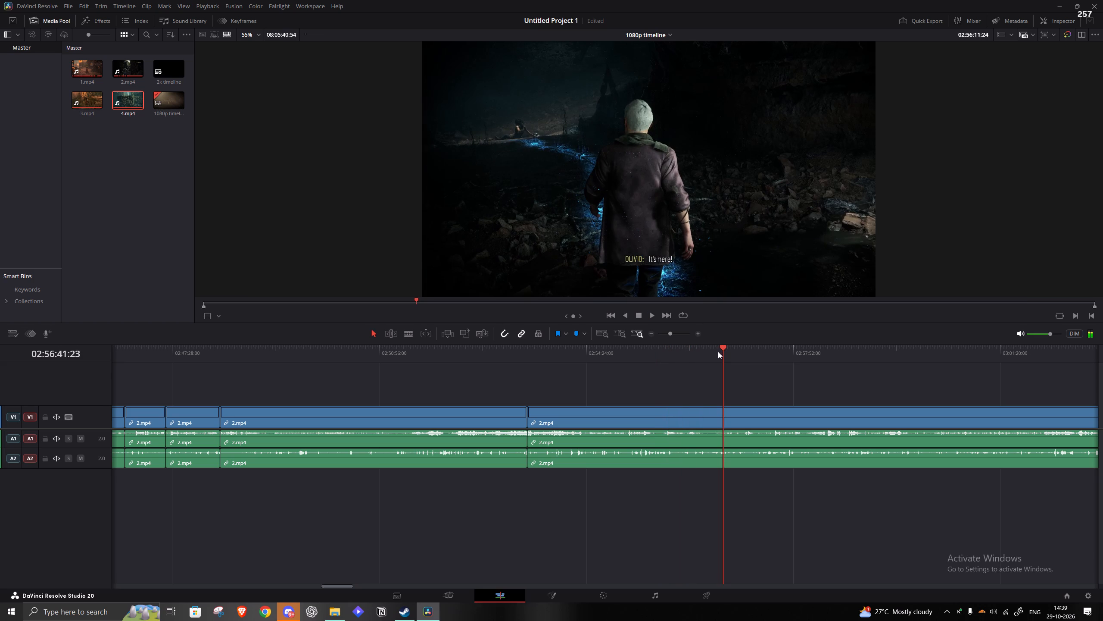
click(729, 356)
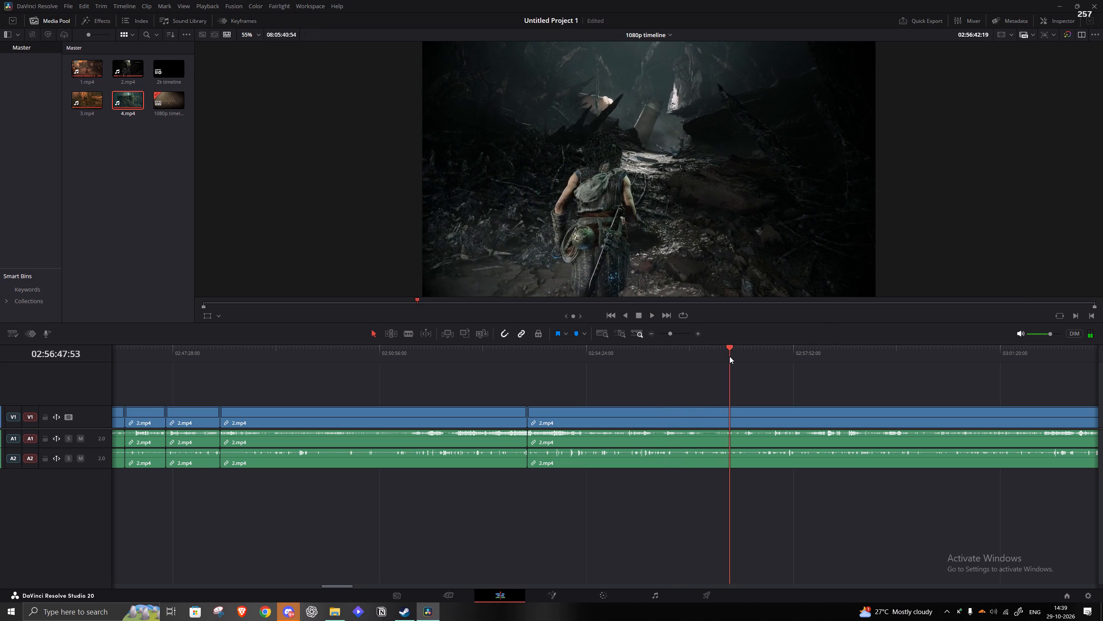
click(746, 356)
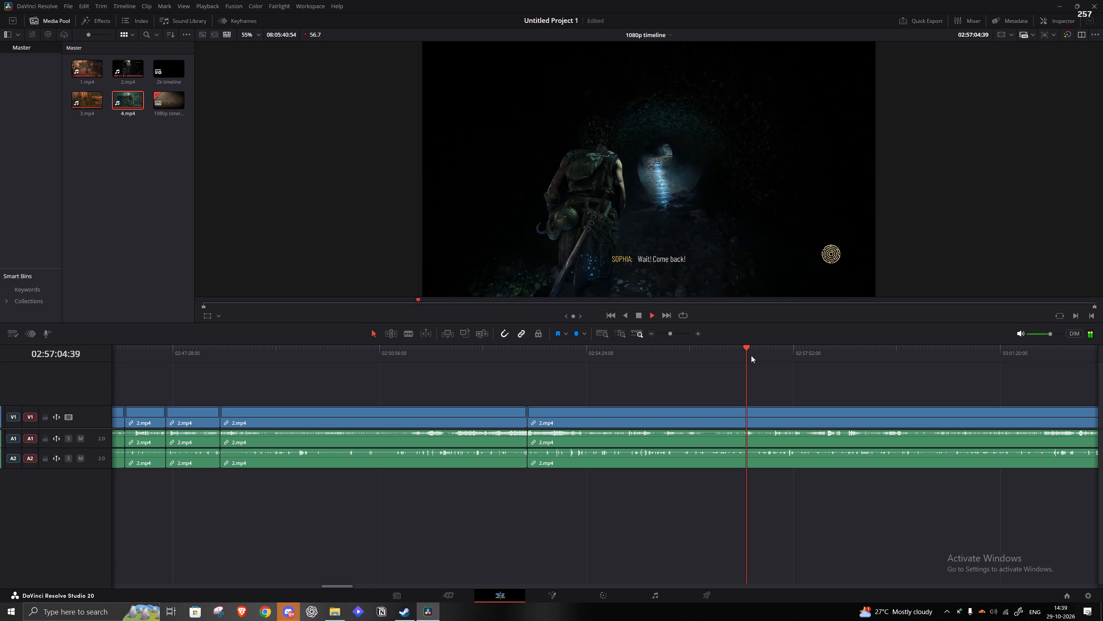
Ripple-delete the tunnel footage from about 02:57:10 up to about 02:57:32, and play the join.
click(751, 355)
key(space)
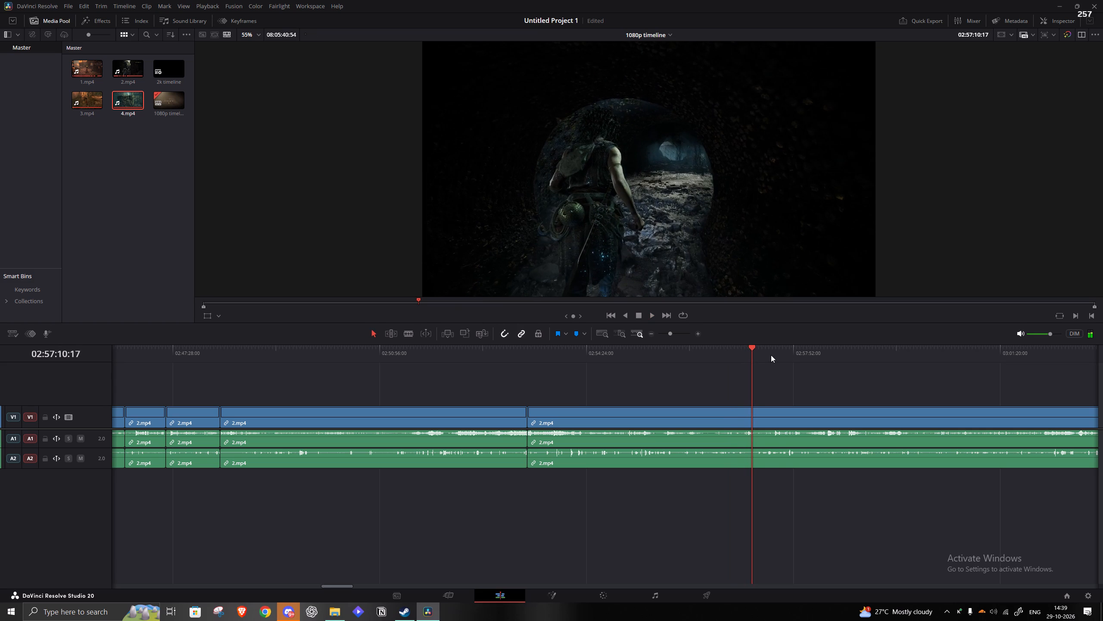
key(s)
click(788, 352)
key(space)
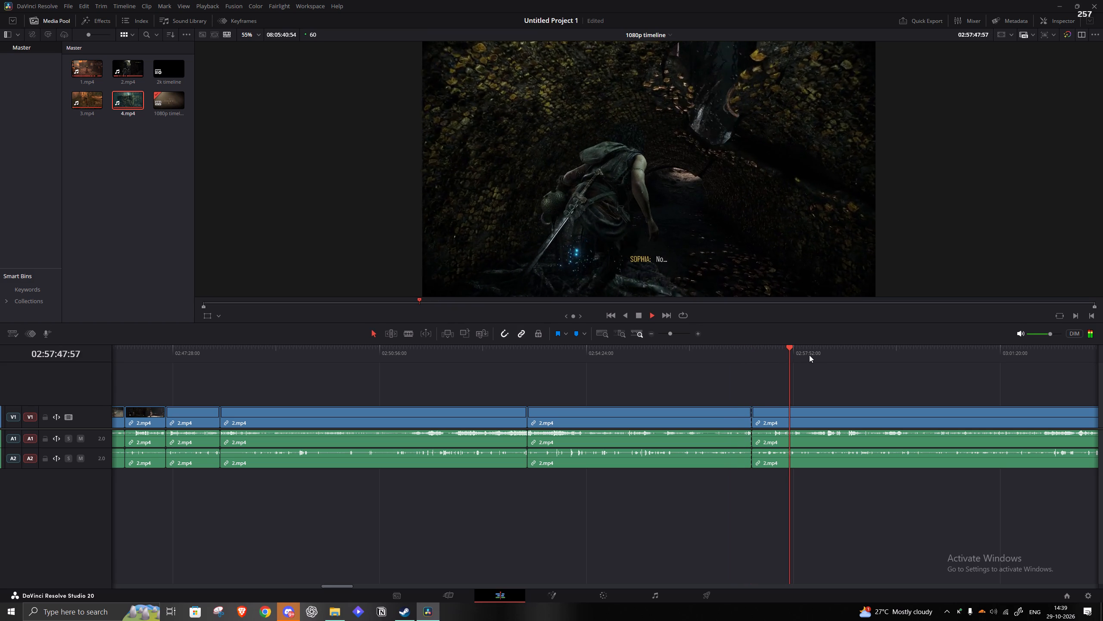
click(766, 355)
click(773, 354)
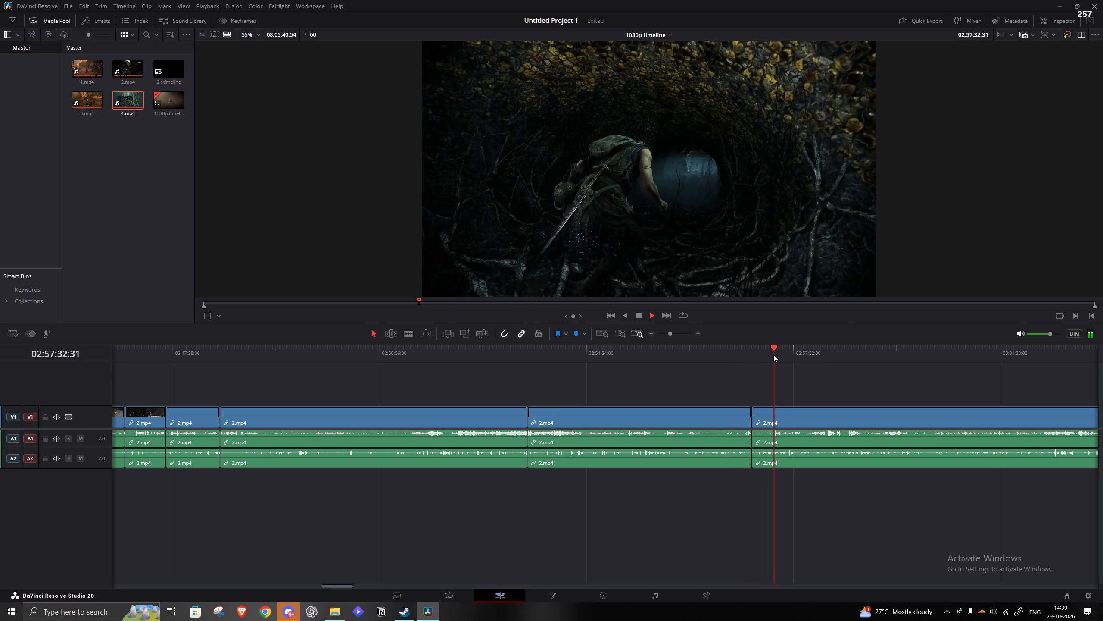
key(space)
key(q)
click(763, 416)
key(a)
key(space)
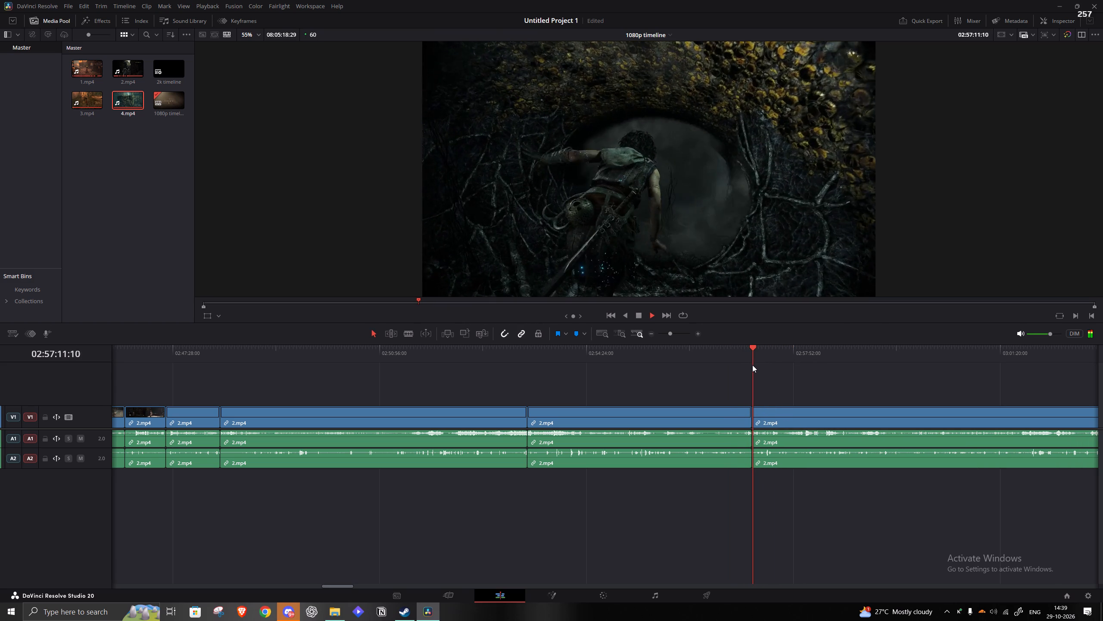
Skim the footage after the 02:57:10 cut, up to about 02:59:47, for the next section to cut.
click(757, 359)
click(768, 359)
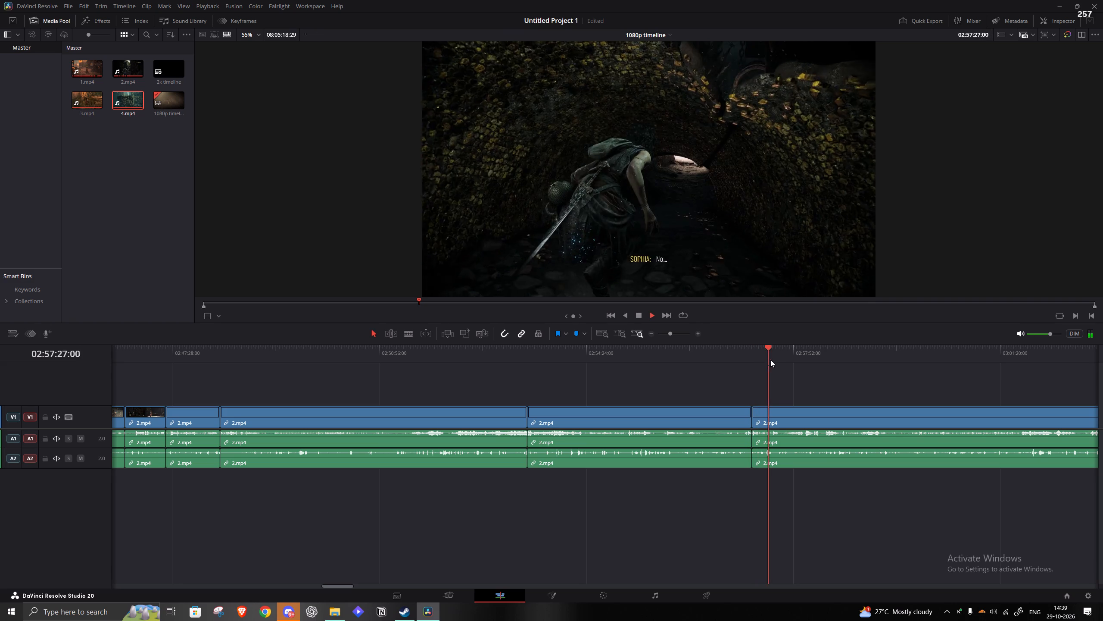
click(784, 361)
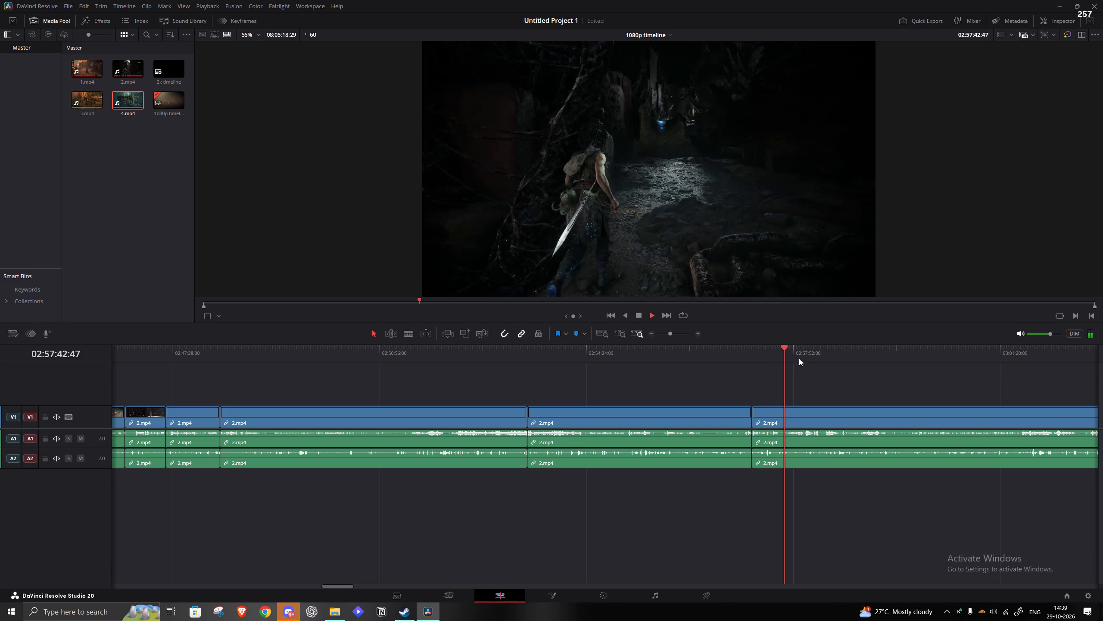
click(796, 358)
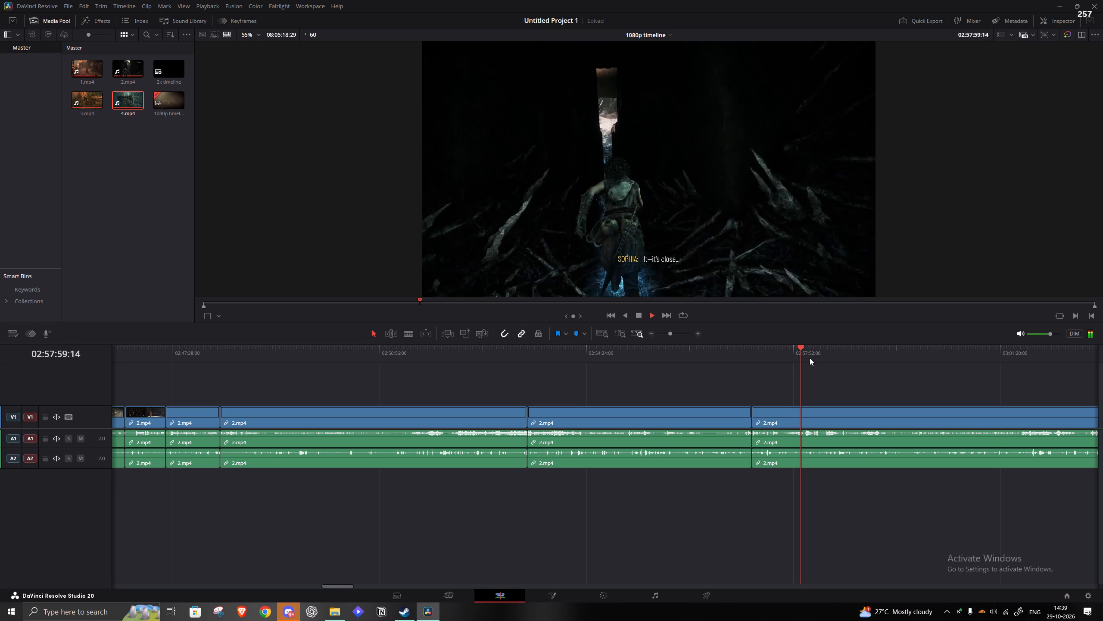
click(810, 358)
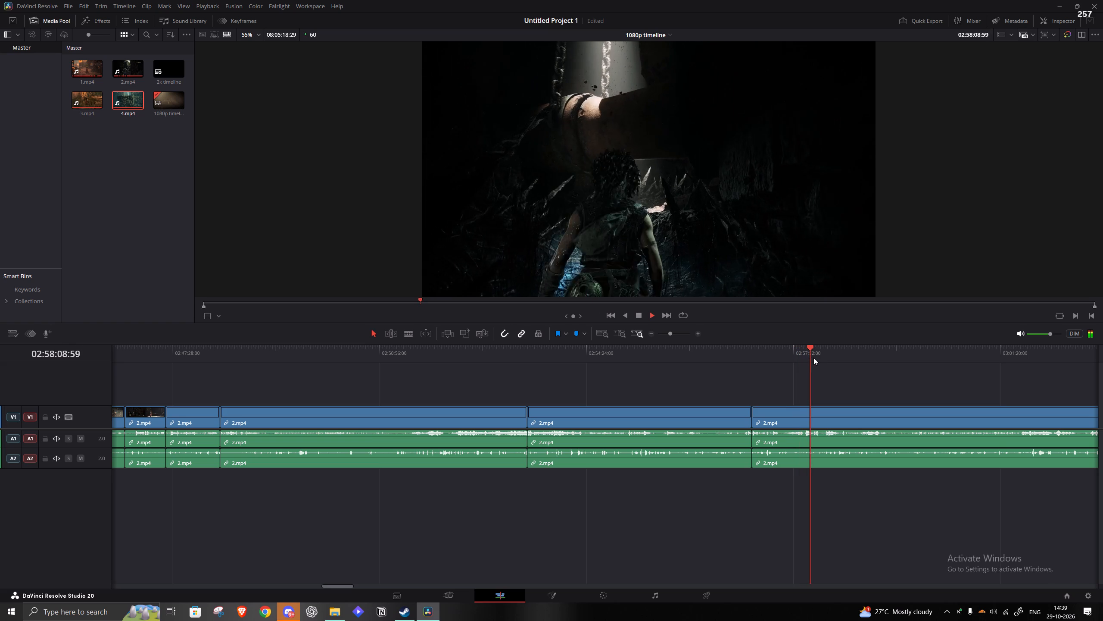
click(816, 358)
click(824, 357)
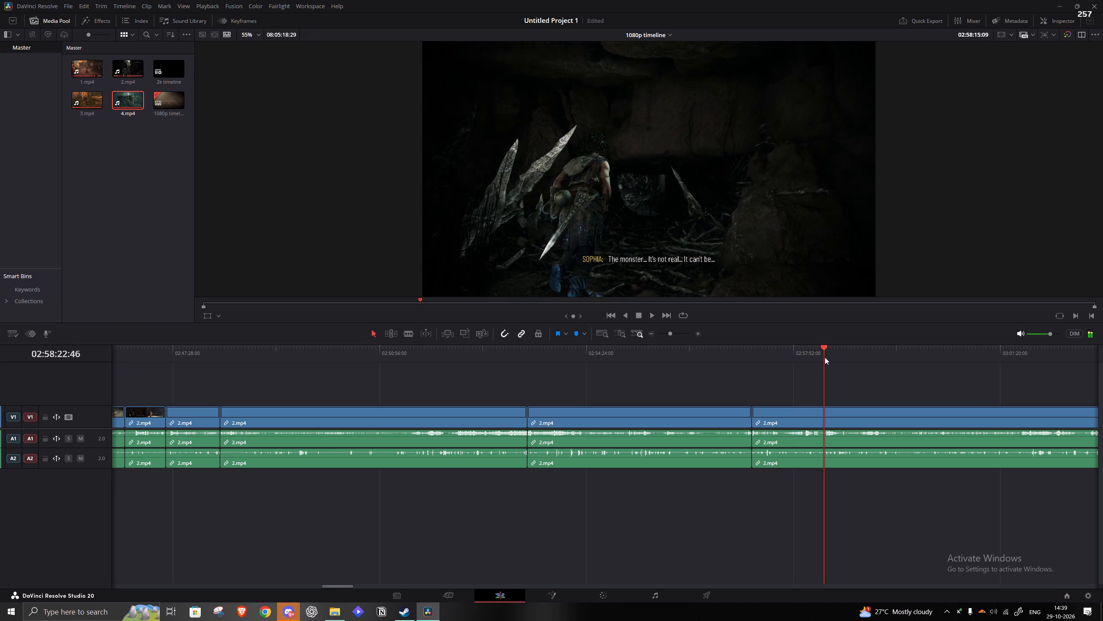
click(830, 356)
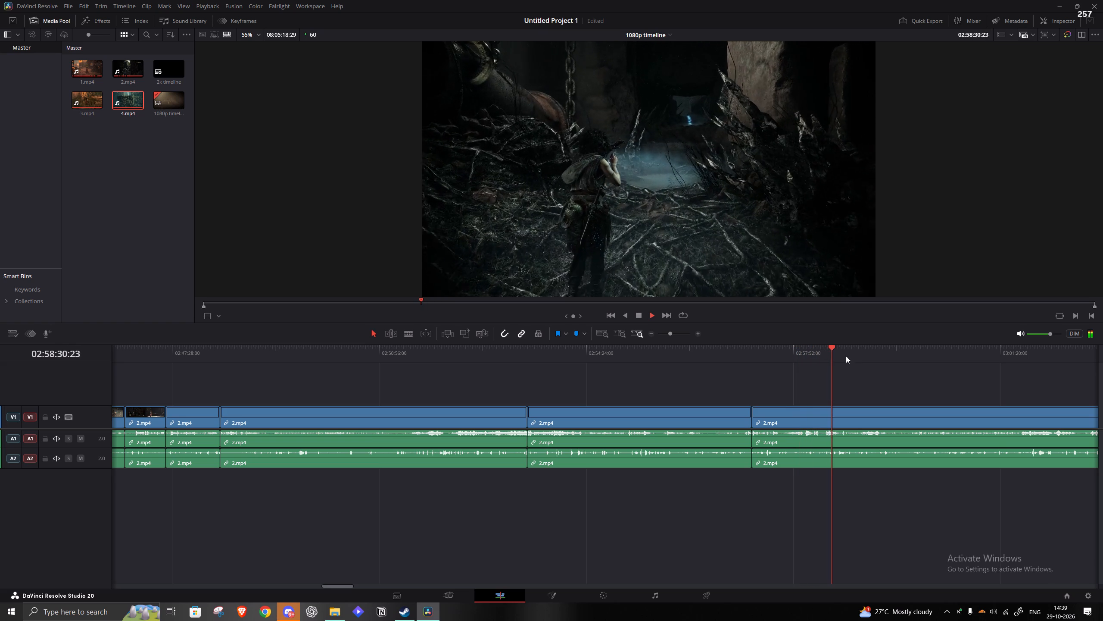
click(845, 356)
click(869, 357)
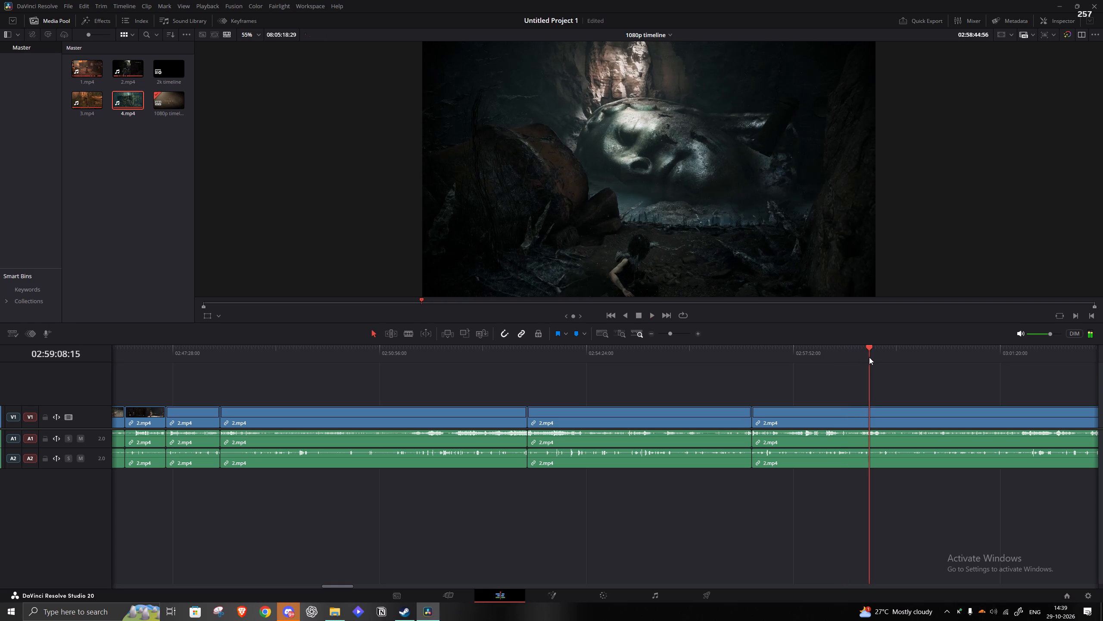
click(877, 356)
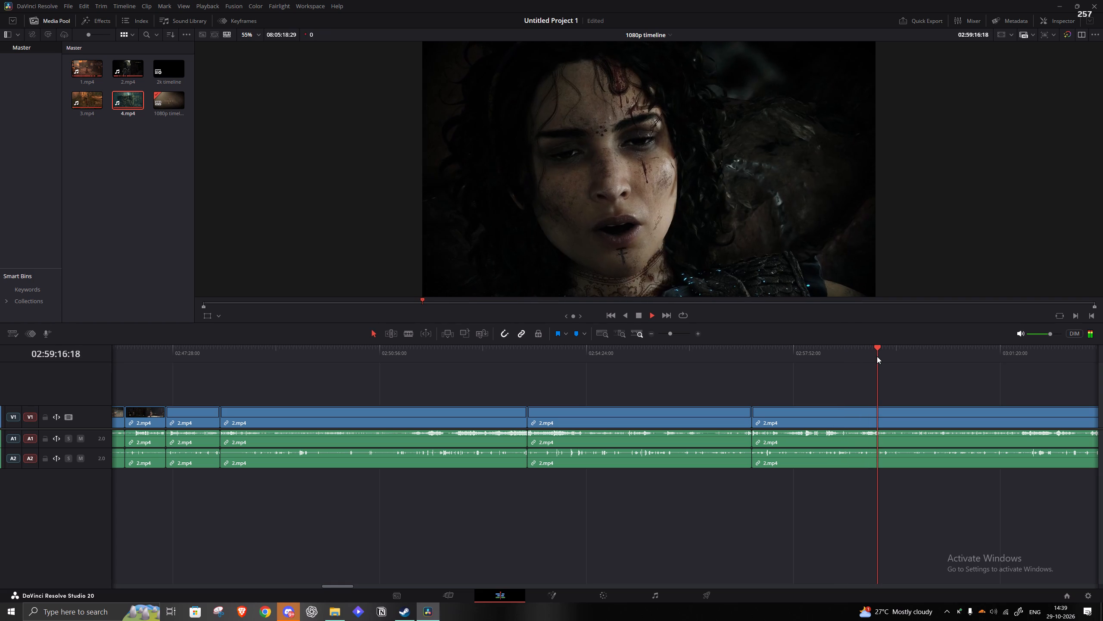
click(891, 353)
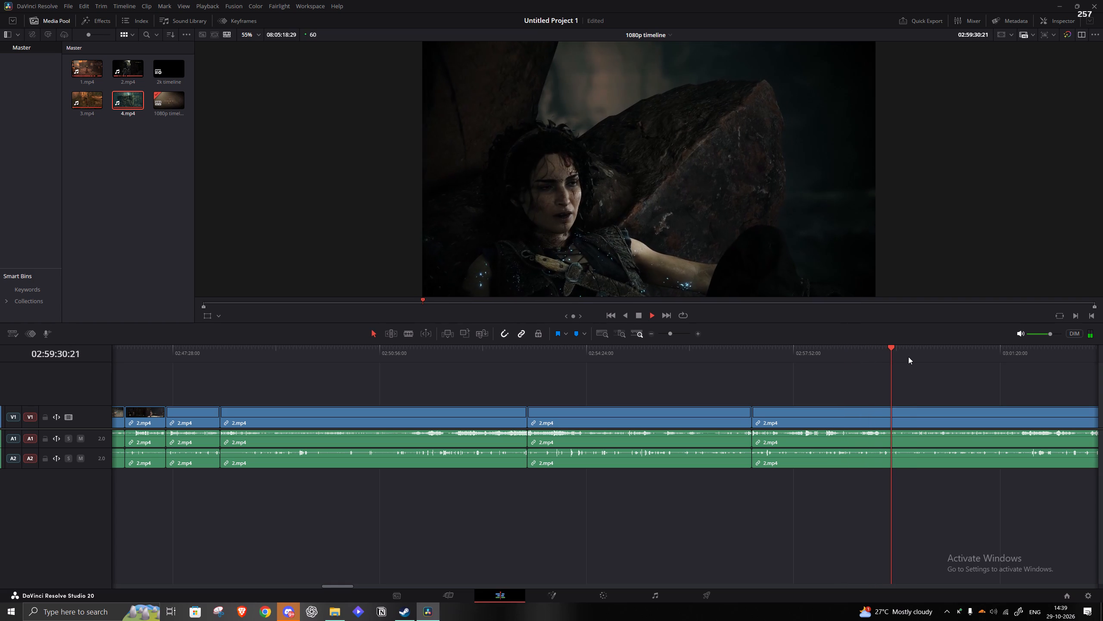
click(908, 357)
Ripple-delete the cave-walking footage from about 03:00:15 up to about 03:01:41, and play the join.
click(931, 356)
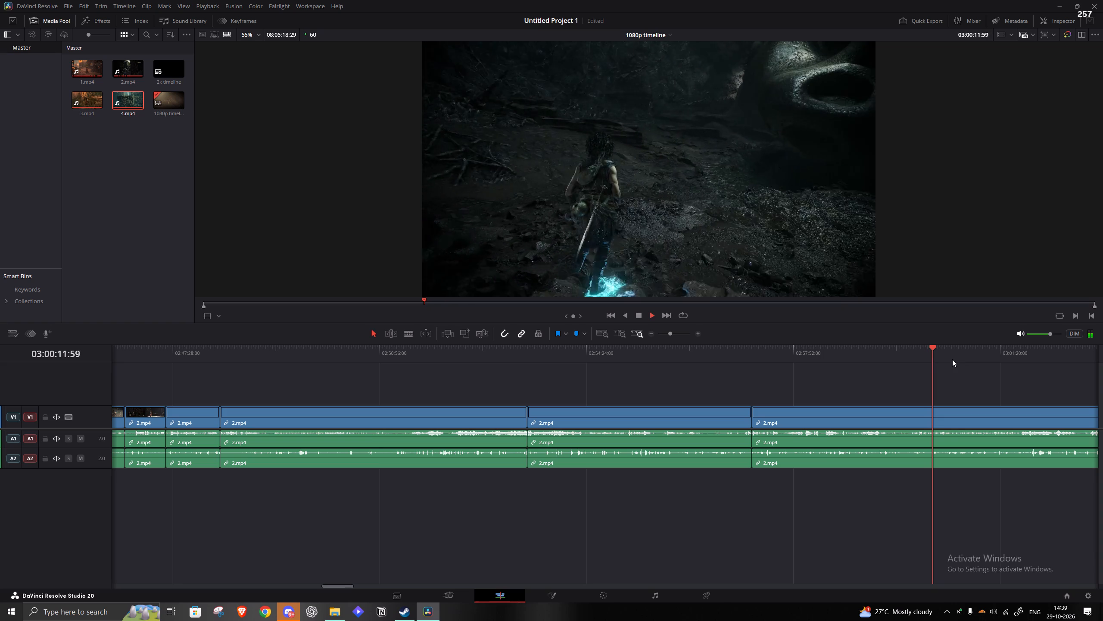
key(space)
key(space)
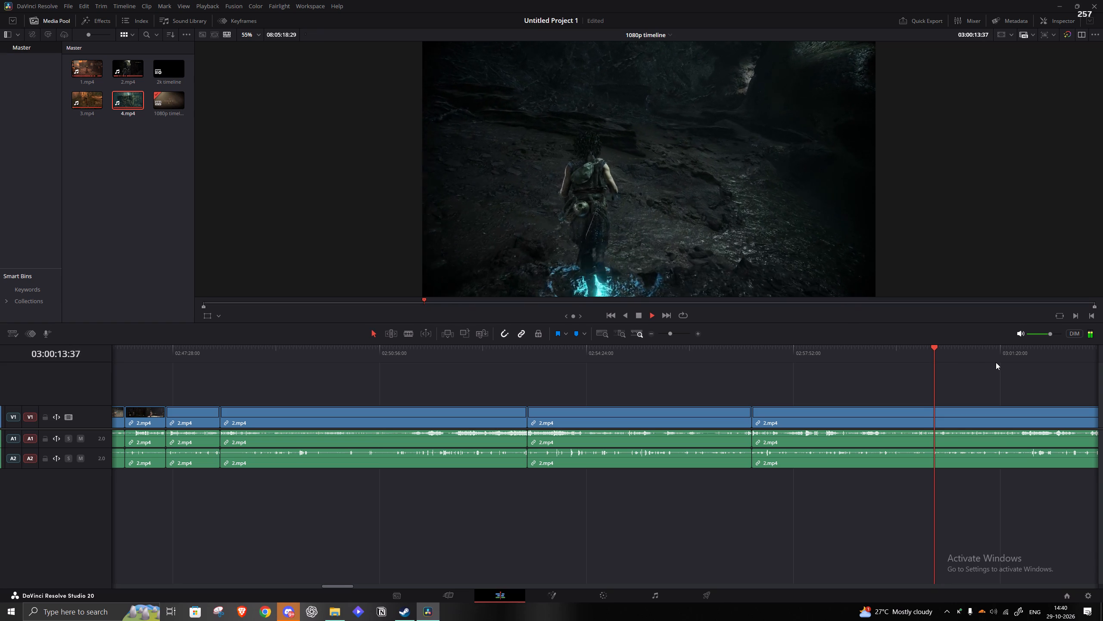
key(space)
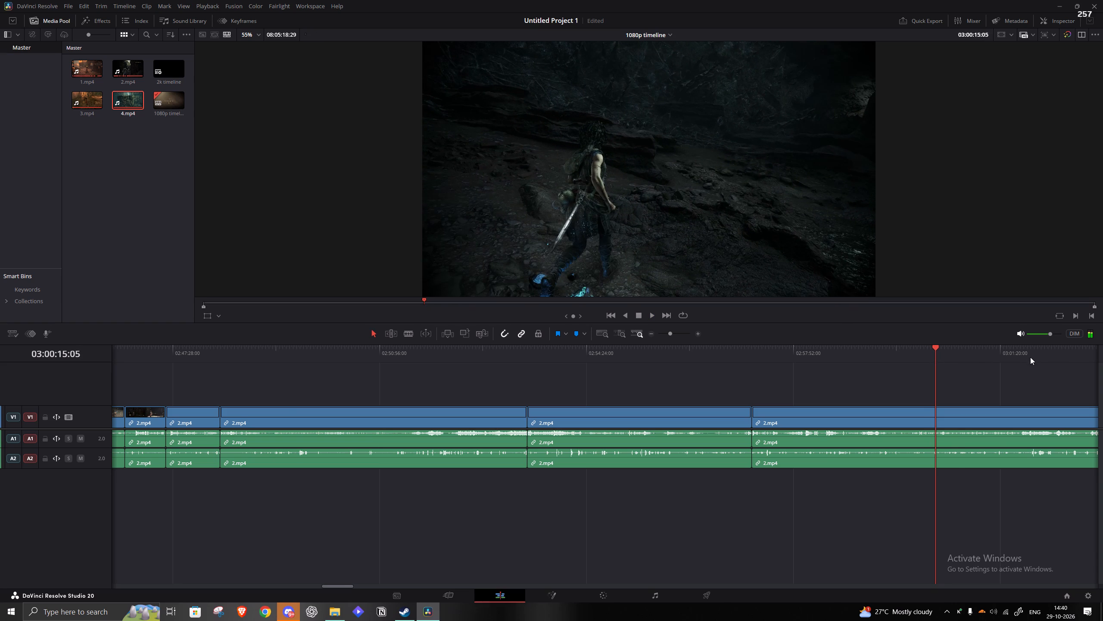
key(s)
click(1020, 351)
key(space)
key(space)
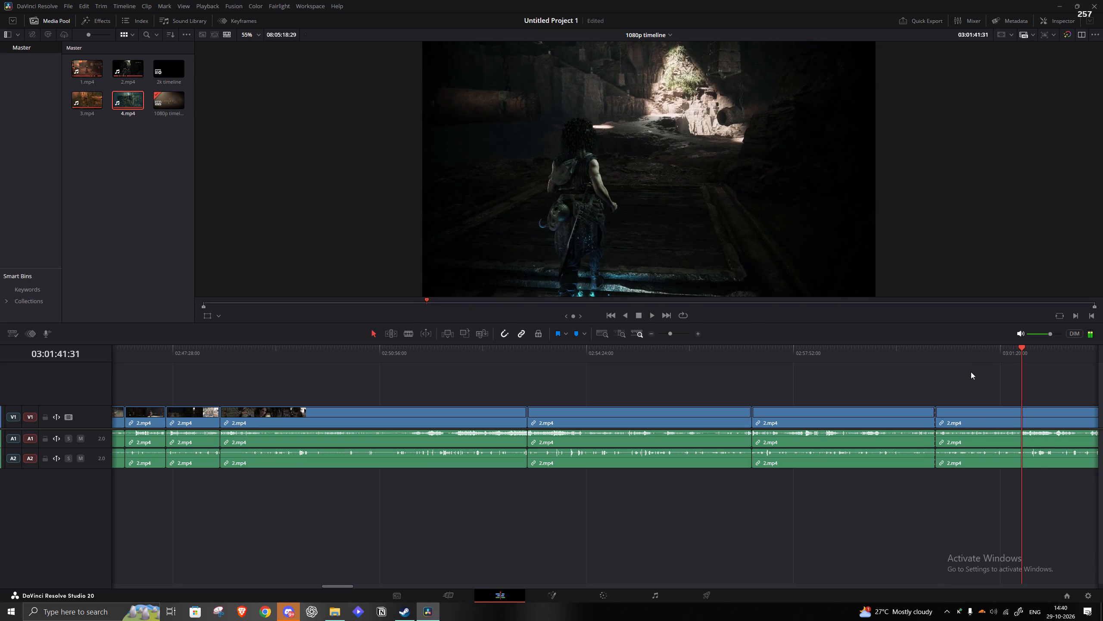
key(q)
click(962, 411)
text(a)
key(space)
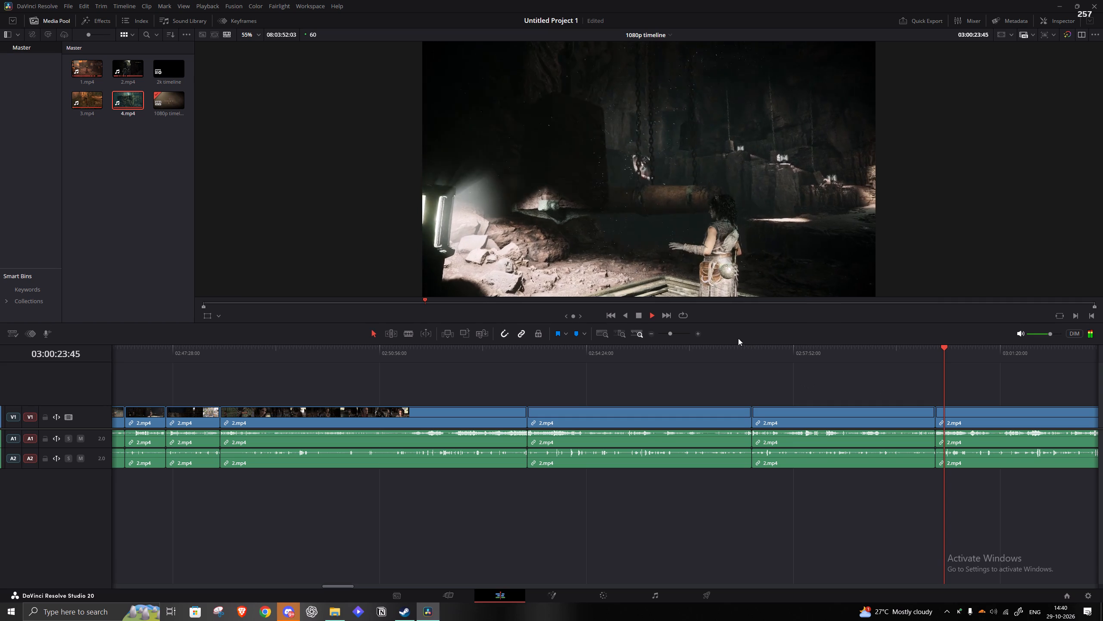
Skim the 2.mp4 creature cutscene from about 03:00:25 to 03:01:20 for the next section to cut.
click(672, 330)
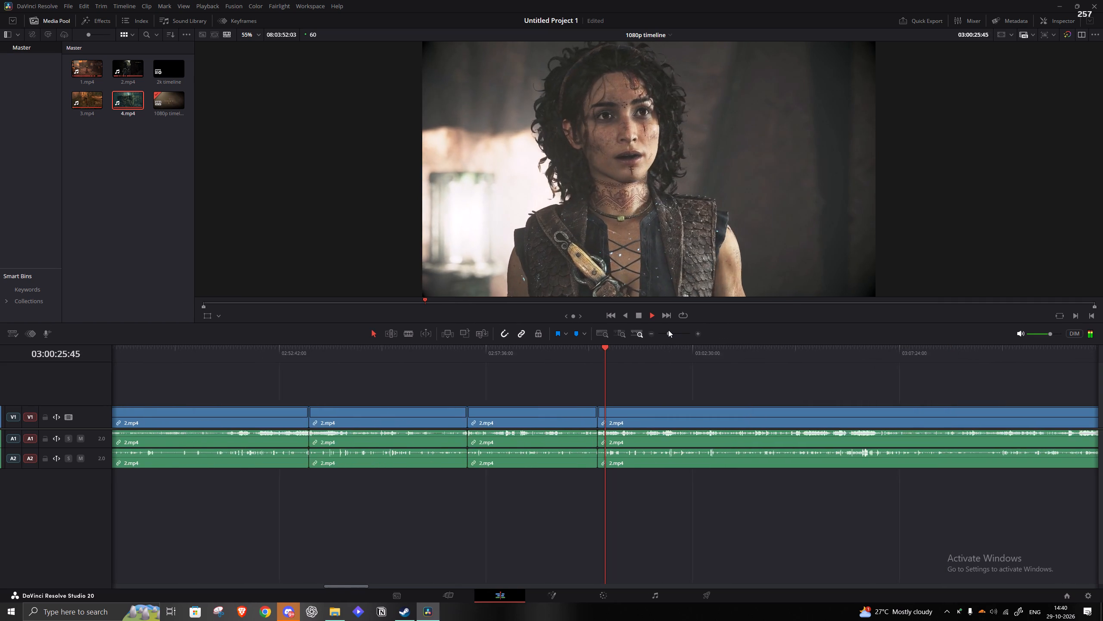
click(639, 359)
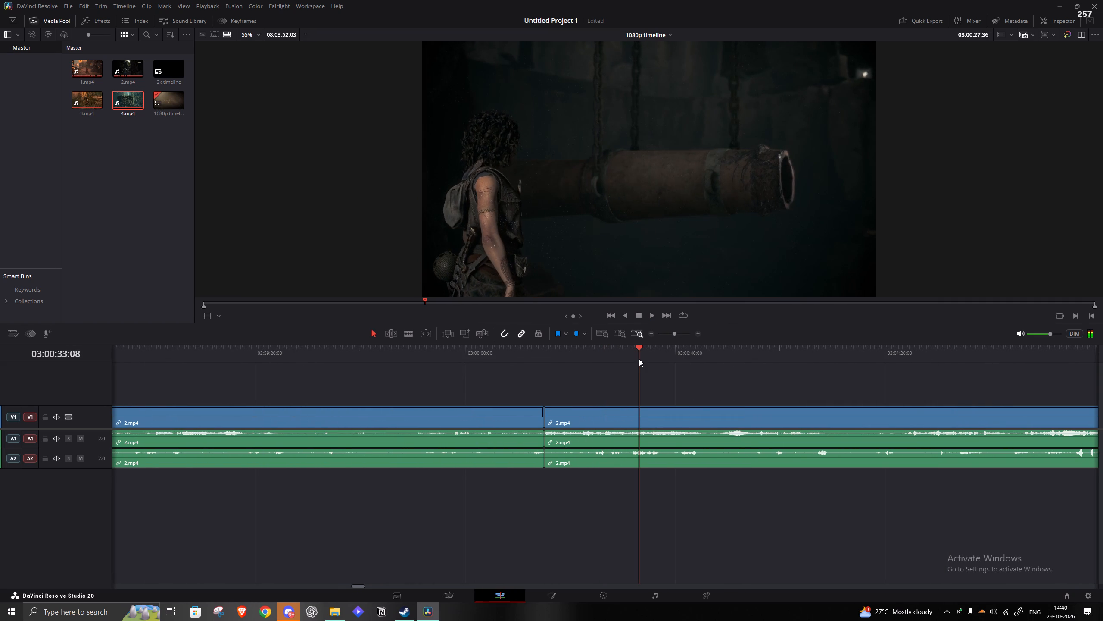
click(655, 358)
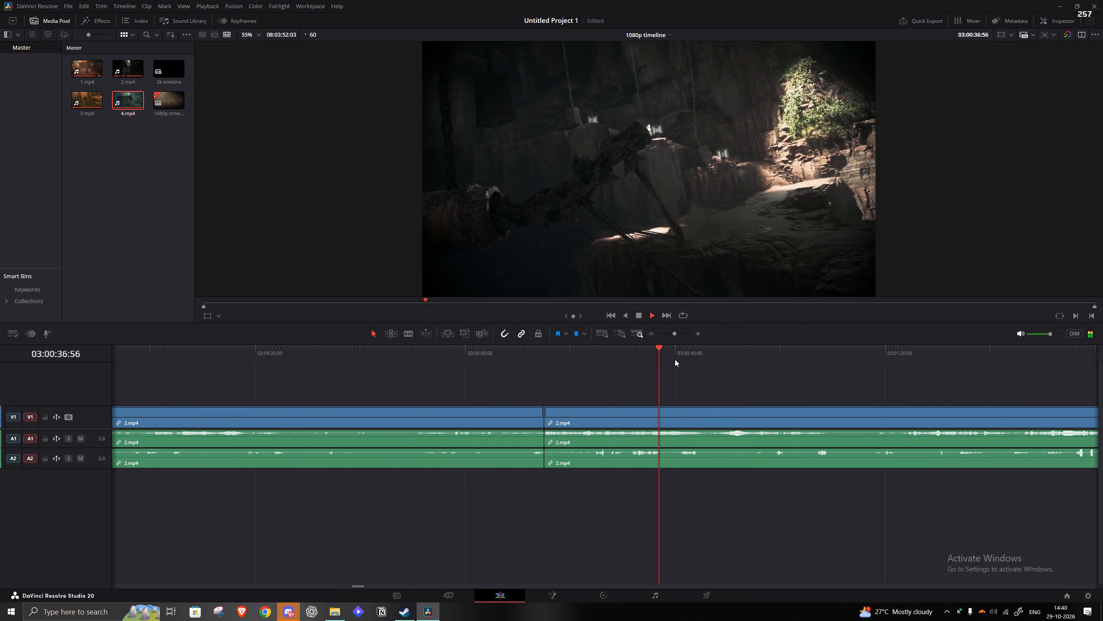
click(683, 359)
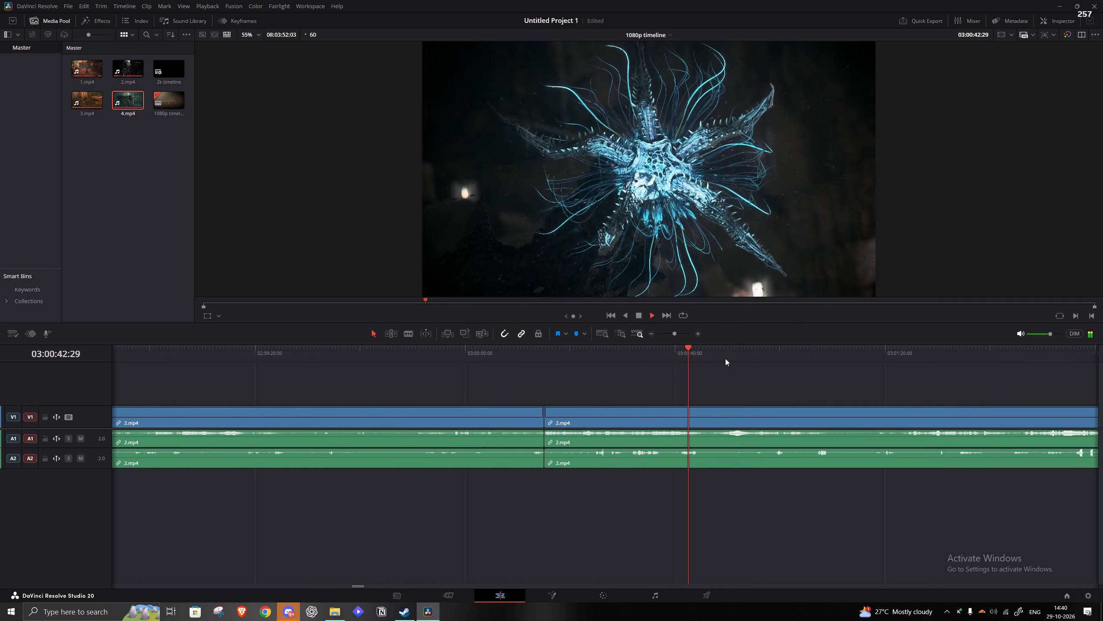
click(725, 358)
click(676, 358)
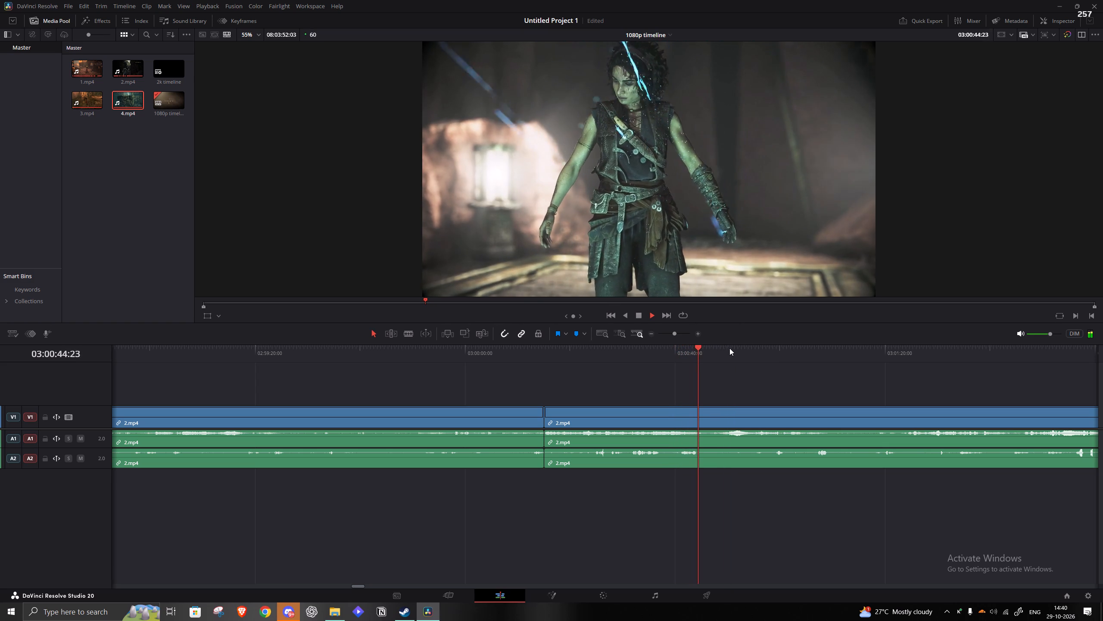
click(730, 348)
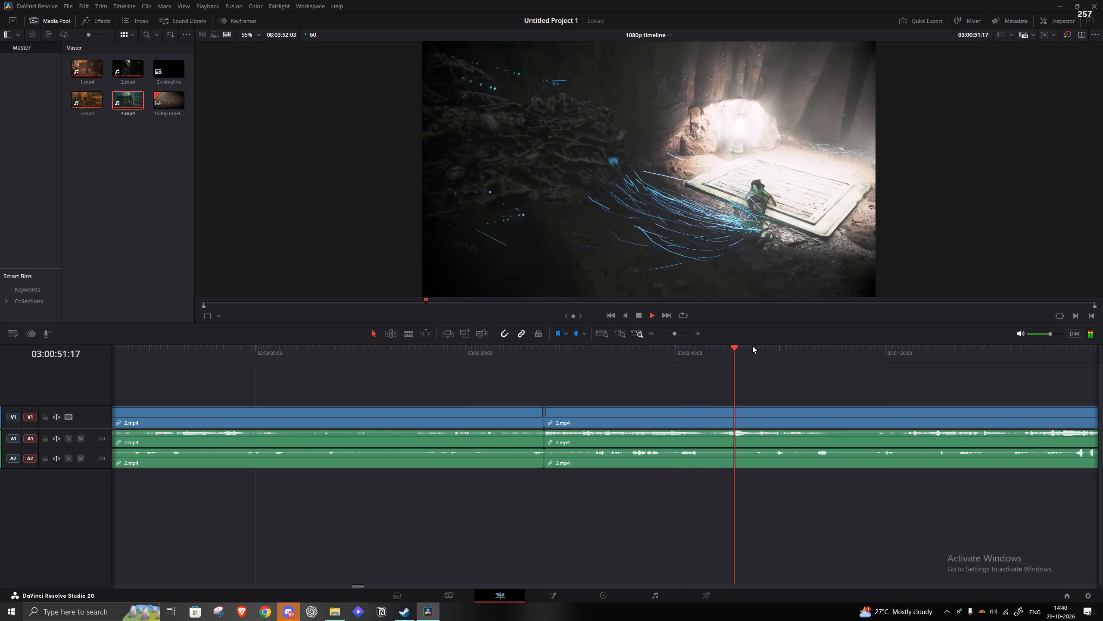
click(766, 345)
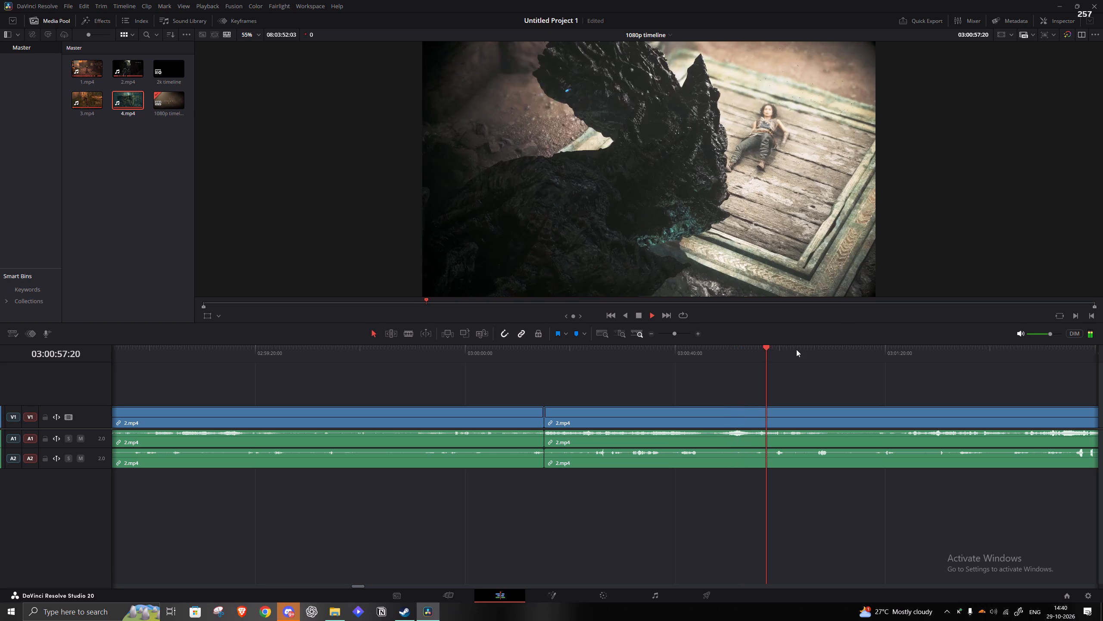
click(816, 352)
click(886, 363)
click(883, 367)
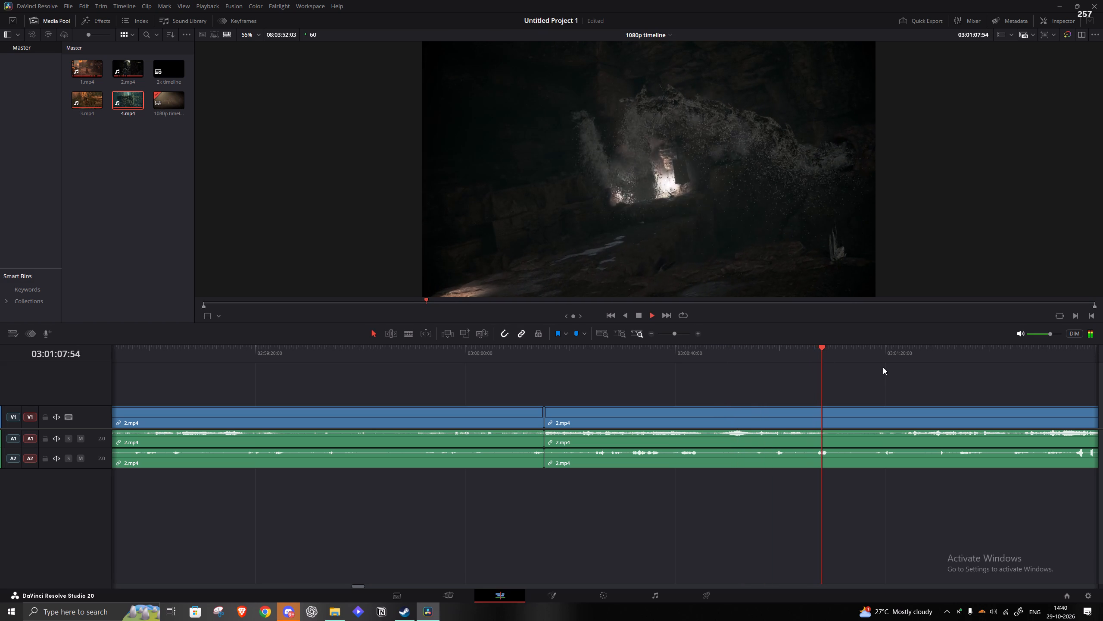
click(887, 362)
Skim the 2.mp4 cave gameplay from about 03:01:20 to 03:03:04 for the next section to cut.
drag(679, 335, 676, 335)
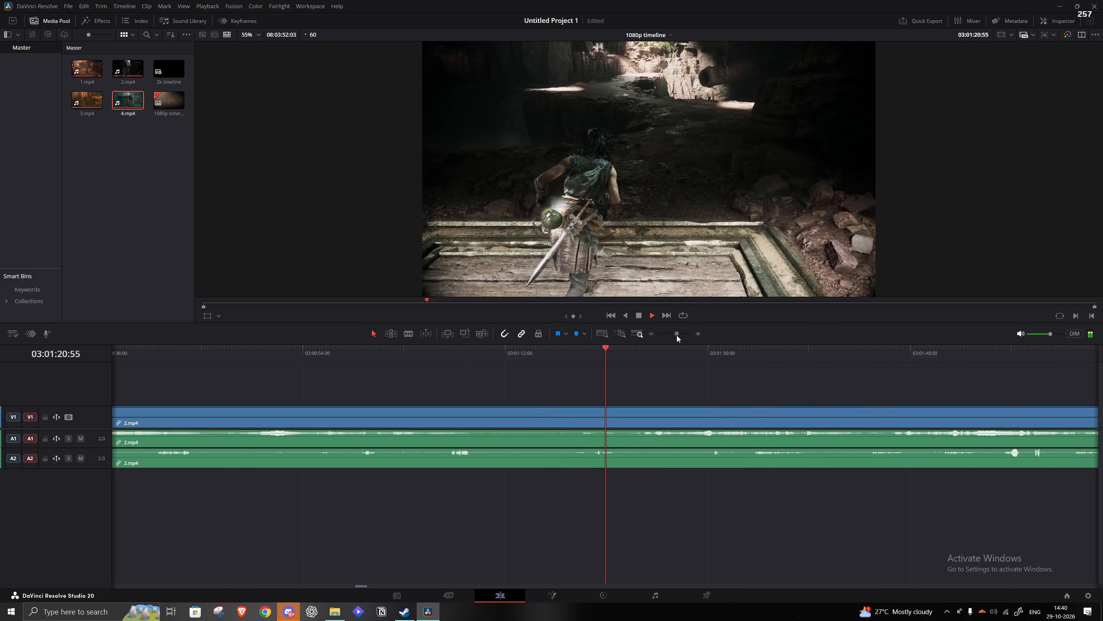
drag(676, 335, 674, 335)
click(617, 354)
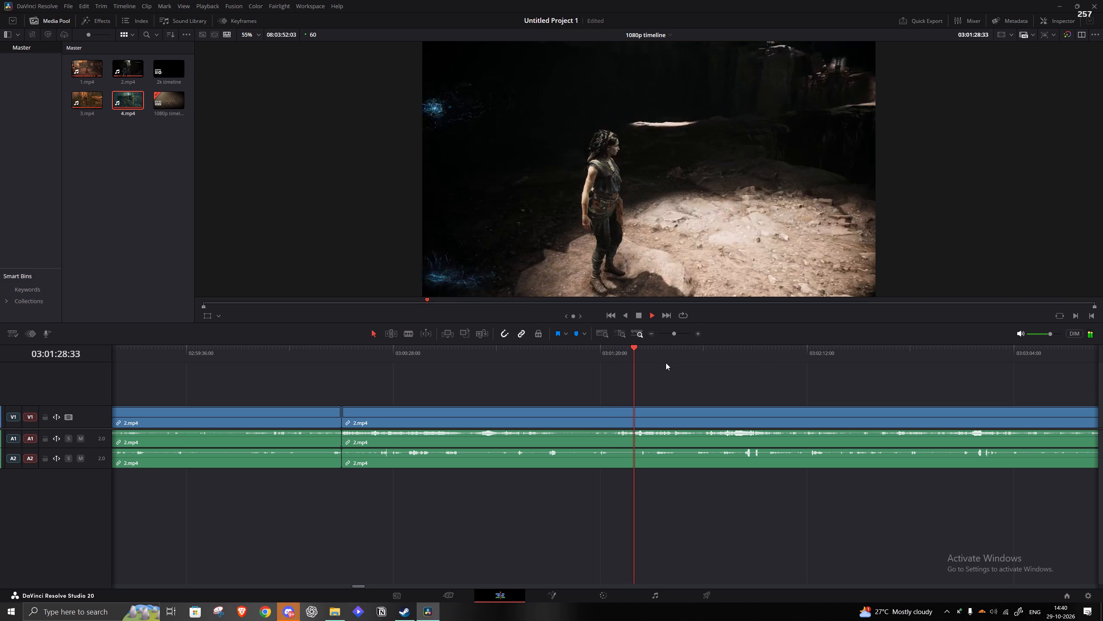
click(666, 363)
click(721, 353)
click(774, 360)
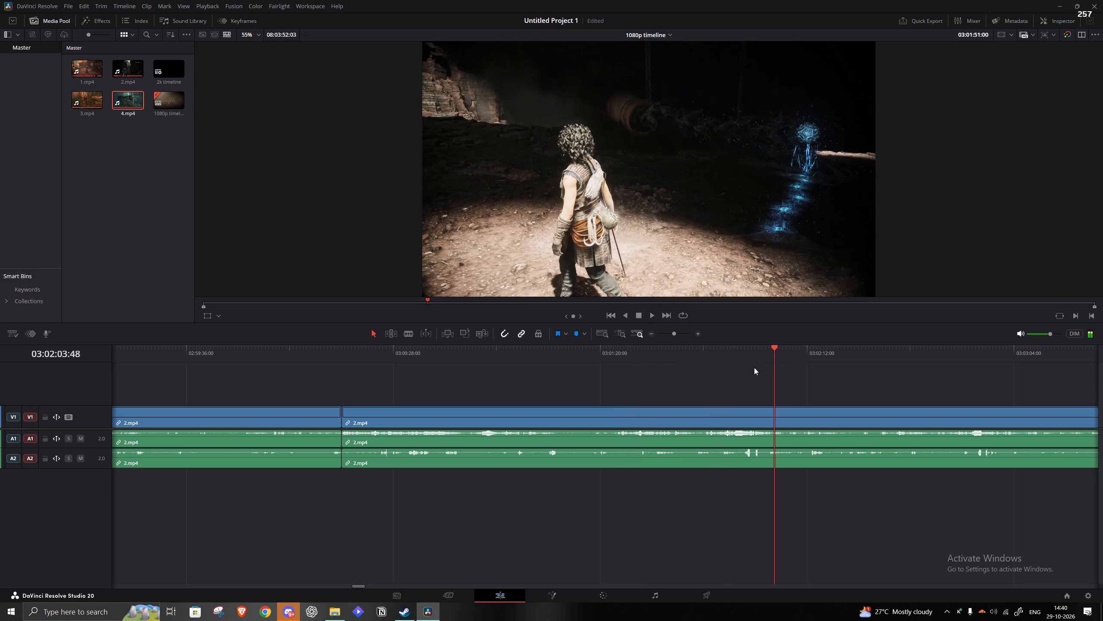
drag(675, 331, 671, 331)
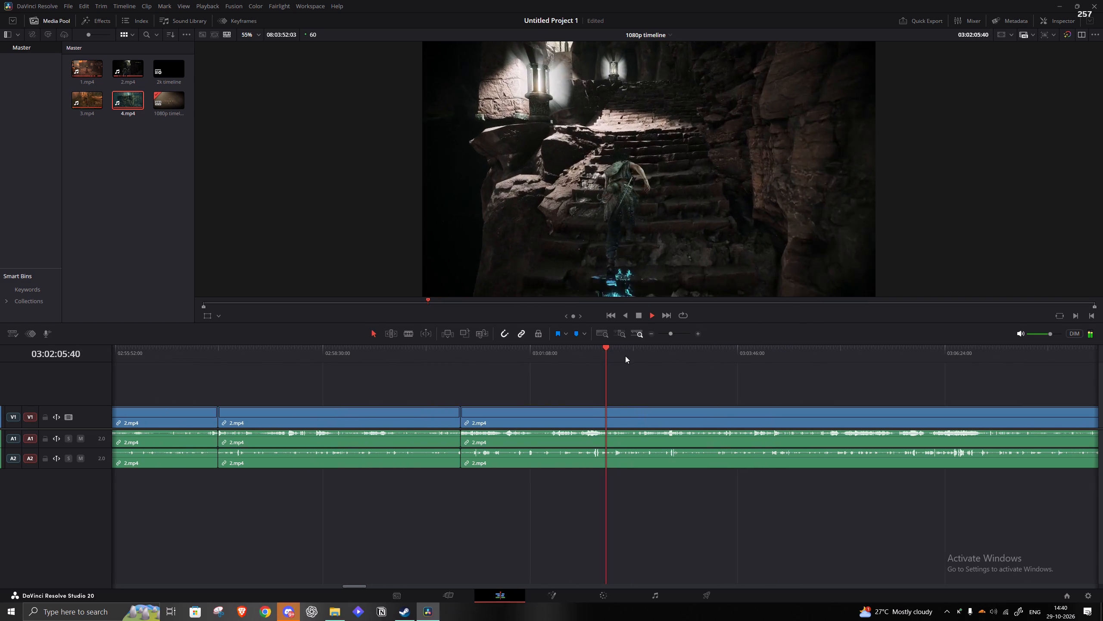
click(620, 356)
click(644, 354)
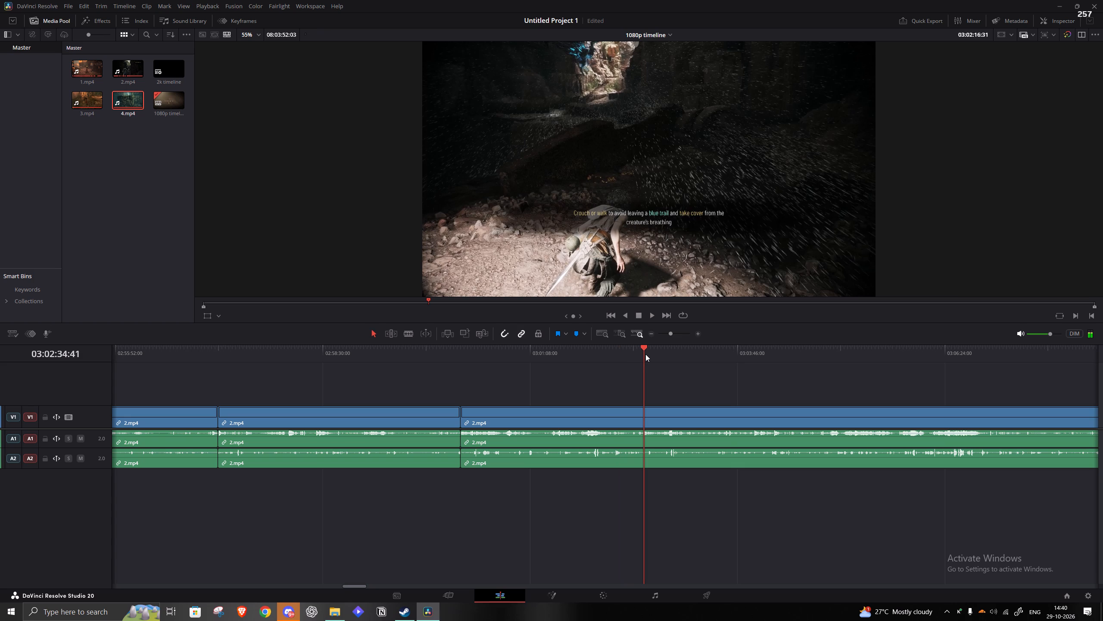
click(617, 351)
click(629, 351)
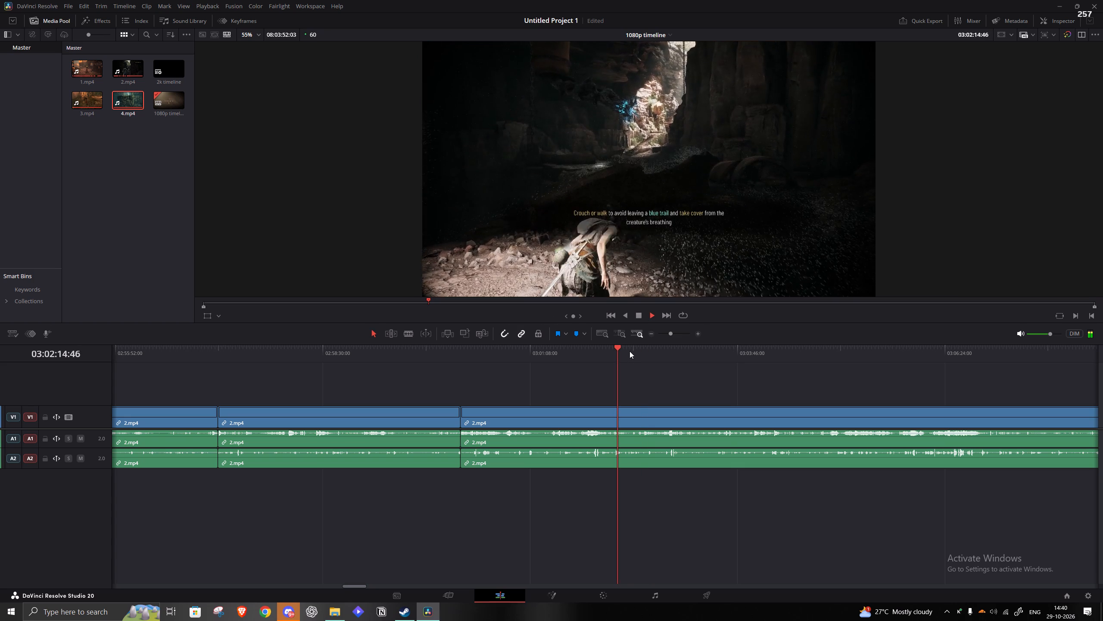
click(648, 351)
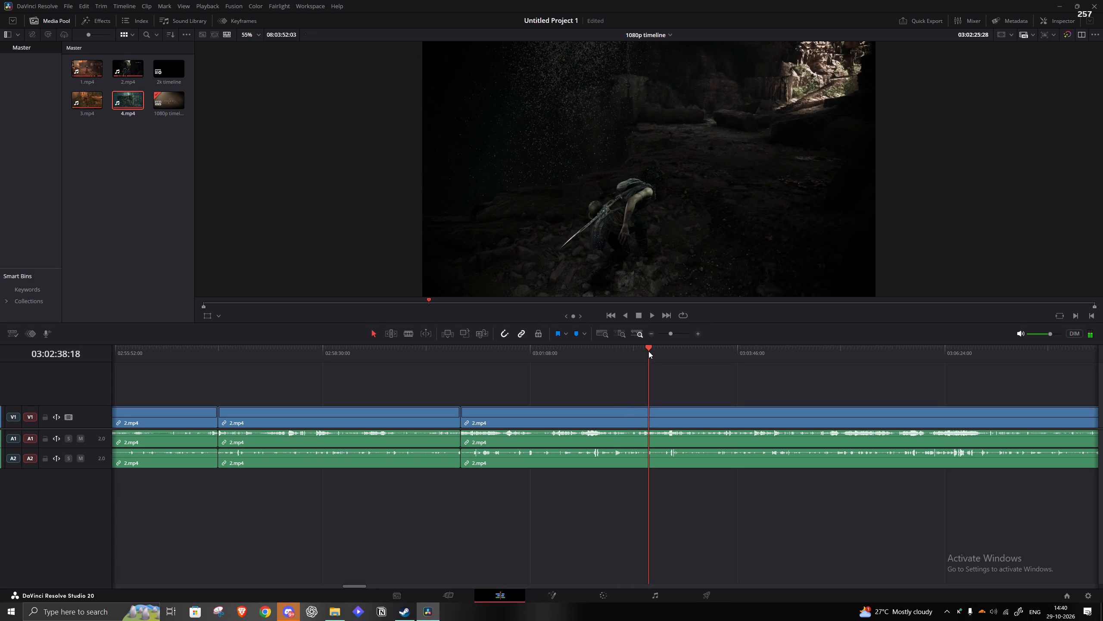
click(662, 351)
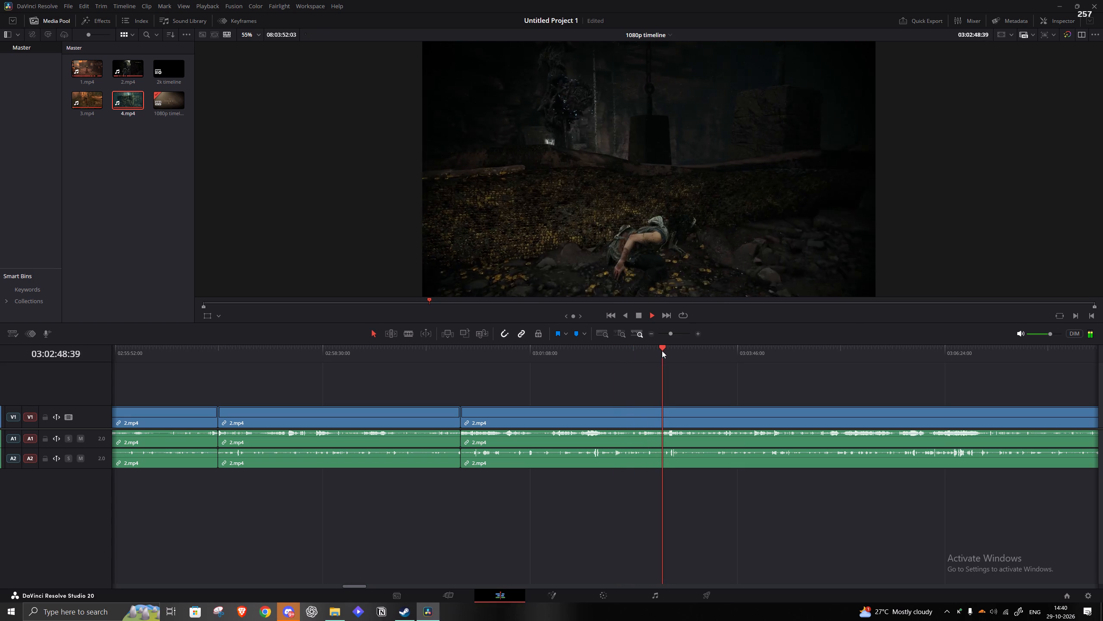
click(674, 350)
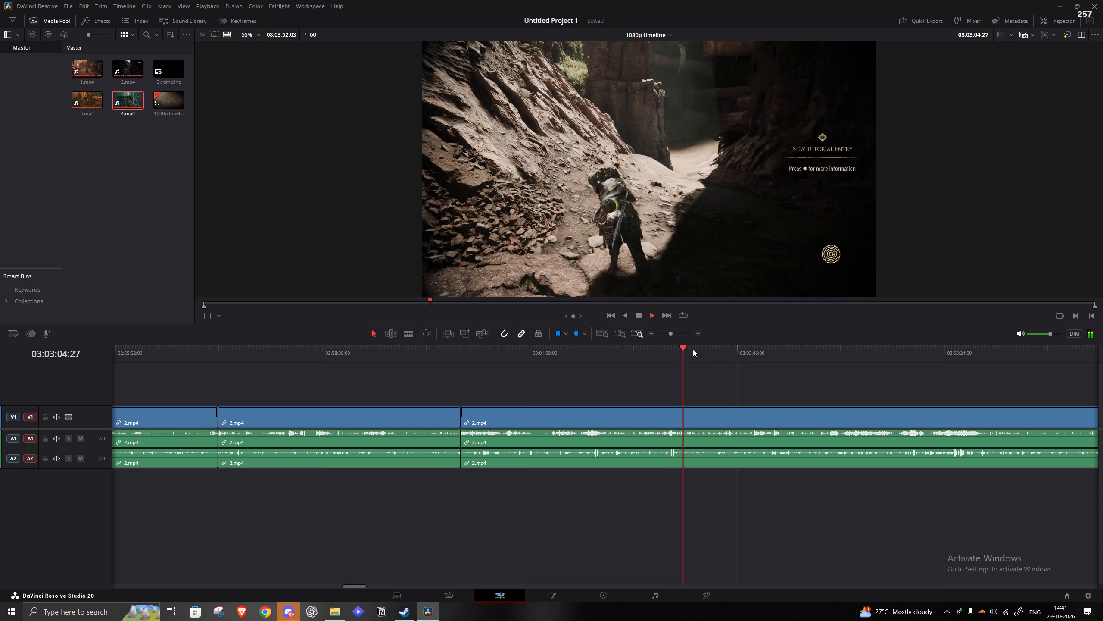
Ripple-delete the canyon footage from about 03:03:06 up to about 03:03:34, and play the join.
key(space)
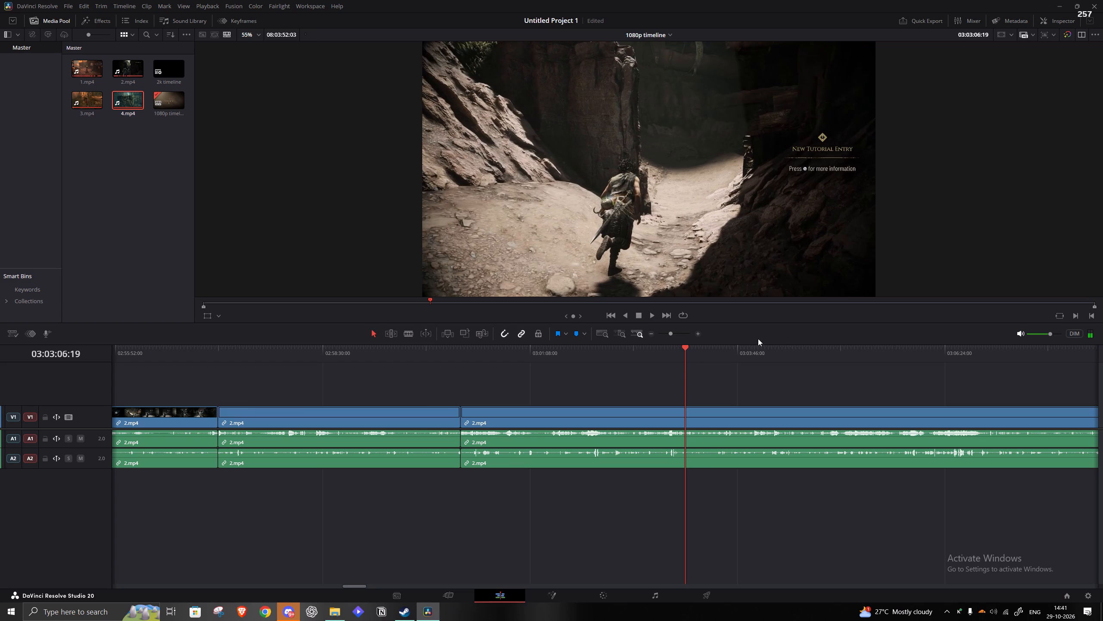
key(s)
key(space)
click(757, 347)
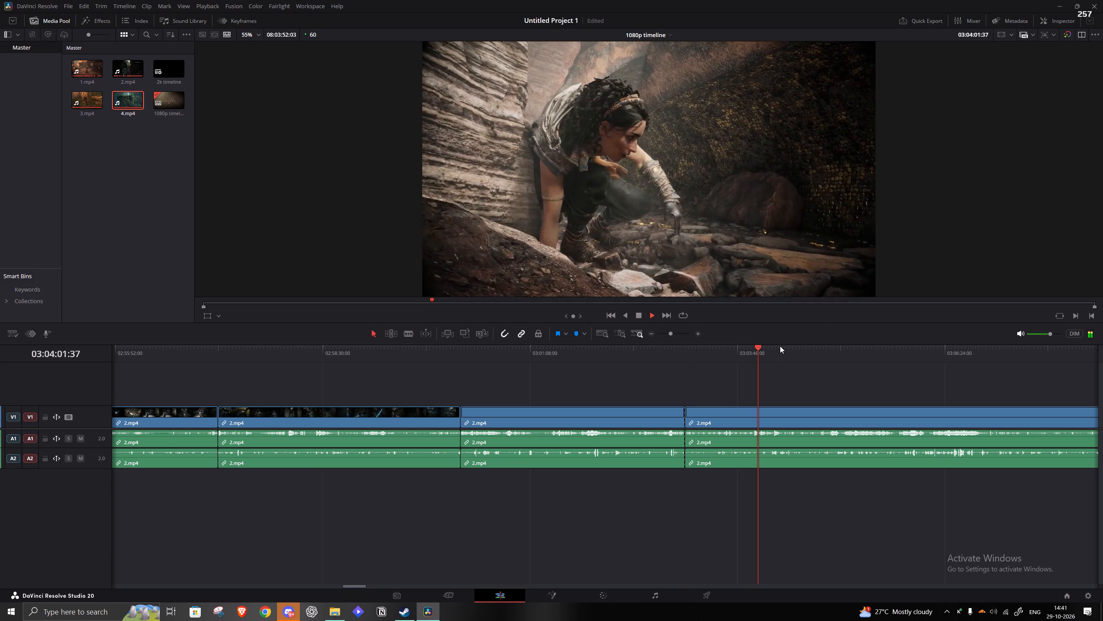
click(749, 345)
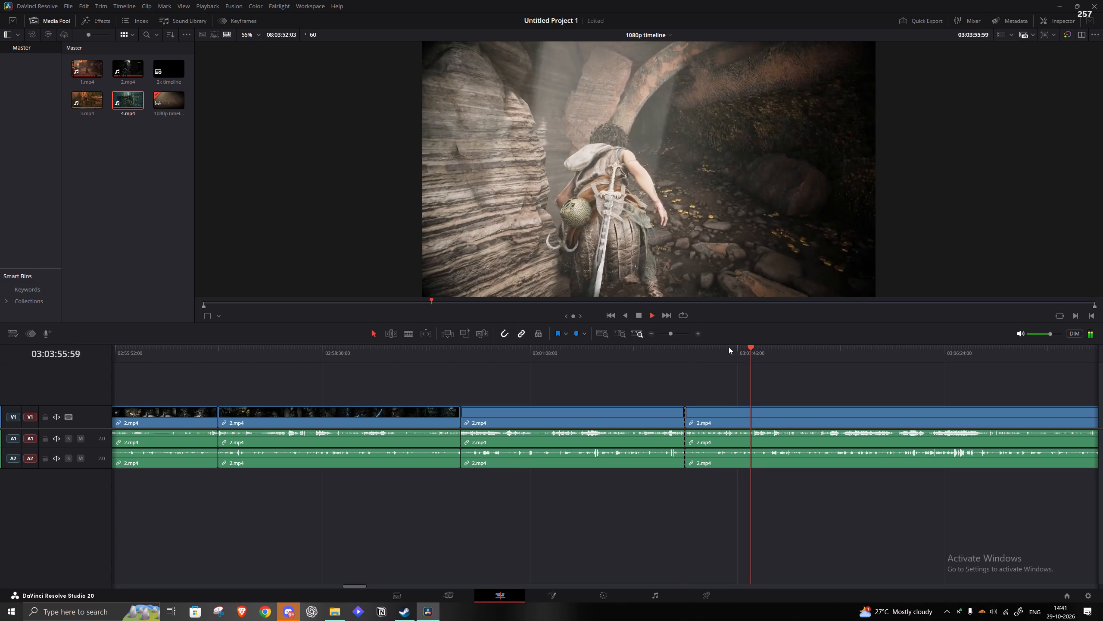
click(721, 348)
key(space)
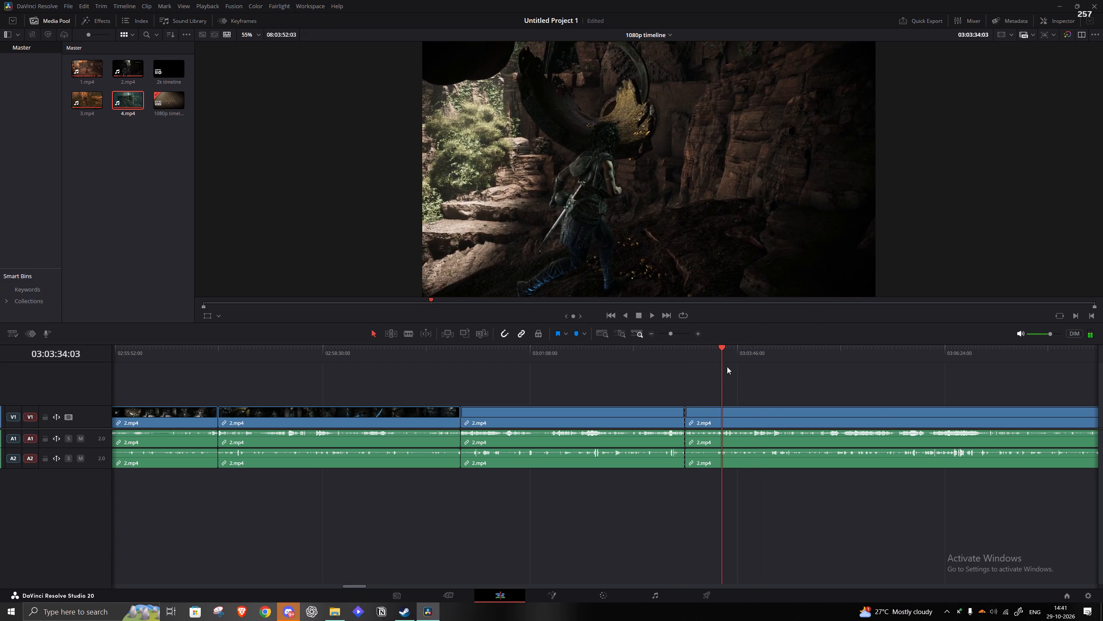
key(q)
click(716, 408)
key(a)
click(710, 409)
key(a)
key(space)
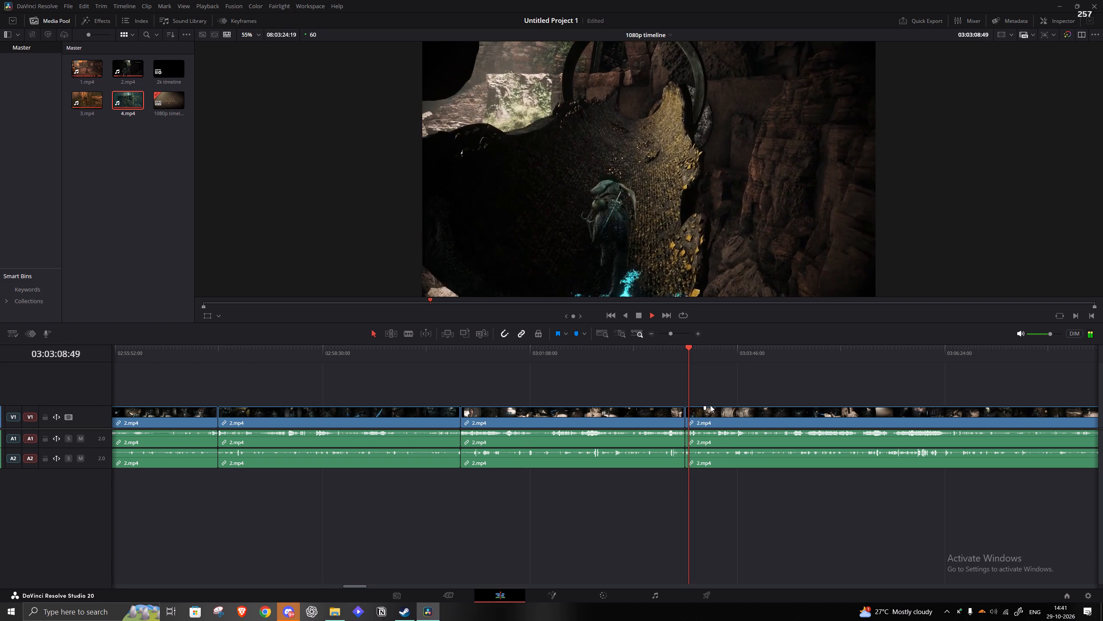
Skim the footage after the 03:03:06 cut and split the 2.mp4 clip at about 03:04:13.
click(668, 335)
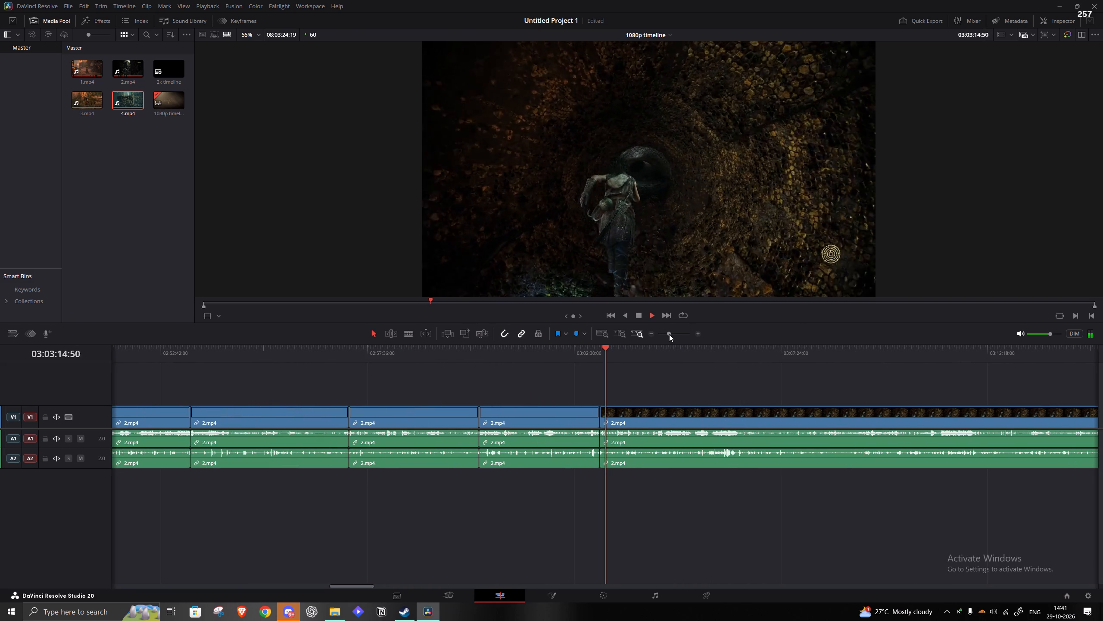
click(621, 355)
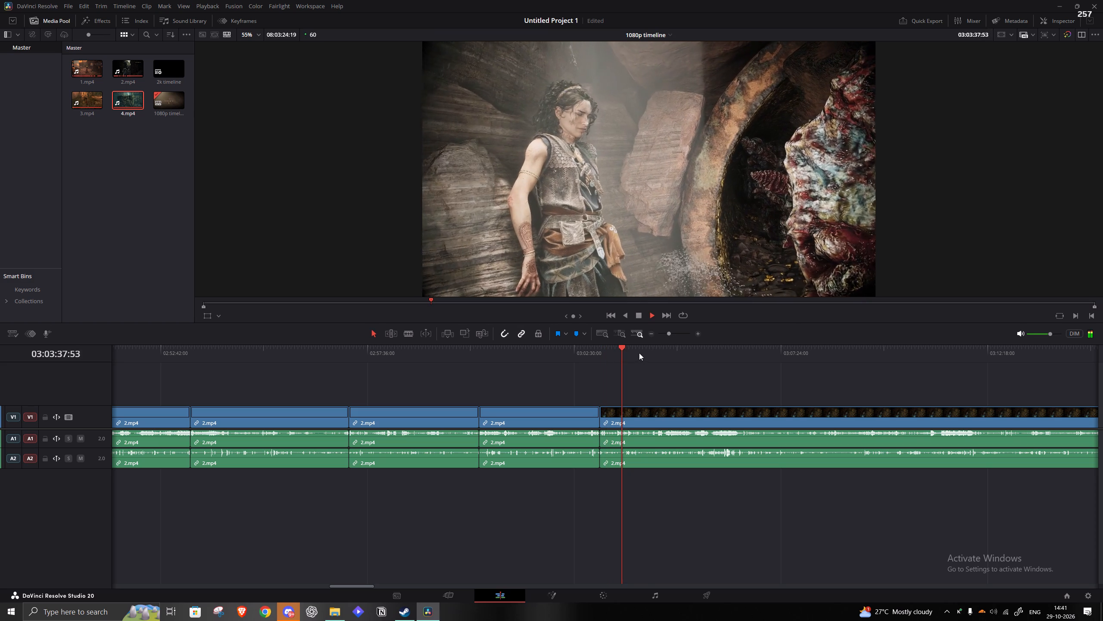
click(645, 352)
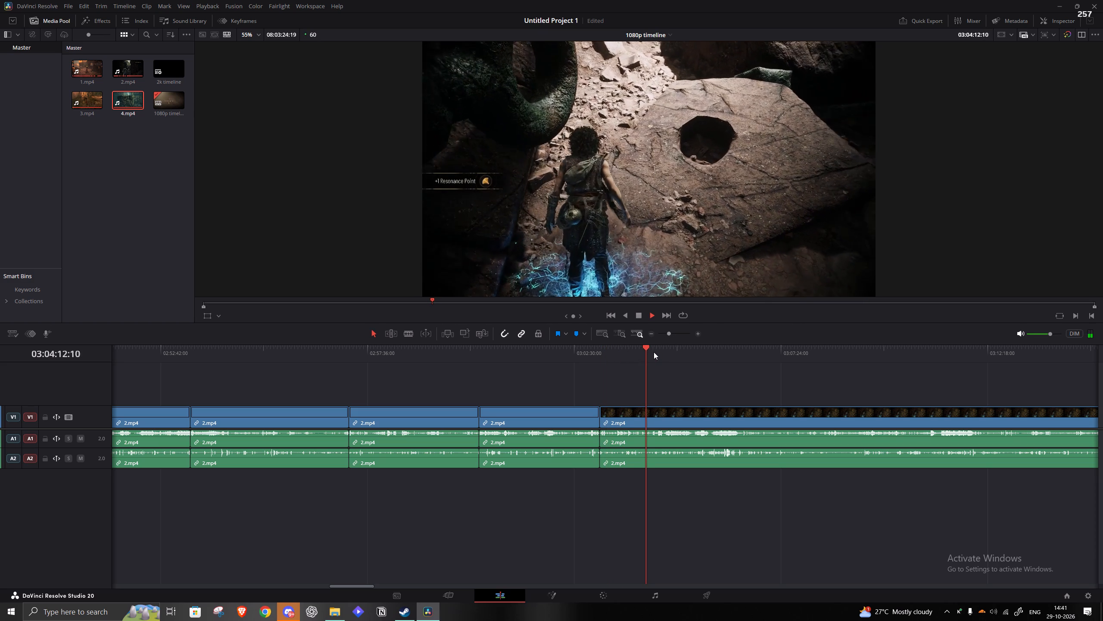
key(space)
key(s)
Skim the footage after the 03:04:13 split, up to about 03:04:51, for the point where the scene should resume.
click(672, 351)
key(space)
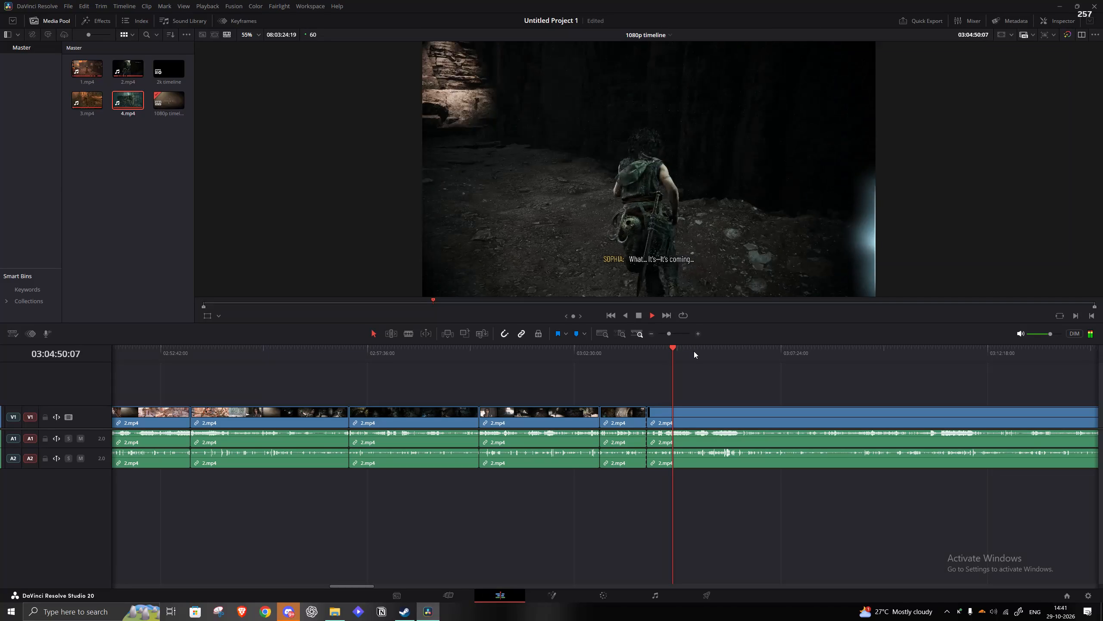
key(space)
key(space)
click(672, 349)
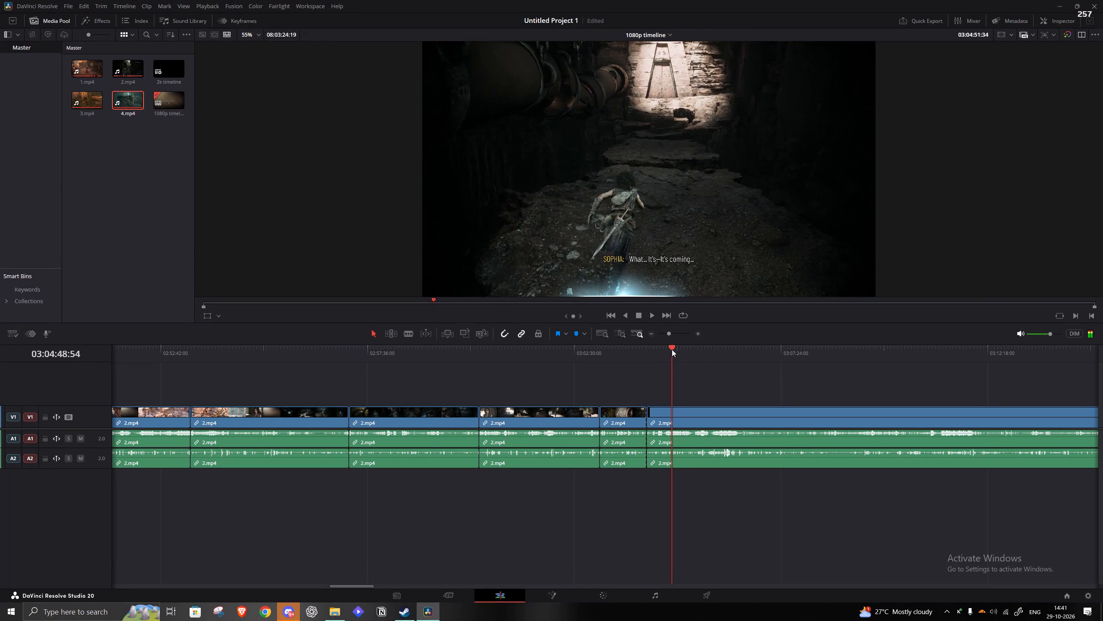
click(666, 350)
key(space)
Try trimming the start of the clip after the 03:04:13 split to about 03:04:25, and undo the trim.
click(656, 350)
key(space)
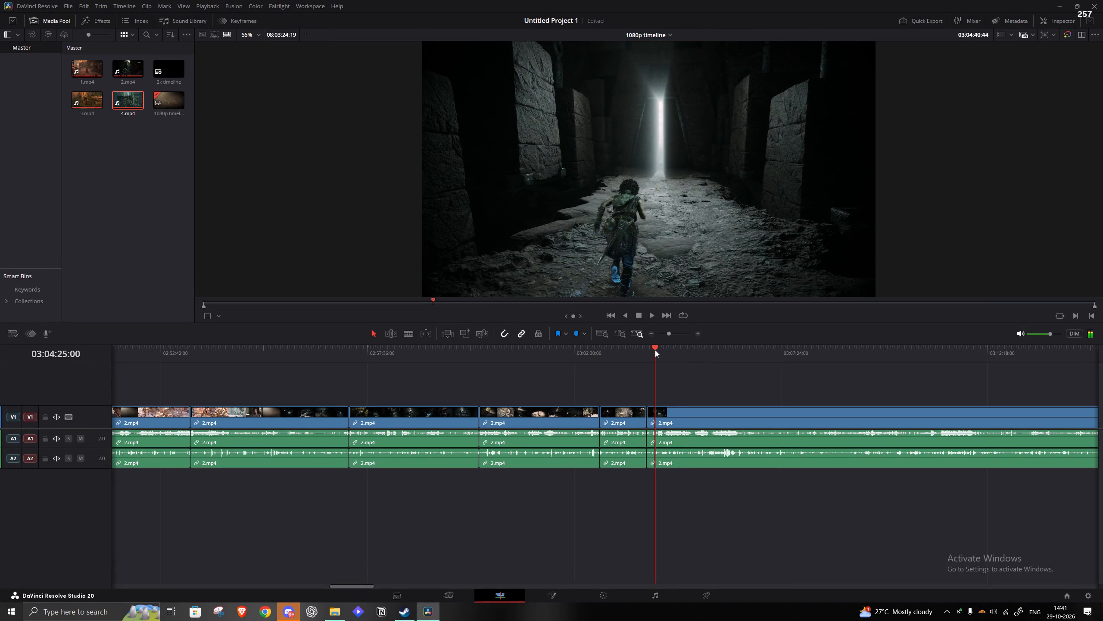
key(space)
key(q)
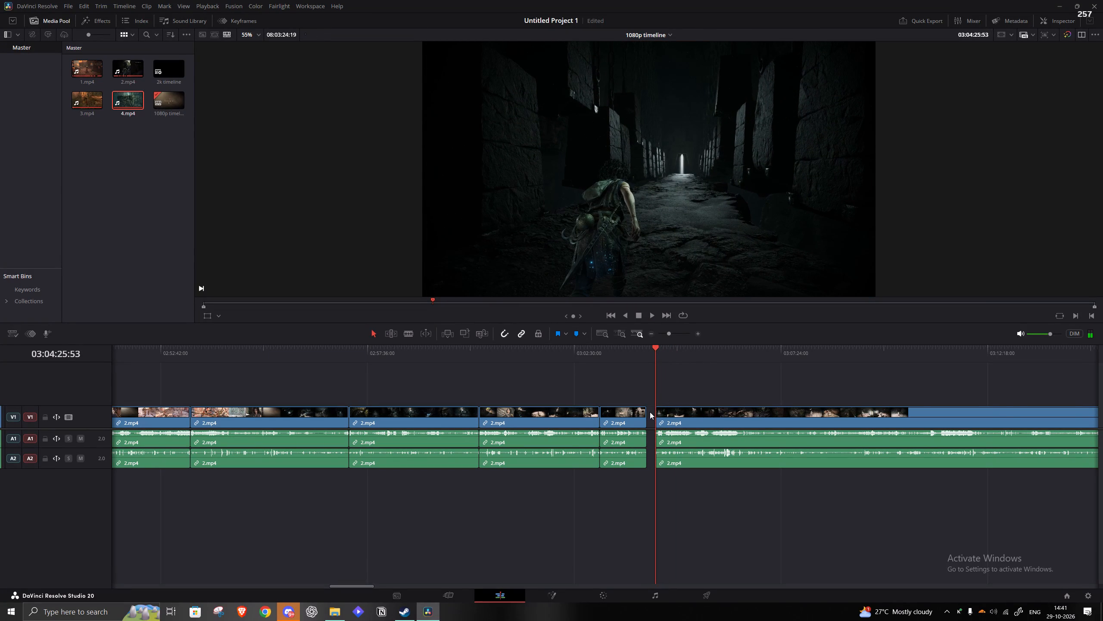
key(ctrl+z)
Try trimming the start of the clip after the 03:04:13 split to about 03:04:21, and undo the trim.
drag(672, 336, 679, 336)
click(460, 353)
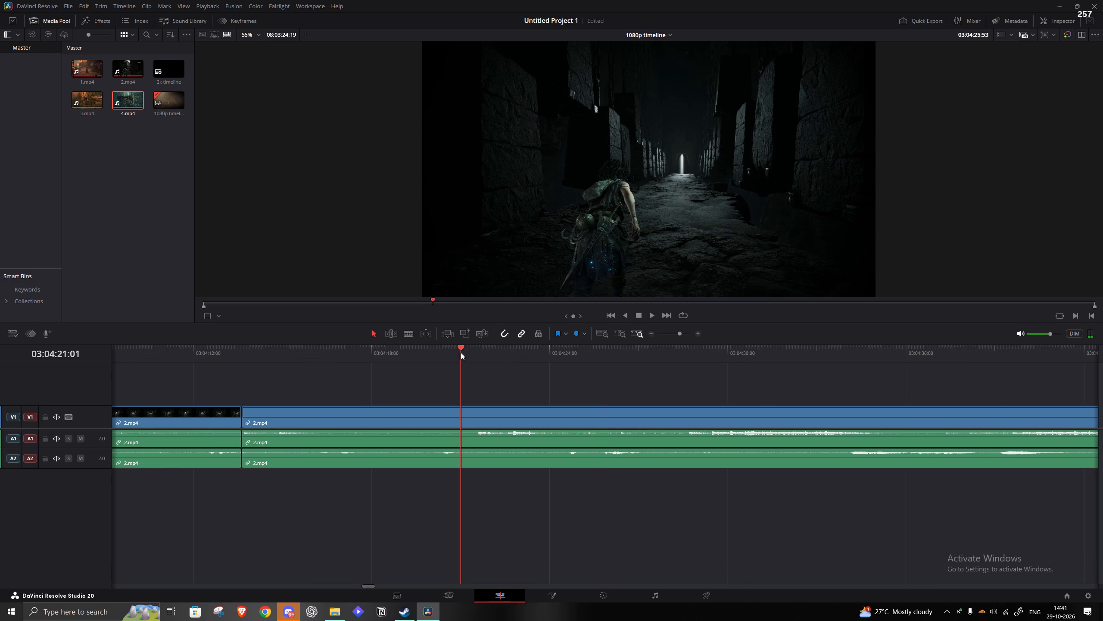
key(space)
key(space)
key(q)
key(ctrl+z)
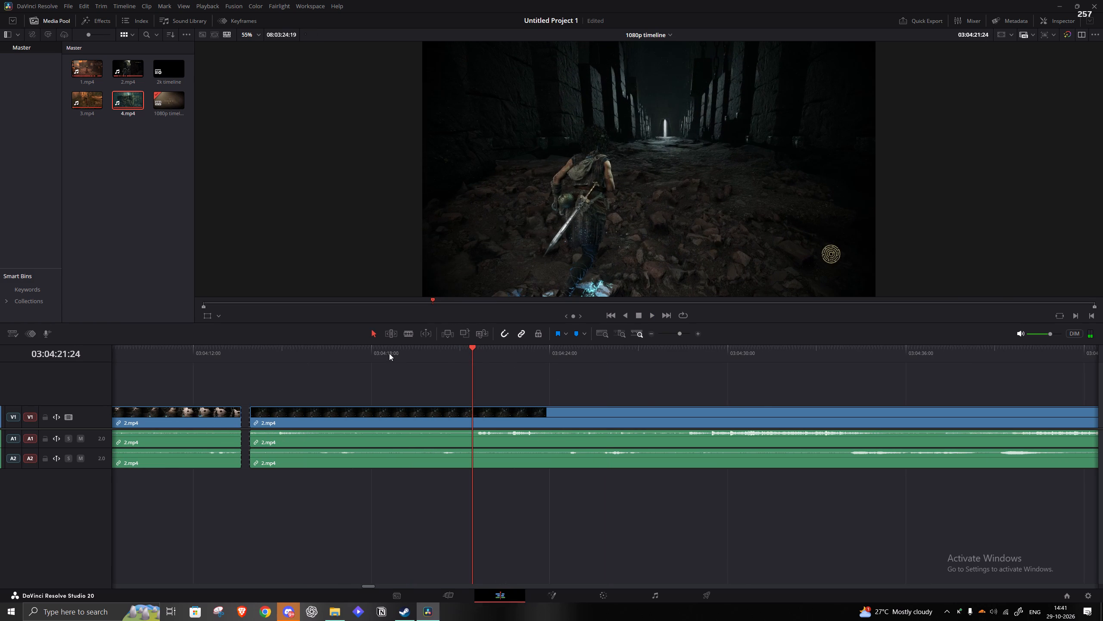
Trim the start of the clip after the 03:04:13 split to about 03:04:17 and close the gap.
click(364, 343)
click(363, 362)
key(q)
key(space)
key(space)
key(a)
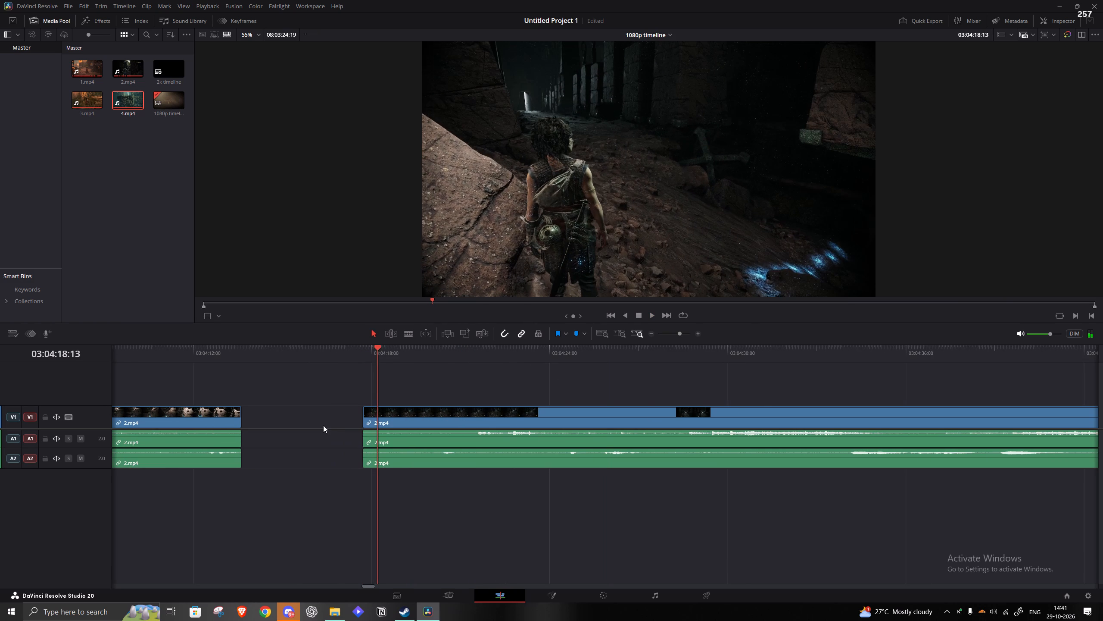
click(323, 425)
key(a)
Trim the same clip's start further, to about 03:04:14:46, close the remaining gap and play the join.
key(space)
key(space)
key(q)
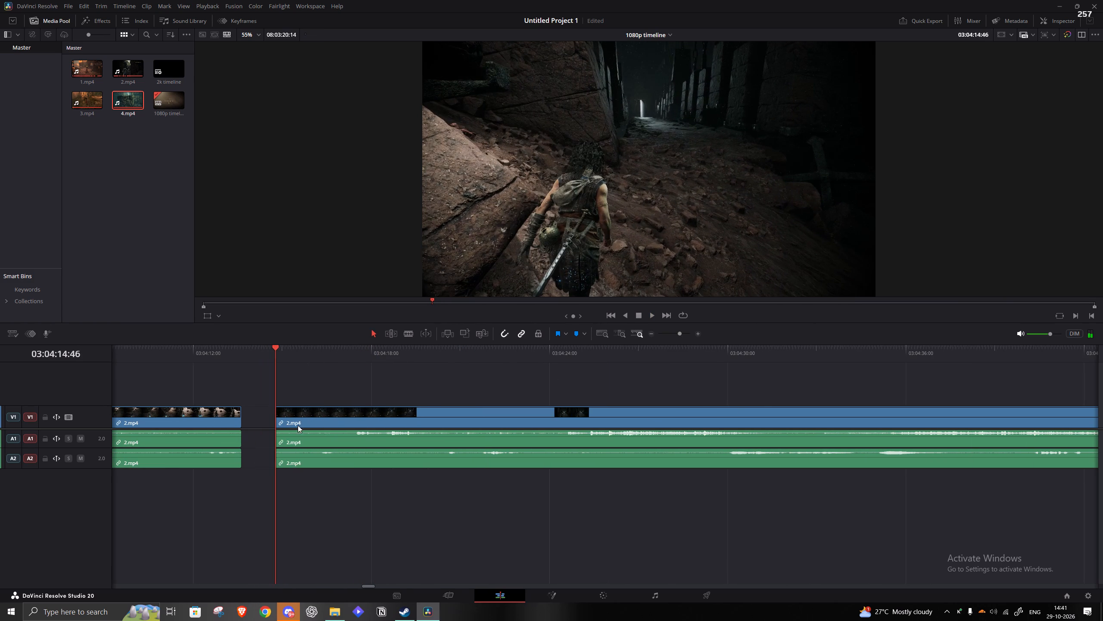
click(261, 414)
key(a)
key(space)
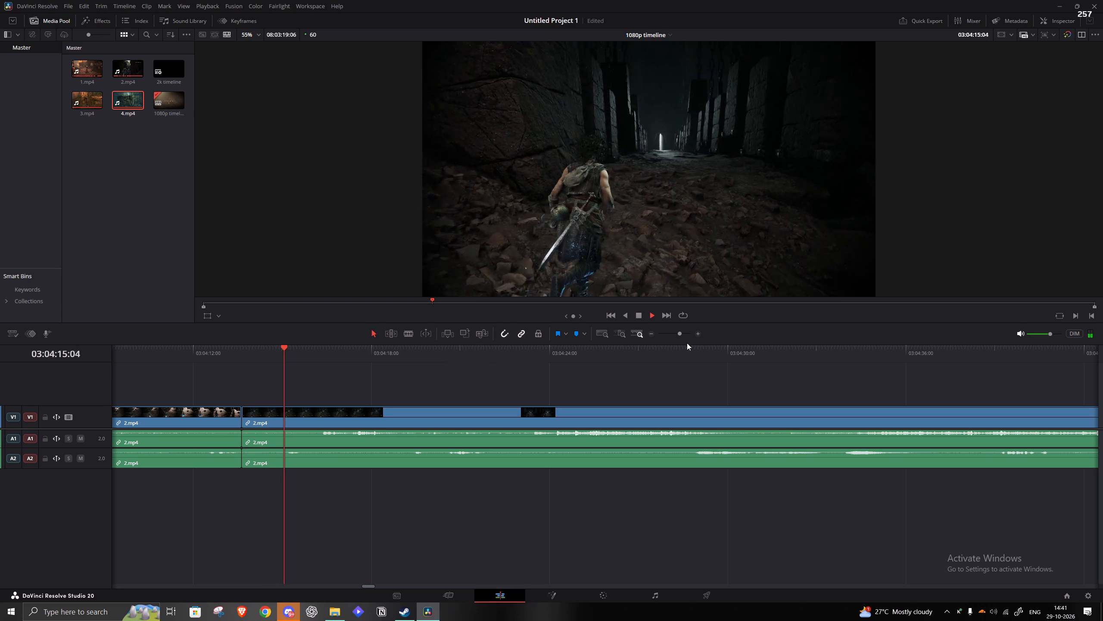
Play through the clip after the 03:04:13 split and split it at about 03:05:13.
drag(676, 336, 673, 336)
click(620, 358)
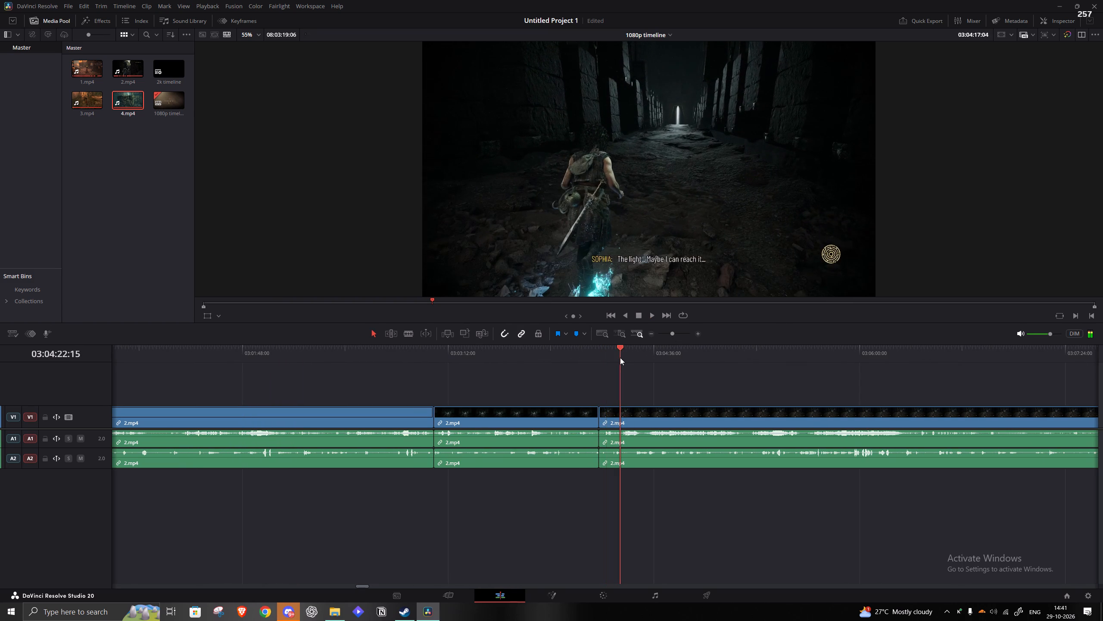
click(636, 358)
click(649, 358)
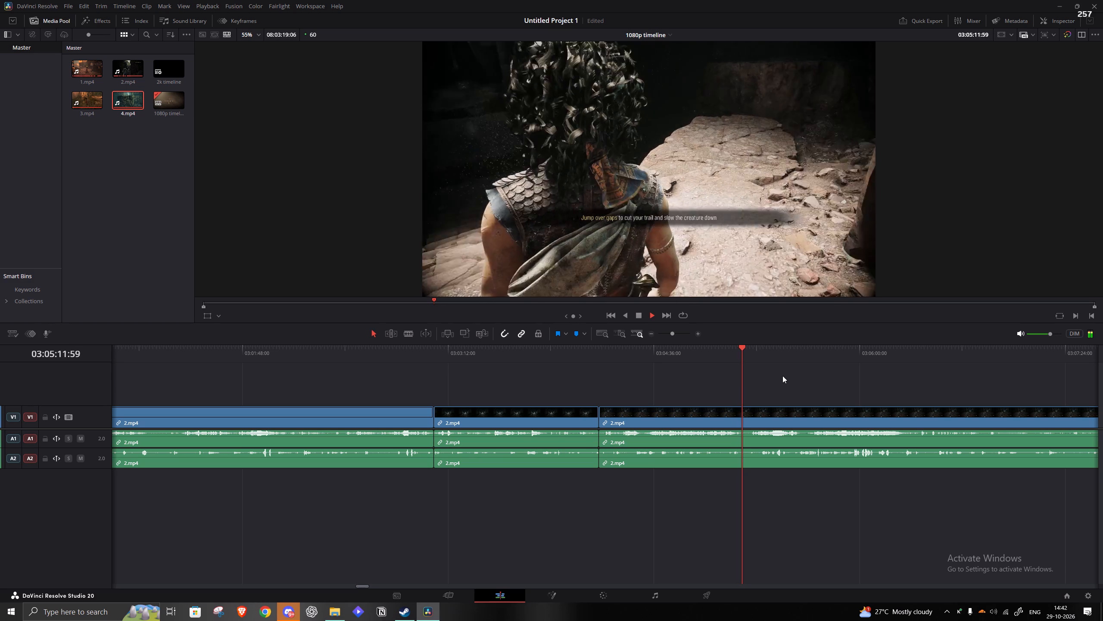
key(space)
key(s)
Trim the start of the clip after the 03:05:13 split to about 03:05:23, close the gap and play the join.
click(830, 369)
key(space)
click(825, 357)
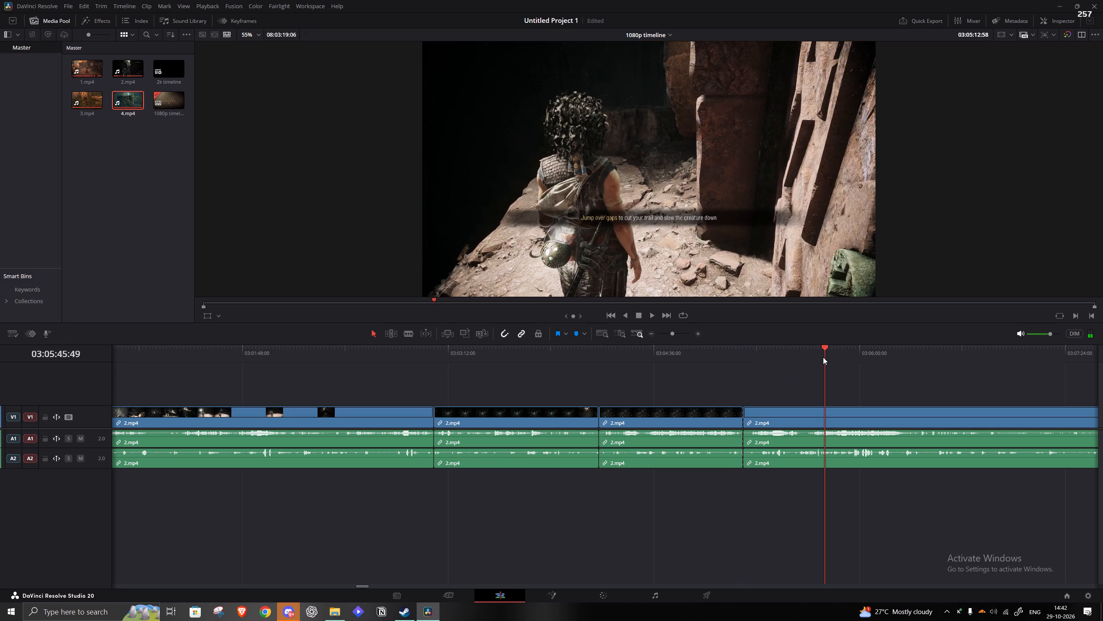
click(813, 358)
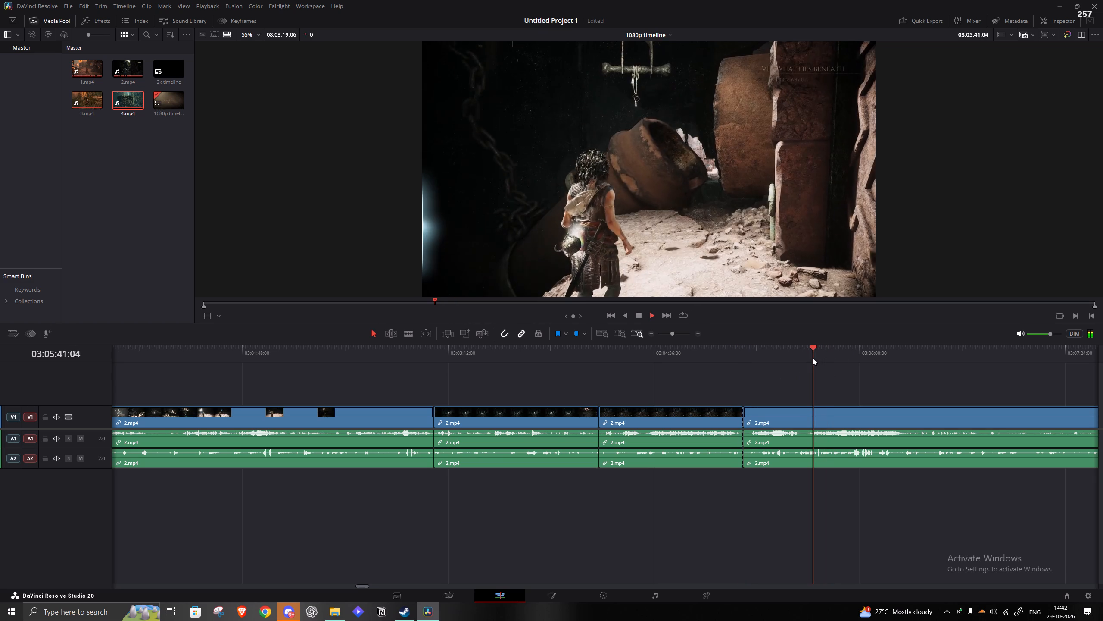
click(807, 357)
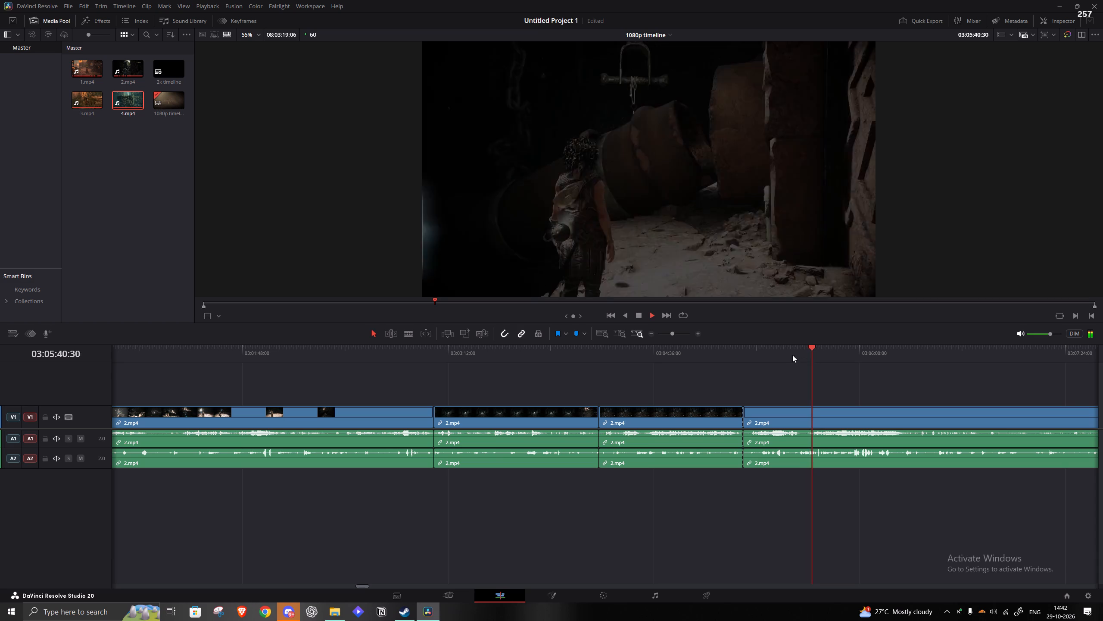
click(780, 354)
click(777, 353)
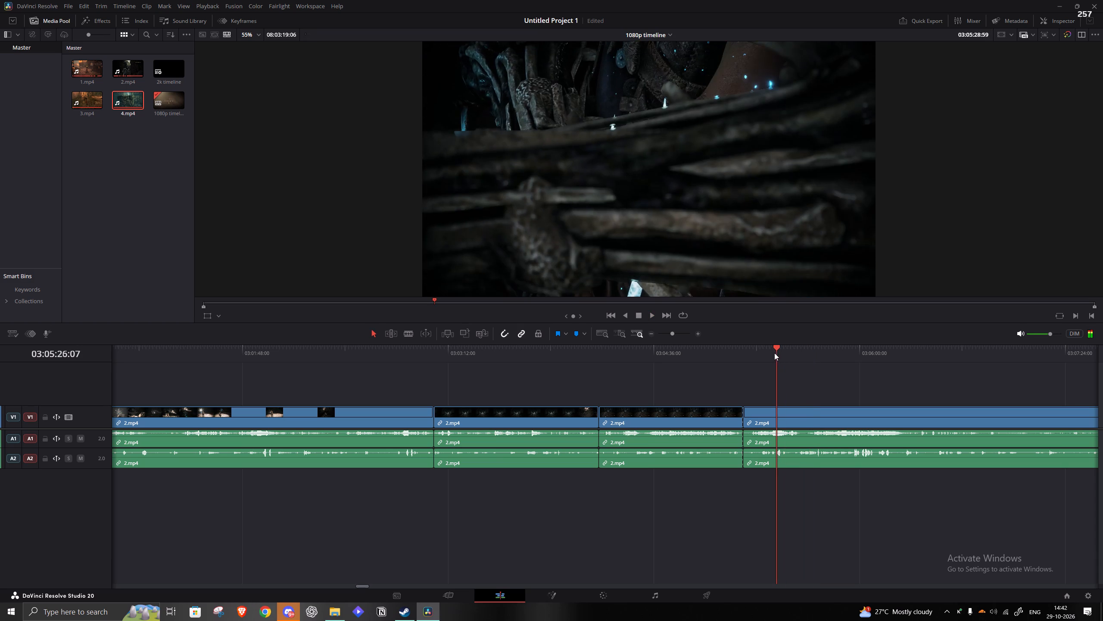
click(767, 353)
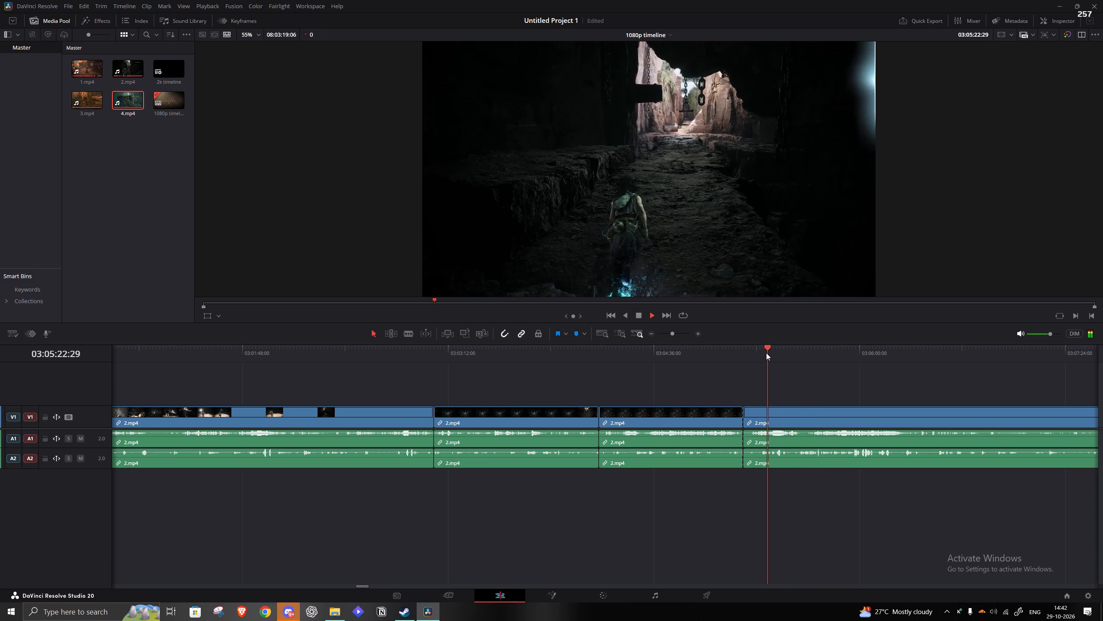
key(space)
key(q)
click(755, 411)
key(a)
key(space)
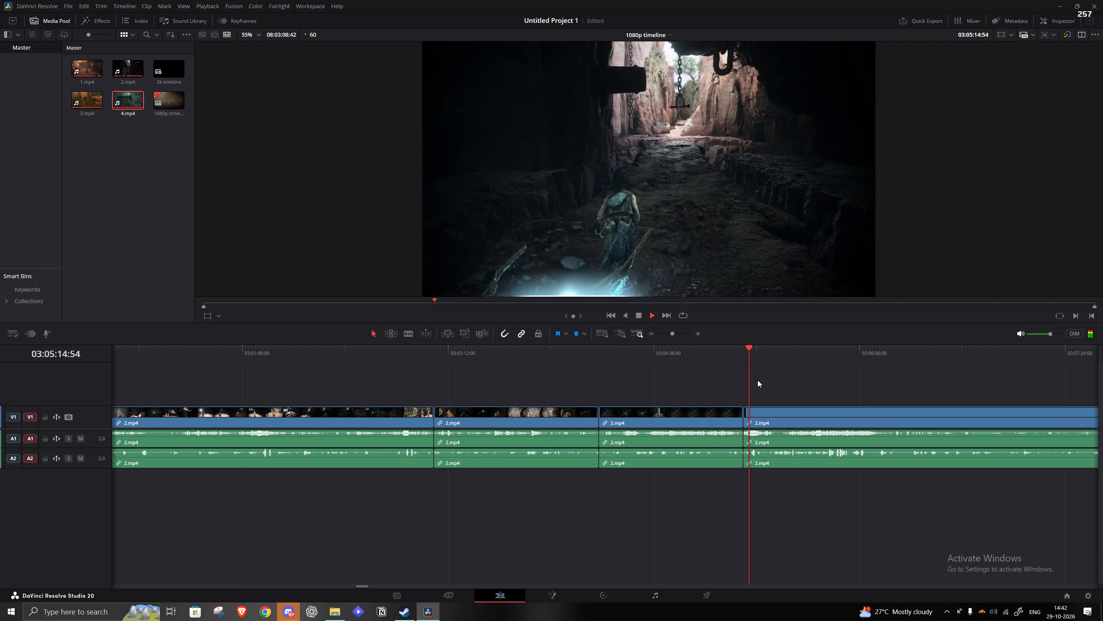
Review the footage after the new join, from about 03:05:17 to 03:06:14, for the next cut point.
click(766, 358)
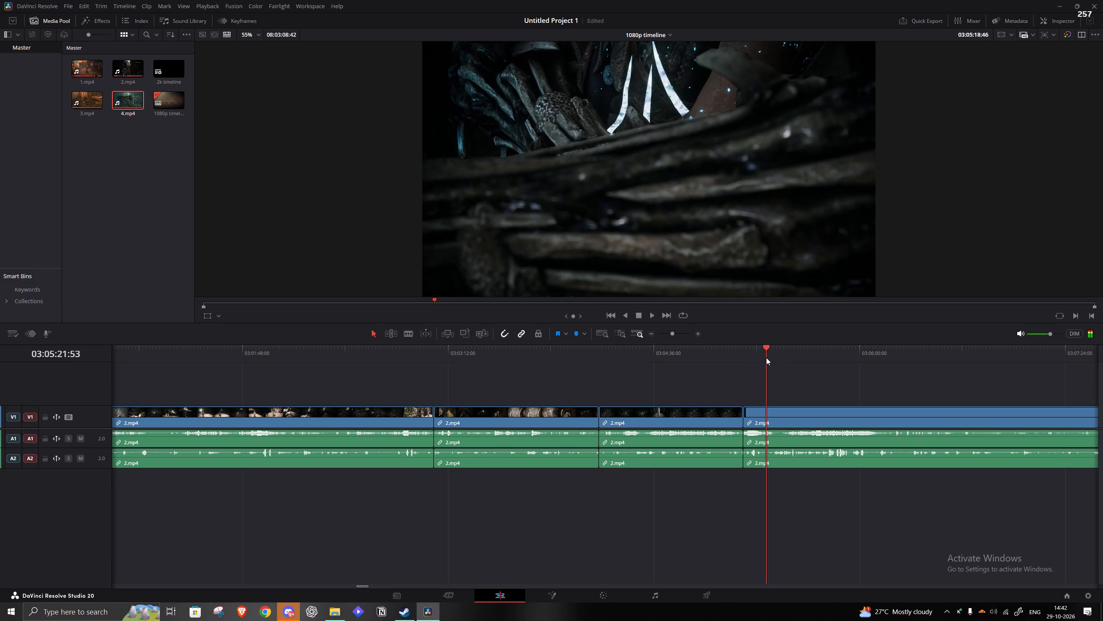
click(782, 355)
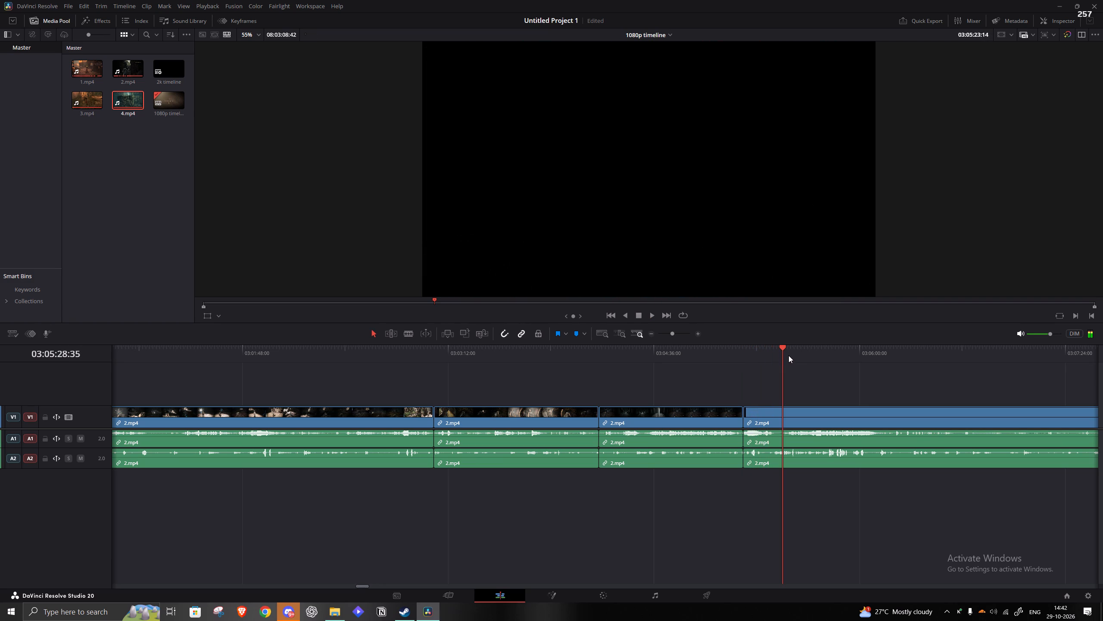
click(804, 358)
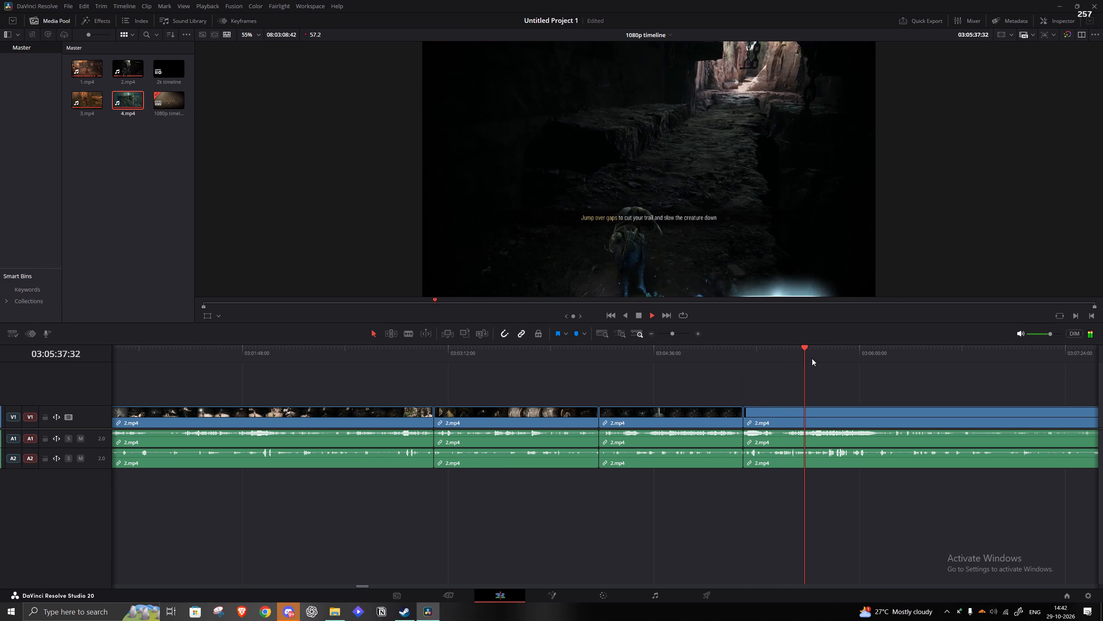
click(834, 359)
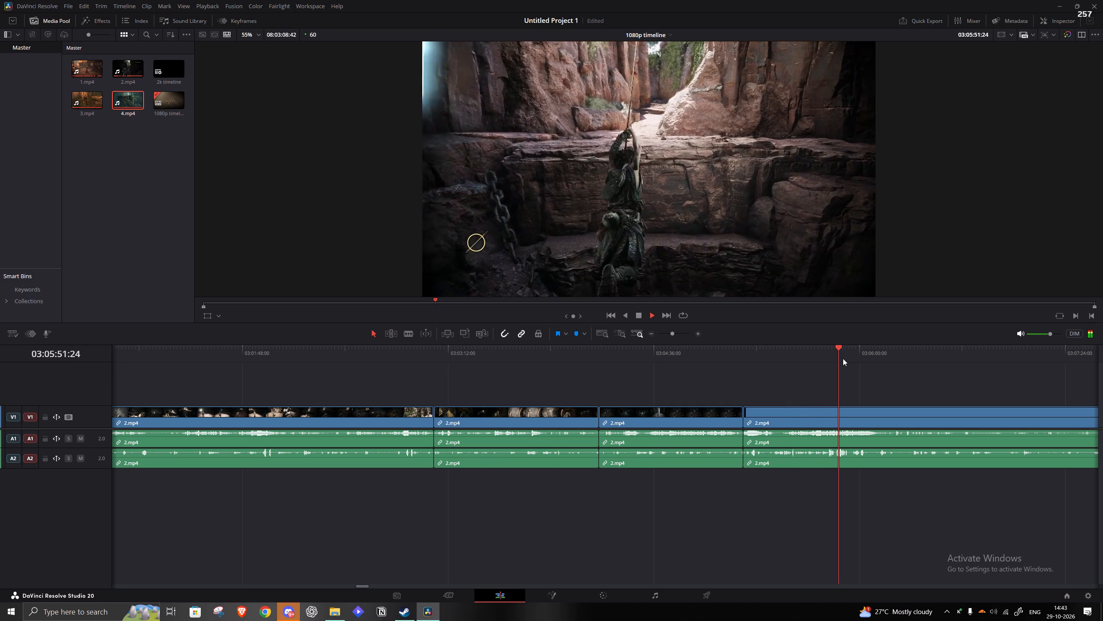
click(847, 358)
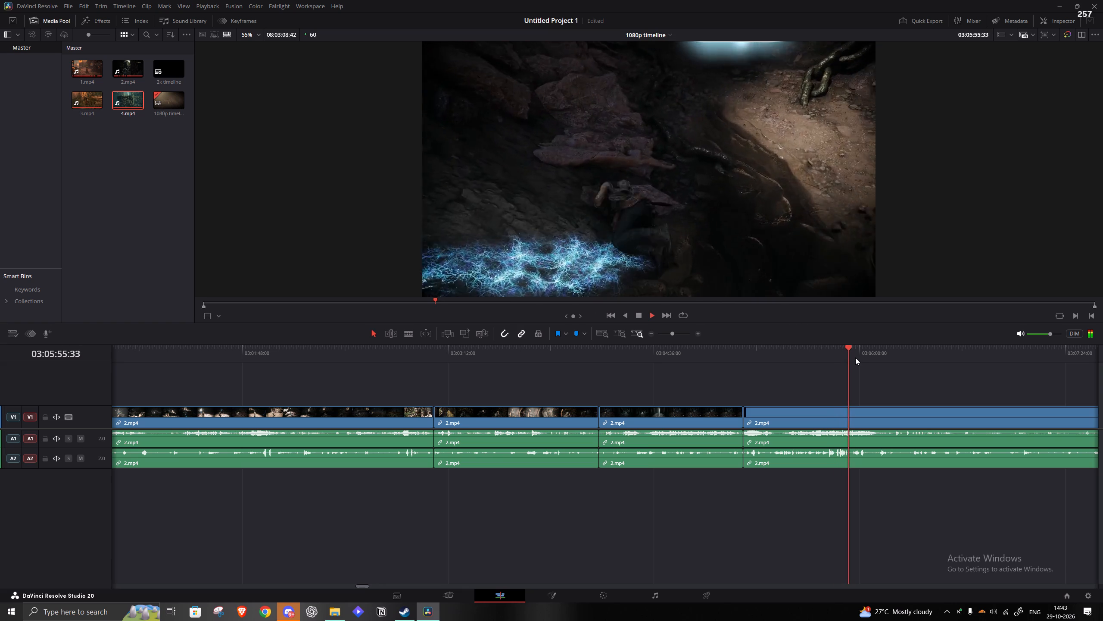
click(855, 358)
click(868, 356)
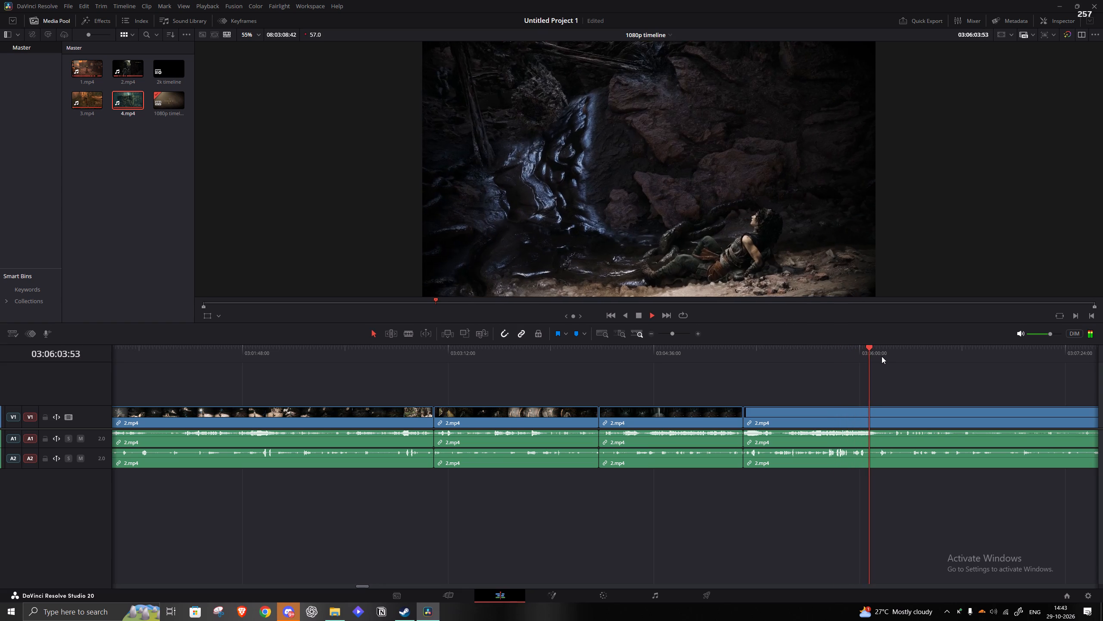
click(882, 356)
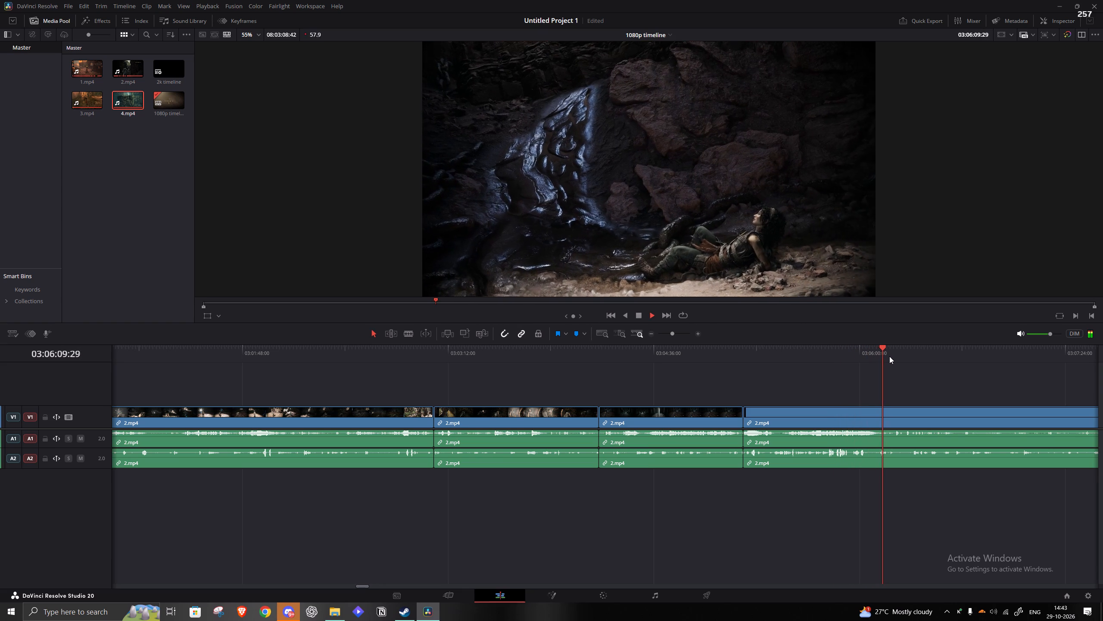
click(893, 356)
Split the clip at 03:06:38:00, as the character starts walking through the cave, and save the project.
drag(679, 335, 668, 337)
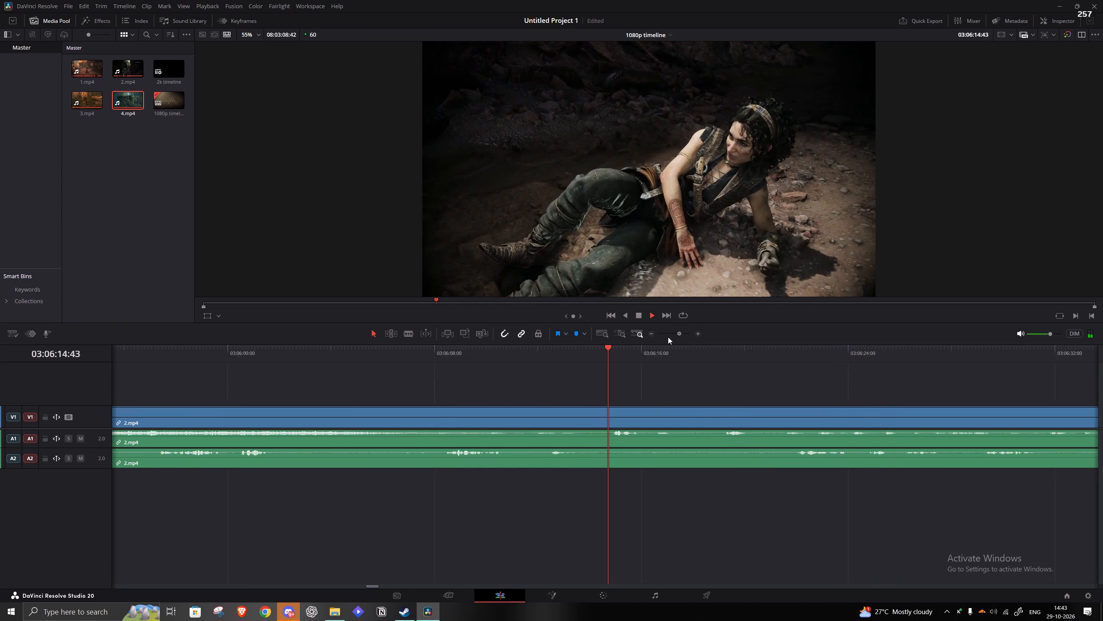
drag(668, 337, 674, 336)
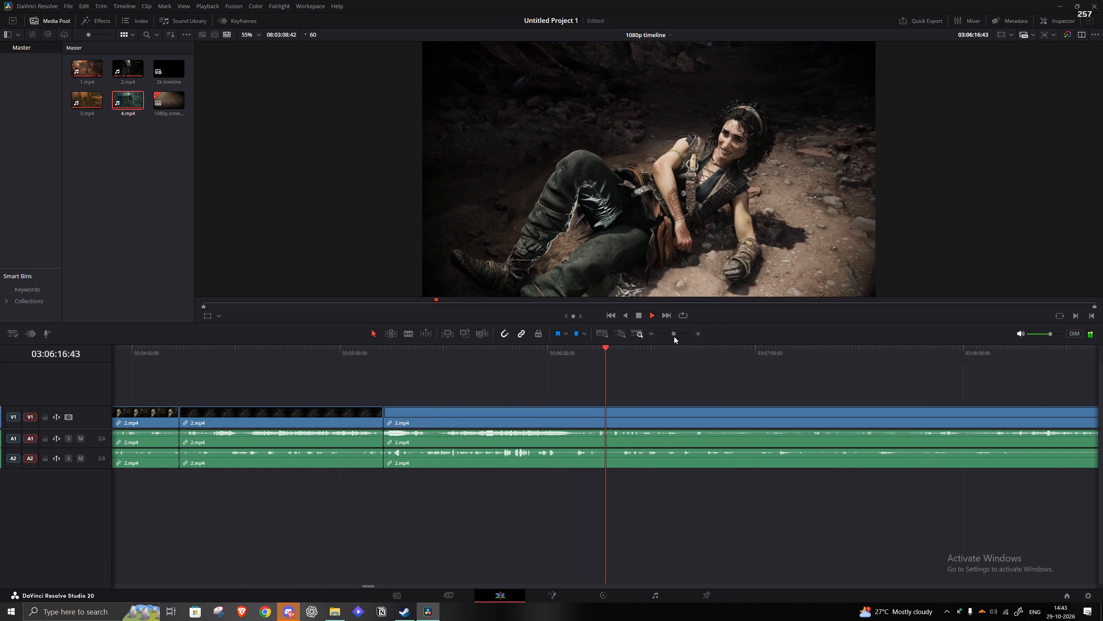
drag(674, 336, 675, 336)
click(635, 359)
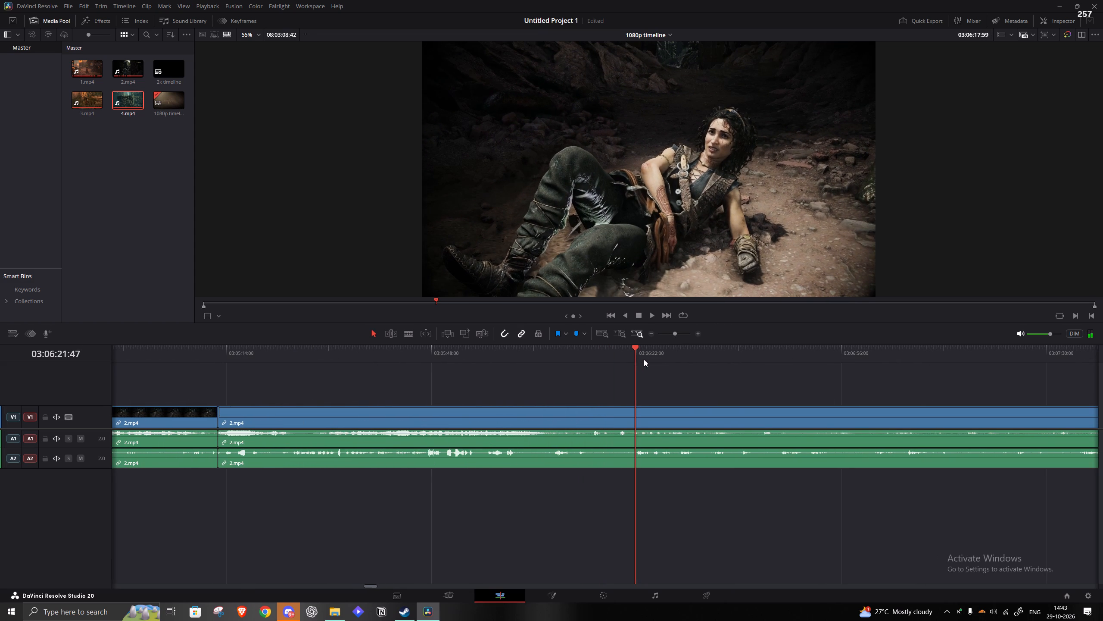
click(657, 360)
click(682, 361)
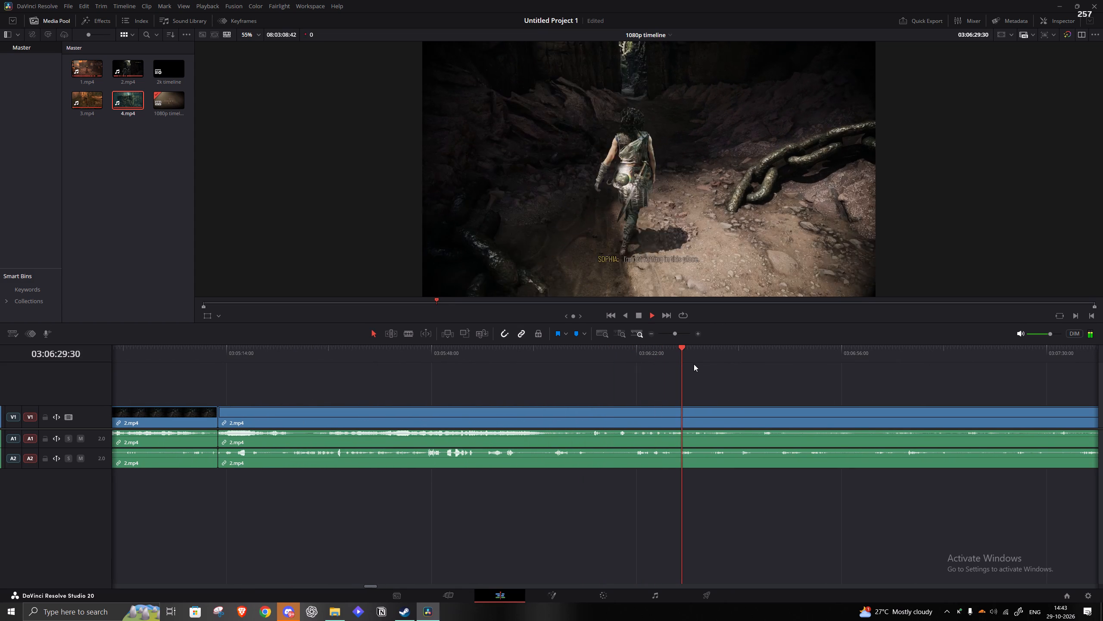
click(696, 364)
click(701, 361)
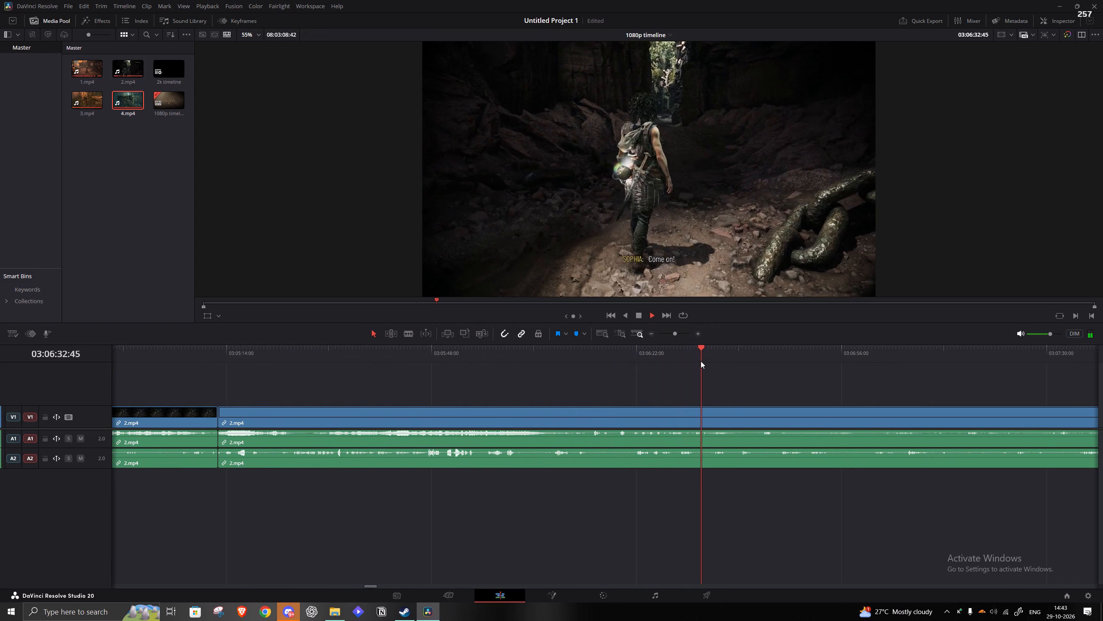
click(717, 361)
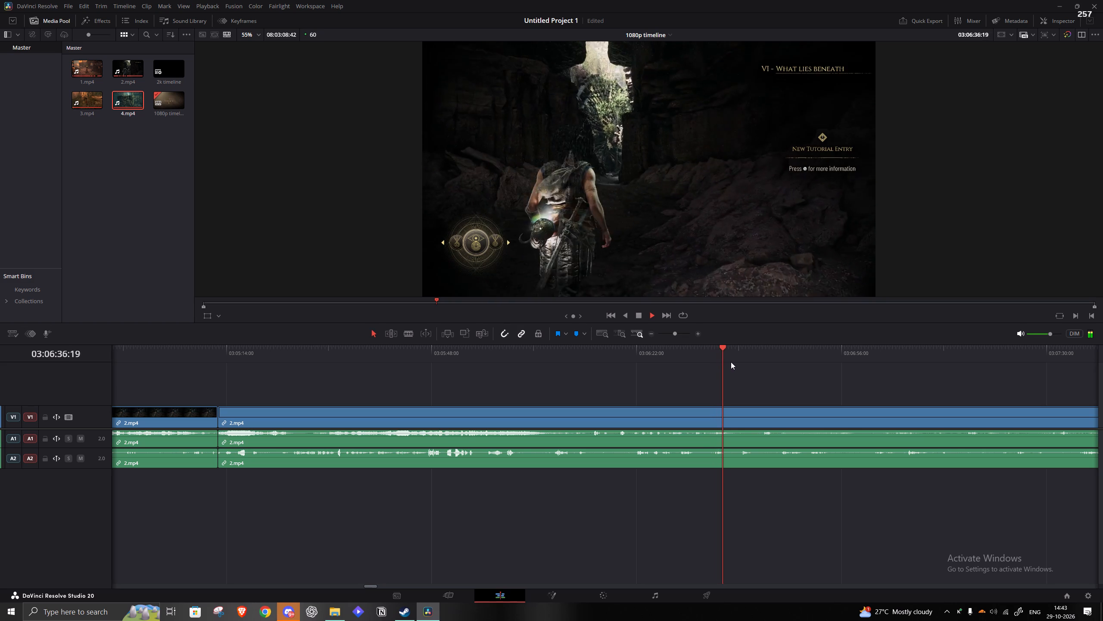
key(space)
key(s)
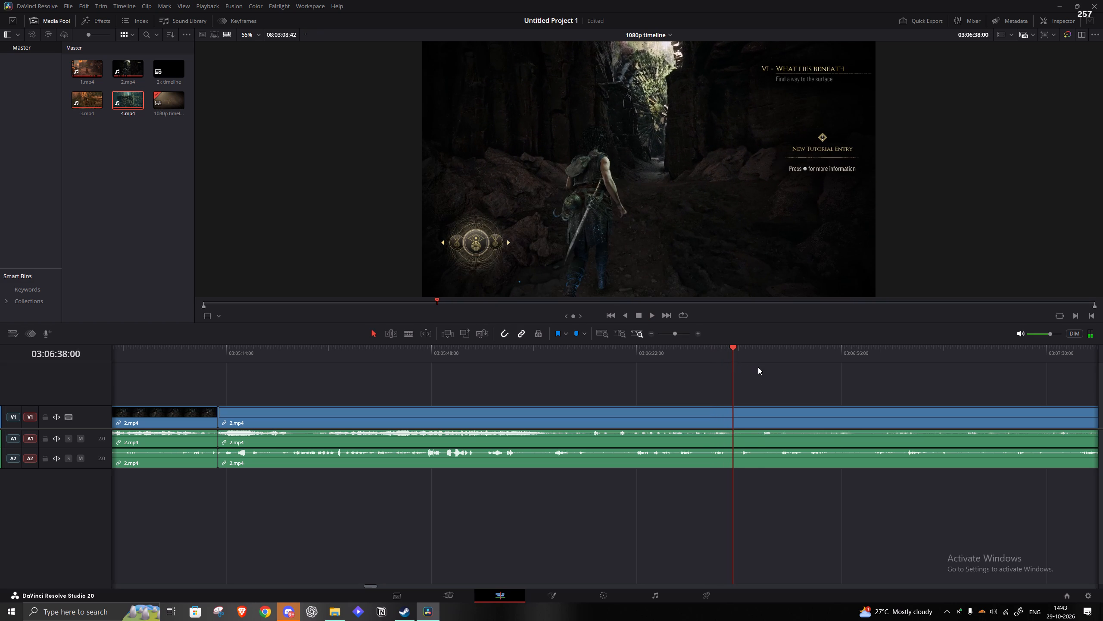
key(ctrl+s)
Trim the start of the clip after the 03:06:38 split to about 03:09:23 and close the gap.
key(space)
click(767, 356)
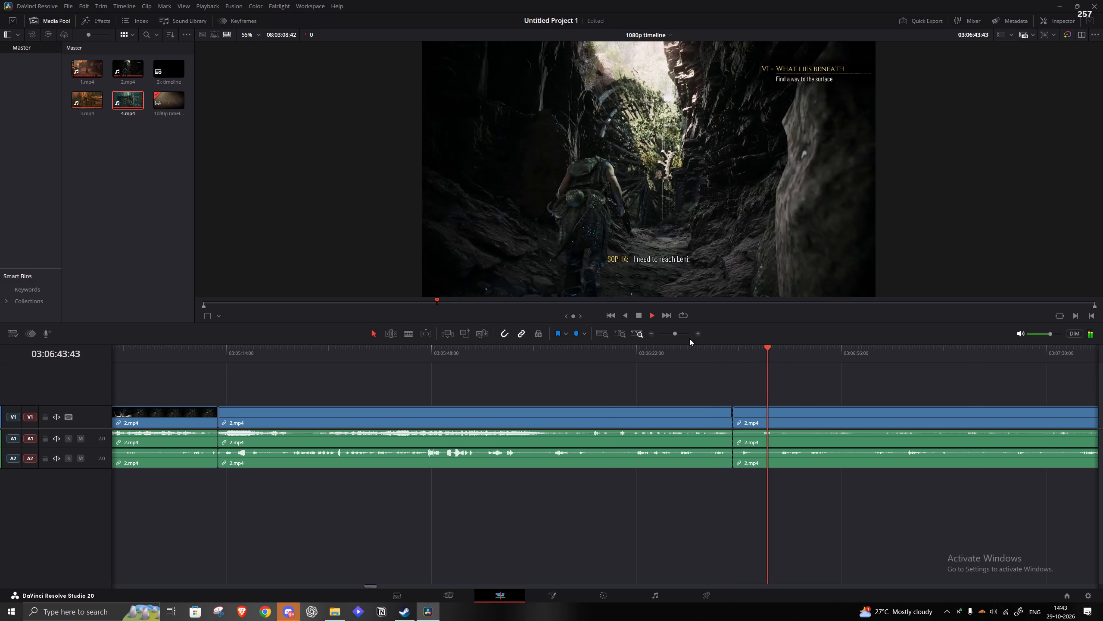
drag(674, 335, 668, 335)
click(630, 363)
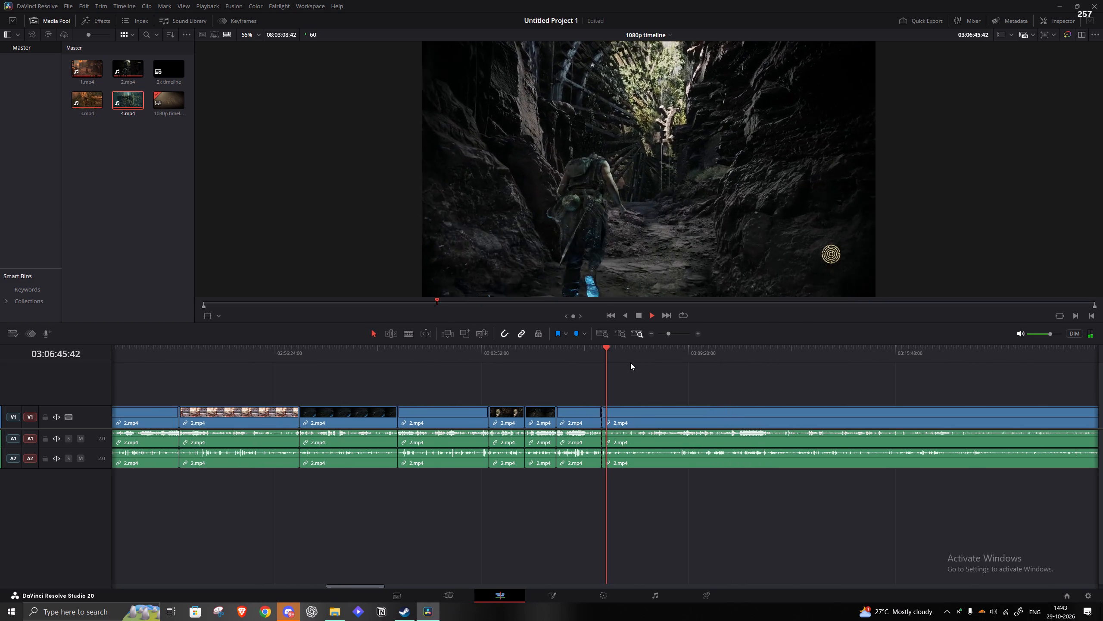
click(630, 363)
click(651, 353)
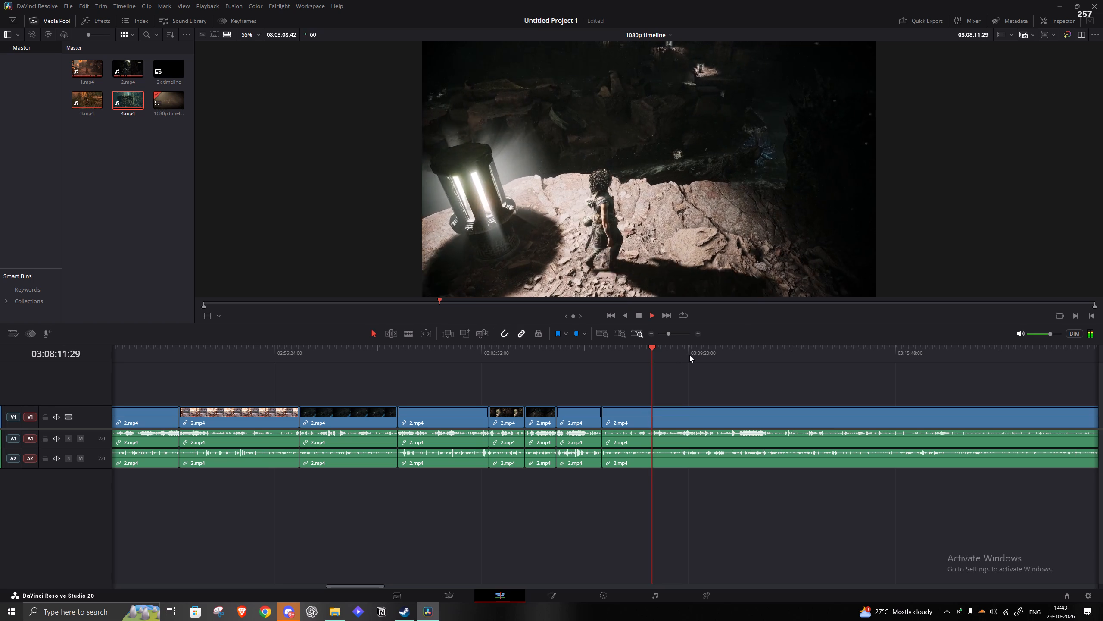
click(689, 355)
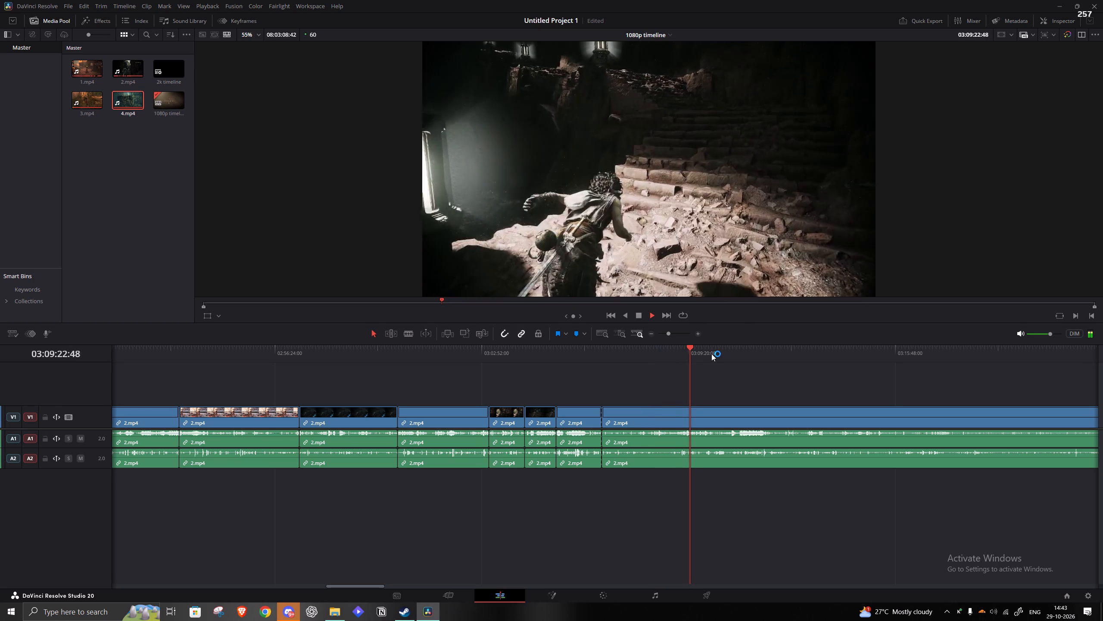
key(space)
key(q)
click(655, 433)
key(a)
key(space)
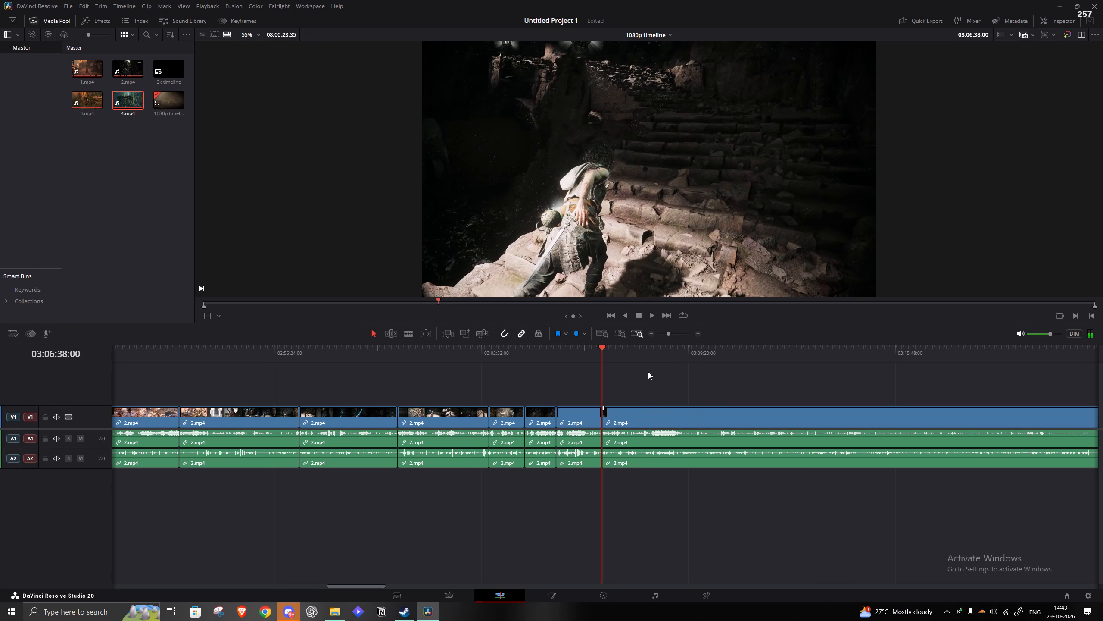
Play through the clip after the 03:06:38 join and split it at about 03:07:20.
click(609, 354)
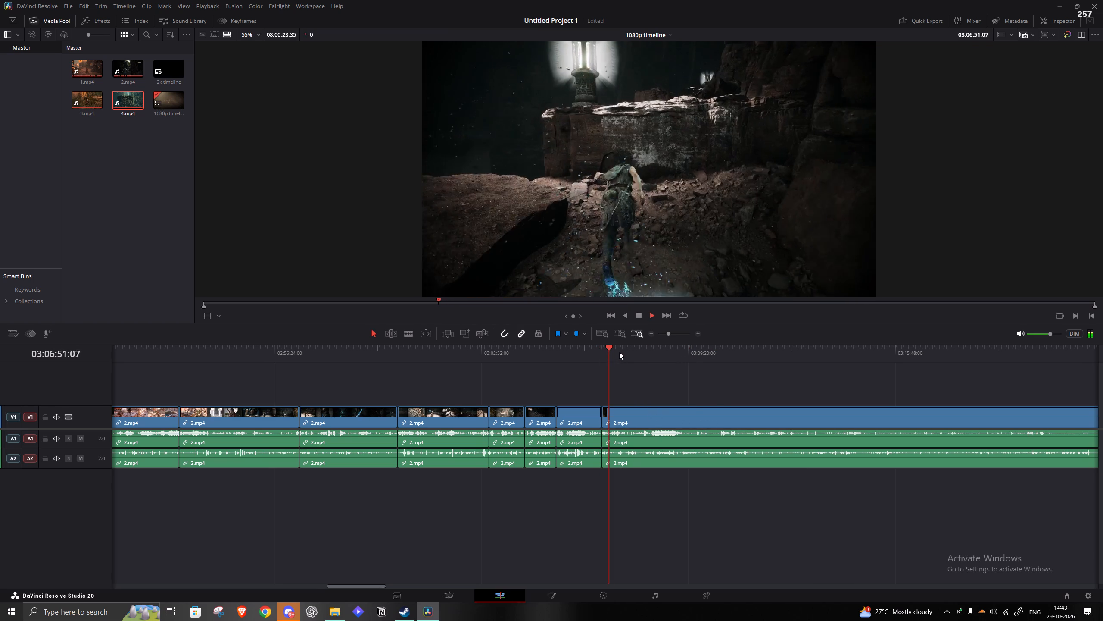
click(615, 350)
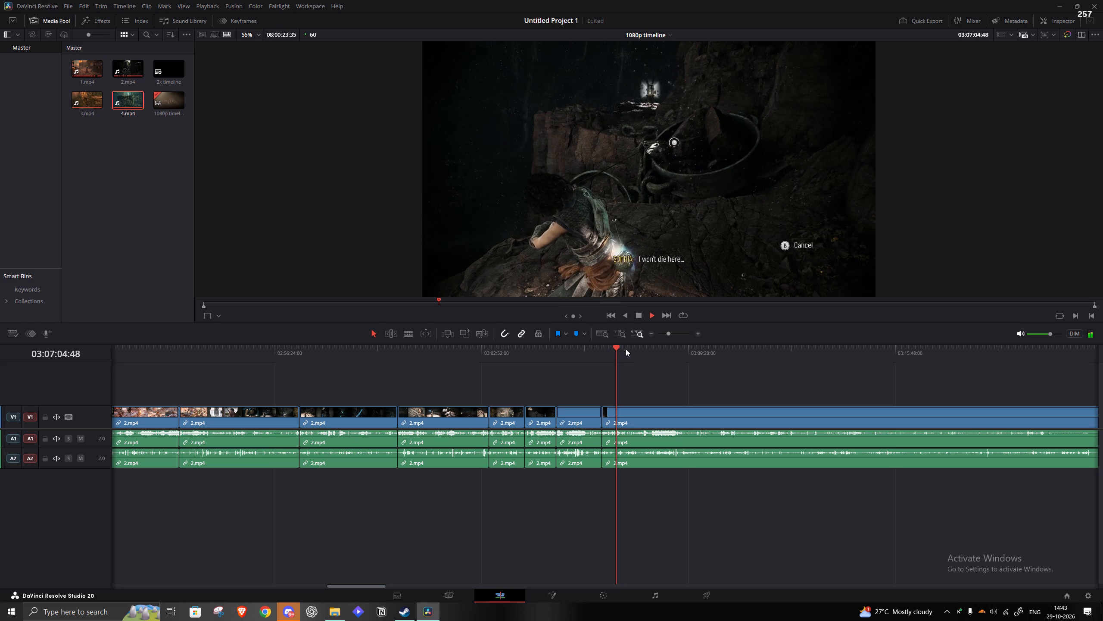
click(626, 349)
click(626, 349)
click(618, 347)
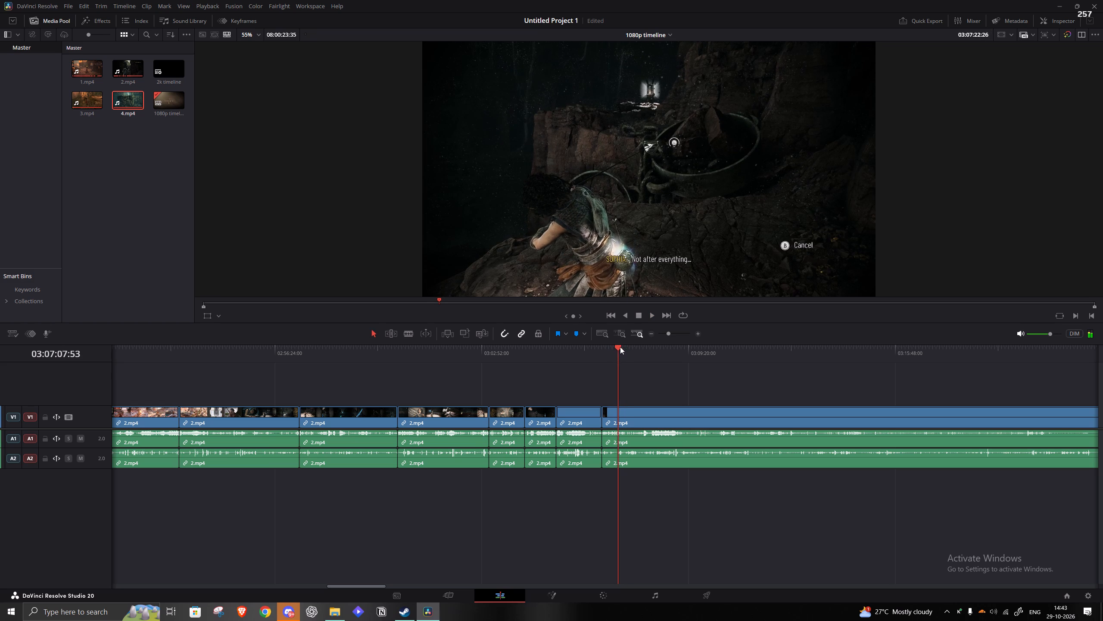
click(671, 330)
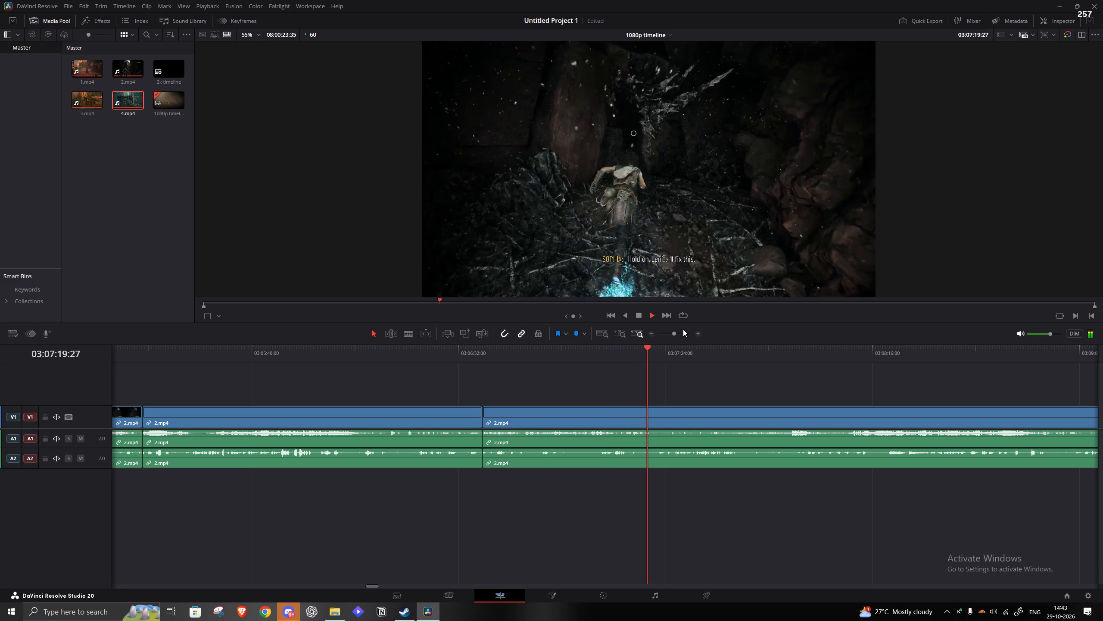
key(space)
key(s)
Trim the start of the clip after the 03:07:20 split to about 03:08:09, close the gap and play the join.
key(space)
click(805, 350)
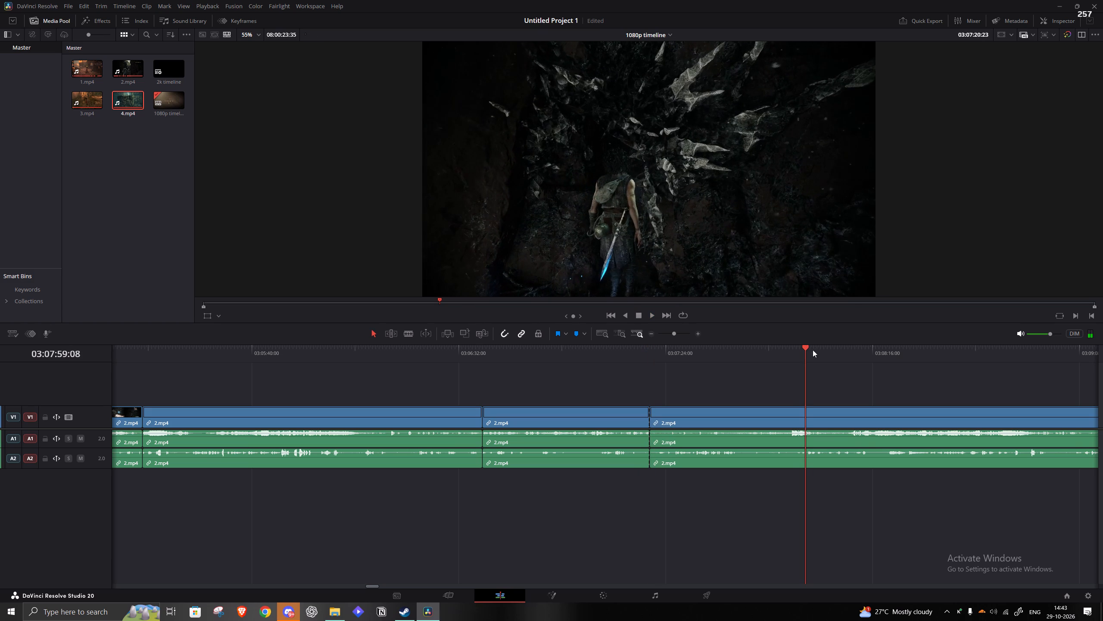
click(853, 350)
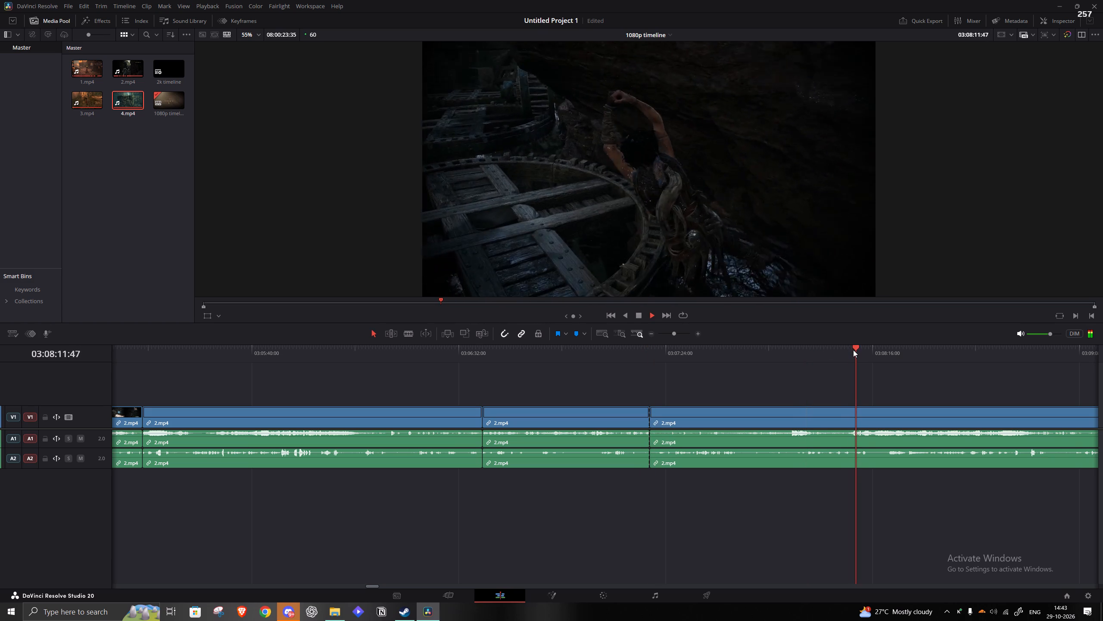
click(842, 349)
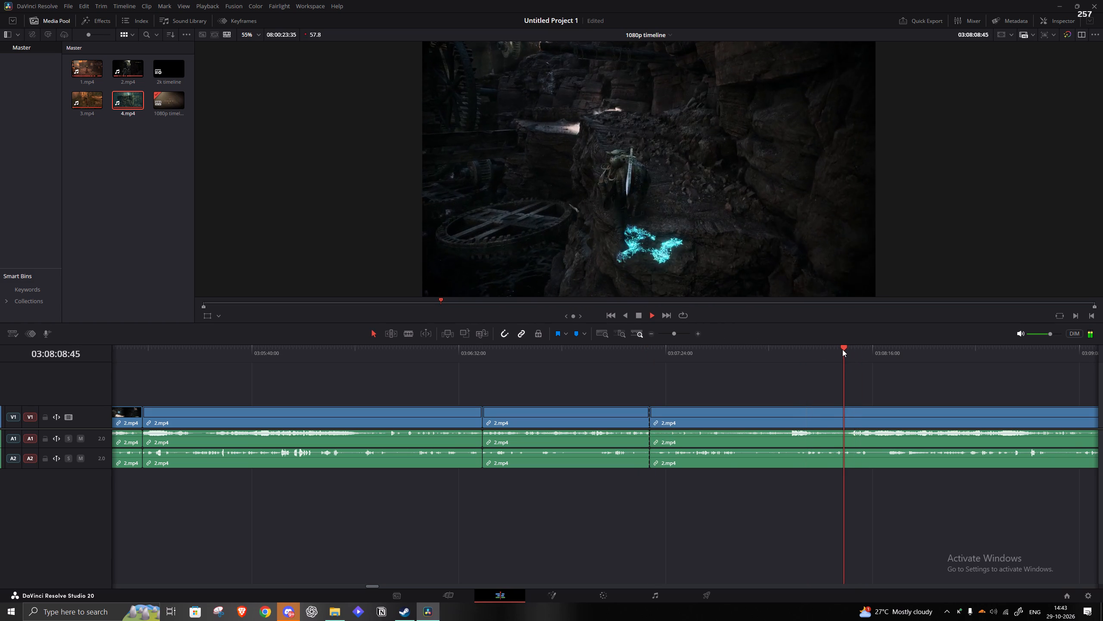
key(space)
key(q)
click(788, 399)
key(a)
click(788, 409)
key(a)
key(space)
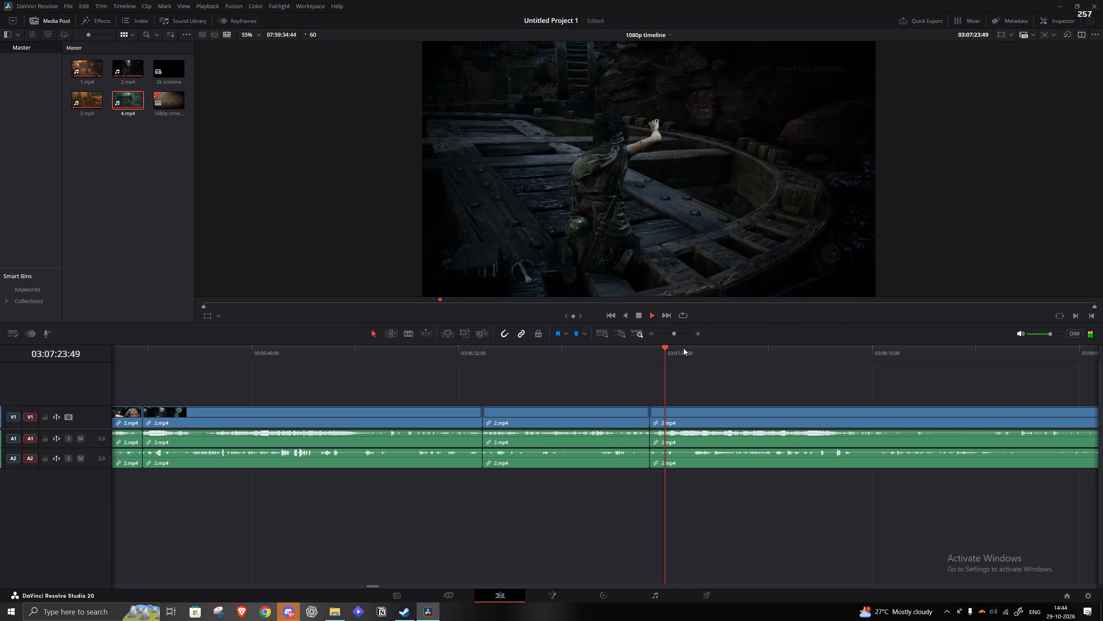
Play through the clip after the 03:07:20 join and split it at about 03:08:20, under the "Find a way out" objective.
click(681, 361)
click(721, 352)
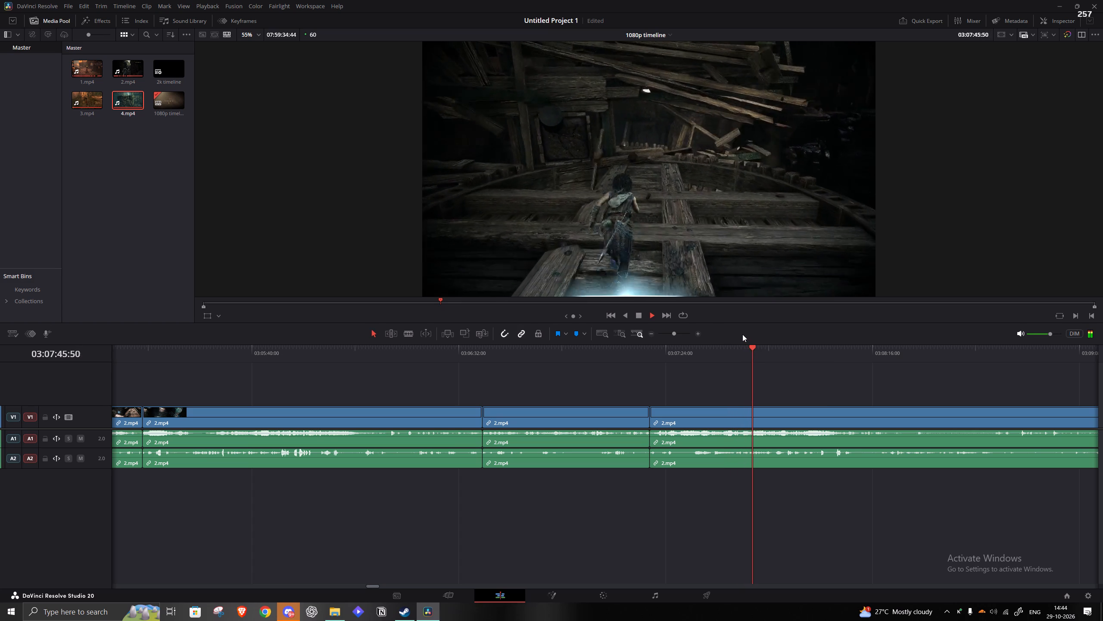
key(space)
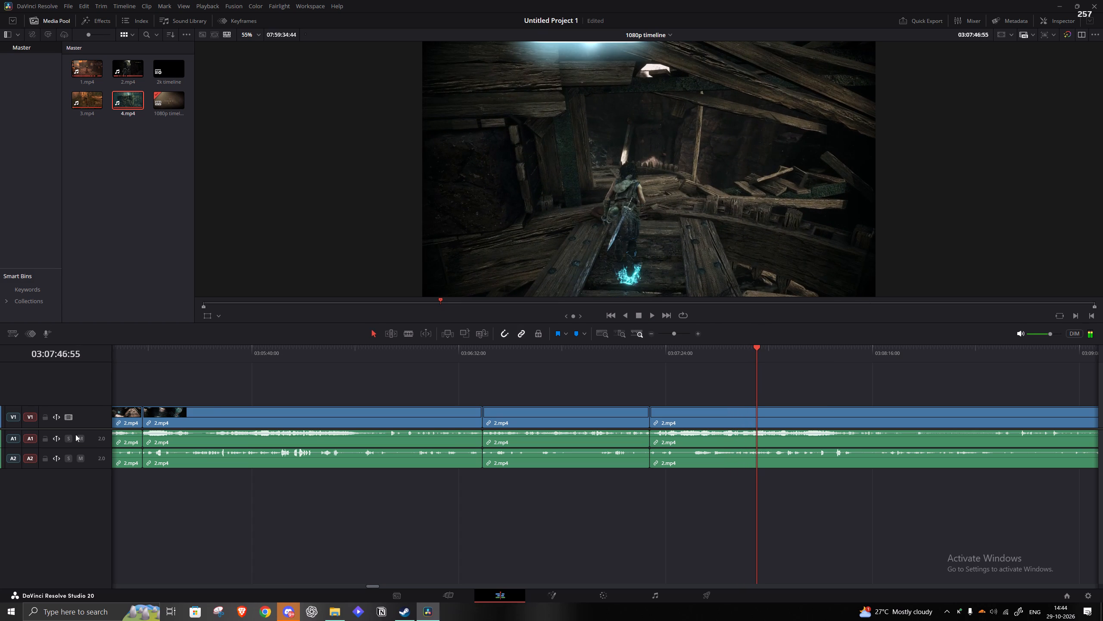
click(78, 434)
key(space)
click(81, 439)
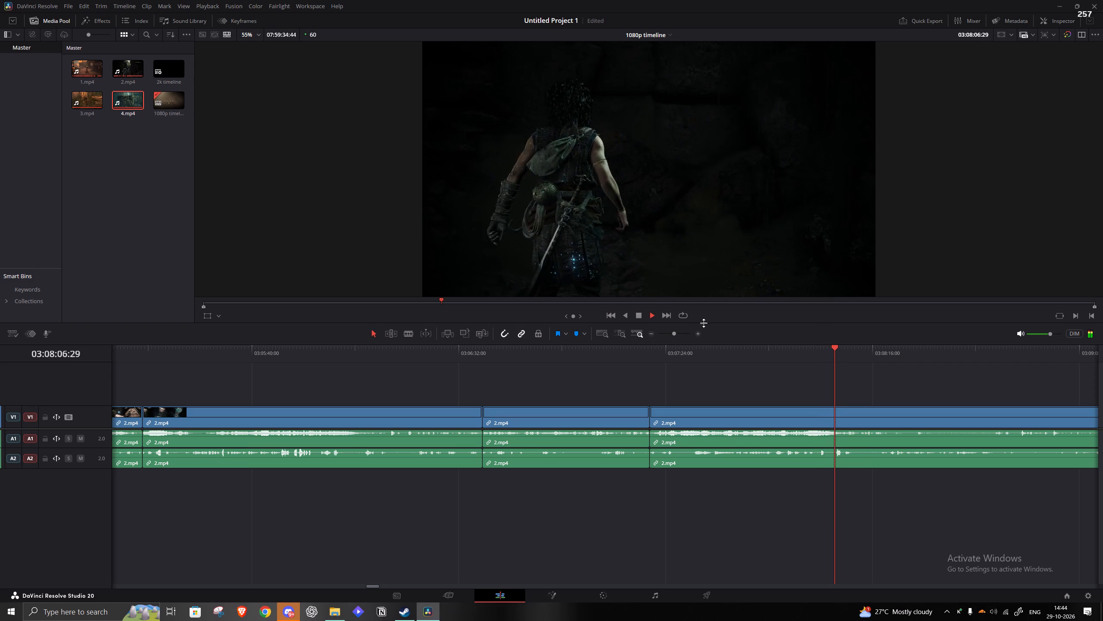
drag(671, 339, 666, 339)
click(670, 330)
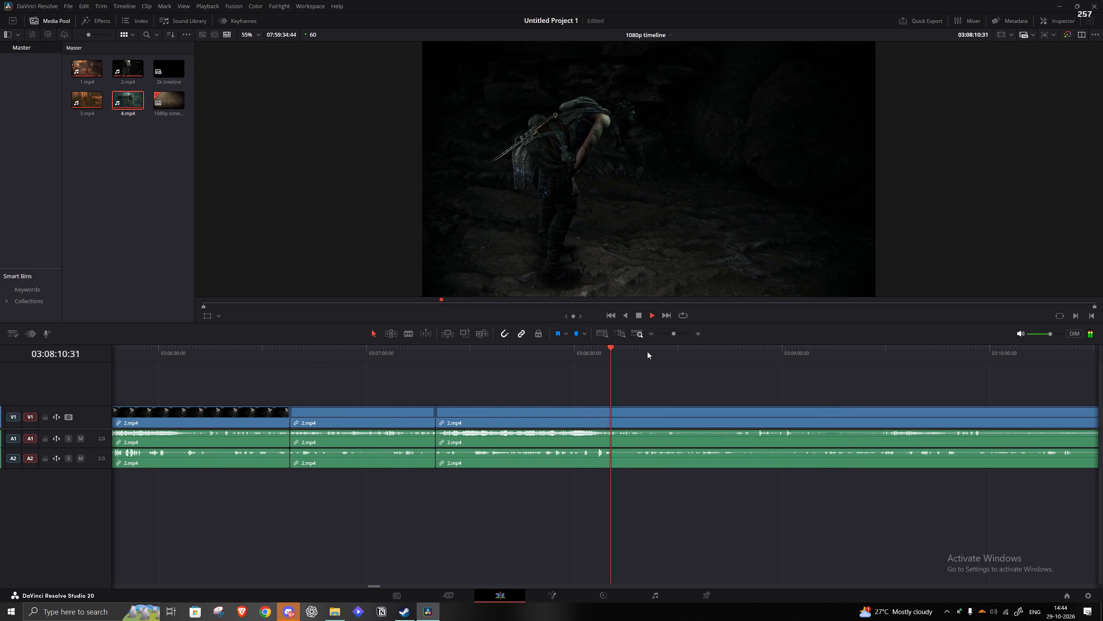
click(631, 350)
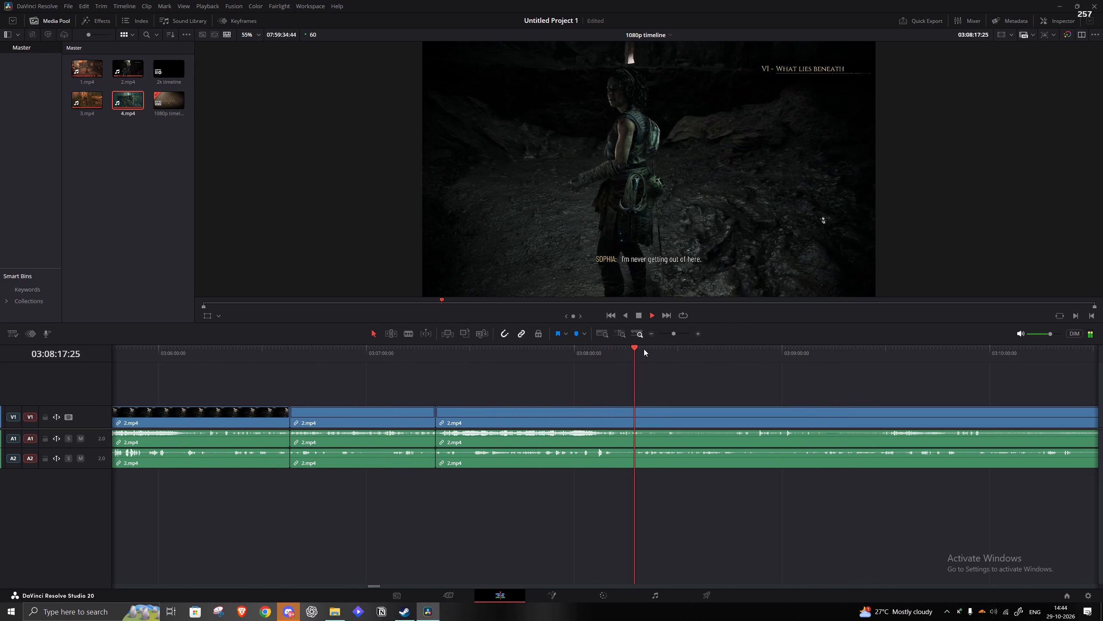
click(645, 349)
click(658, 347)
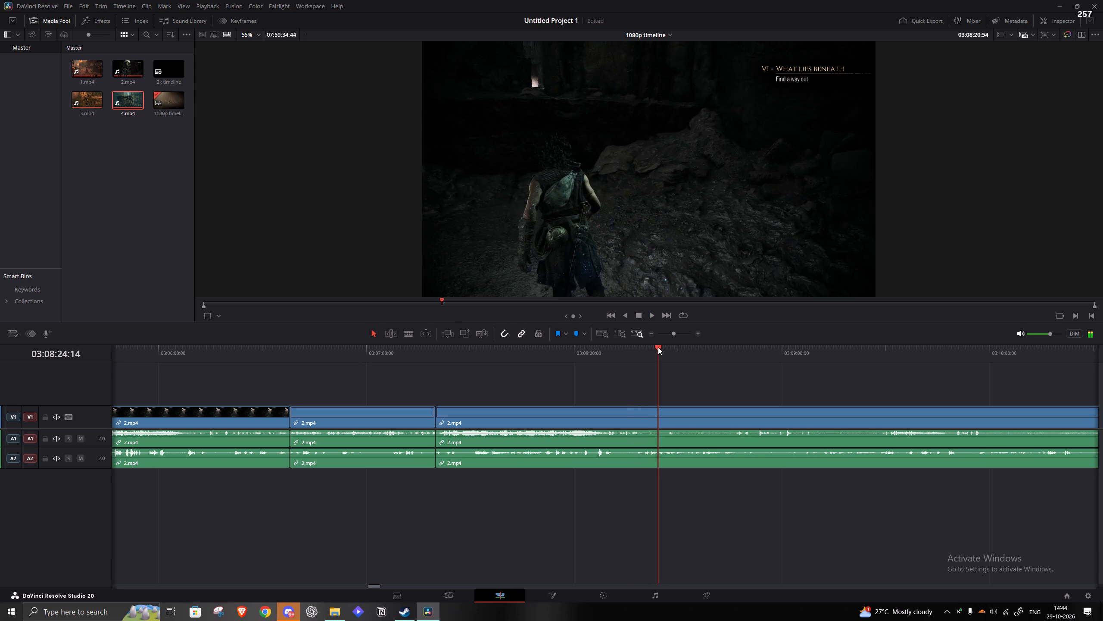
click(640, 345)
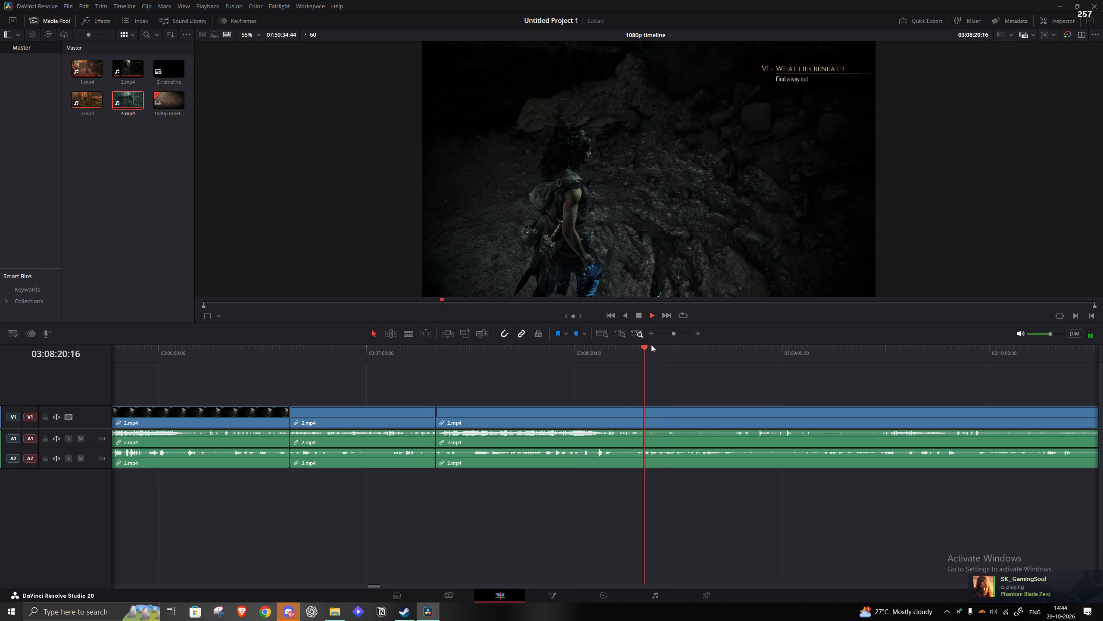
key(space)
key(s)
Trim the start of the clip after the 03:08:20 split to about 03:09:23, close the gap and play the join.
key(space)
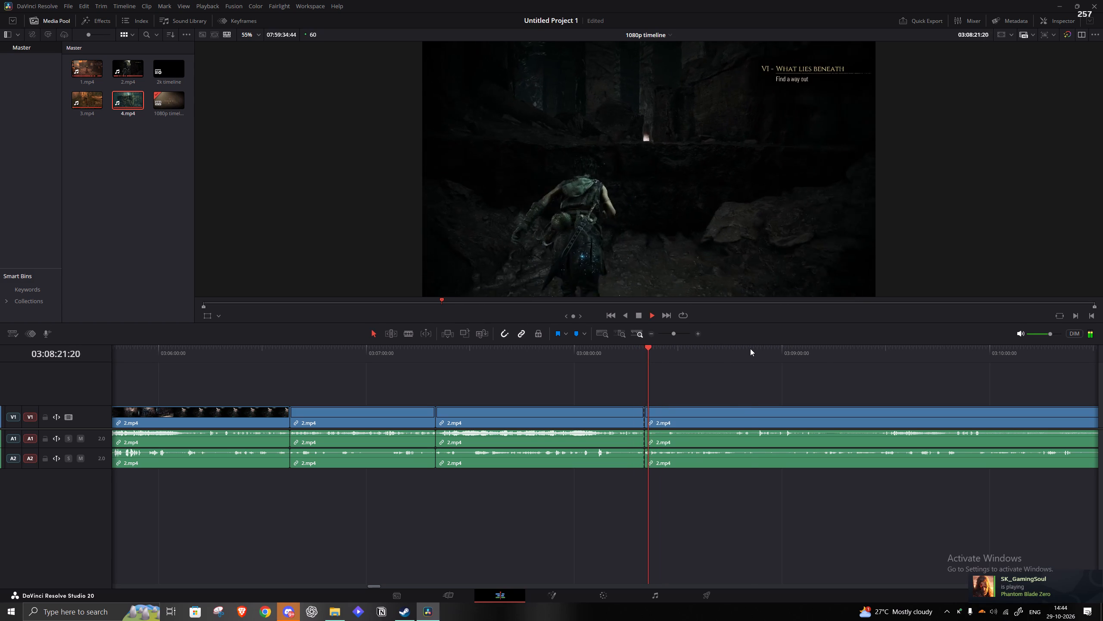
click(750, 348)
click(759, 348)
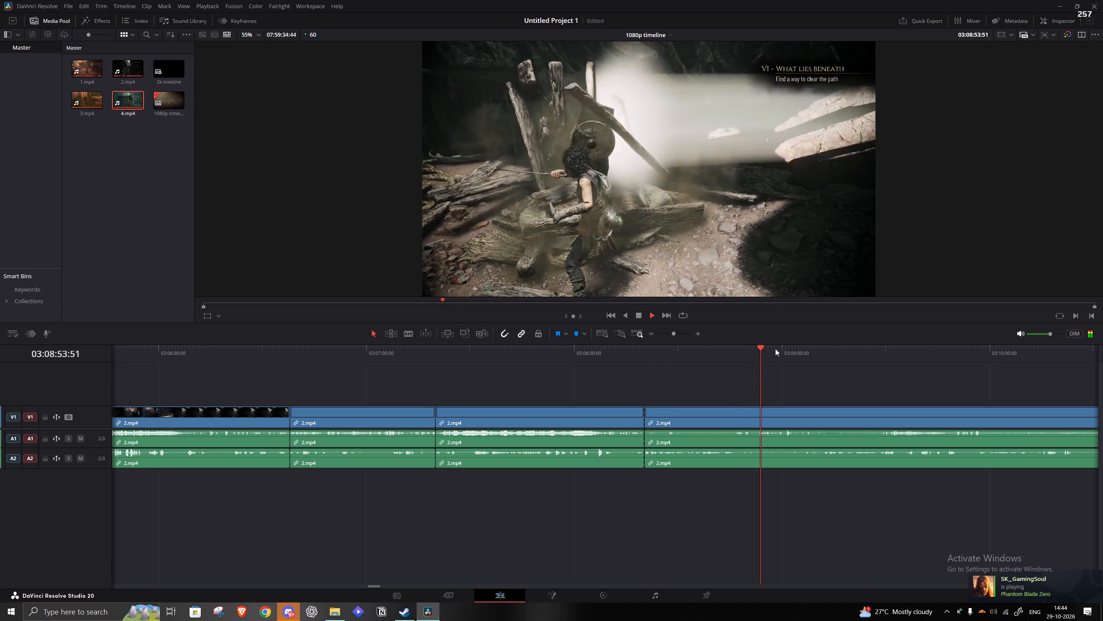
click(882, 345)
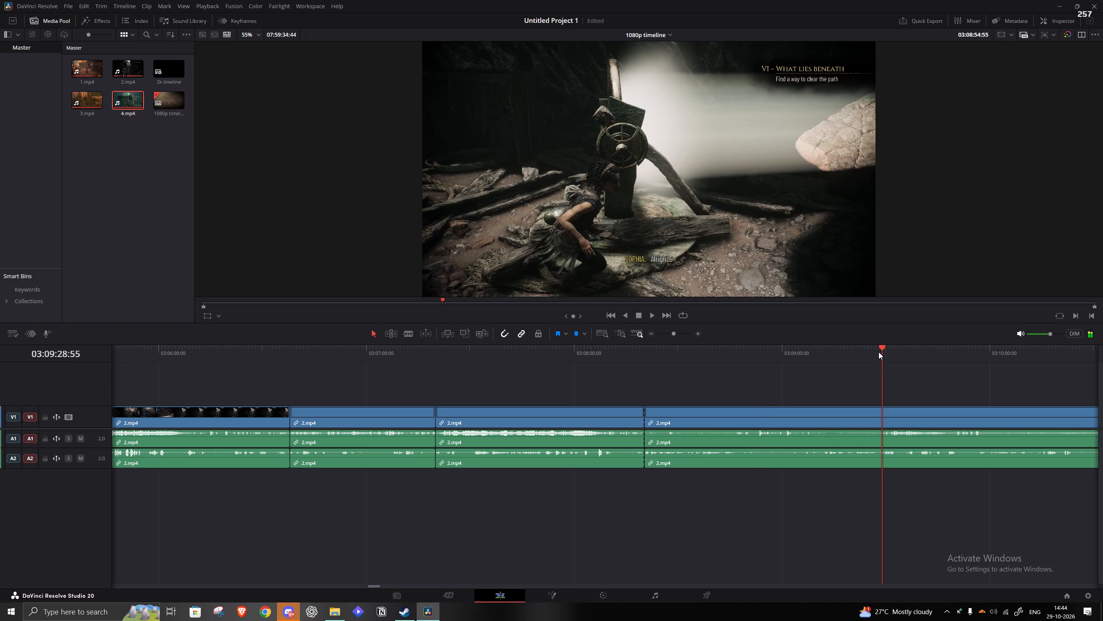
click(861, 352)
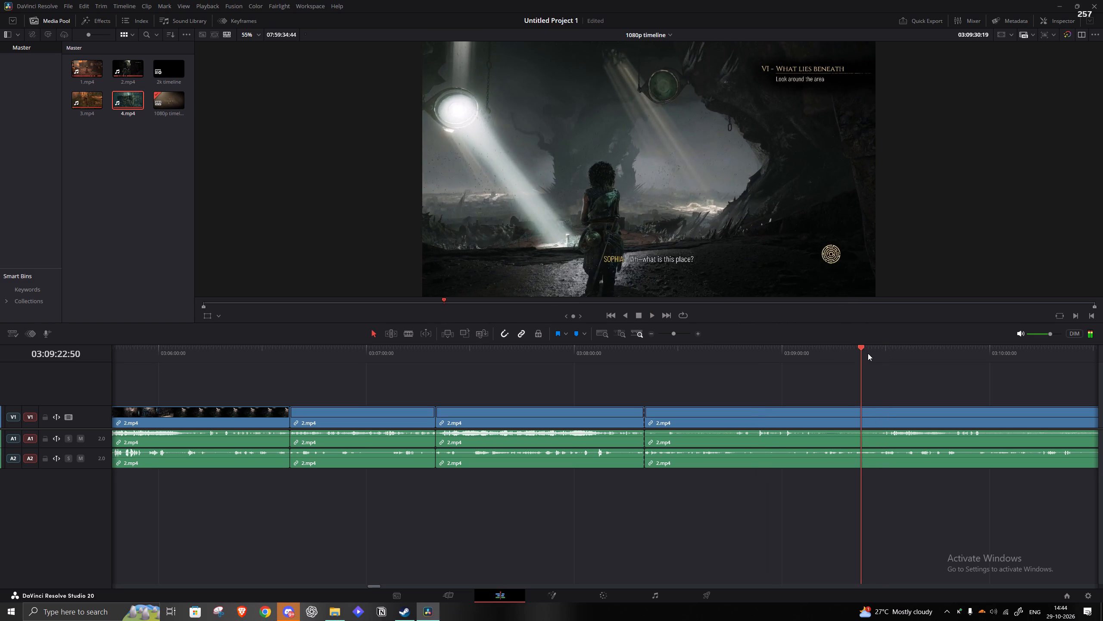
key(space)
key(q)
click(791, 400)
click(781, 416)
key(a)
key(space)
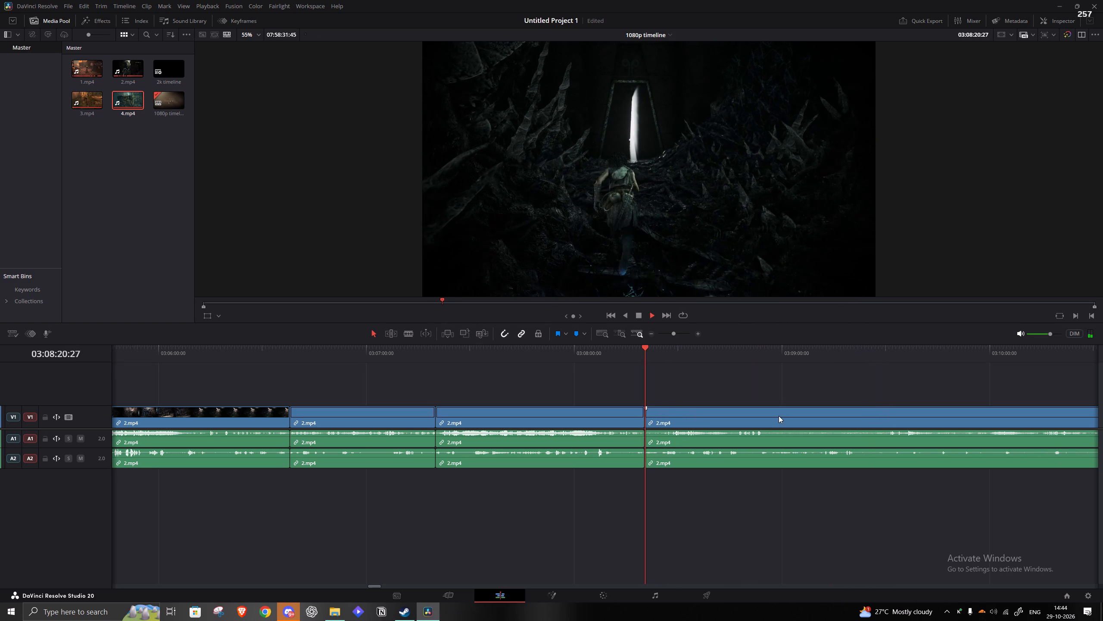
Play through the clip after the 03:08:20 join and split it at about 03:08:57, as the character stands beside the stone maze.
drag(678, 331, 668, 332)
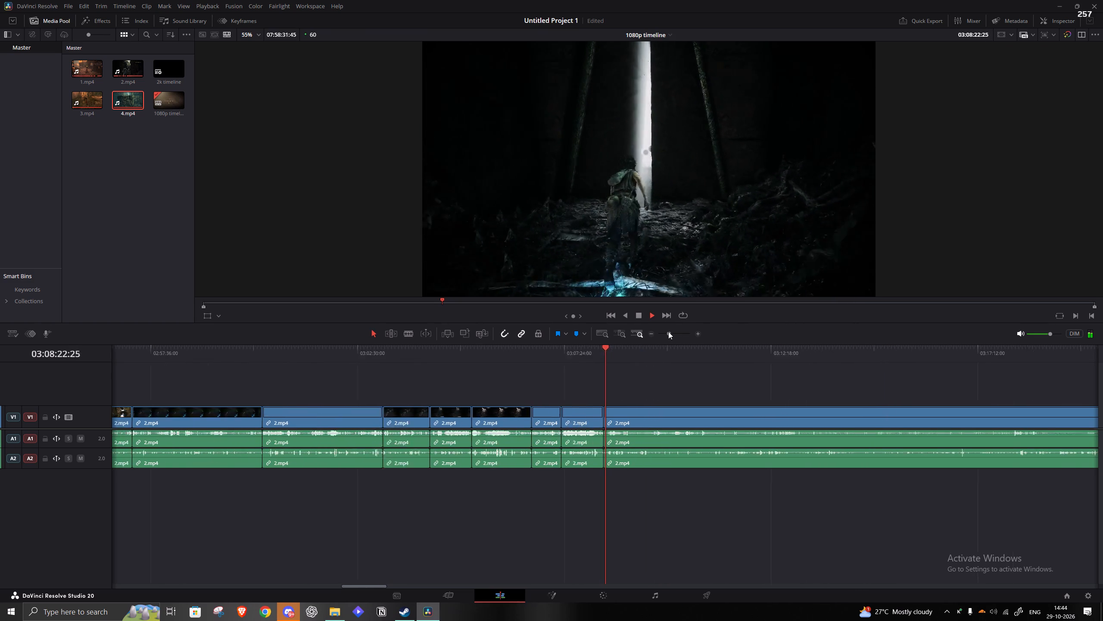
drag(668, 332, 673, 331)
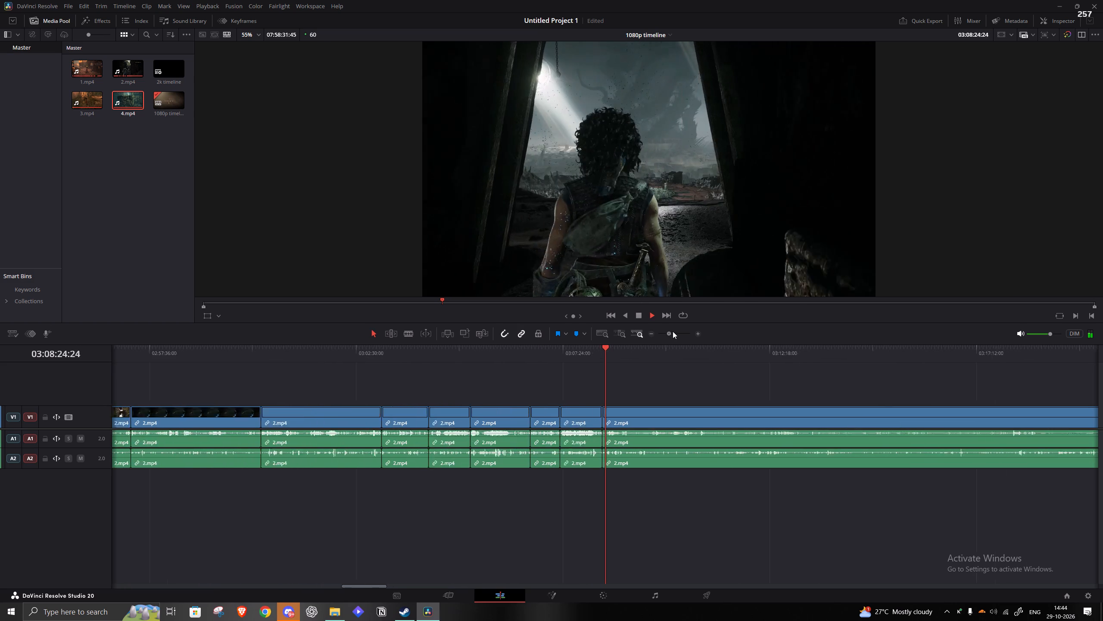
drag(673, 331, 674, 331)
click(635, 347)
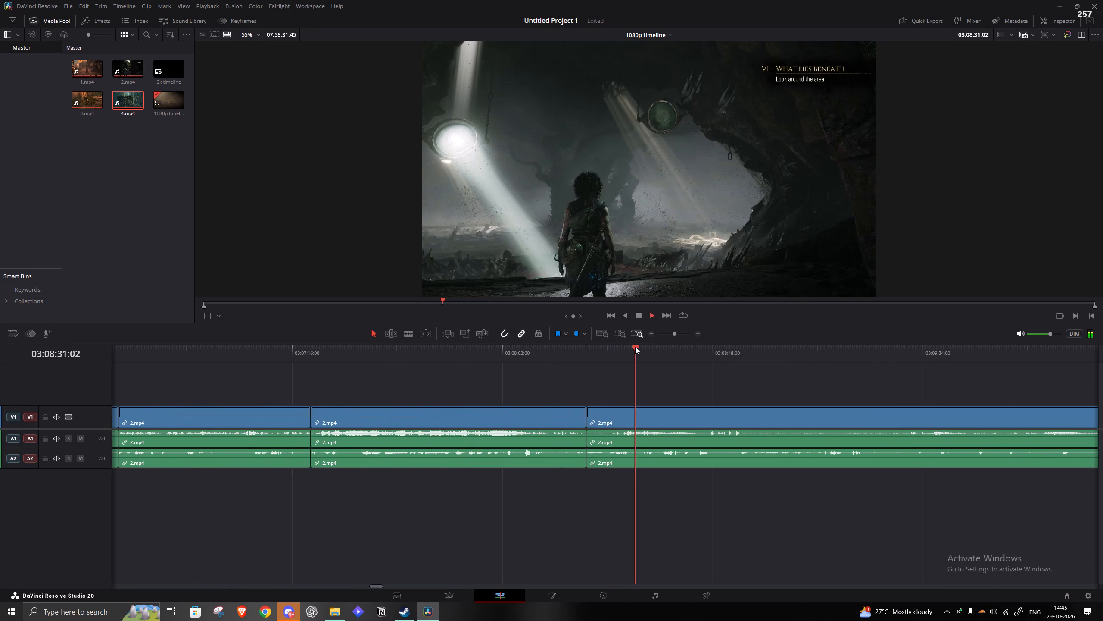
click(668, 349)
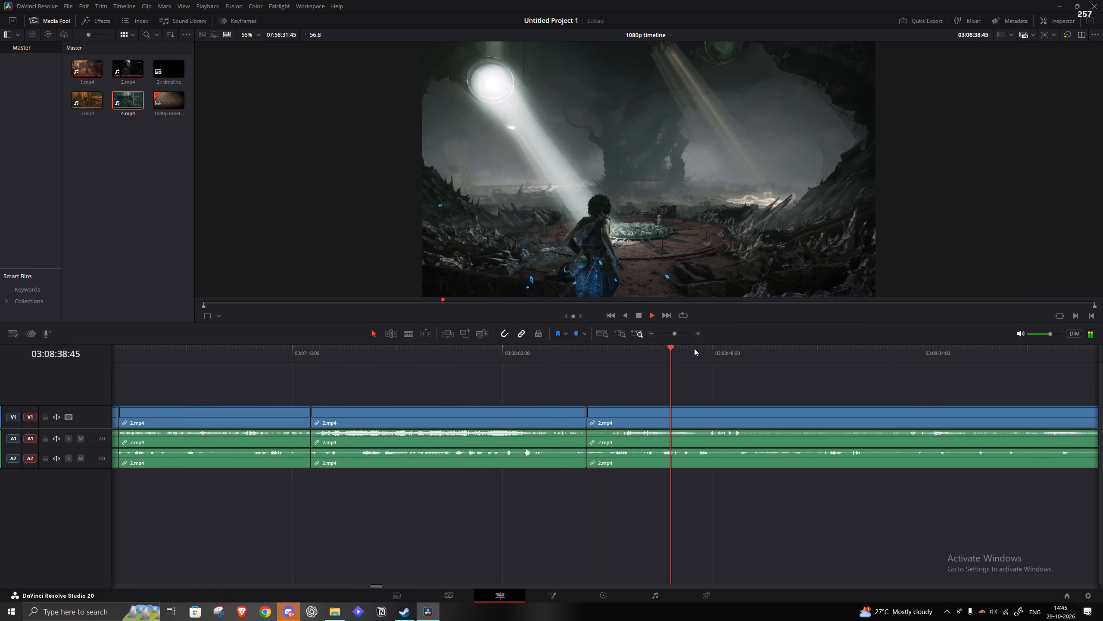
click(703, 349)
click(715, 351)
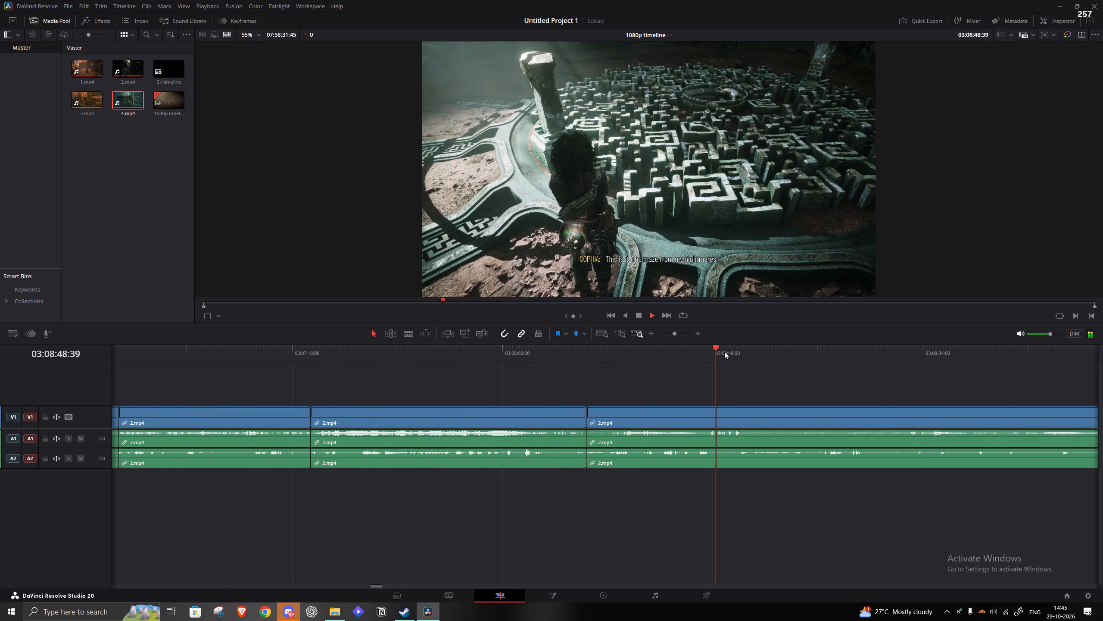
click(731, 351)
click(748, 348)
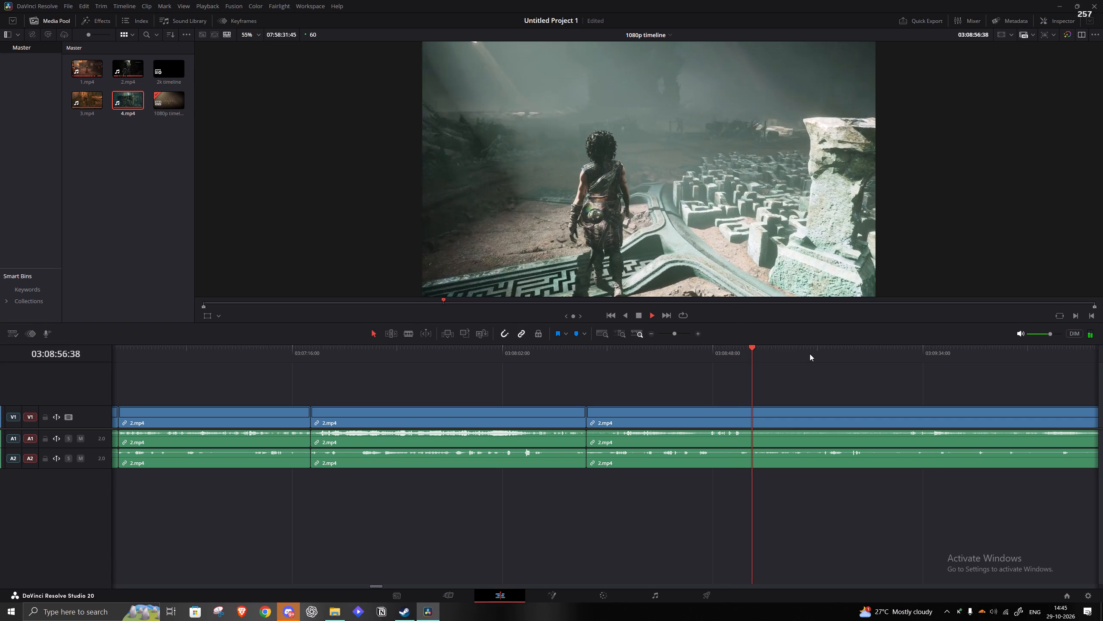
key(space)
key(s)
Trim the start of the clip after the 03:08:57 split to about 03:09:29, close the gap and play the join.
click(929, 362)
key(space)
click(670, 336)
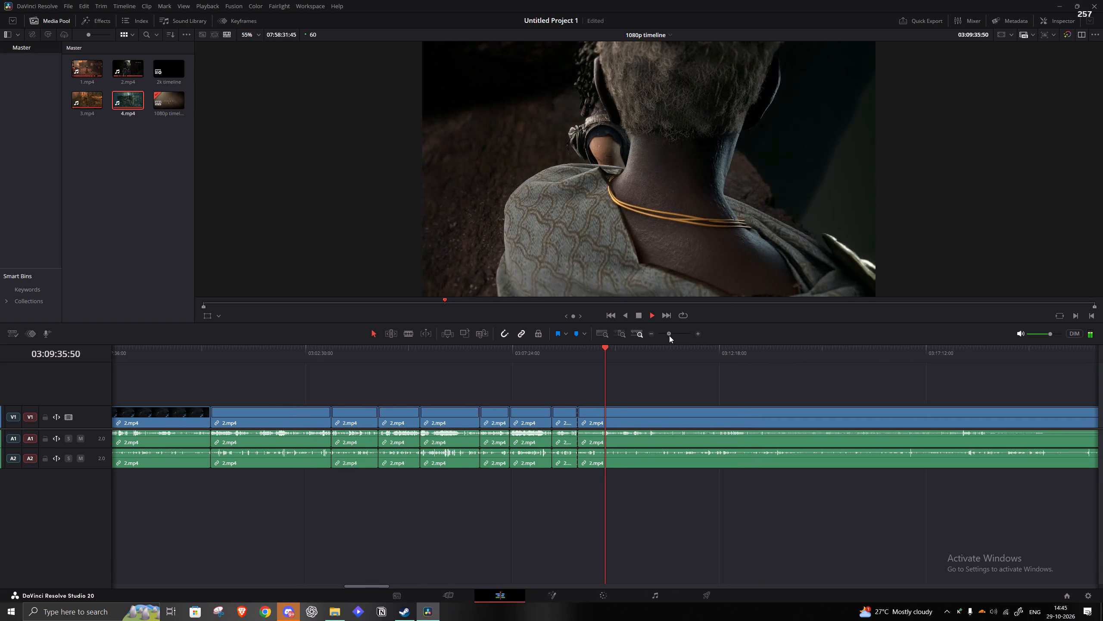
drag(672, 335, 679, 334)
click(403, 352)
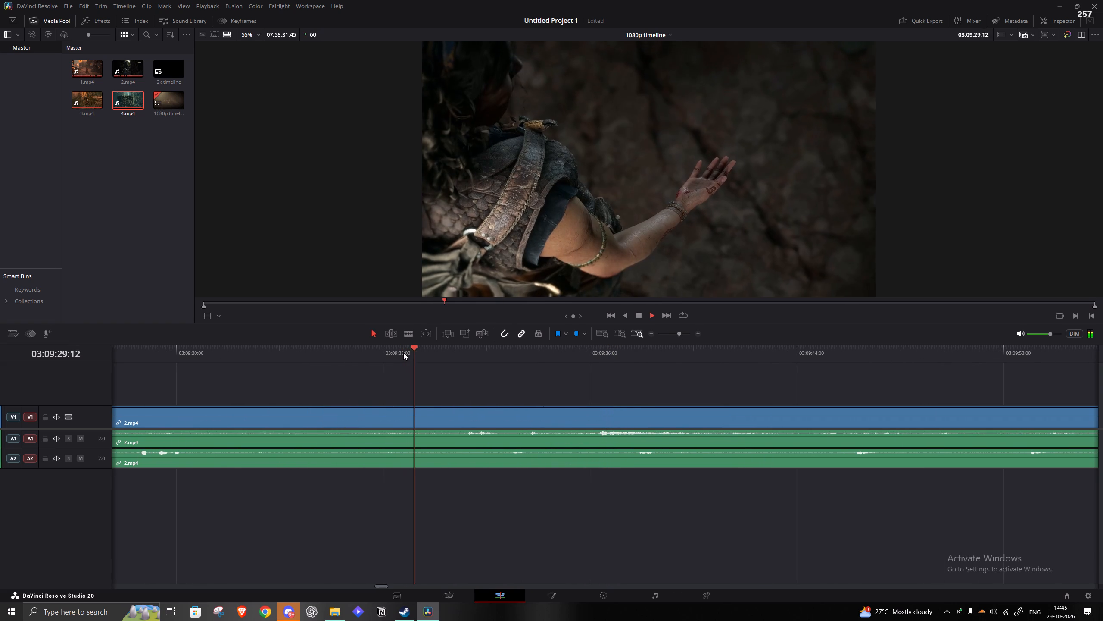
key(space)
key(q)
click(343, 424)
key(a)
key(space)
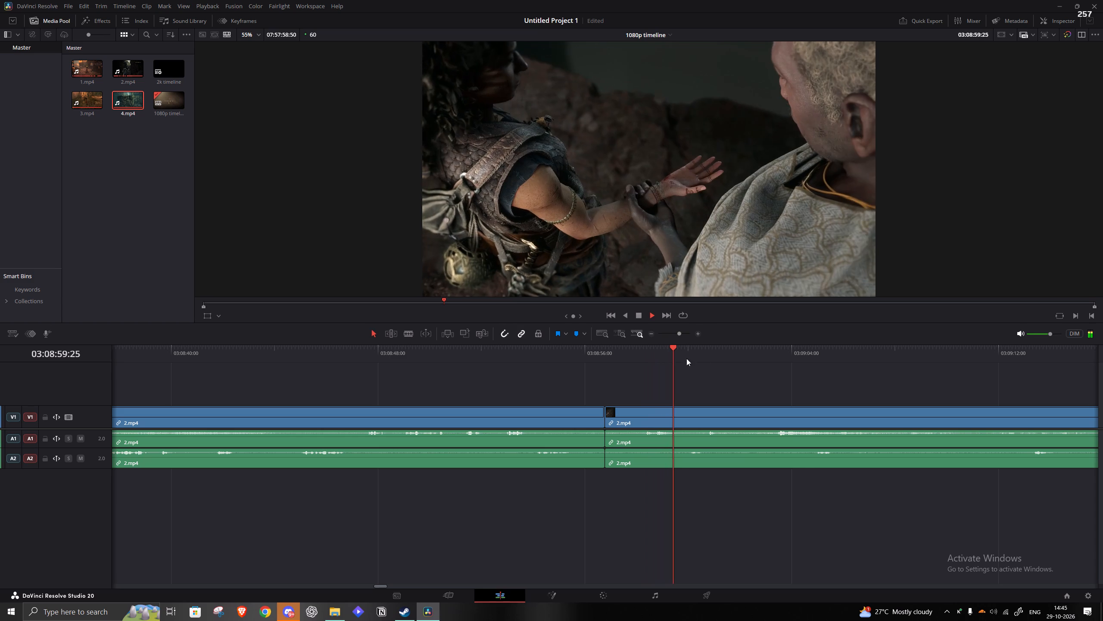
Play through the Daedalus cutscene after the 03:08:57 join and split the clip at 03:10:56:15, once Daedalus's key is obtained.
drag(680, 332, 675, 332)
click(644, 358)
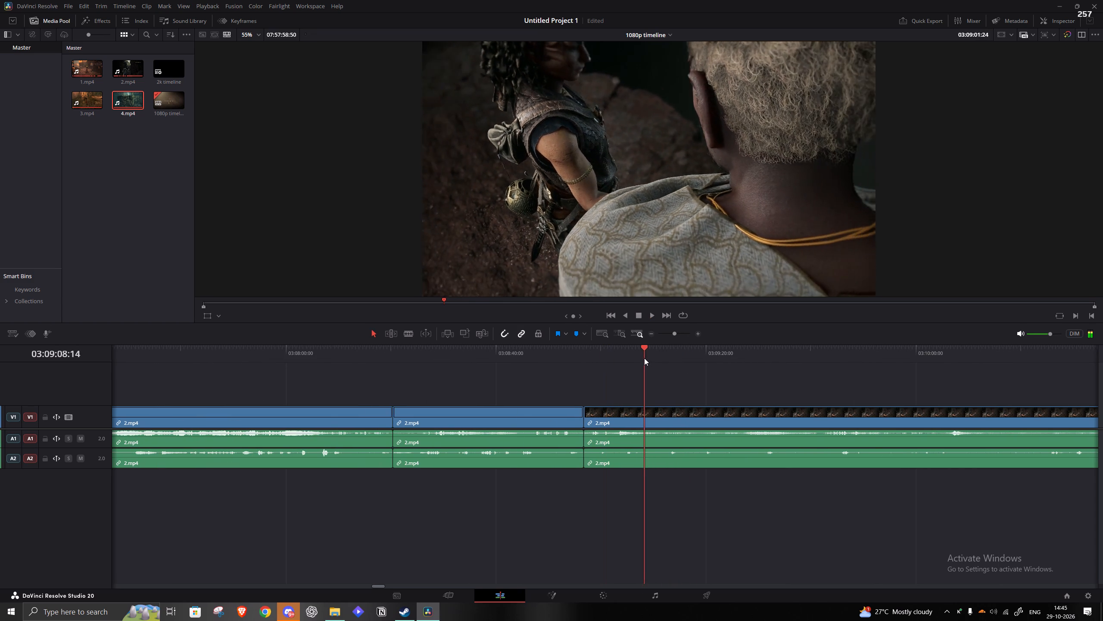
click(679, 354)
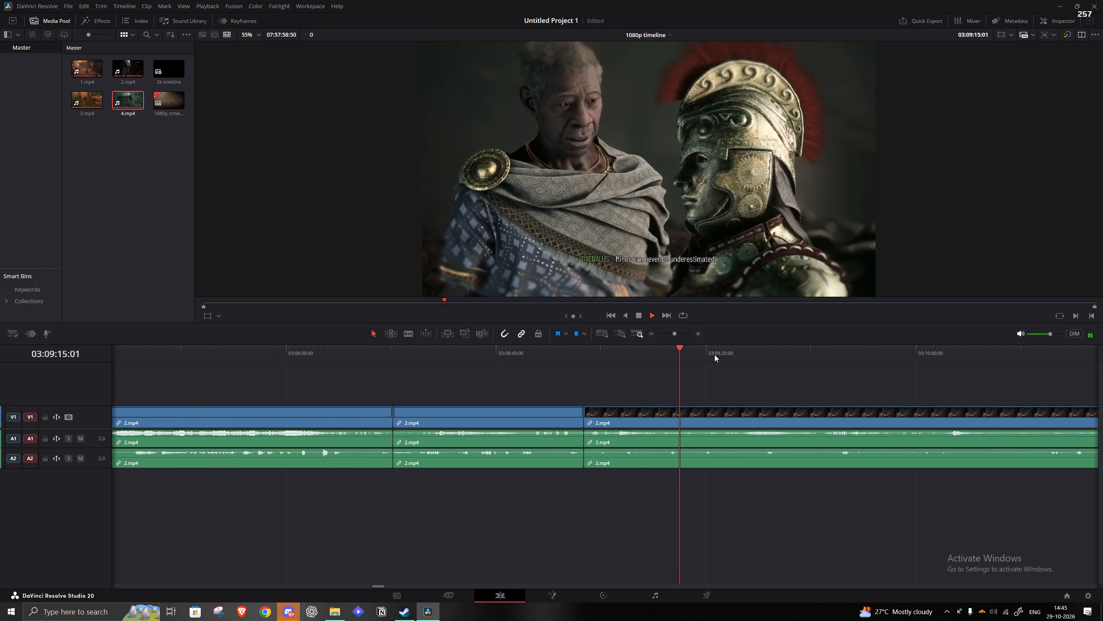
click(714, 354)
click(769, 351)
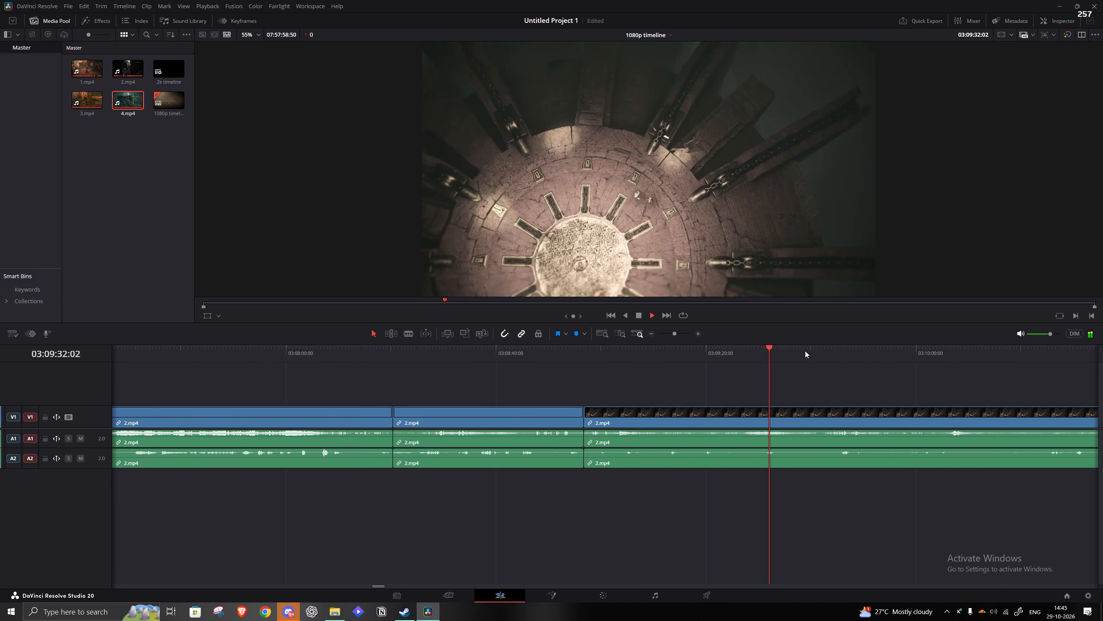
click(808, 351)
click(840, 349)
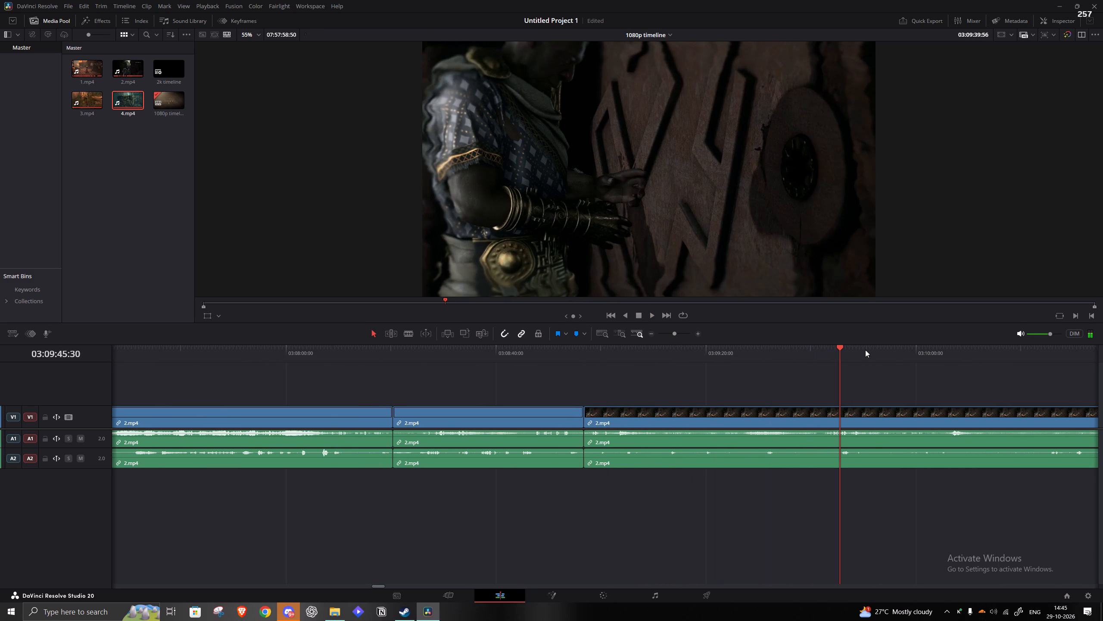
click(875, 350)
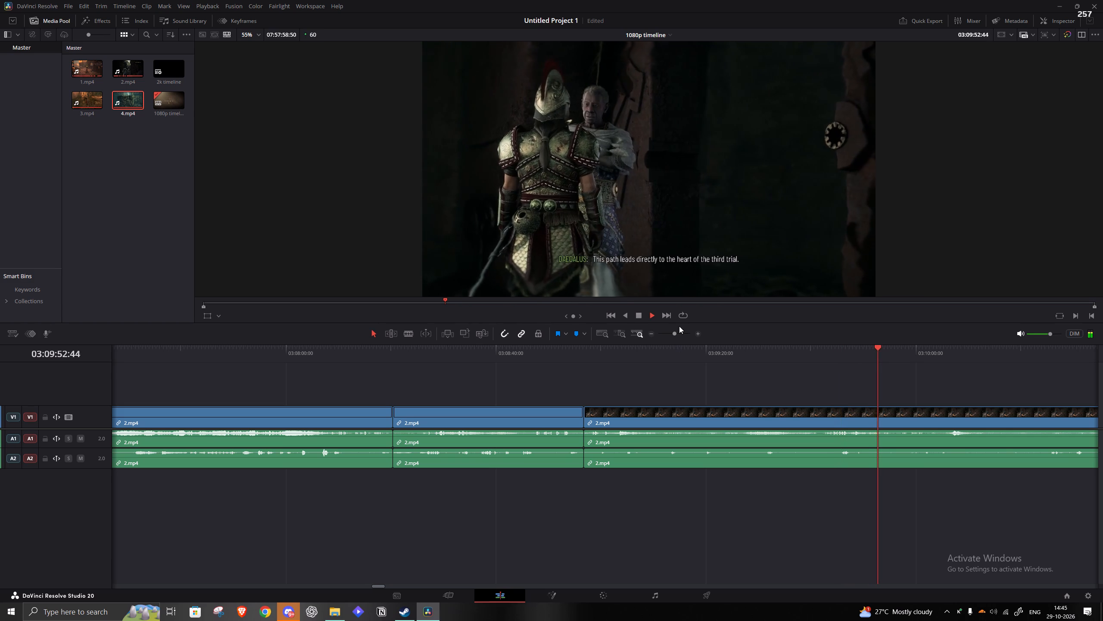
click(673, 328)
drag(683, 328, 678, 328)
drag(679, 335, 673, 336)
click(636, 357)
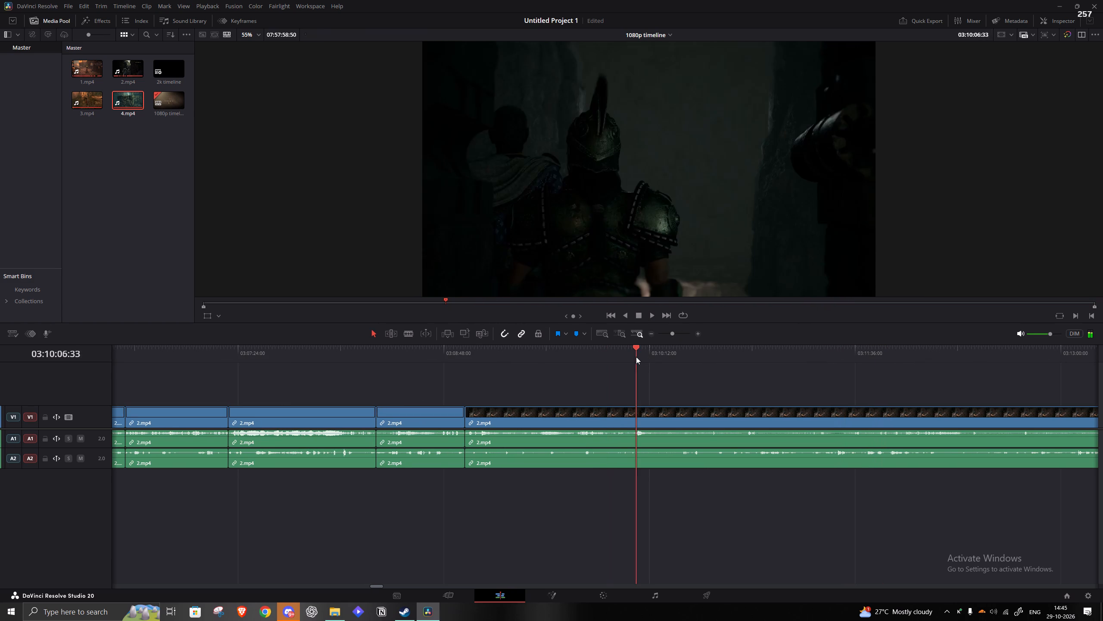
click(662, 358)
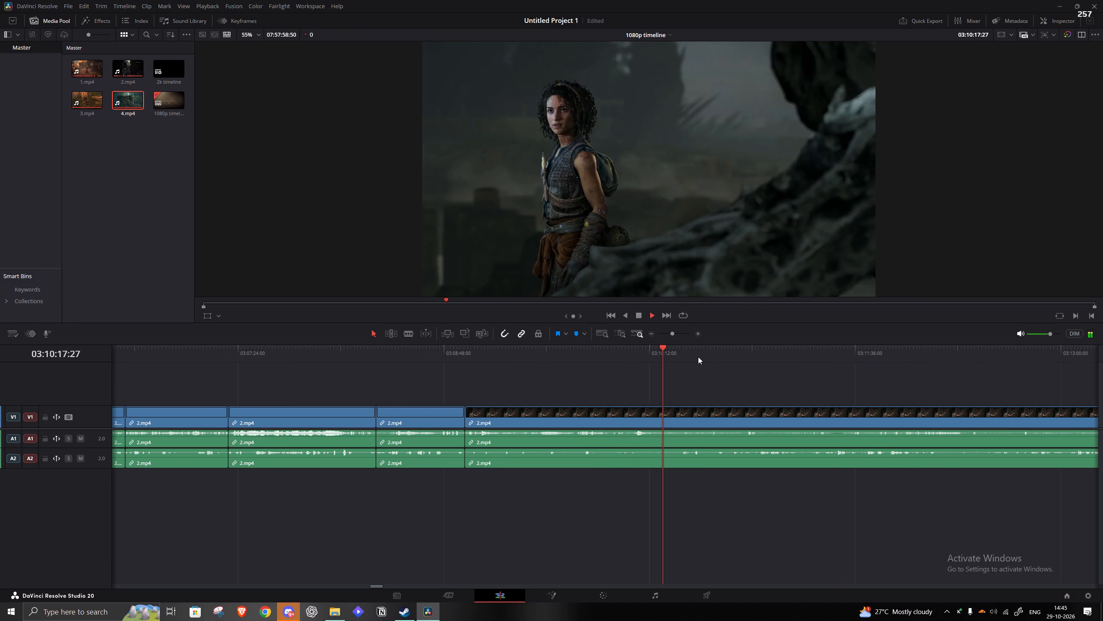
click(698, 357)
click(722, 352)
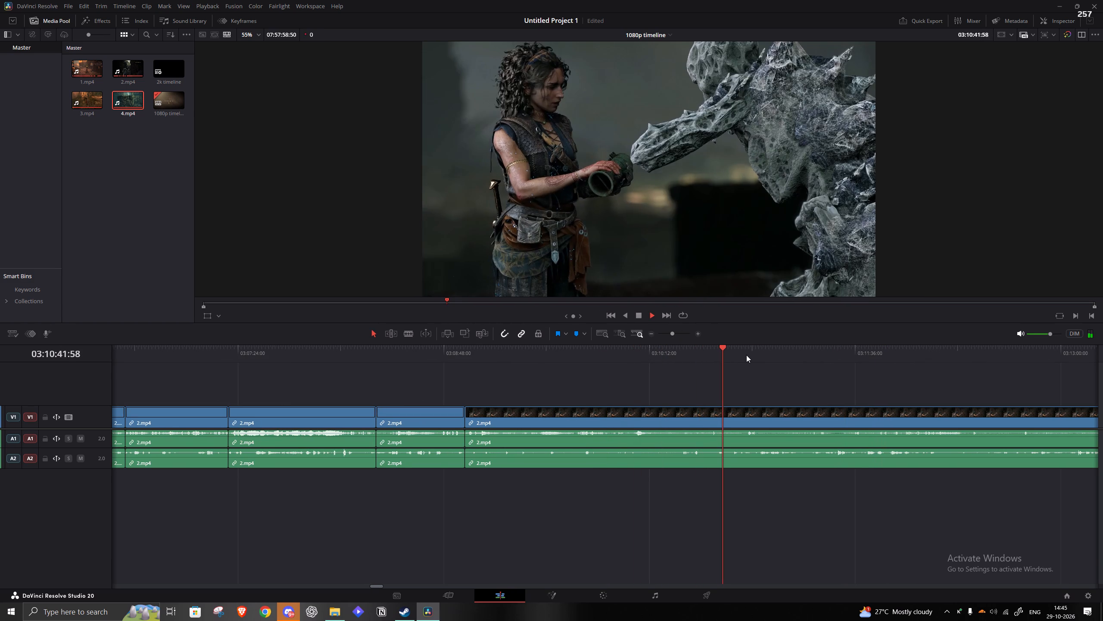
click(752, 354)
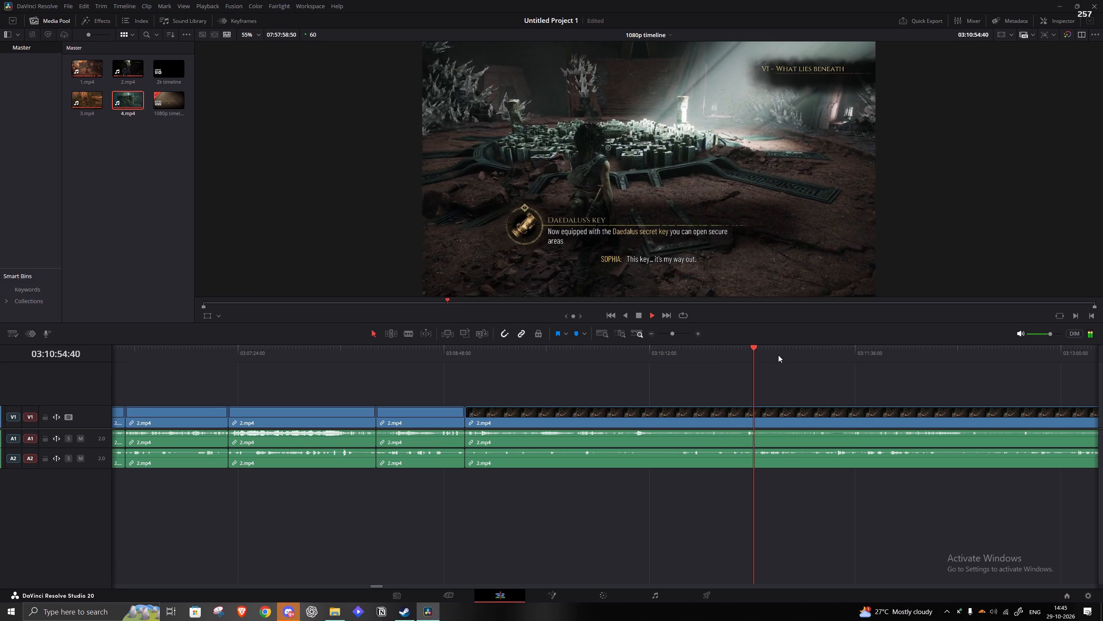
key(space)
text(s)
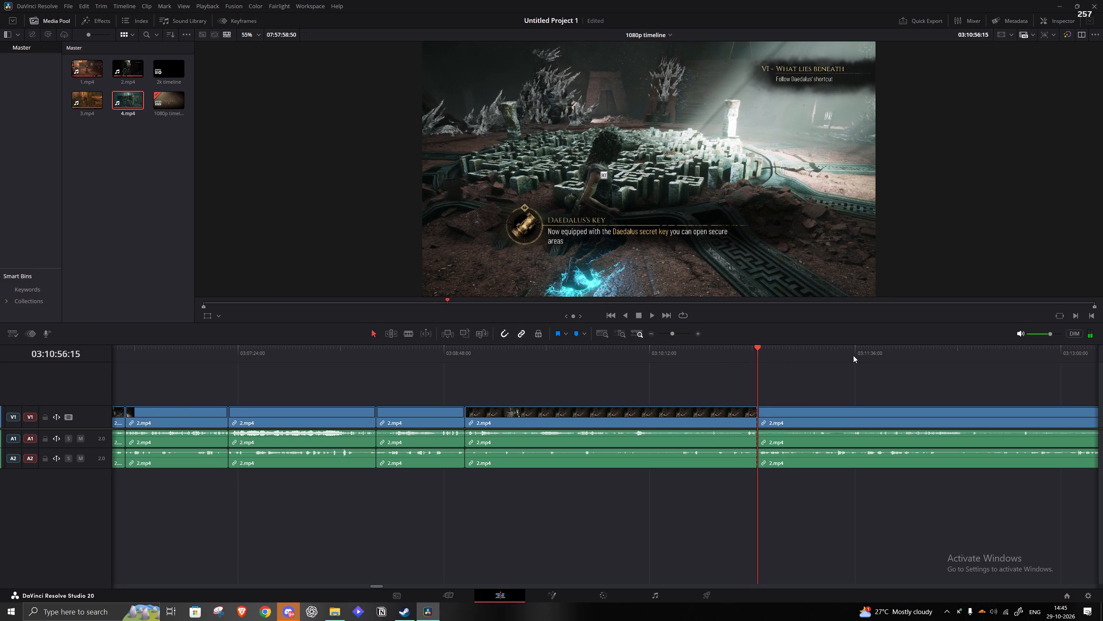
Trim the start of the clip after the 03:10:56 split to about 03:11:45, close the gap and play the join.
click(854, 355)
key(space)
click(882, 352)
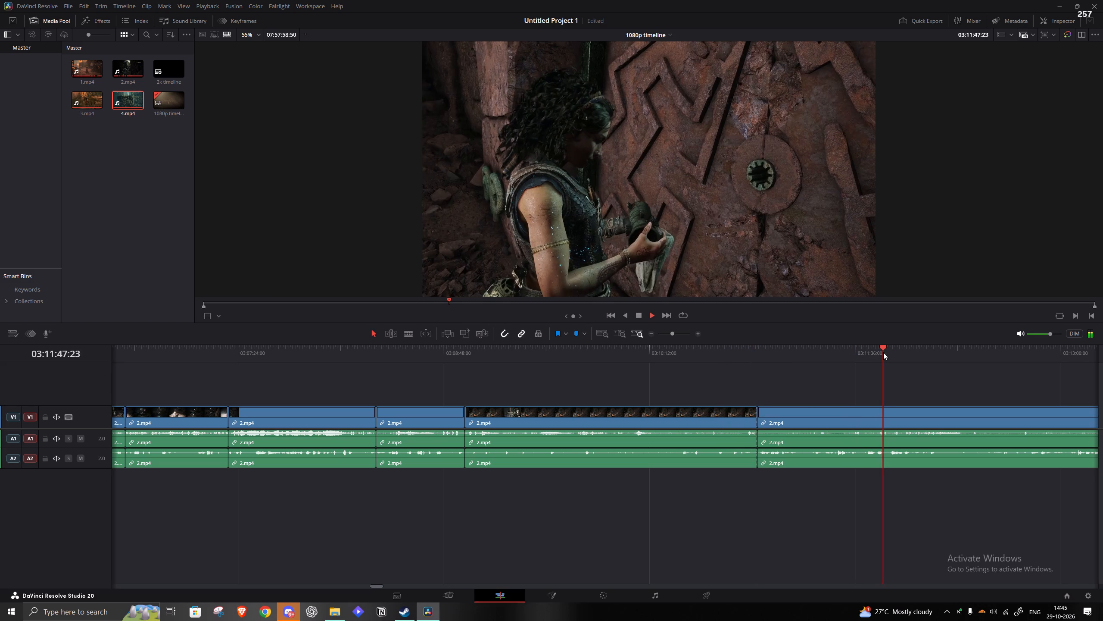
click(870, 351)
click(878, 352)
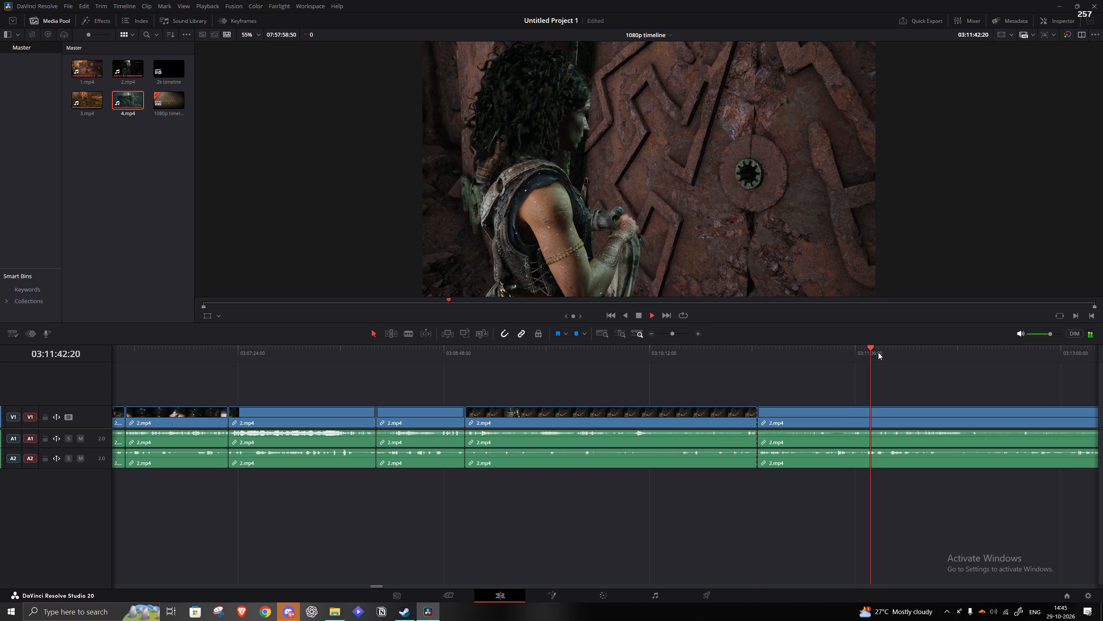
key(space)
key(q)
click(803, 413)
key(a)
key(space)
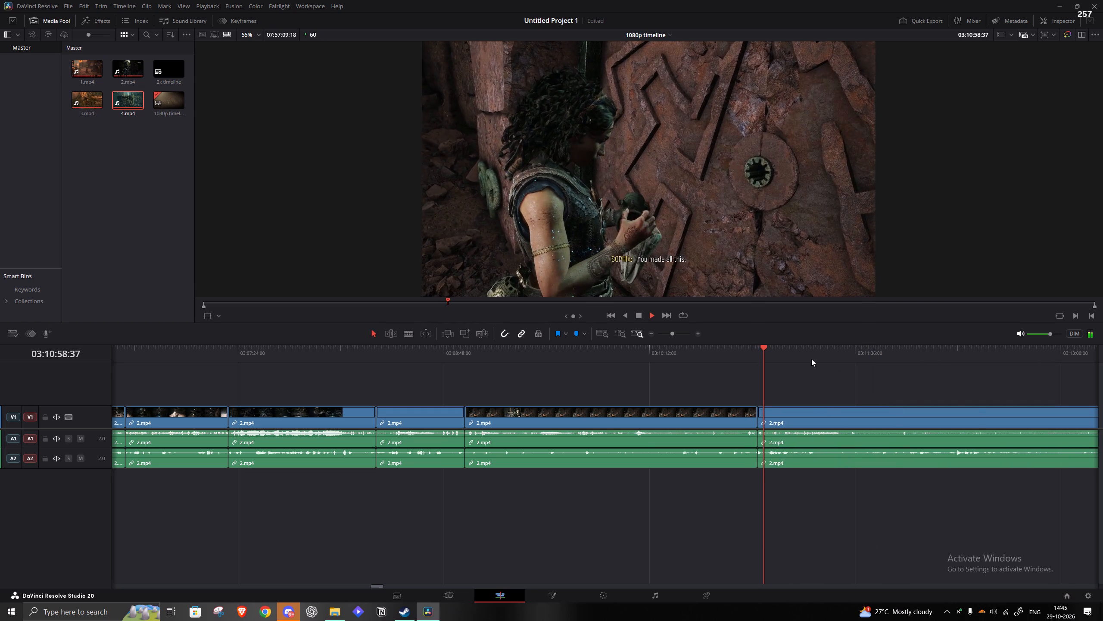
Skim the clip after the 03:10:56 join and split it at 03:11:32:18, as the character walks on through the cave.
click(770, 345)
click(780, 348)
click(791, 348)
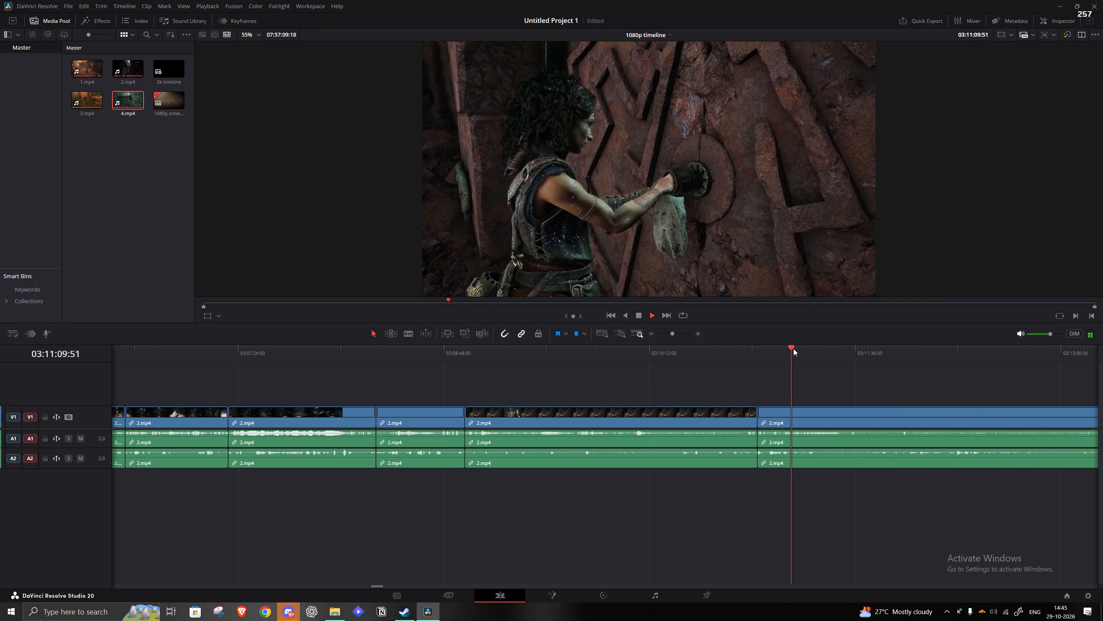
click(808, 347)
click(829, 350)
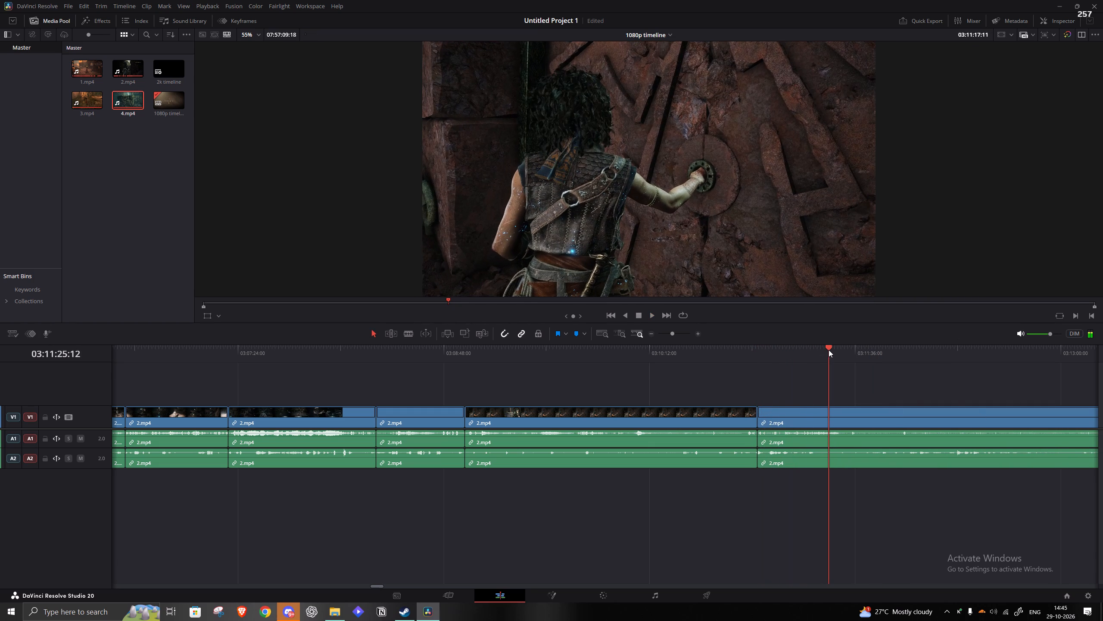
click(836, 351)
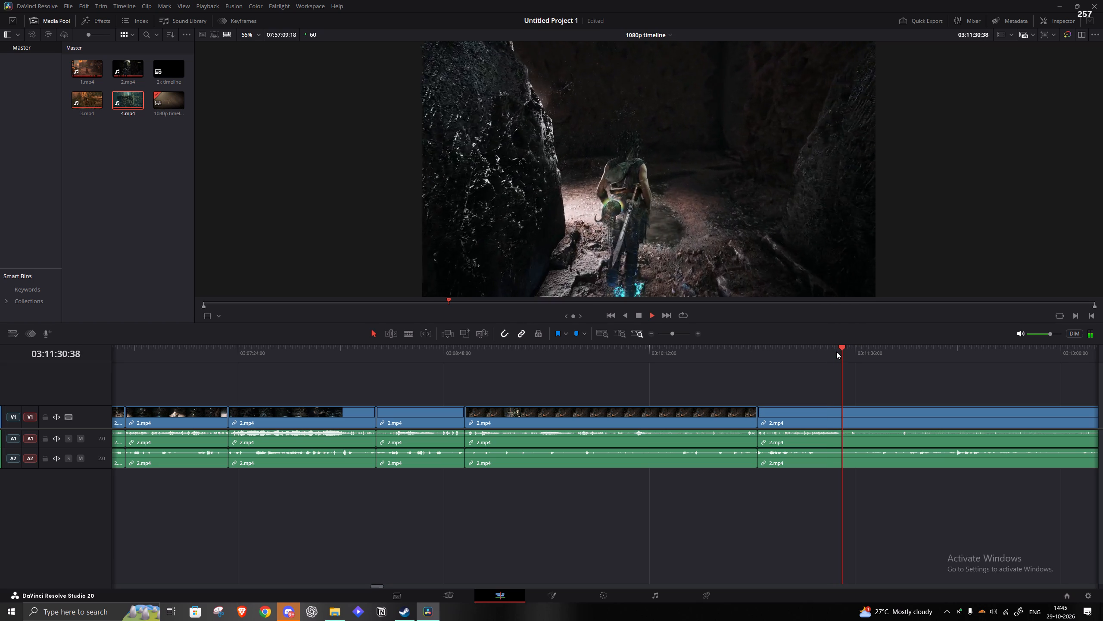
key(space)
text(s)
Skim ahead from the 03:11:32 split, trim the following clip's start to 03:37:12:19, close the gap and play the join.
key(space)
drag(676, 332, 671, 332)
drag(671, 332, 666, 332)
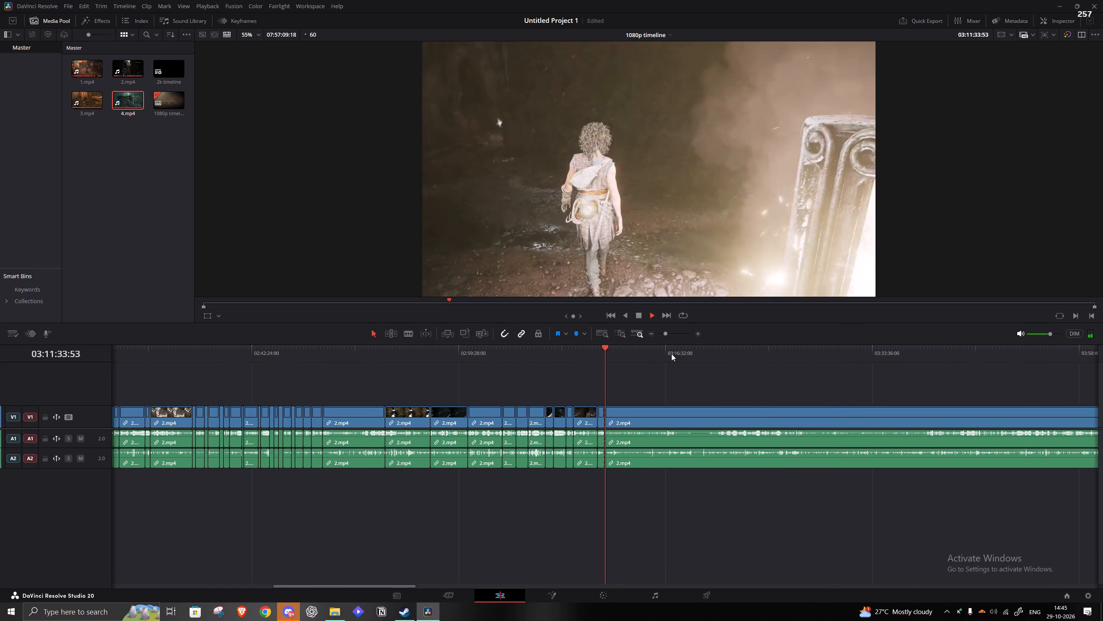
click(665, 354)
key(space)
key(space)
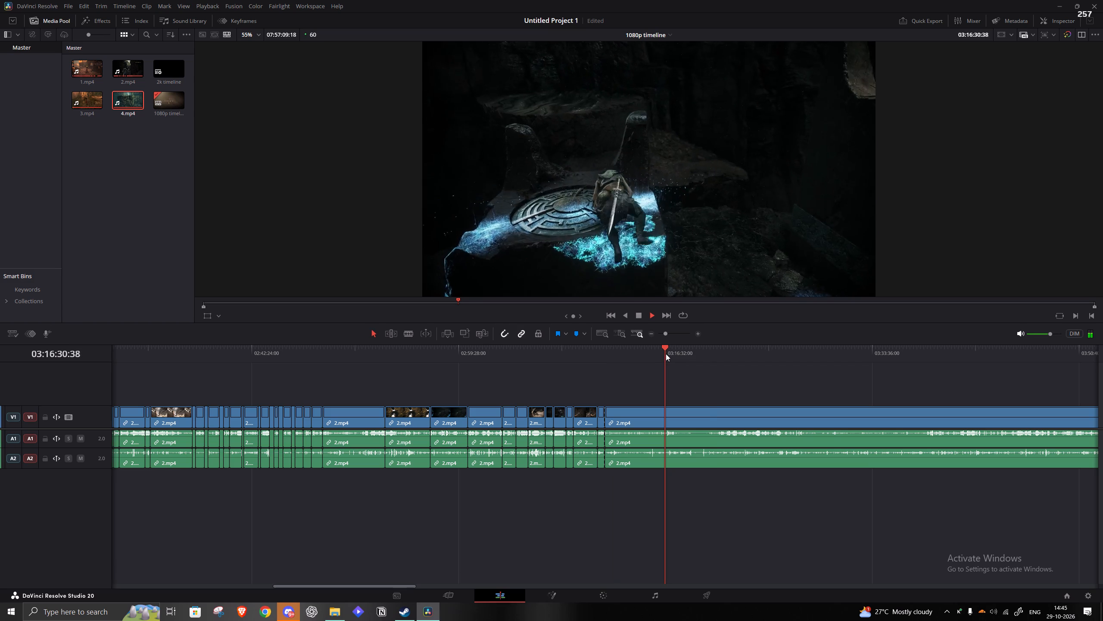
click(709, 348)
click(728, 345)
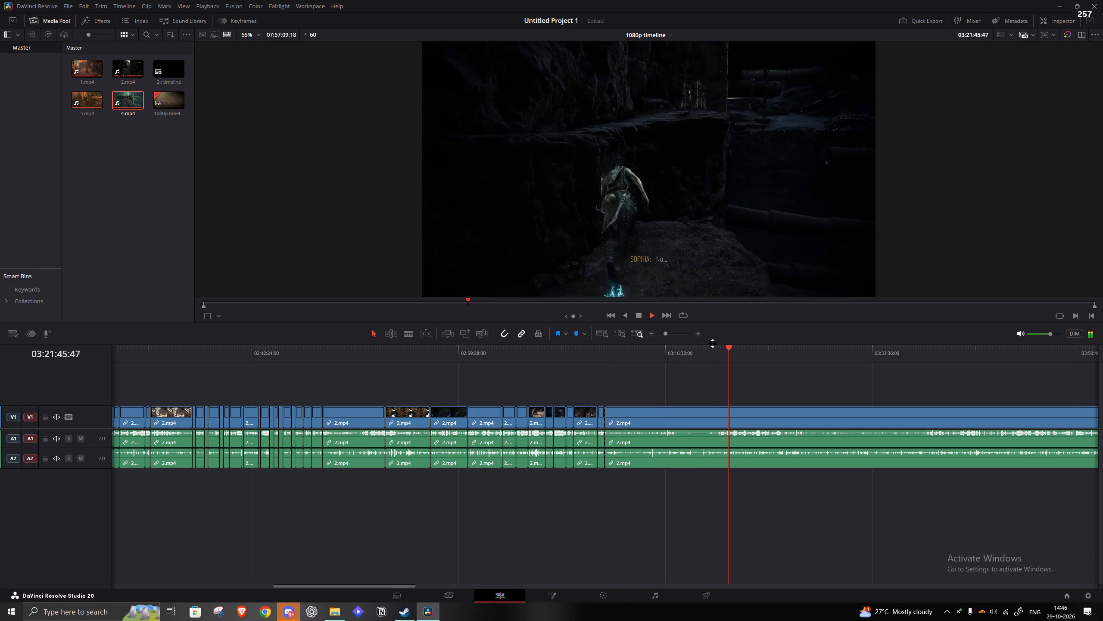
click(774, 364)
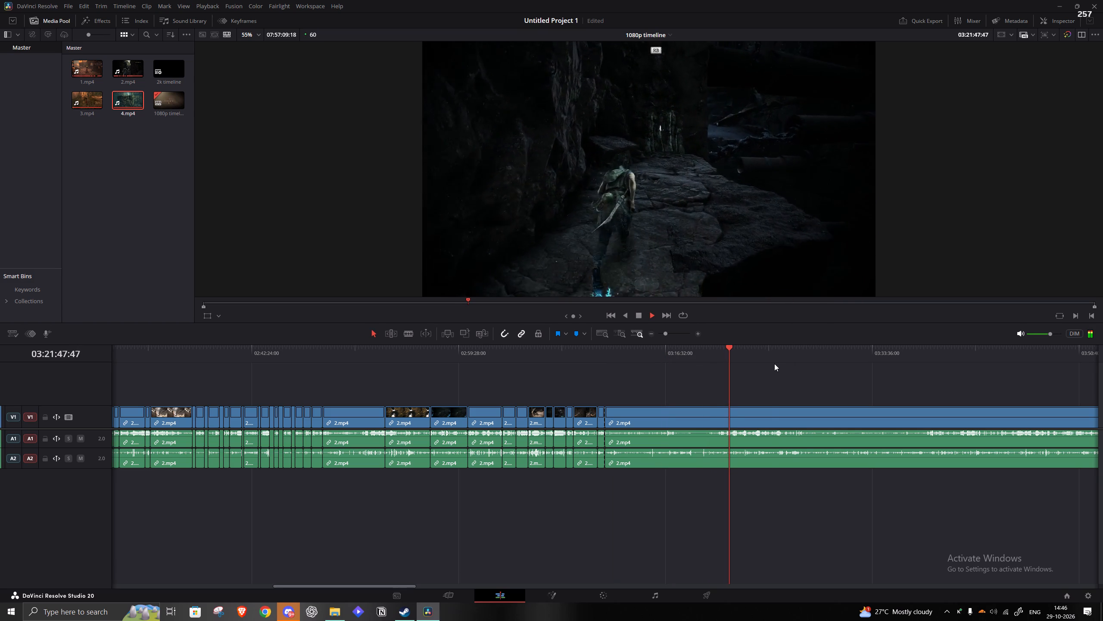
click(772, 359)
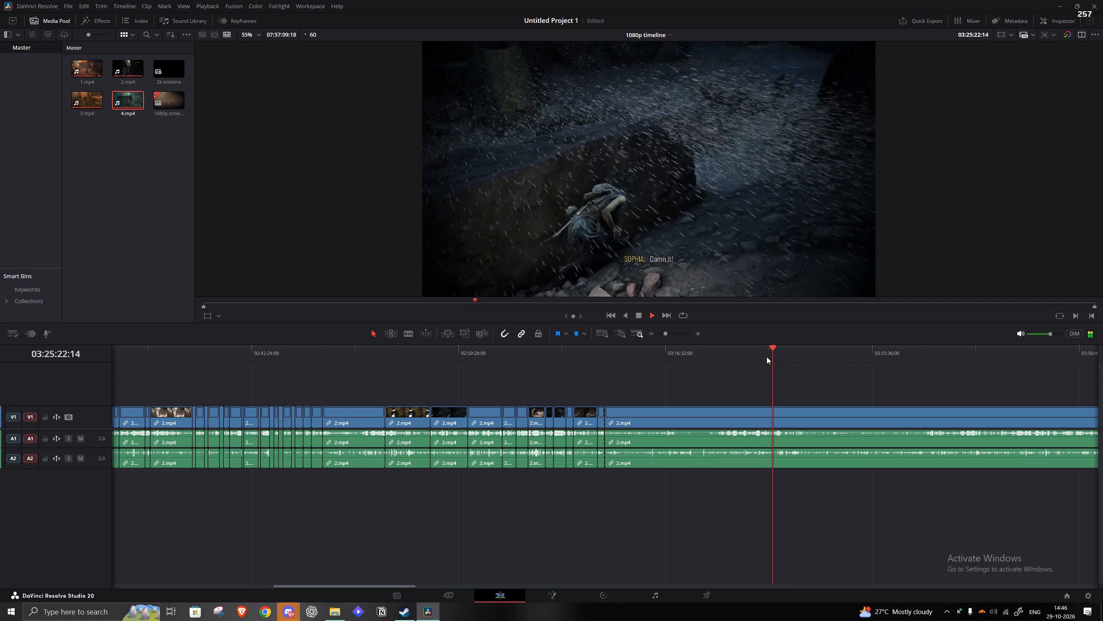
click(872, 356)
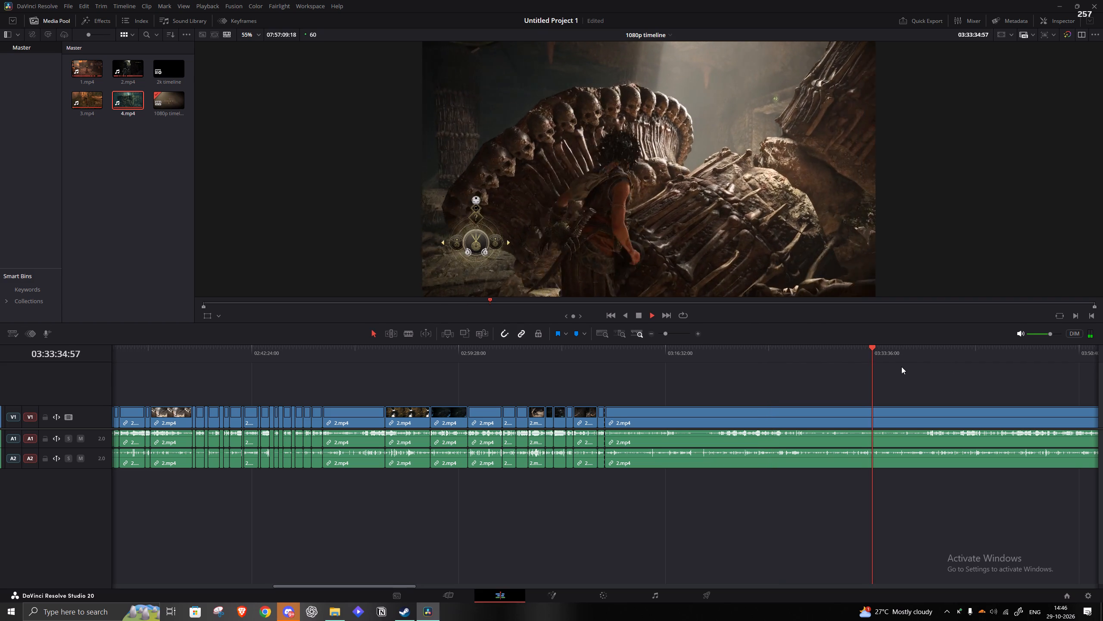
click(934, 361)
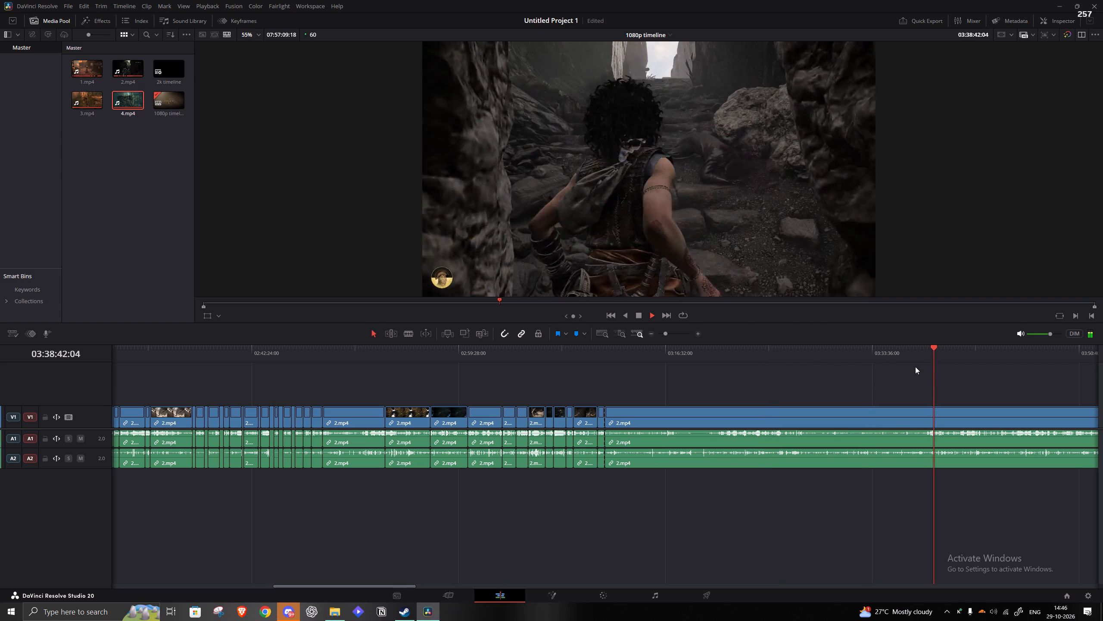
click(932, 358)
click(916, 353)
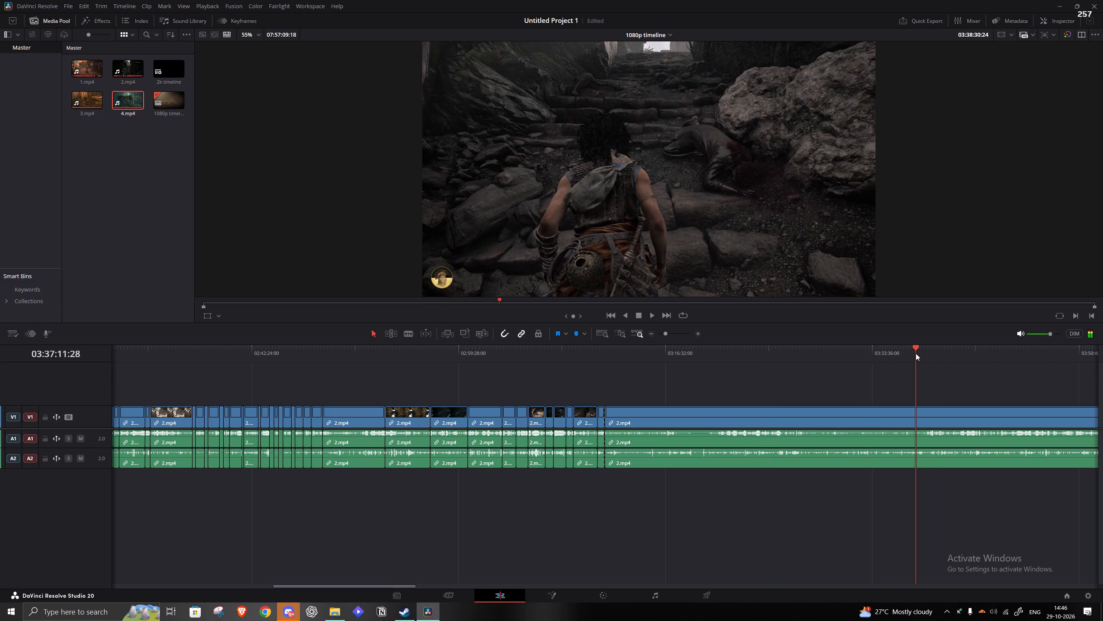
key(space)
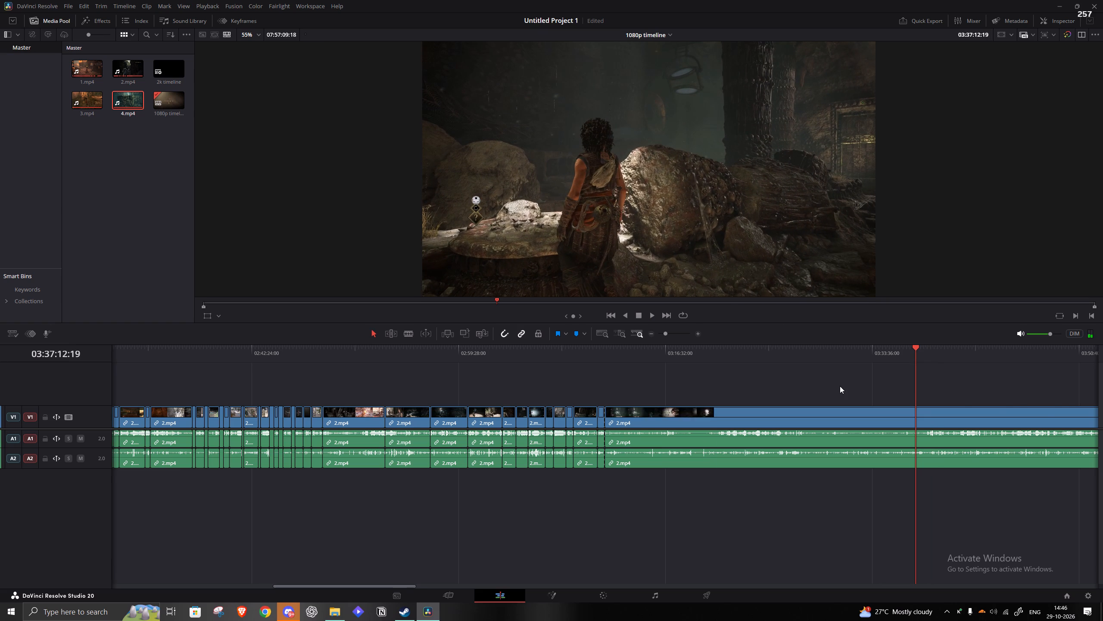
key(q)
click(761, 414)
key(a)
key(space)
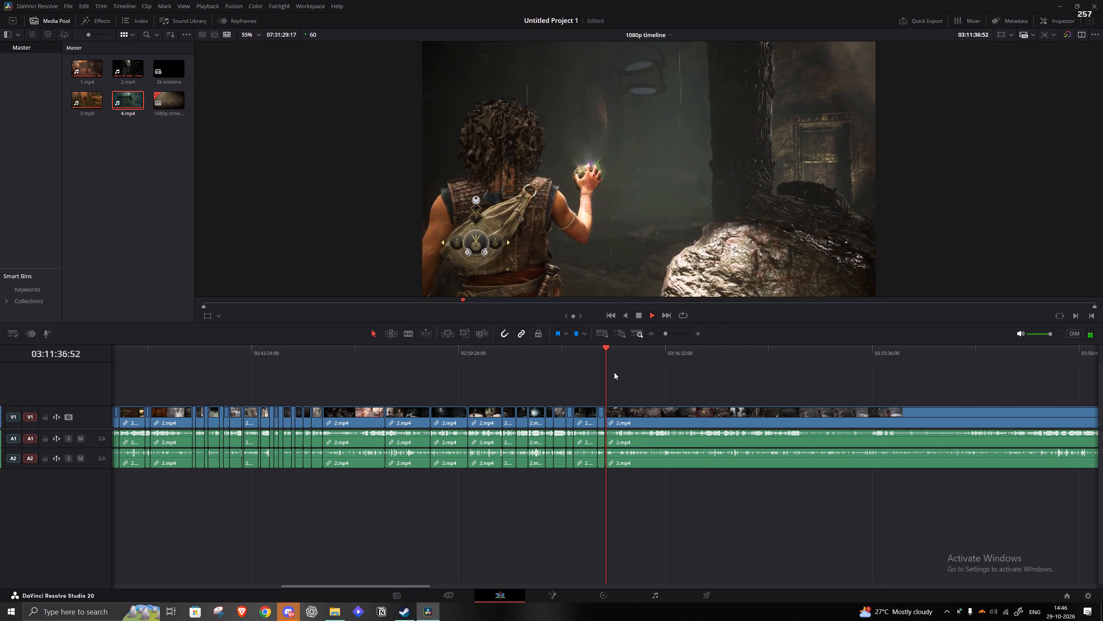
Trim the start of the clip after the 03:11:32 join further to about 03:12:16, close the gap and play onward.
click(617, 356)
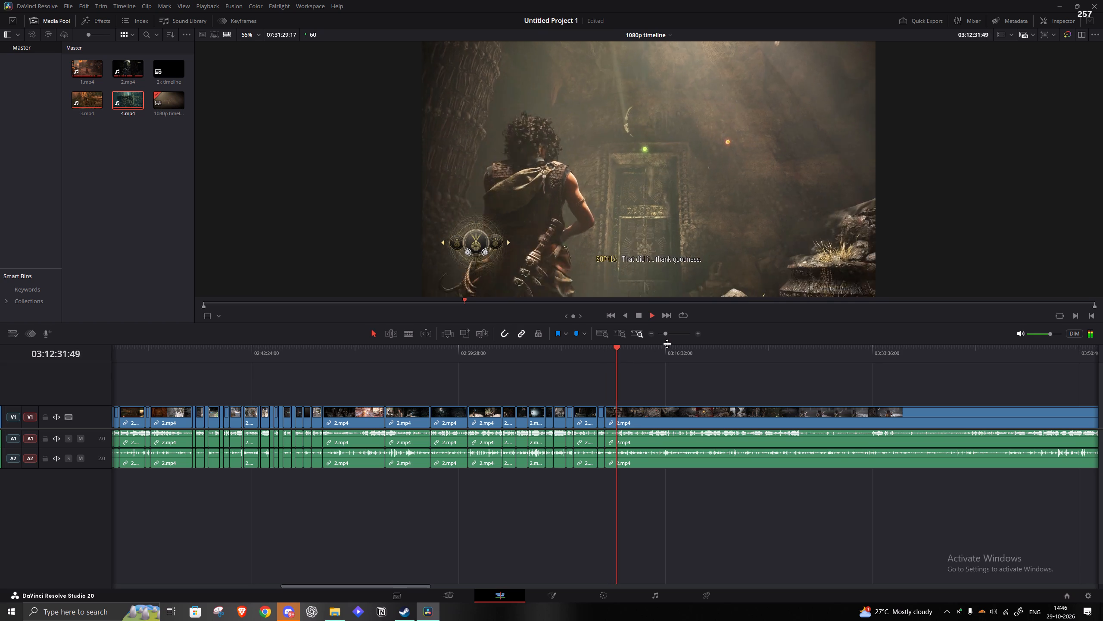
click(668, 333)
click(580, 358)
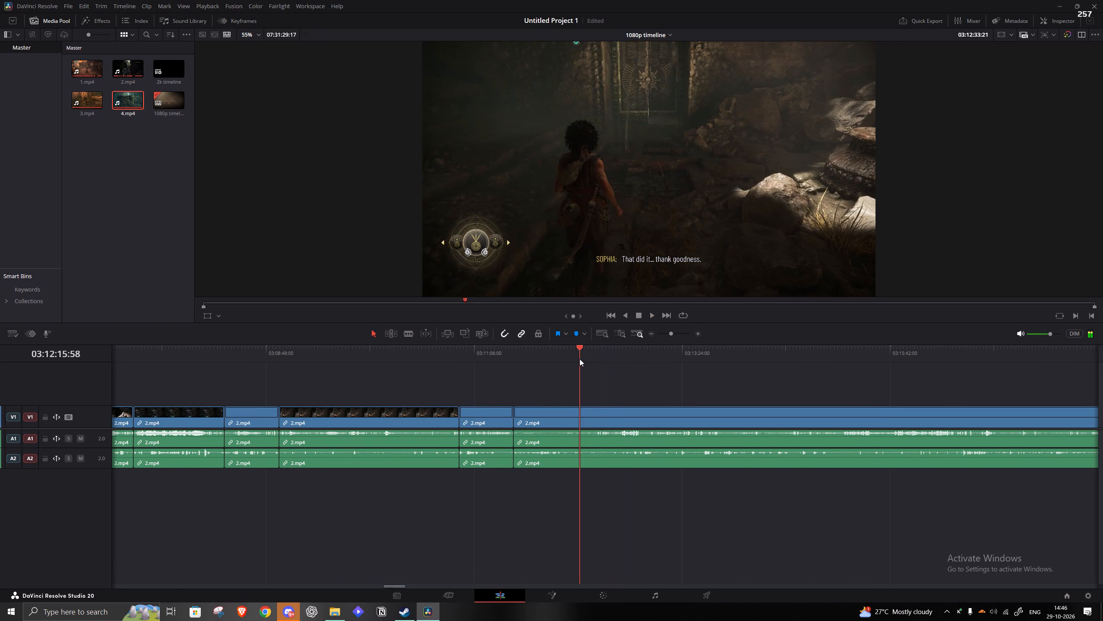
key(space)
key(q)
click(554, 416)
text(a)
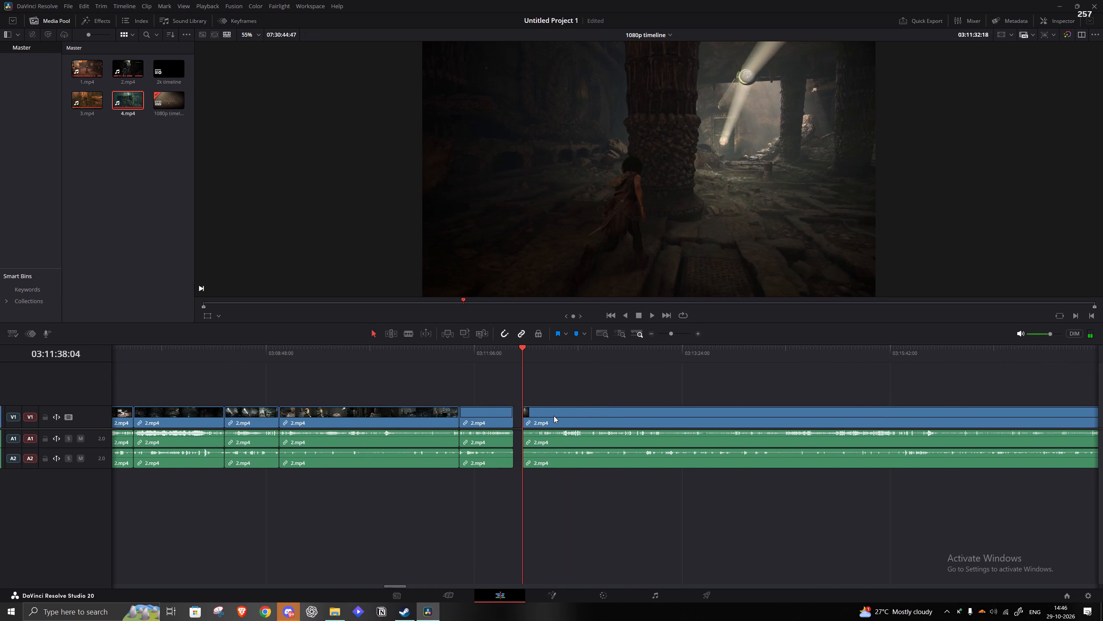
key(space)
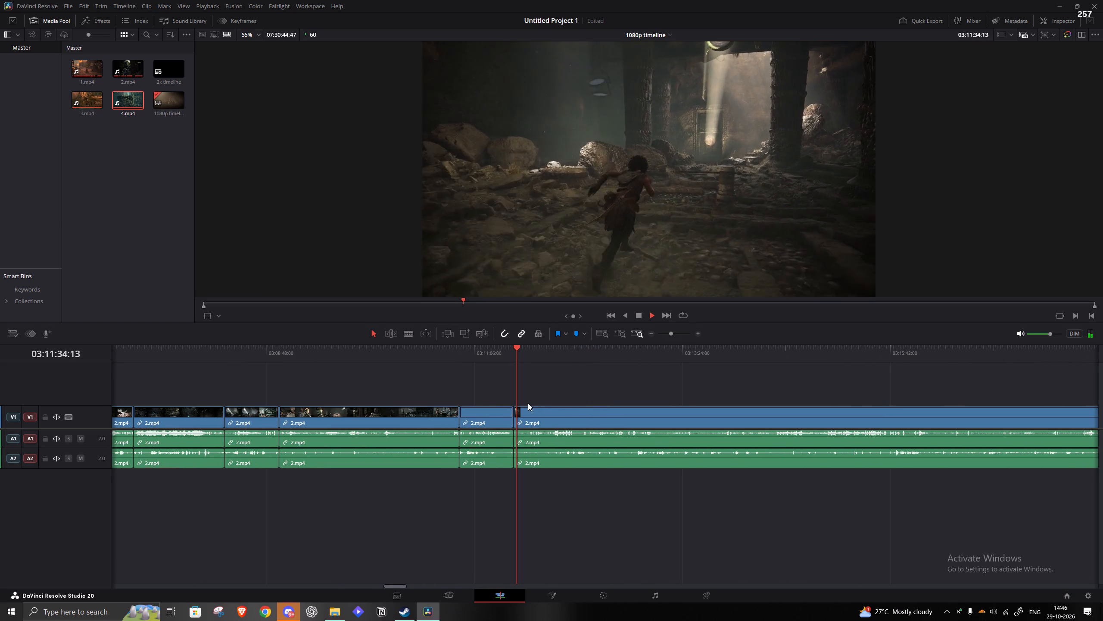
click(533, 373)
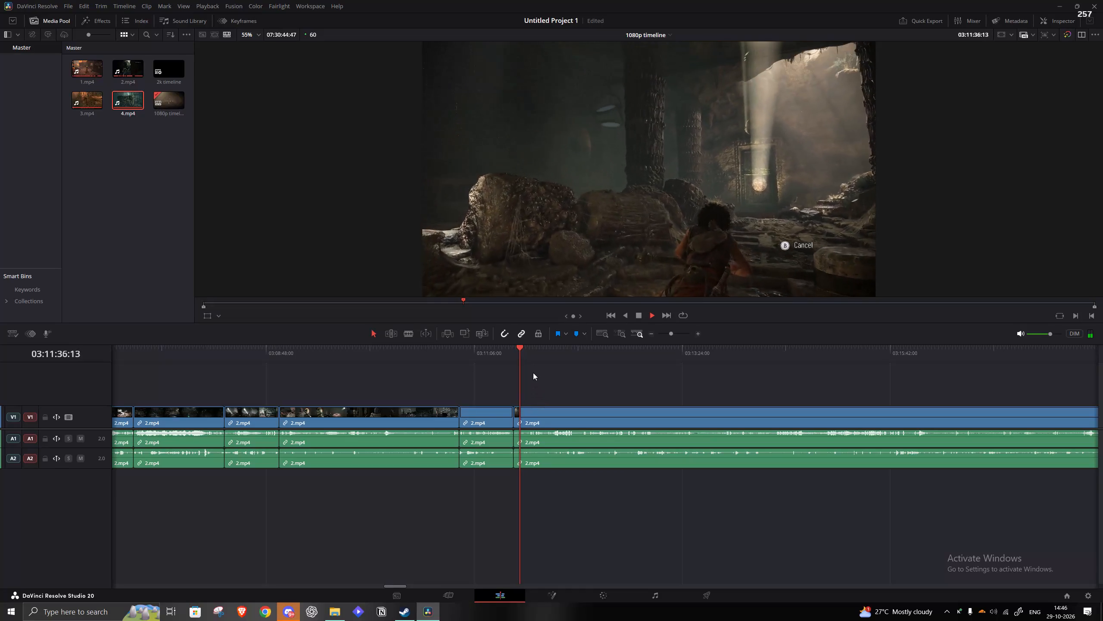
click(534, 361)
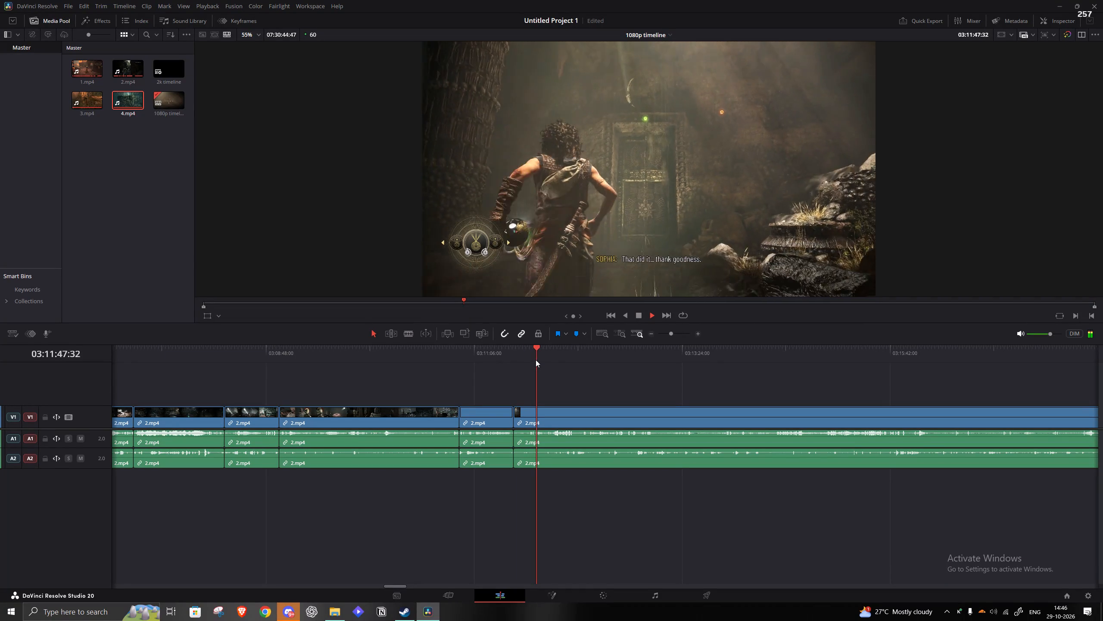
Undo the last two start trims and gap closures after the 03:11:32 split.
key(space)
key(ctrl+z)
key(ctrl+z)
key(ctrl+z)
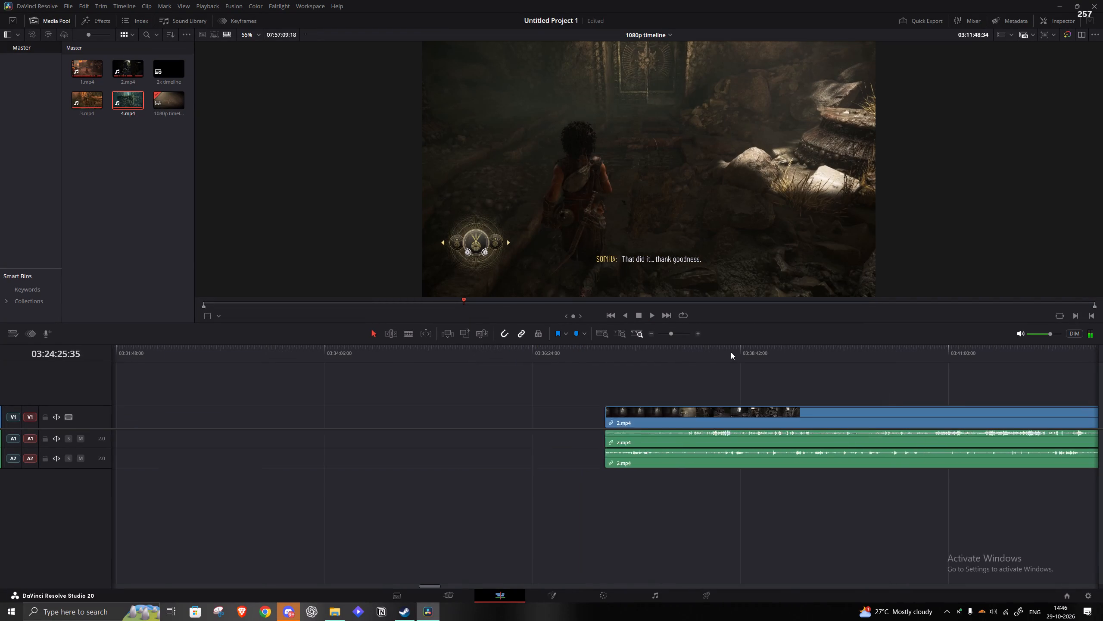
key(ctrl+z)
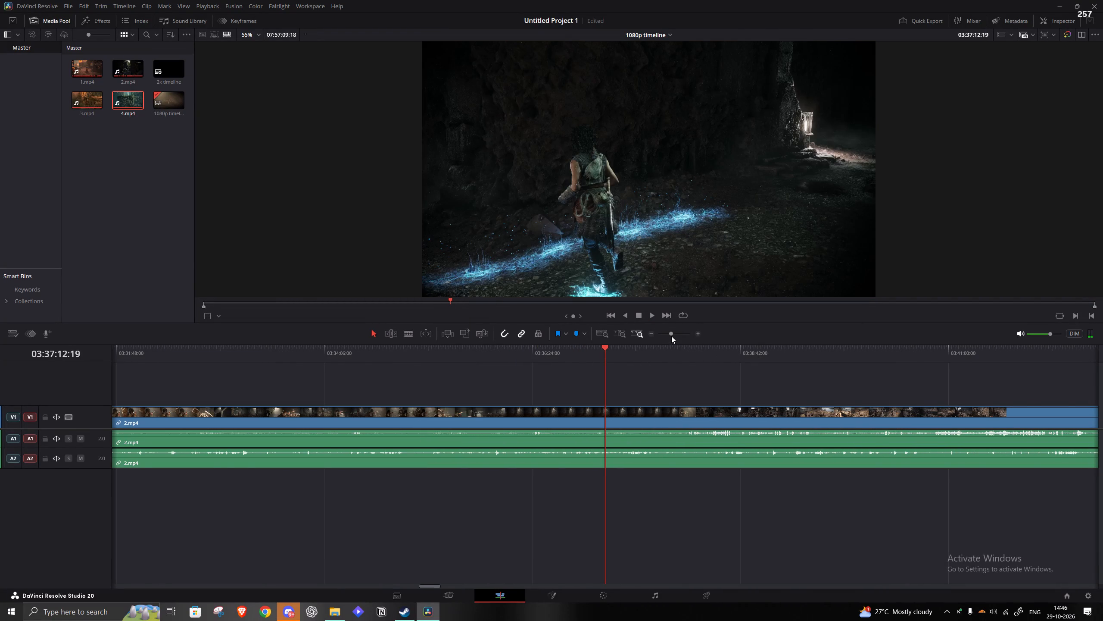
Trim the start of the clip after the 03:11:32 split to 03:25:18:19, close the gap and play the join.
drag(672, 336, 664, 335)
click(664, 335)
click(665, 335)
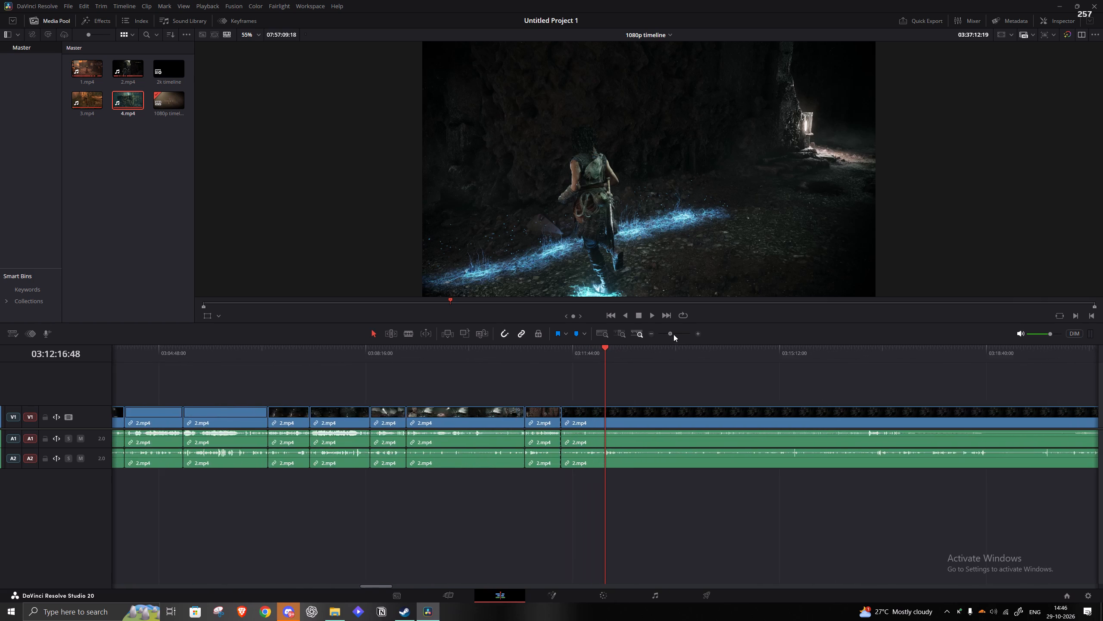
click(803, 379)
click(796, 369)
key(space)
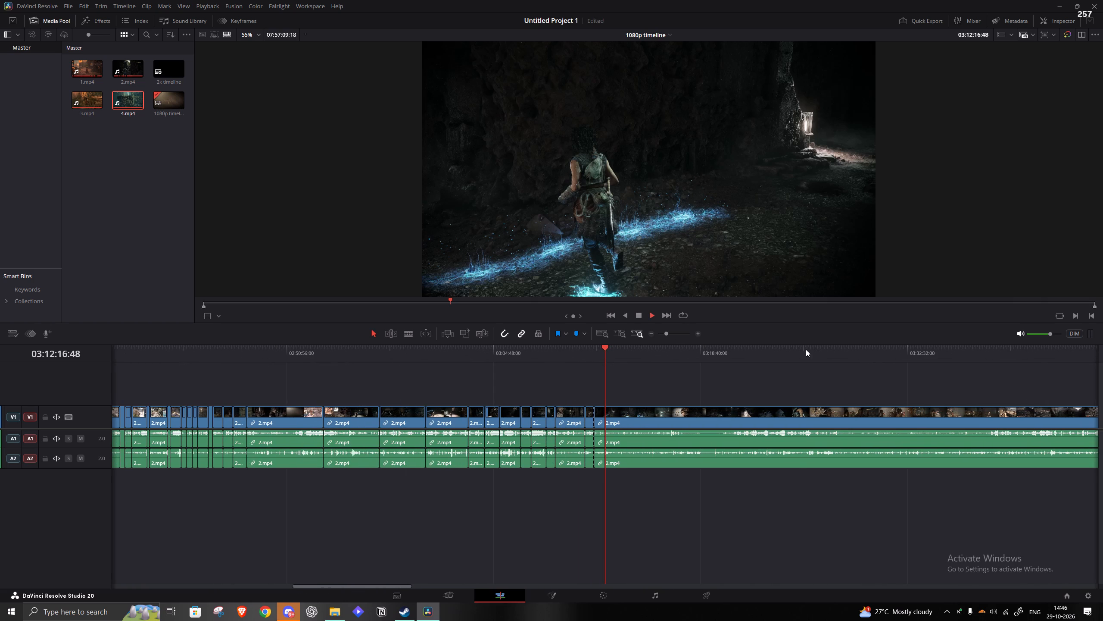
click(799, 350)
key(space)
key(q)
click(774, 400)
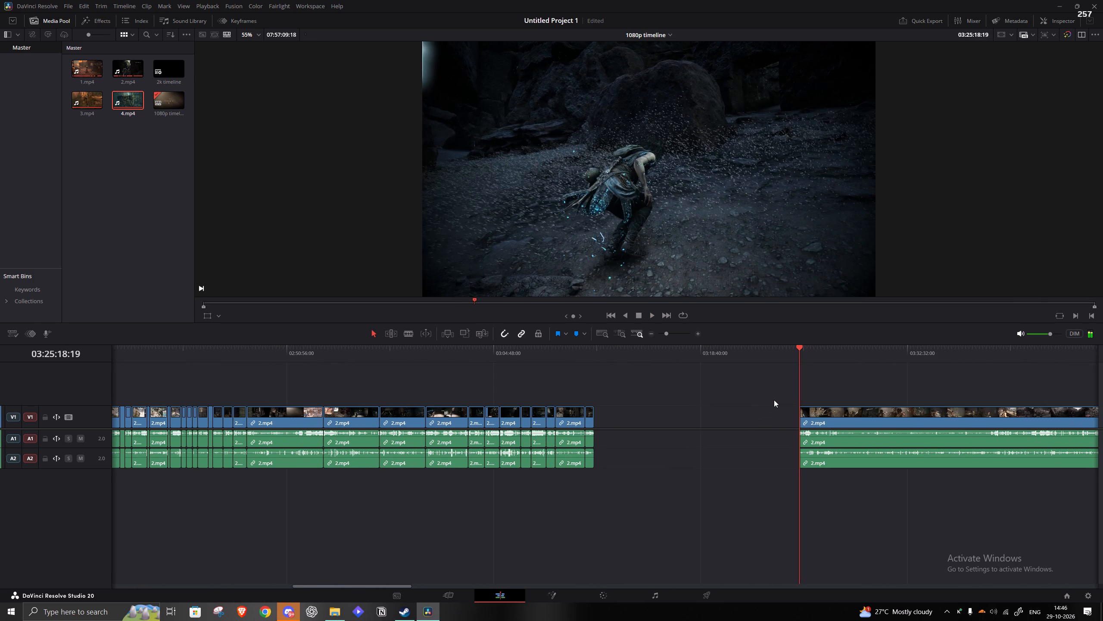
click(763, 431)
key(a)
key(space)
Skim the clip after the 03:11:32 join past the "VII - Death it sowed" title and split it at 03:14:19:04.
click(599, 353)
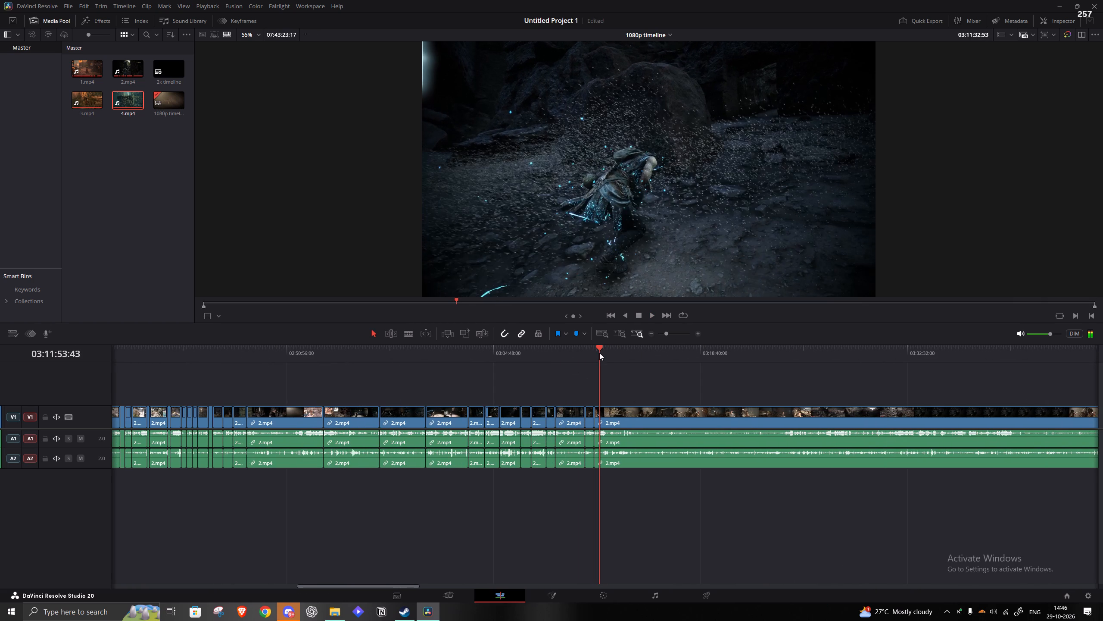
click(606, 353)
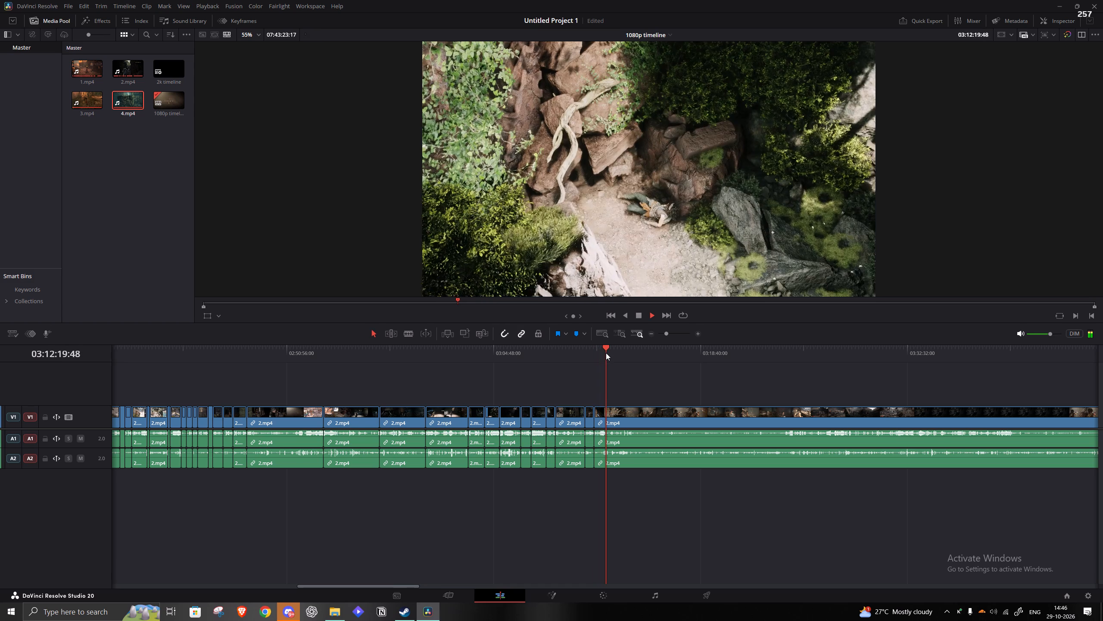
click(611, 353)
click(619, 352)
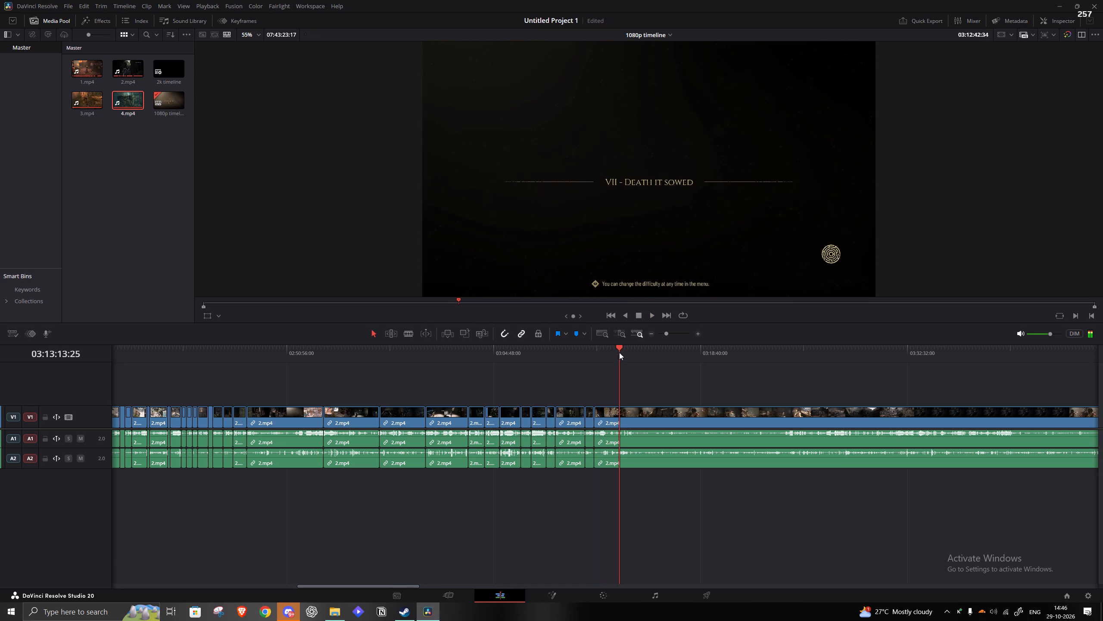
click(628, 353)
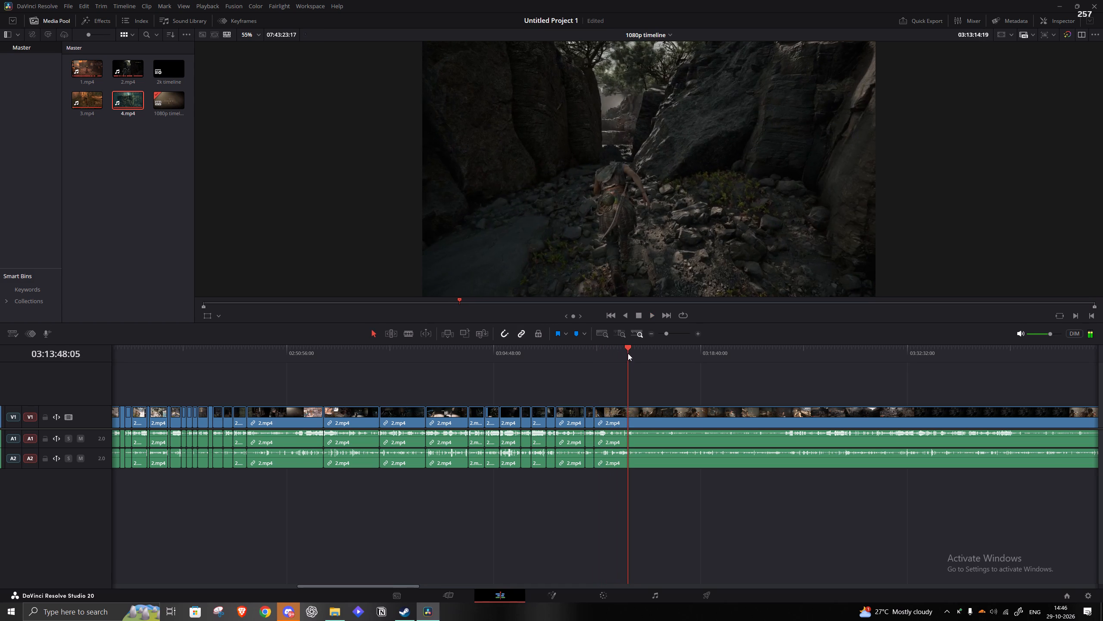
click(635, 354)
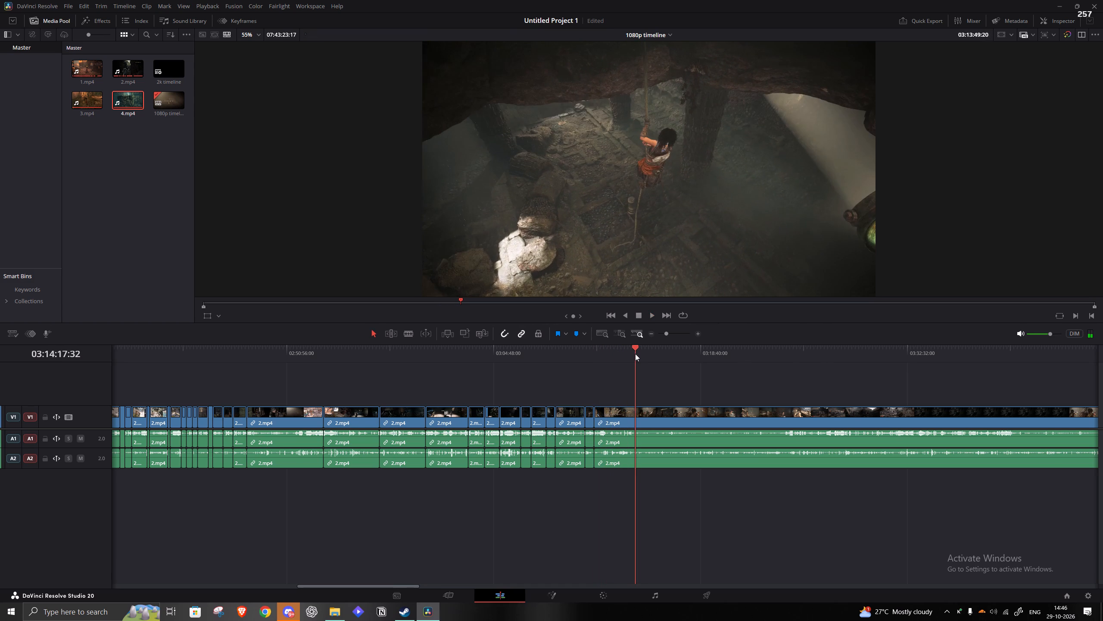
key(space)
key(s)
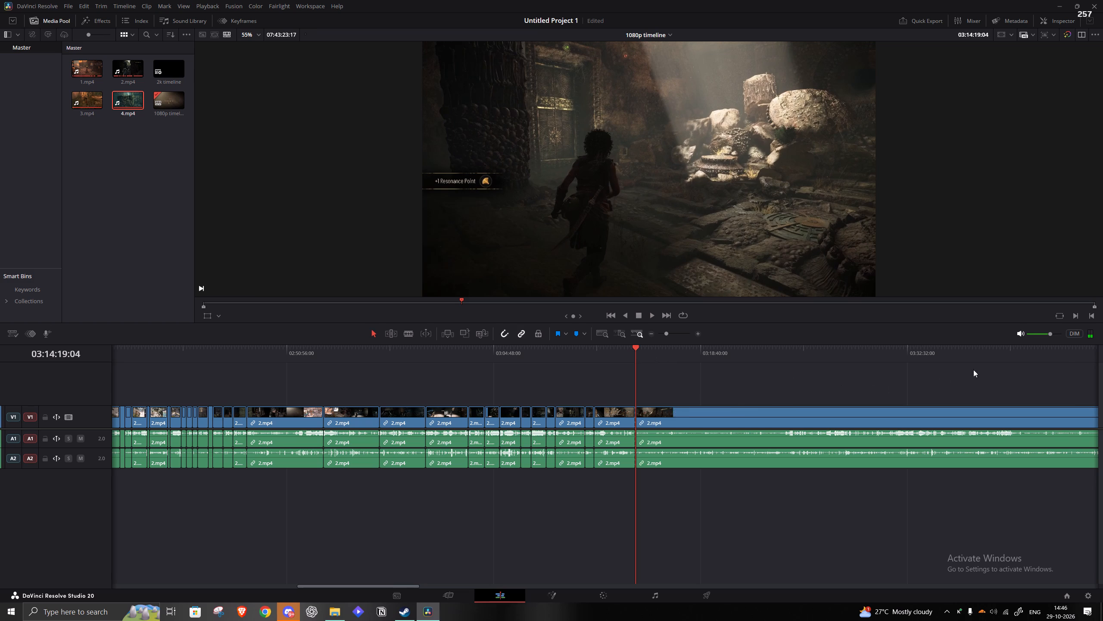
Trim the start of the clip after the 03:14:19 split to about 03:24:23, close the gap and play the join.
click(1006, 353)
key(space)
click(778, 350)
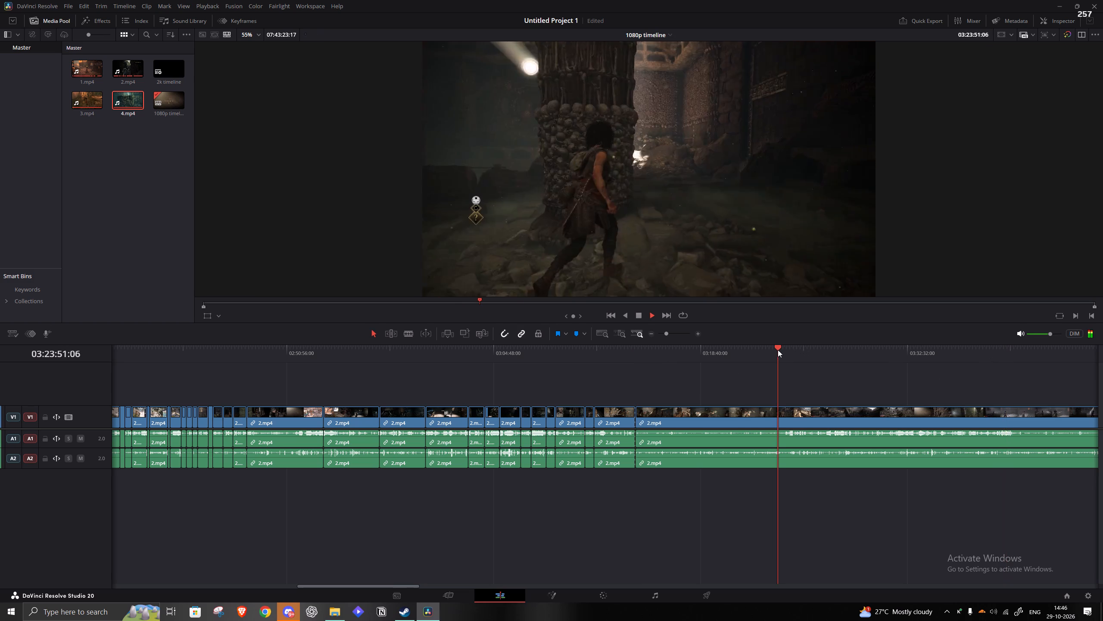
click(787, 351)
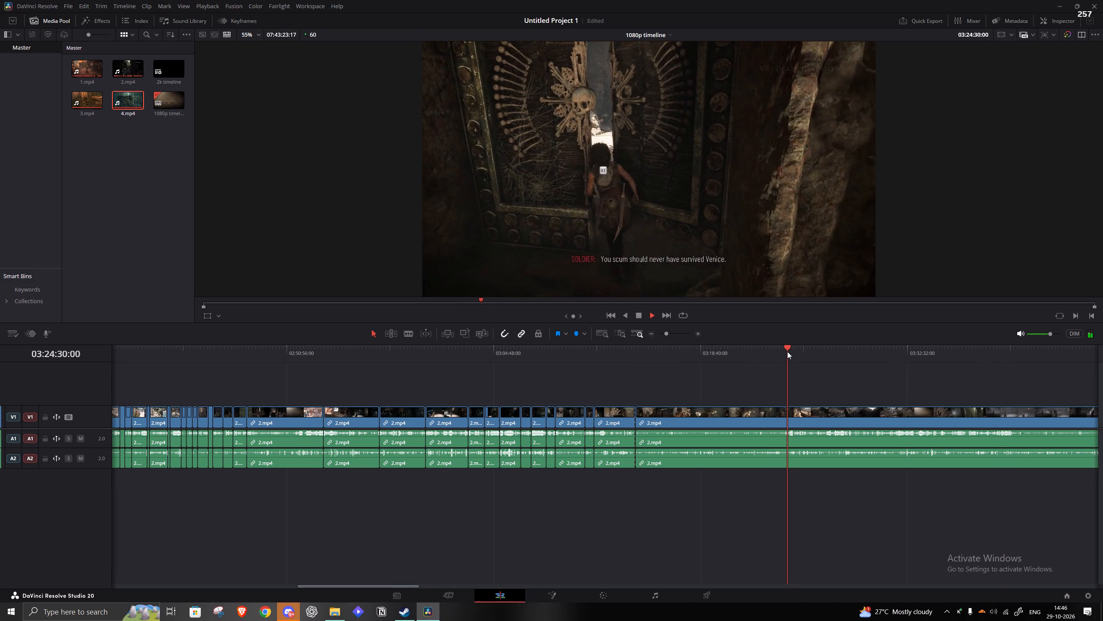
click(785, 351)
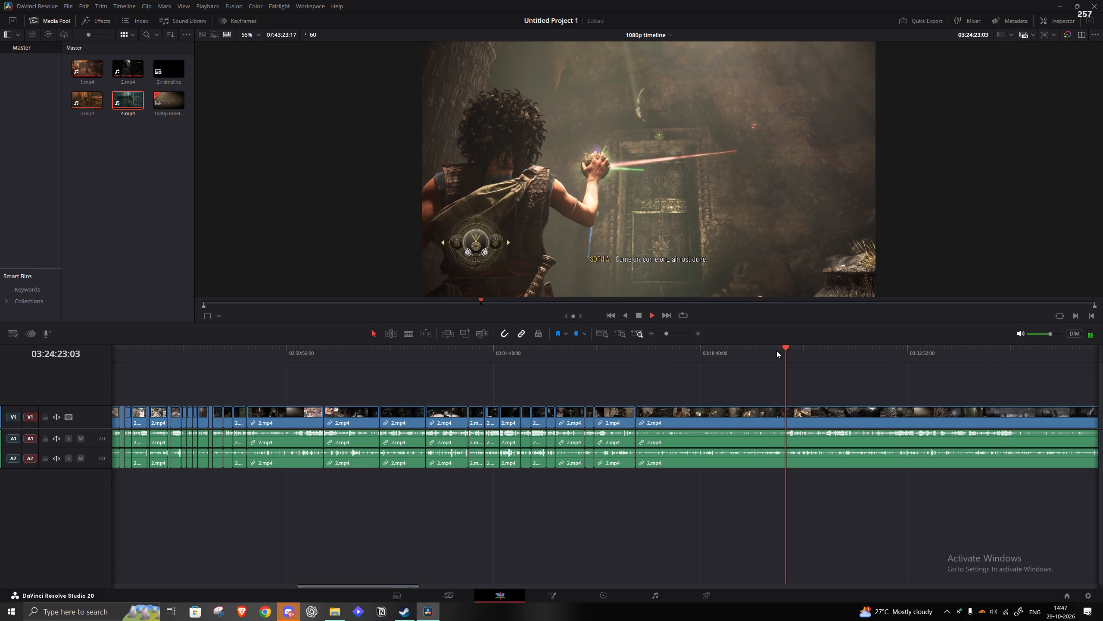
key(space)
key(q)
click(731, 415)
key(a)
key(space)
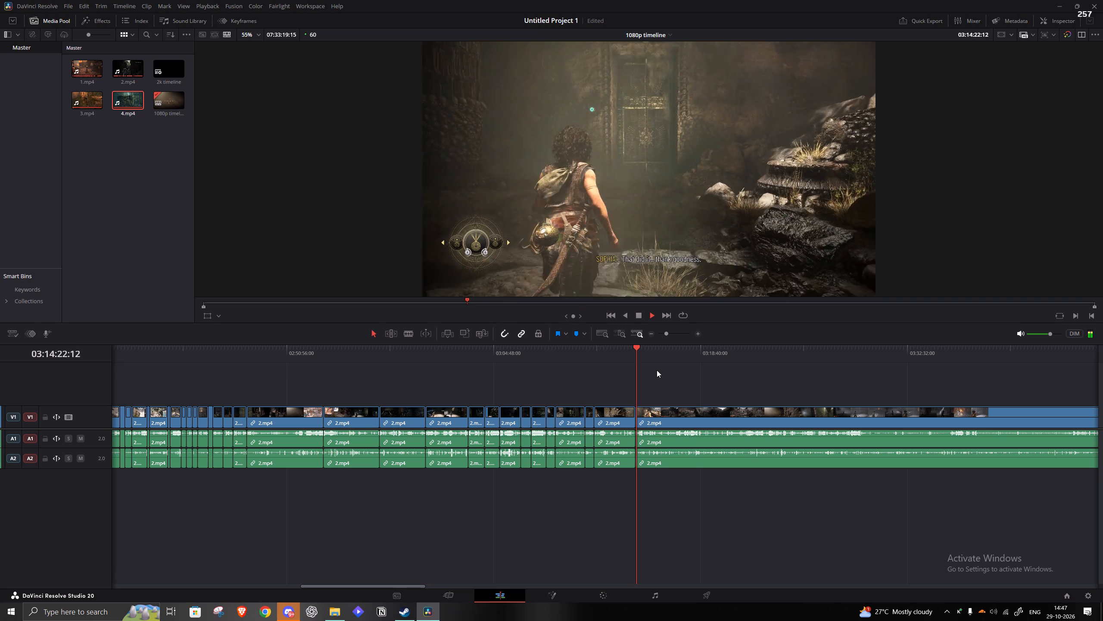
Skim the clip after the 03:14:19 join past the beach with the boats and split it at 03:16:26:26.
click(650, 364)
click(648, 352)
click(652, 353)
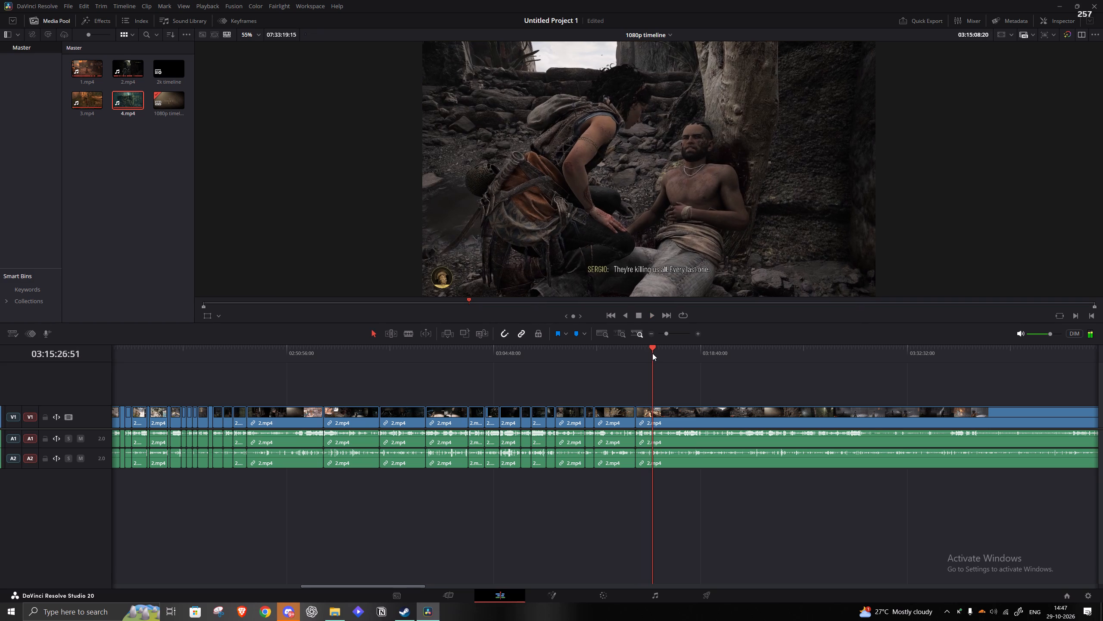
click(659, 358)
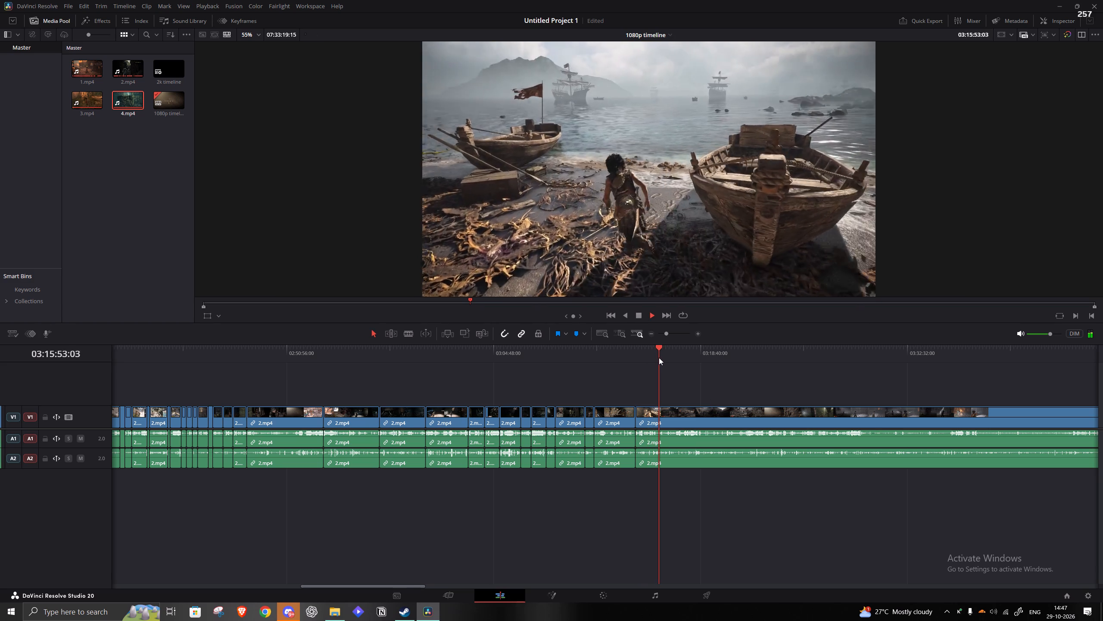
click(667, 358)
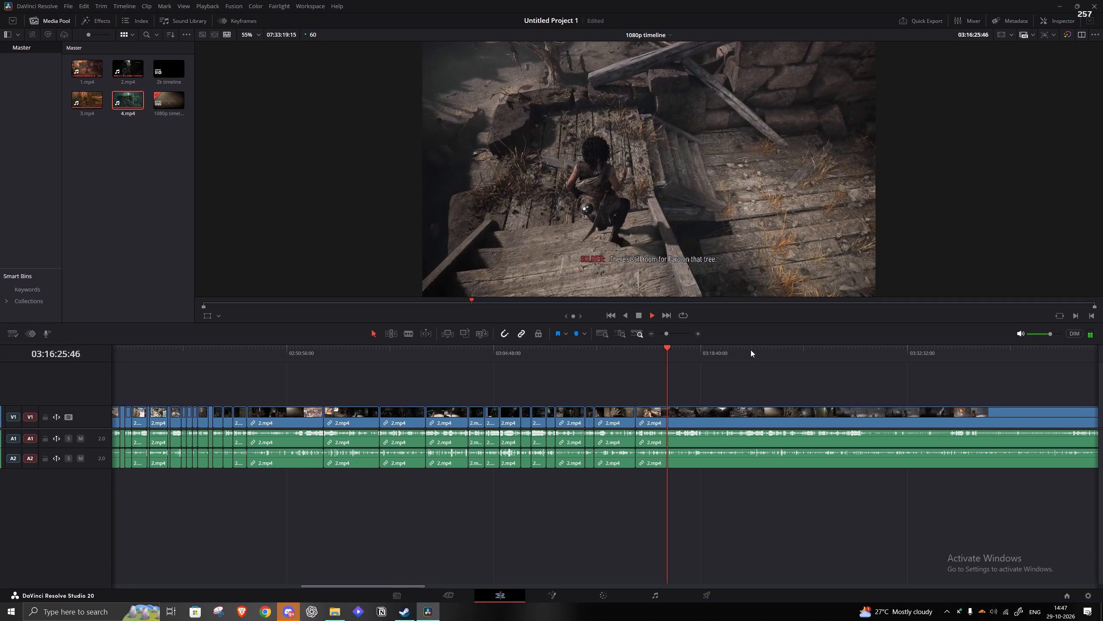
key(space)
key(s)
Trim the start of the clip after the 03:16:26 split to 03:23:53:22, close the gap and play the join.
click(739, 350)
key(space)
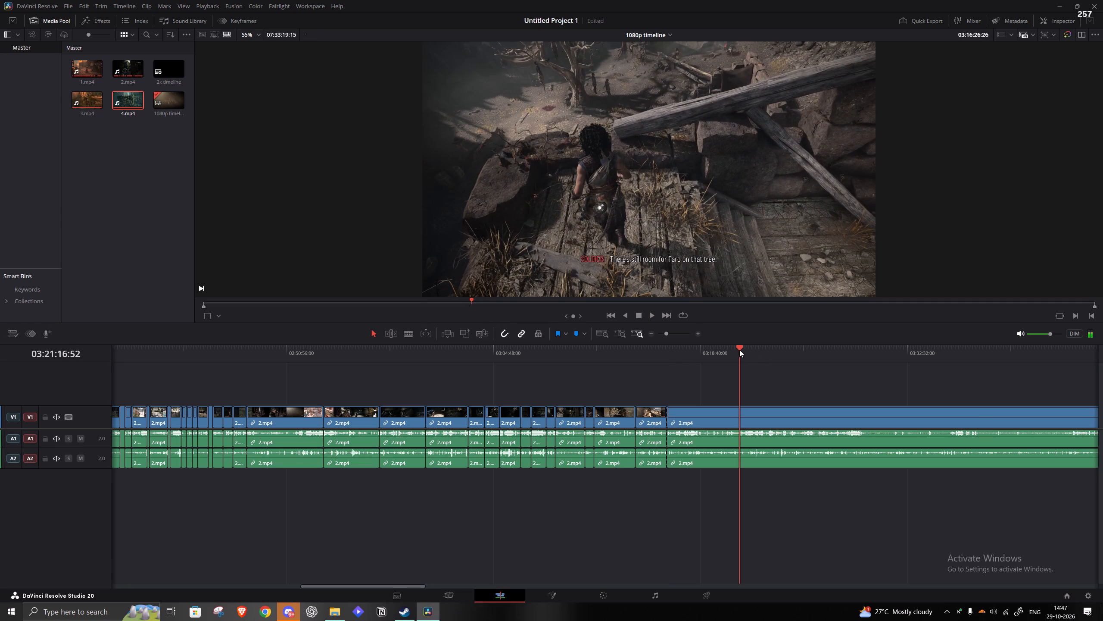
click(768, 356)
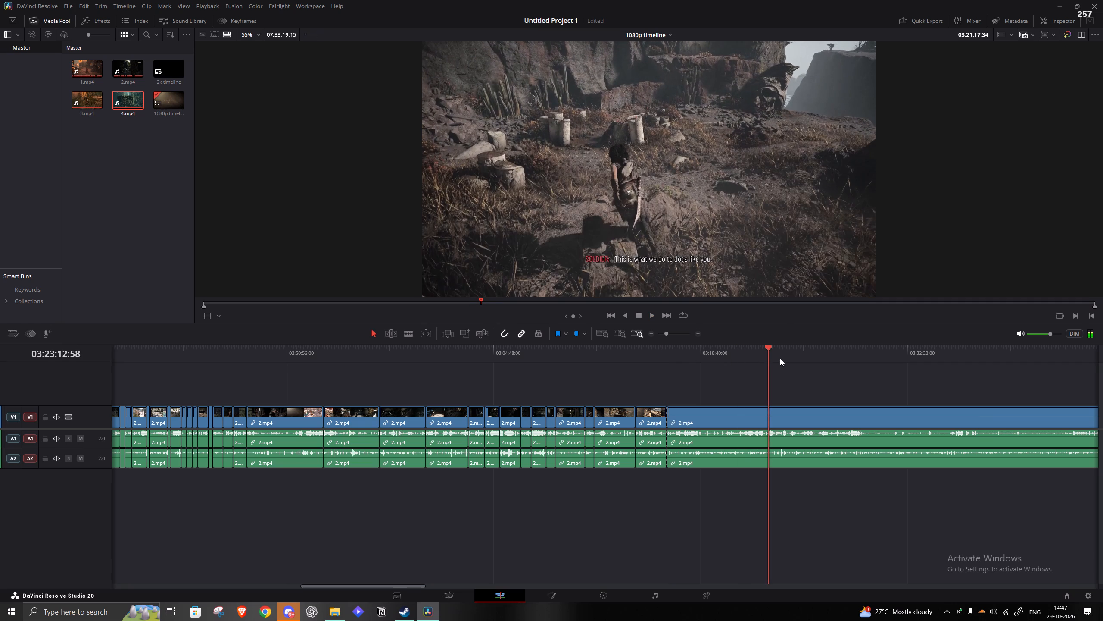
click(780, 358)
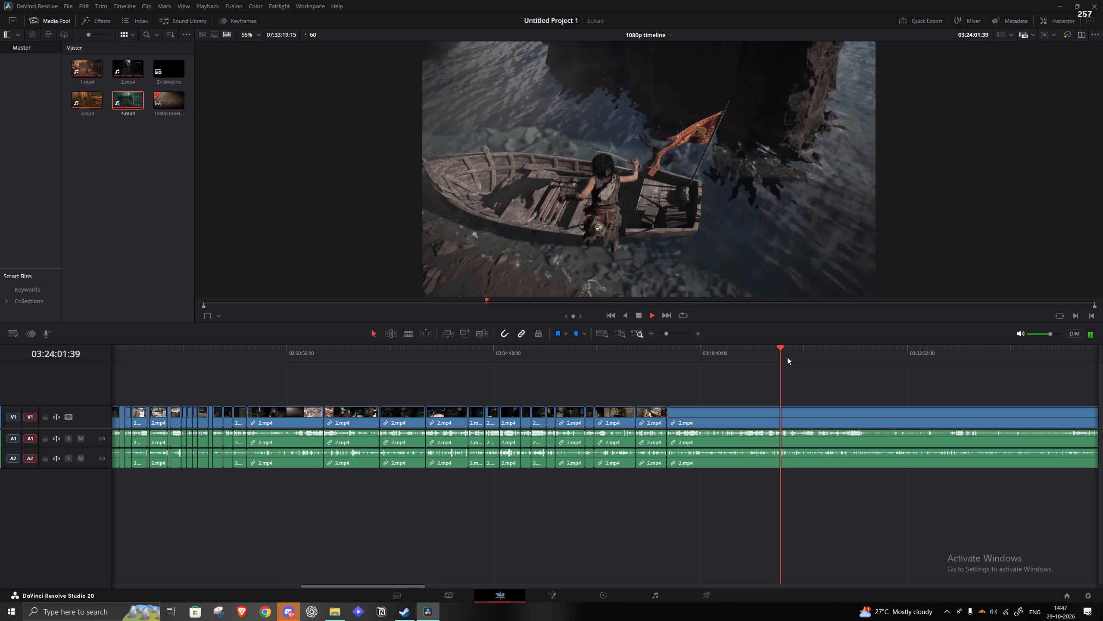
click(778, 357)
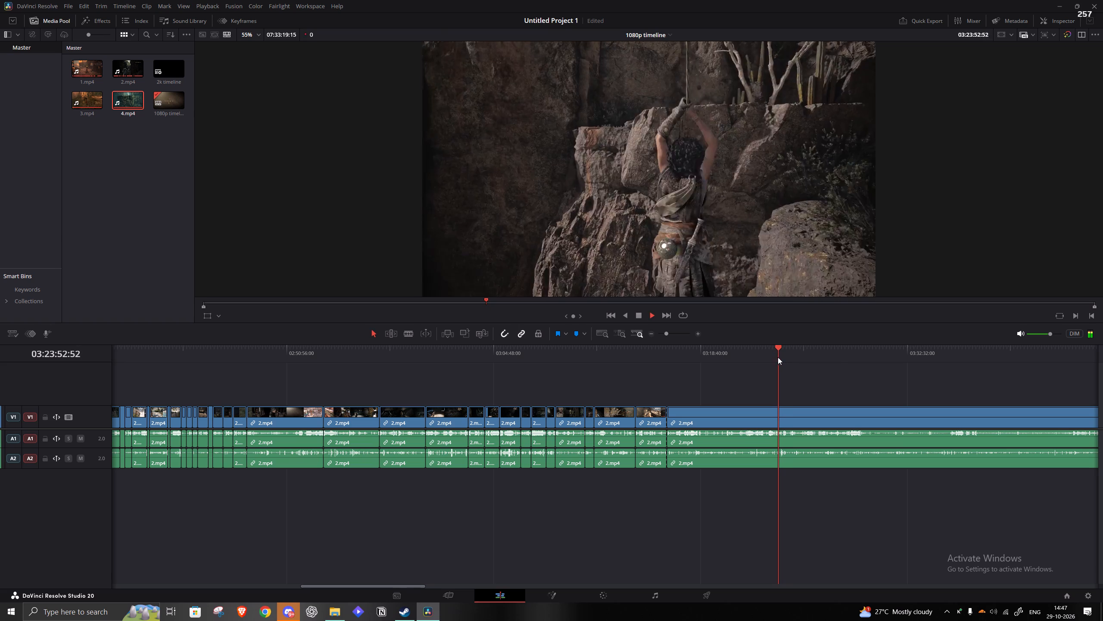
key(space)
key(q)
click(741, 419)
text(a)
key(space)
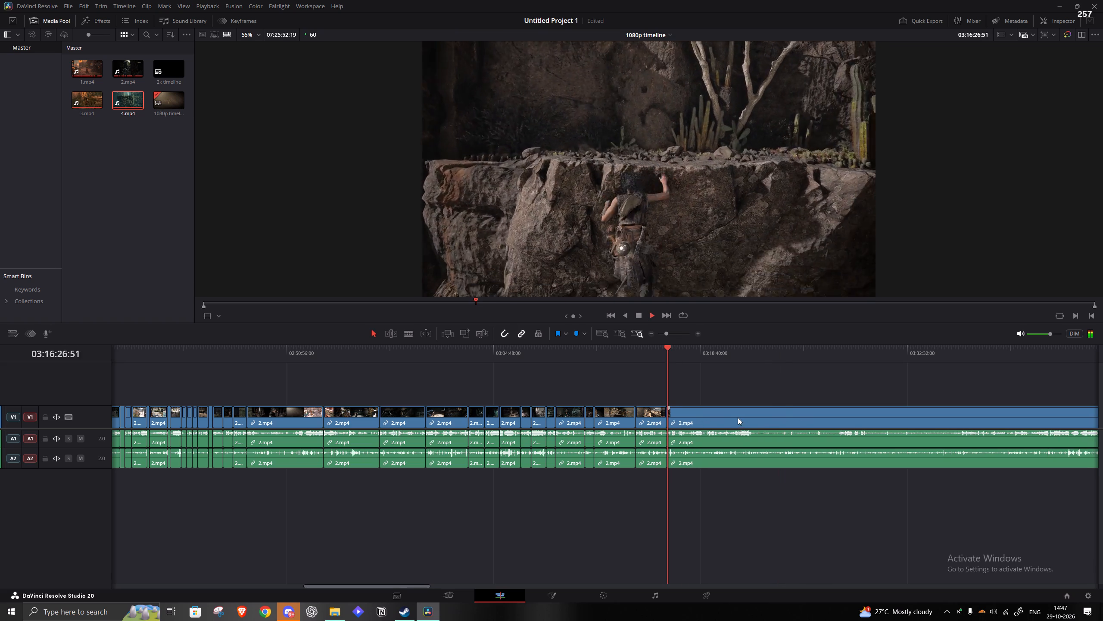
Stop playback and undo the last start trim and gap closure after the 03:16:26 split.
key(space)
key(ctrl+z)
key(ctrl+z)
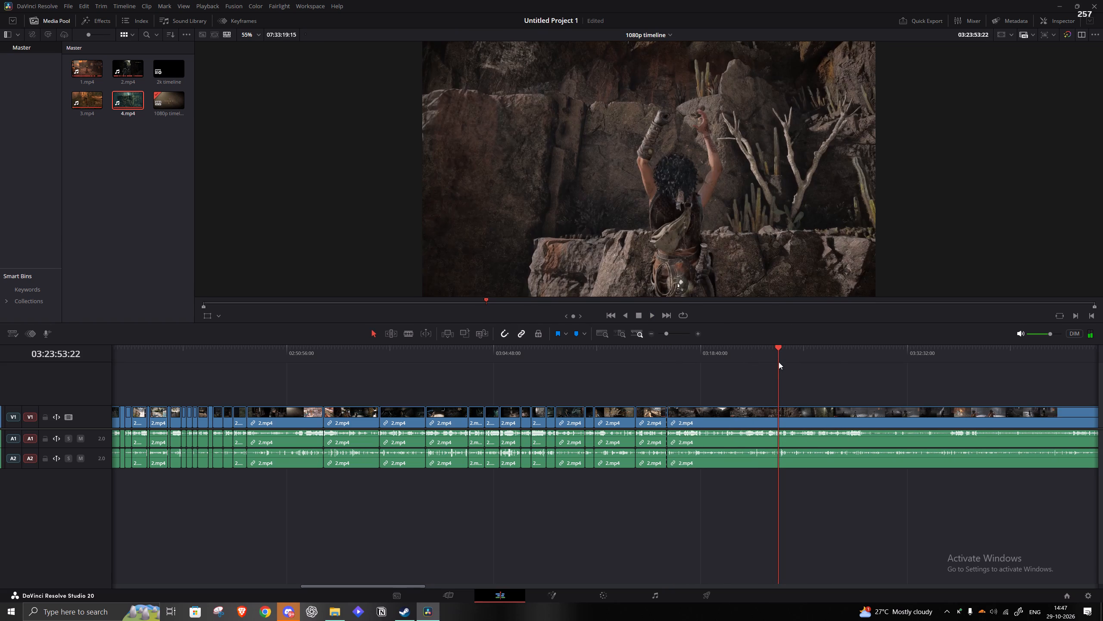
Trim the start of the clip after the 03:16:26 split to 03:23:32:33, close the gap and play the join.
drag(777, 362, 773, 362)
key(space)
key(space)
text(q)
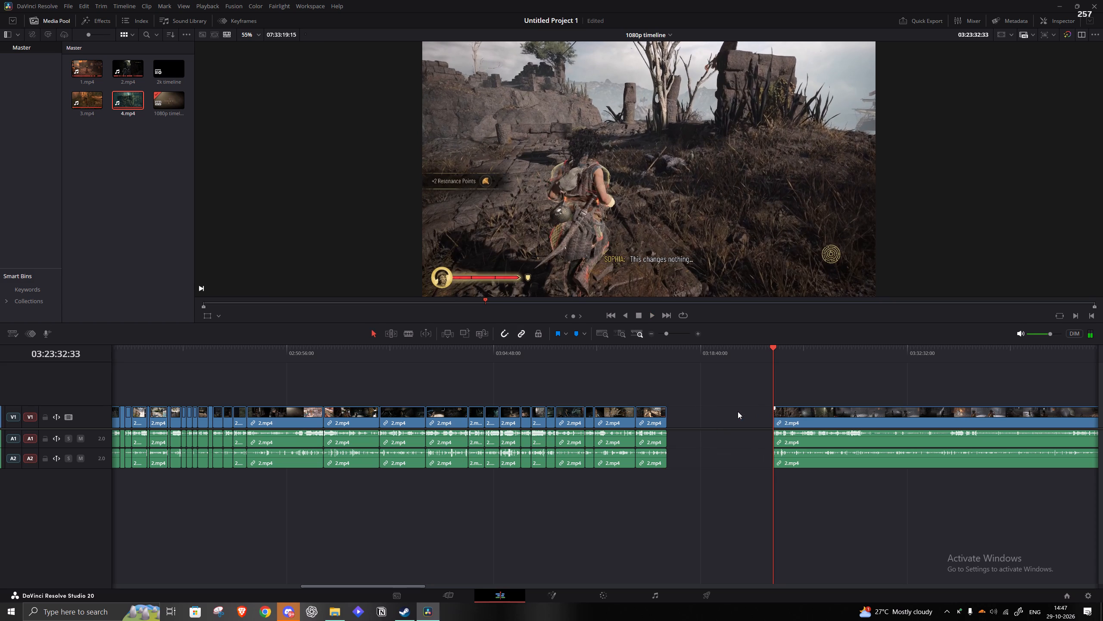
click(738, 411)
key(a)
key(space)
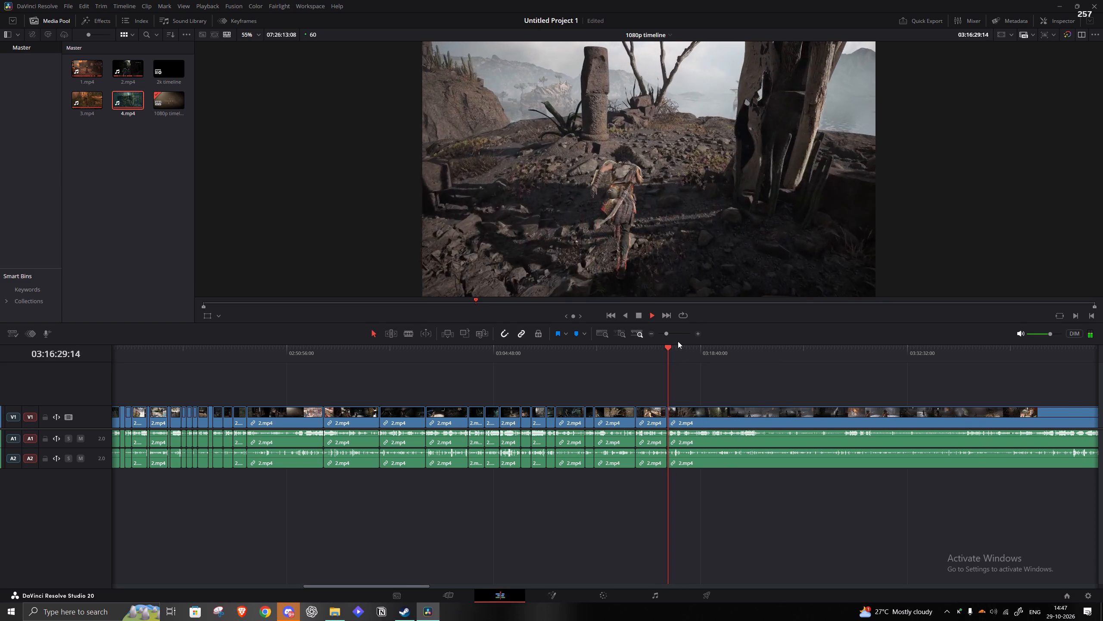
Skim the clip after the 03:16:26 join and split it at about 03:17:02, as the particle-cloud scene darkens.
click(671, 353)
click(674, 353)
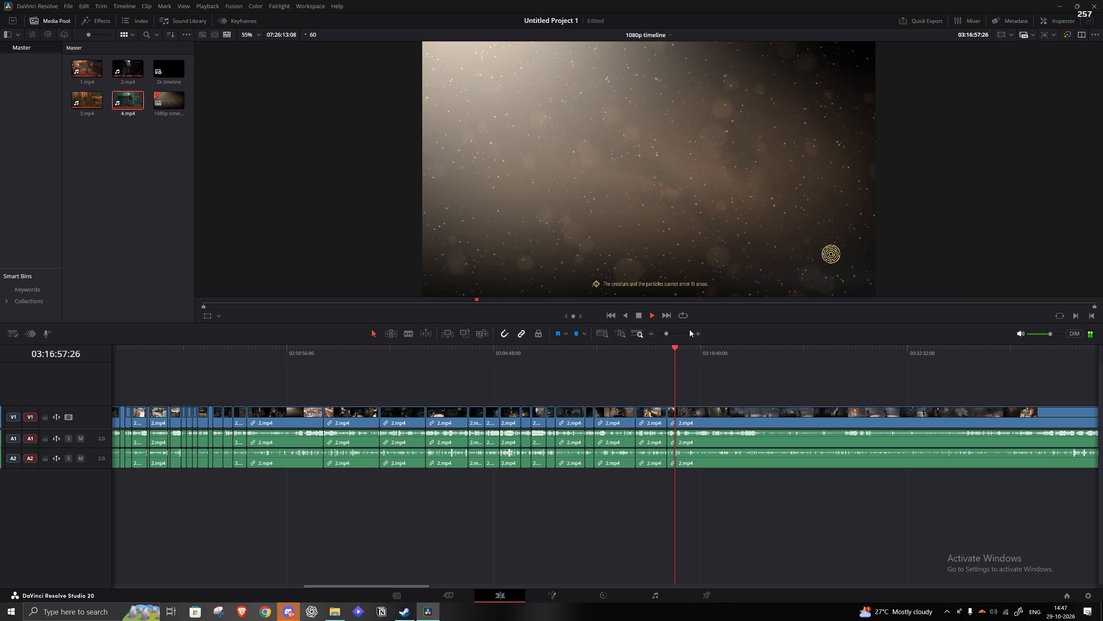
drag(665, 332, 672, 332)
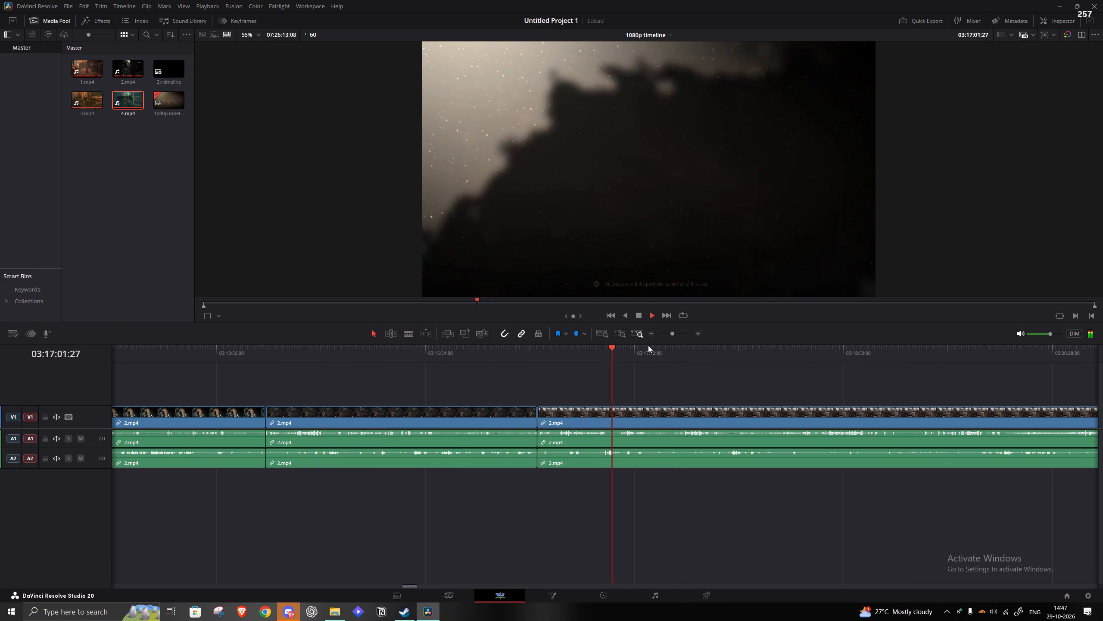
key(space)
key(s)
Trim the start of the clip after the 03:17:02 split to 03:17:29:34, close the gap and play the join.
click(683, 355)
key(space)
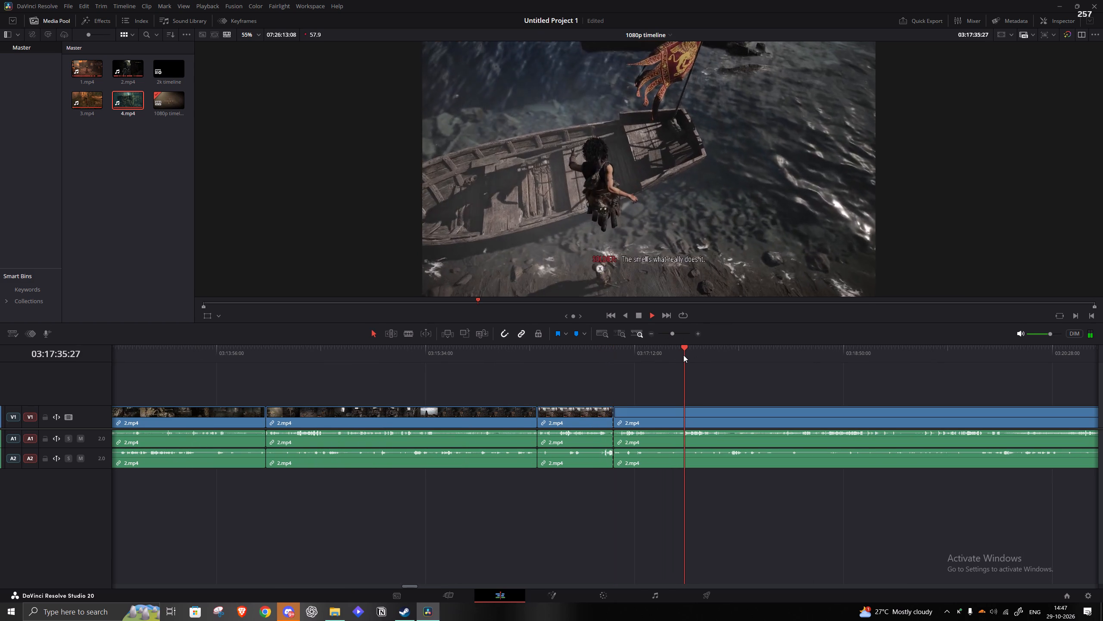
click(671, 352)
key(space)
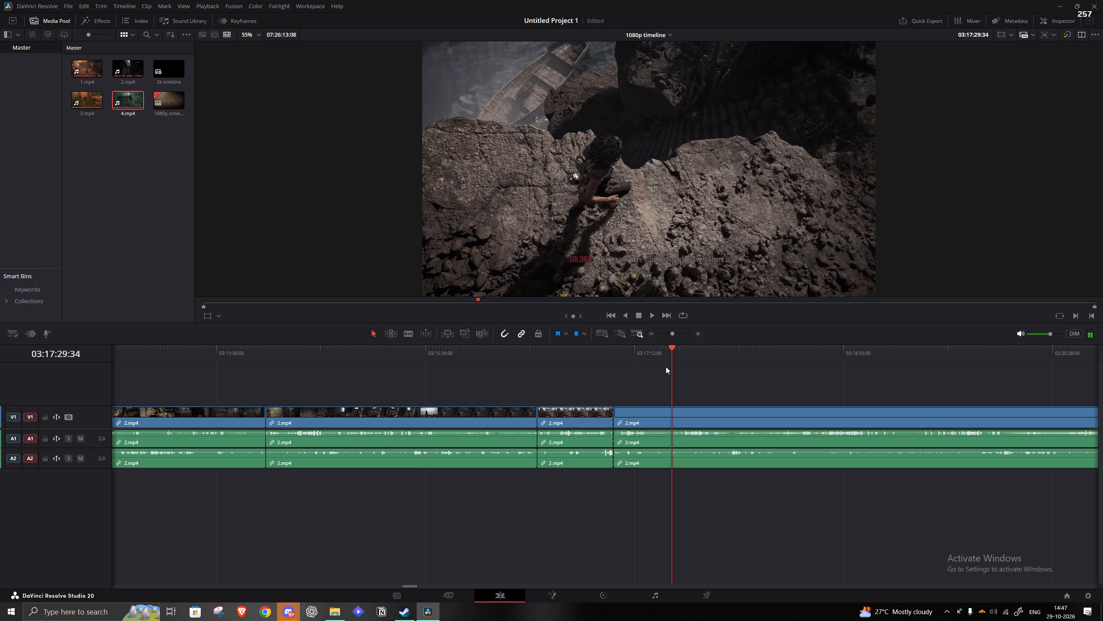
key(q)
click(643, 407)
text(a)
key(space)
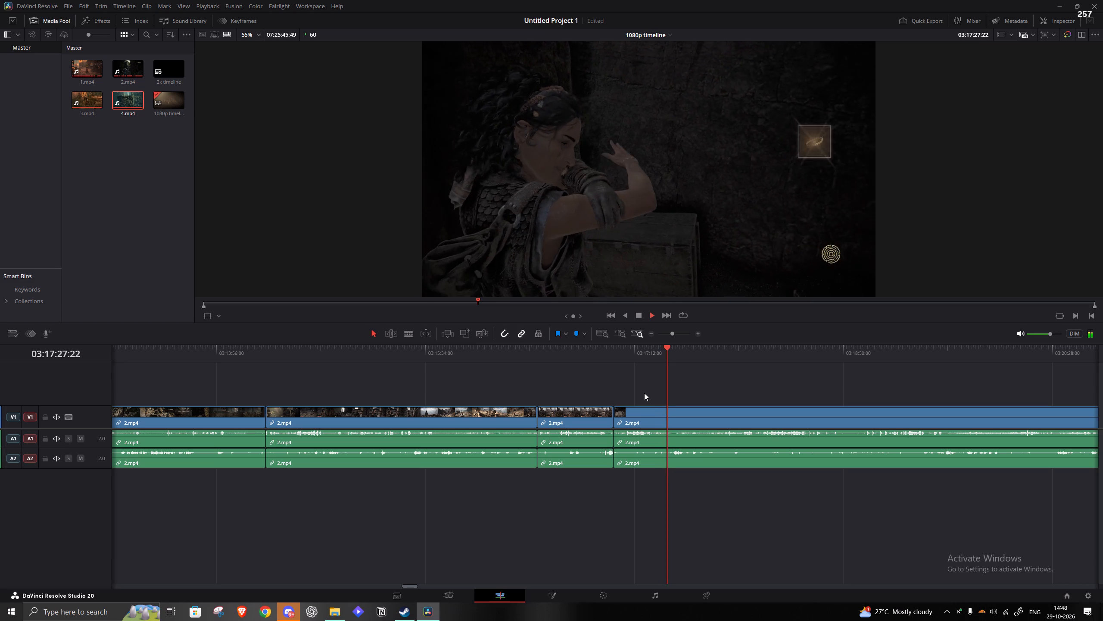
Split the clip after the 03:17:02 join at 03:17:28:12, on the "New Charm" screen.
key(space)
key(s)
Find where the footage resumes after the 03:17:28 split, trim the clip's start to about 03:19:01, close the gap and play the join.
click(766, 349)
key(space)
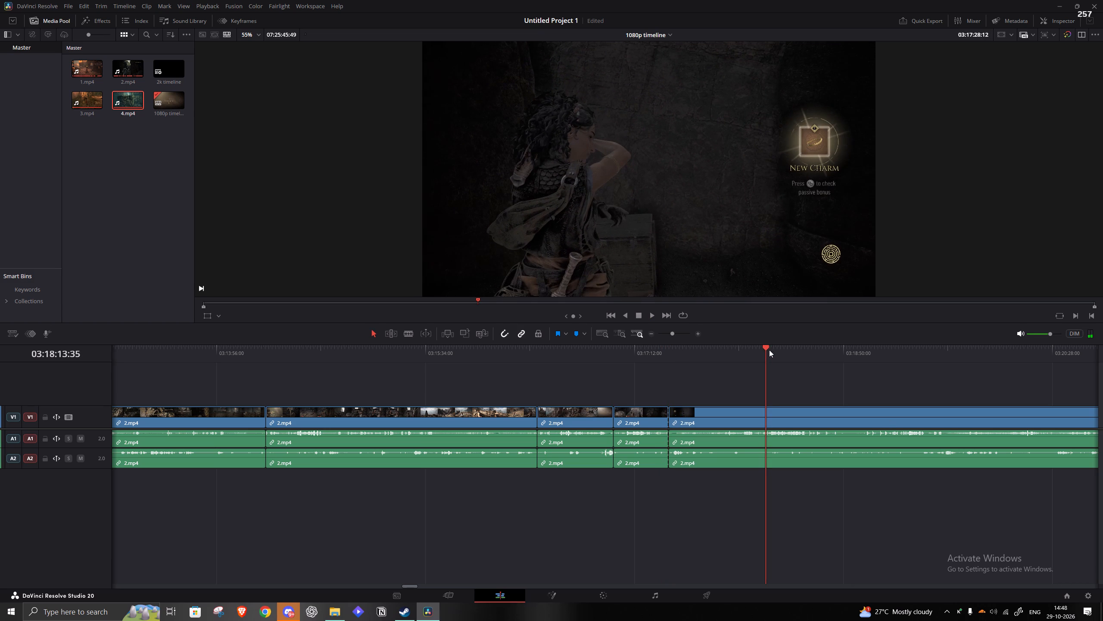
click(835, 343)
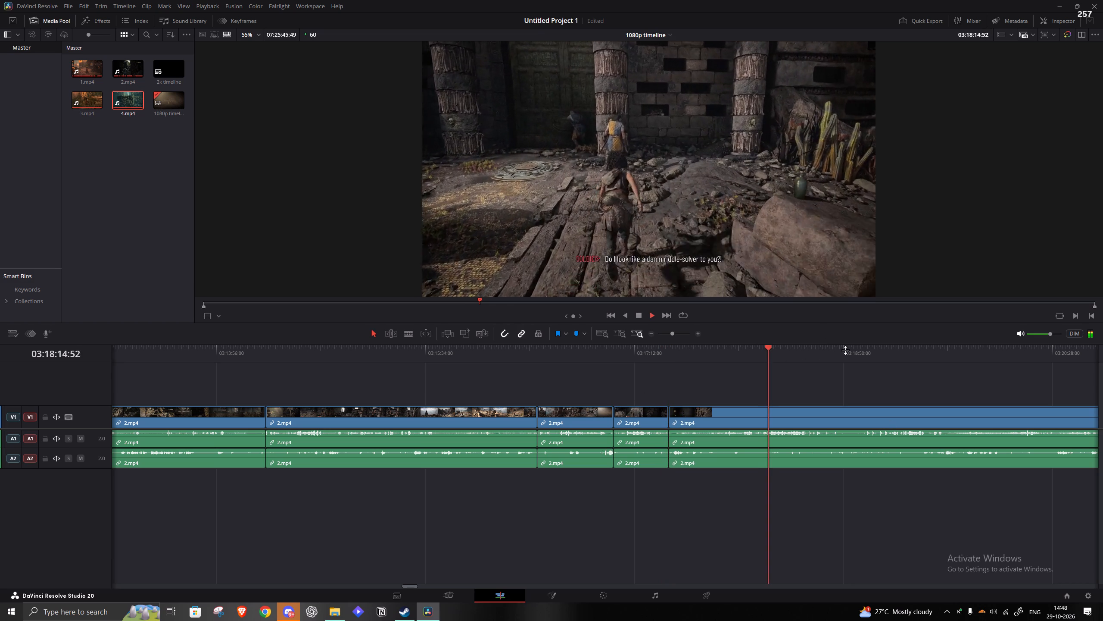
click(866, 351)
click(672, 333)
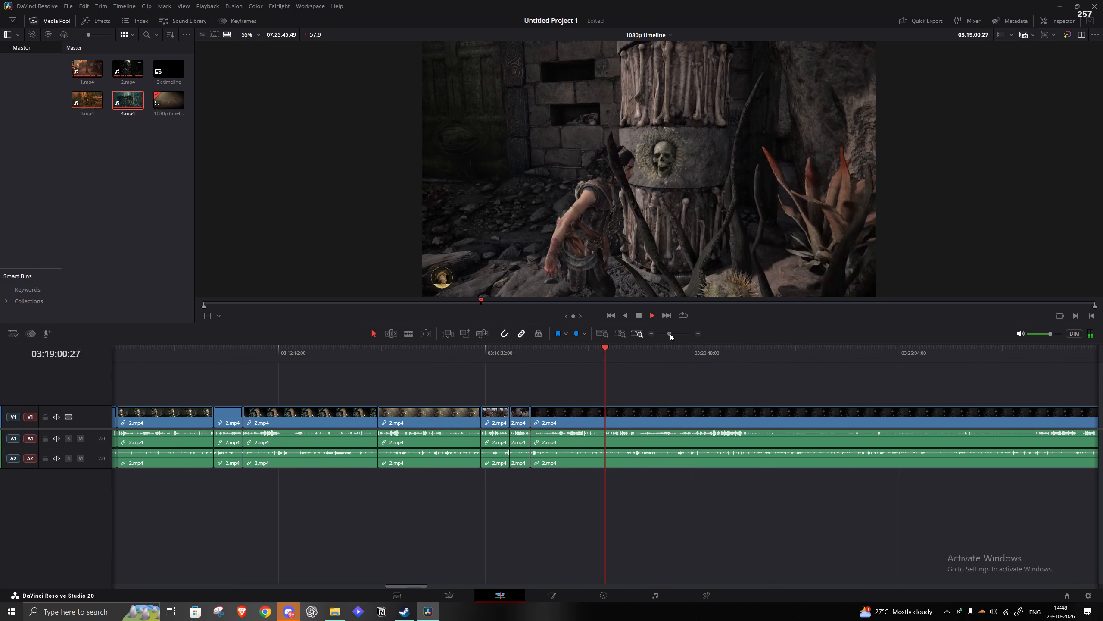
click(658, 354)
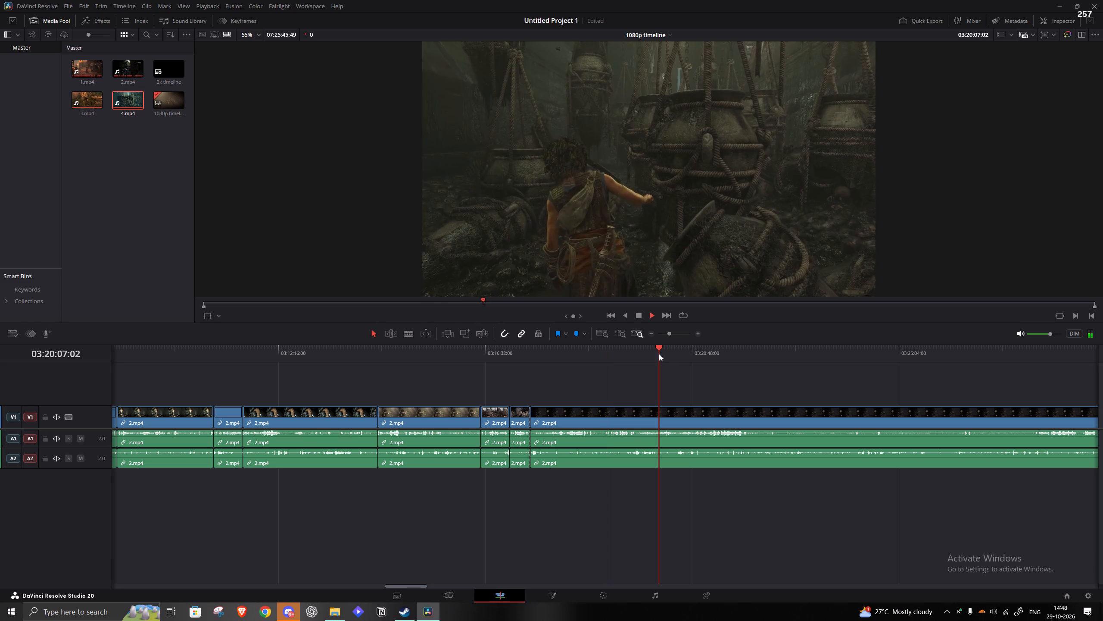
click(643, 347)
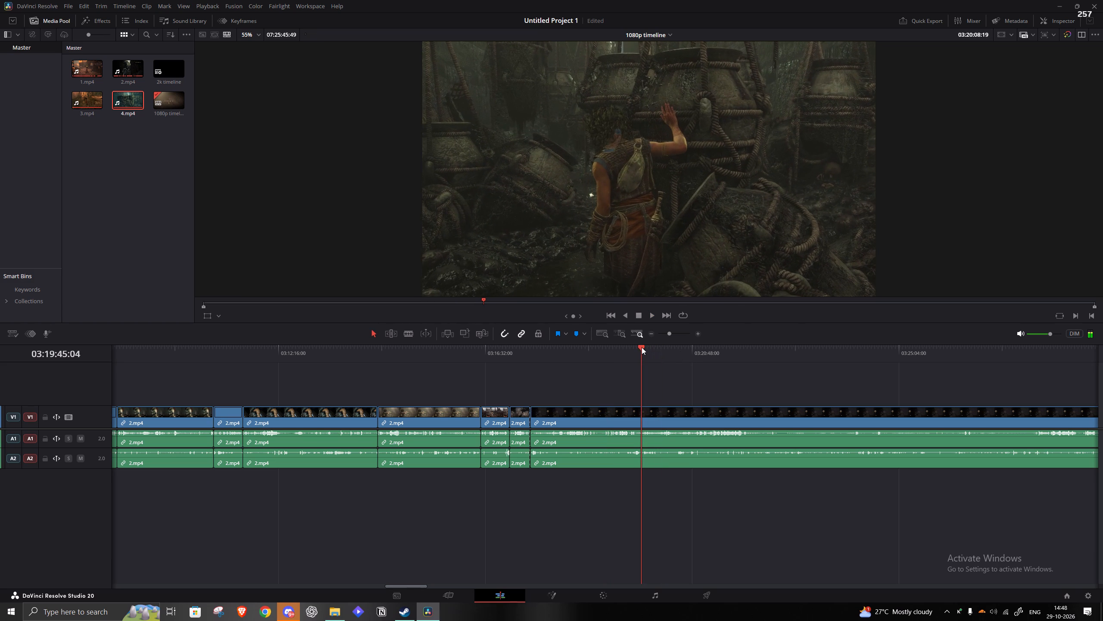
click(634, 350)
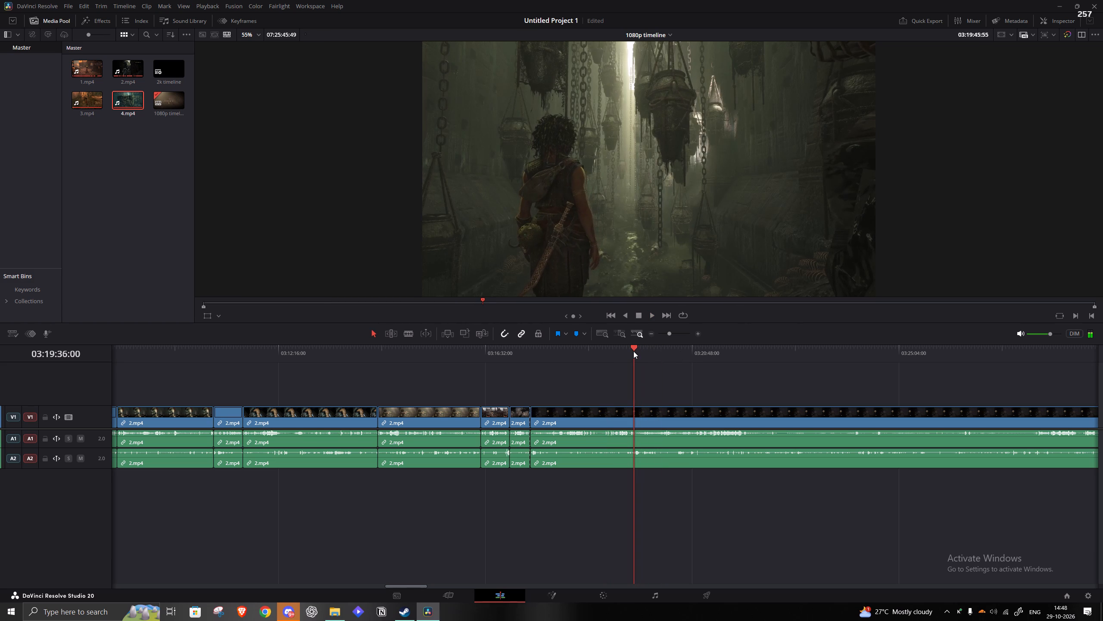
click(624, 352)
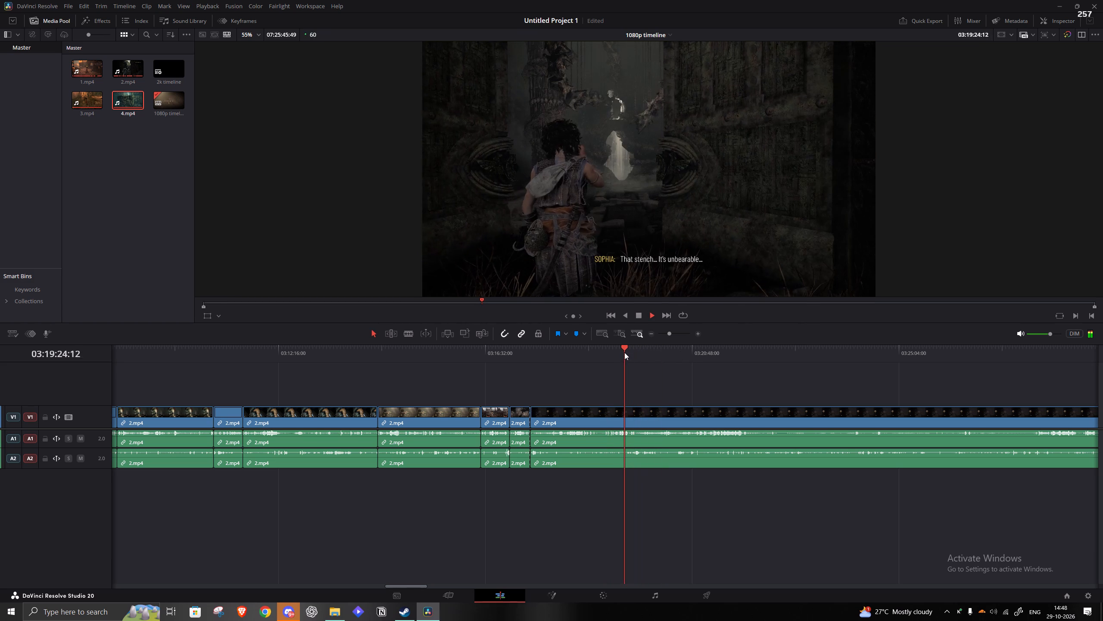
click(620, 353)
click(601, 357)
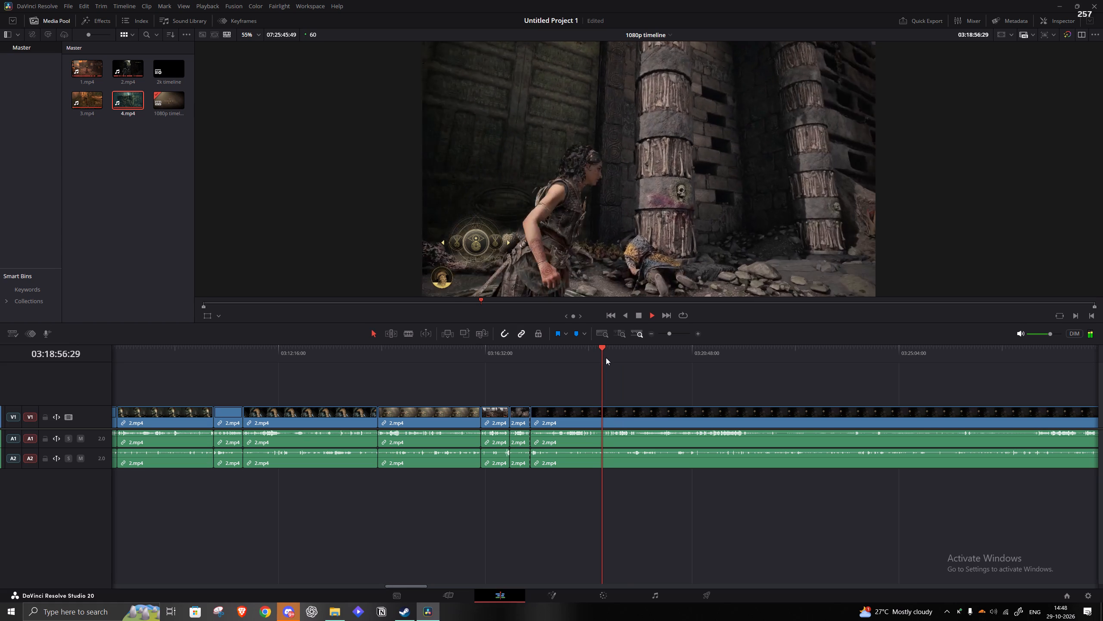
key(space)
click(606, 358)
key(space)
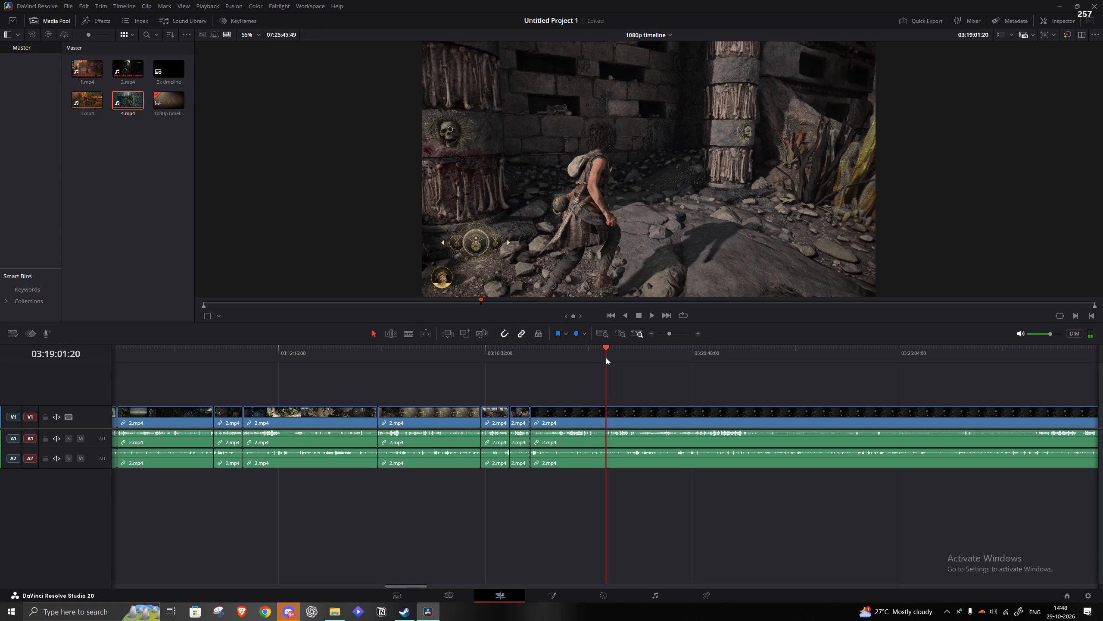
key(space)
key(q)
click(589, 405)
key(a)
click(585, 421)
key(a)
key(space)
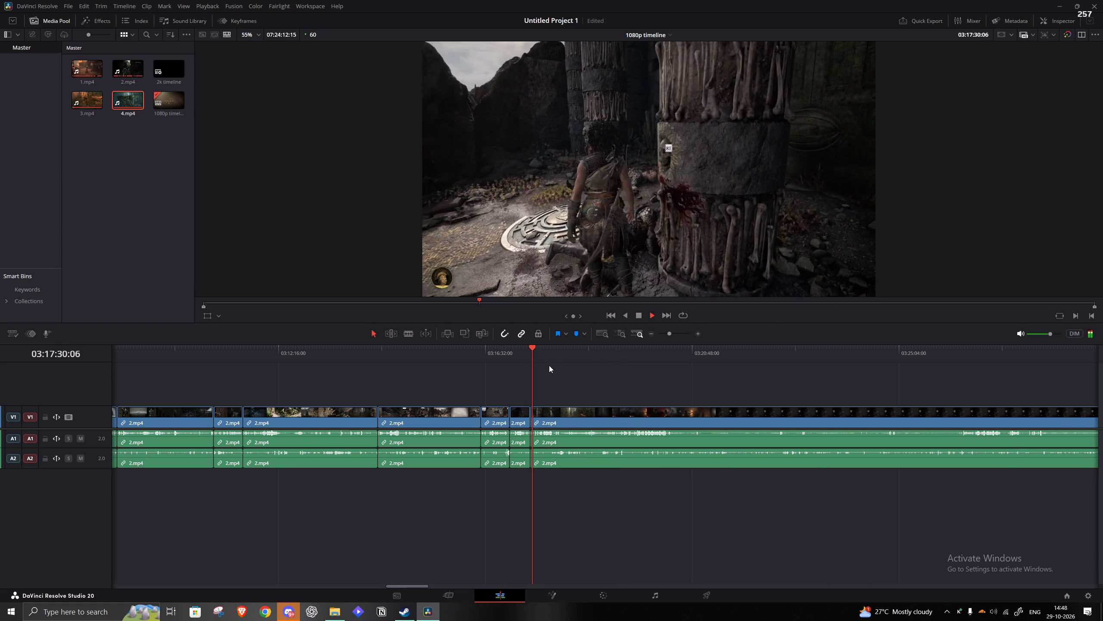
Skim the clip after the 03:17:28 join to the "Find a way to open the door" objective and split it at about 03:20:18.
click(541, 363)
click(544, 348)
click(557, 348)
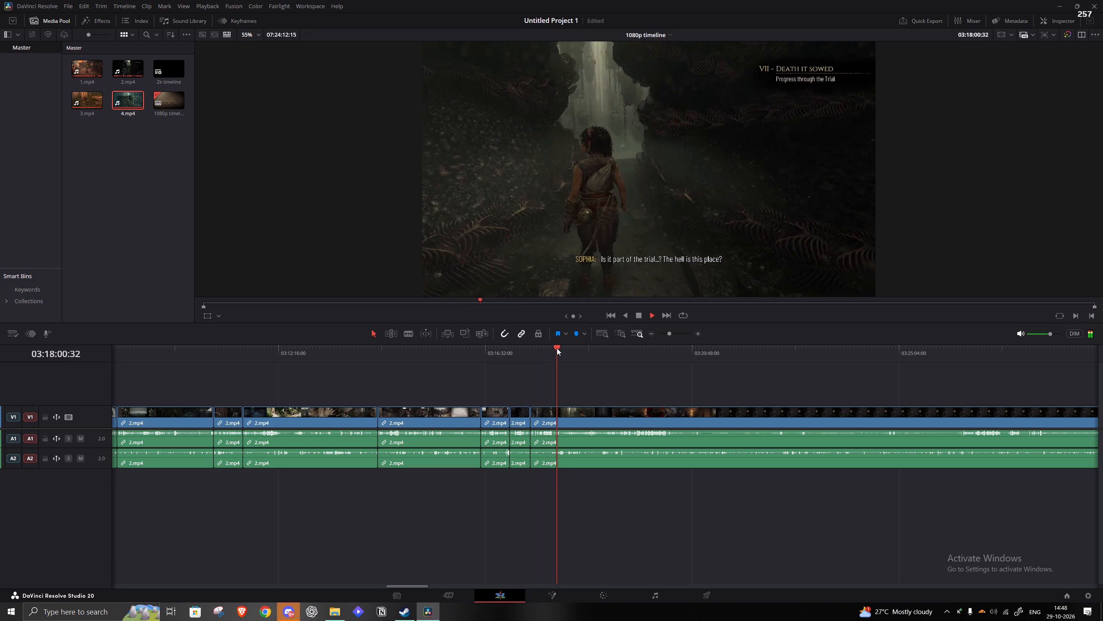
click(564, 348)
click(571, 348)
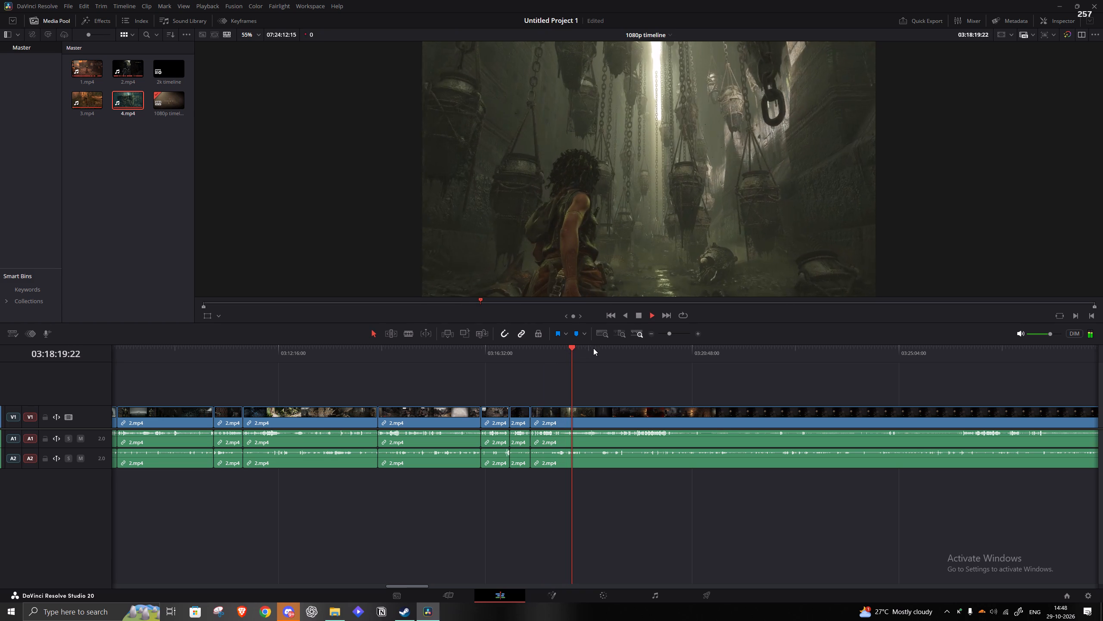
click(595, 348)
click(611, 352)
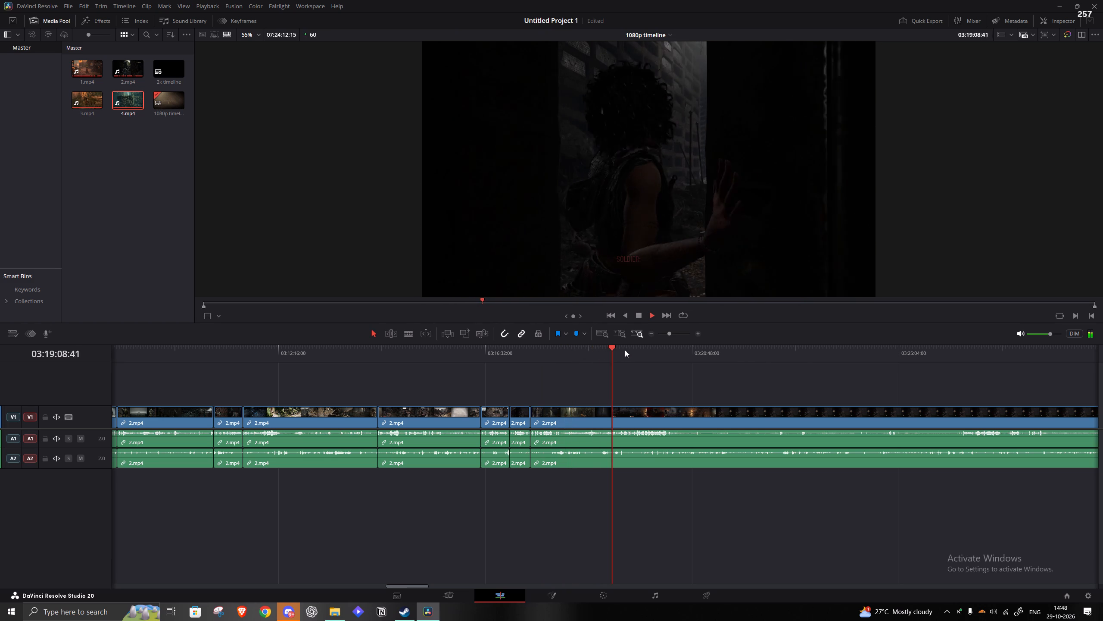
click(625, 350)
click(643, 350)
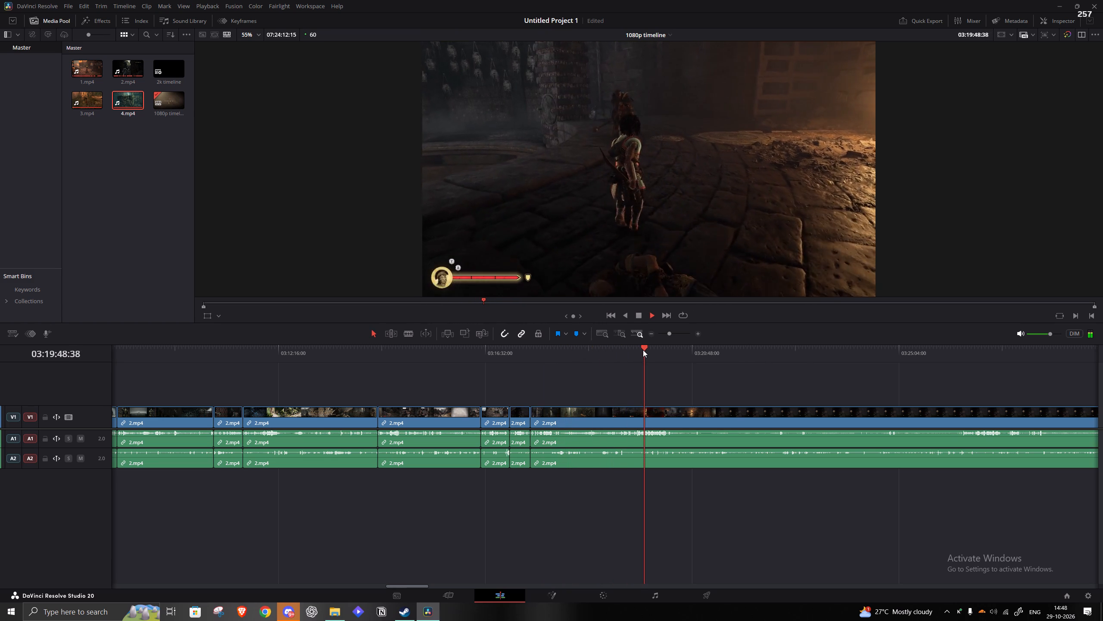
click(643, 350)
click(656, 350)
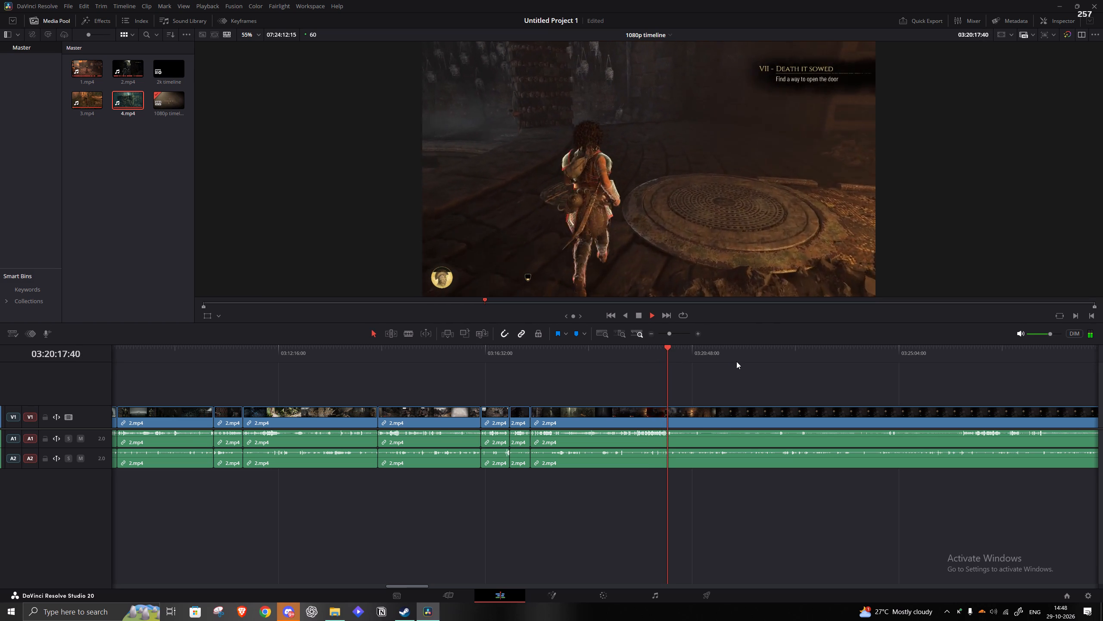
key(space)
key(s)
Play past the 03:20:18 split and roll the cut to 03:20:20:33.
key(space)
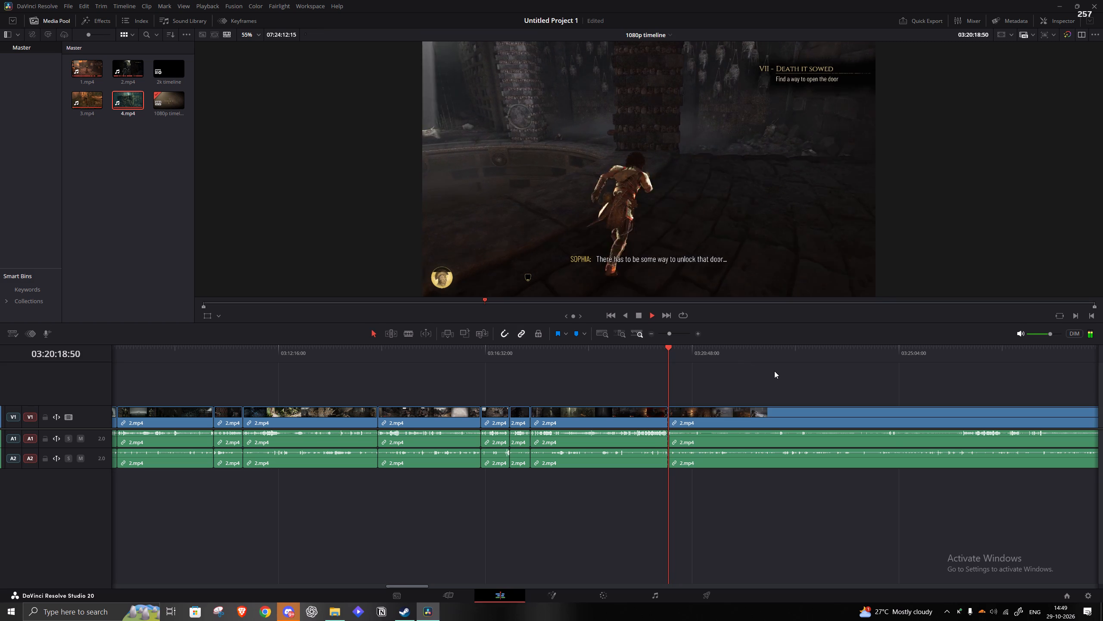
key(space)
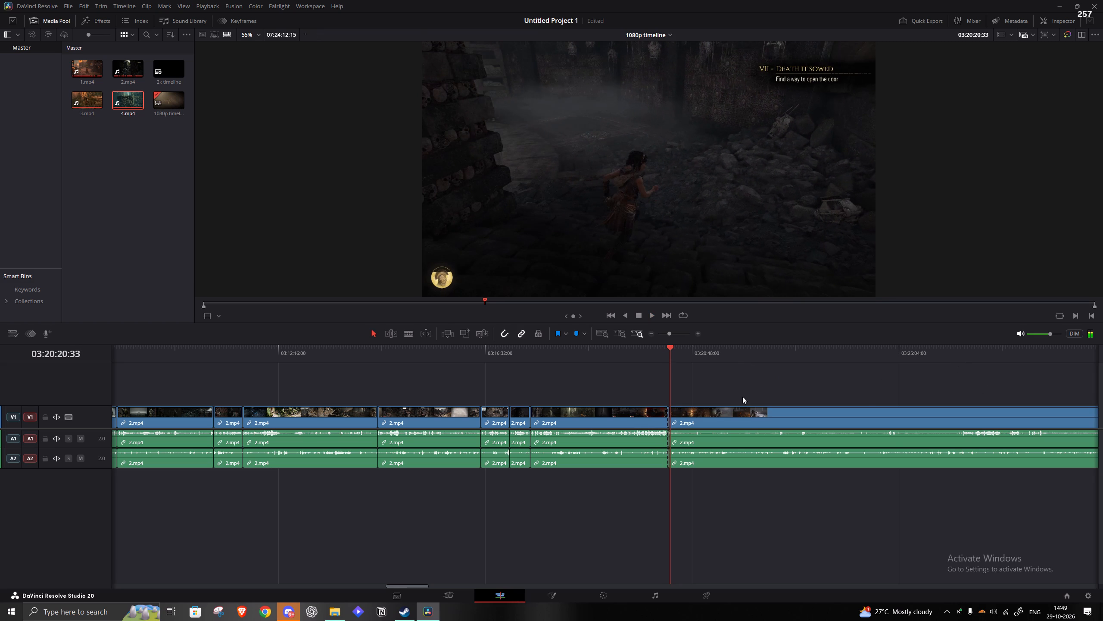
click(668, 425)
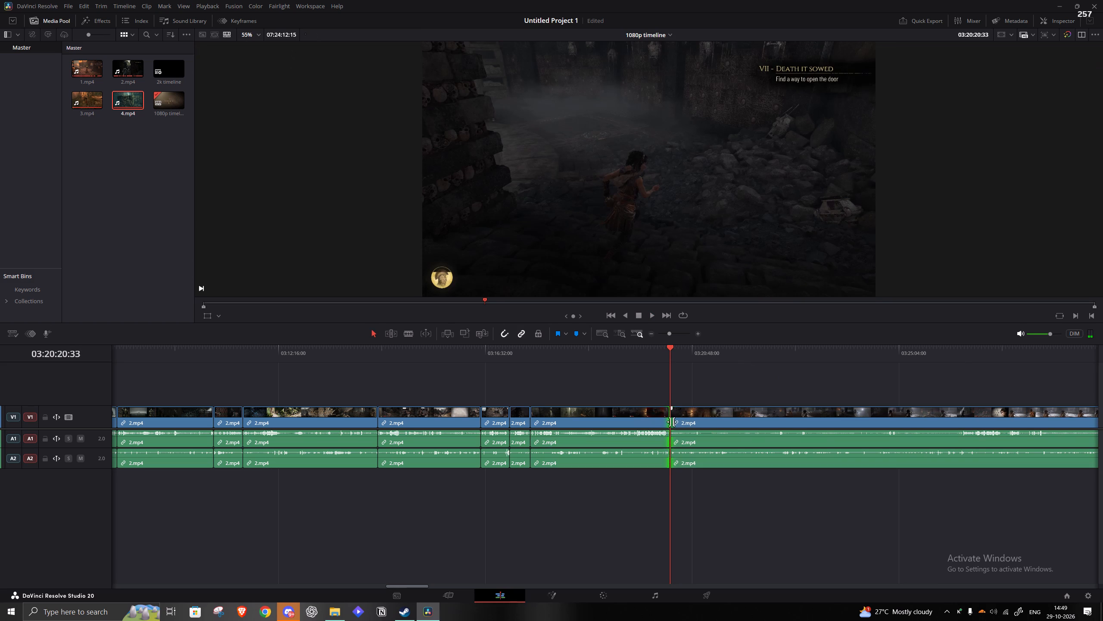
click(735, 390)
Find where the footage resumes after the 03:20:20:33 cut, trim the clip's start to 03:26:10:05, close the gap and play the join.
key(space)
click(961, 358)
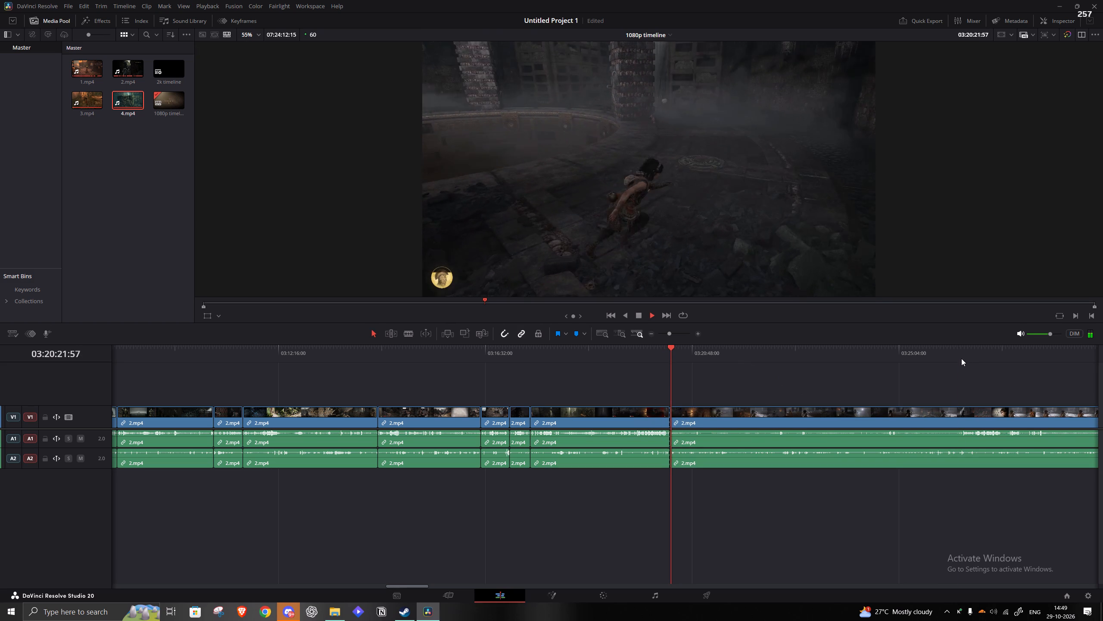
key(space)
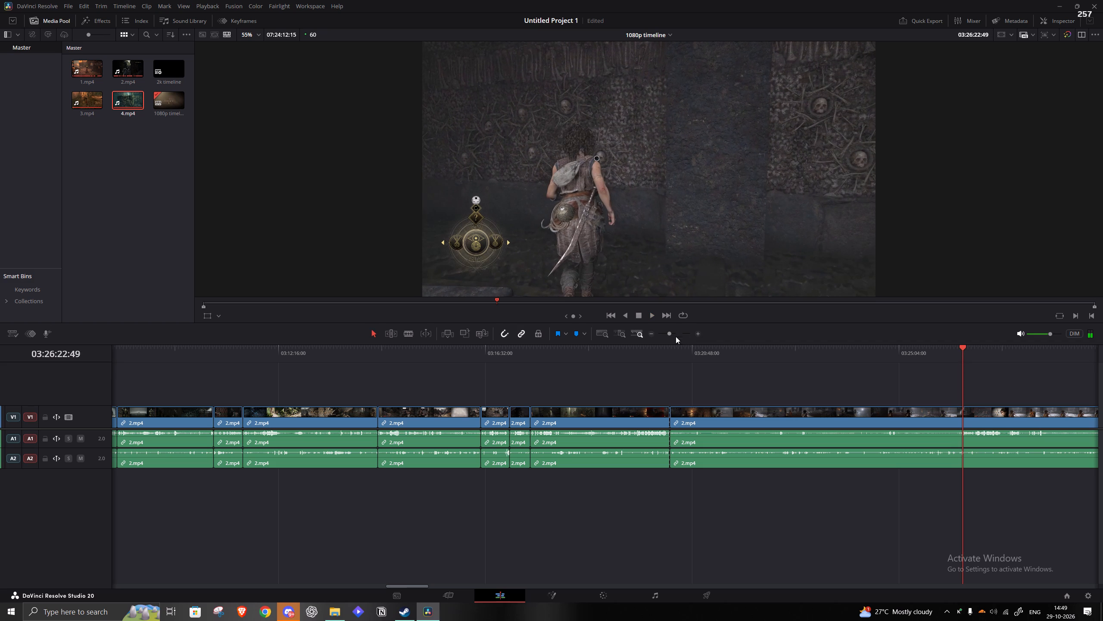
click(952, 355)
key(space)
key(space)
key(q)
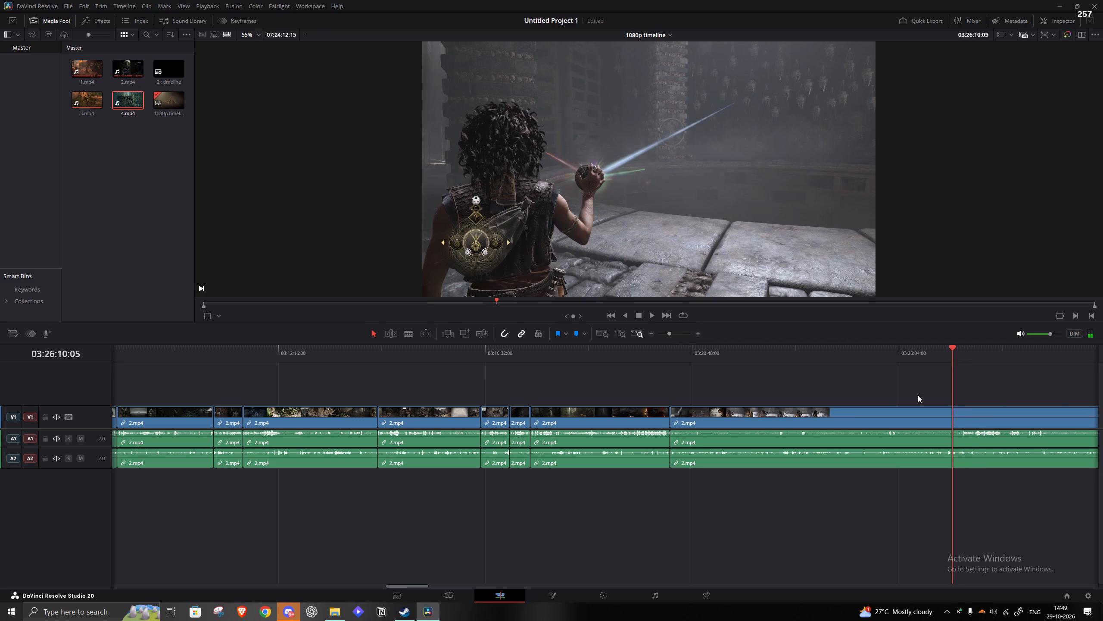
click(896, 426)
key(a)
key(space)
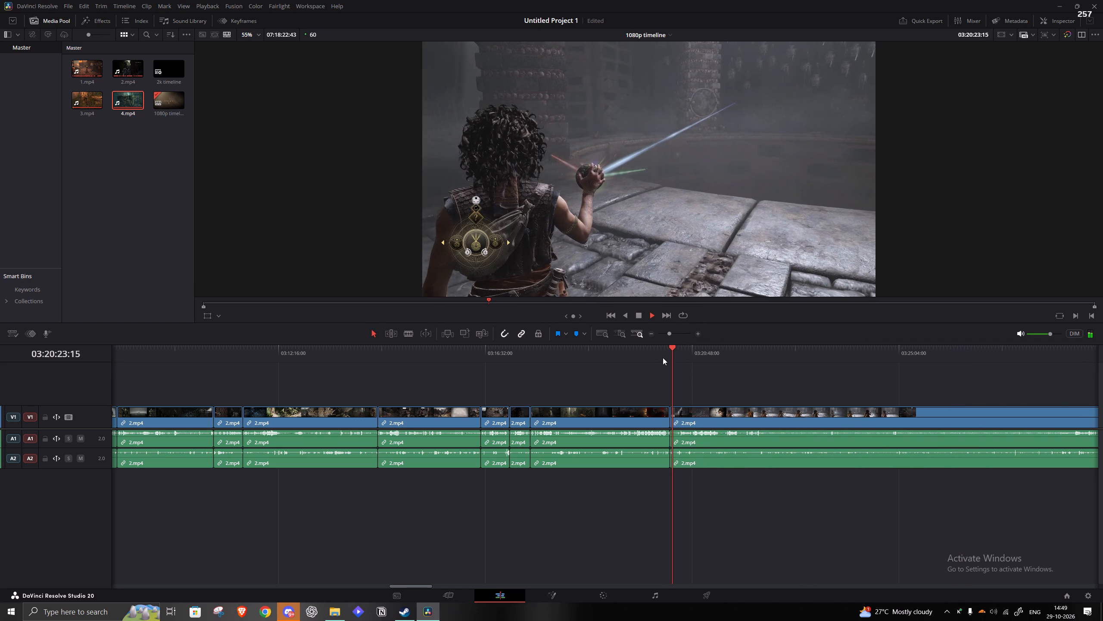
Skim the clip after the 03:20:20:33 join, replaying the light-puzzle and running sections, and split it at 03:20:46:46.
drag(670, 337, 675, 336)
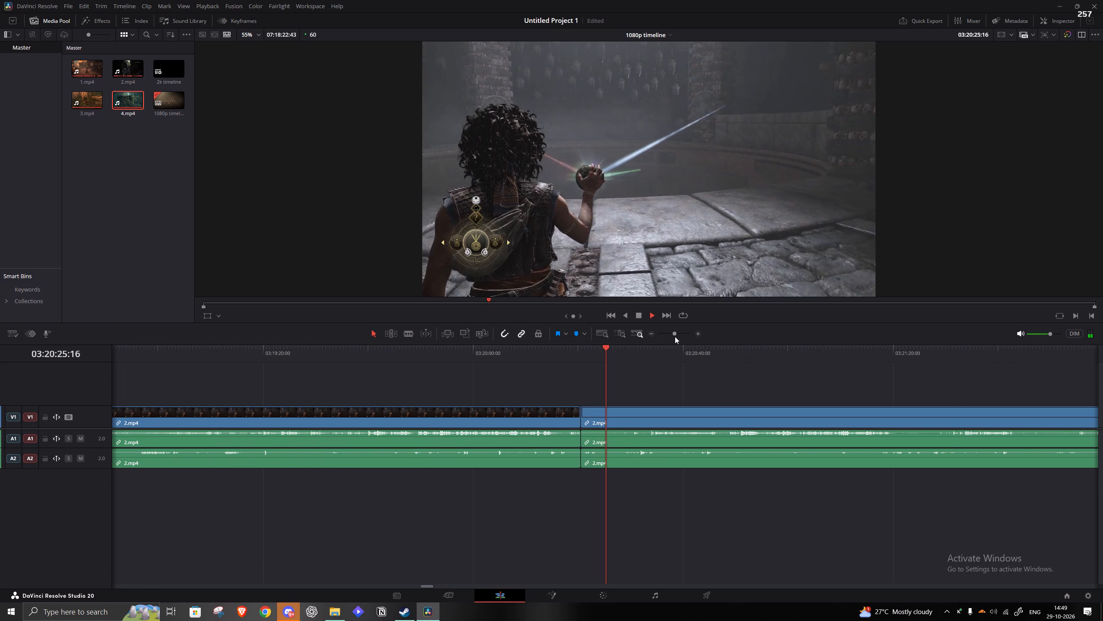
click(640, 353)
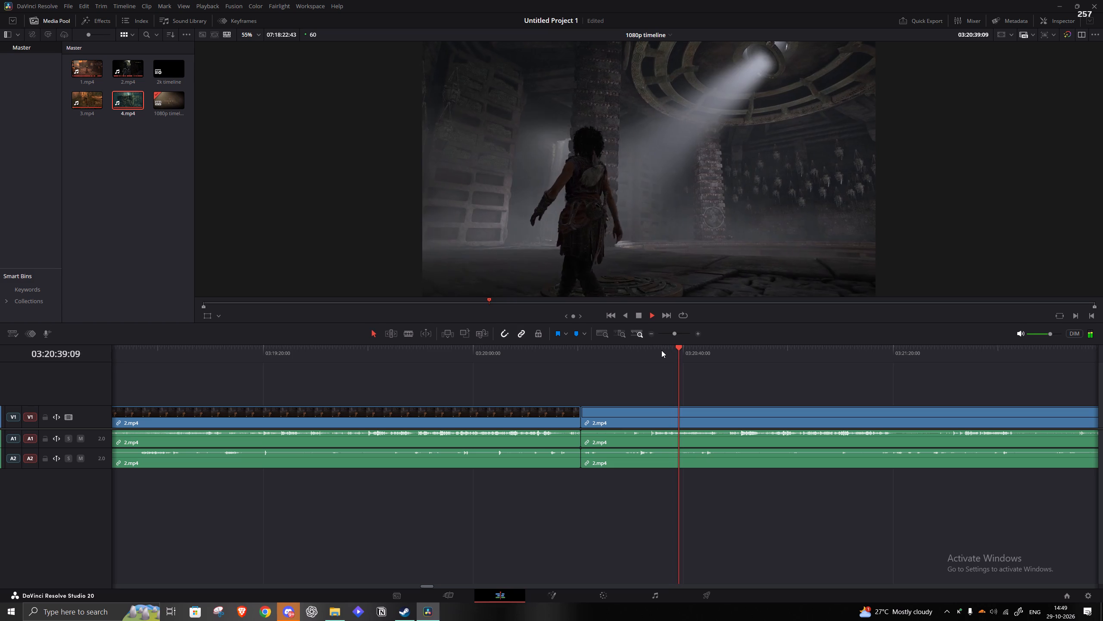
click(700, 361)
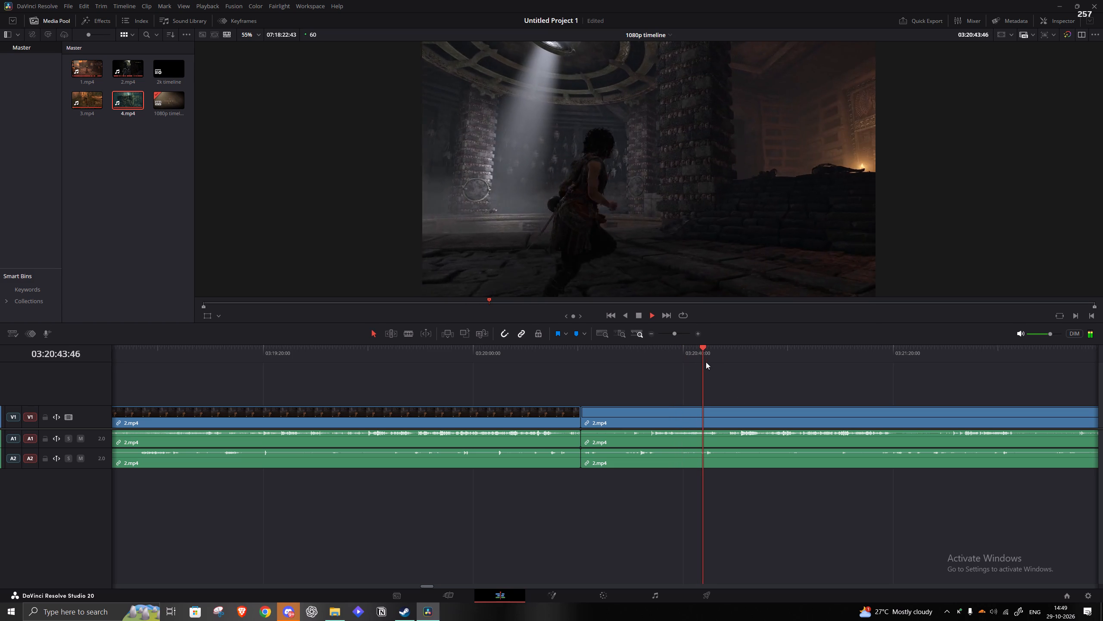
click(717, 363)
click(722, 358)
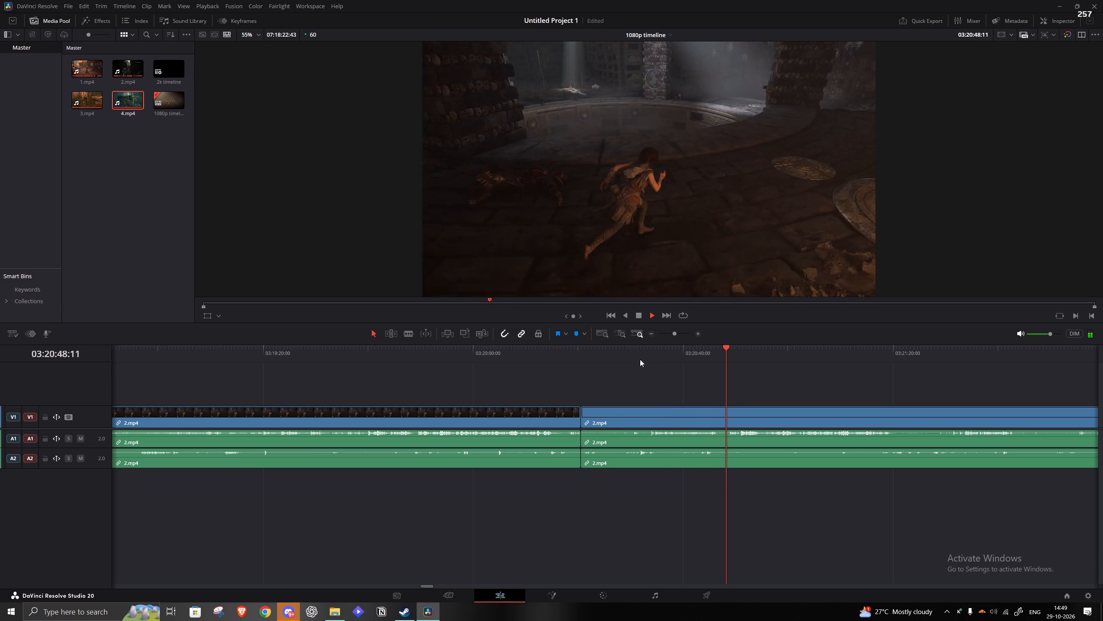
click(614, 361)
click(621, 361)
click(634, 363)
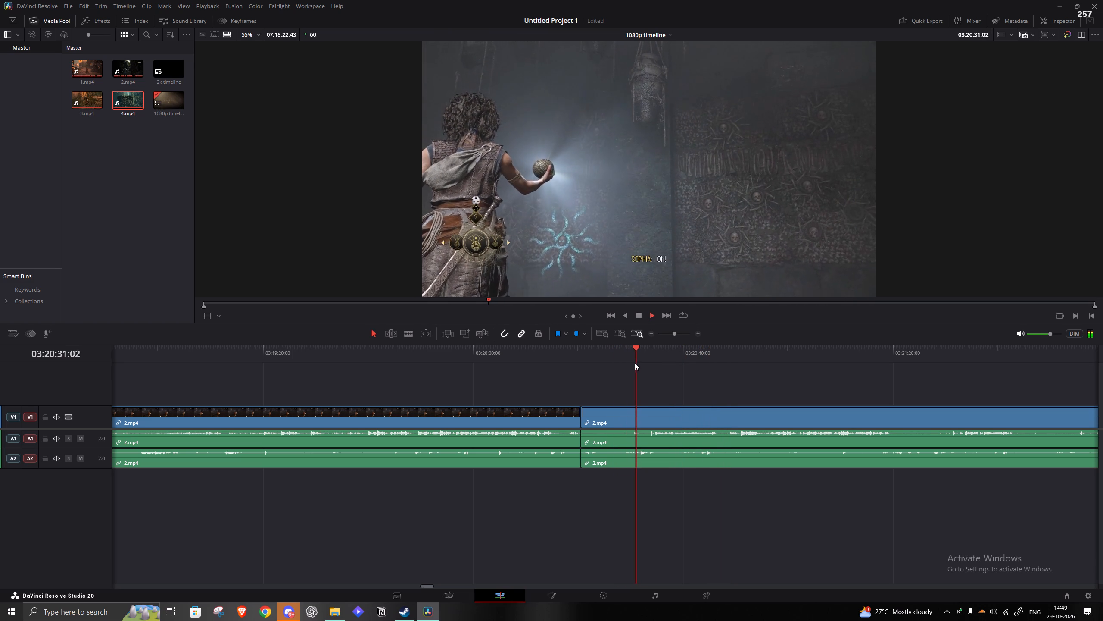
click(656, 362)
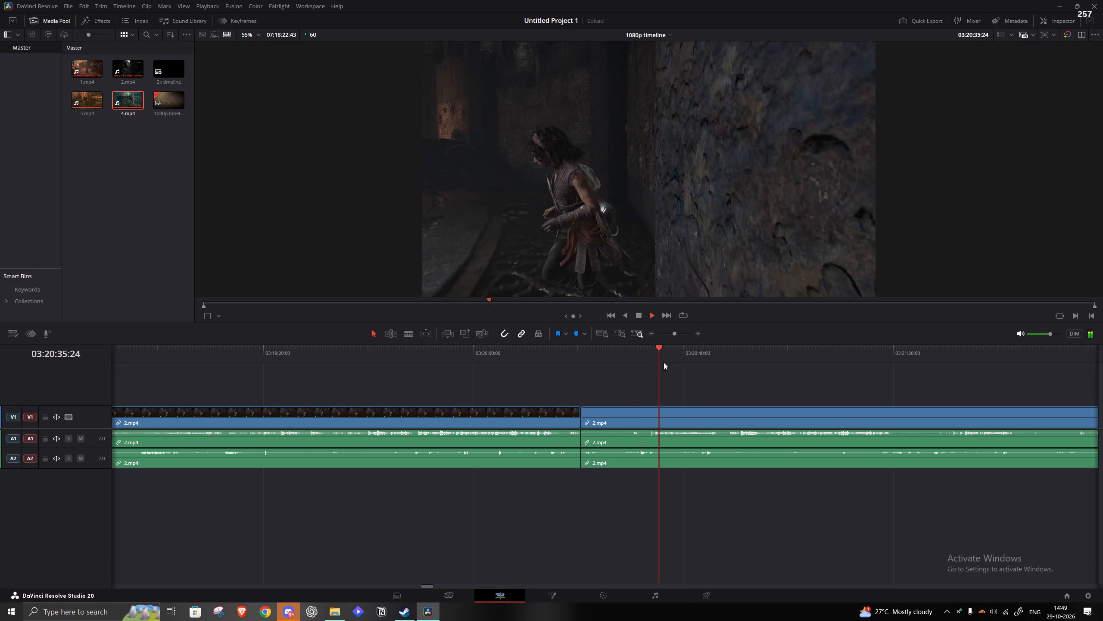
click(670, 362)
click(689, 364)
click(696, 364)
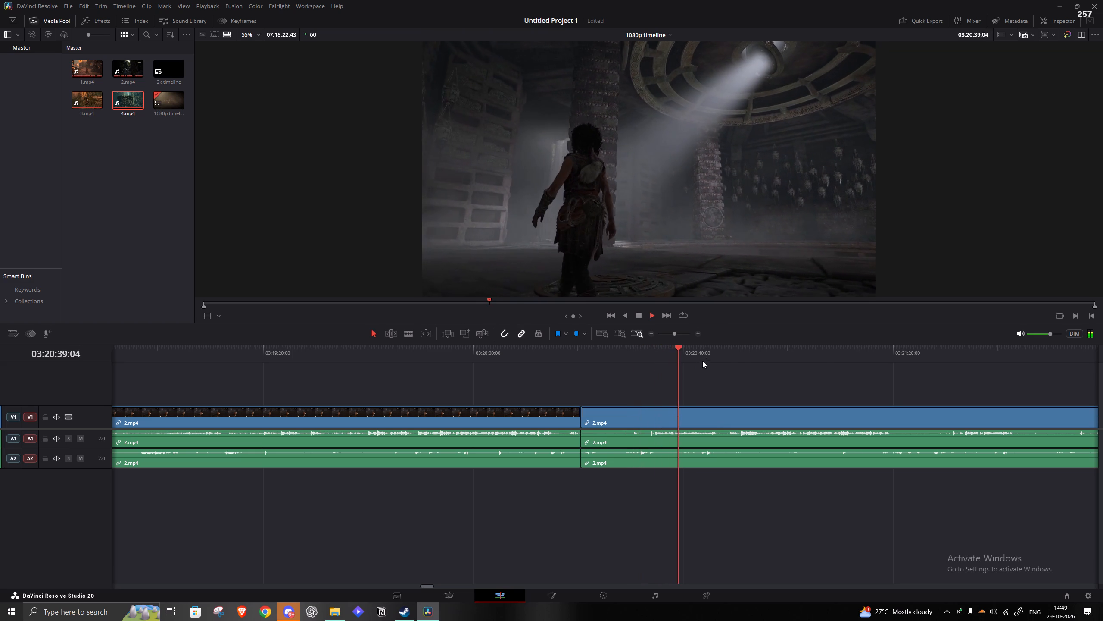
click(707, 357)
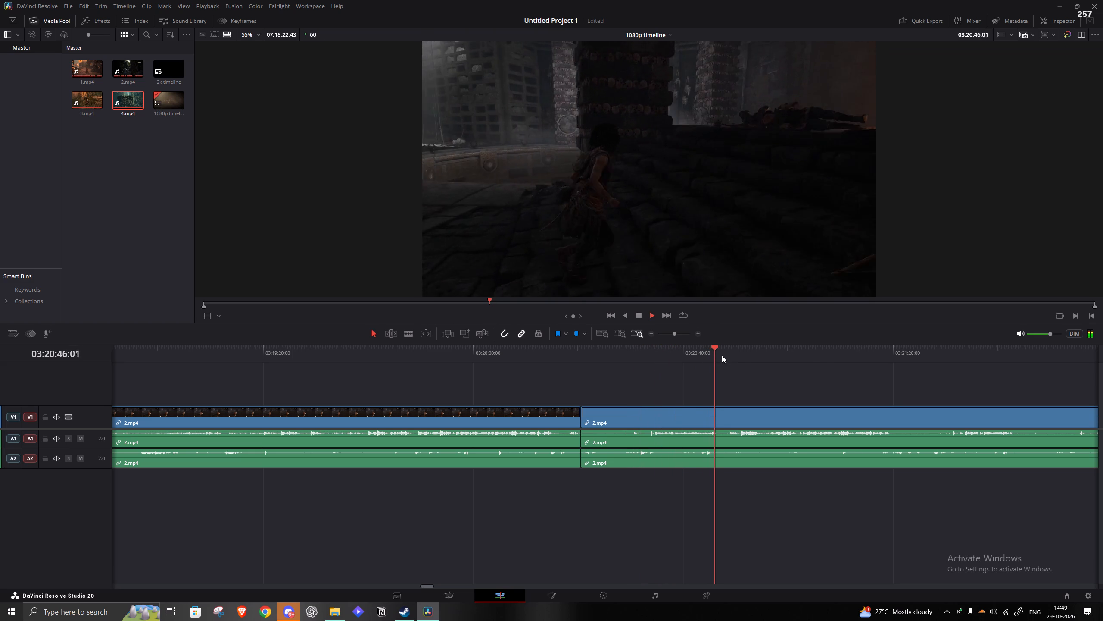
key(space)
key(s)
click(739, 361)
key(space)
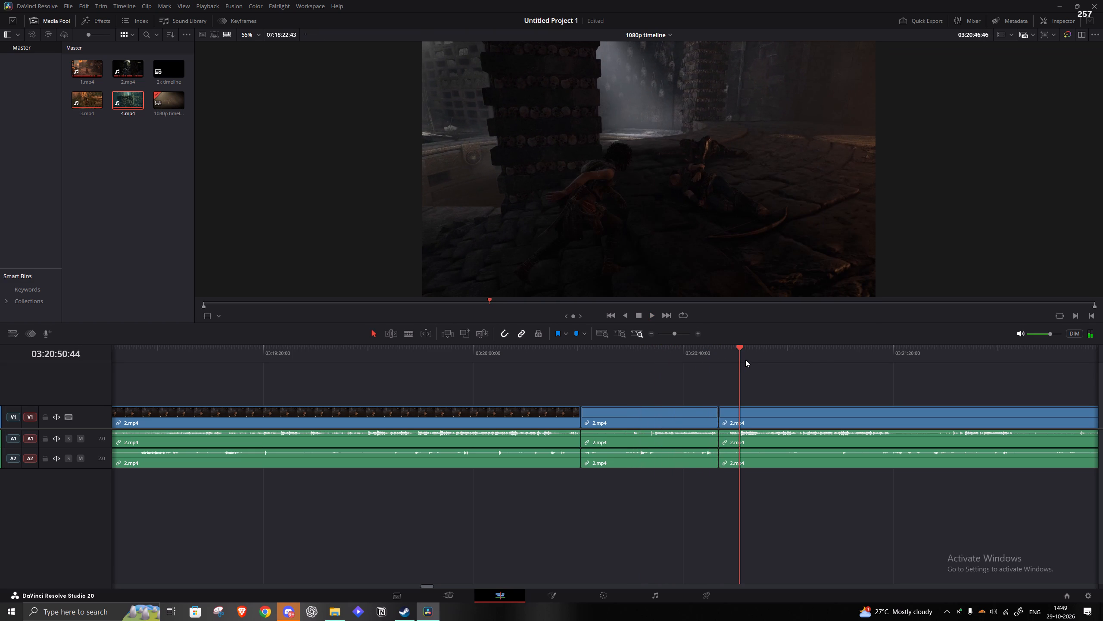
click(765, 359)
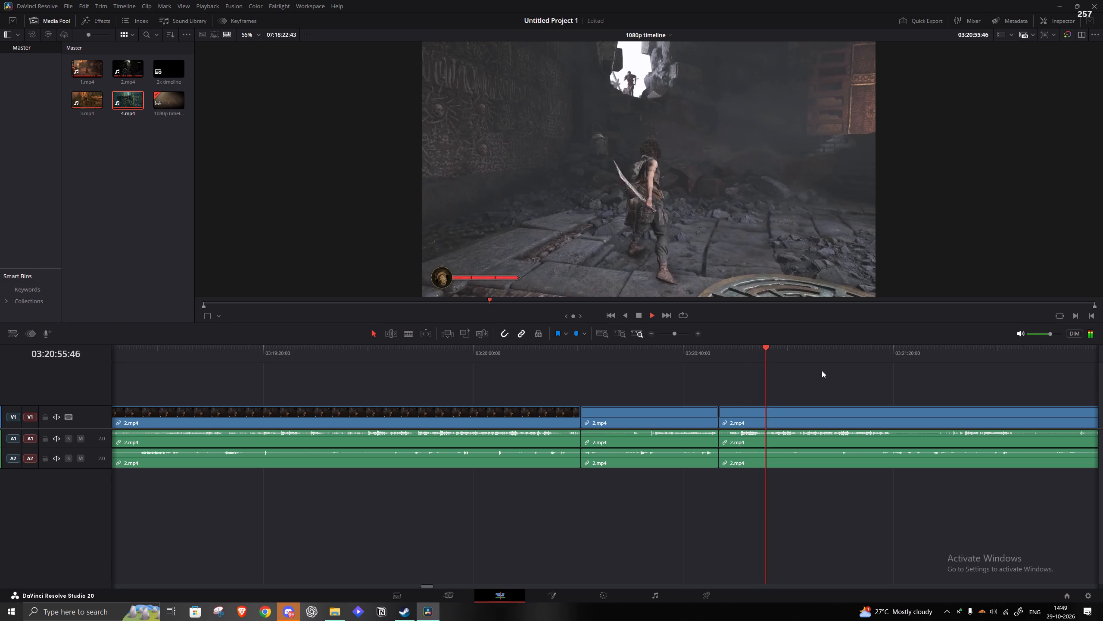
click(882, 366)
click(873, 361)
click(669, 333)
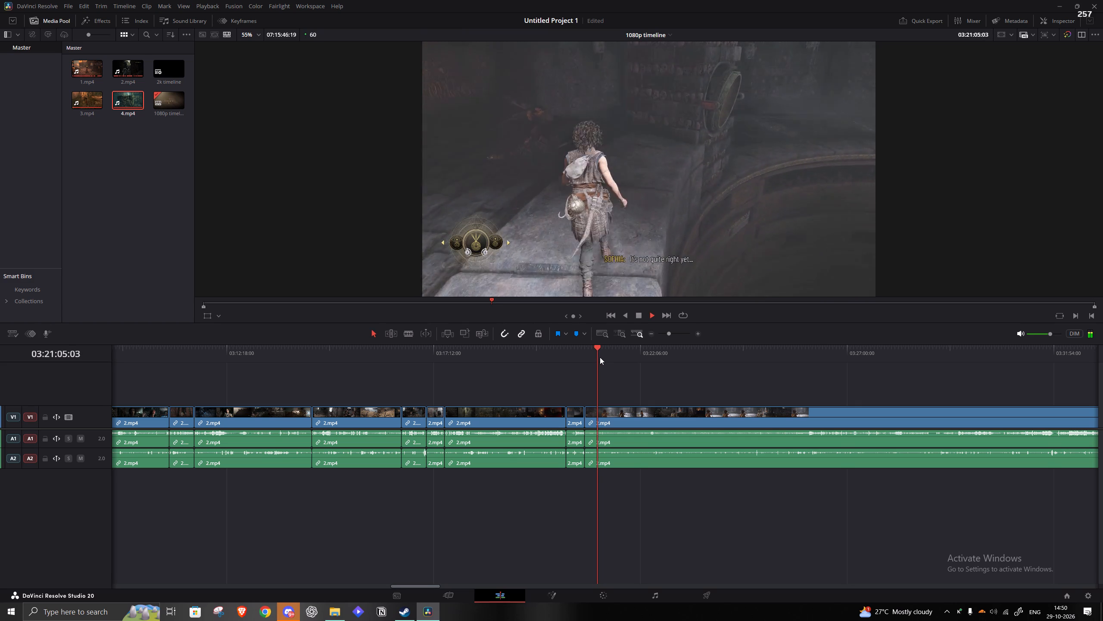
click(603, 357)
key(space)
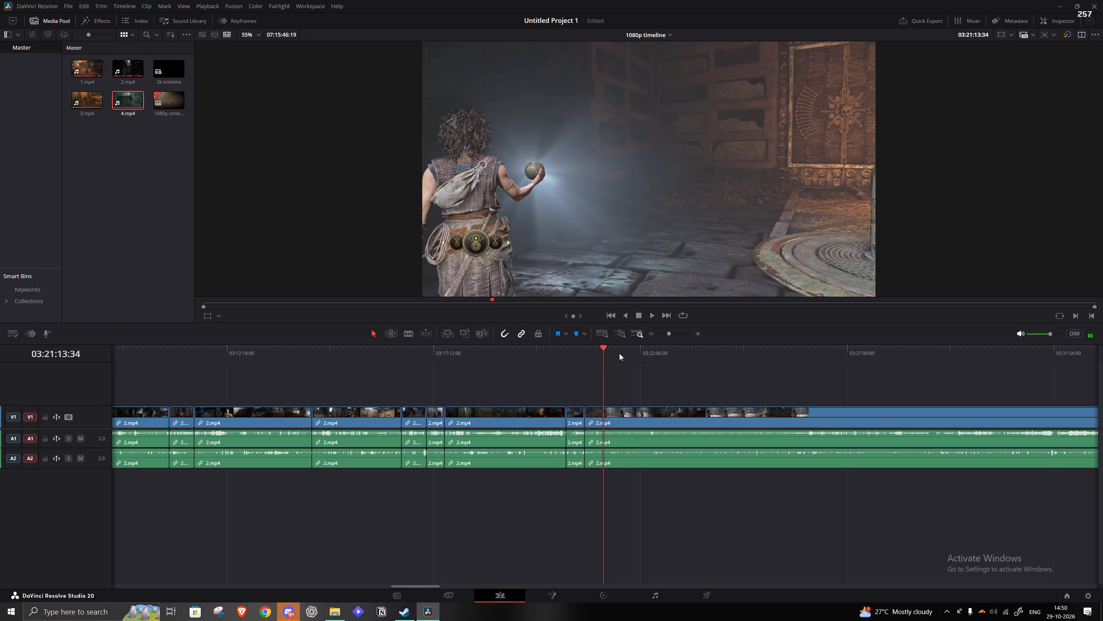
key(s)
Find where the footage resumes after the 03:21:13 split, trim the clip's start to about 03:25:35, close the gap and play the join.
key(space)
click(802, 362)
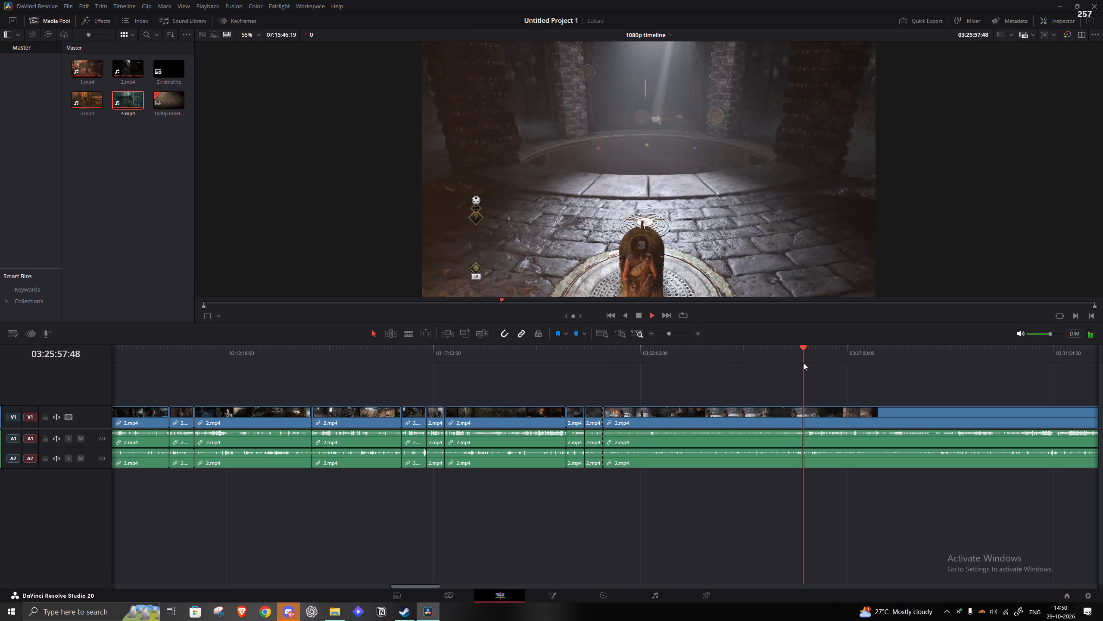
key(space)
click(797, 359)
key(space)
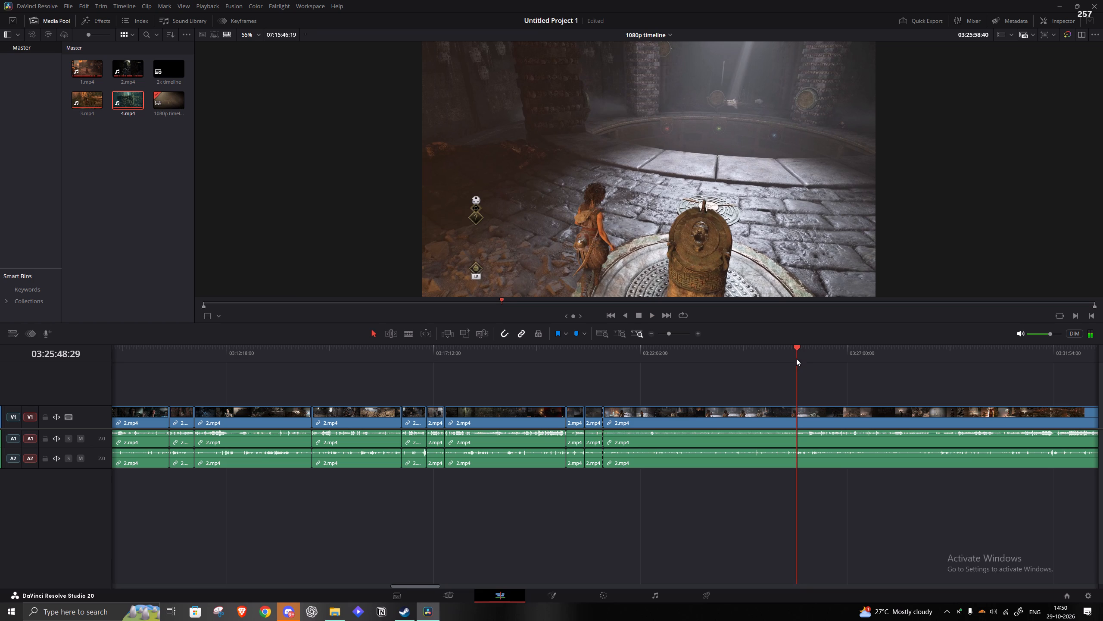
click(787, 358)
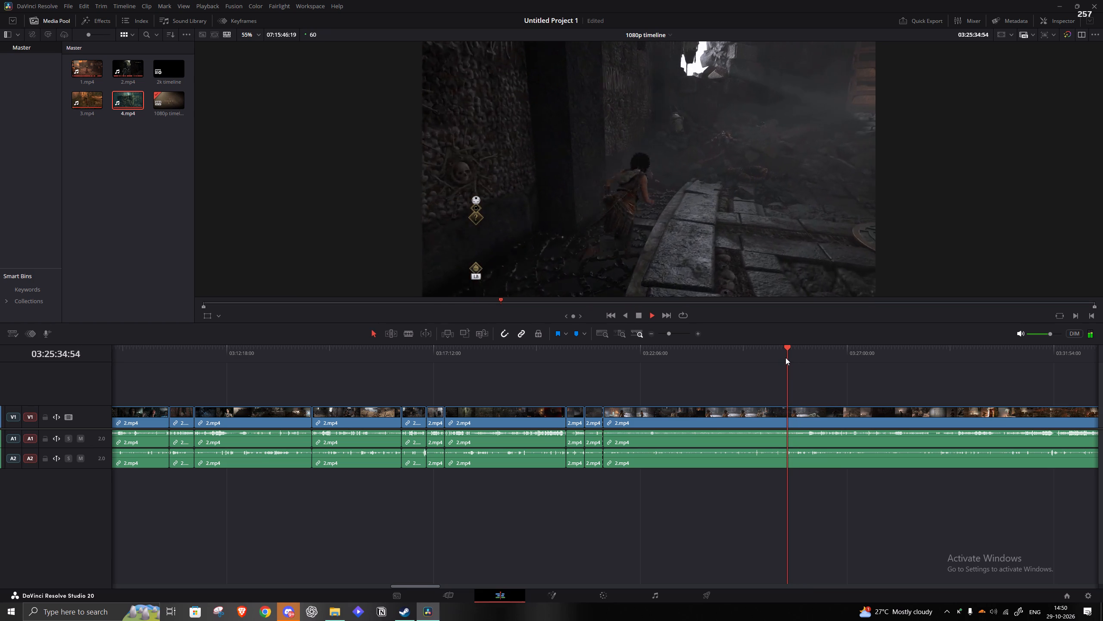
key(space)
key(q)
click(716, 410)
key(a)
key(space)
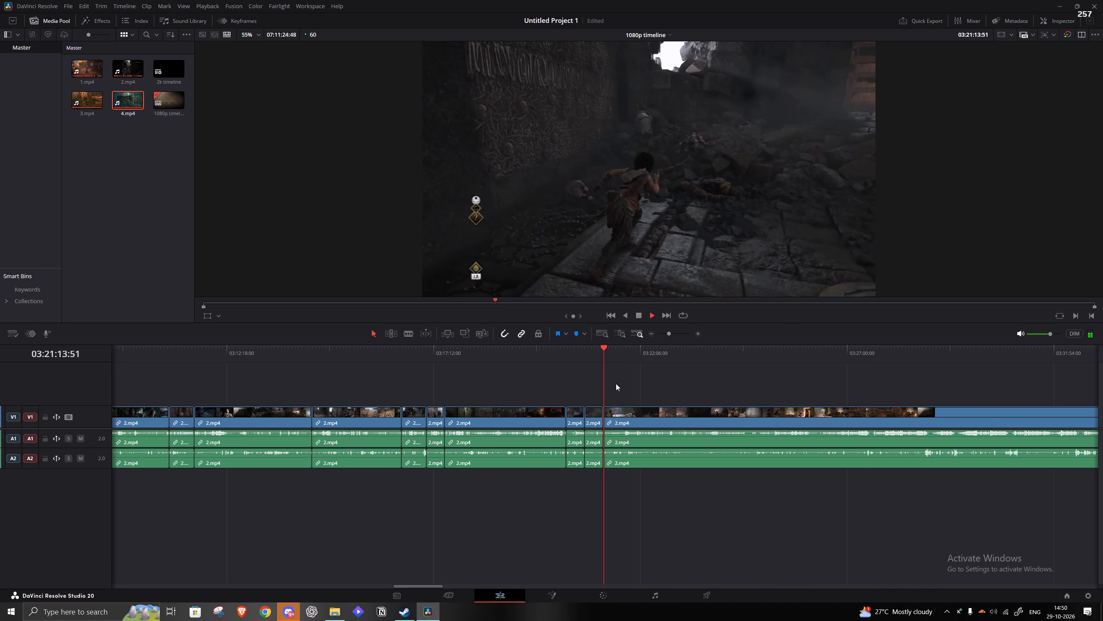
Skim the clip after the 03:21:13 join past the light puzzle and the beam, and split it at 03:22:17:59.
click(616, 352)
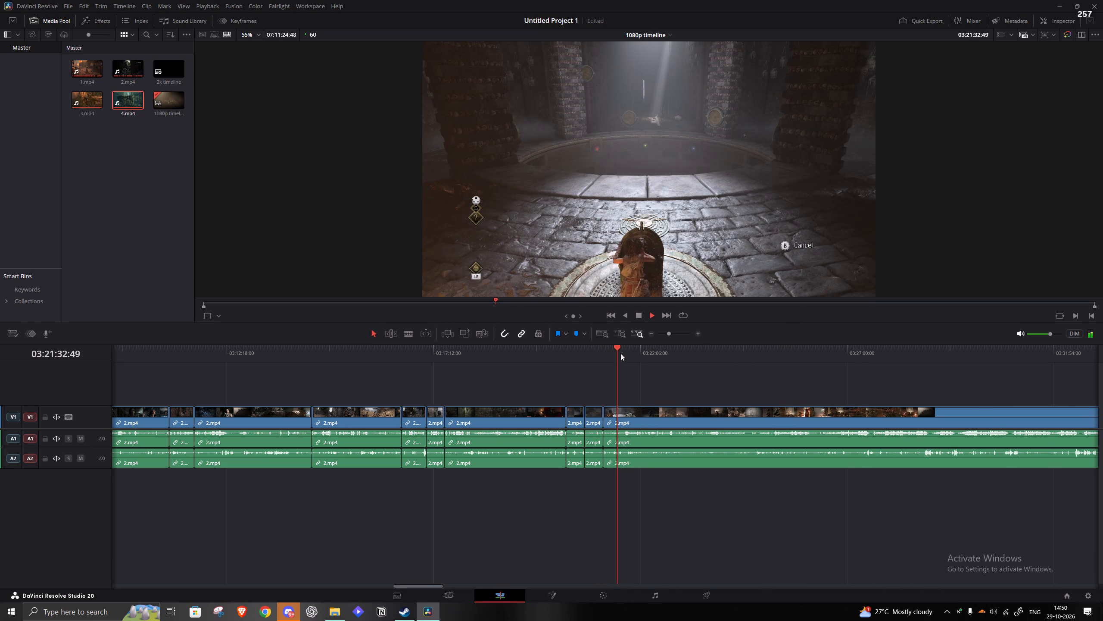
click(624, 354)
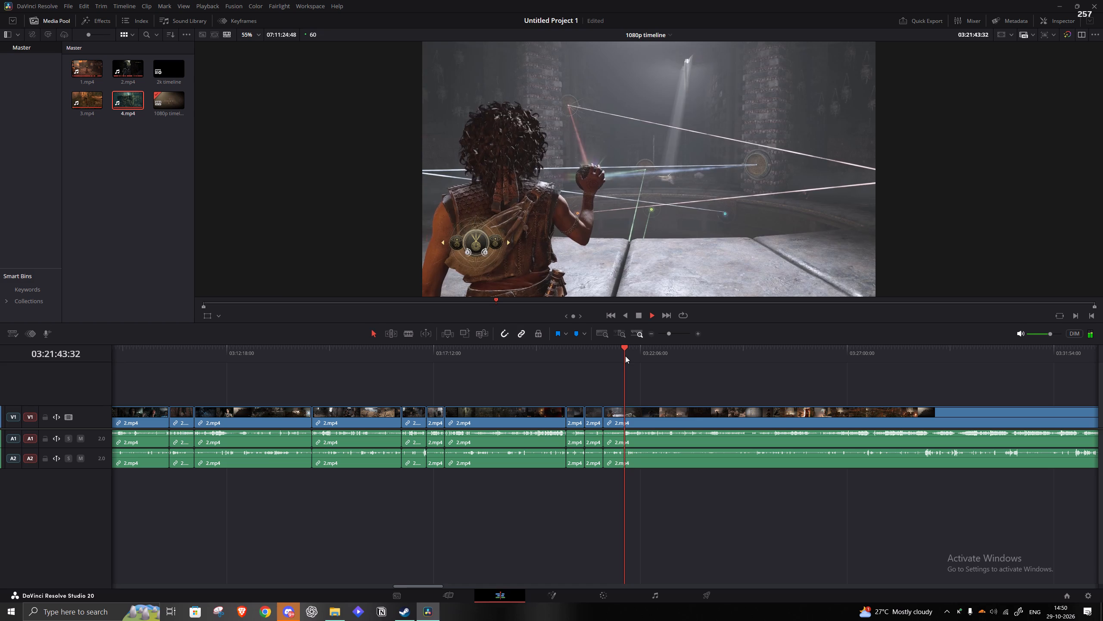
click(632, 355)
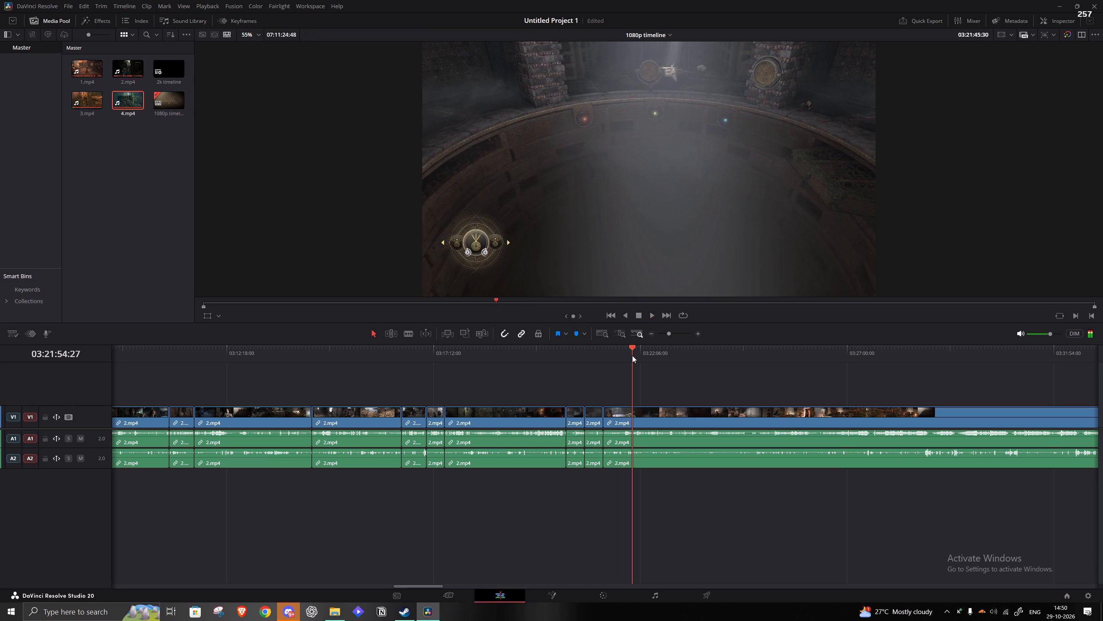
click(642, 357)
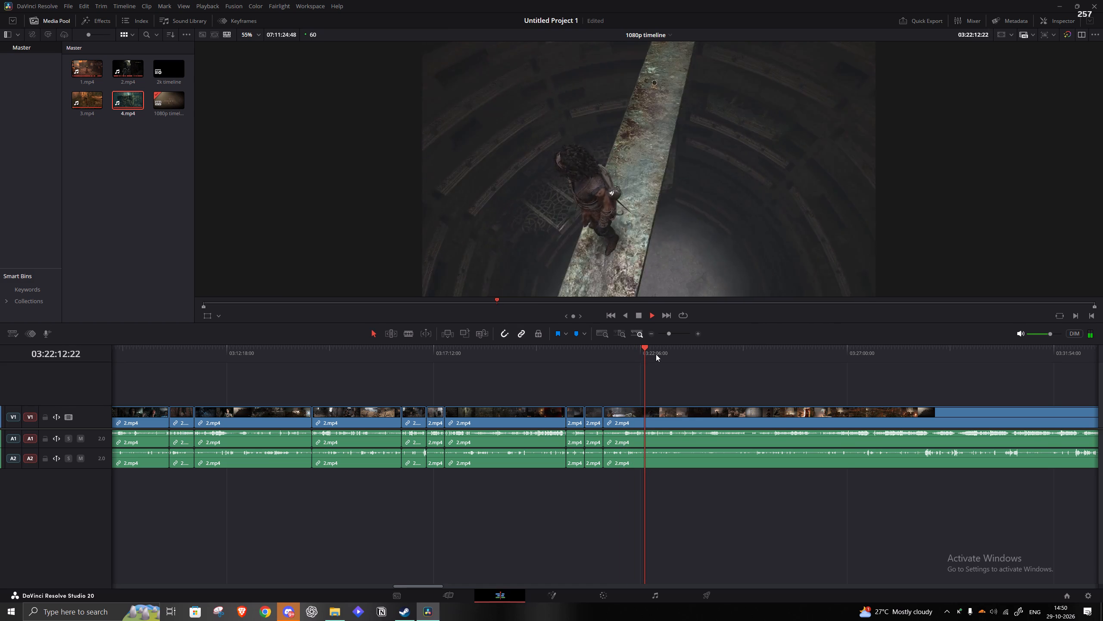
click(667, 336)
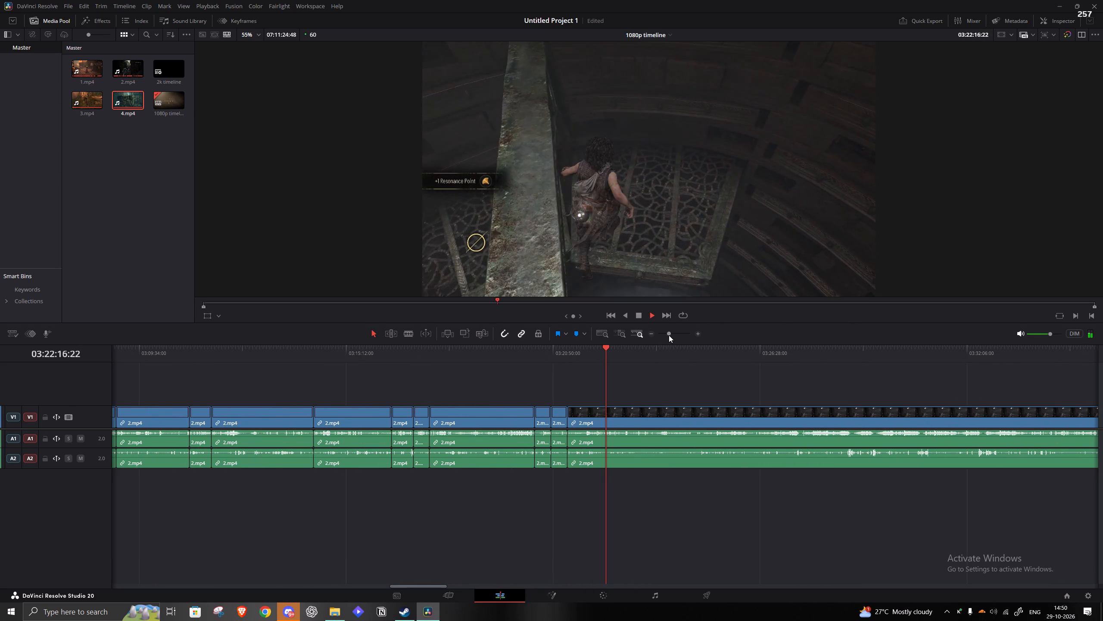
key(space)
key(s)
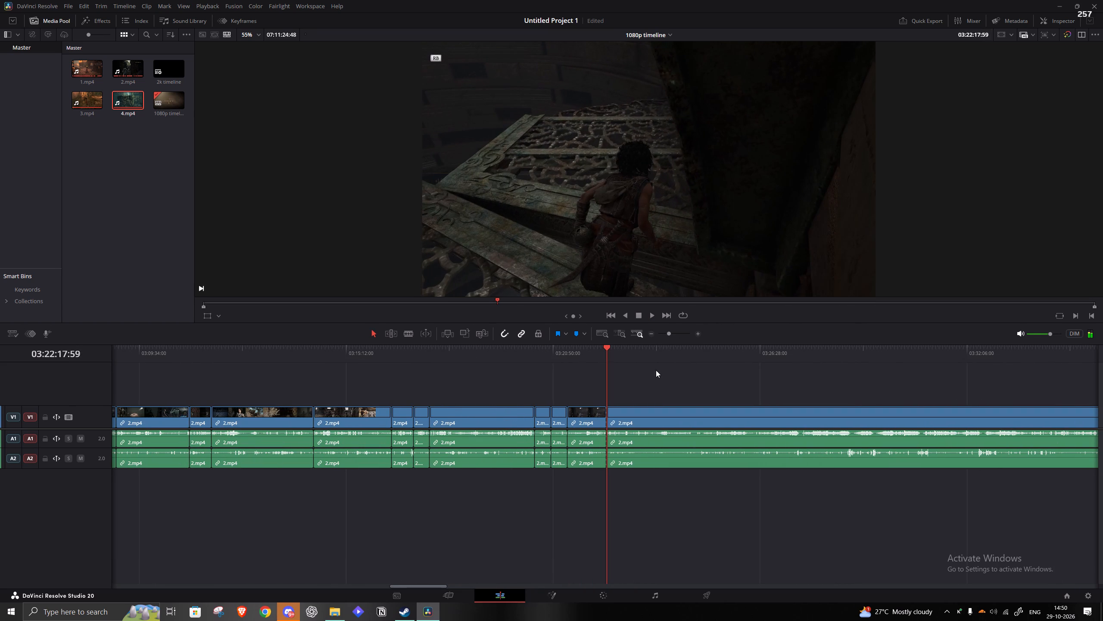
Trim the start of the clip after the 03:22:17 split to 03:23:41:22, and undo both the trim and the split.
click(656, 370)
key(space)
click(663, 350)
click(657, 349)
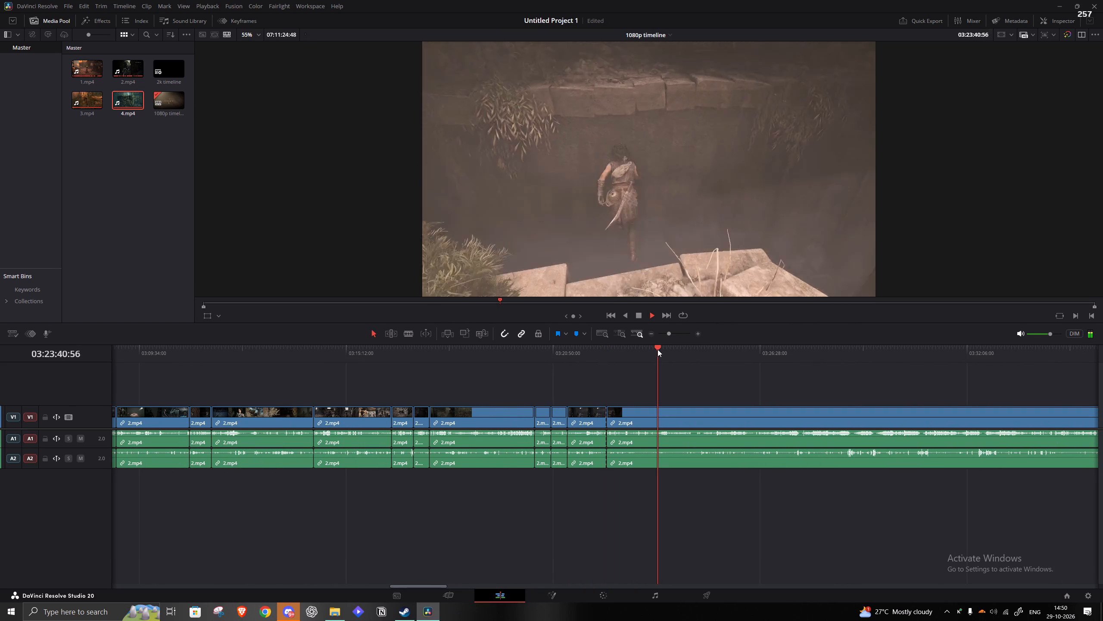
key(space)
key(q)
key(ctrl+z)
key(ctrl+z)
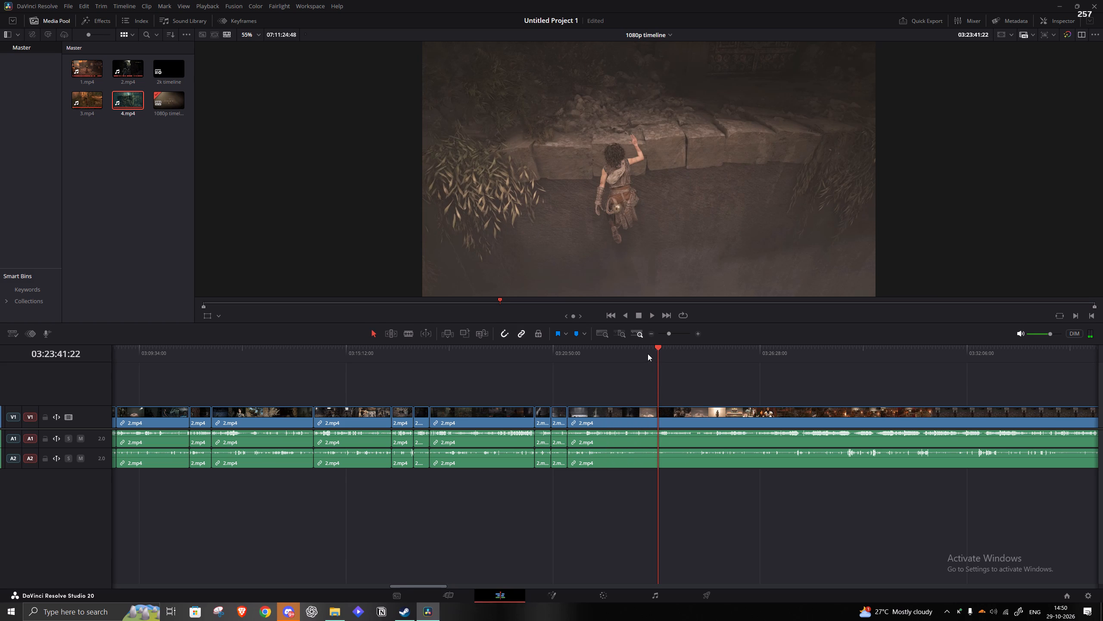
Skim the clip after the 03:21:13 join again and split it at about 03:23:57, where the character stands at the dark maze-patterned door.
drag(648, 354, 621, 351)
key(space)
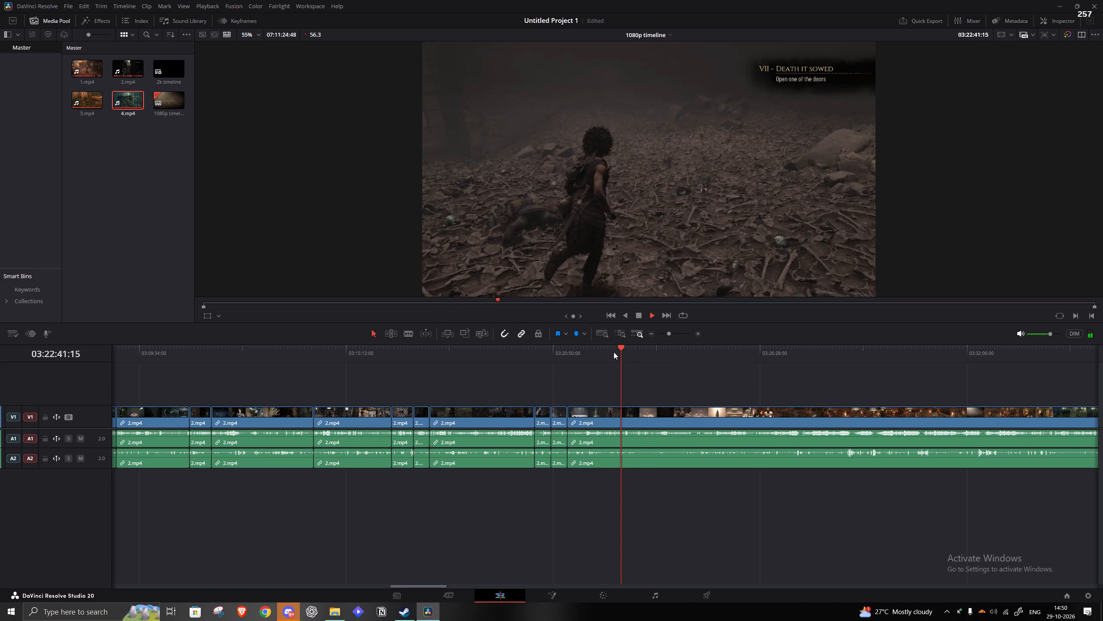
click(626, 352)
click(636, 352)
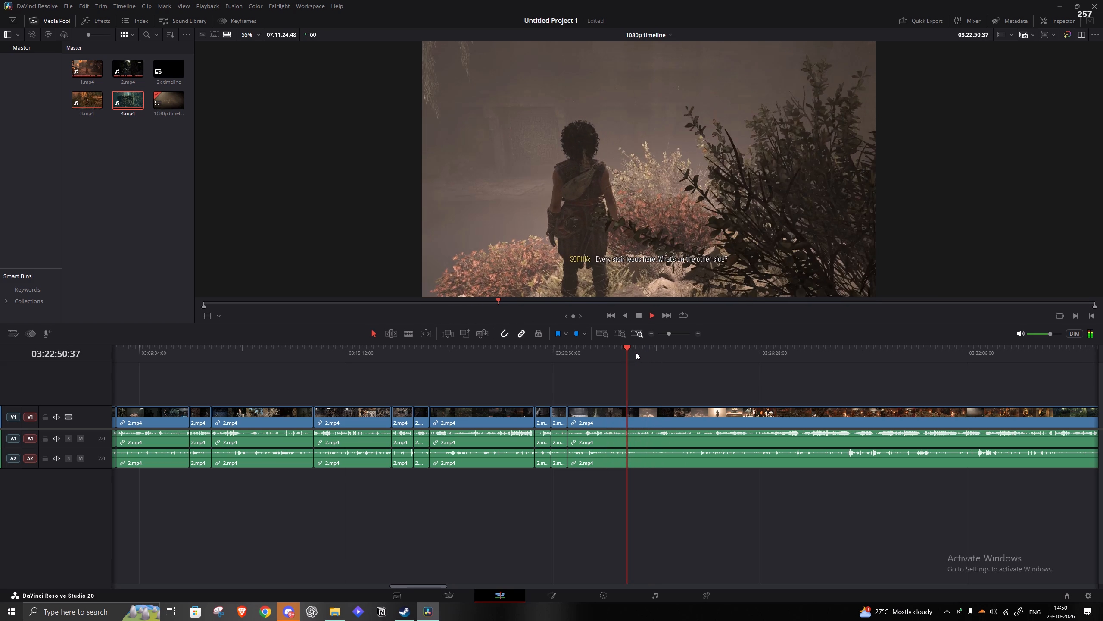
click(653, 351)
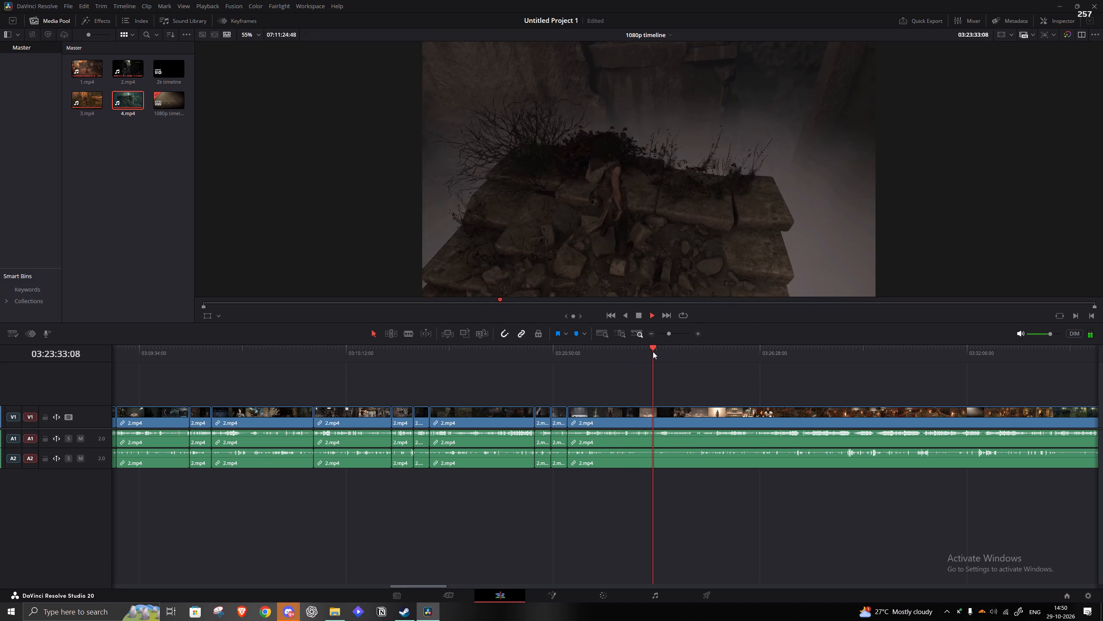
click(661, 351)
click(667, 351)
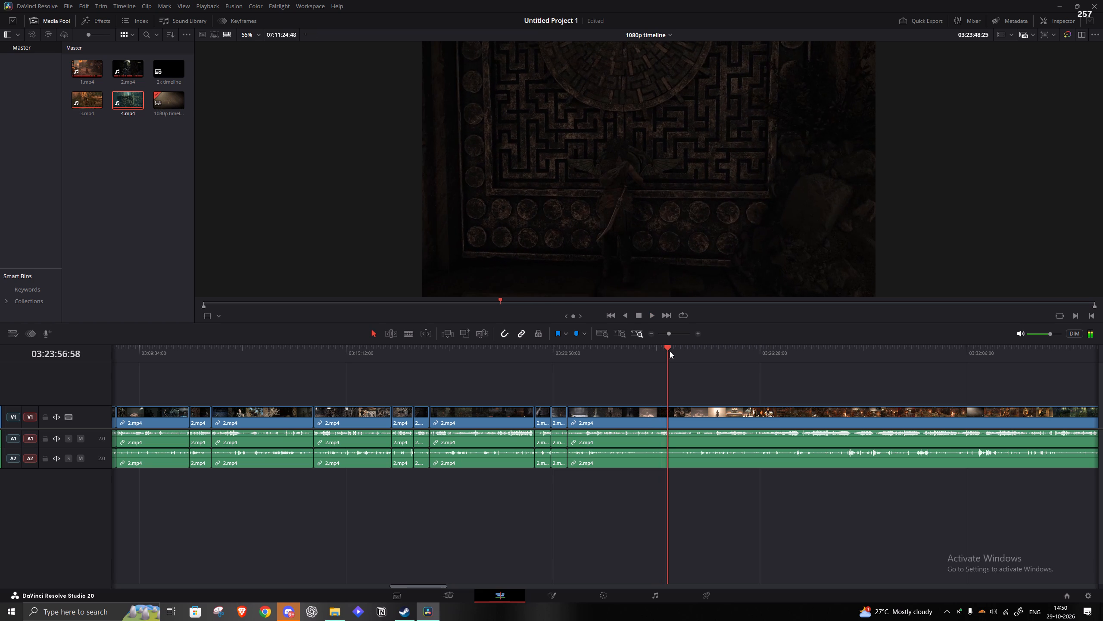
key(space)
key(s)
Find where the footage resumes after the door split, trim the clip's start to about 03:24:59 and close the gap.
click(685, 348)
key(space)
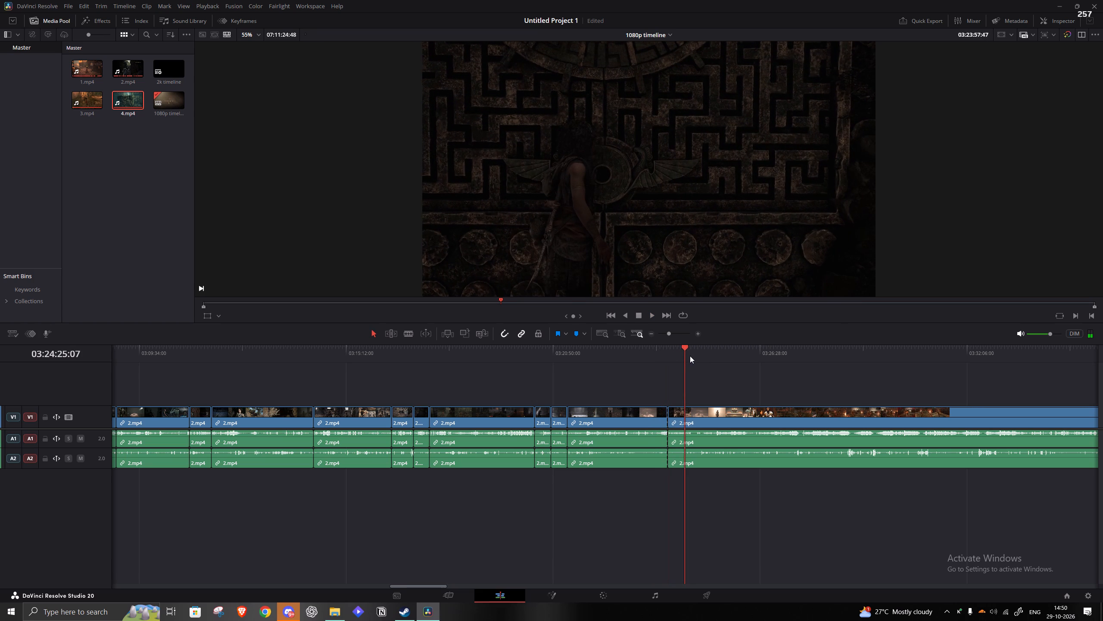
click(701, 352)
click(712, 350)
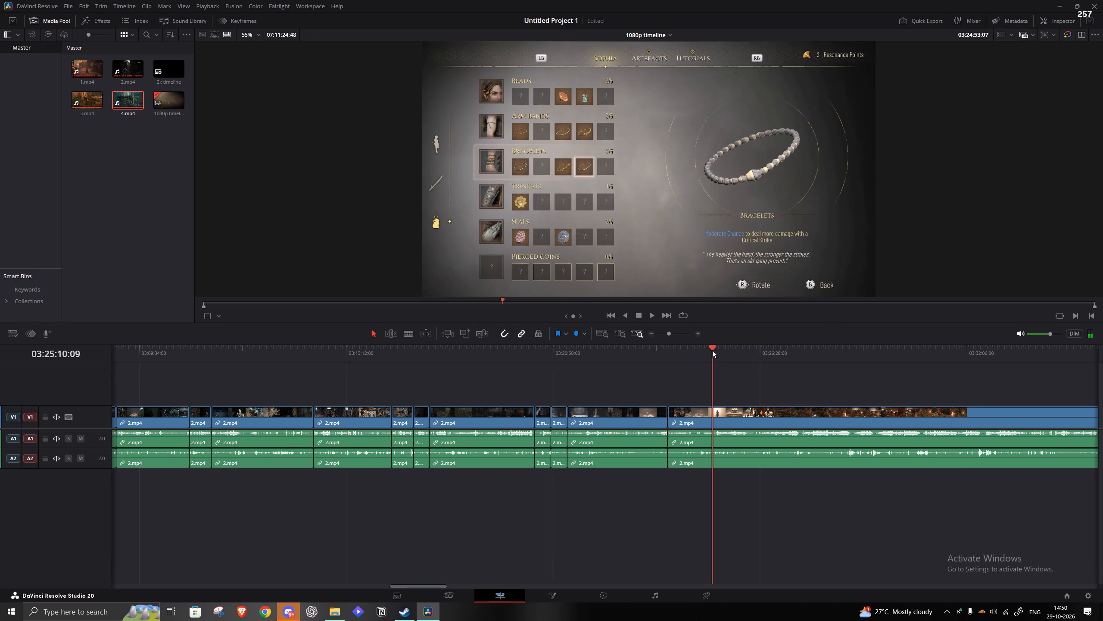
key(space)
click(705, 353)
key(space)
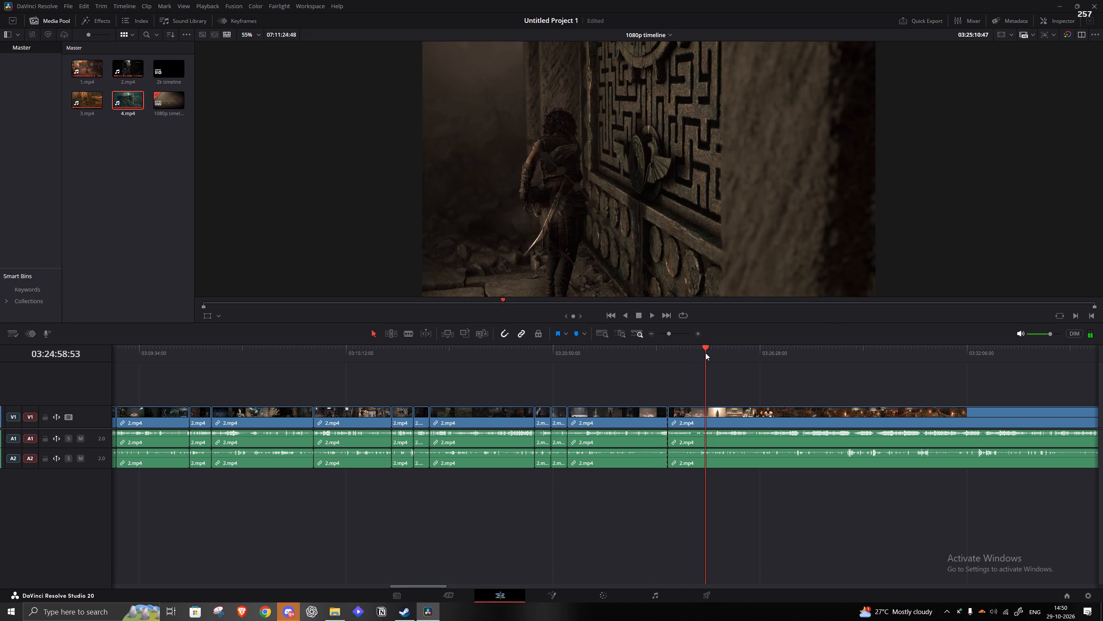
key(space)
key(q)
click(678, 422)
key(a)
Play the 03:23:57 join, skim past the king's cutscene into the arena fight, and split the clip at 03:26:29:51 on the loading screen.
key(space)
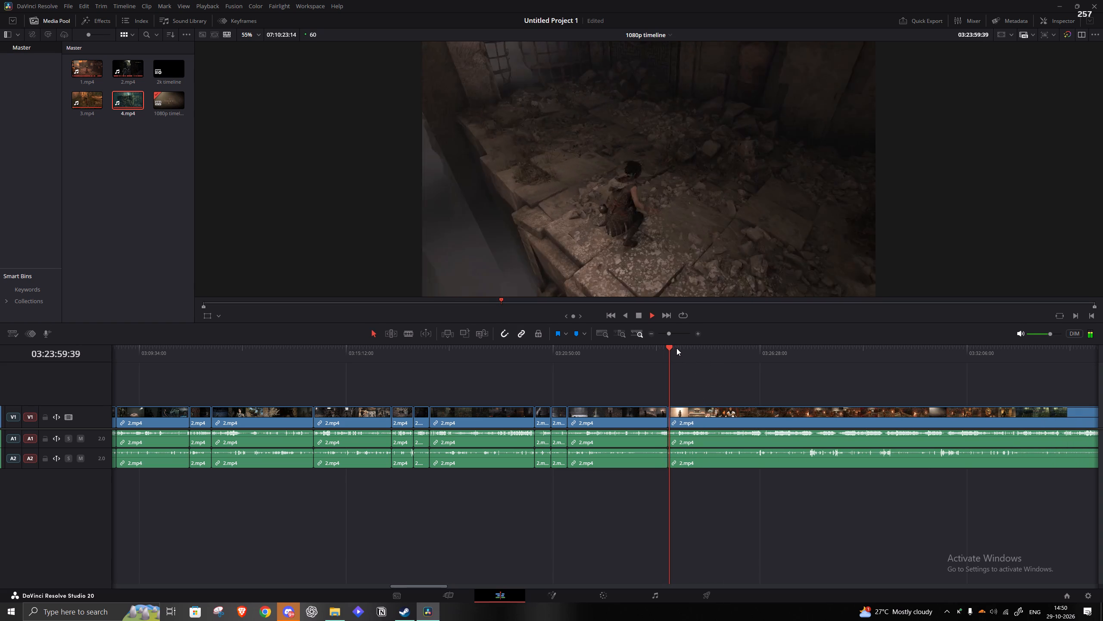
click(675, 349)
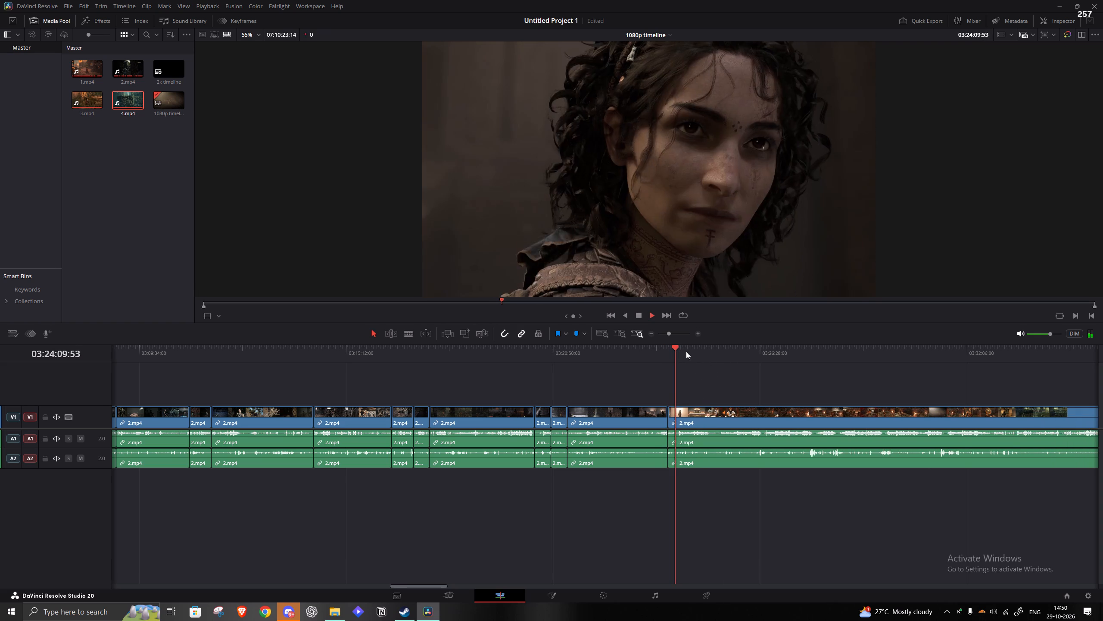
click(687, 352)
click(698, 353)
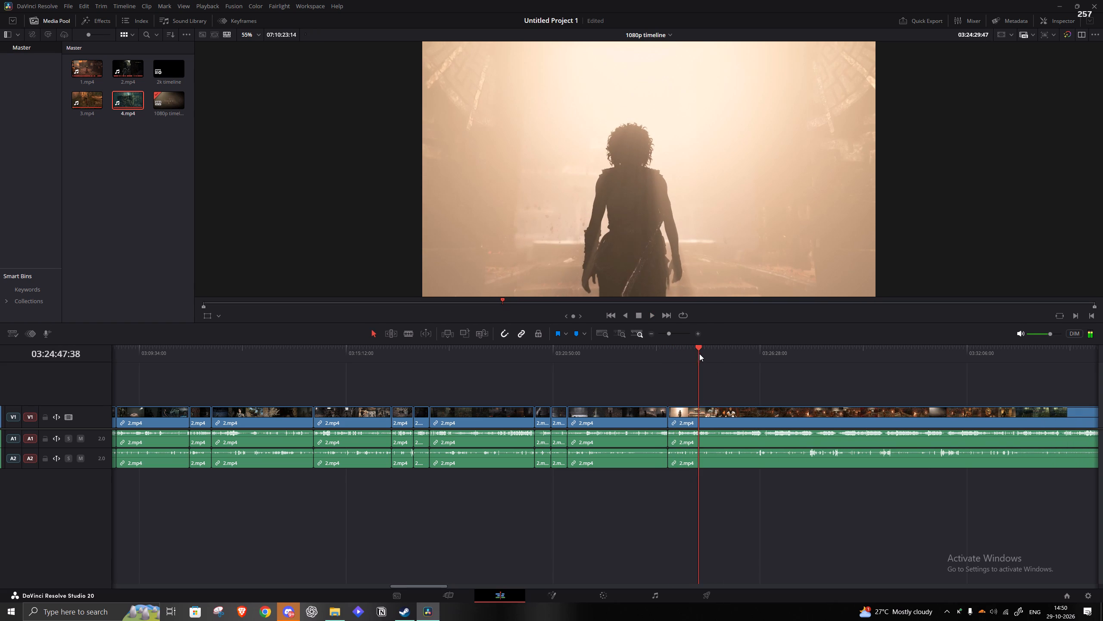
click(709, 356)
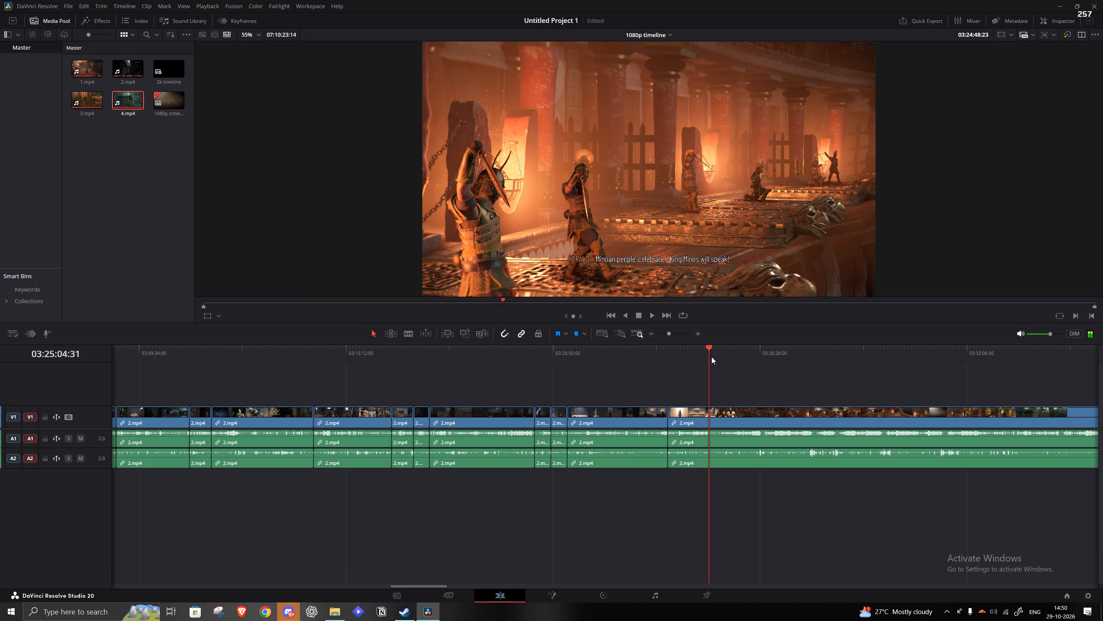
click(719, 358)
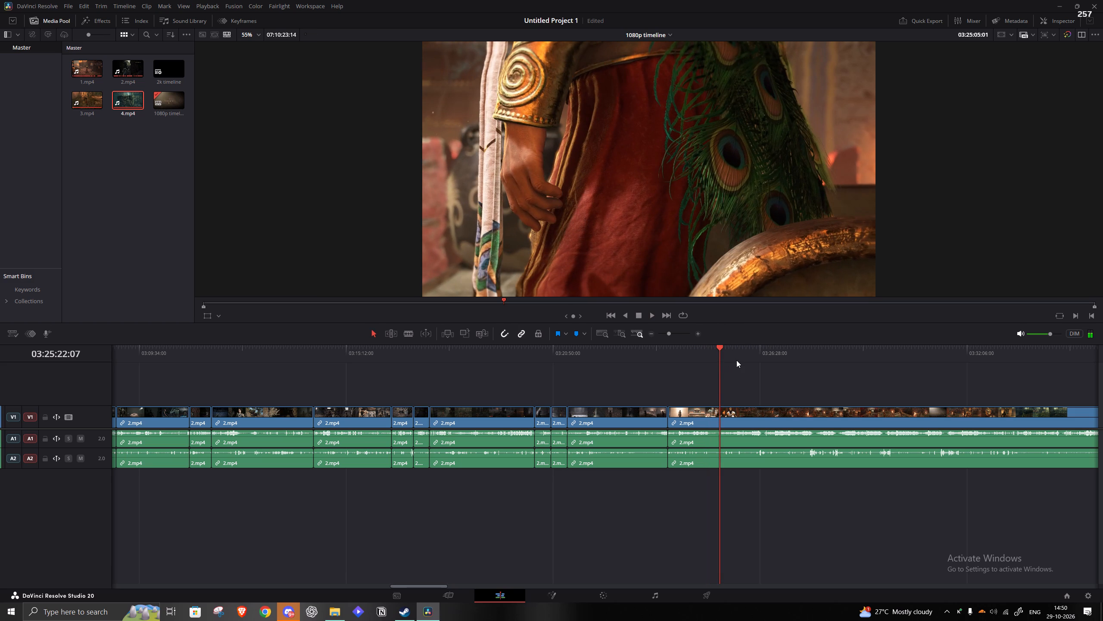
click(737, 361)
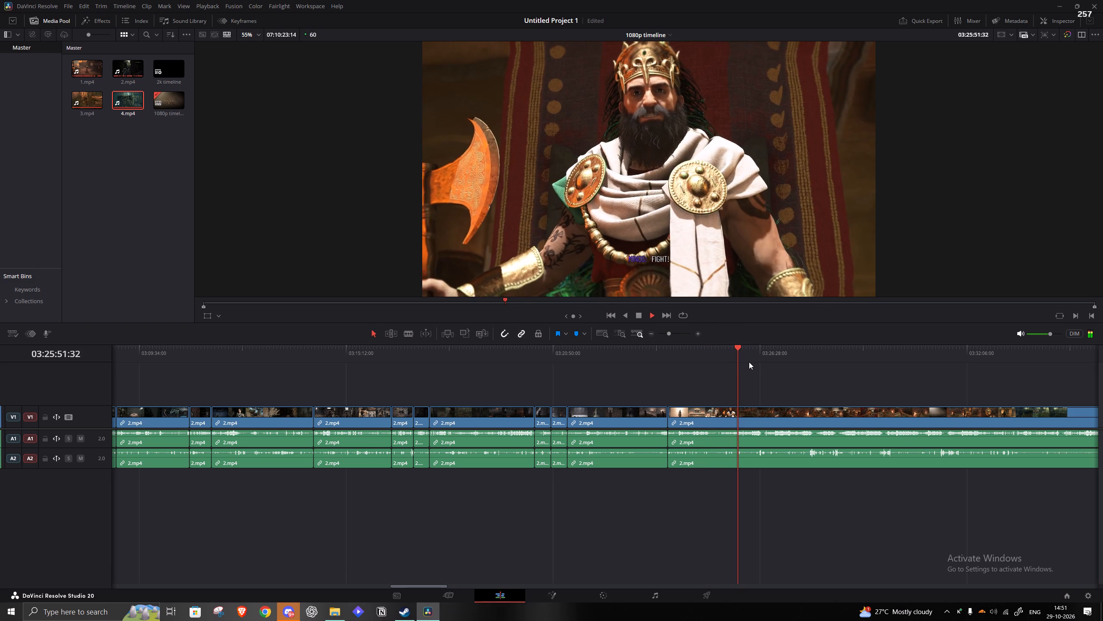
click(753, 361)
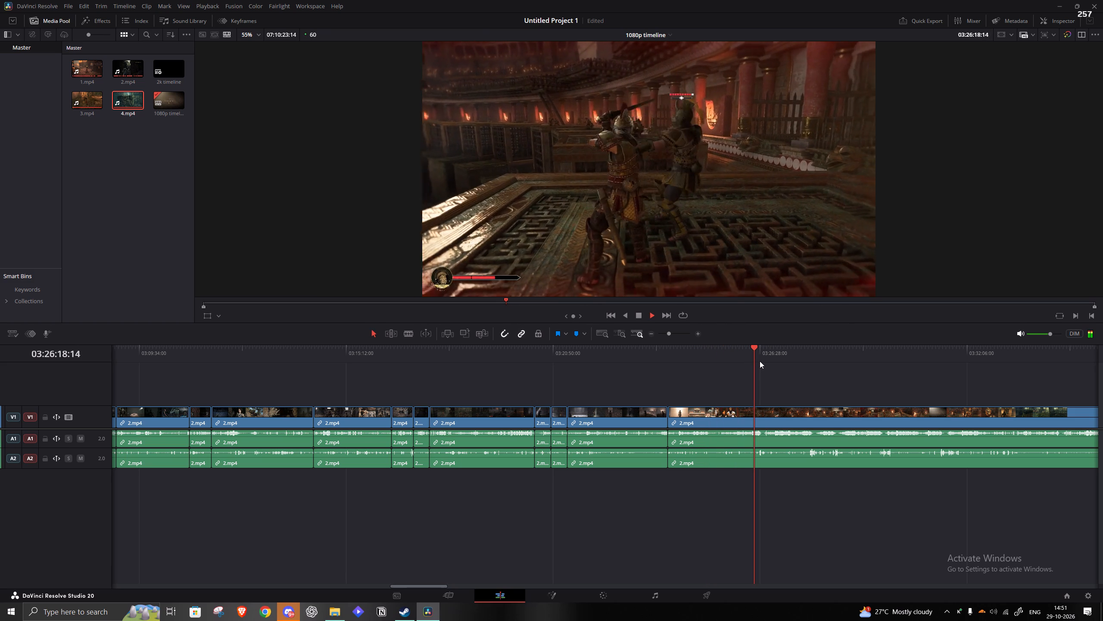
drag(667, 332, 674, 334)
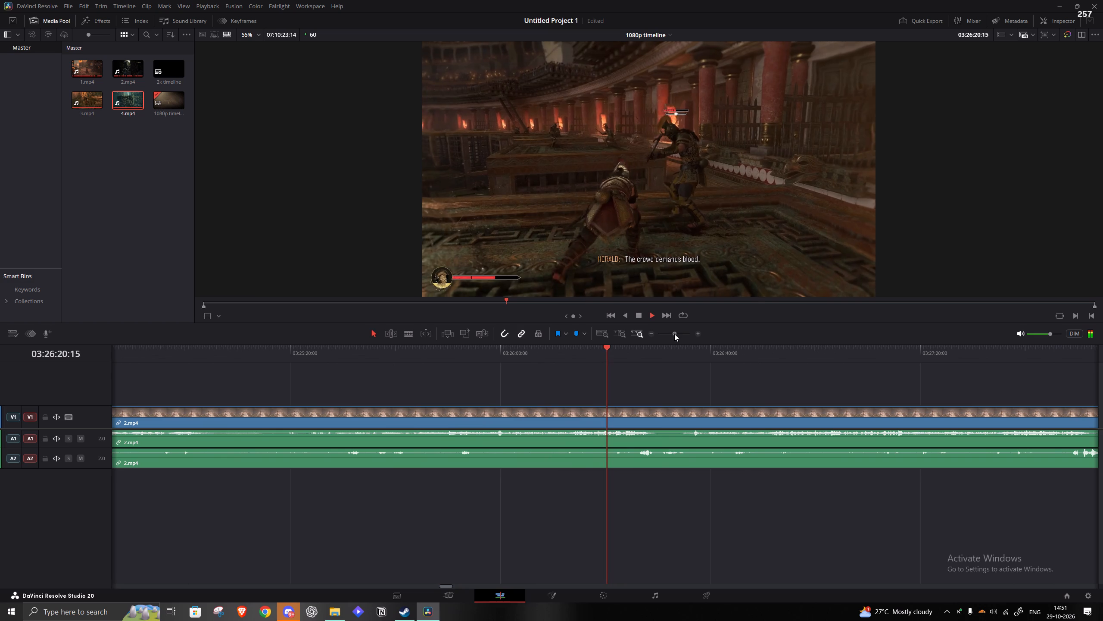
drag(674, 334, 675, 334)
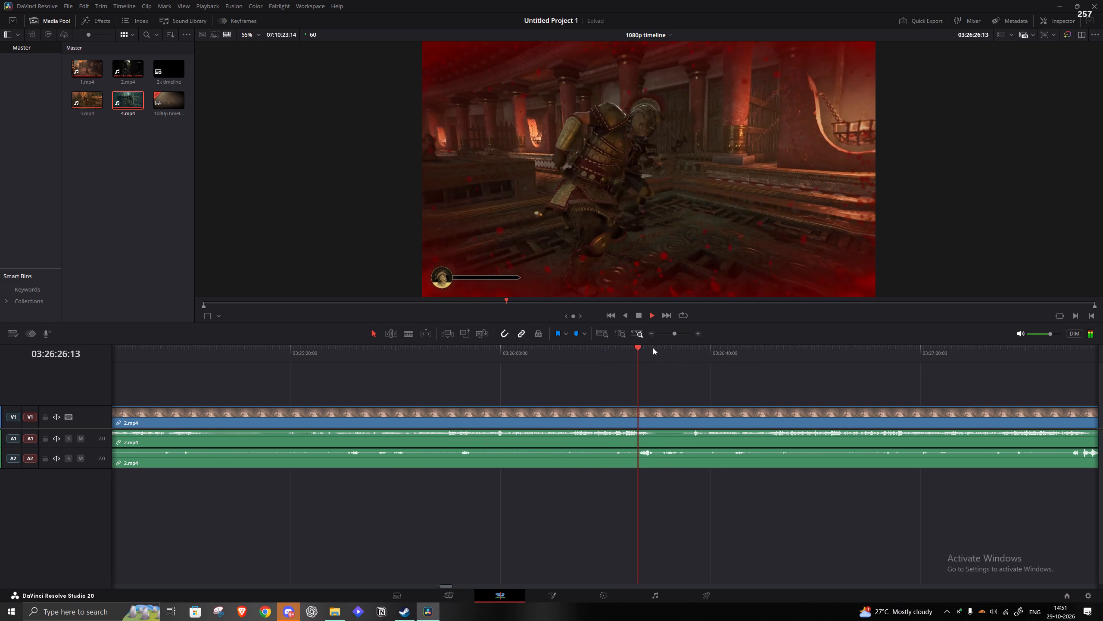
drag(679, 334, 675, 334)
key(space)
key(s)
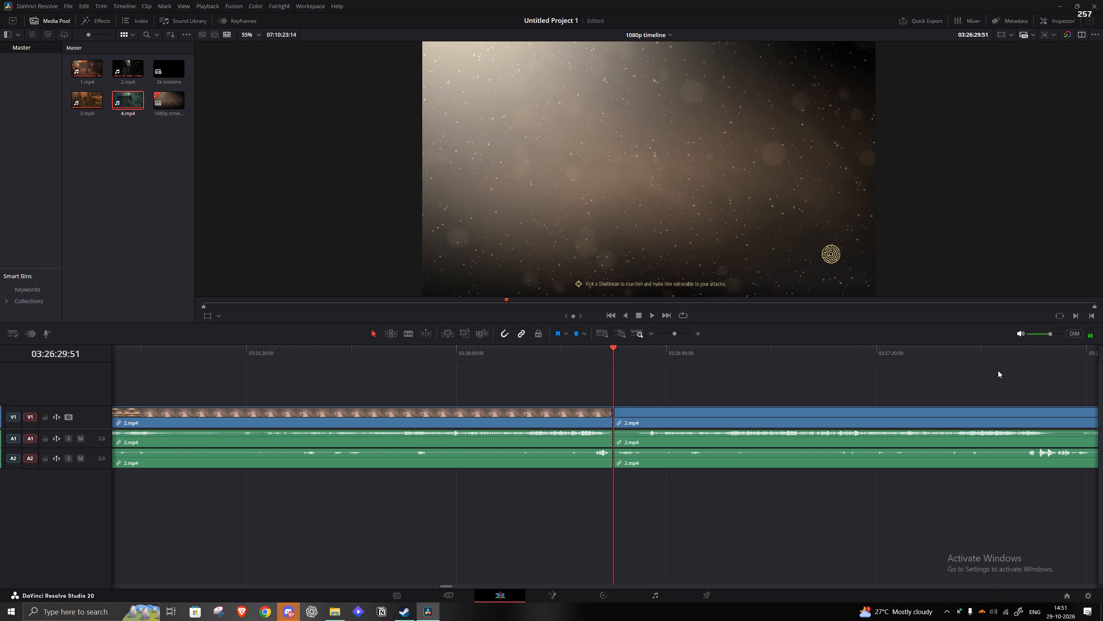
Trim the start of the clip after the 03:26:29 split to about 03:27:42 and close the gap.
click(996, 362)
key(q)
click(871, 427)
key(a)
Play through the 03:26:29 join and split the clip at 03:26:41:26 on the loading screen after the fighter falls.
key(space)
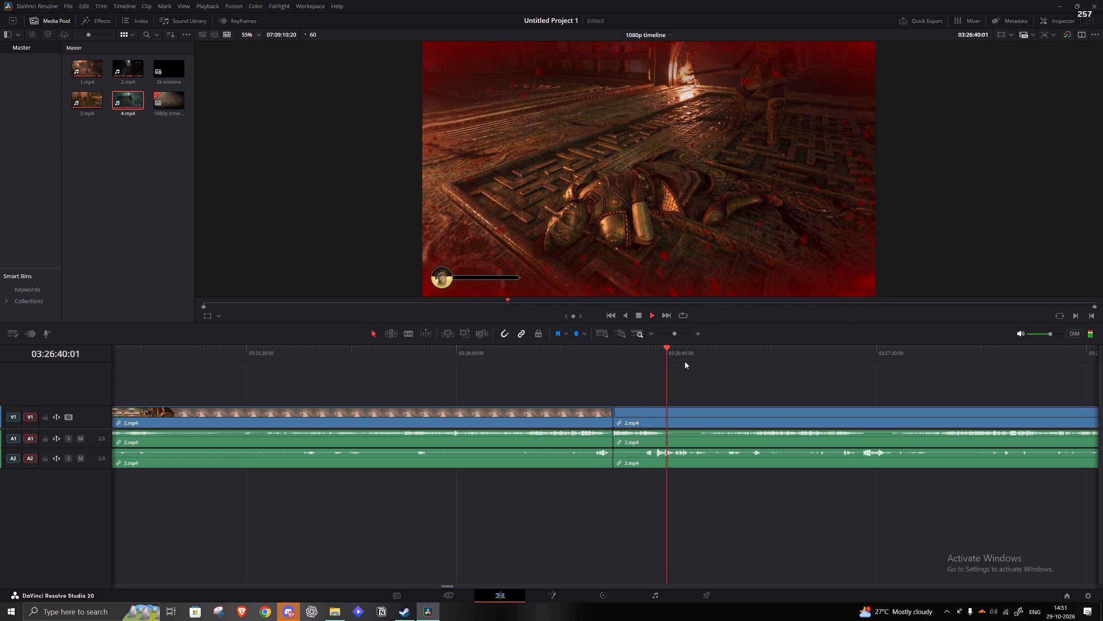
key(space)
key(s)
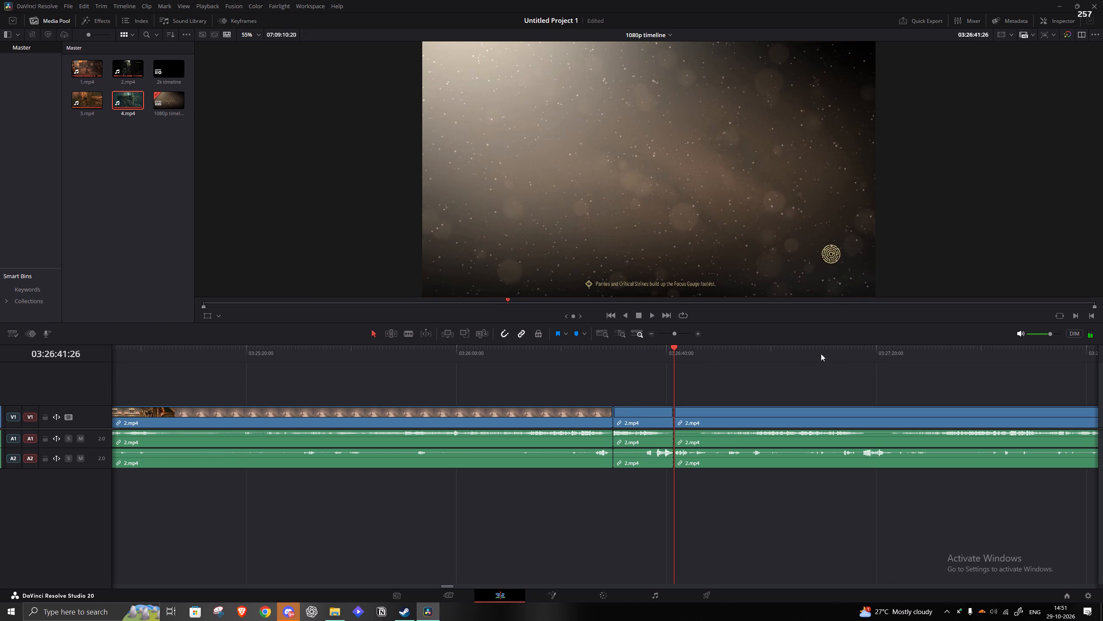
Trim the start of the clip after the 03:26:41 split to 03:27:06:09 and close the gap.
click(803, 352)
click(822, 354)
click(807, 353)
key(q)
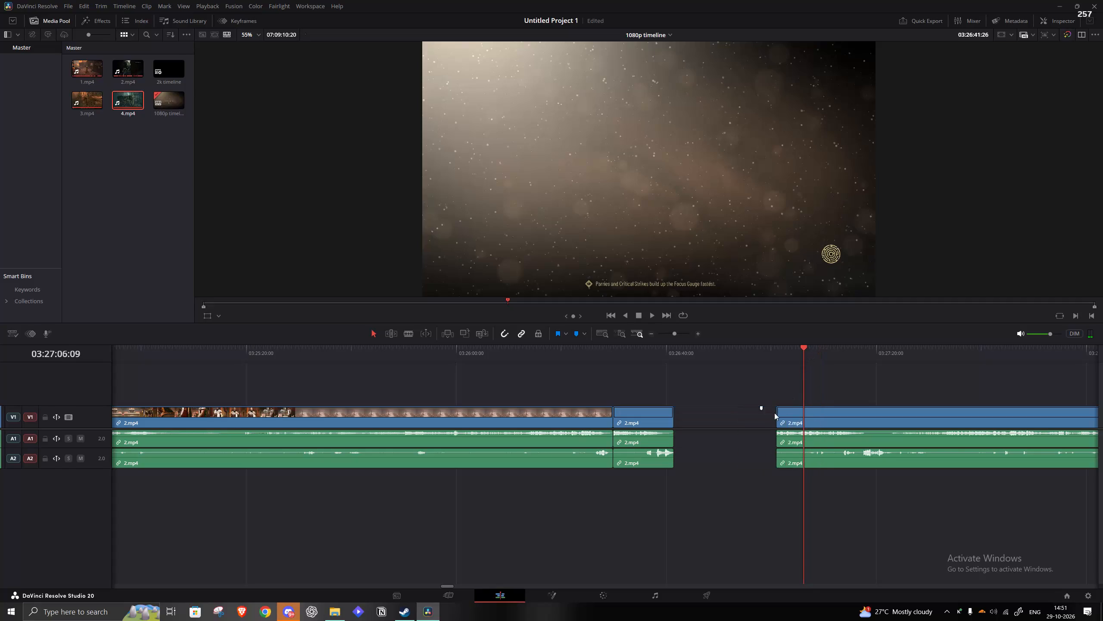
click(769, 415)
key(a)
Play on from the 03:26:41 join past the next defeat and split the clip at 03:26:58:14 on the loading screen.
key(space)
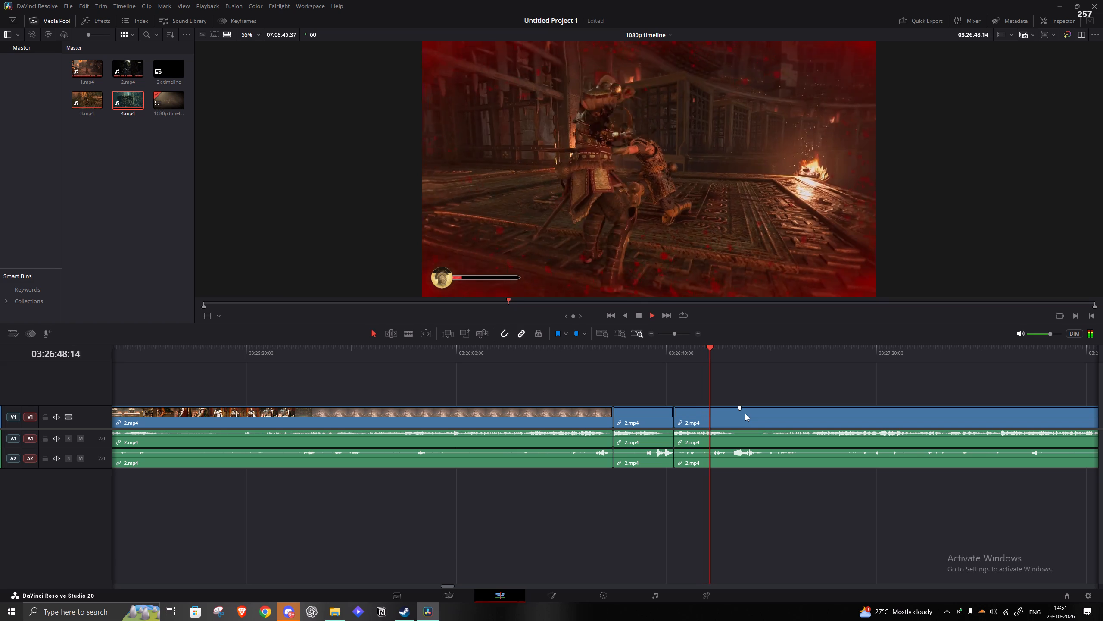
click(734, 358)
click(745, 357)
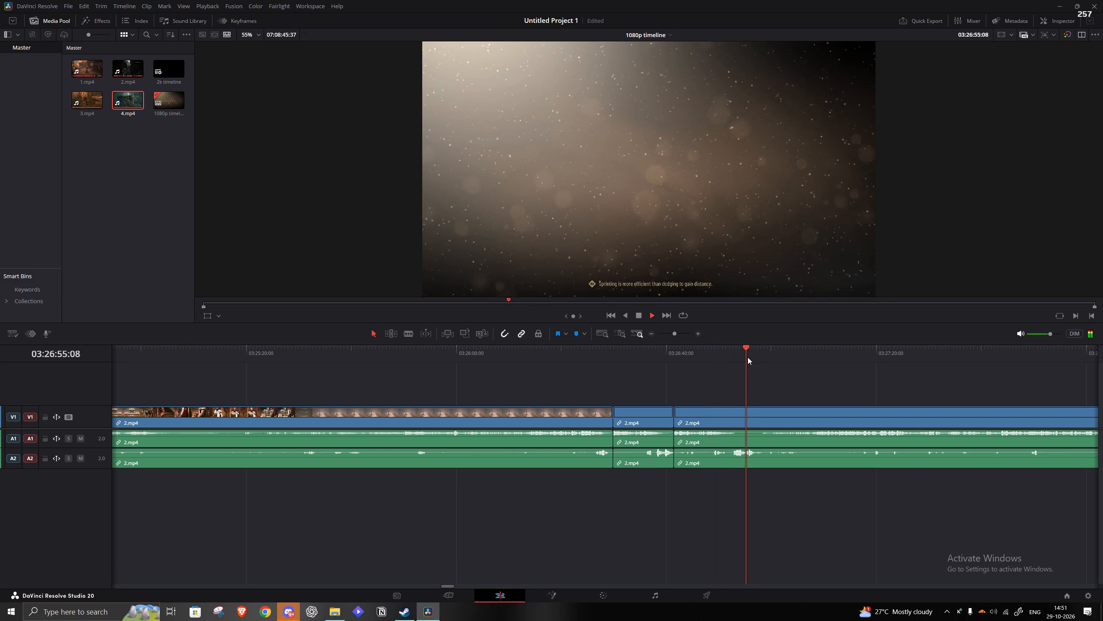
click(675, 335)
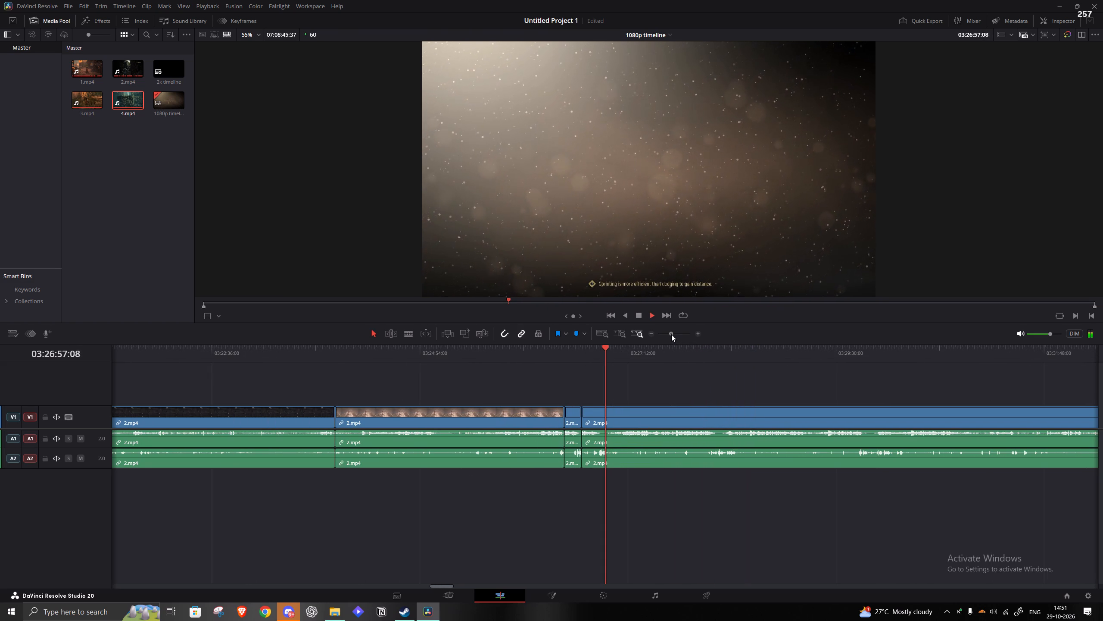
key(space)
key(space)
key(space)
key(s)
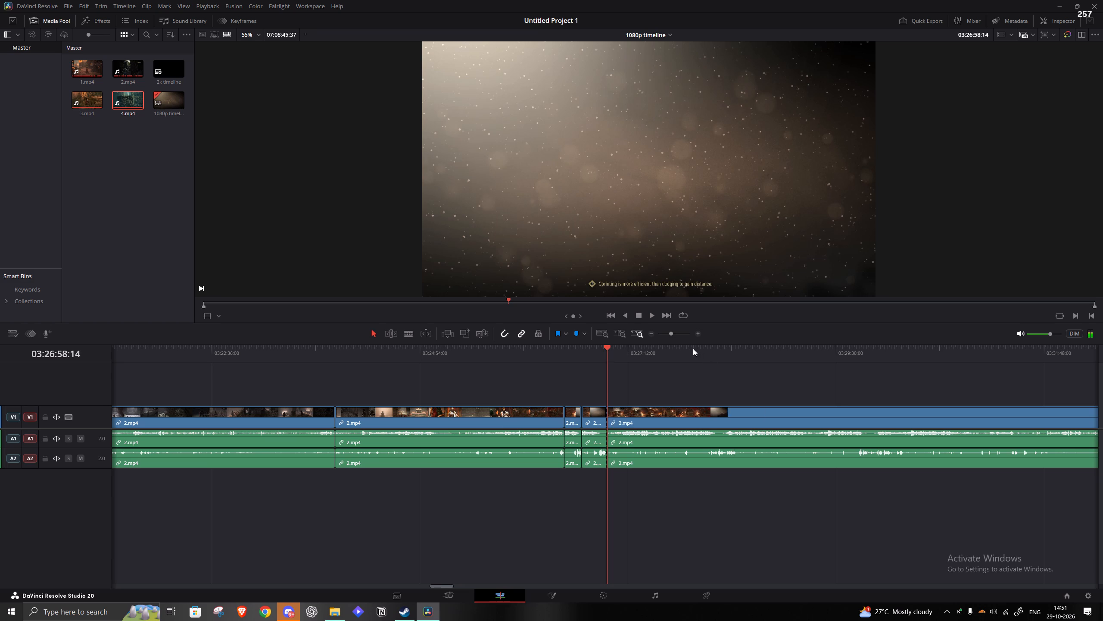
Find where the fight resumes after the 03:26:58 split, trim the clip's start to about 03:27:18 and close the gap.
click(679, 350)
key(space)
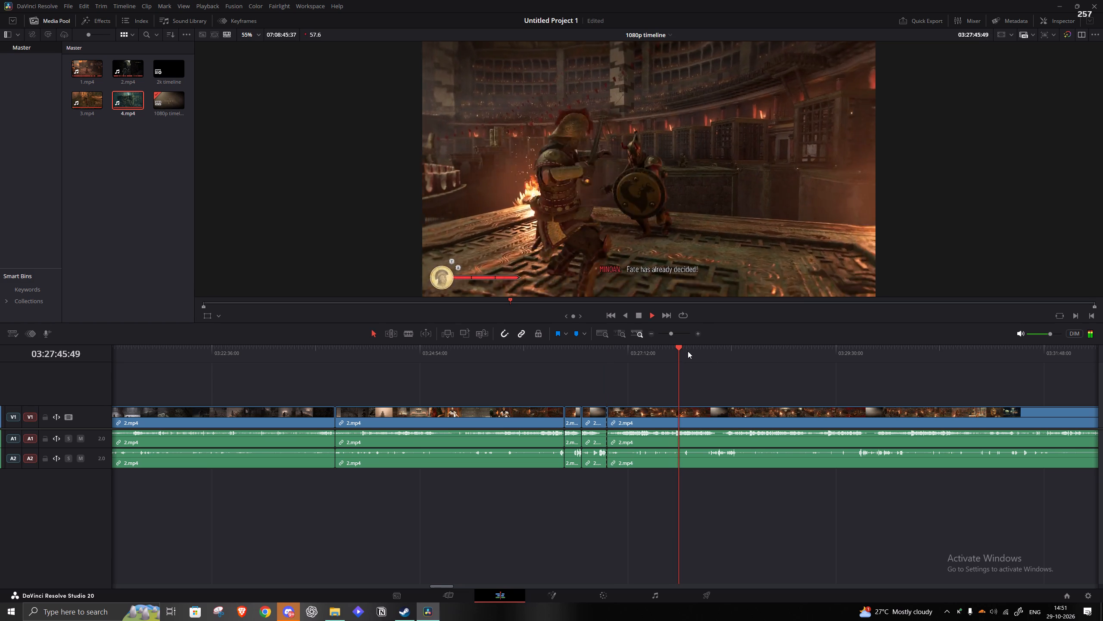
key(space)
click(641, 353)
key(space)
key(space)
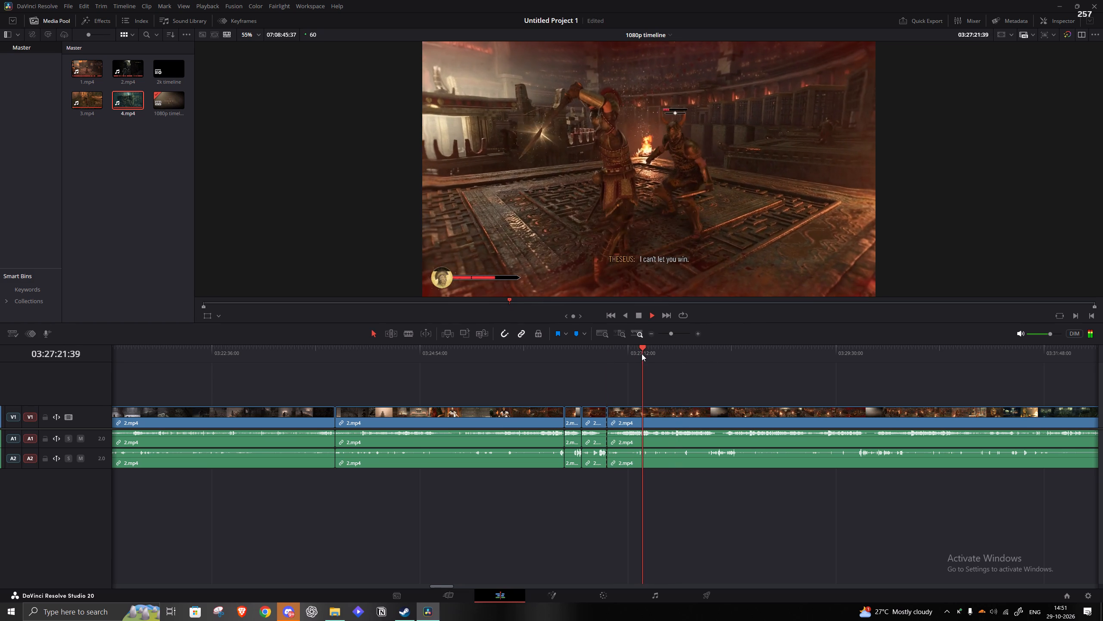
click(636, 354)
key(space)
key(space)
key(q)
click(625, 410)
key(a)
Play through the 03:26:58 join and split the clip at about 03:27:07, where the fighter stands facing the arena.
key(space)
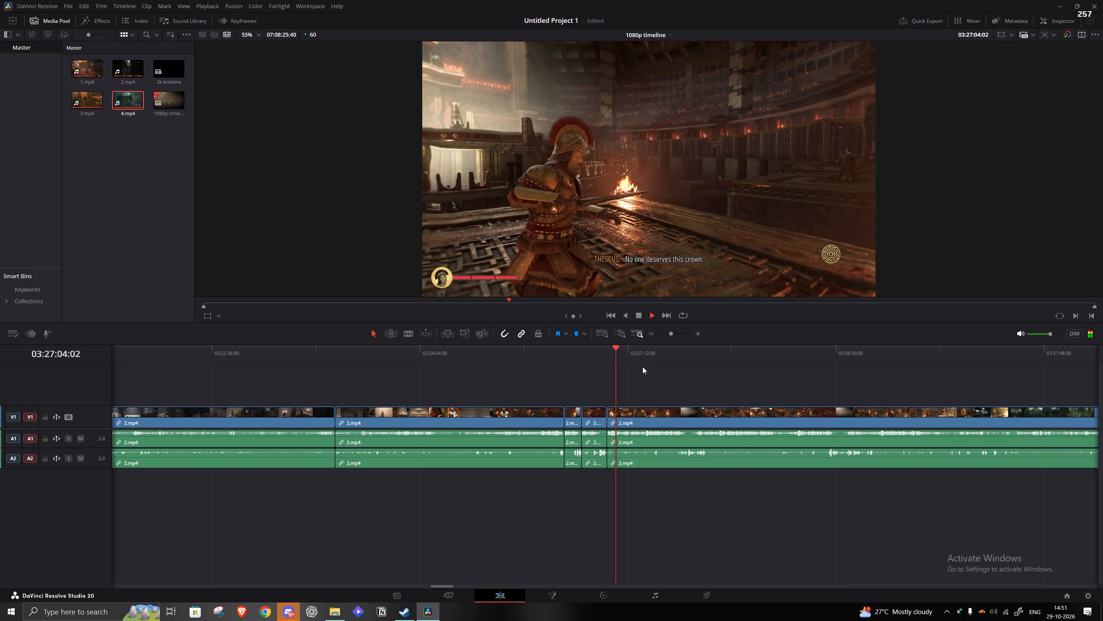
click(668, 334)
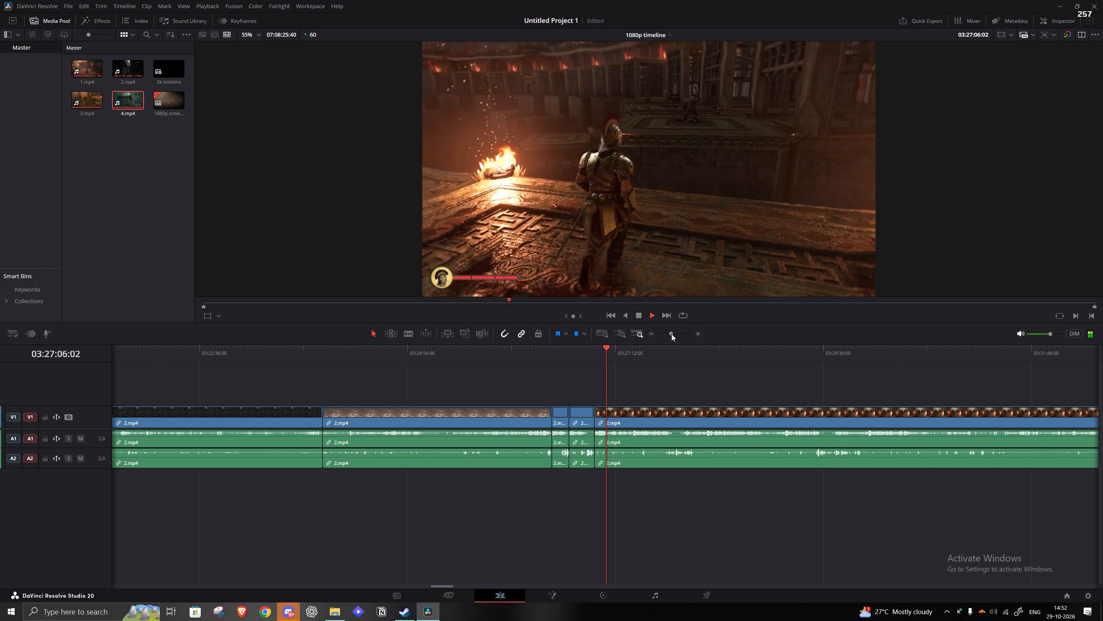
key(space)
key(s)
Find the later part of the shieldman fight, trim the start of the clip after the 03:27:07 split to 03:27:37:30 and close the gap.
click(667, 354)
key(space)
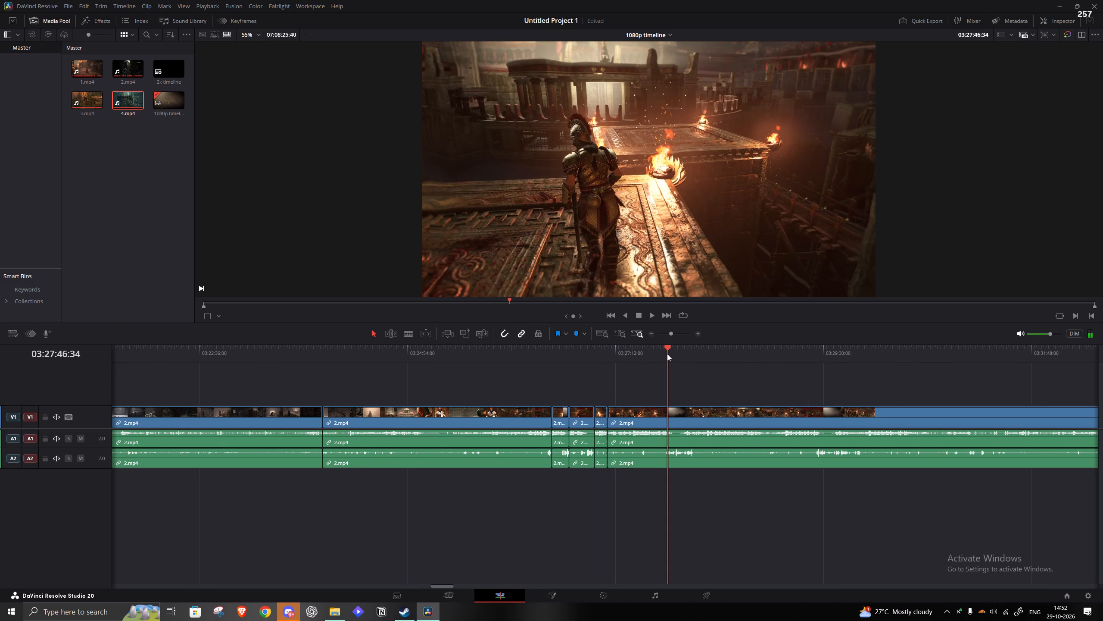
click(665, 353)
click(664, 350)
click(661, 350)
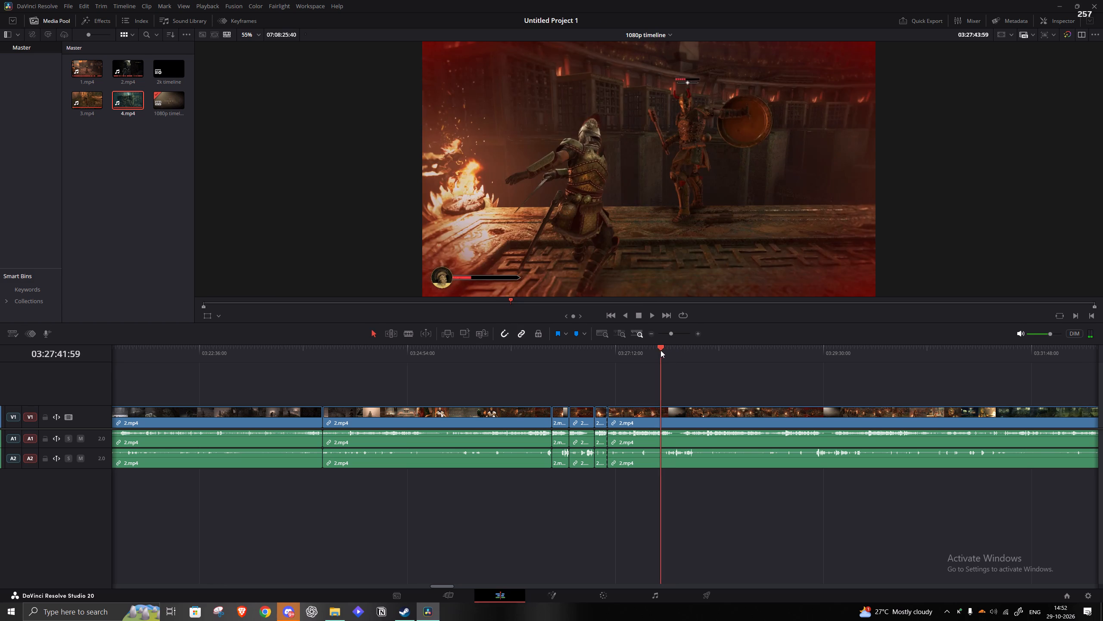
click(653, 351)
key(space)
key(space)
key(q)
click(638, 411)
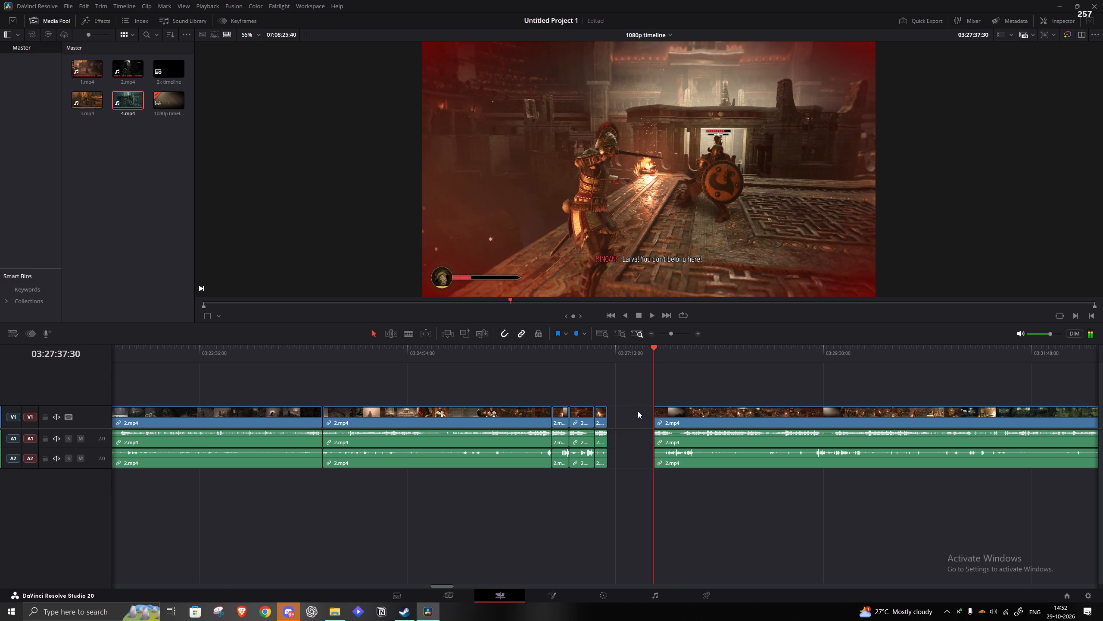
key(a)
Play through the 03:27:07 join and split the clip at about 03:27:20 on the loading screen.
key(space)
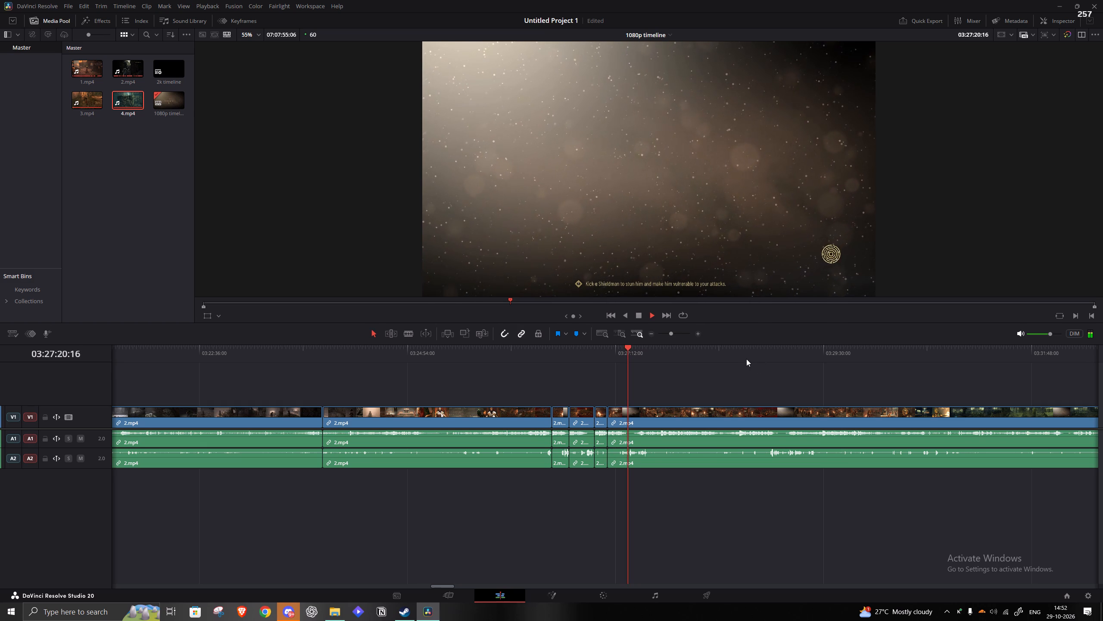
key(space)
key(s)
Find where the fight resumes after the 03:27:20 split, trim the clip's start to about 03:27:52, close the gap and play the join.
click(710, 357)
key(space)
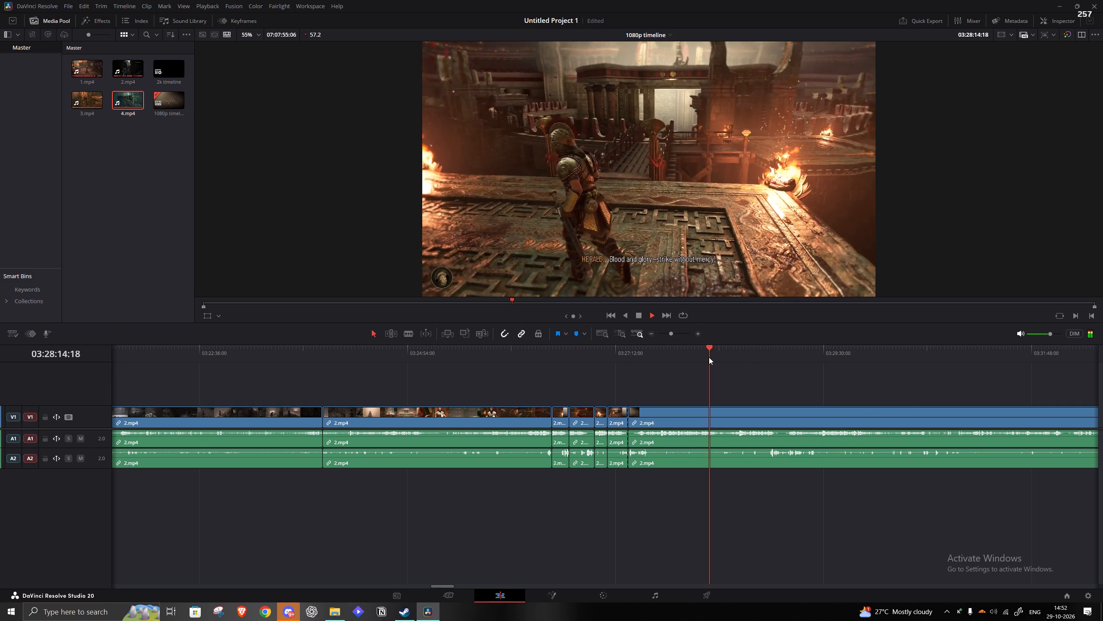
click(704, 357)
click(686, 358)
click(676, 359)
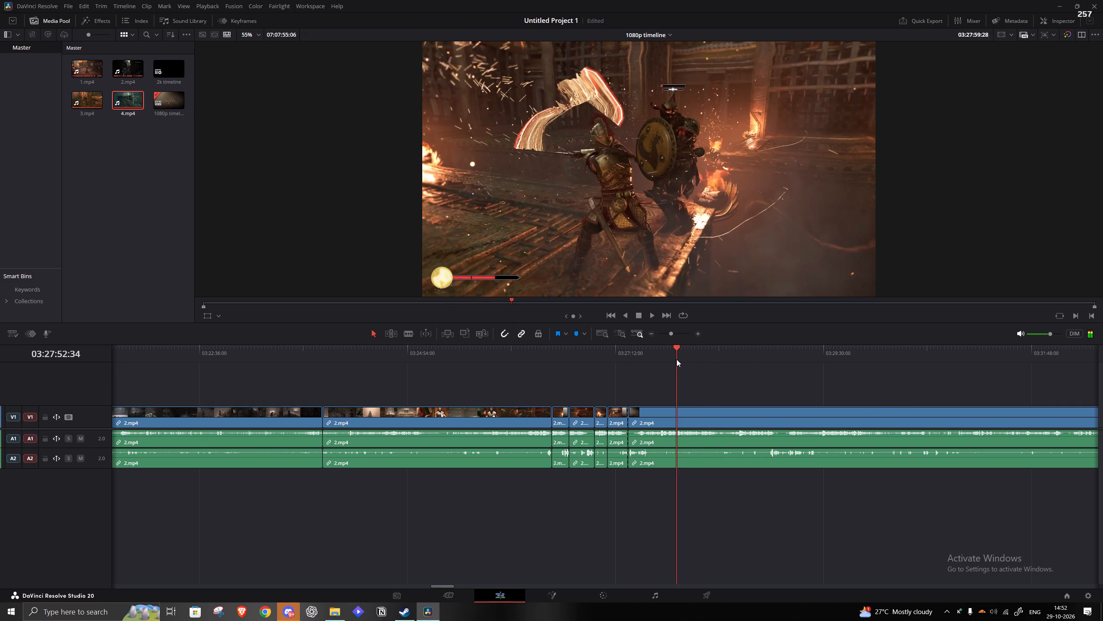
key(space)
key(q)
click(650, 413)
text(a)
key(space)
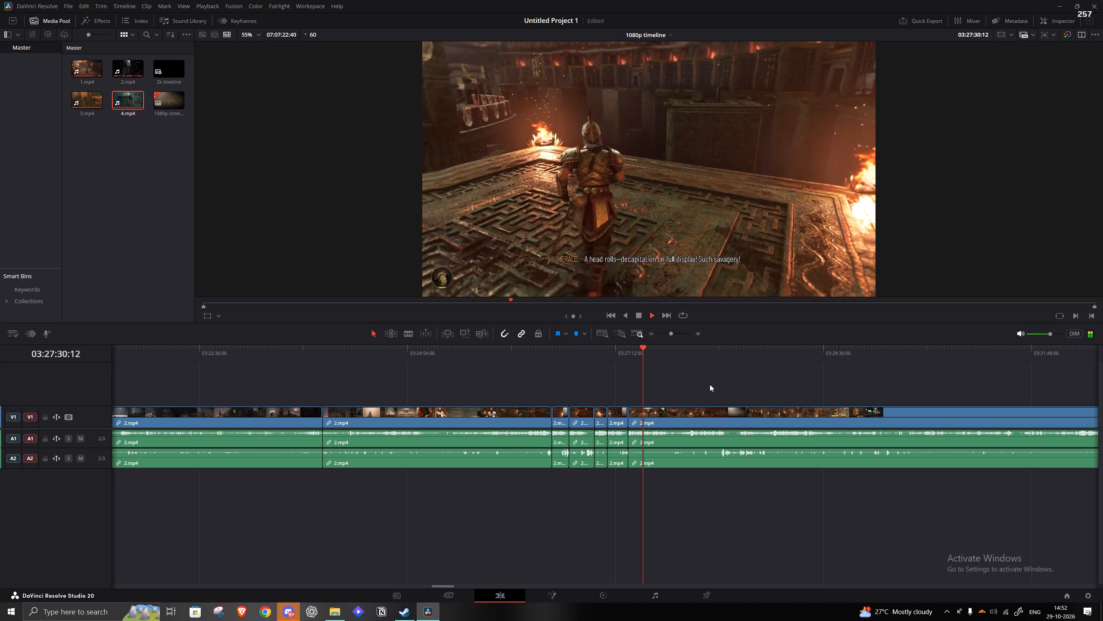
Stop playback and split the clip at 03:27:32:03, where the fighter stands alone in the arena.
key(space)
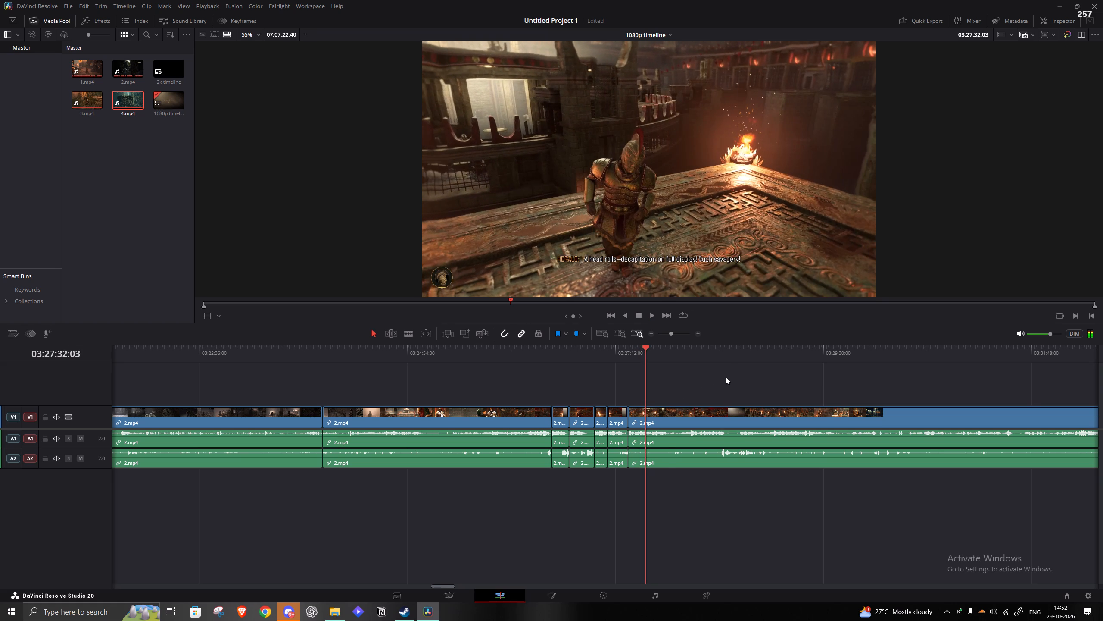
key(s)
Find the next arena entrance, trim the start of the clip after the 03:27:32 split to 03:27:52:25 and close the gap.
click(699, 361)
key(space)
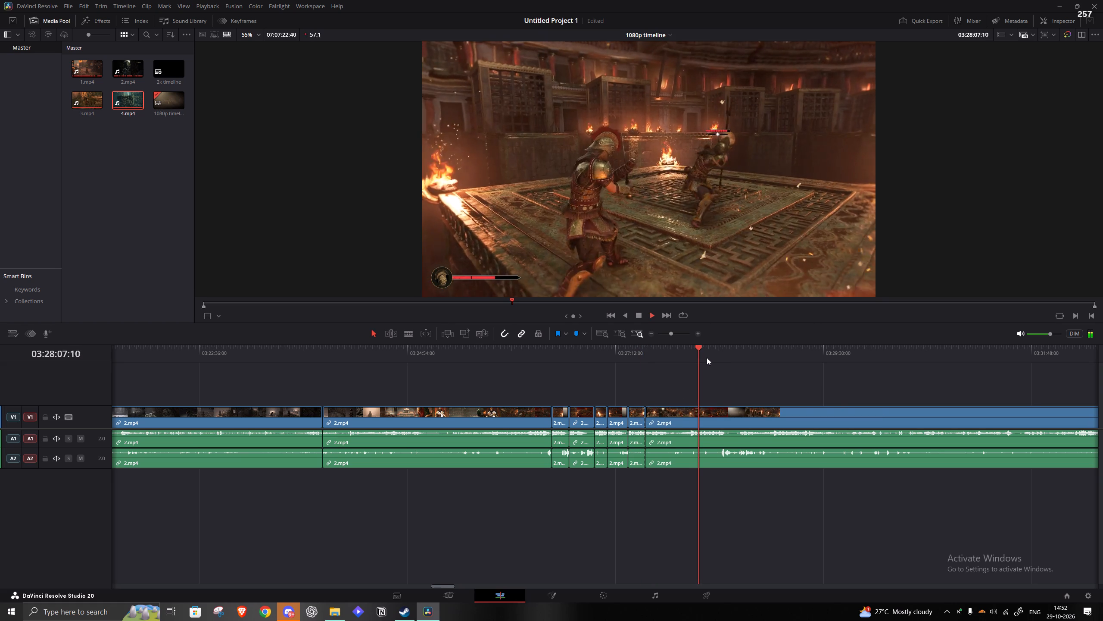
click(689, 358)
click(670, 361)
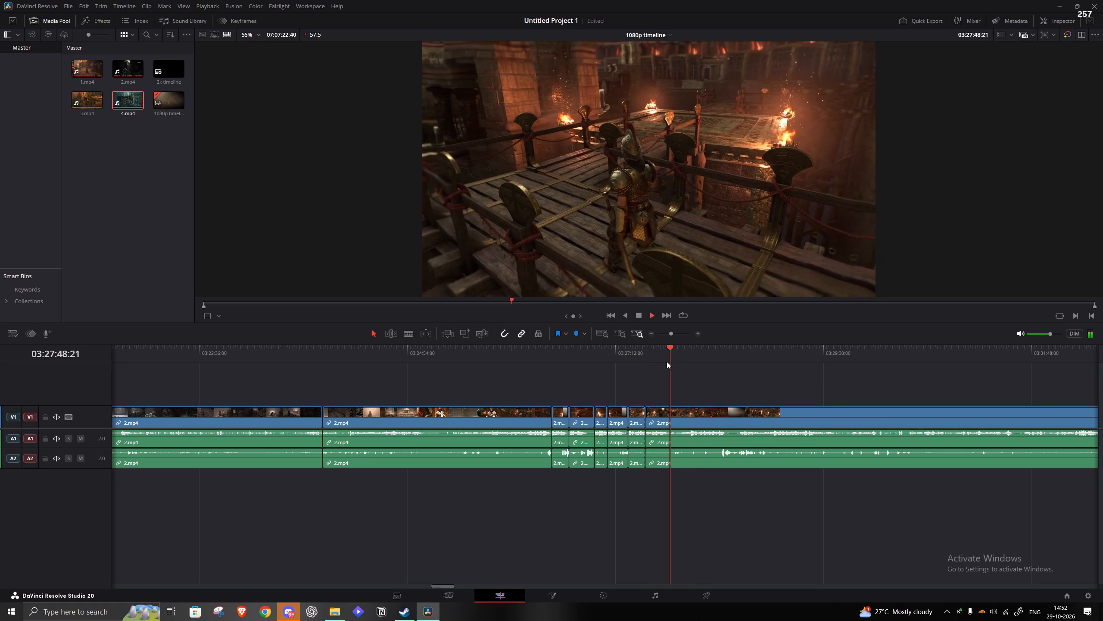
click(675, 361)
key(space)
key(q)
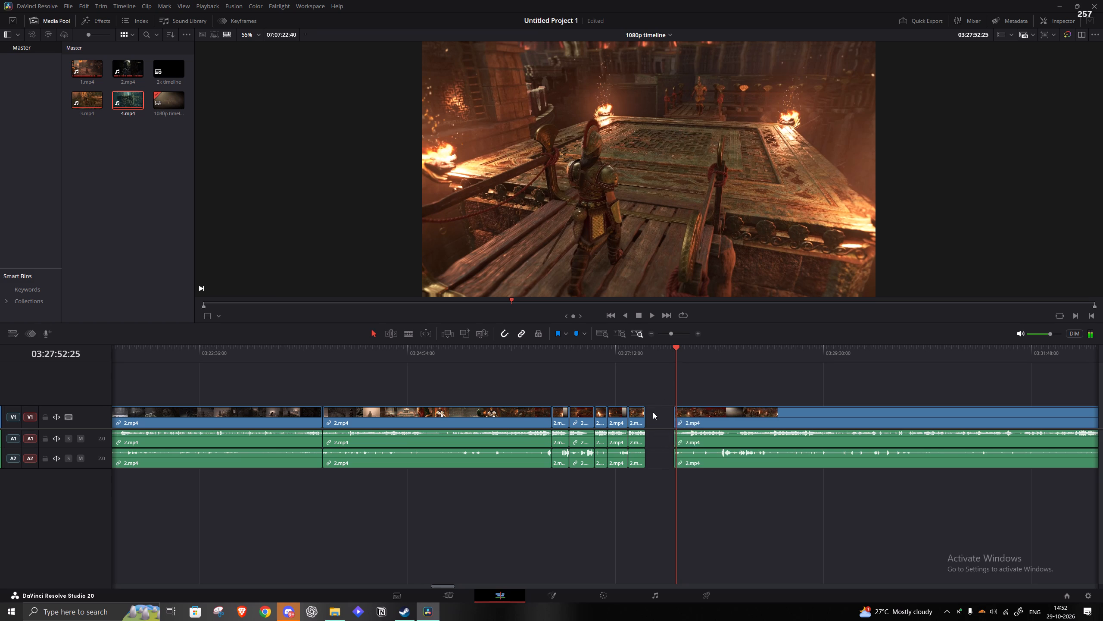
click(652, 412)
key(a)
Play and skip through the fight after the 03:27:32 join and split the clip at about 03:28:09 on the loading screen.
key(space)
click(657, 358)
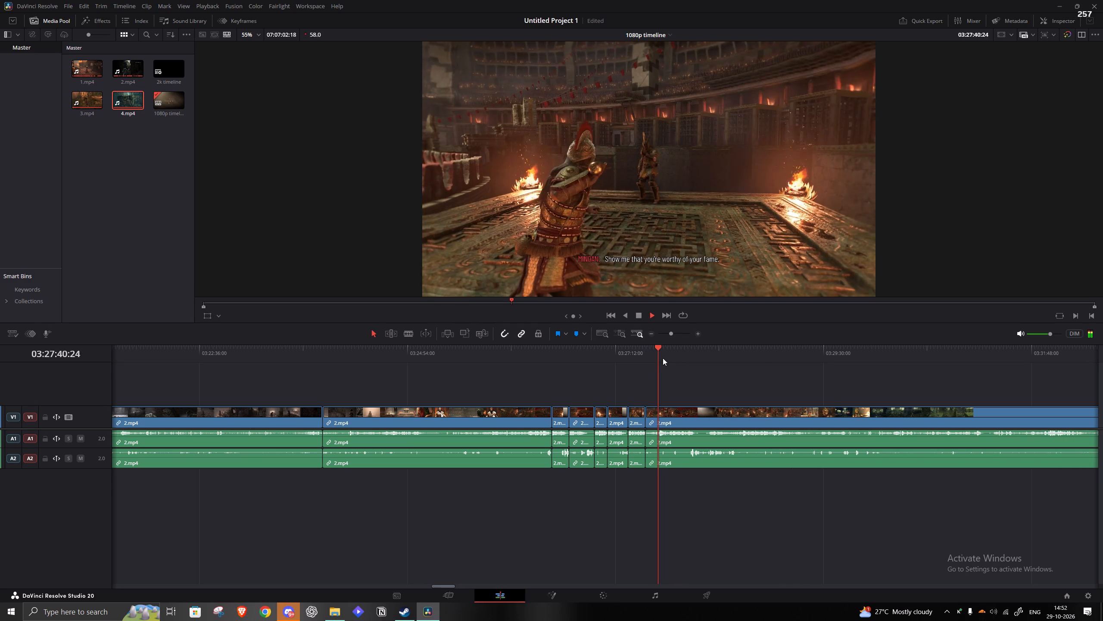
click(666, 358)
click(676, 357)
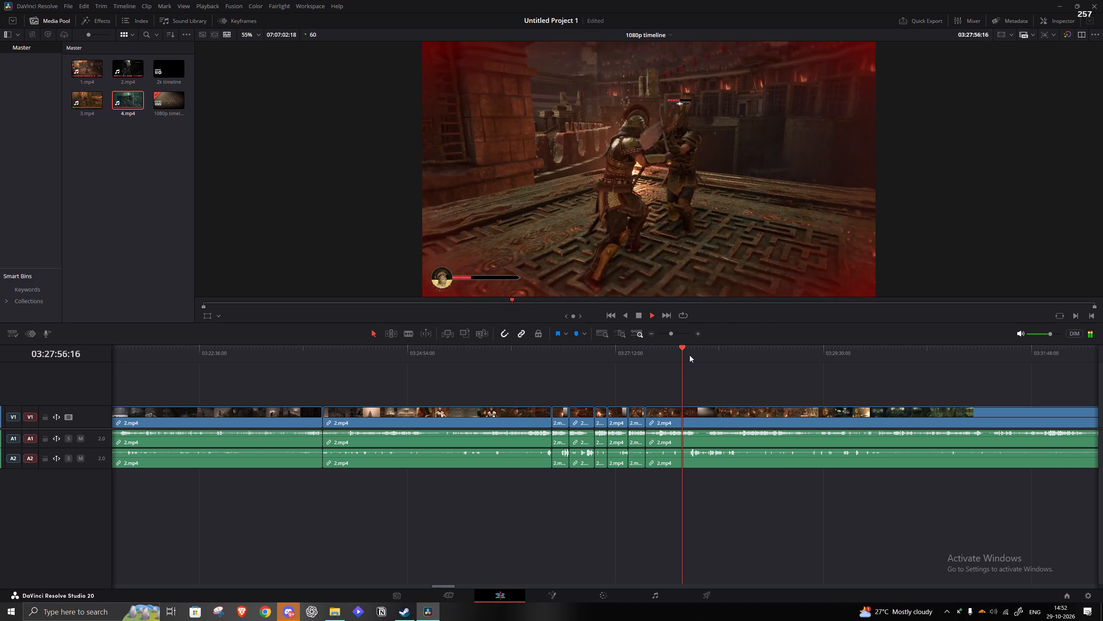
click(693, 354)
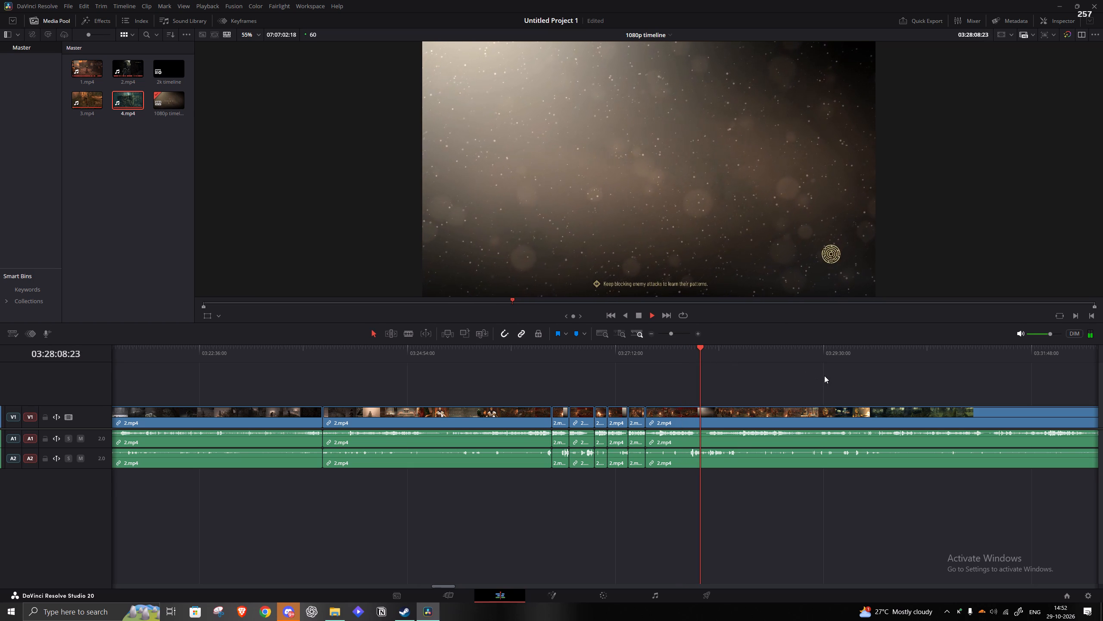
key(space)
key(s)
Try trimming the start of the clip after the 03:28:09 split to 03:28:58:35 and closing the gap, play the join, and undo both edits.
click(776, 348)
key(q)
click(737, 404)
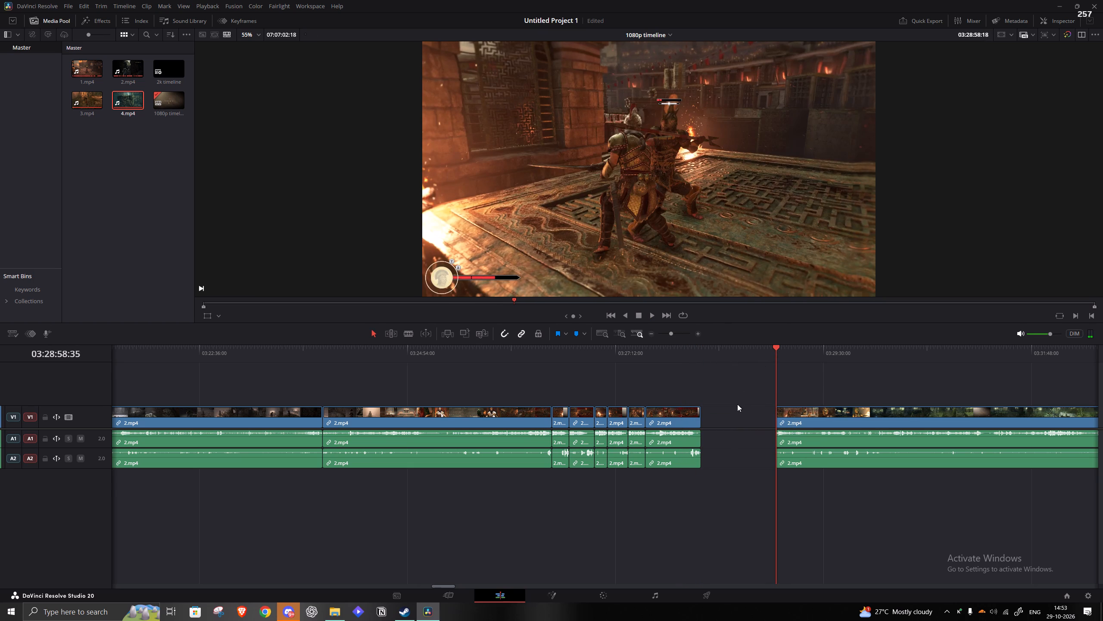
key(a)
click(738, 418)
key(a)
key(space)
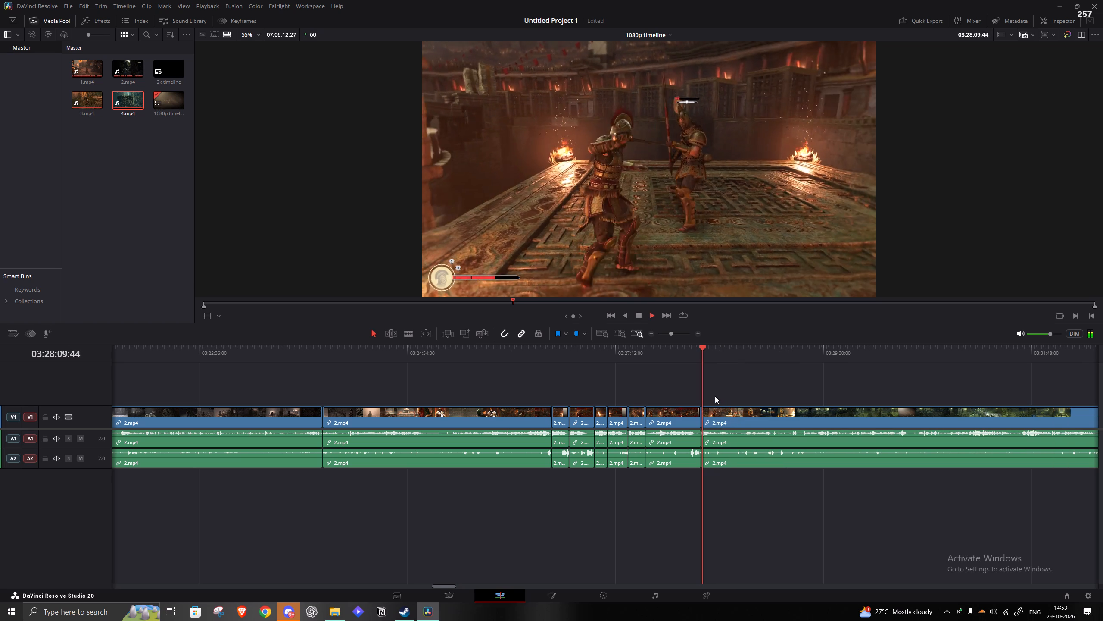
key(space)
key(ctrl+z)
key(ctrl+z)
Trim the start of the clip after the 03:28:09 split to about 03:28:51, close the gap and play the join.
drag(788, 345, 779, 345)
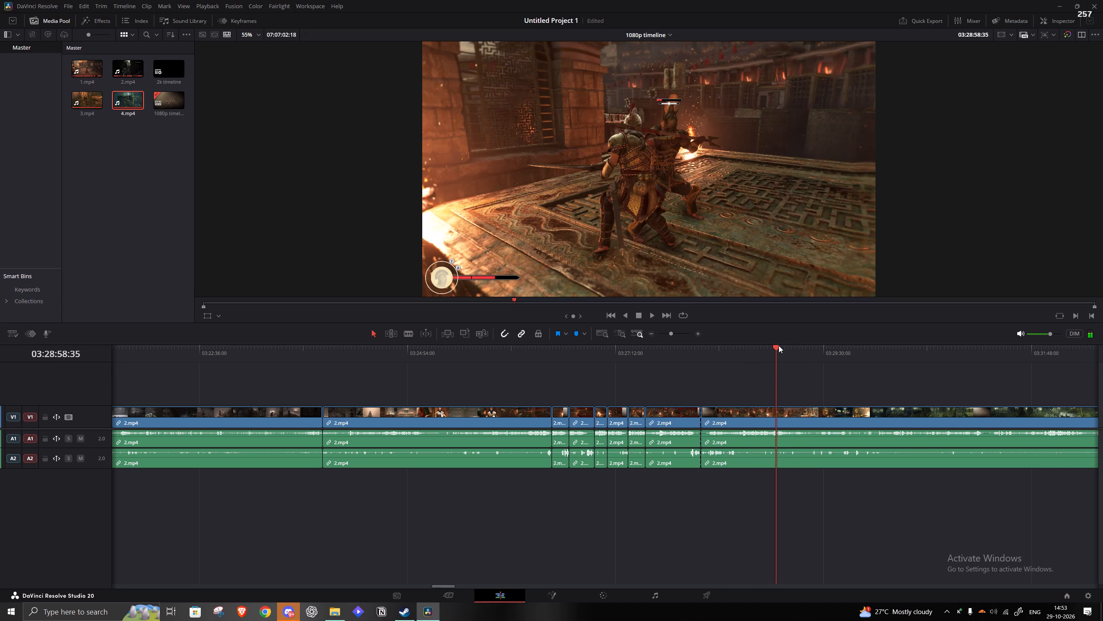
drag(779, 345, 773, 347)
drag(770, 349, 764, 350)
key(q)
click(741, 418)
key(a)
key(space)
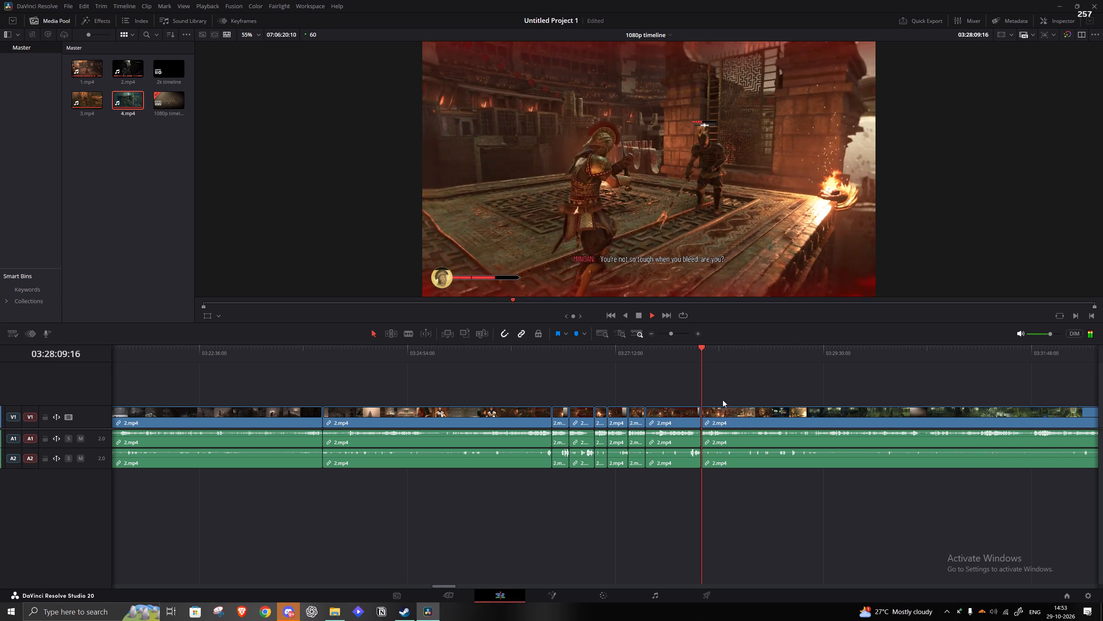
Skim through the fight's end and the throne cutscene, and split the clip at 03:29:22:50, where the fighter heads for the gate.
click(674, 338)
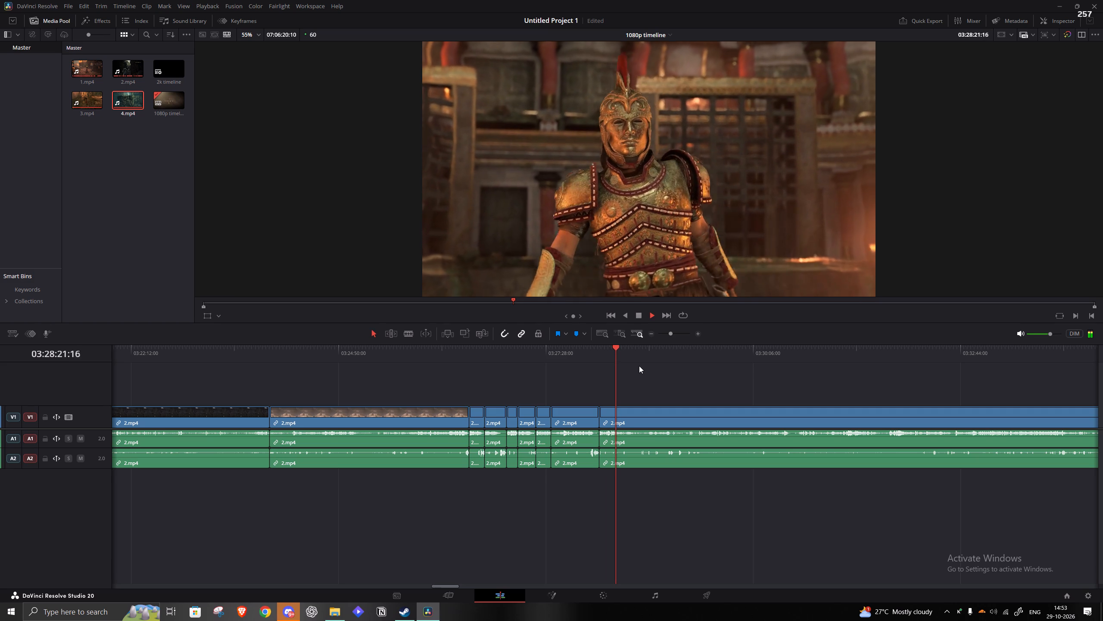
click(628, 359)
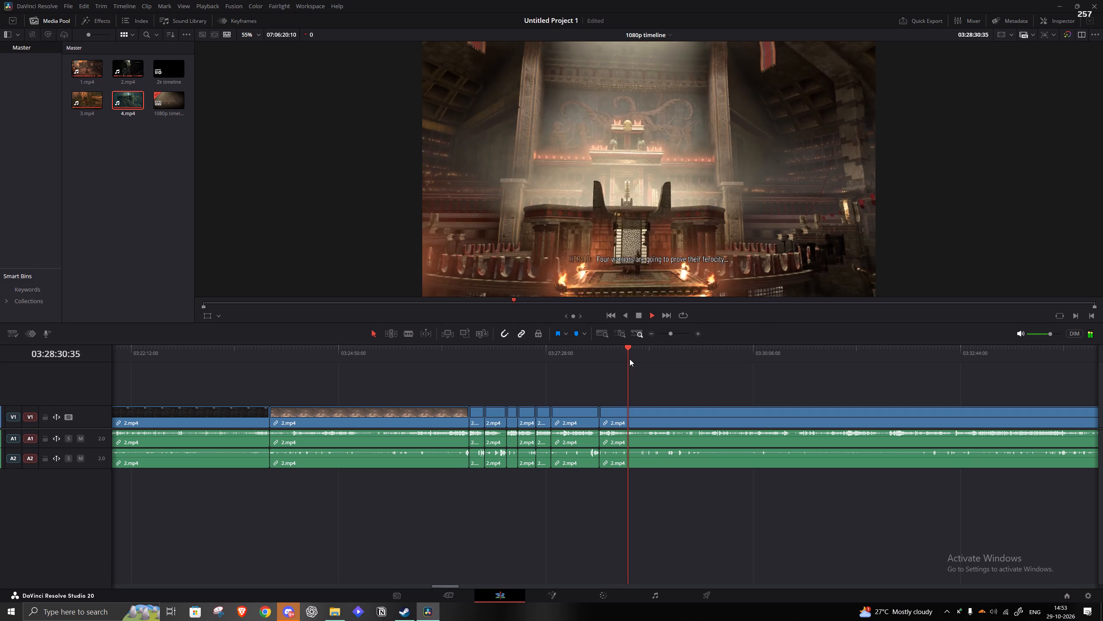
click(630, 358)
click(642, 358)
click(657, 354)
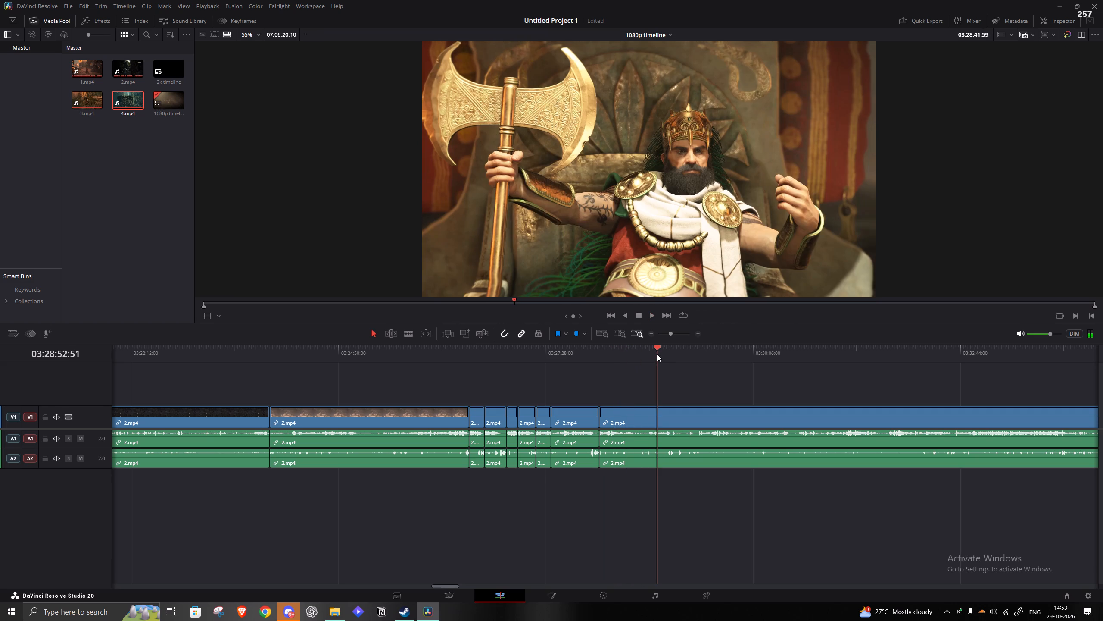
click(695, 352)
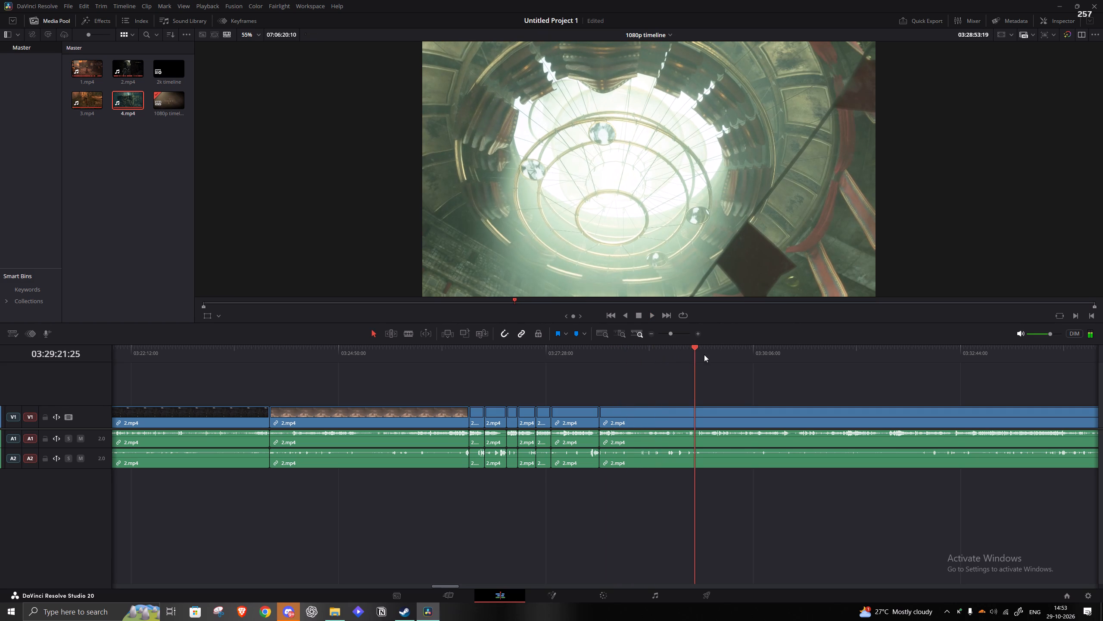
key(space)
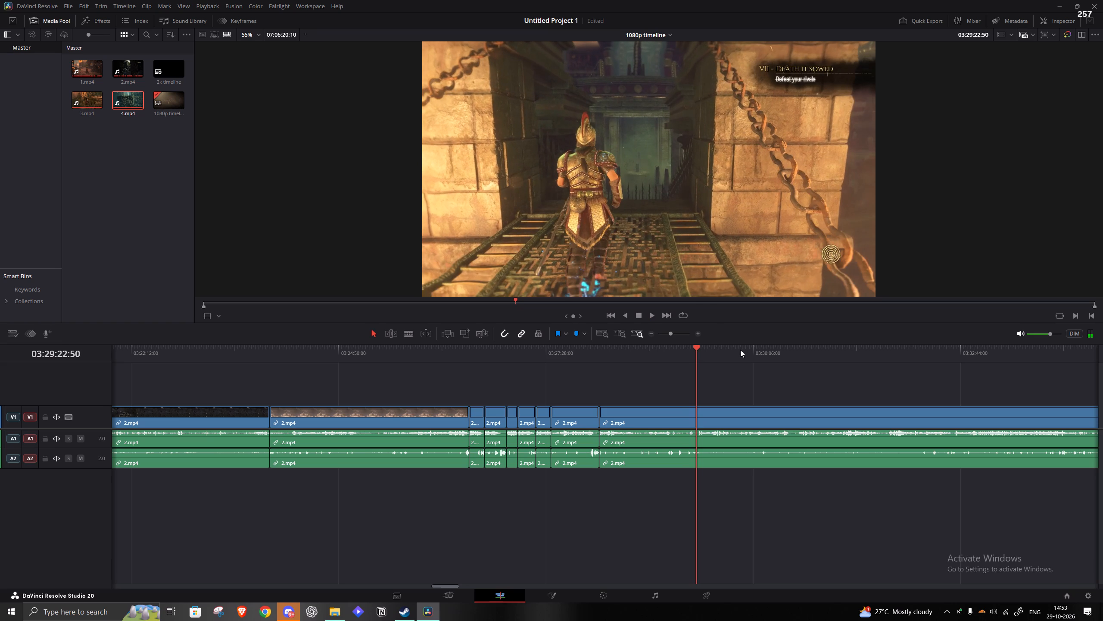
text(s)
Check the footage at about 03:29:57 in the dark bone-strewn area and save the project.
click(740, 350)
key(space)
key(space)
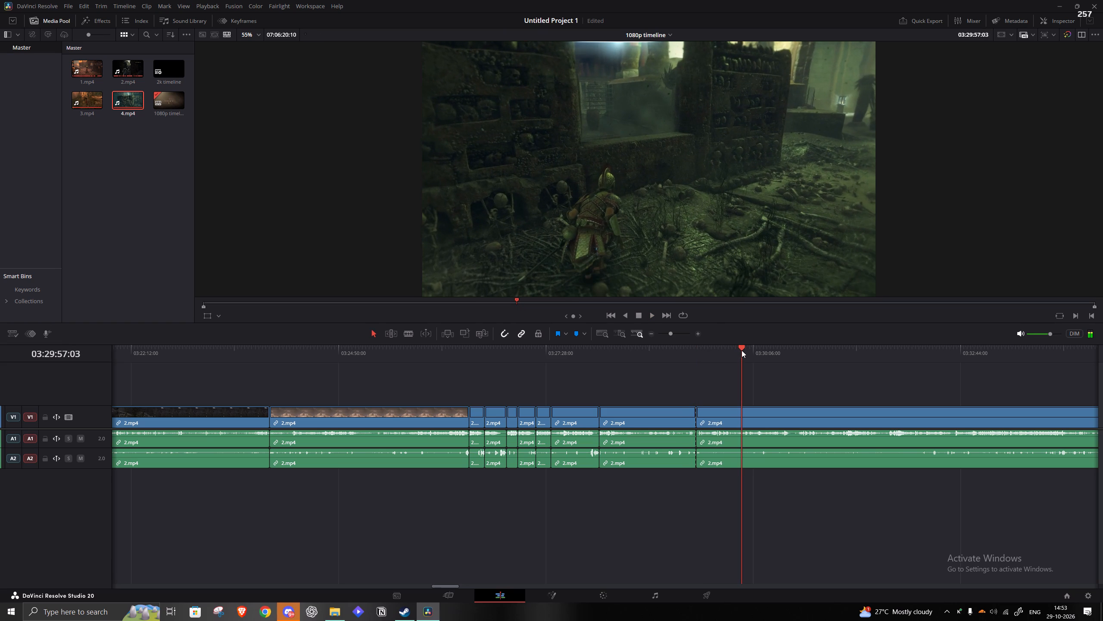
key(ctrl+s)
click(672, 508)
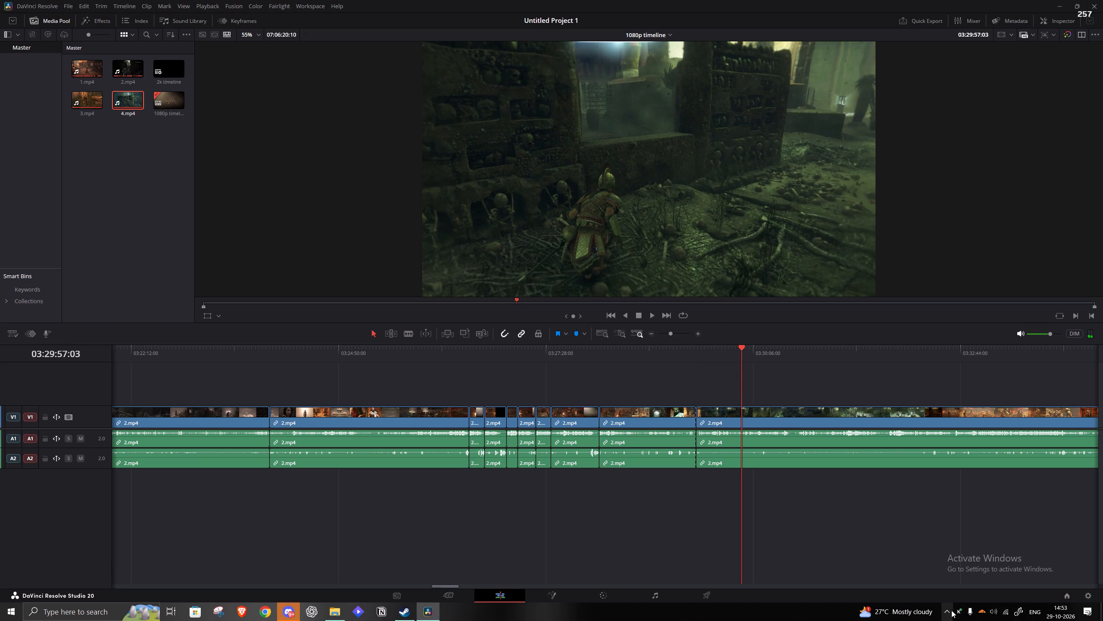